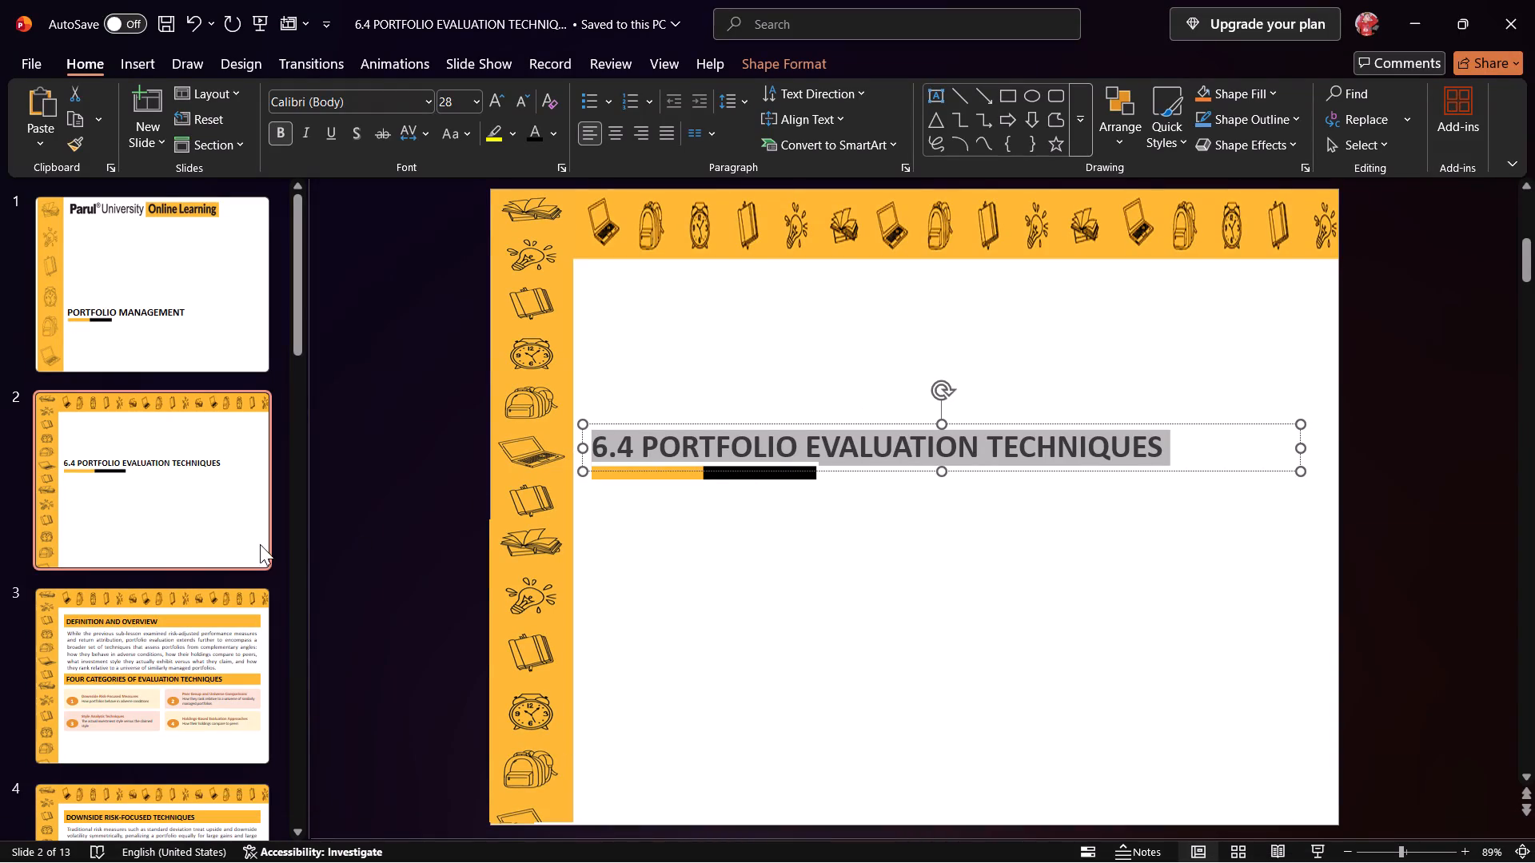
Check the remaining slides of the 6.4 Portfolio Evaluation Techniques presentation and save it.
left_click(102, 689)
scroll(272, 681, "down", 10)
scroll(272, 681, "up", 1)
scroll(272, 681, "down", 6)
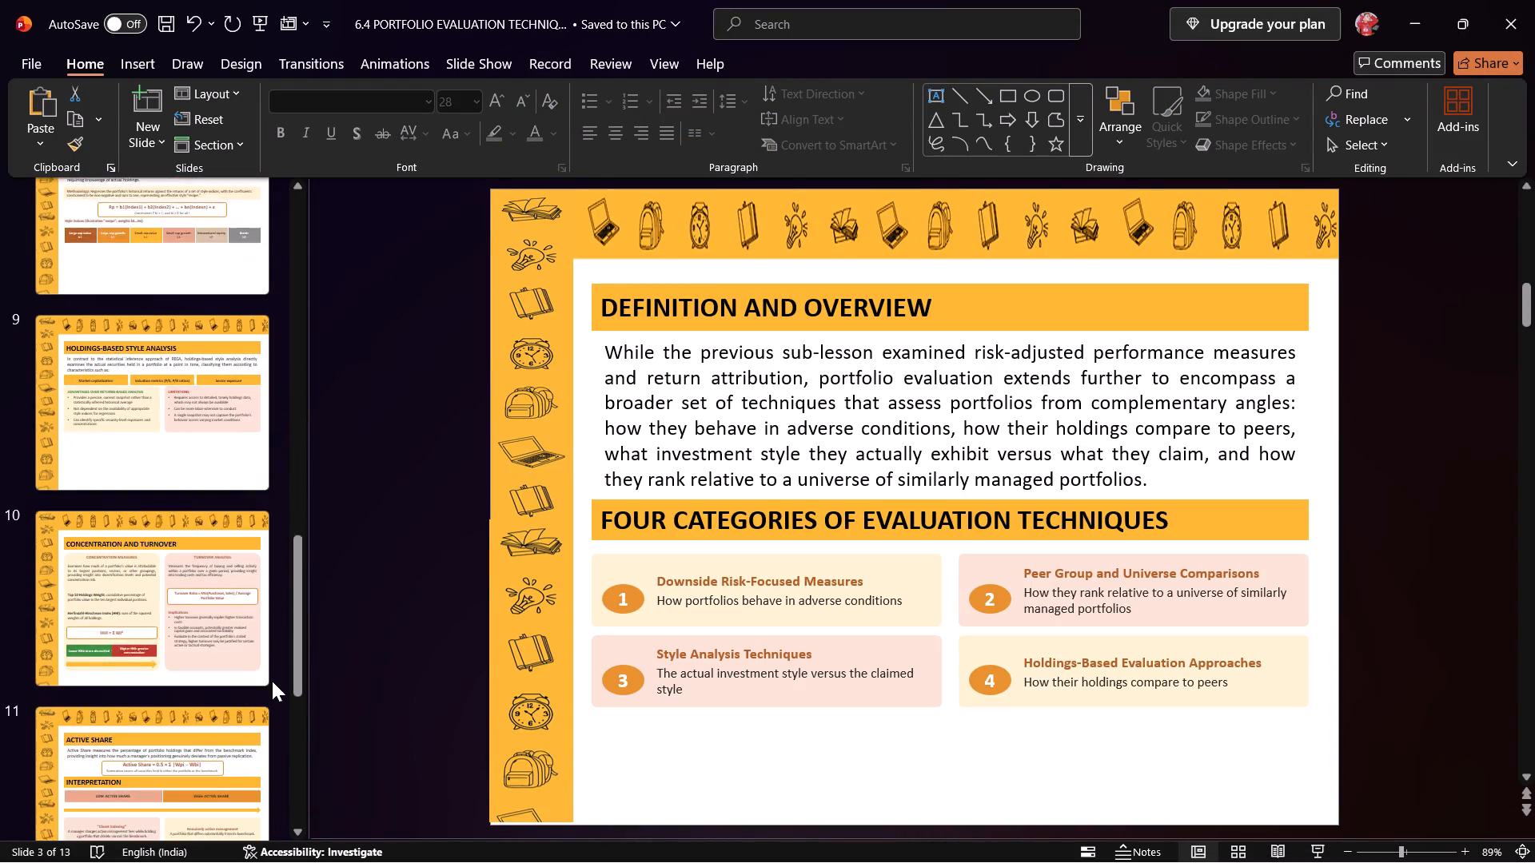
scroll(272, 681, "down", 6)
scroll(272, 681, "up", 4)
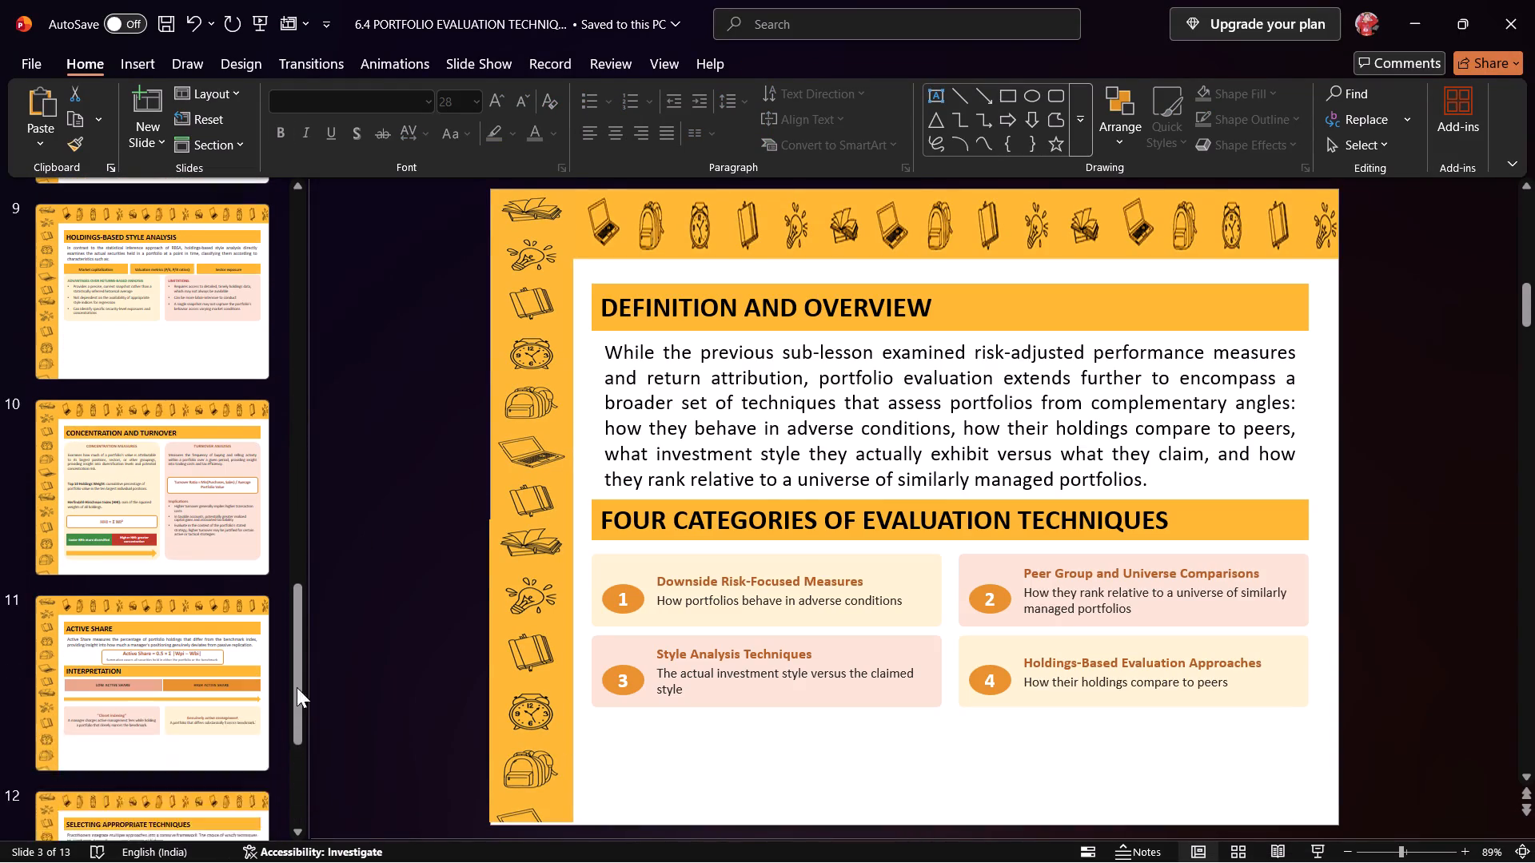
key("ctrl+s")
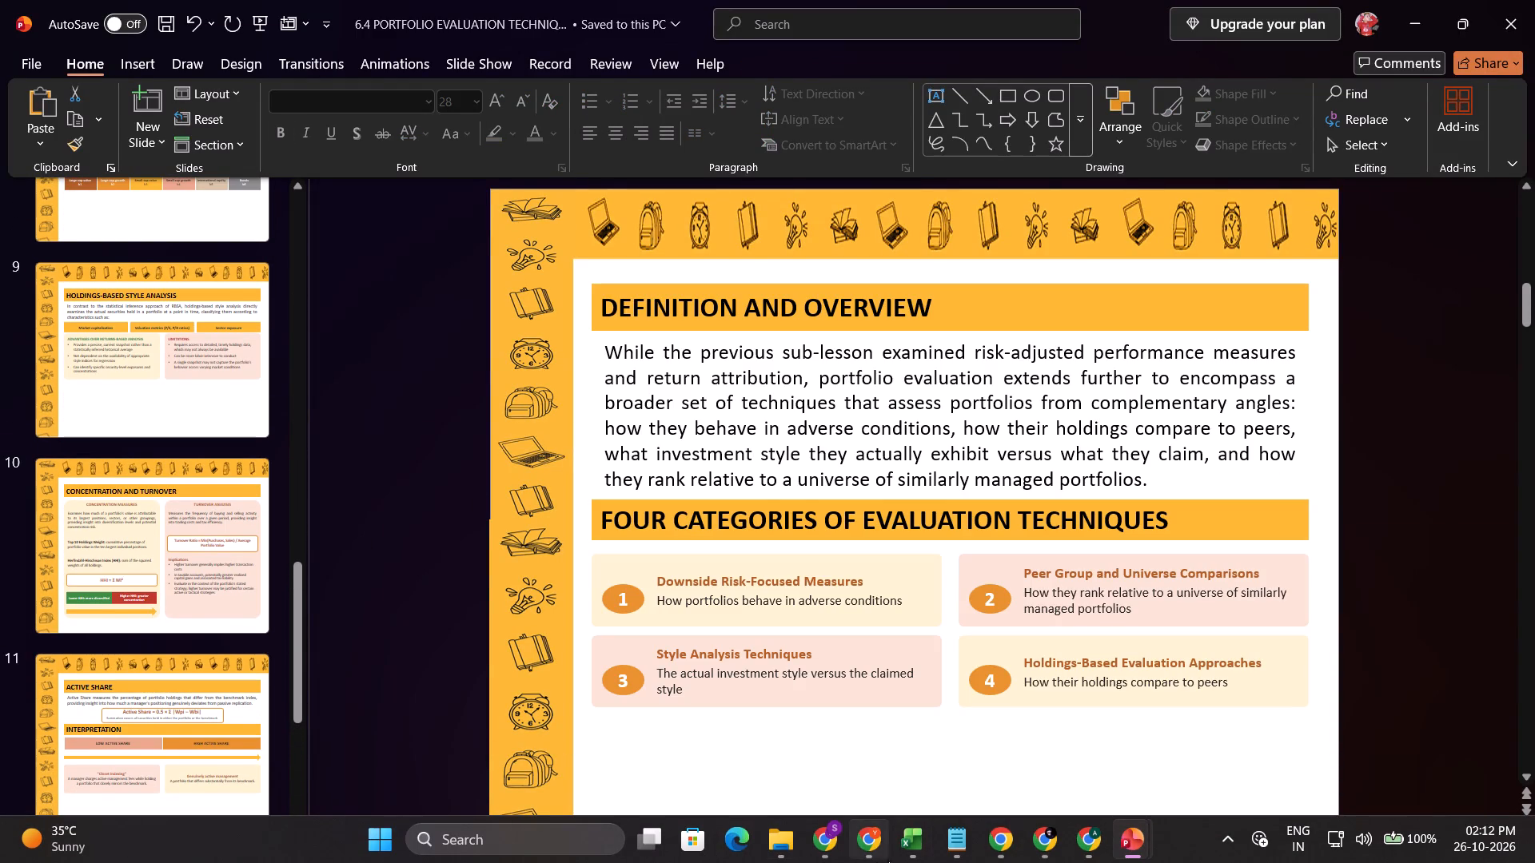
Check the Downloads folder in File Explorer and close the 6.4 Portfolio Evaluation Techniques presentation.
left_click(764, 842)
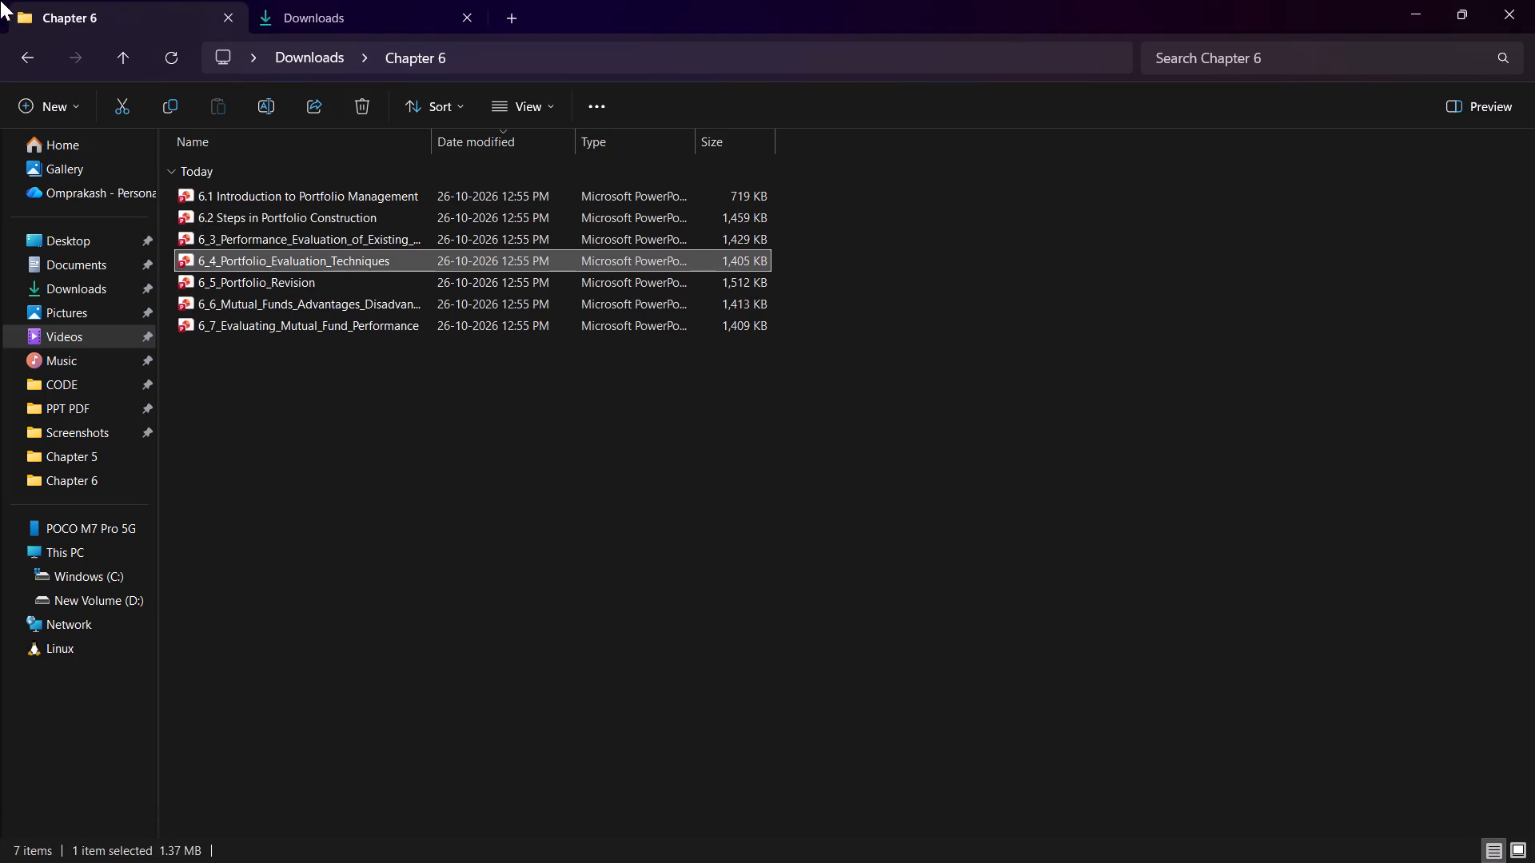
left_click(357, 21)
left_click(163, 66)
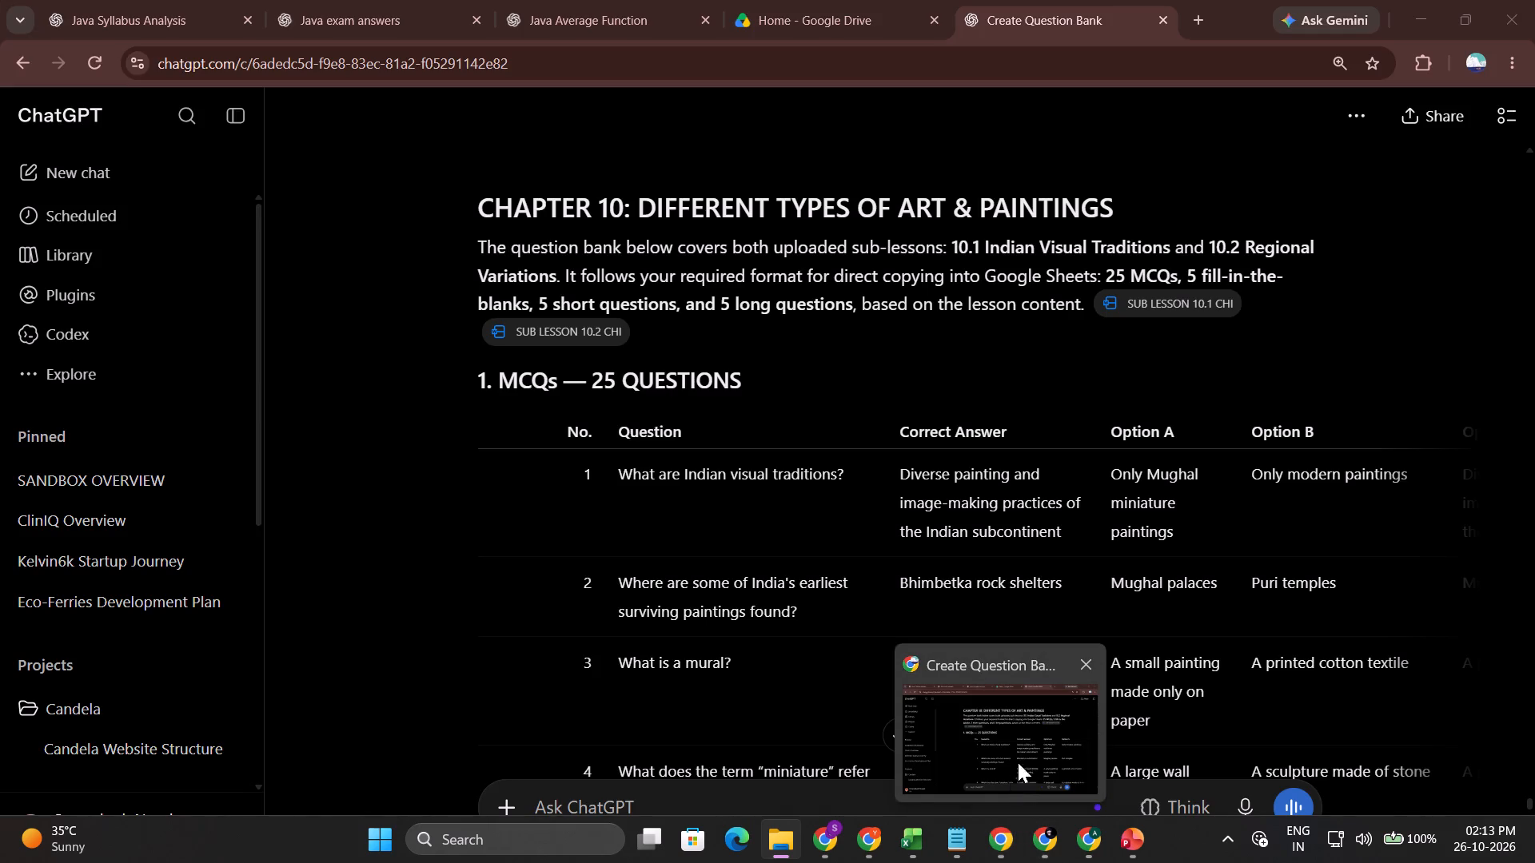
left_click(1230, 698)
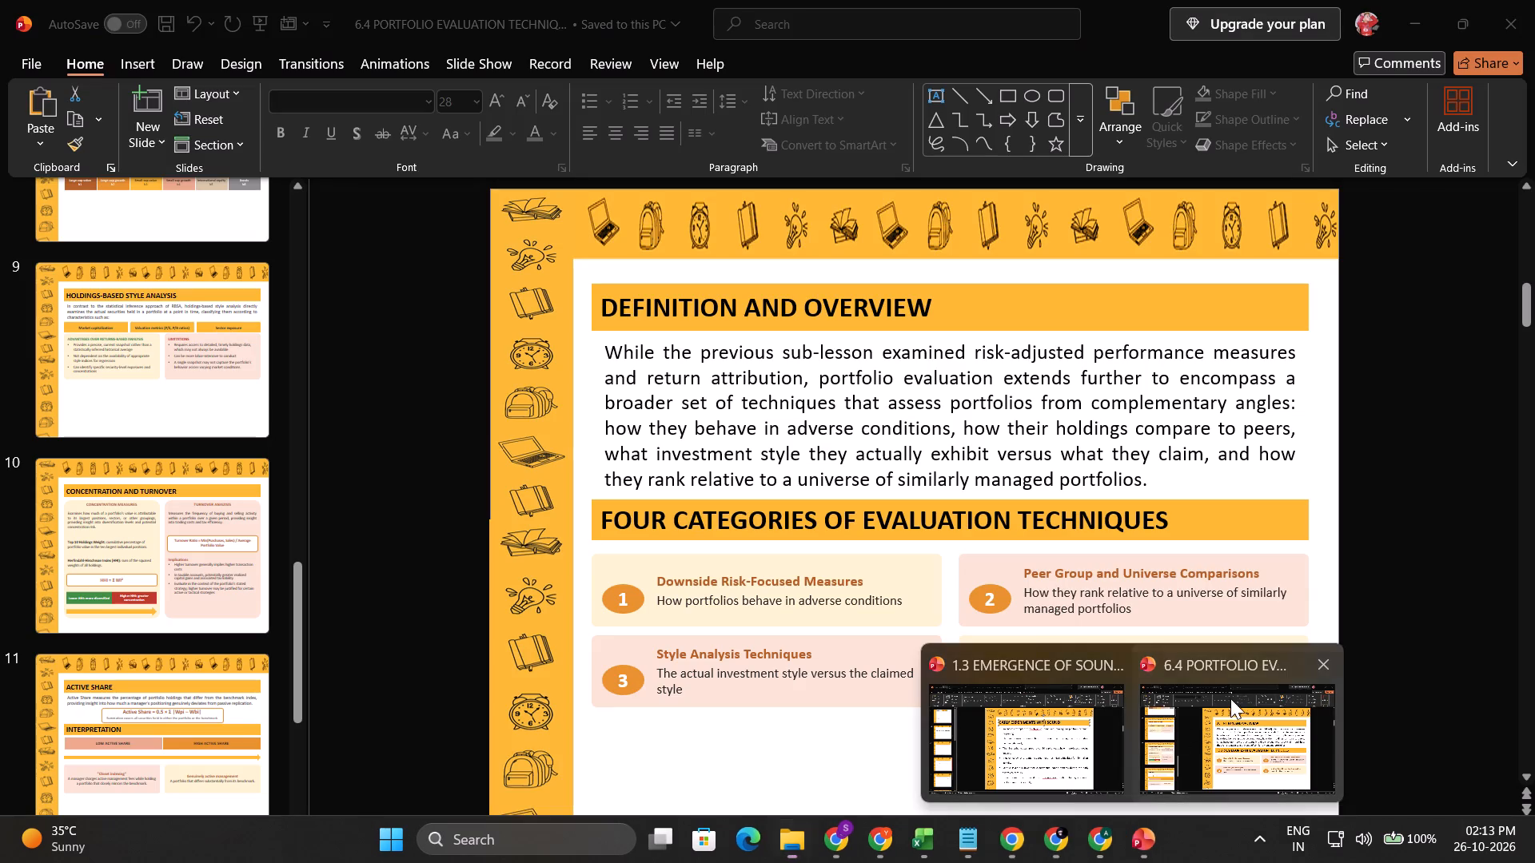
left_click(1517, 10)
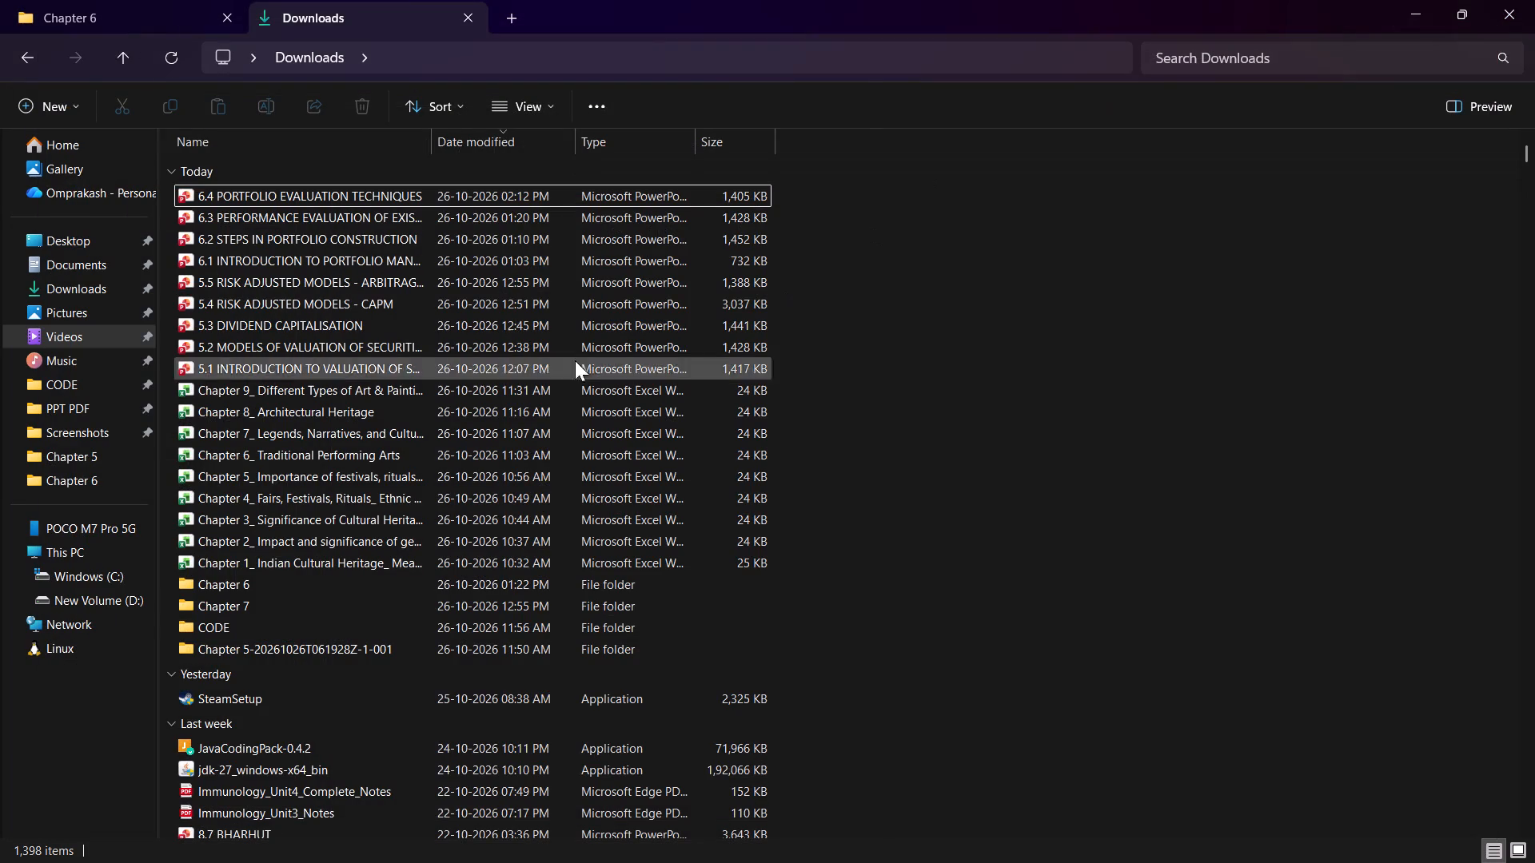
Open the 6_5_Portfolio_Revision presentation from the Chapter 6 folder and enable editing.
left_click(59, 19)
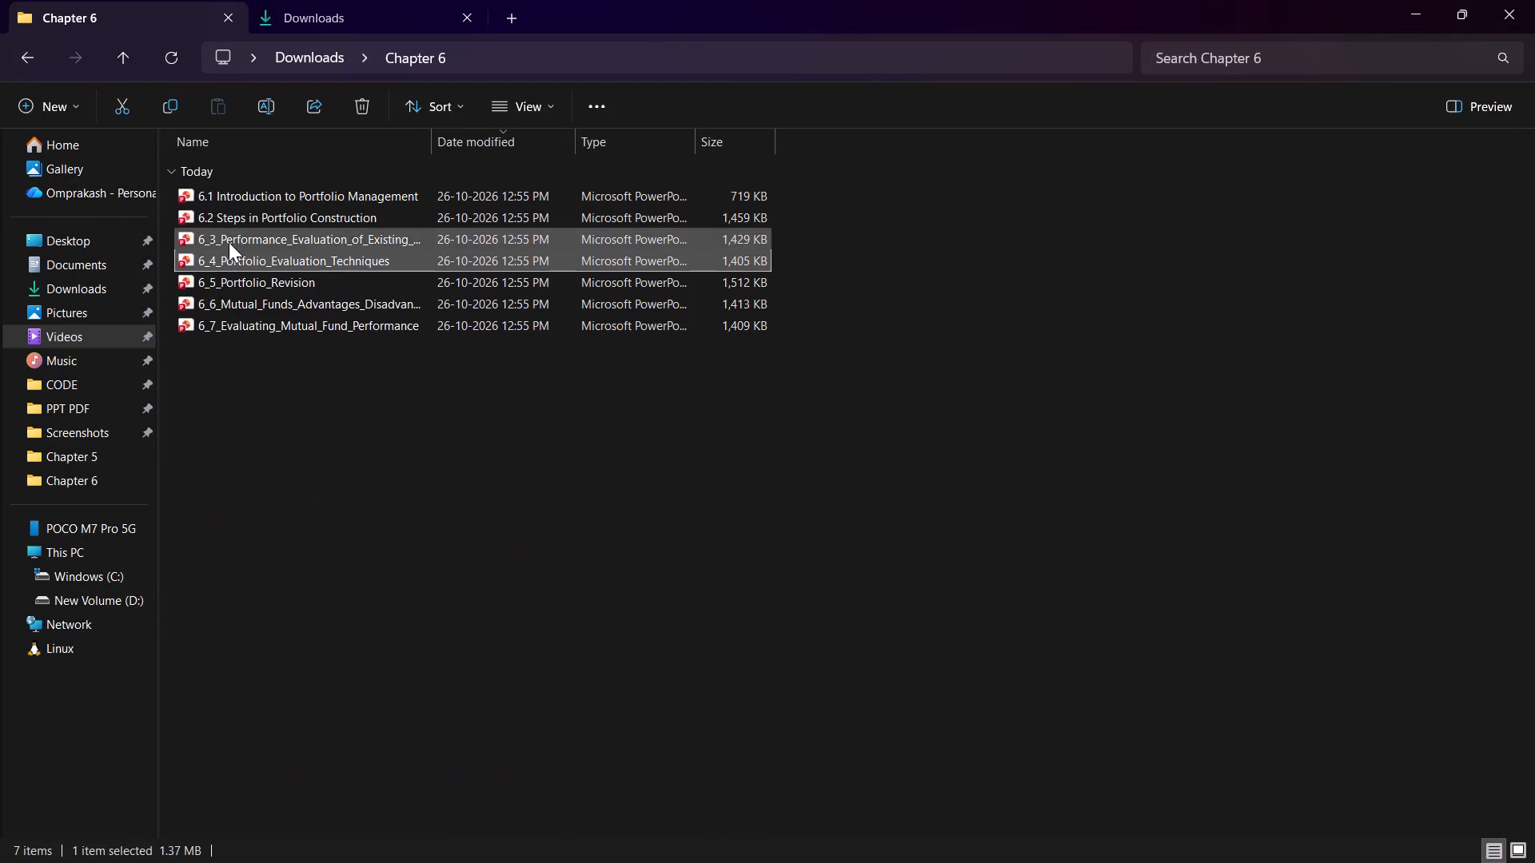
double_click(238, 274)
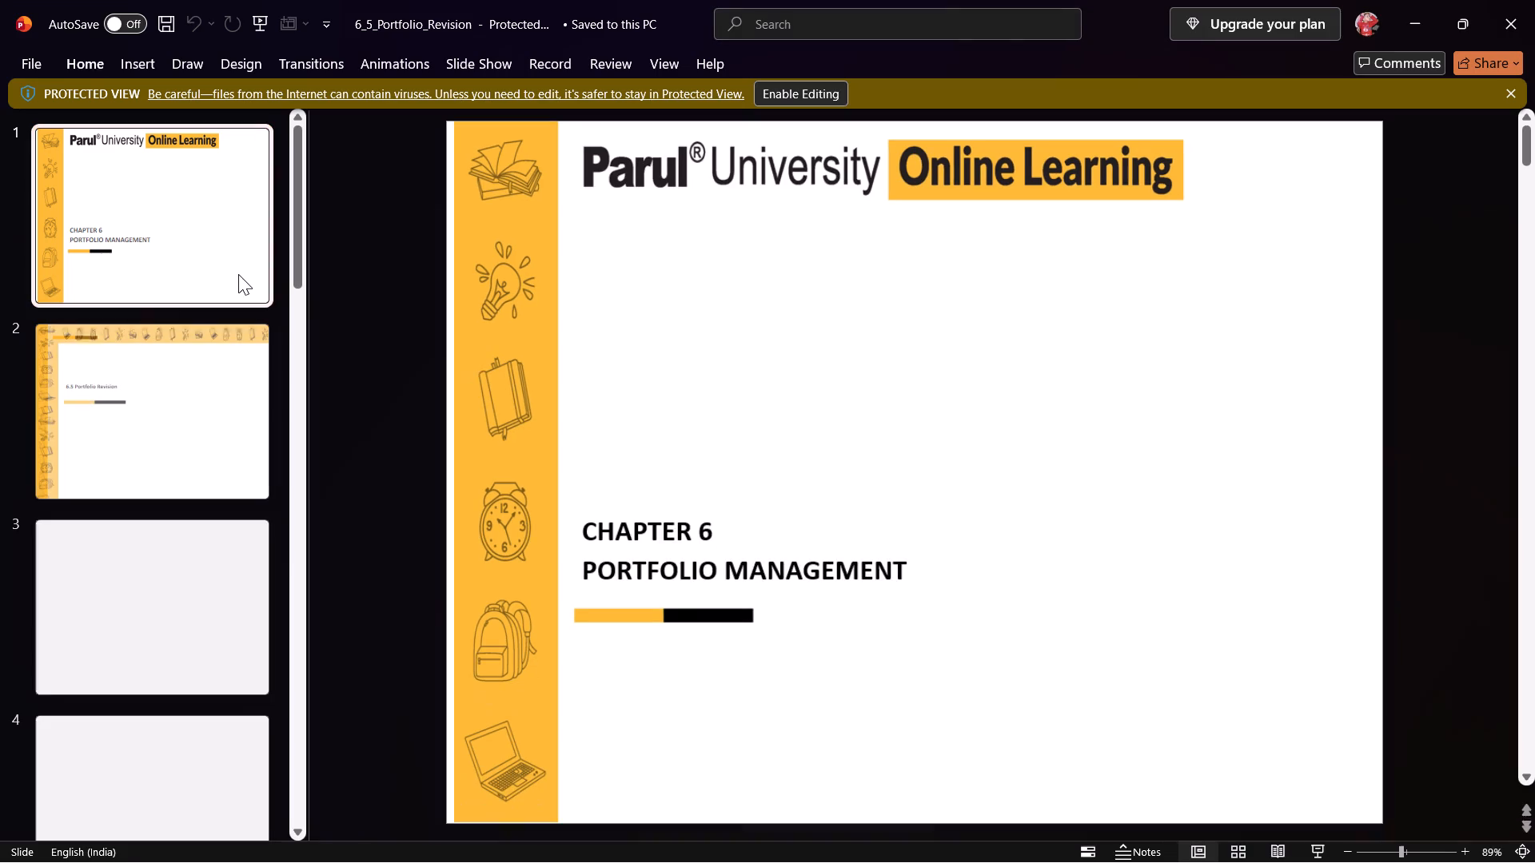
left_click(823, 89)
Delete the "CHAPTER 6" text from the title on slide 1.
triple_click(623, 550)
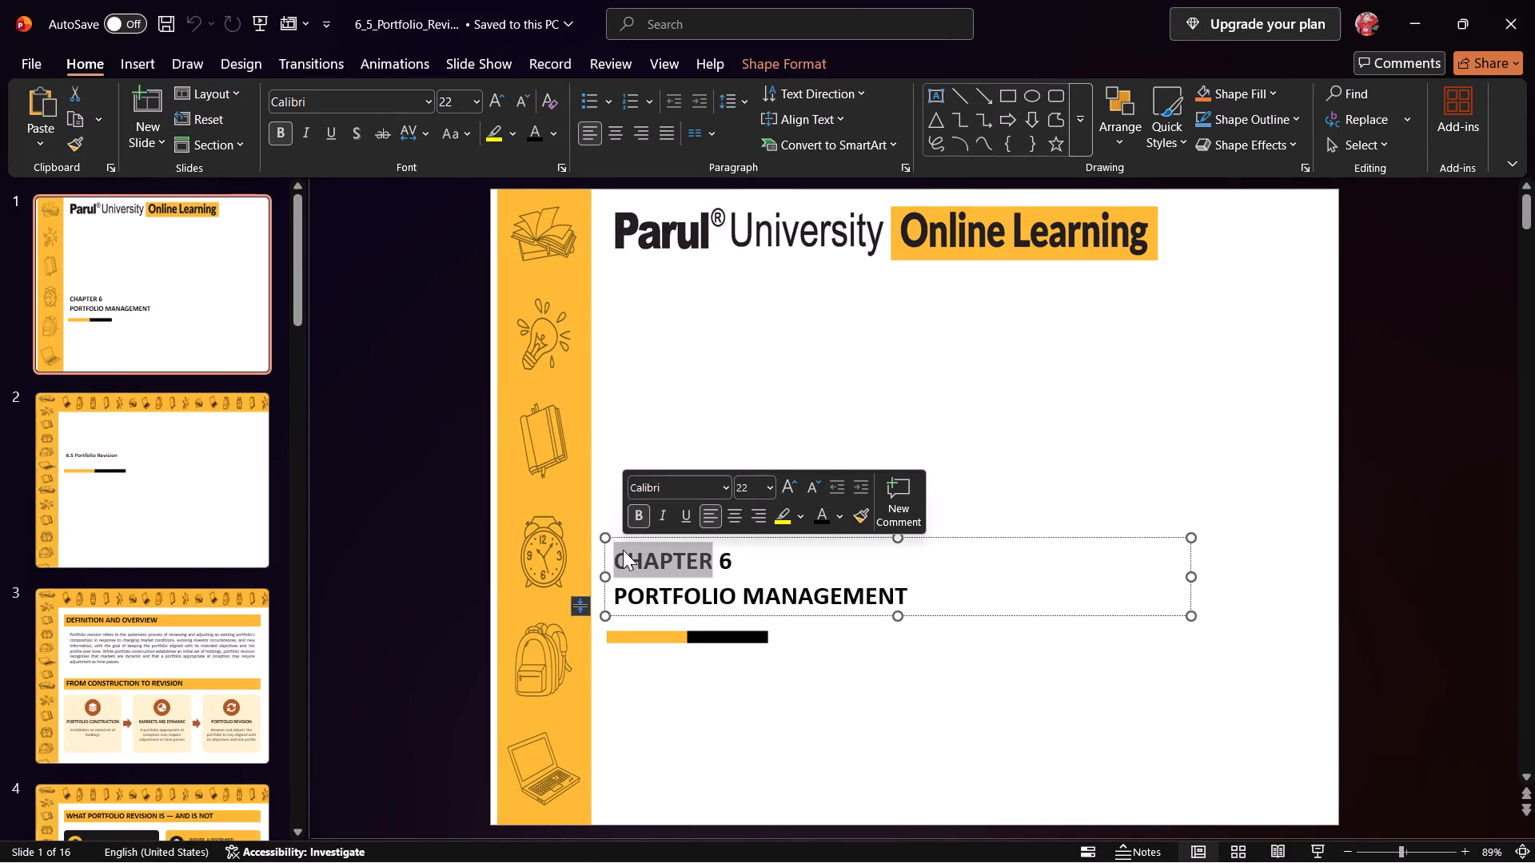
left_click(699, 556)
left_click_drag(745, 555, 566, 566)
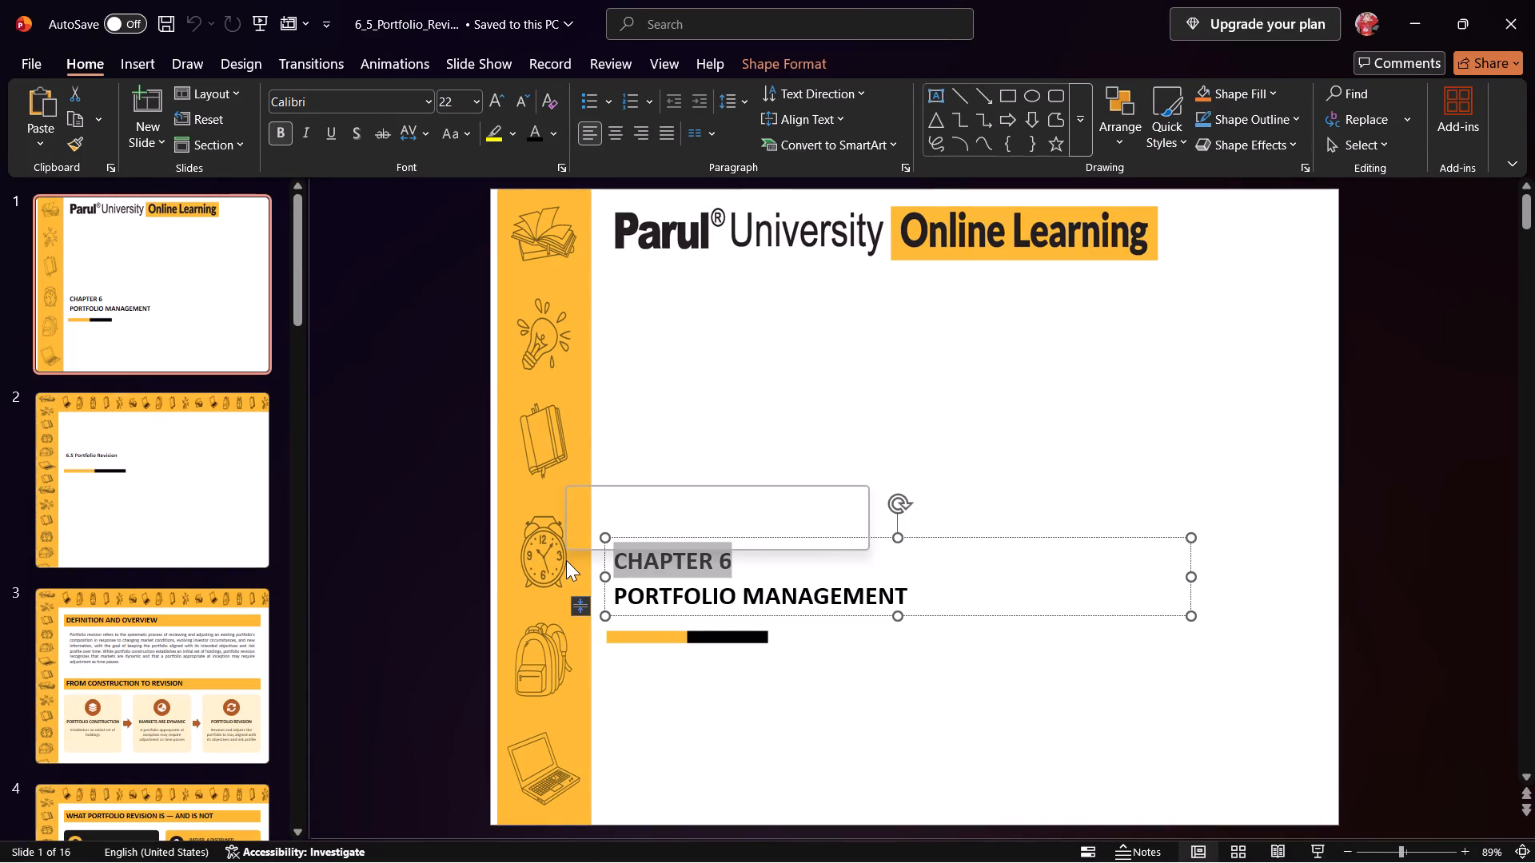
key("BackSpace")
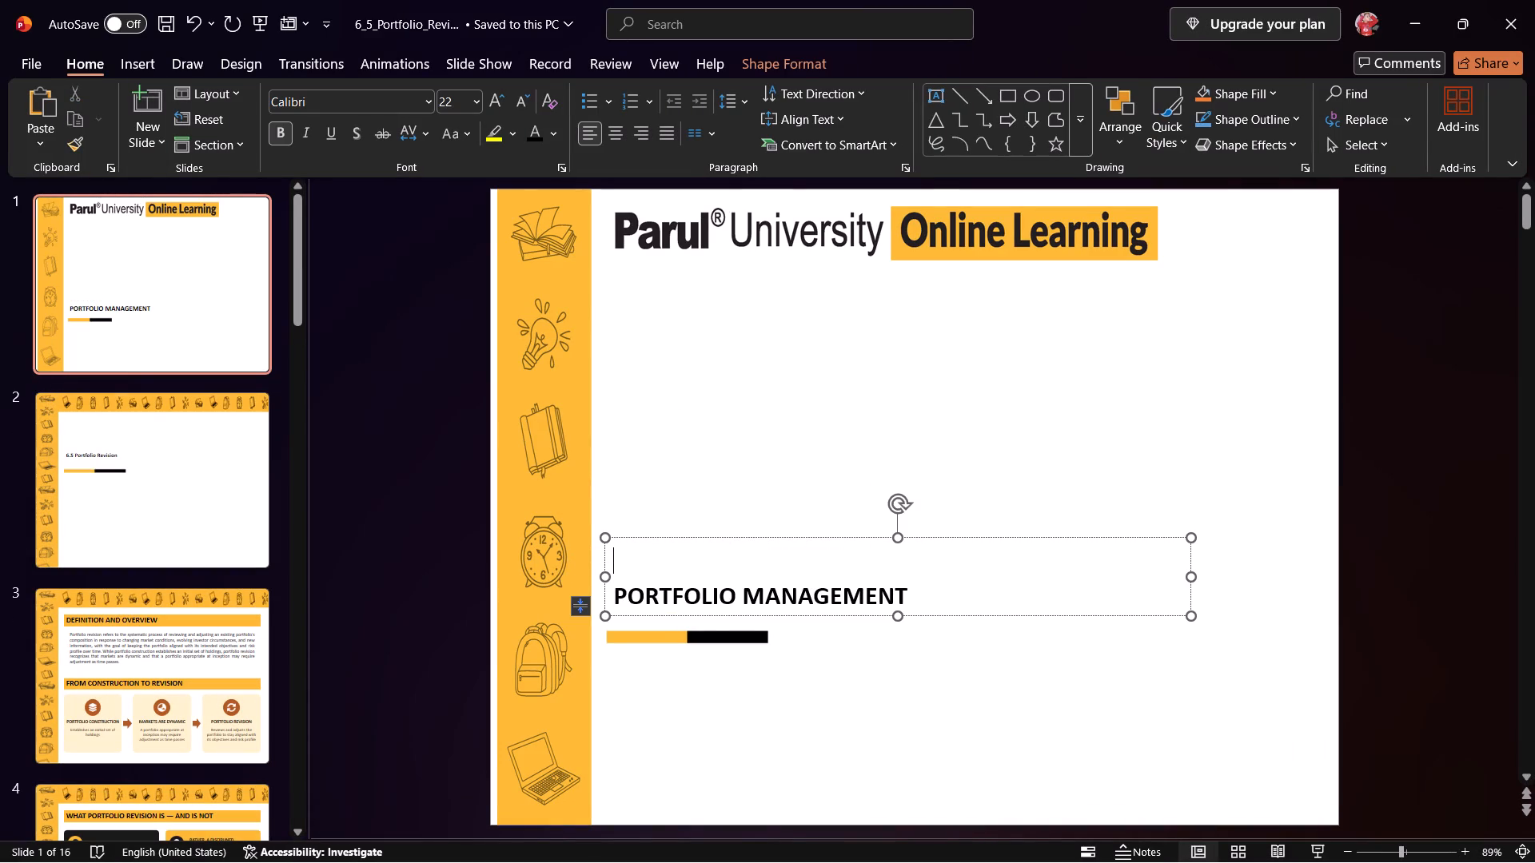
Set the font size of slide 1's PORTFOLIO MANAGEMENT title to 32.
key("ctrl+a")
left_click(476, 103)
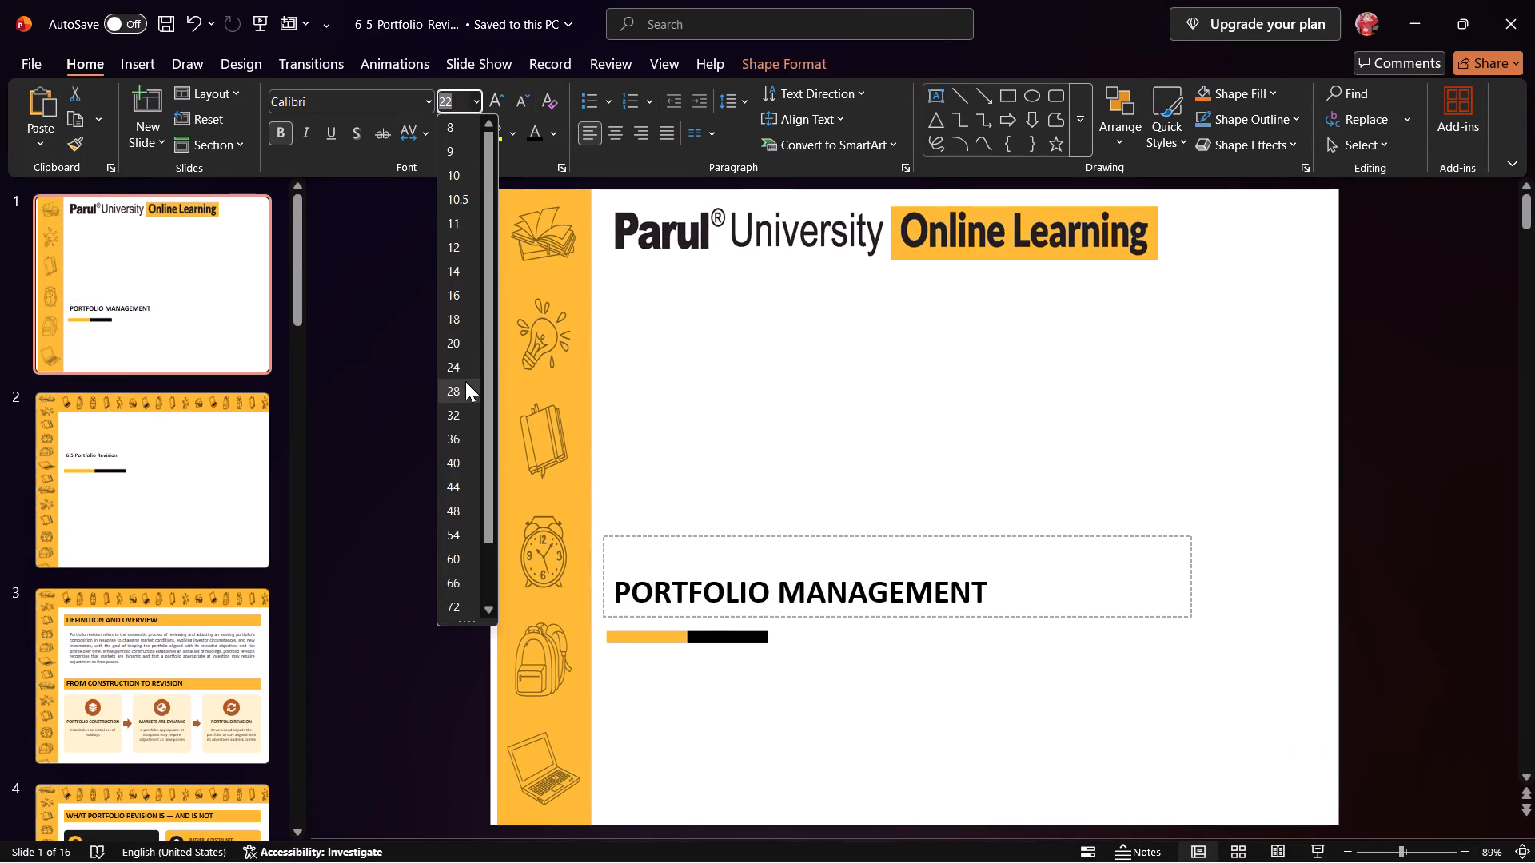
left_click(460, 408)
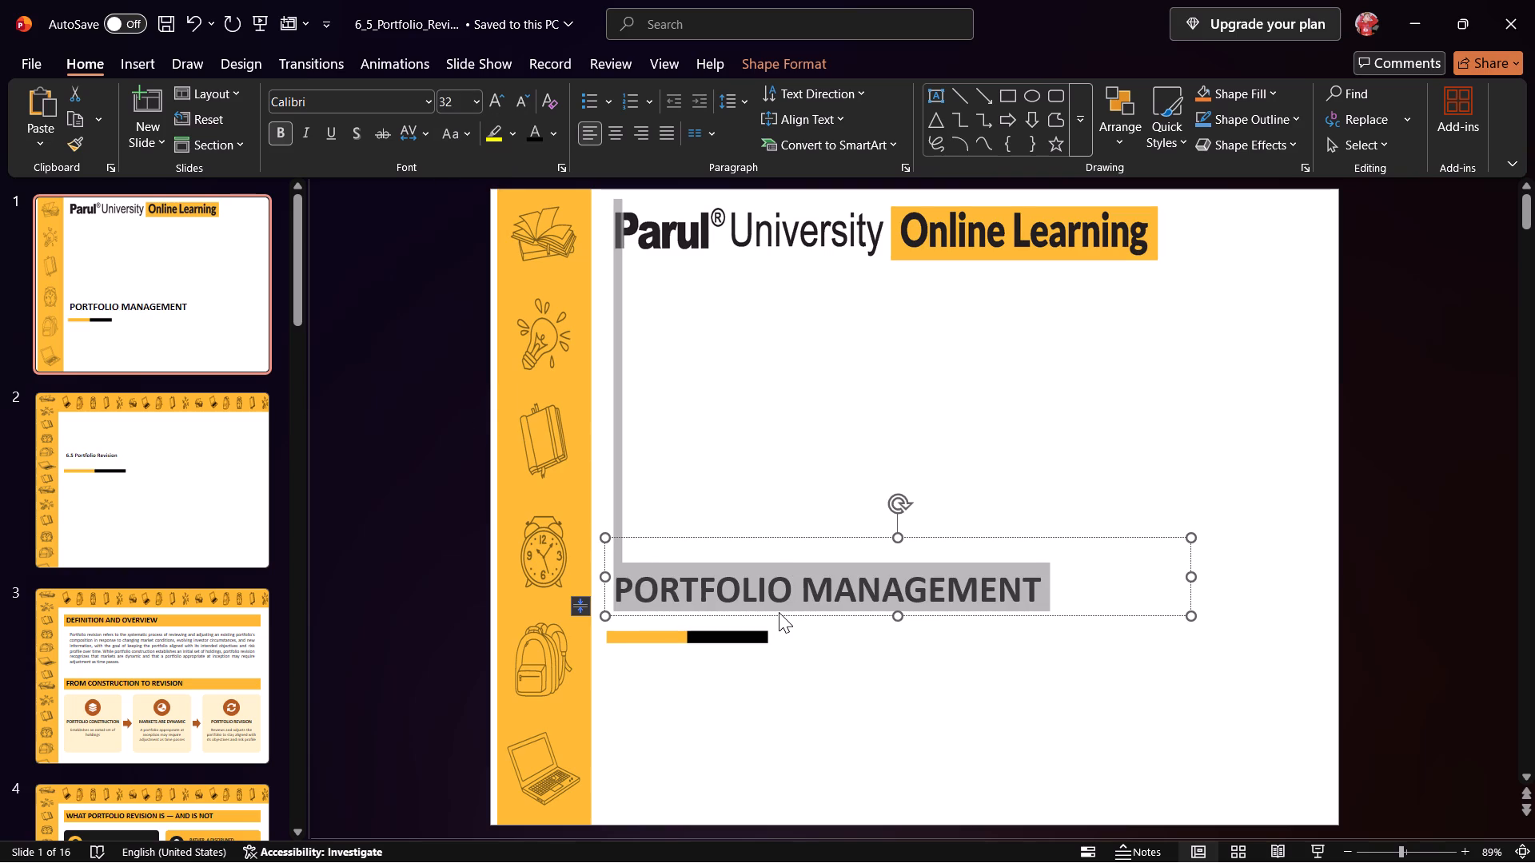
Move slide 1's PORTFOLIO MANAGEMENT title down so it sits just above the yellow and black accent bar.
left_click_drag(780, 618, 773, 641)
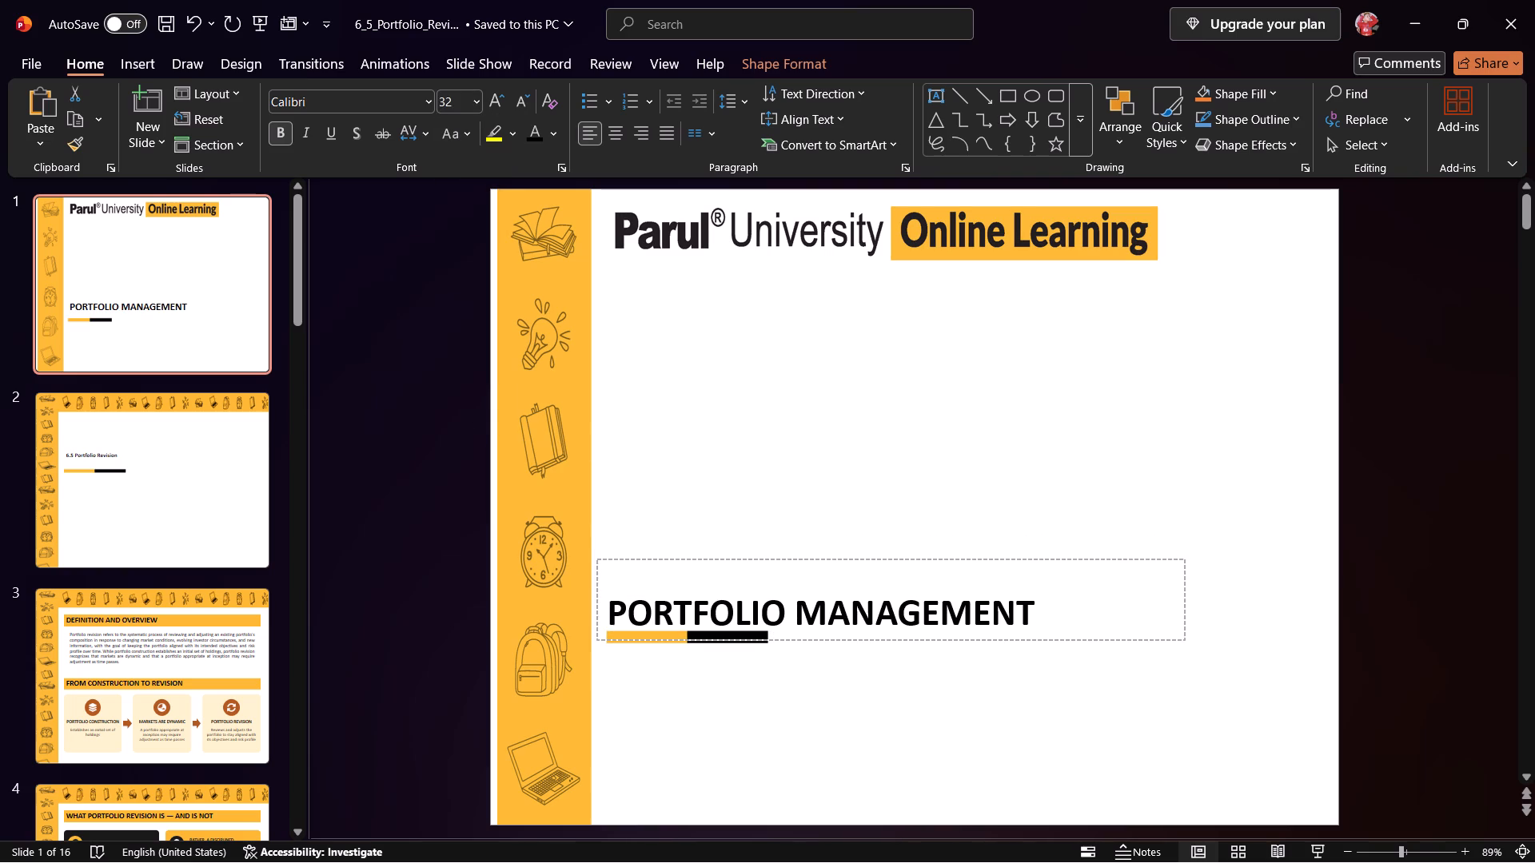
left_click_drag(773, 641, 773, 638)
triple_click(744, 607)
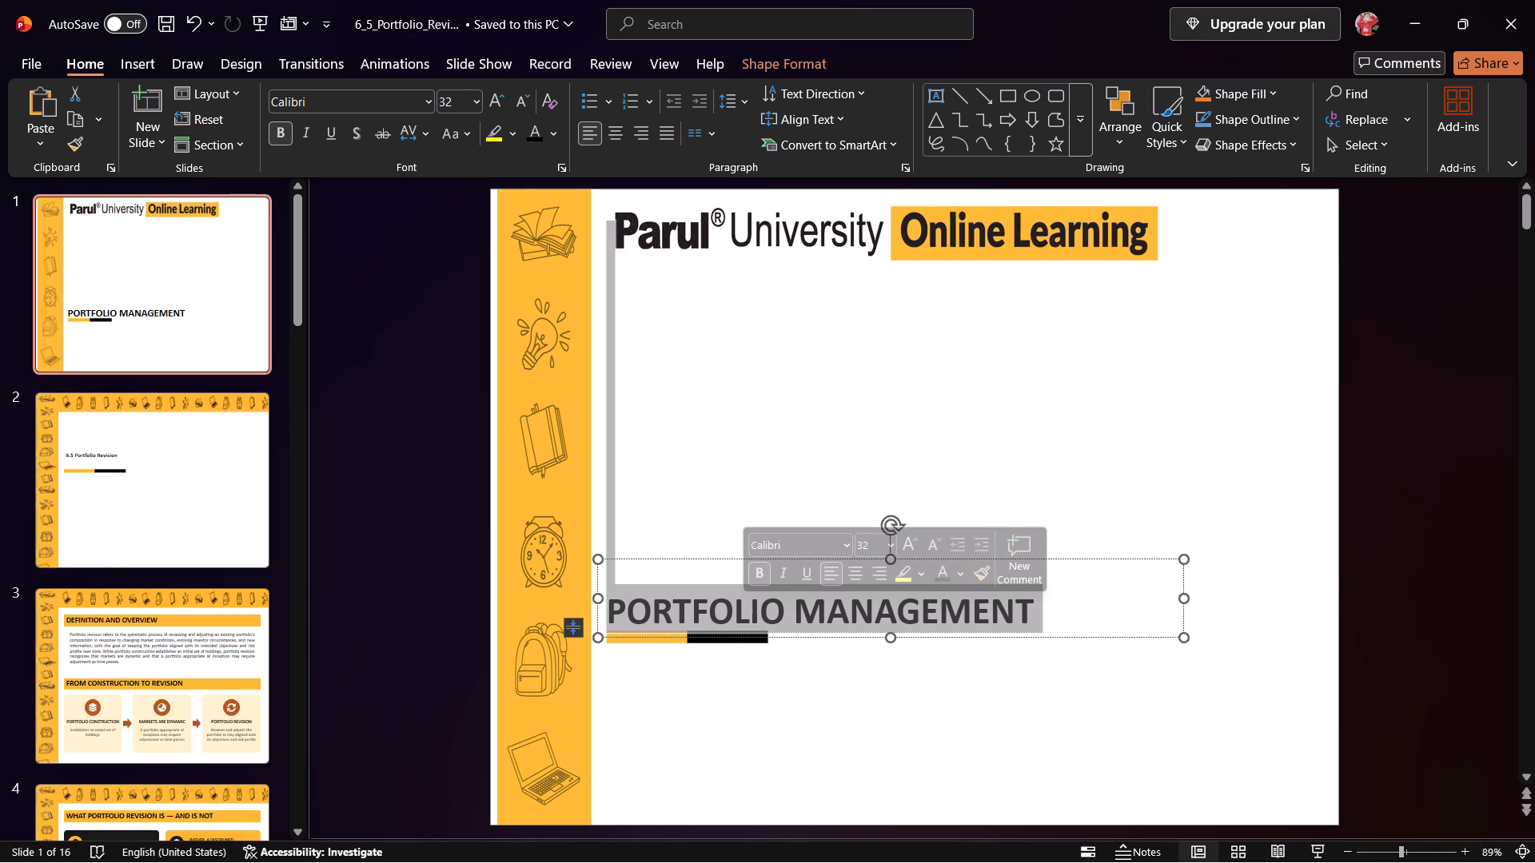
left_click(724, 638)
key("Up")
key("Up")
triple_click(716, 608)
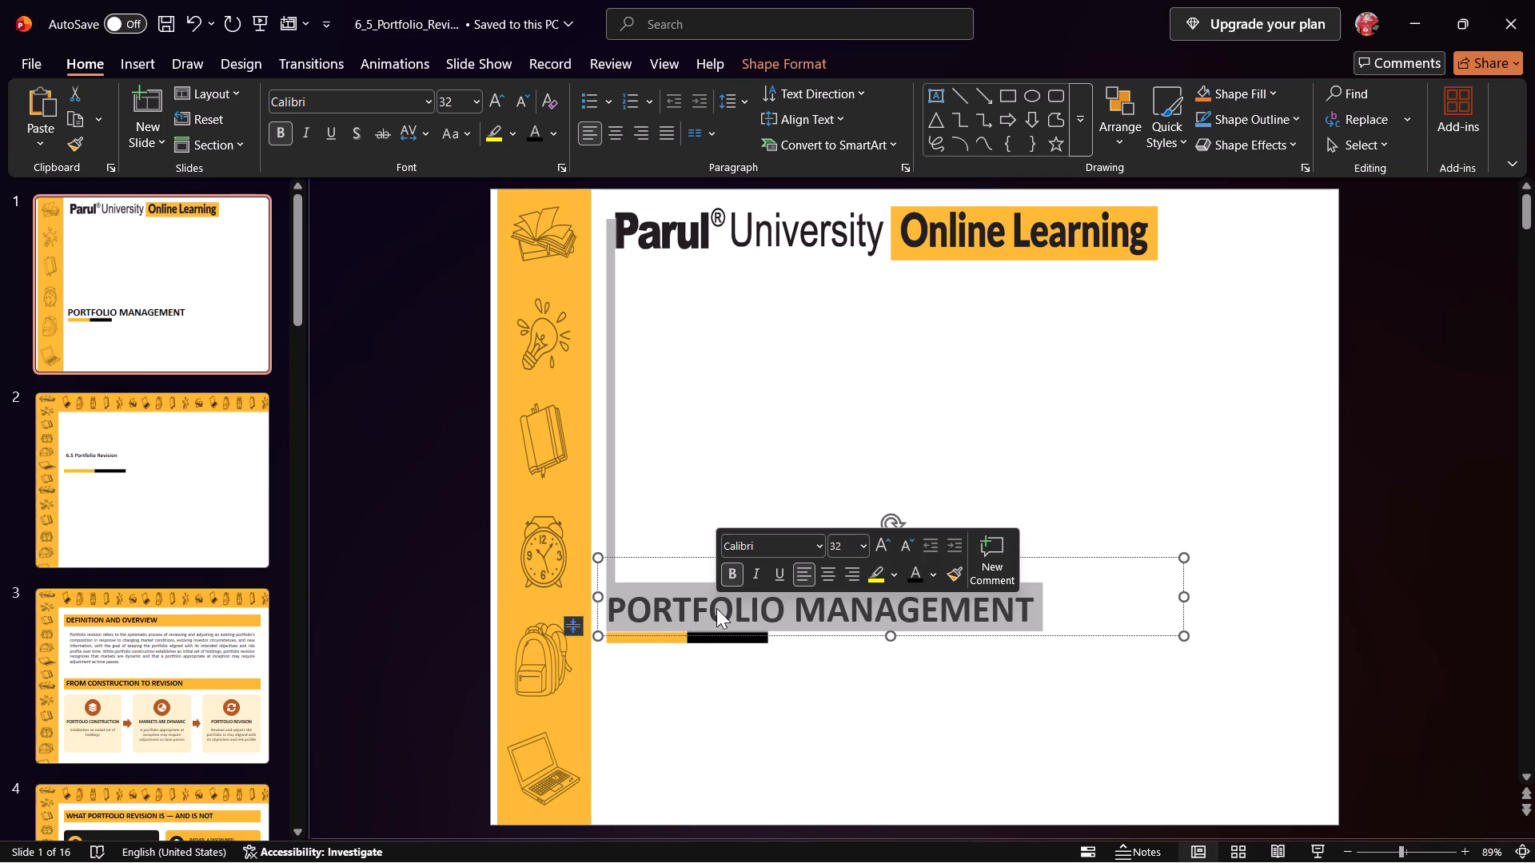
Format slide 2's "6.5 Portfolio Revision" title at font size 28 in uppercase.
left_click(210, 448)
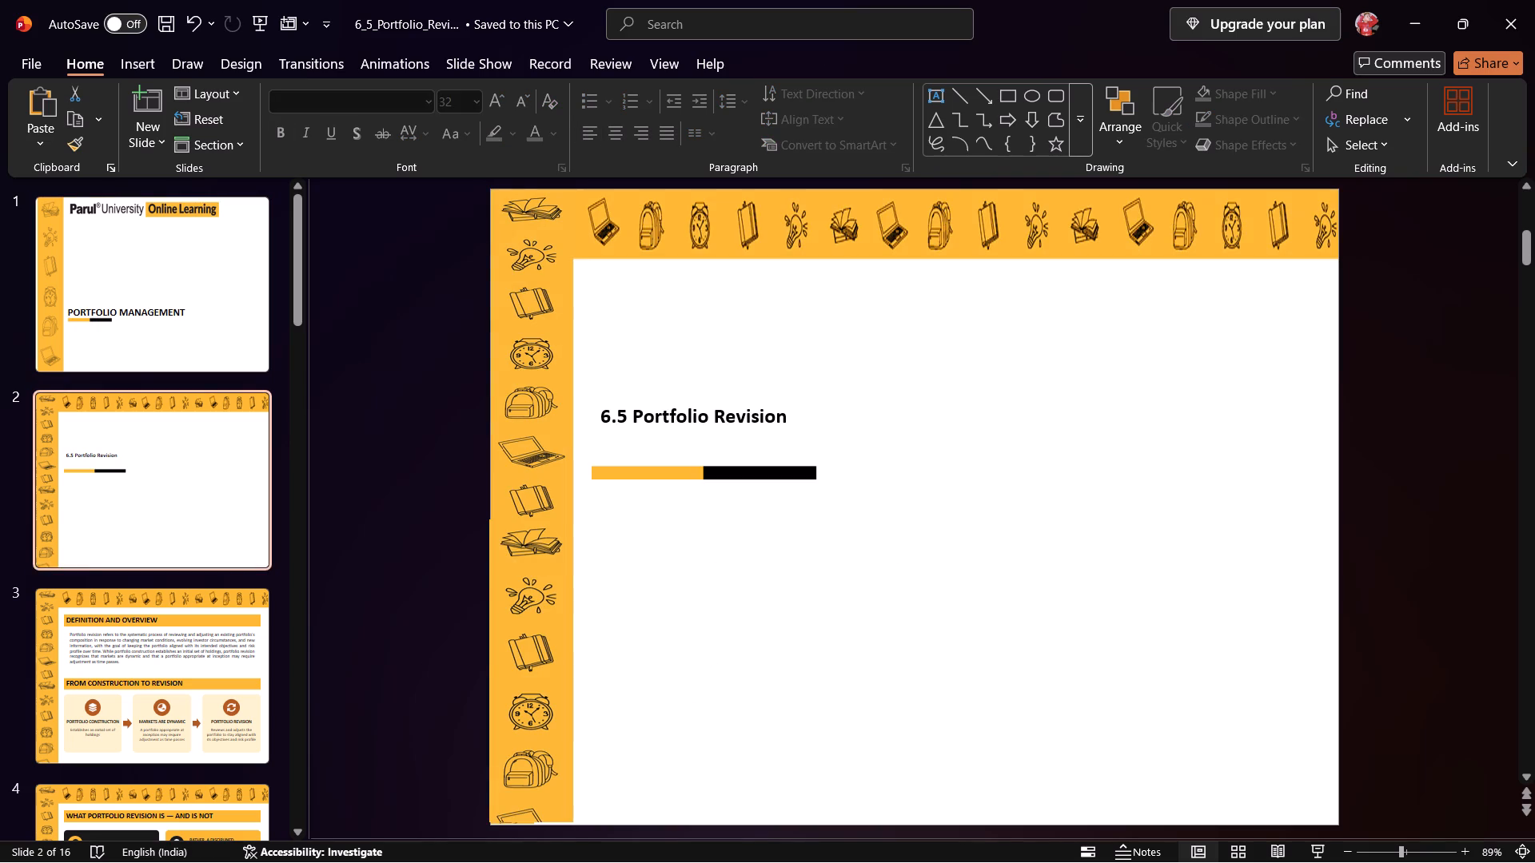
triple_click(737, 414)
left_click(474, 101)
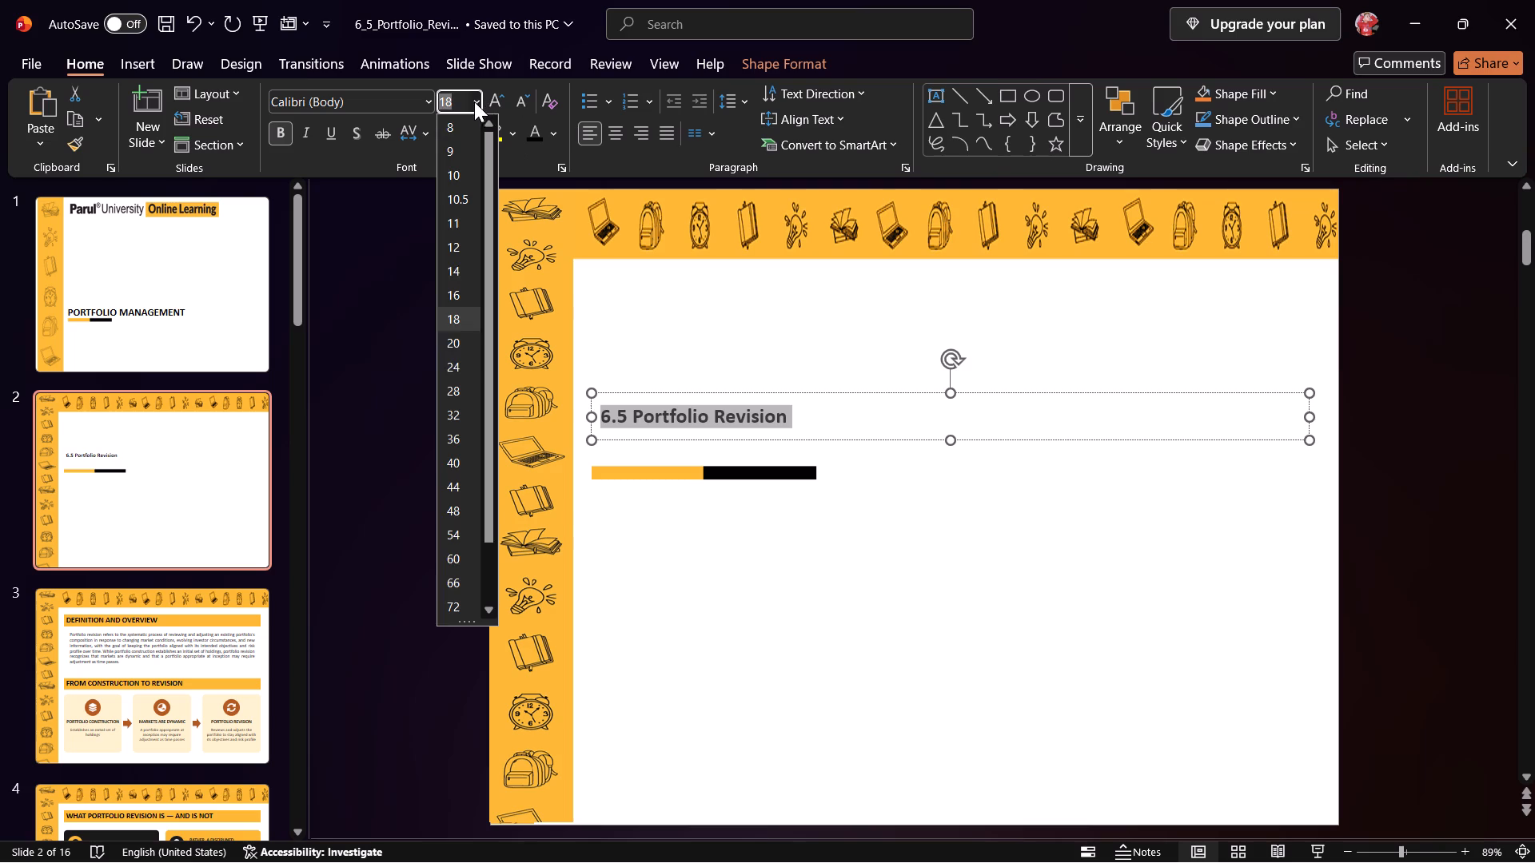
left_click(460, 380)
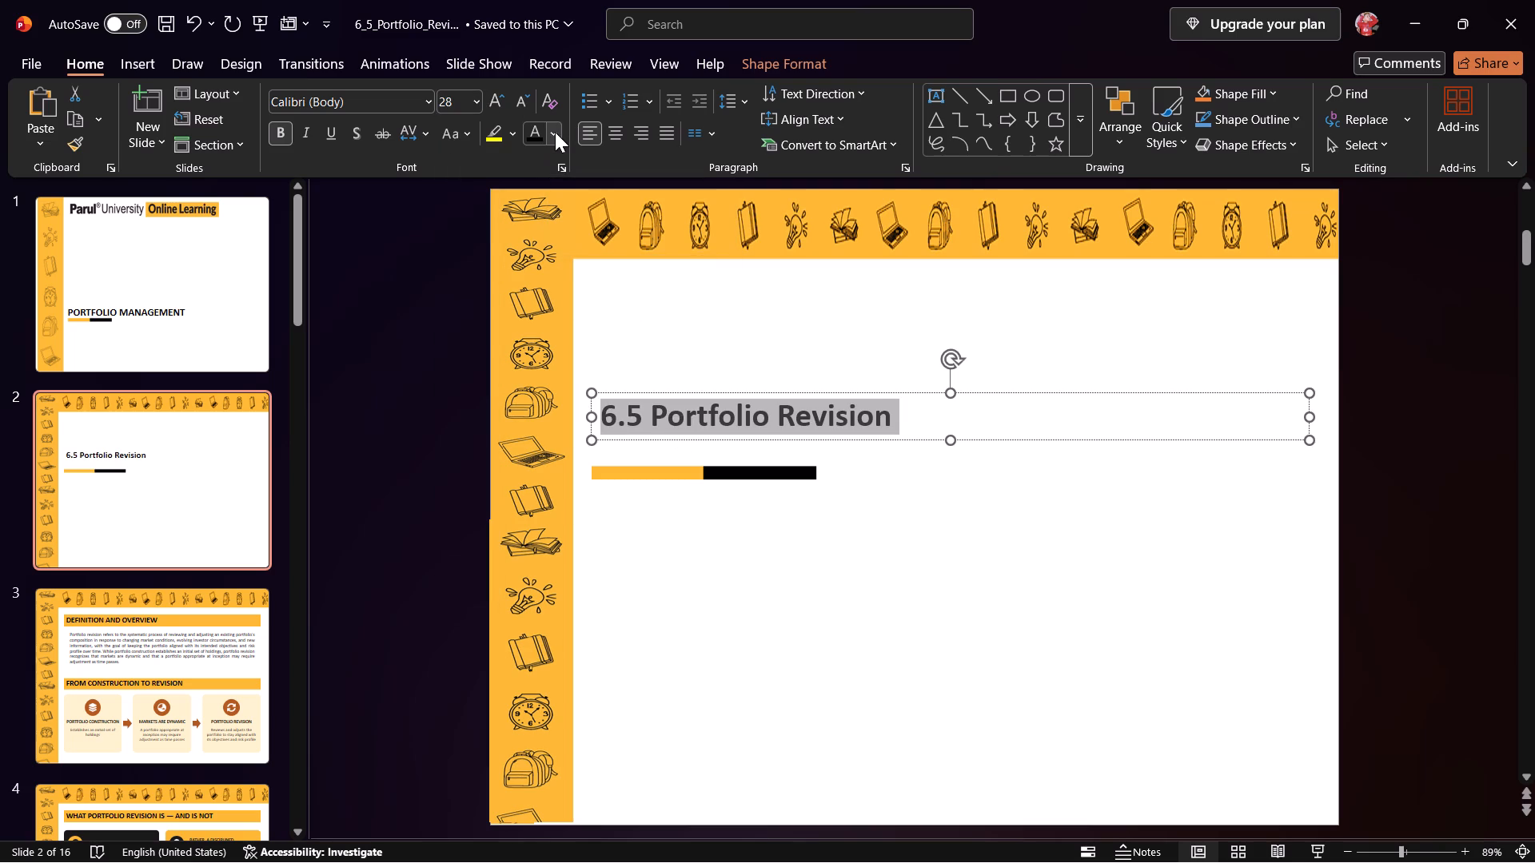
key("shift+F3")
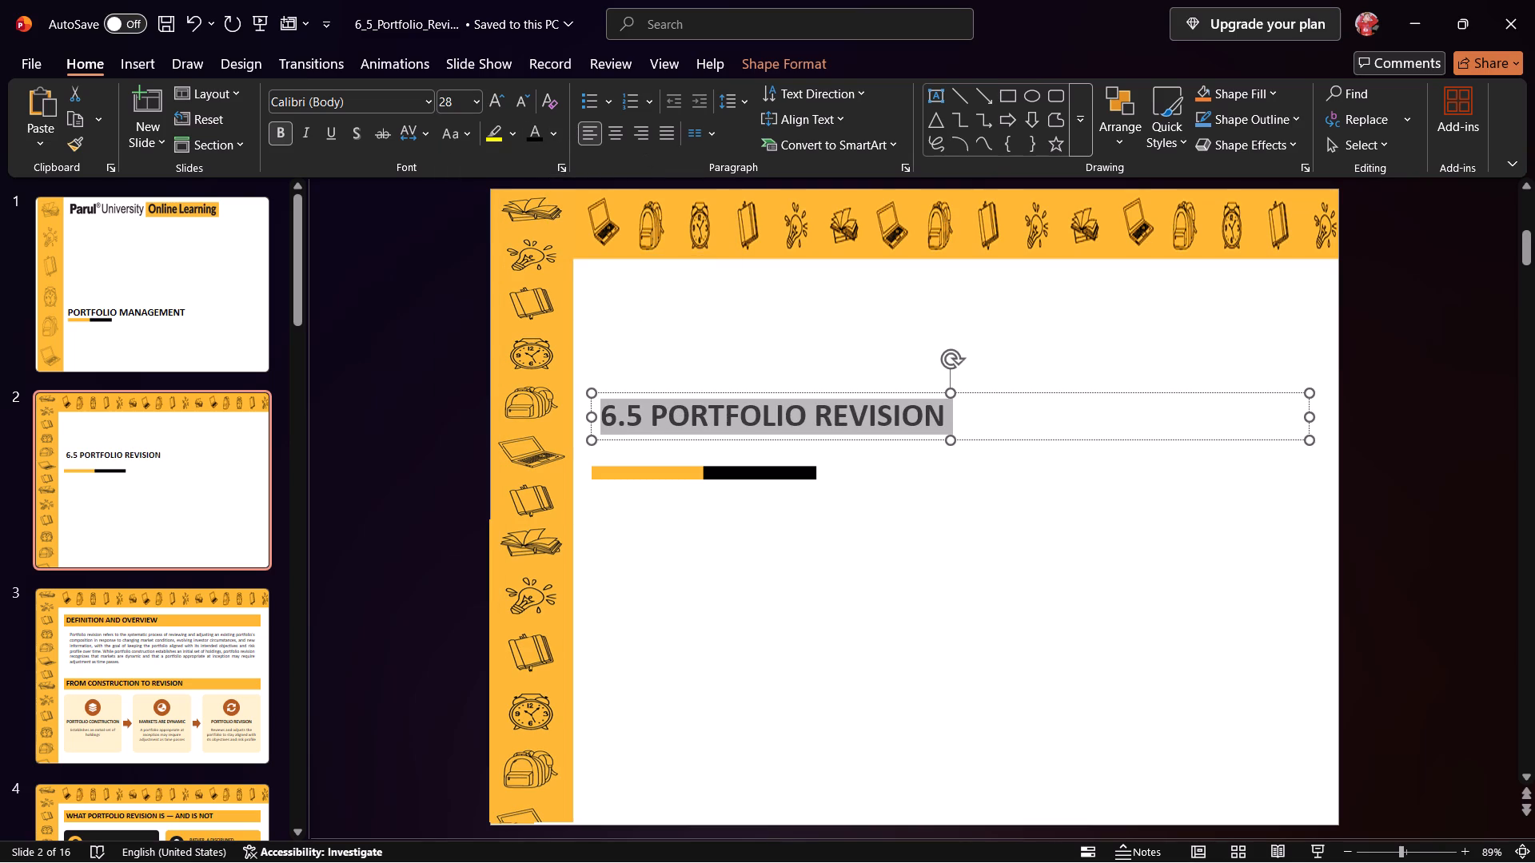
Move slide 2's title down onto the accent bar, with its text lined up with the bar's left end.
left_click_drag(695, 440, 690, 473)
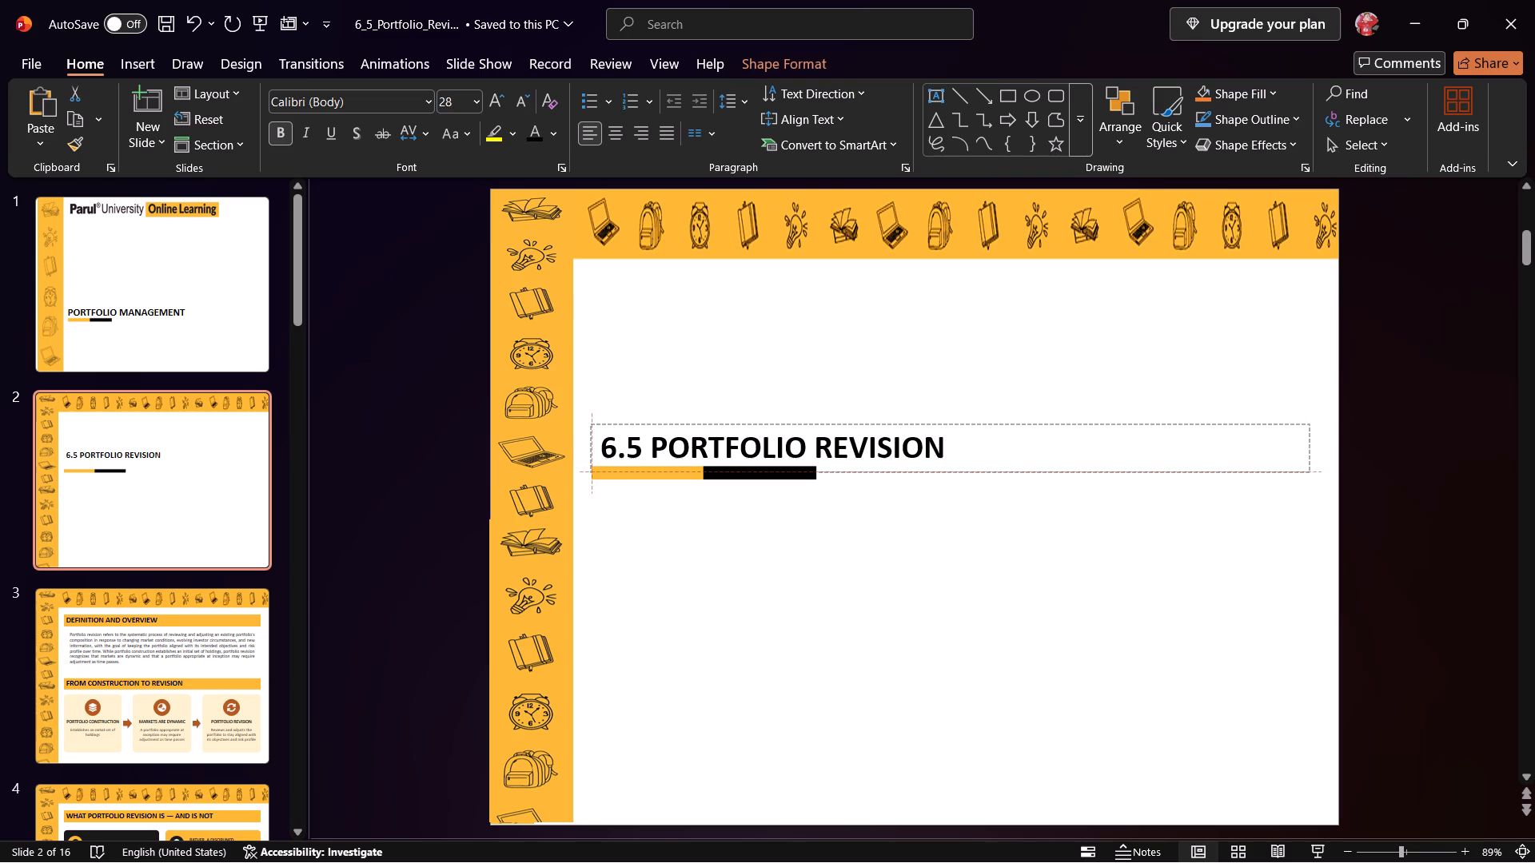
left_click_drag(690, 473, 688, 473)
triple_click(632, 439)
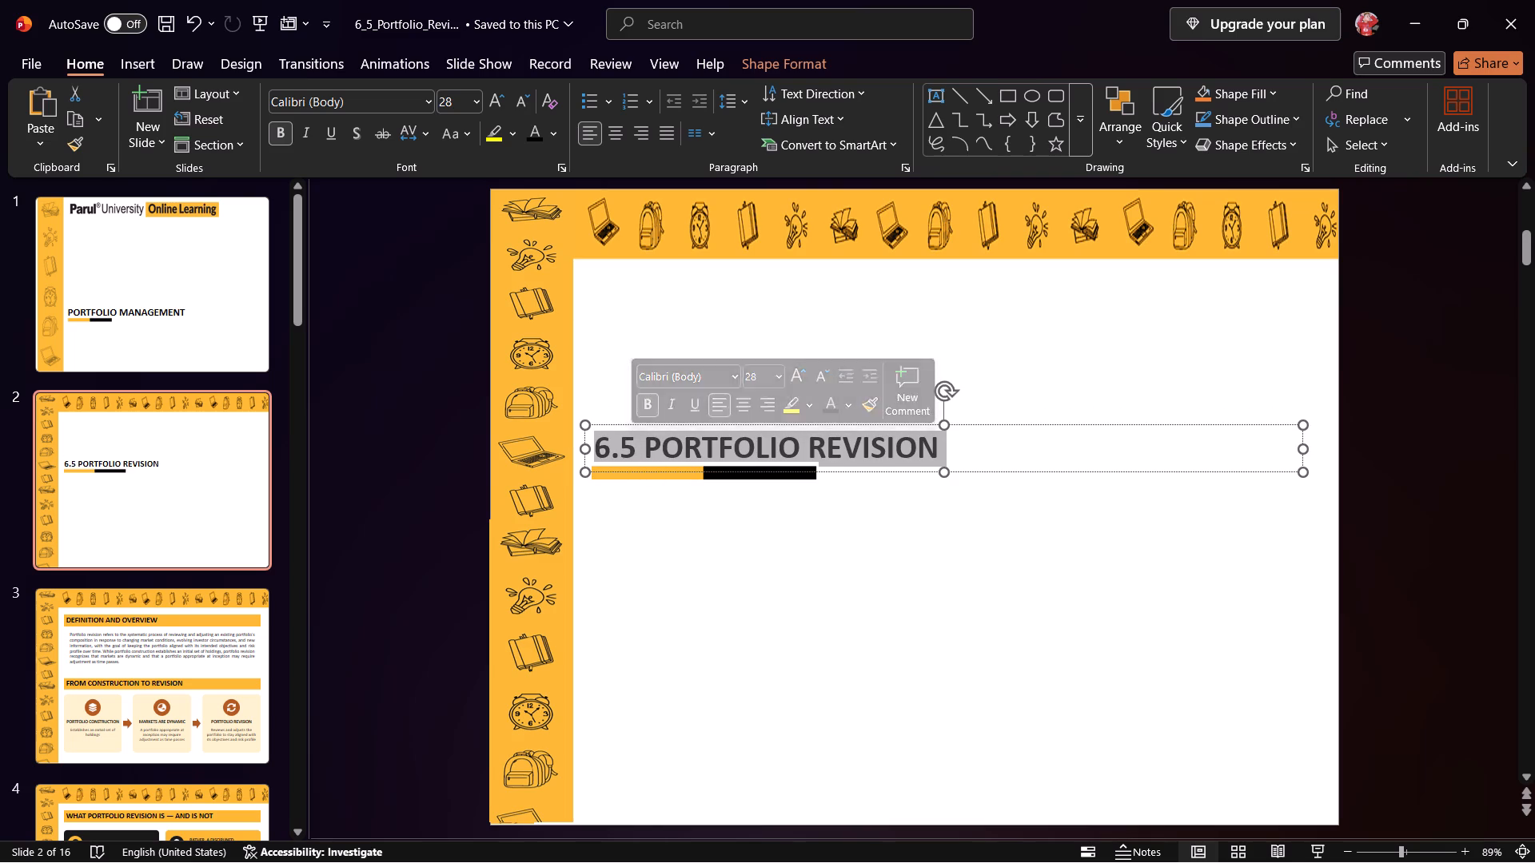
On slide 3, move the definition paragraph directly under its heading, left-aligned with it, and widen the box to about the heading's width.
left_click(185, 670)
left_click(765, 401)
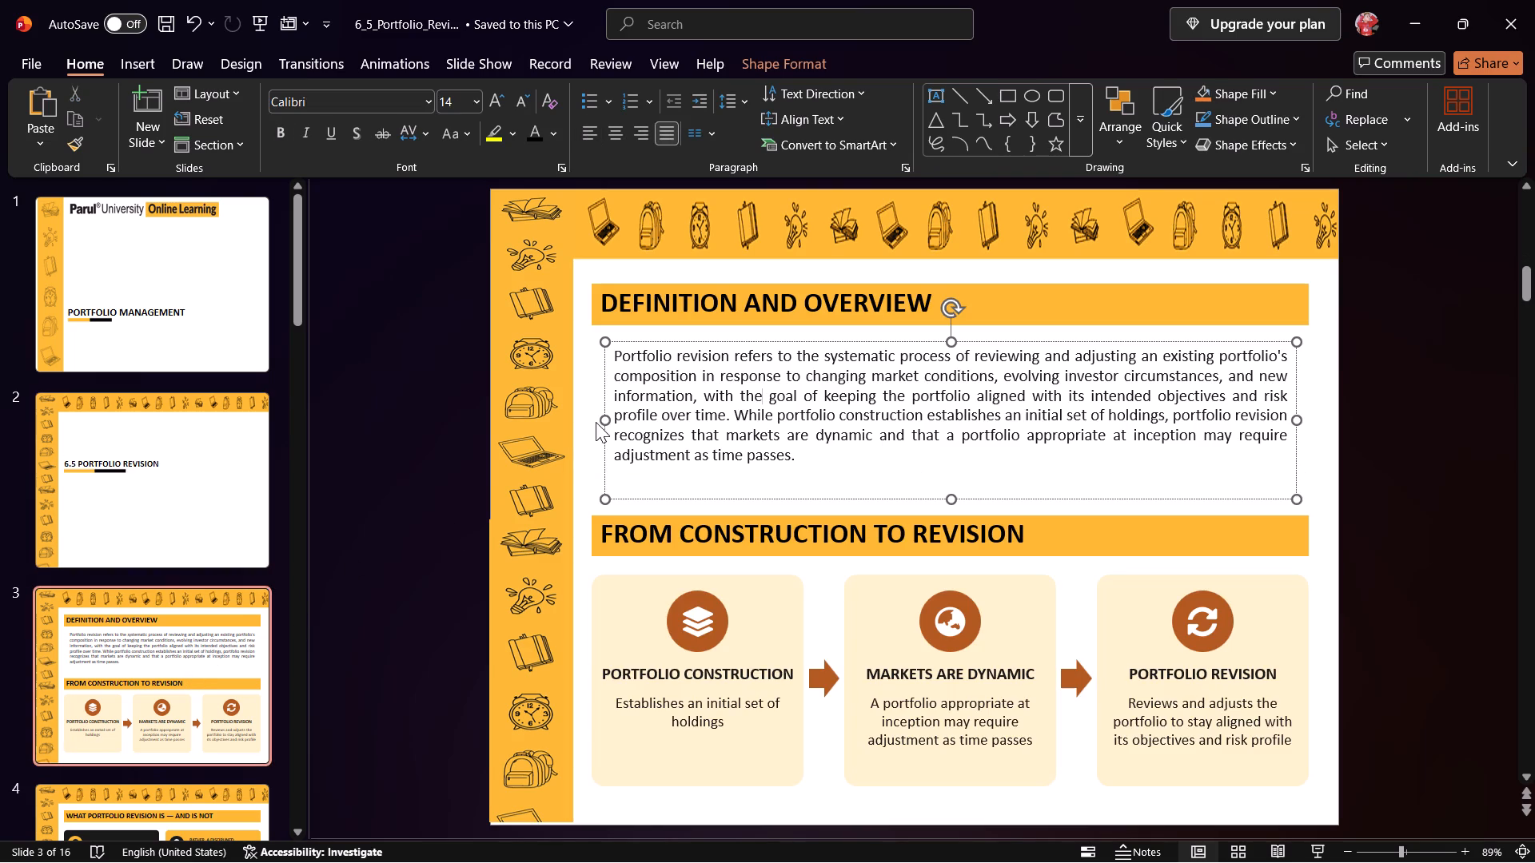
left_click_drag(664, 339, 656, 339)
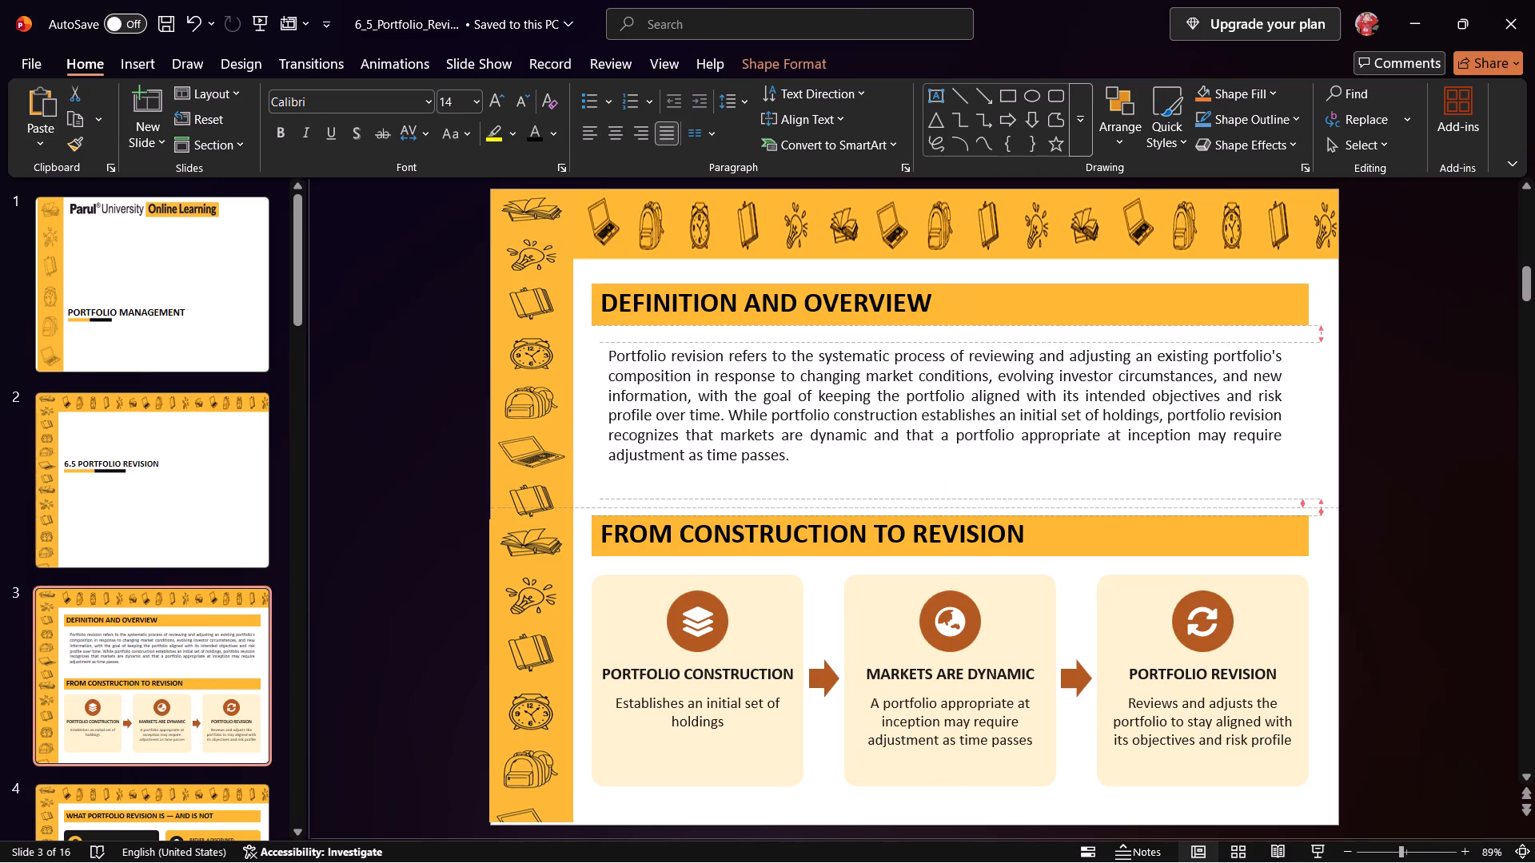
left_click_drag(656, 339, 652, 328)
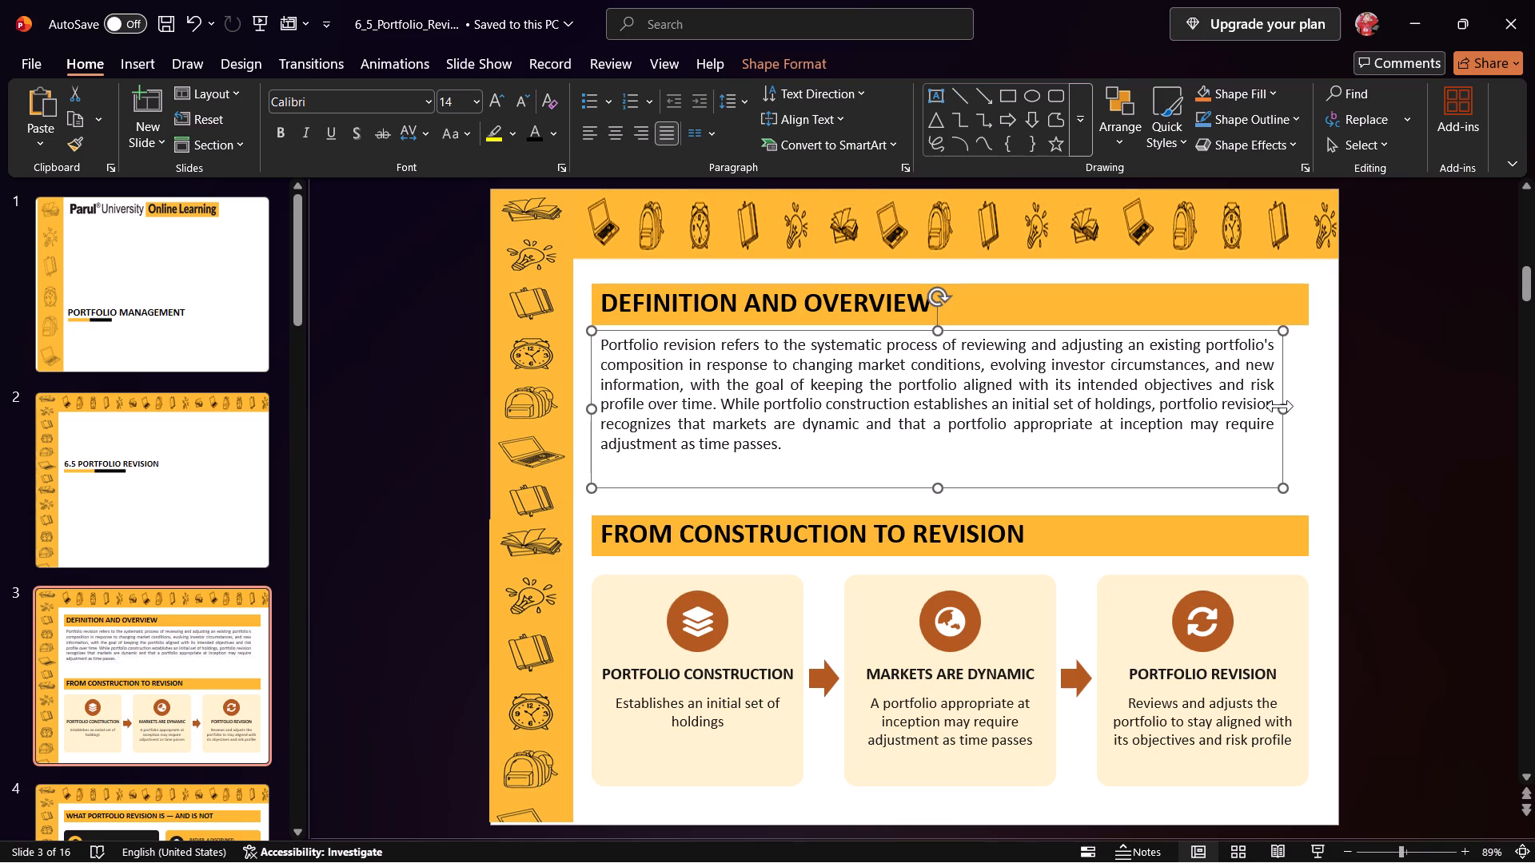
left_click_drag(1281, 406, 1303, 406)
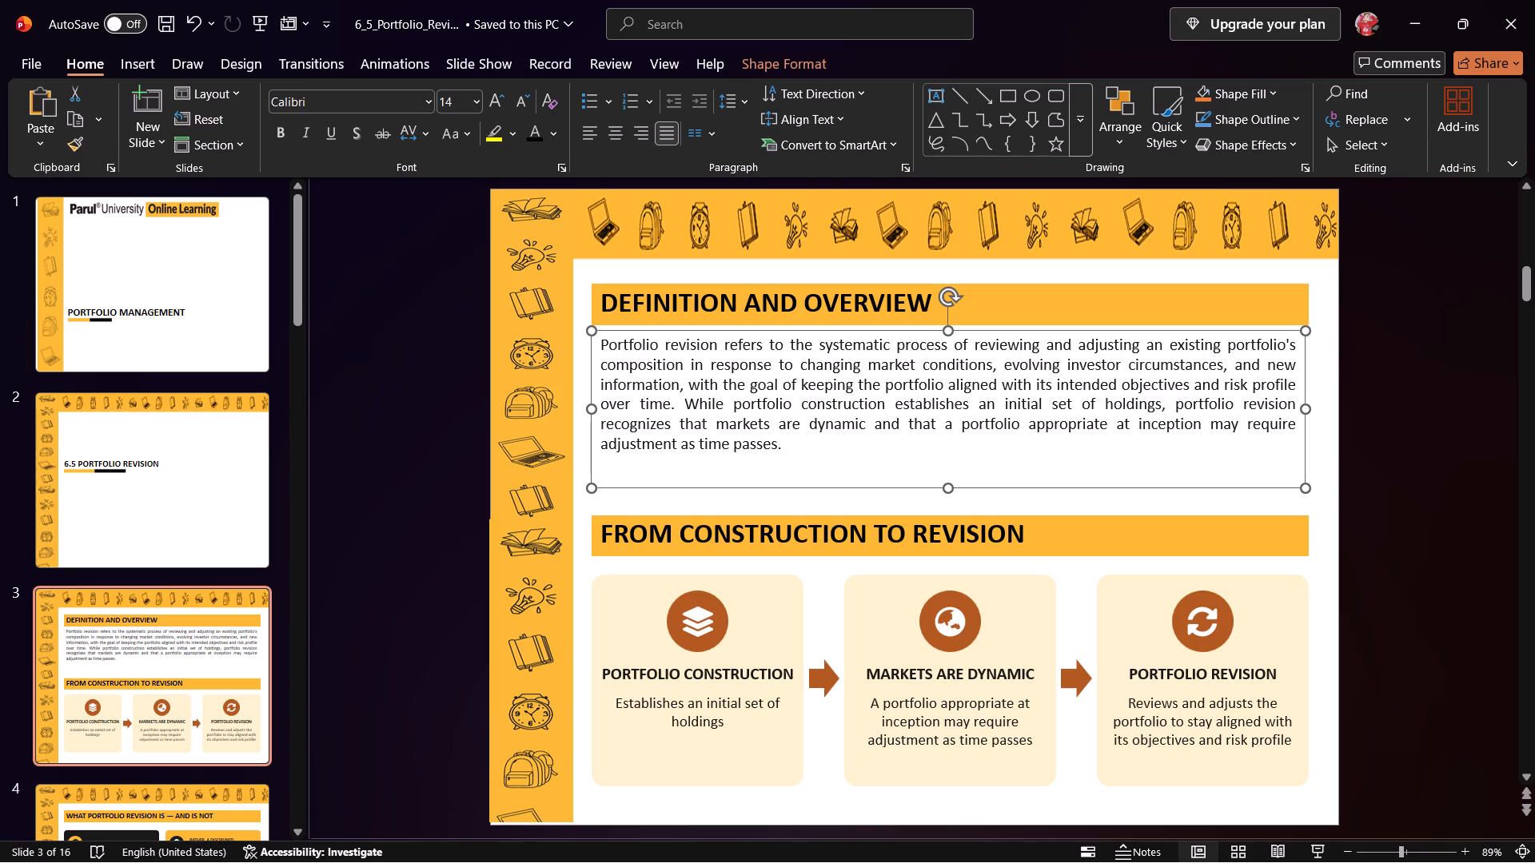
left_click_drag(787, 445, 572, 333)
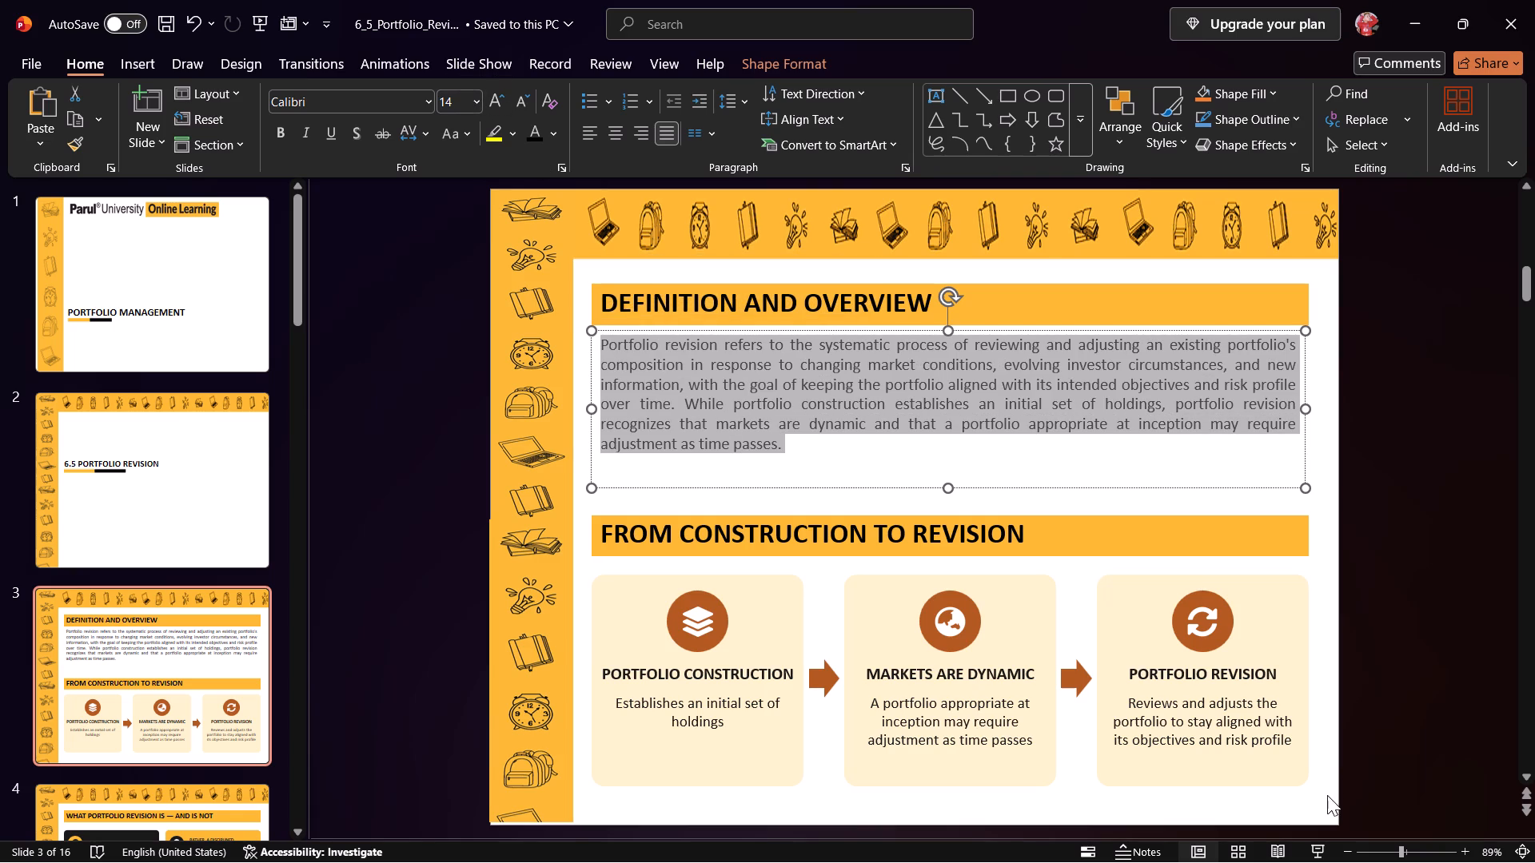
Move the FROM CONSTRUCTION TO REVISION heading with its three cards and arrows up to just below the definition paragraph.
left_click_drag(1327, 795, 578, 495)
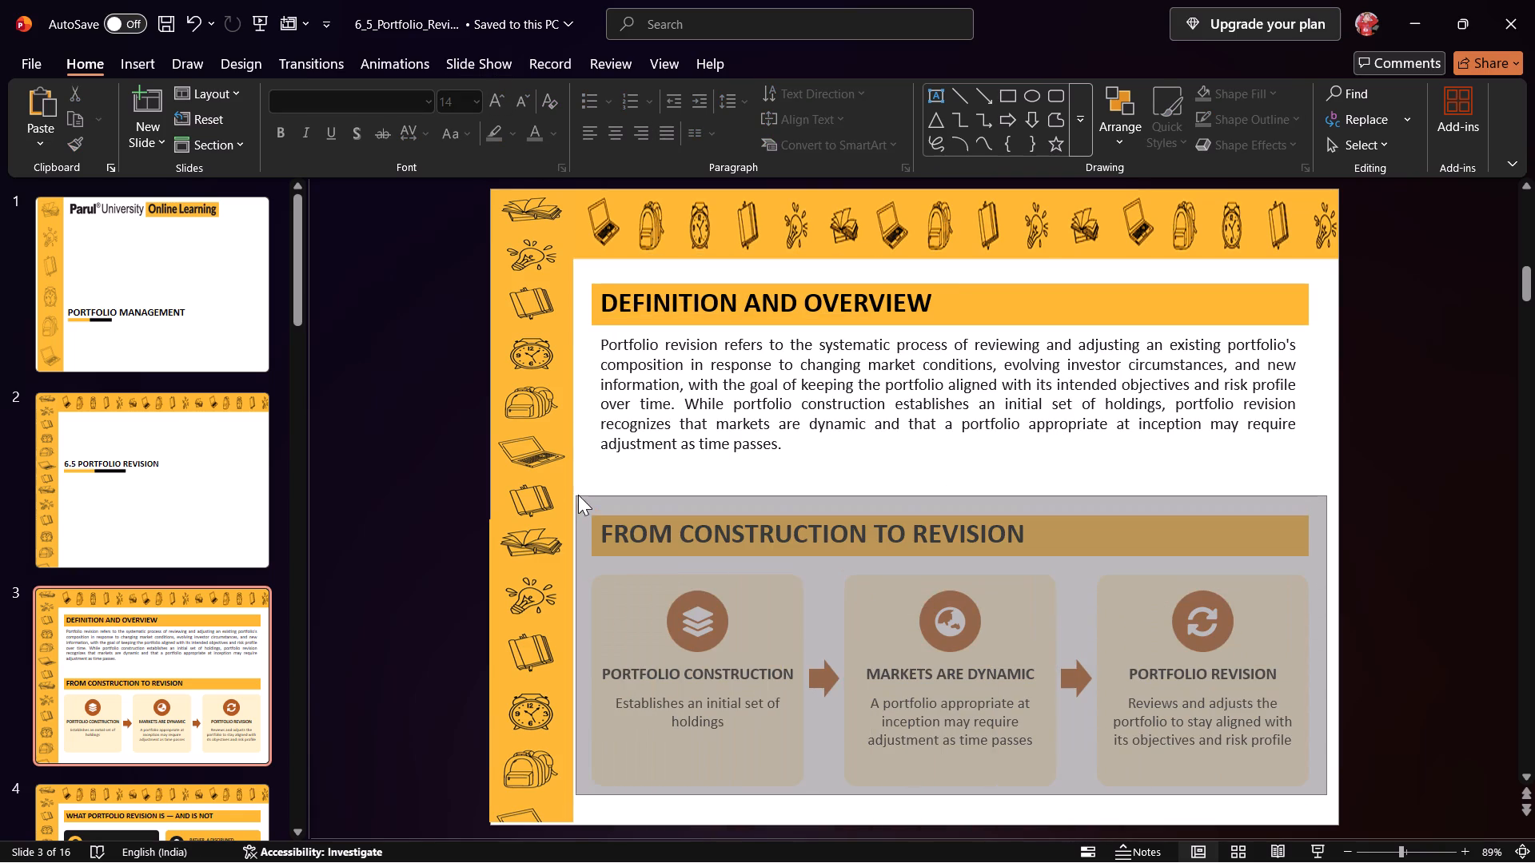
left_click_drag(578, 495, 581, 493)
left_click_drag(805, 517, 805, 466)
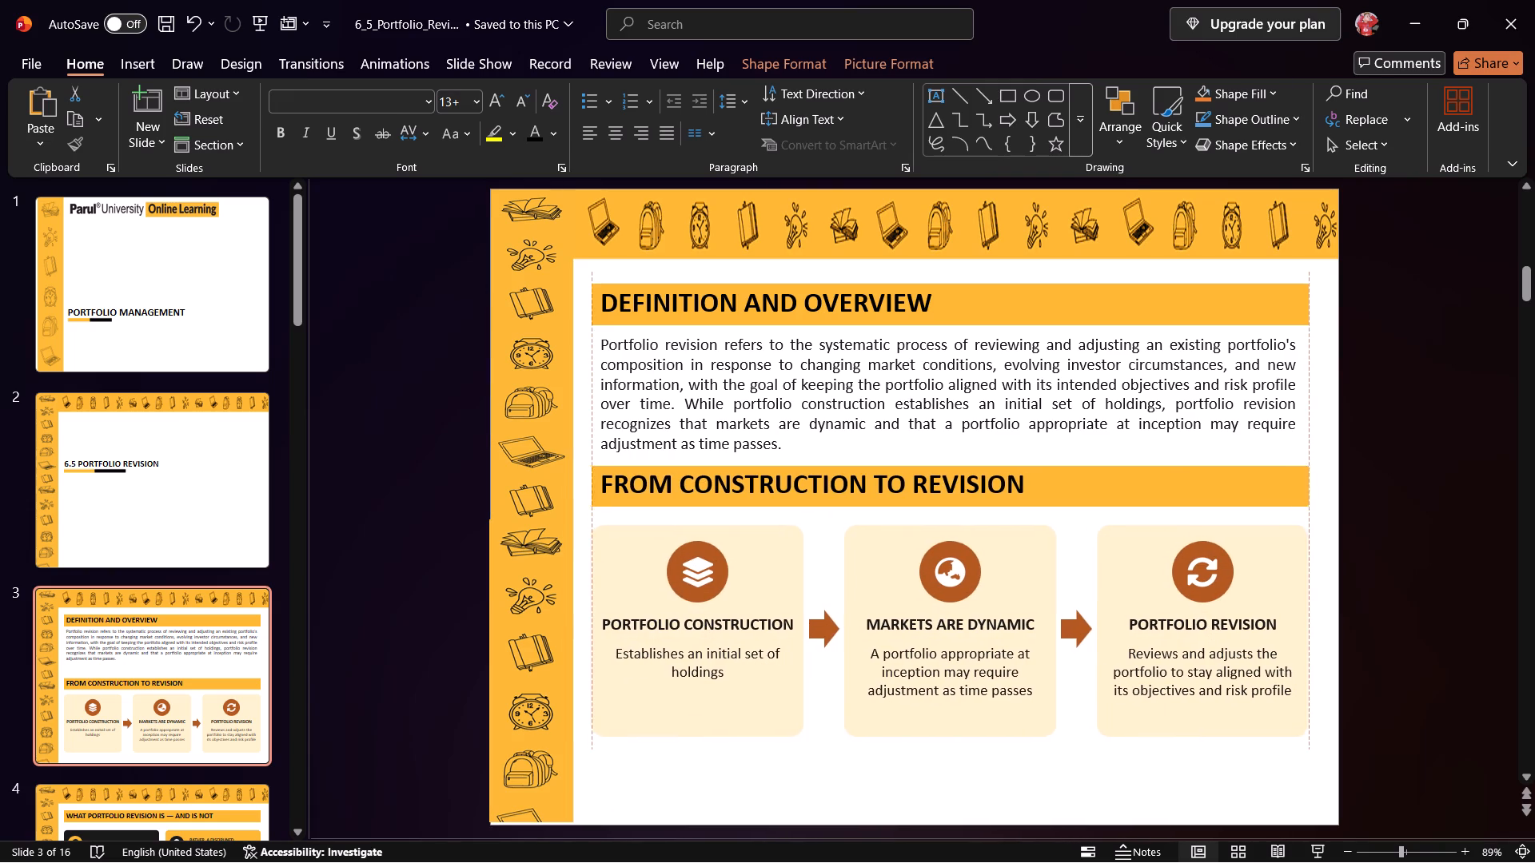
left_click_drag(805, 466, 804, 466)
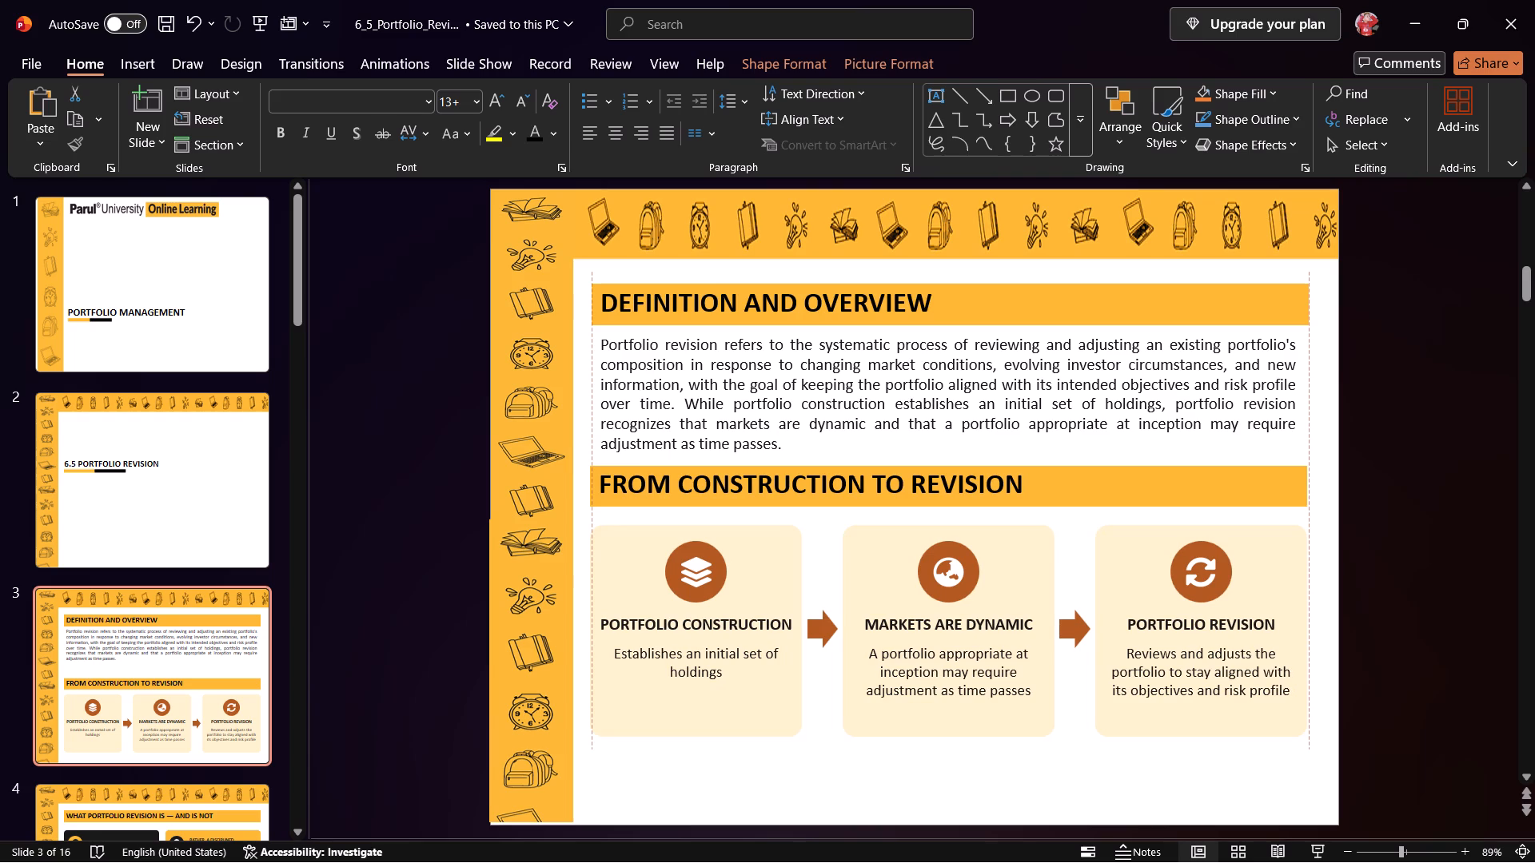
left_click_drag(804, 466, 803, 466)
left_click_drag(803, 466, 806, 466)
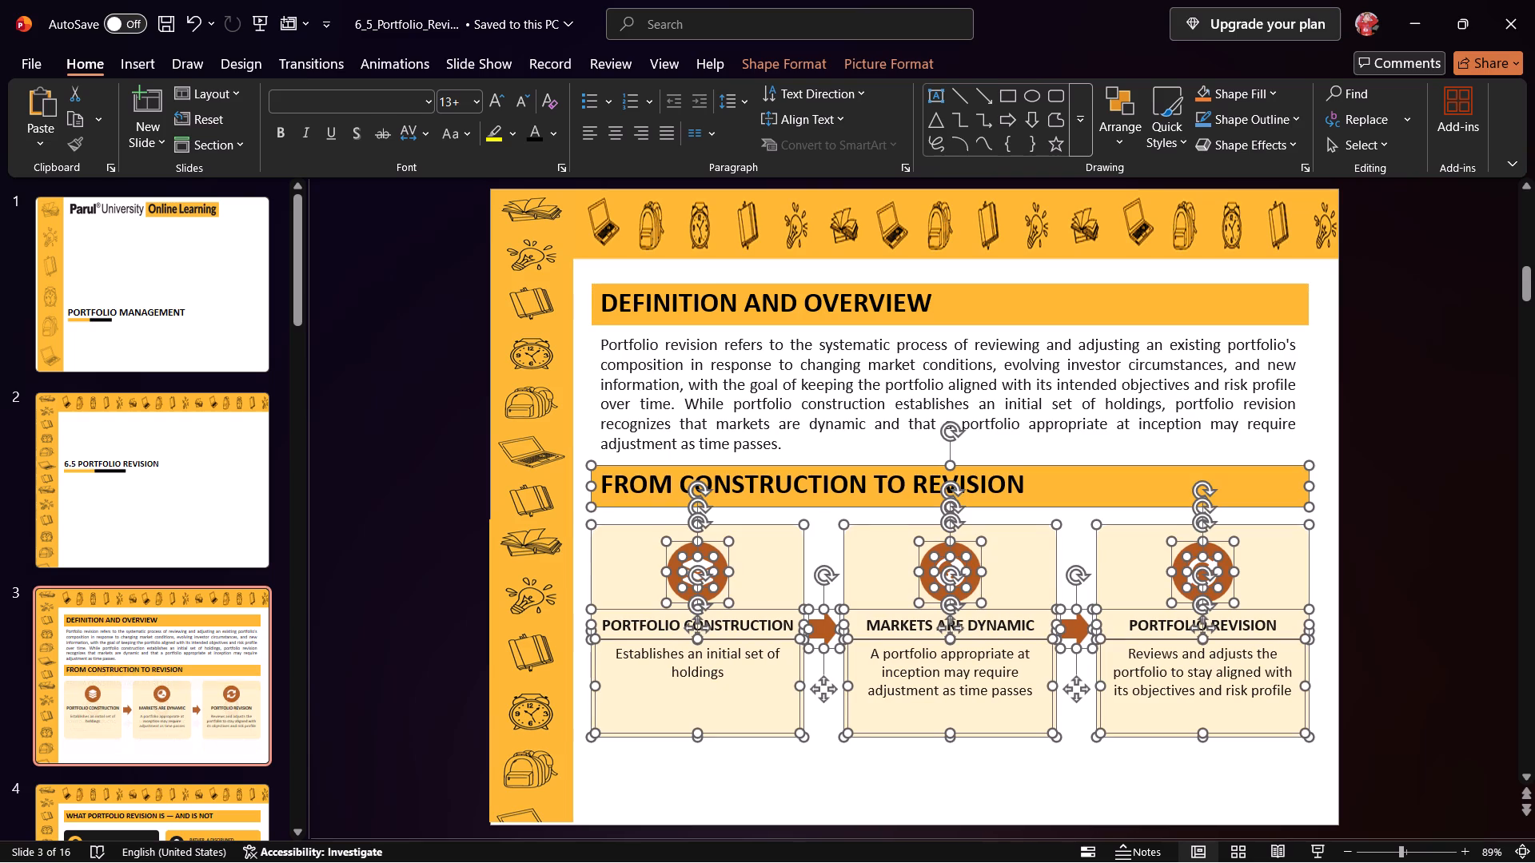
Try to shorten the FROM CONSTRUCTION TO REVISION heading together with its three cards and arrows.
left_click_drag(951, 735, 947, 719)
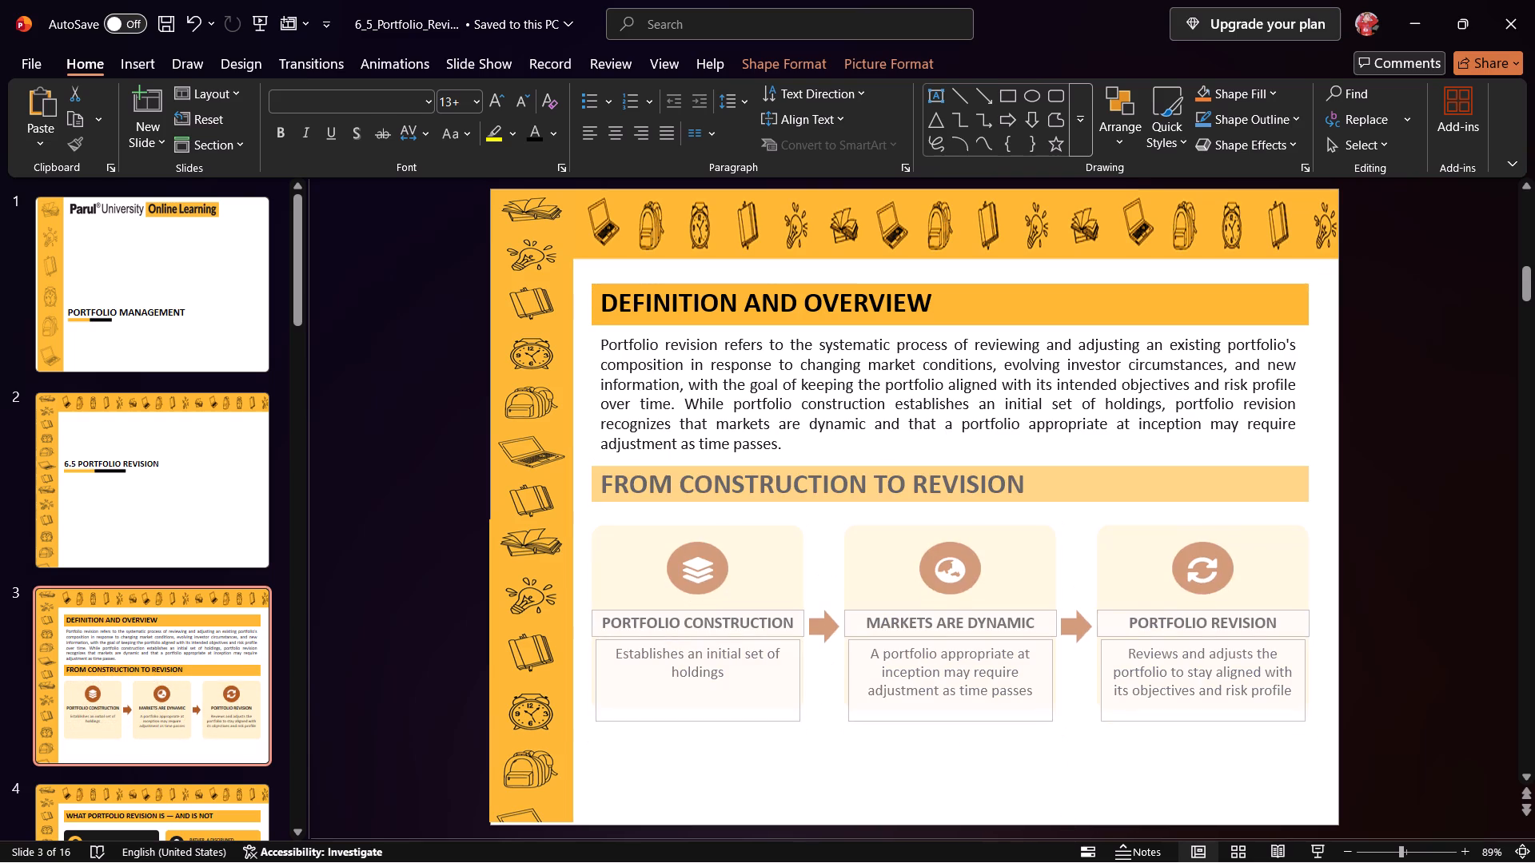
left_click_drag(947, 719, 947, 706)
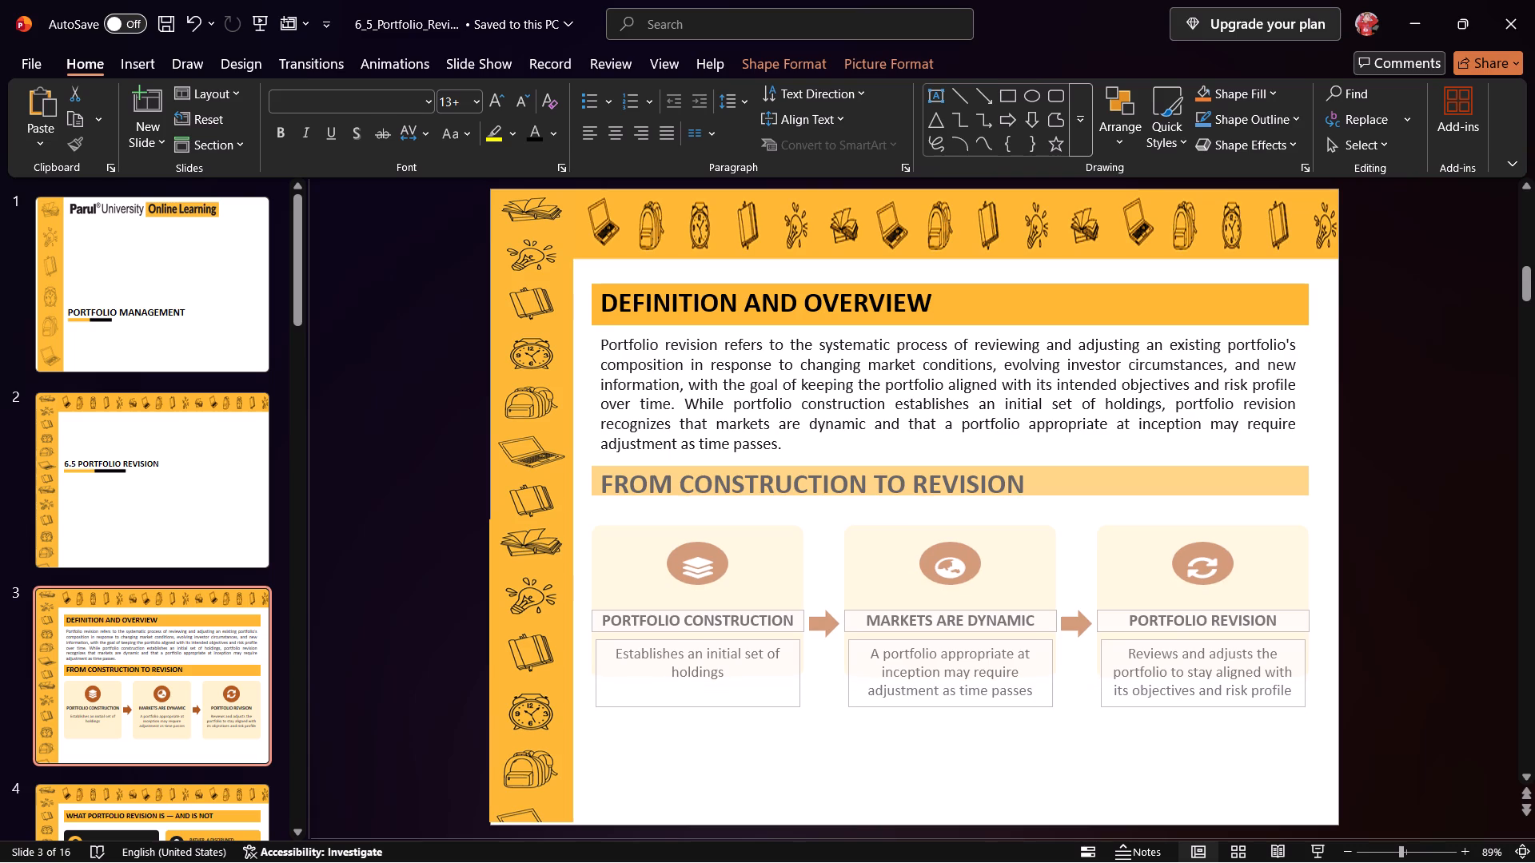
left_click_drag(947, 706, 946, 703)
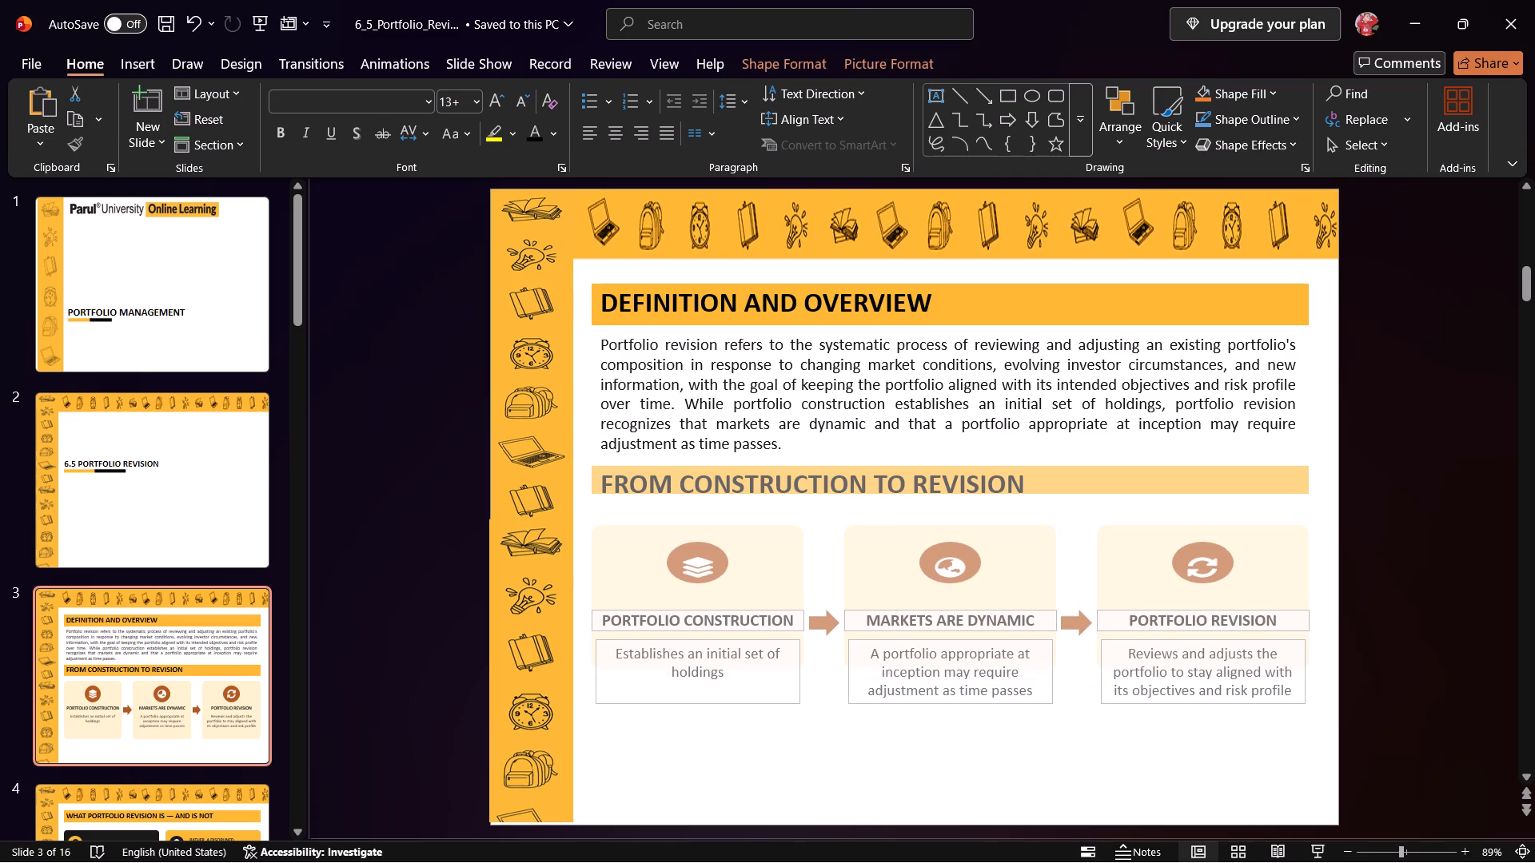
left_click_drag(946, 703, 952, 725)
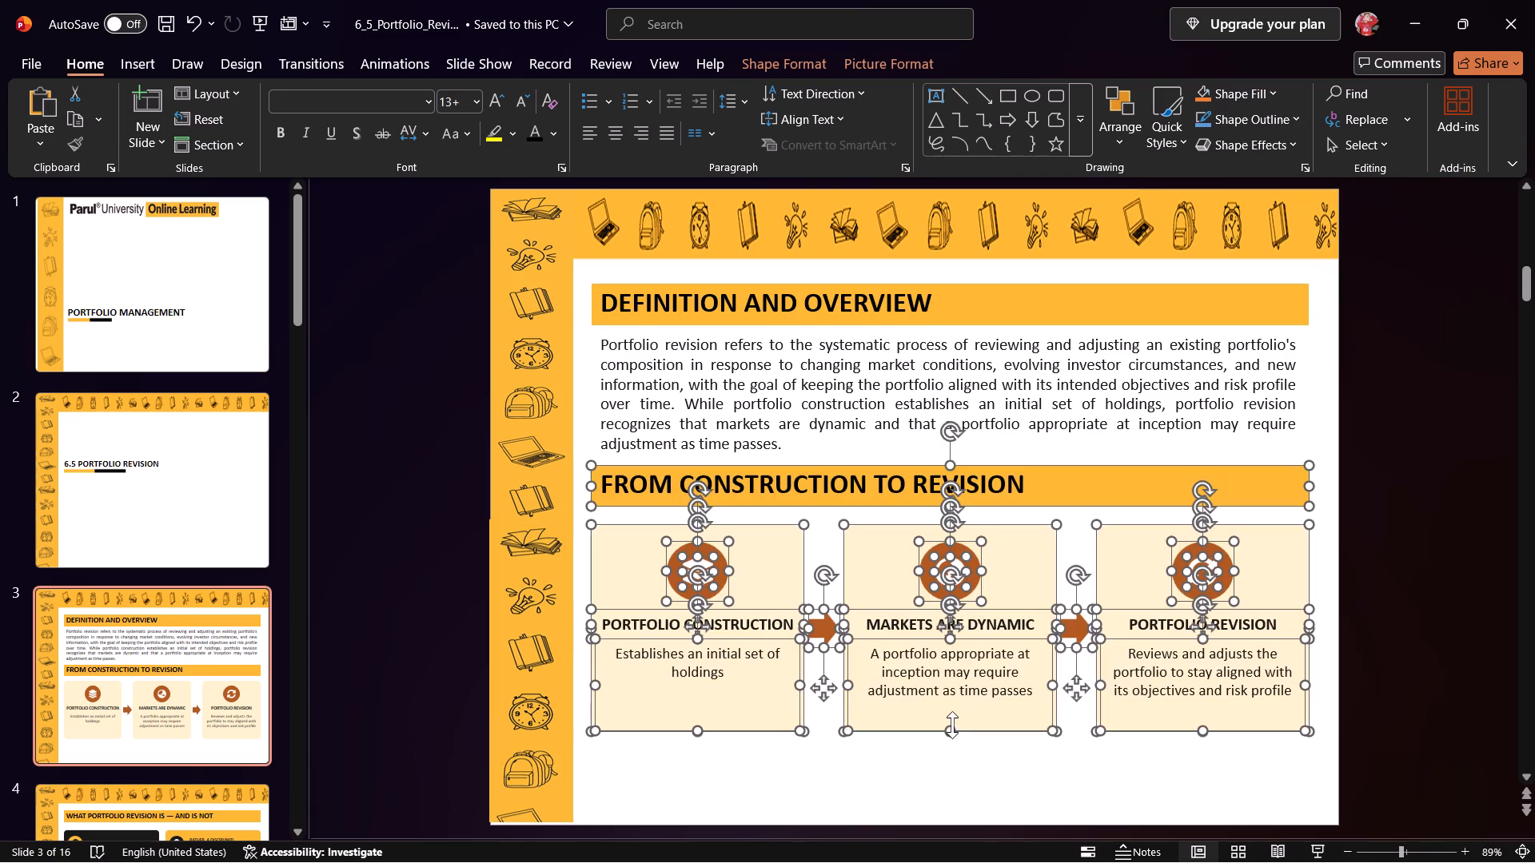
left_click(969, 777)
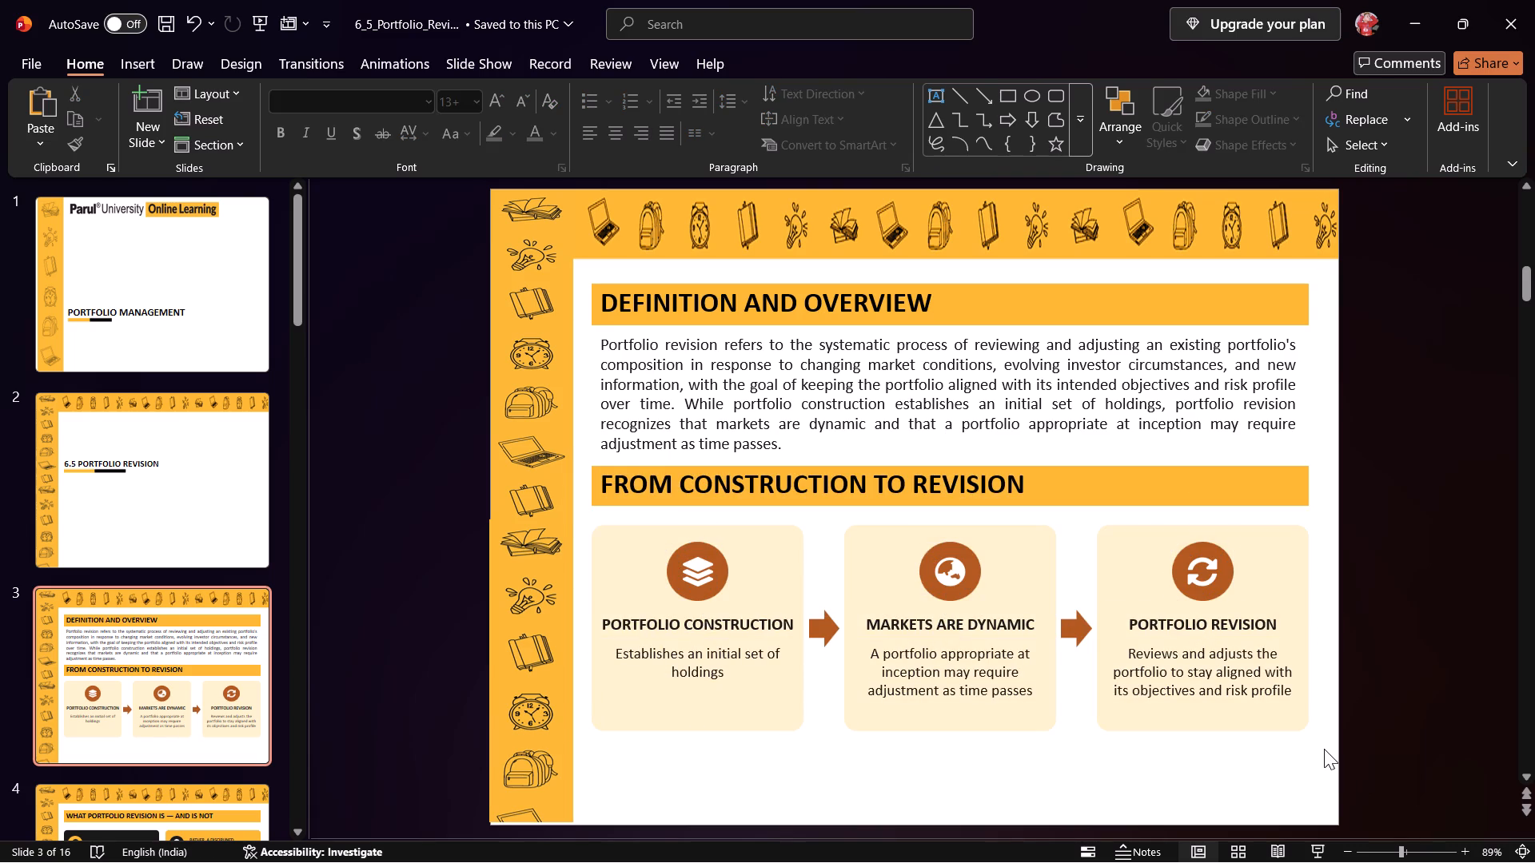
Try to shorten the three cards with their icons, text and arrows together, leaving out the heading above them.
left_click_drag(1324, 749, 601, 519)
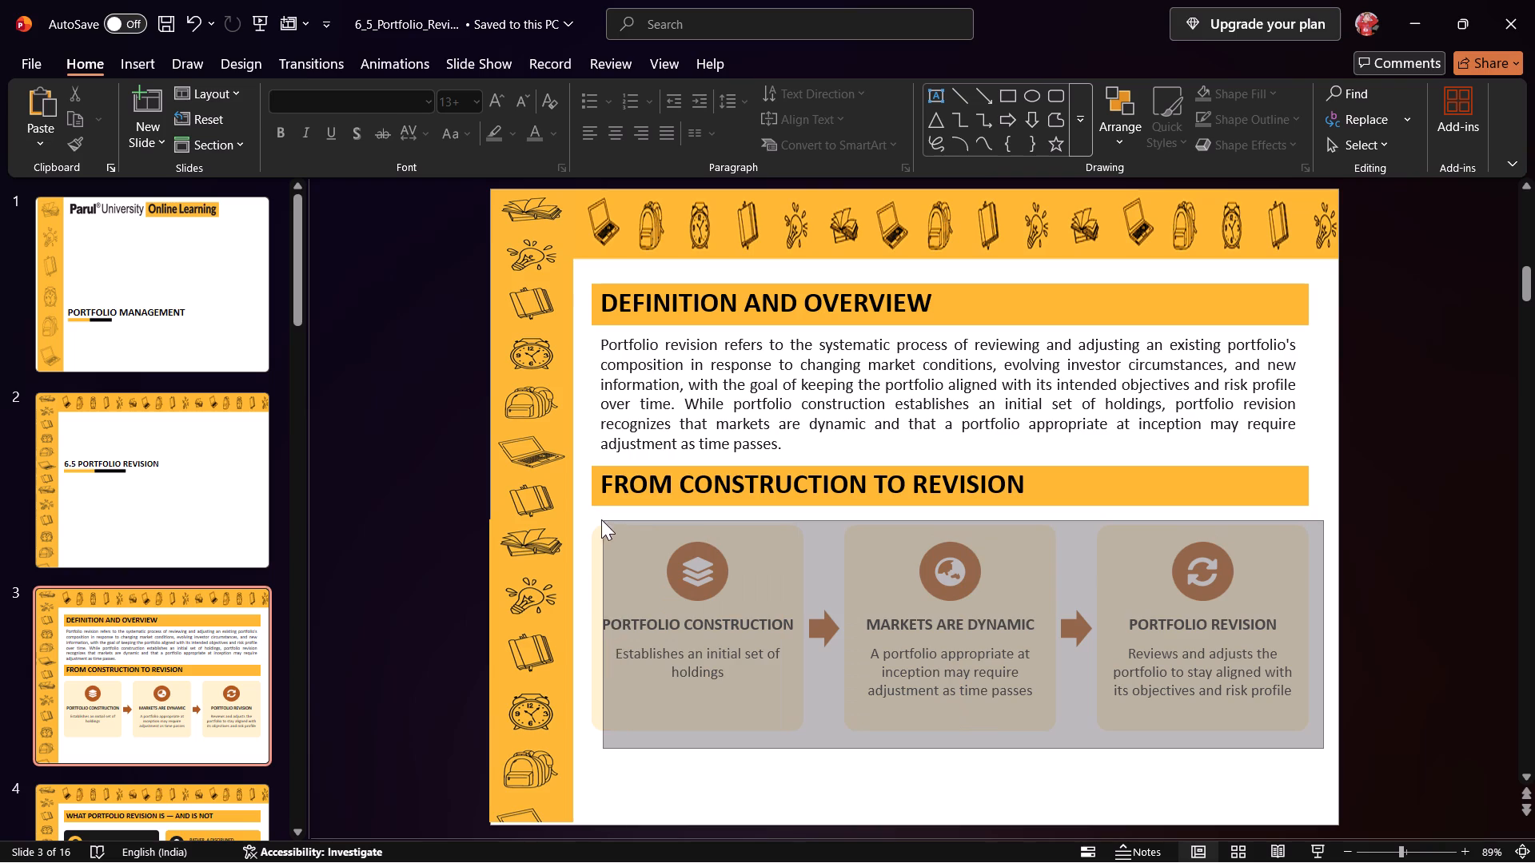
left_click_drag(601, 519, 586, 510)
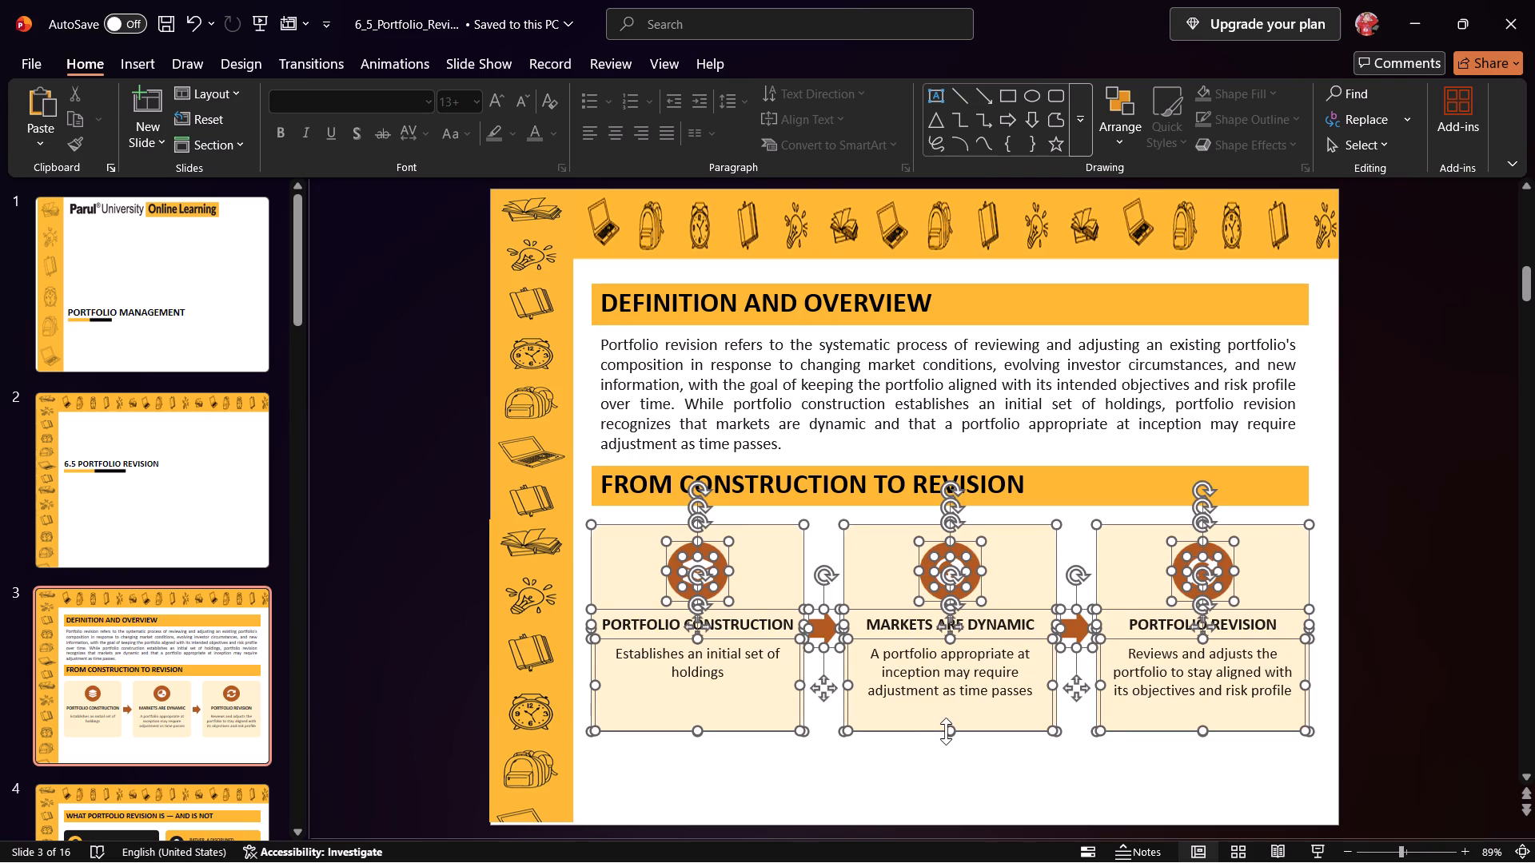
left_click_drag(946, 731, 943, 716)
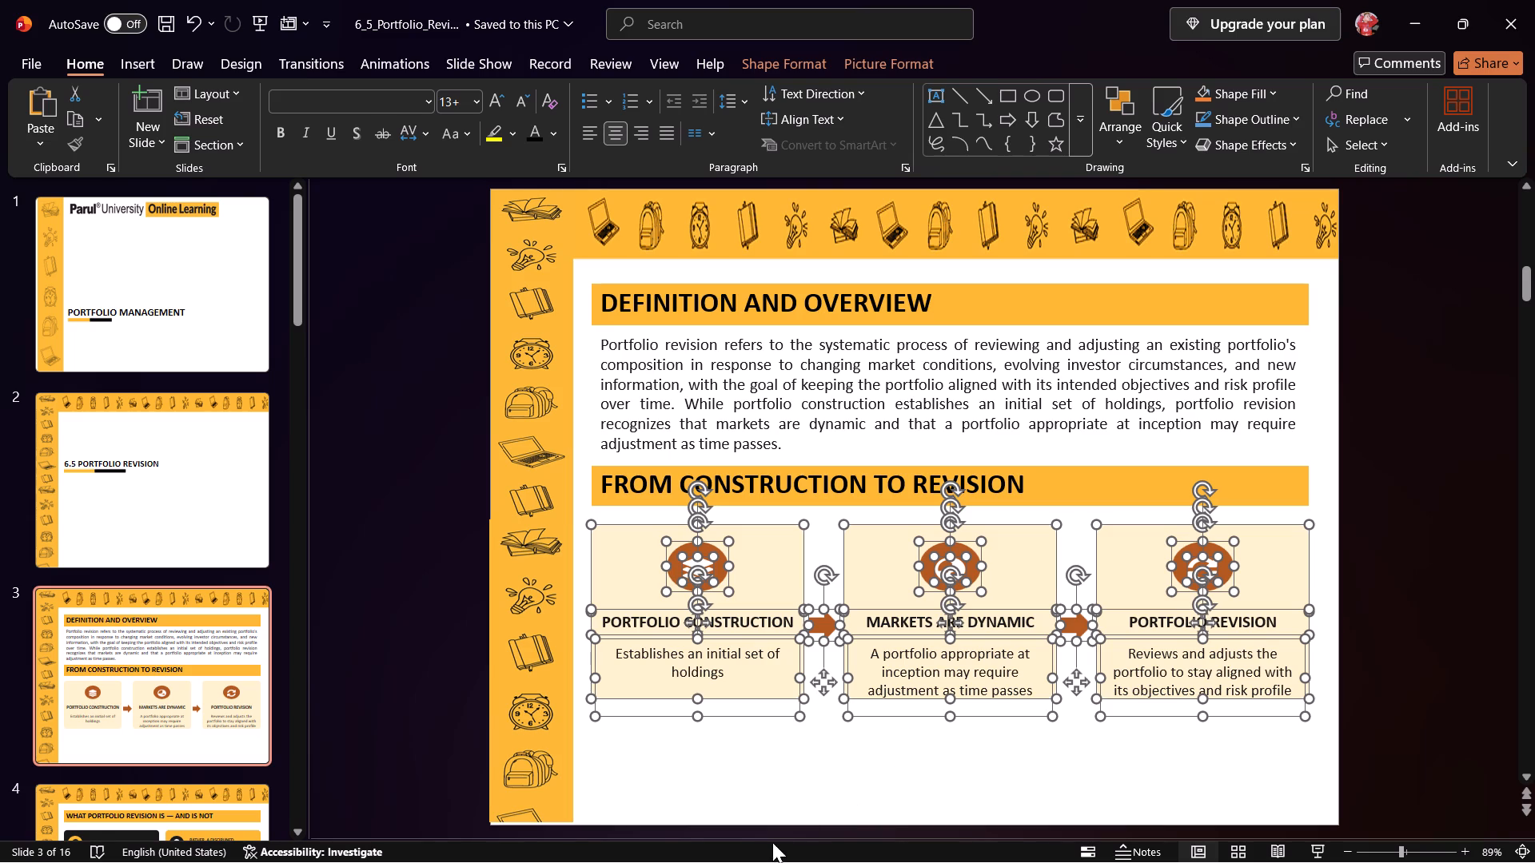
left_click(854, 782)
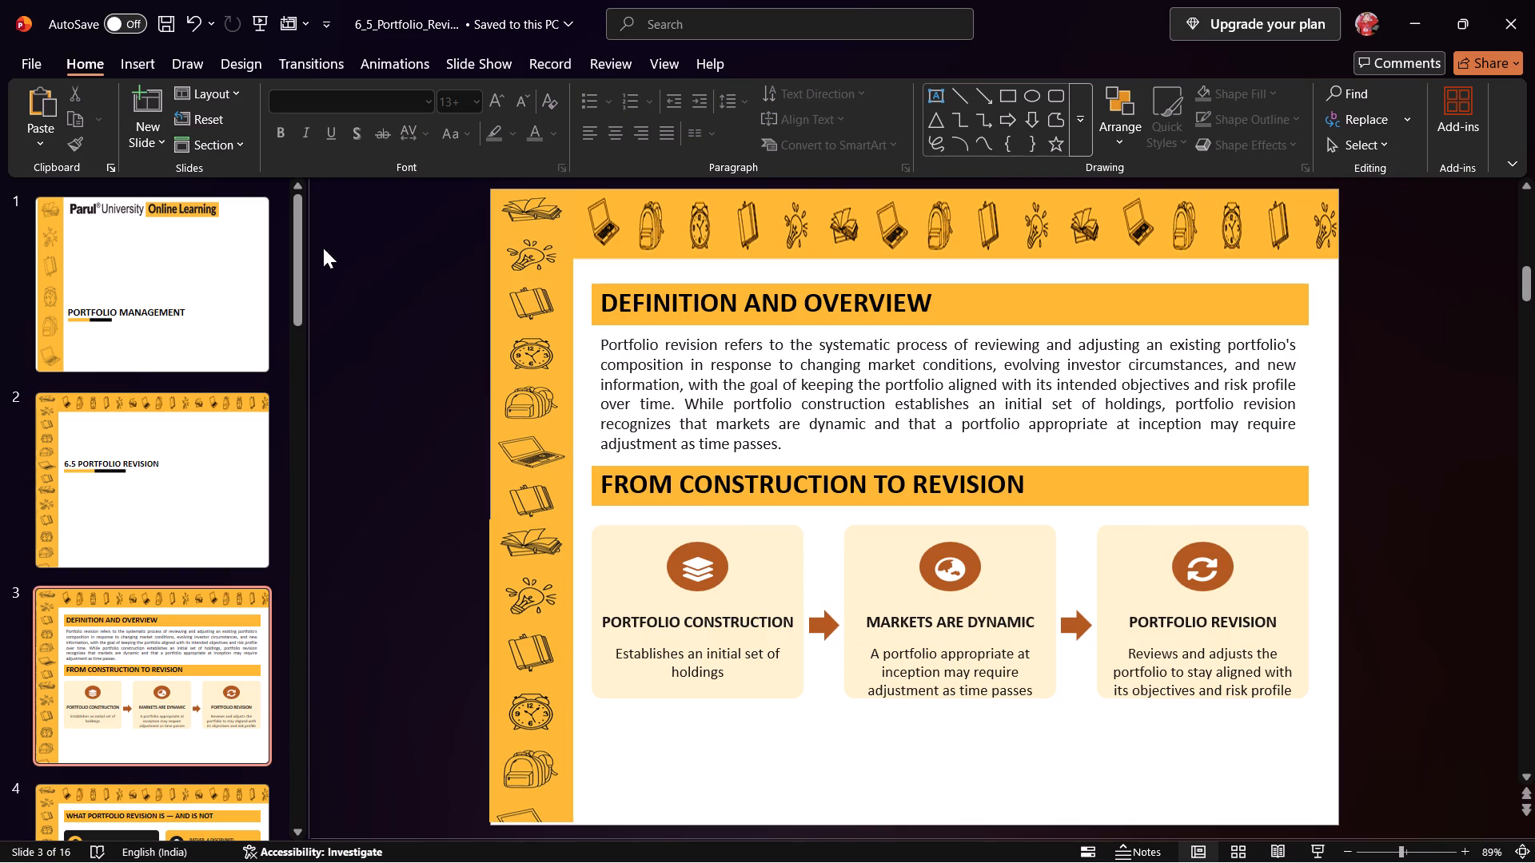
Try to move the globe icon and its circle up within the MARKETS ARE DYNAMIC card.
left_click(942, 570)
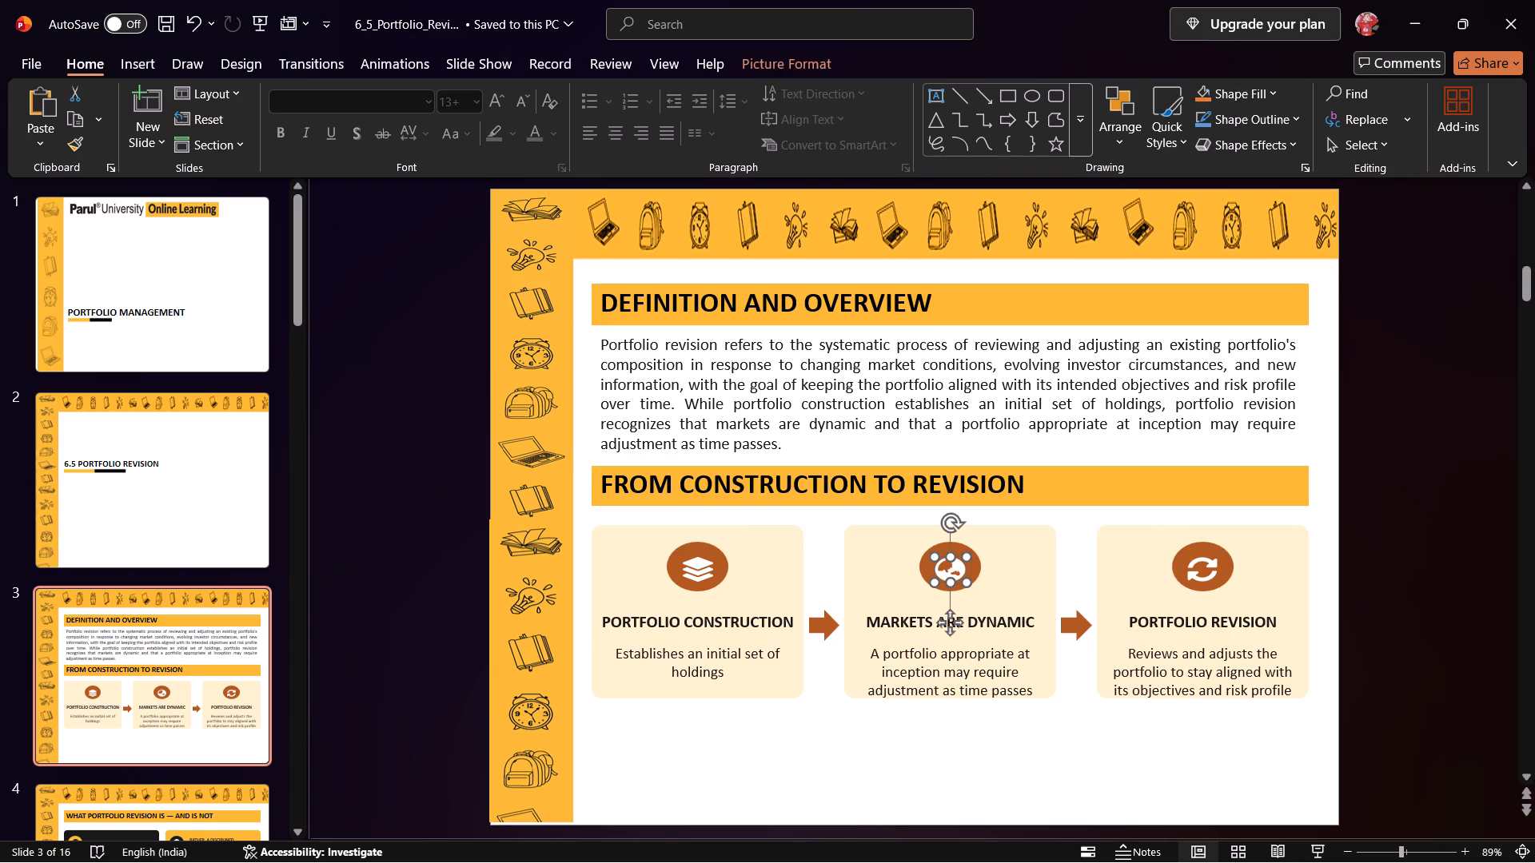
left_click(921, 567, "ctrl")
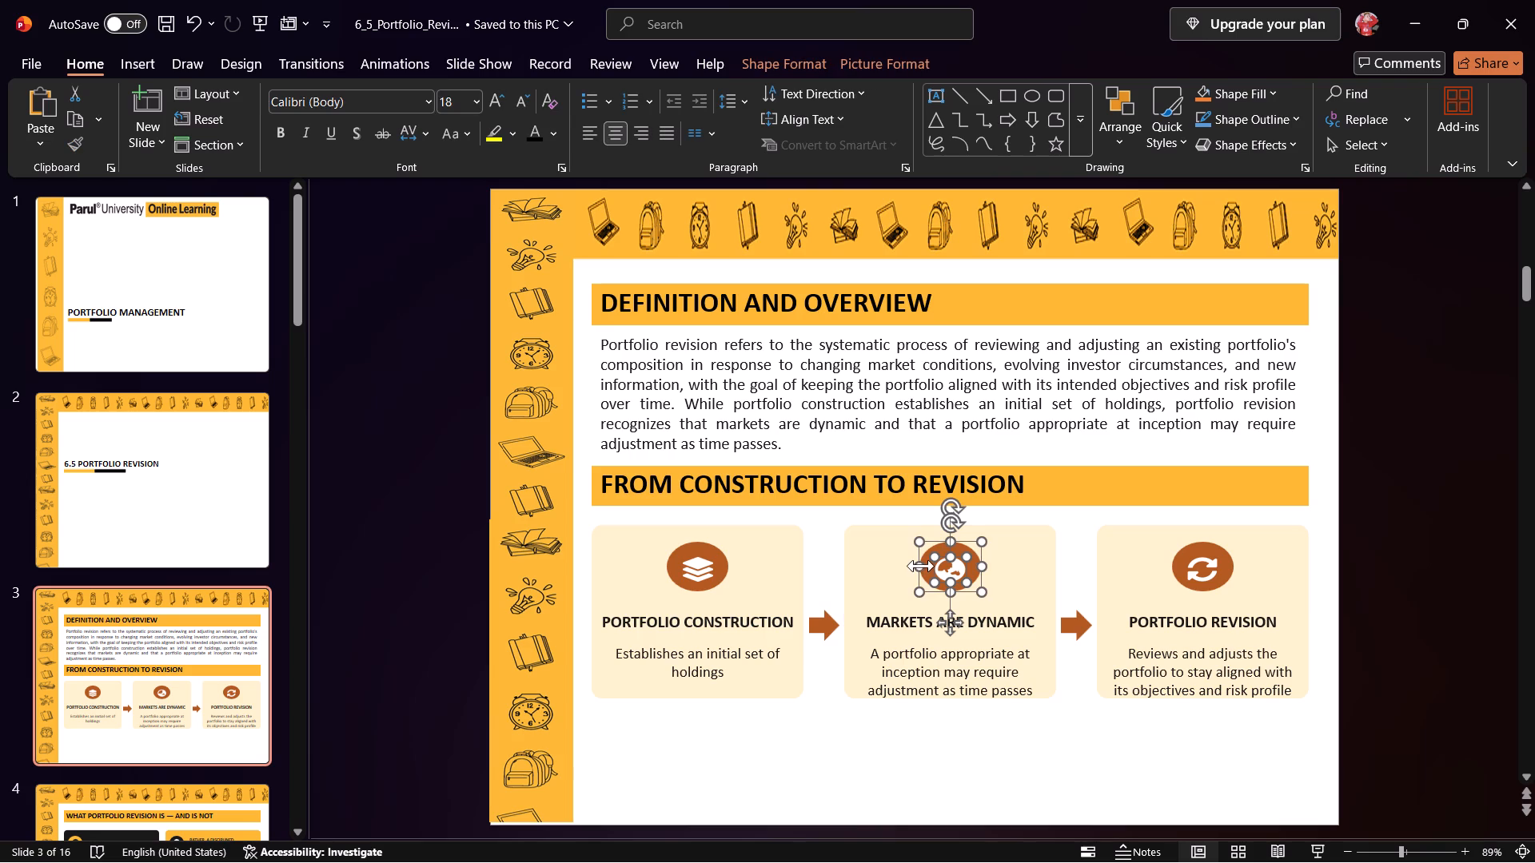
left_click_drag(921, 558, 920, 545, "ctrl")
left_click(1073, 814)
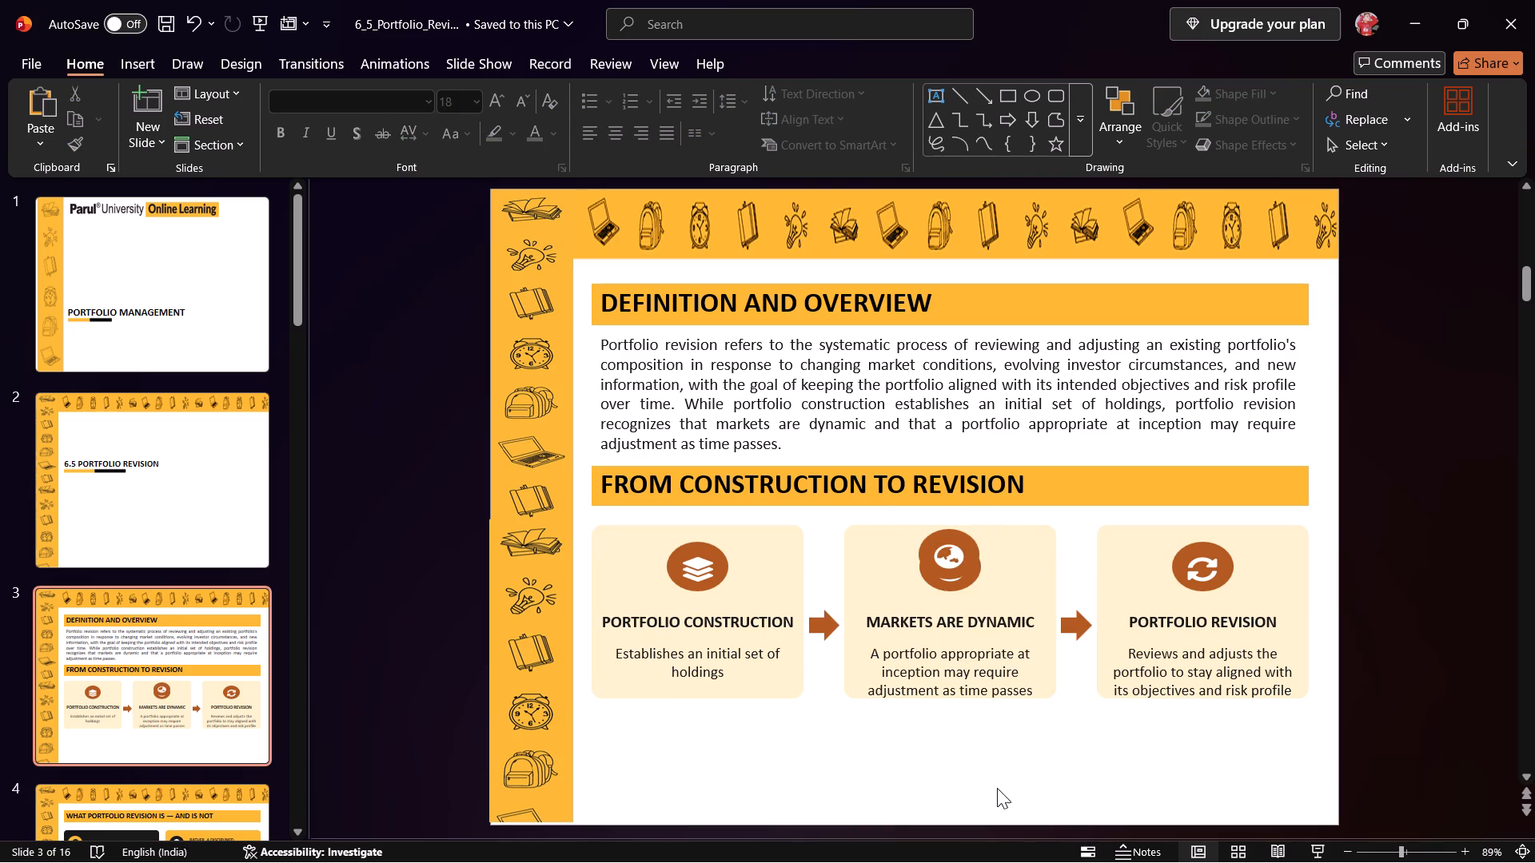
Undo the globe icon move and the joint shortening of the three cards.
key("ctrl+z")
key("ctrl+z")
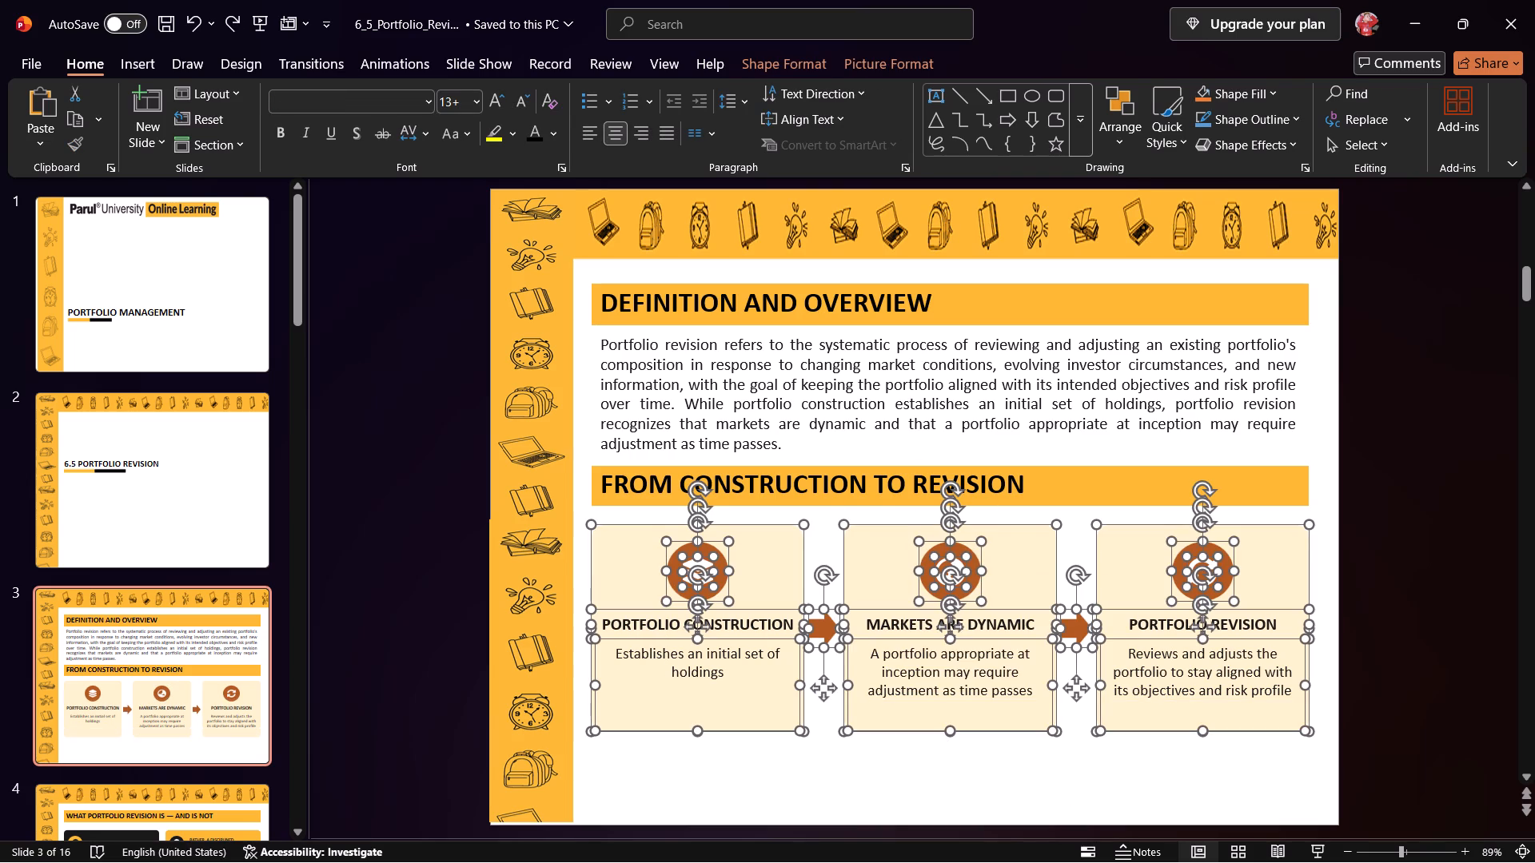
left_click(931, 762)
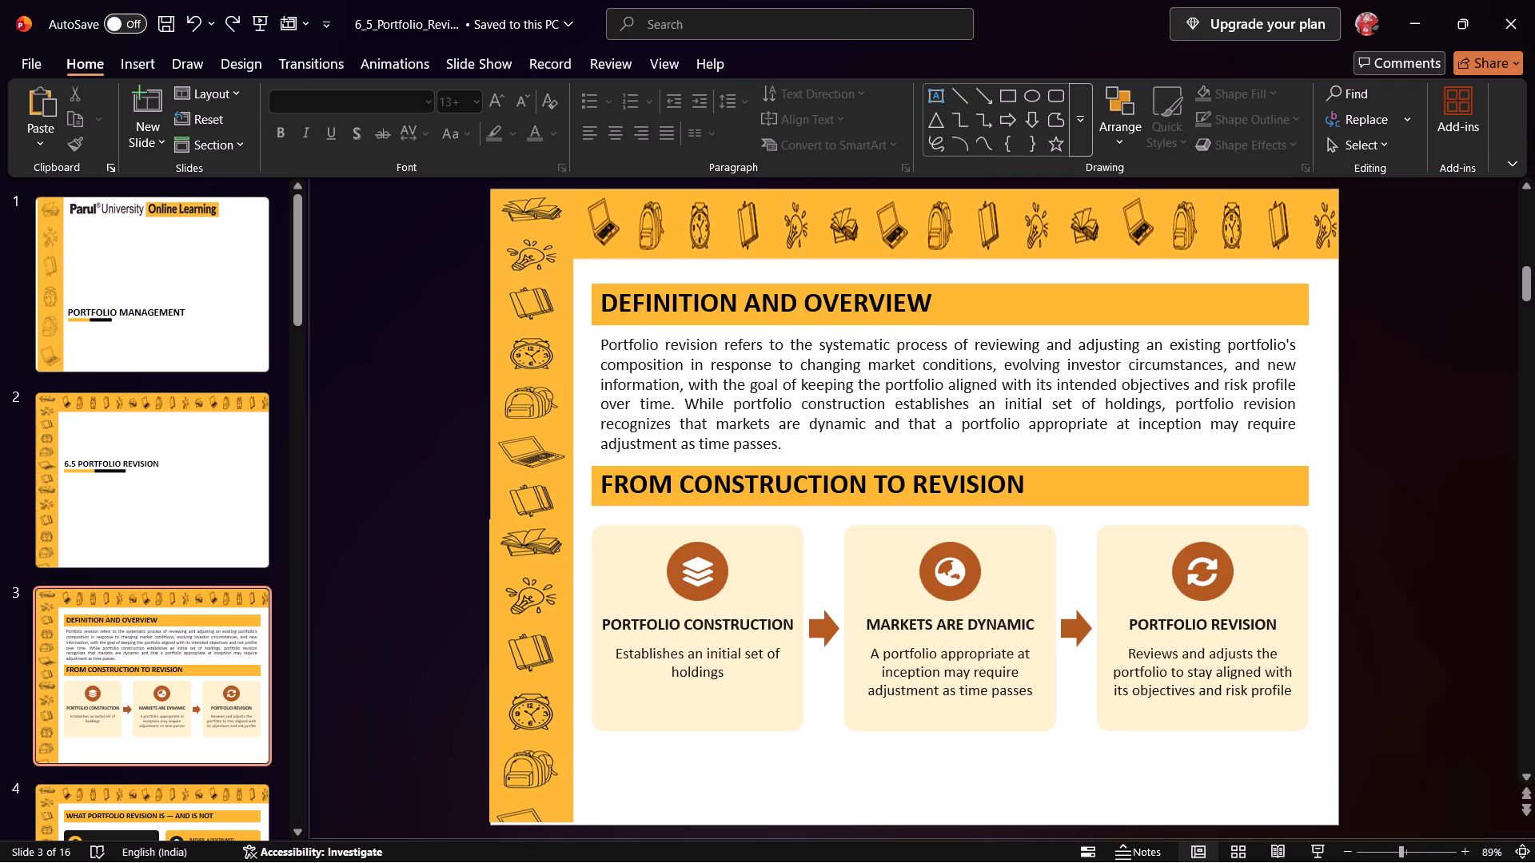
Move the icon and circle of each of the three cards up near the card's top edge, about level with one another.
left_click(940, 573)
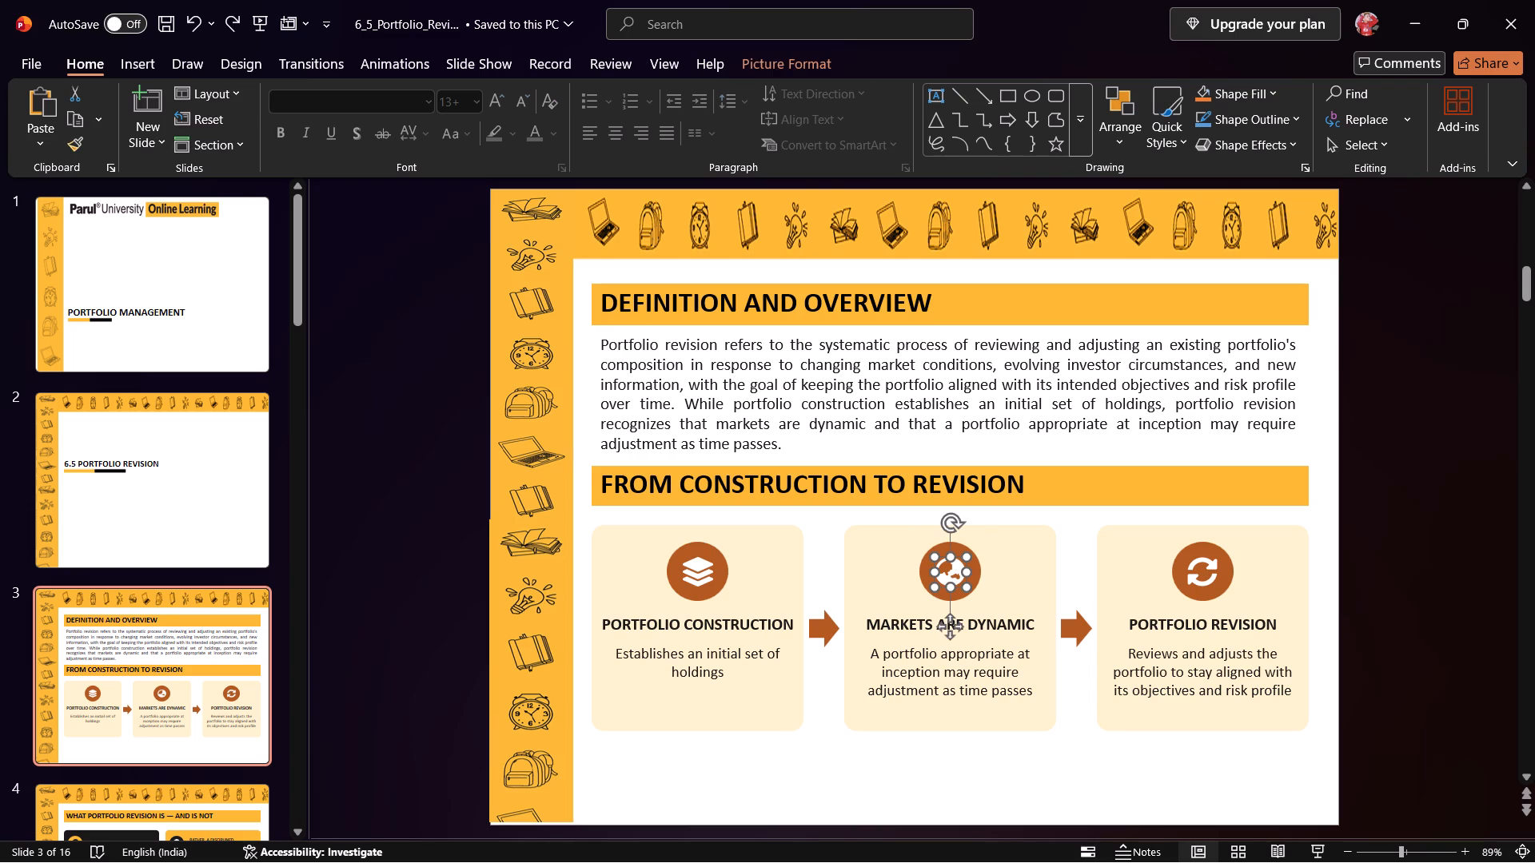
left_click(954, 592, "ctrl")
left_click_drag(954, 592, 952, 578)
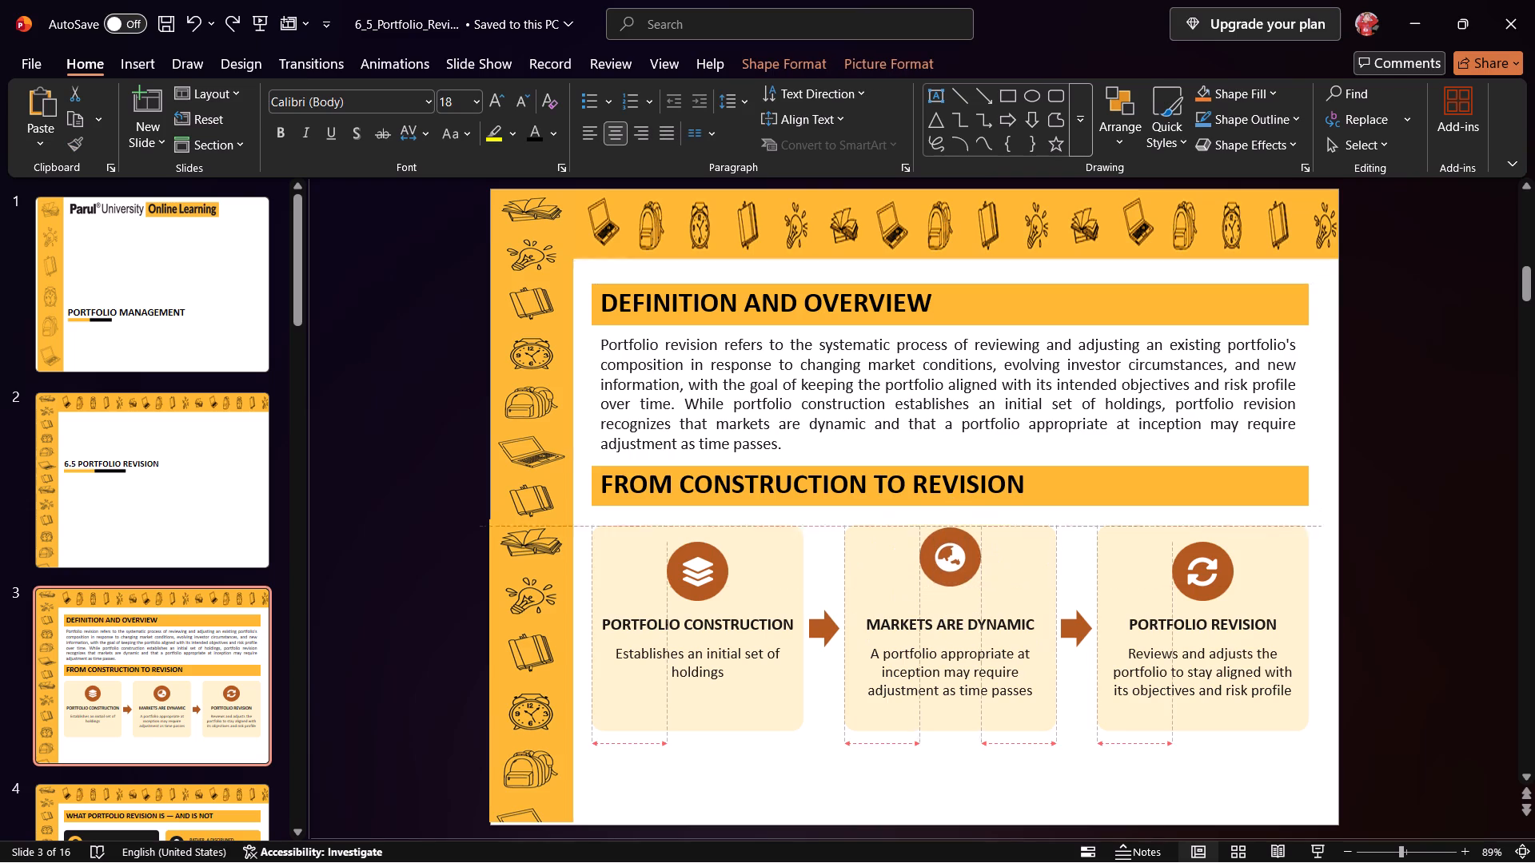
left_click_drag(952, 578, 952, 581)
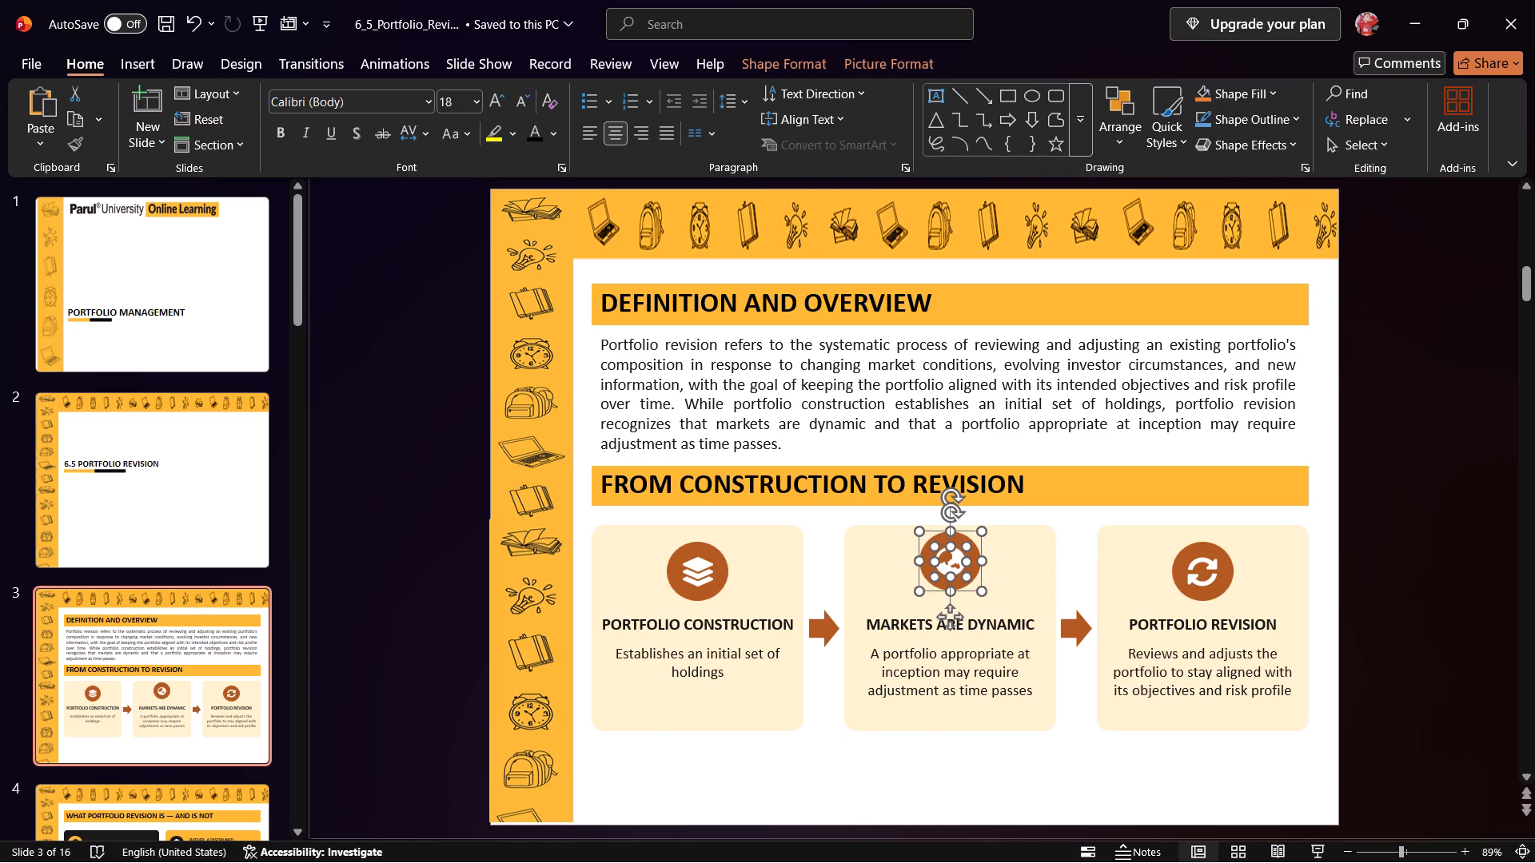
left_click(711, 597)
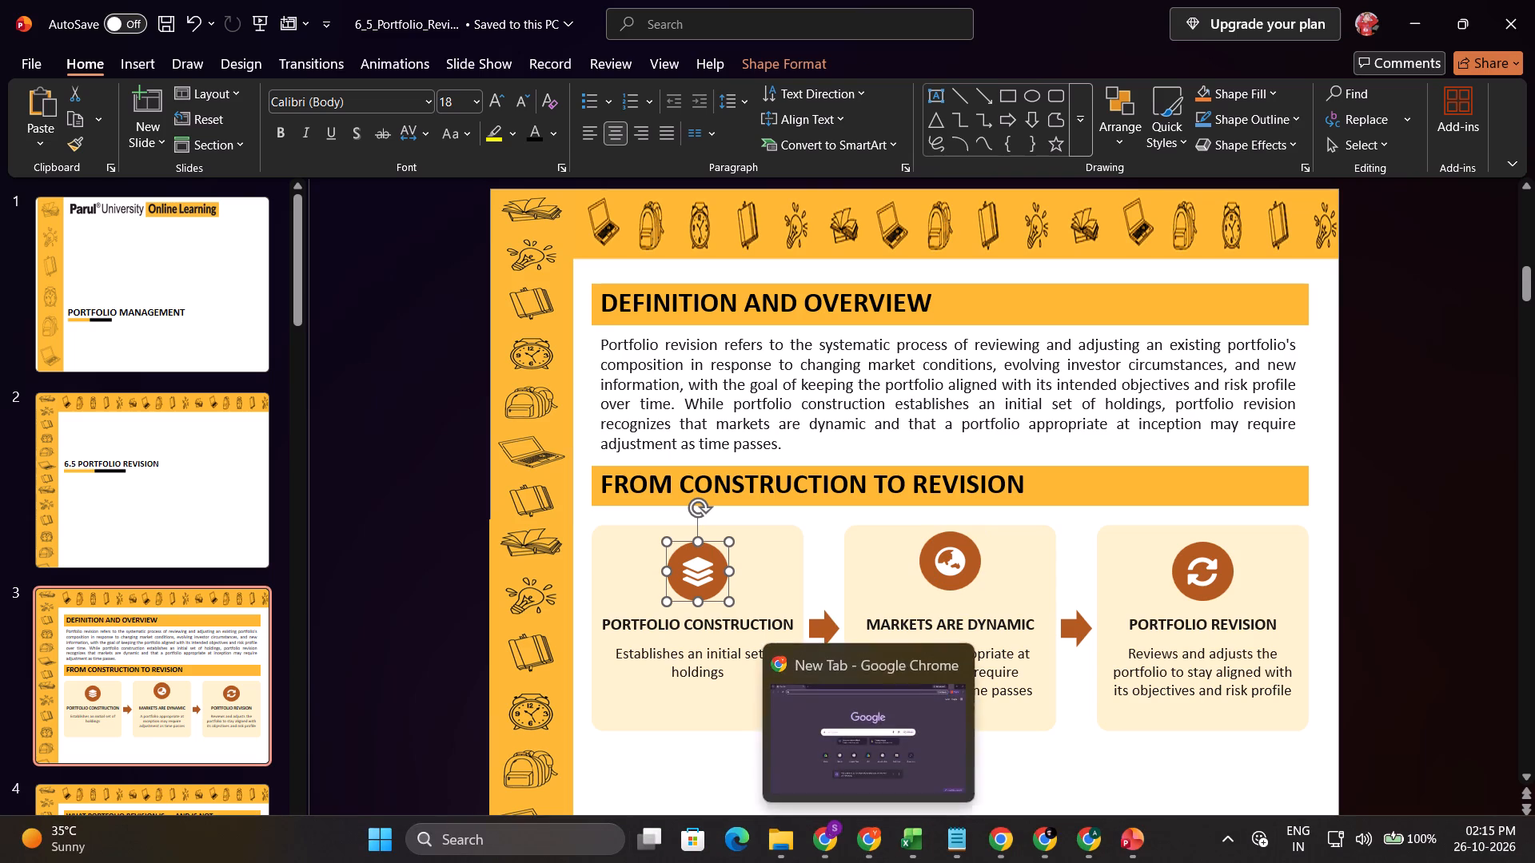
left_click(689, 575, "ctrl")
left_click_drag(696, 574, 695, 567)
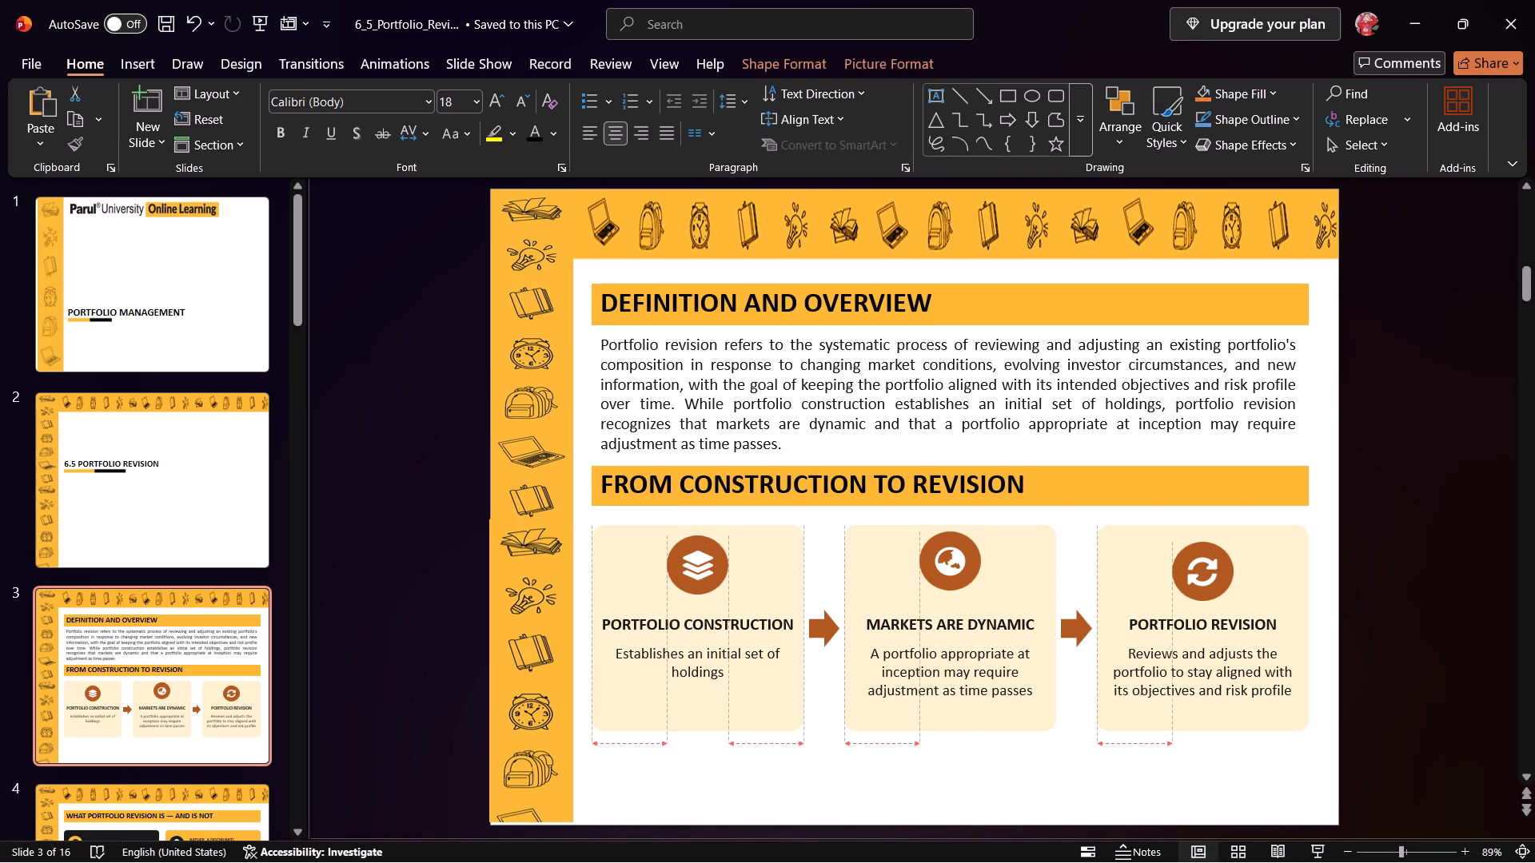
left_click_drag(695, 567, 695, 564)
left_click(1192, 581)
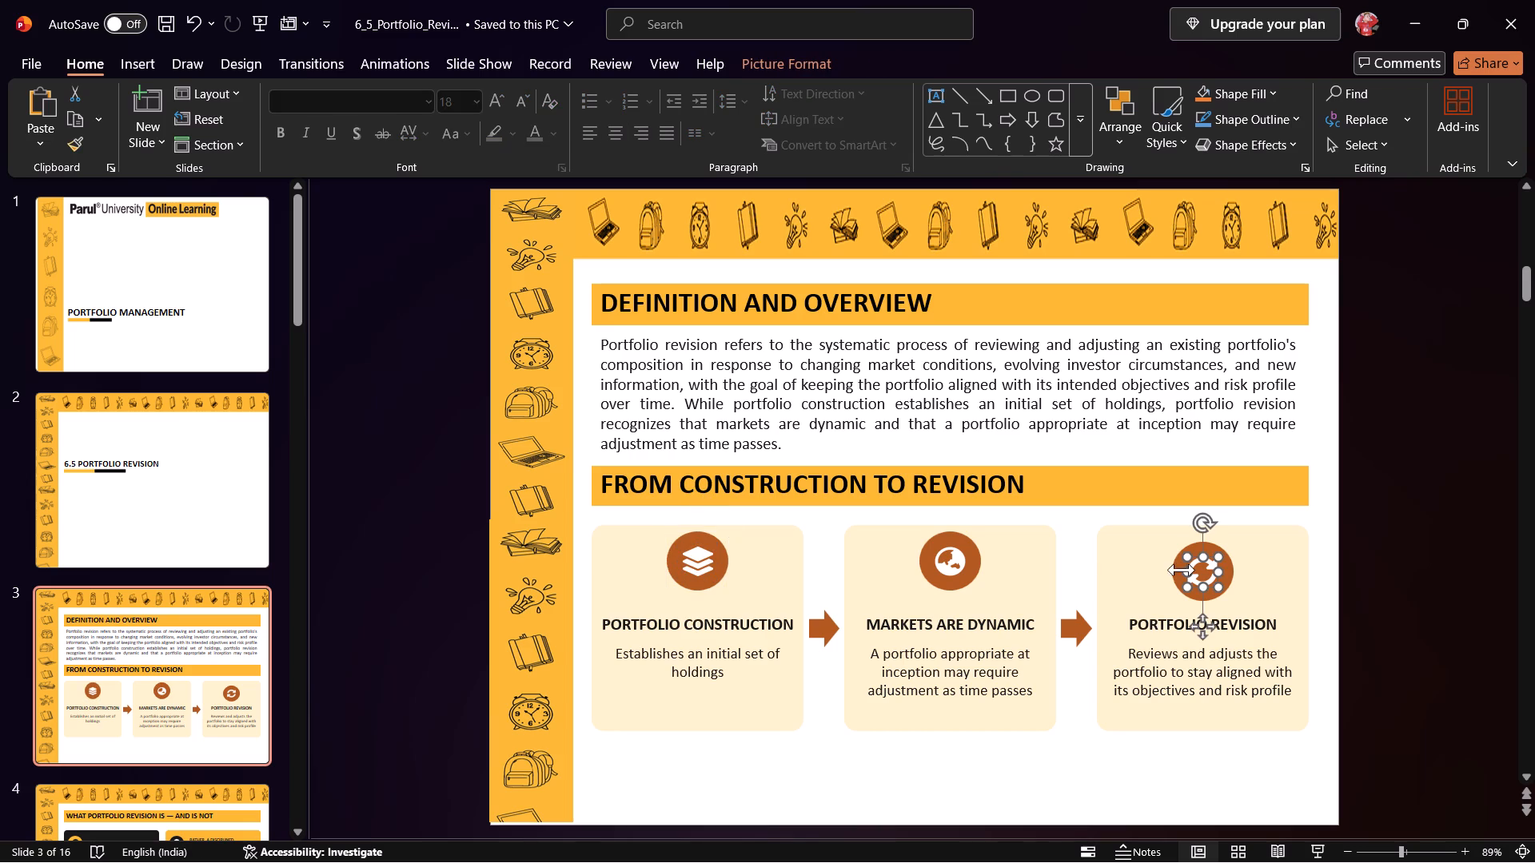
left_click(1172, 570, "ctrl")
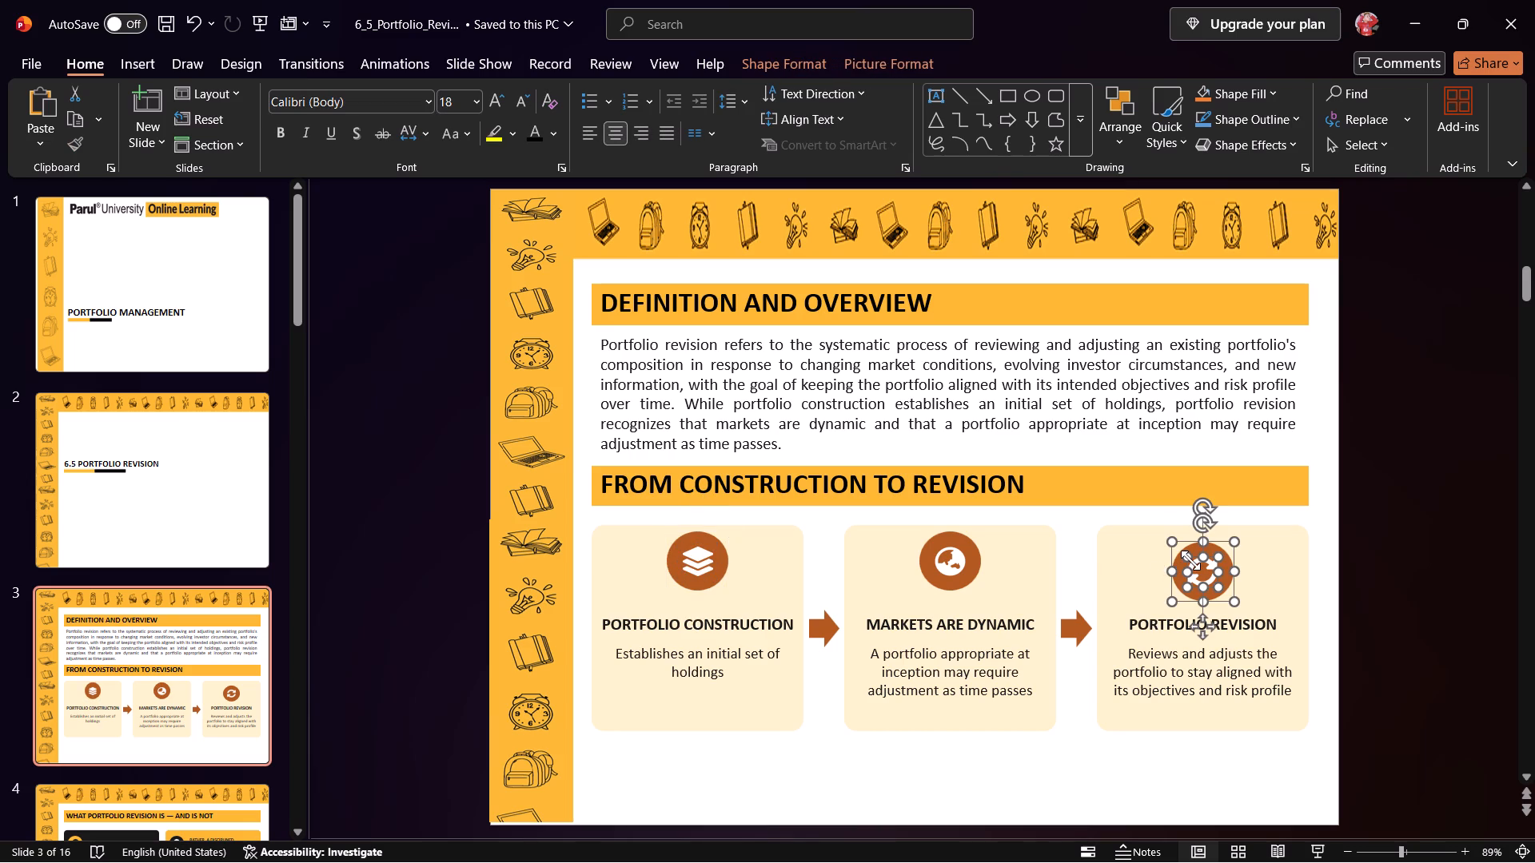
left_click_drag(1190, 560, 1191, 553)
left_click_drag(1178, 555, 1182, 549)
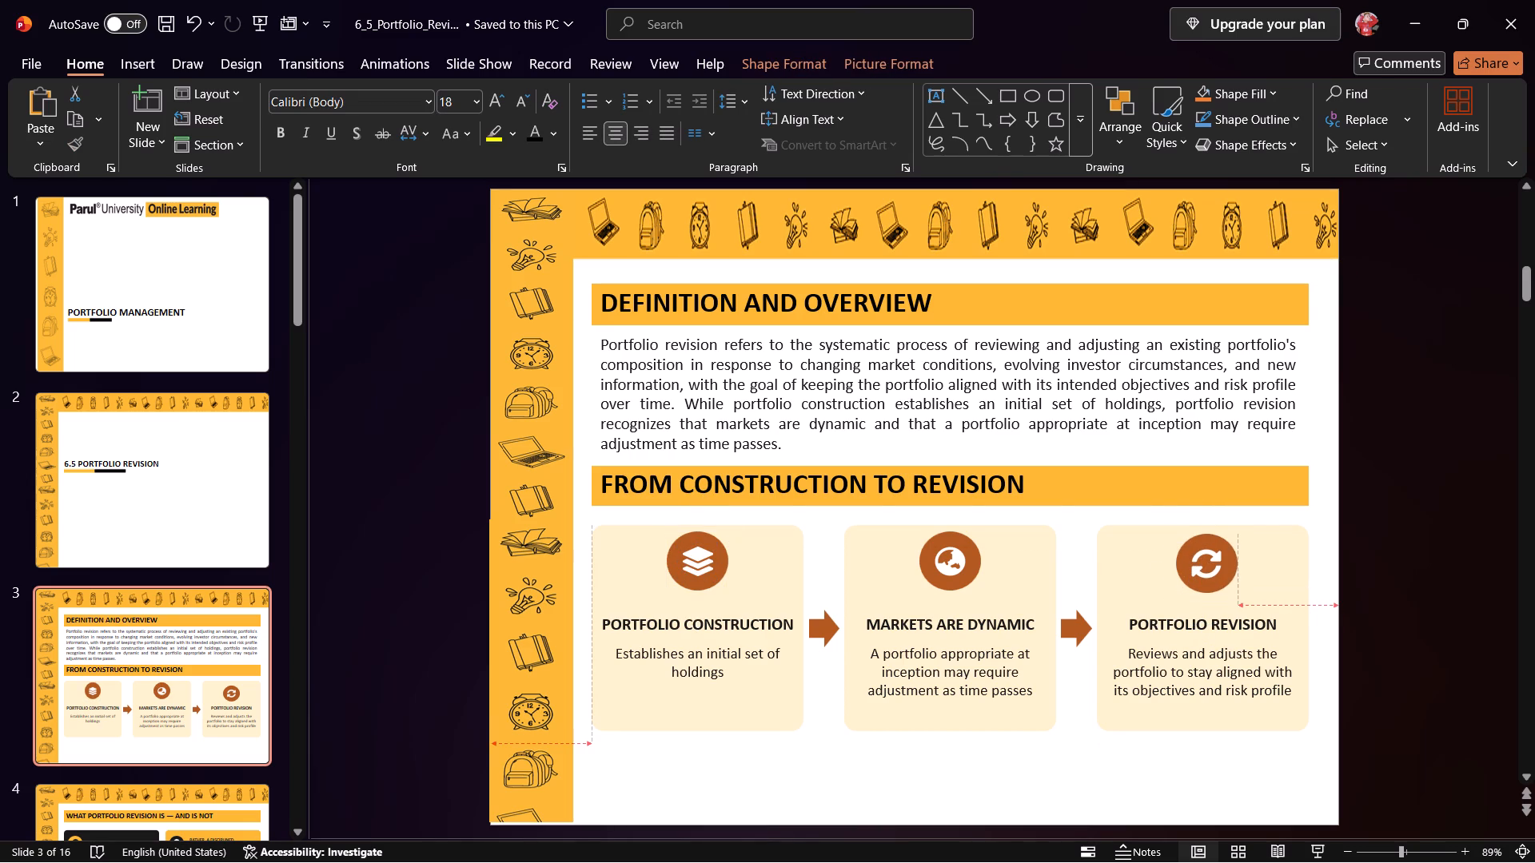
left_click_drag(1182, 549, 1183, 543)
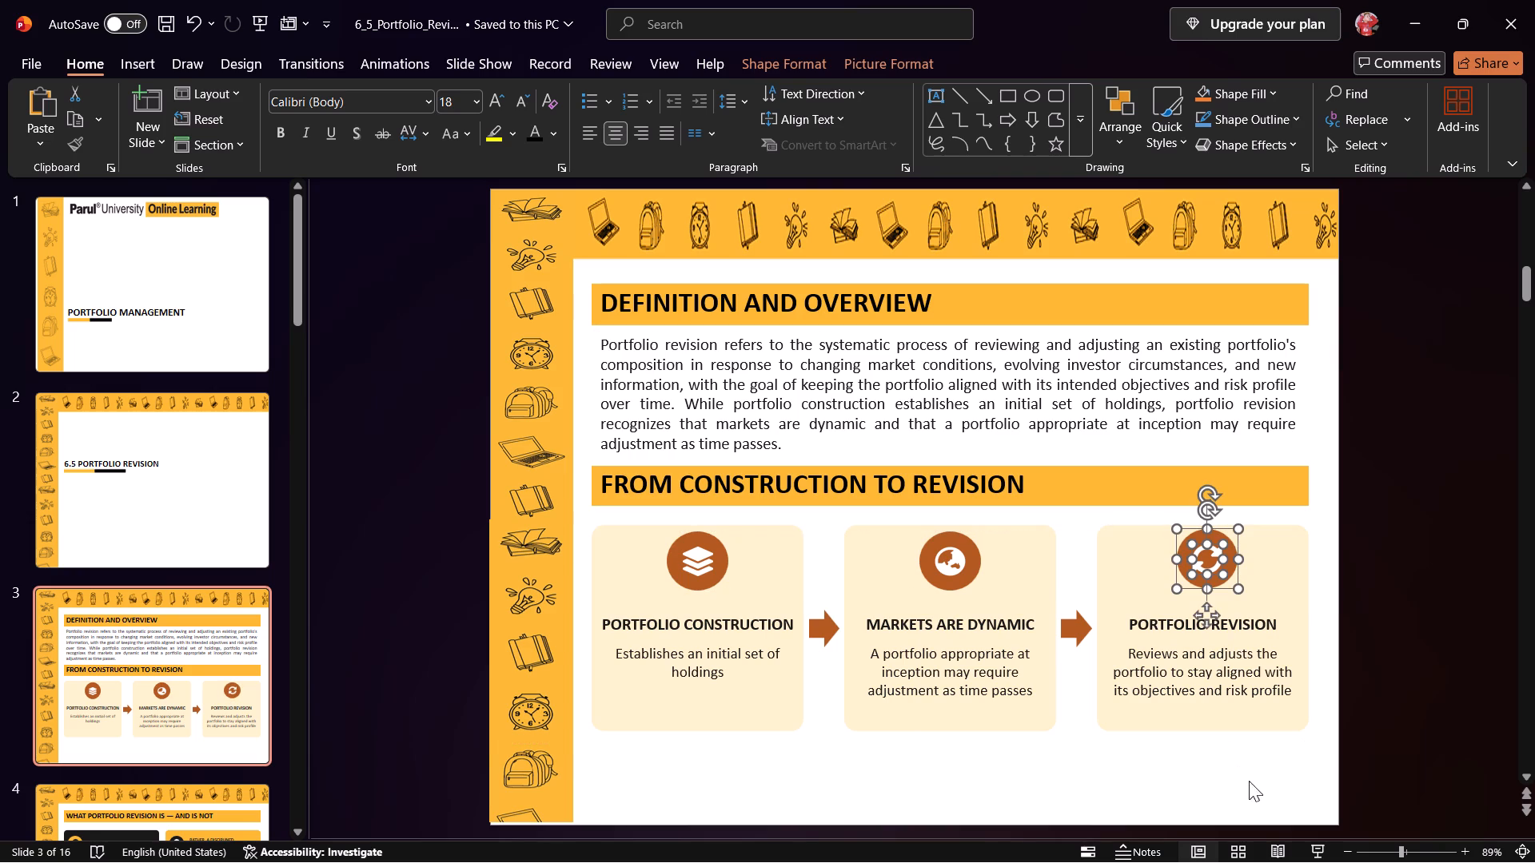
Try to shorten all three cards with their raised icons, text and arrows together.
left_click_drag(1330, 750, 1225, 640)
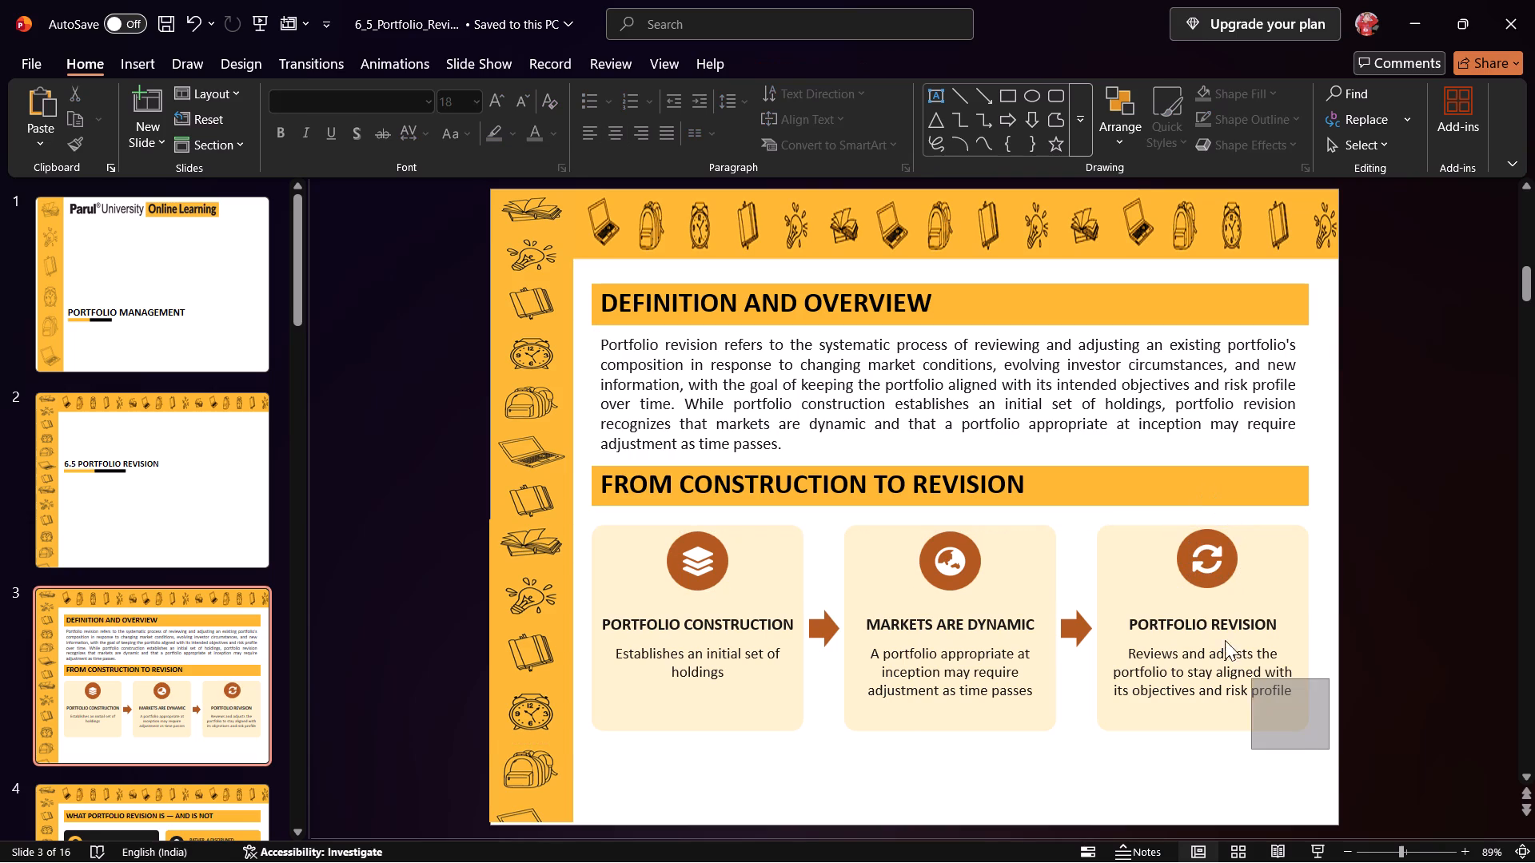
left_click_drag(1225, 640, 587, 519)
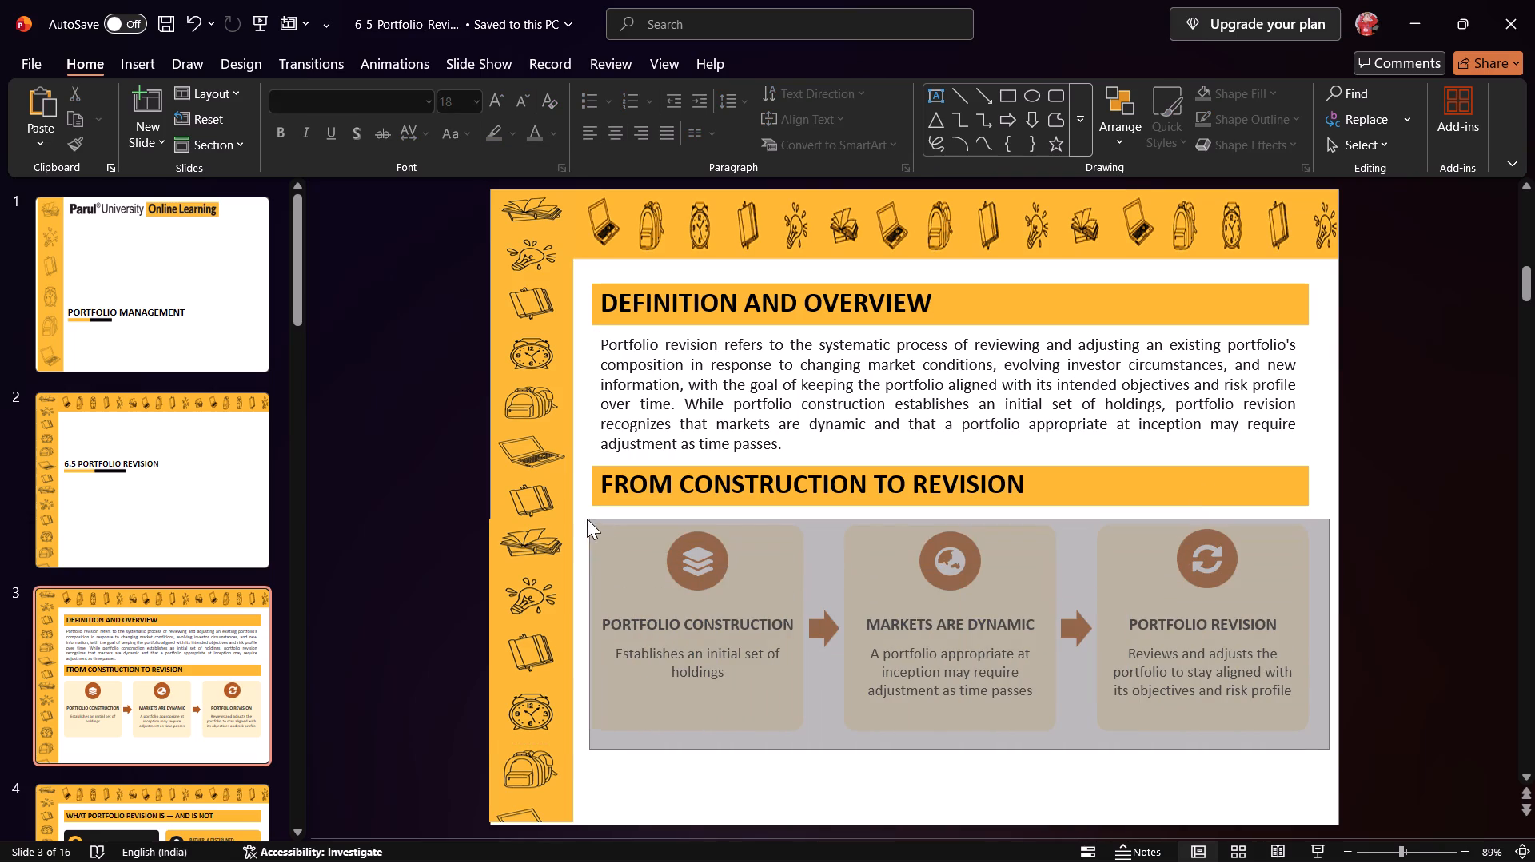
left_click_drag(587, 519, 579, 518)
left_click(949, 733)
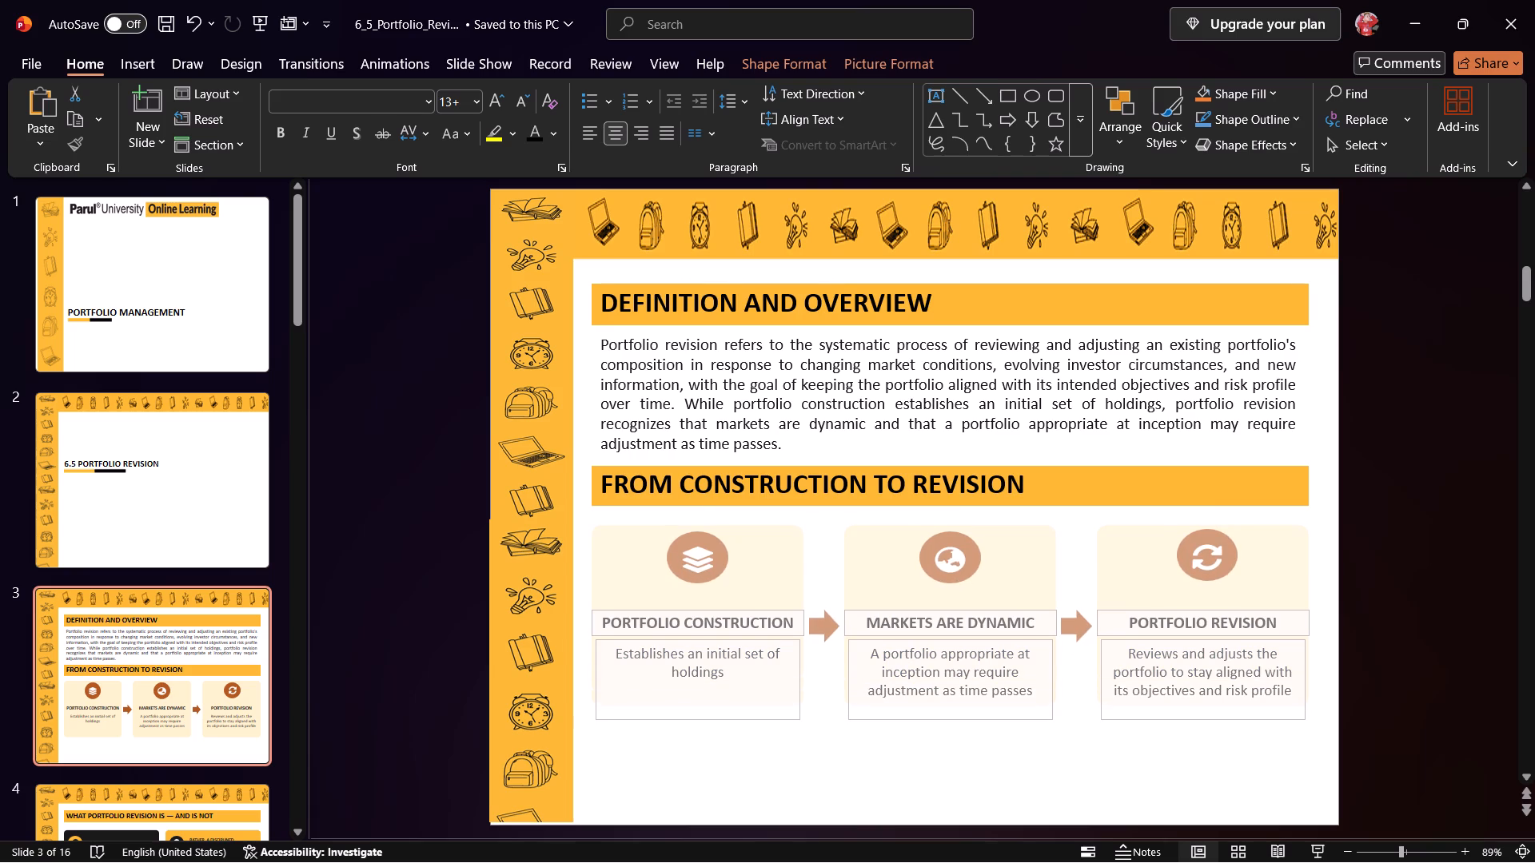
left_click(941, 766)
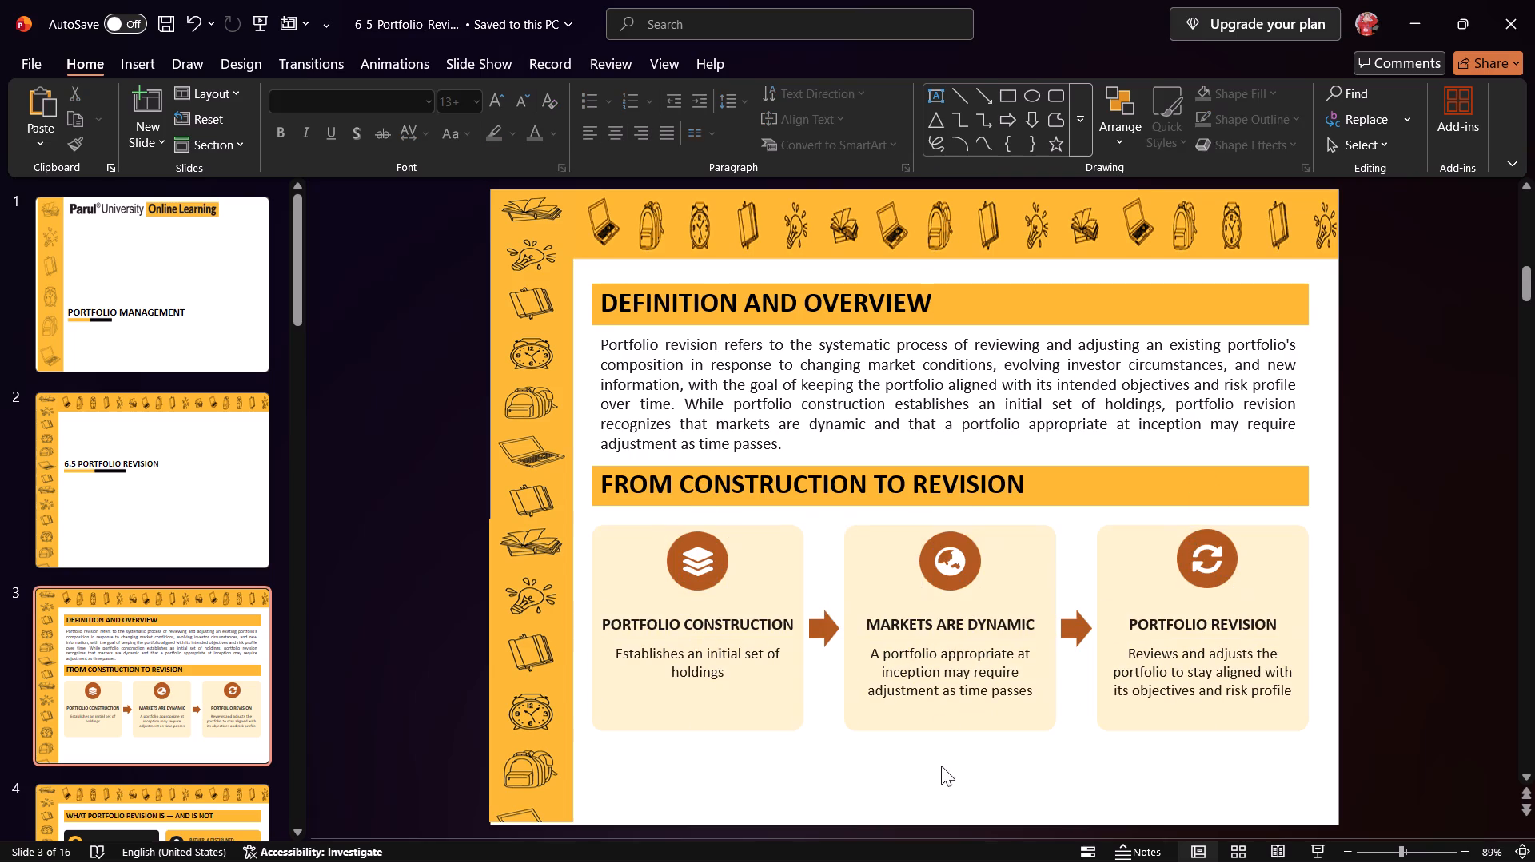
Shorten the cards' title boxes, description boxes and both arrows together, so the description boxes end just below their text.
left_click_drag(1338, 754, 633, 588)
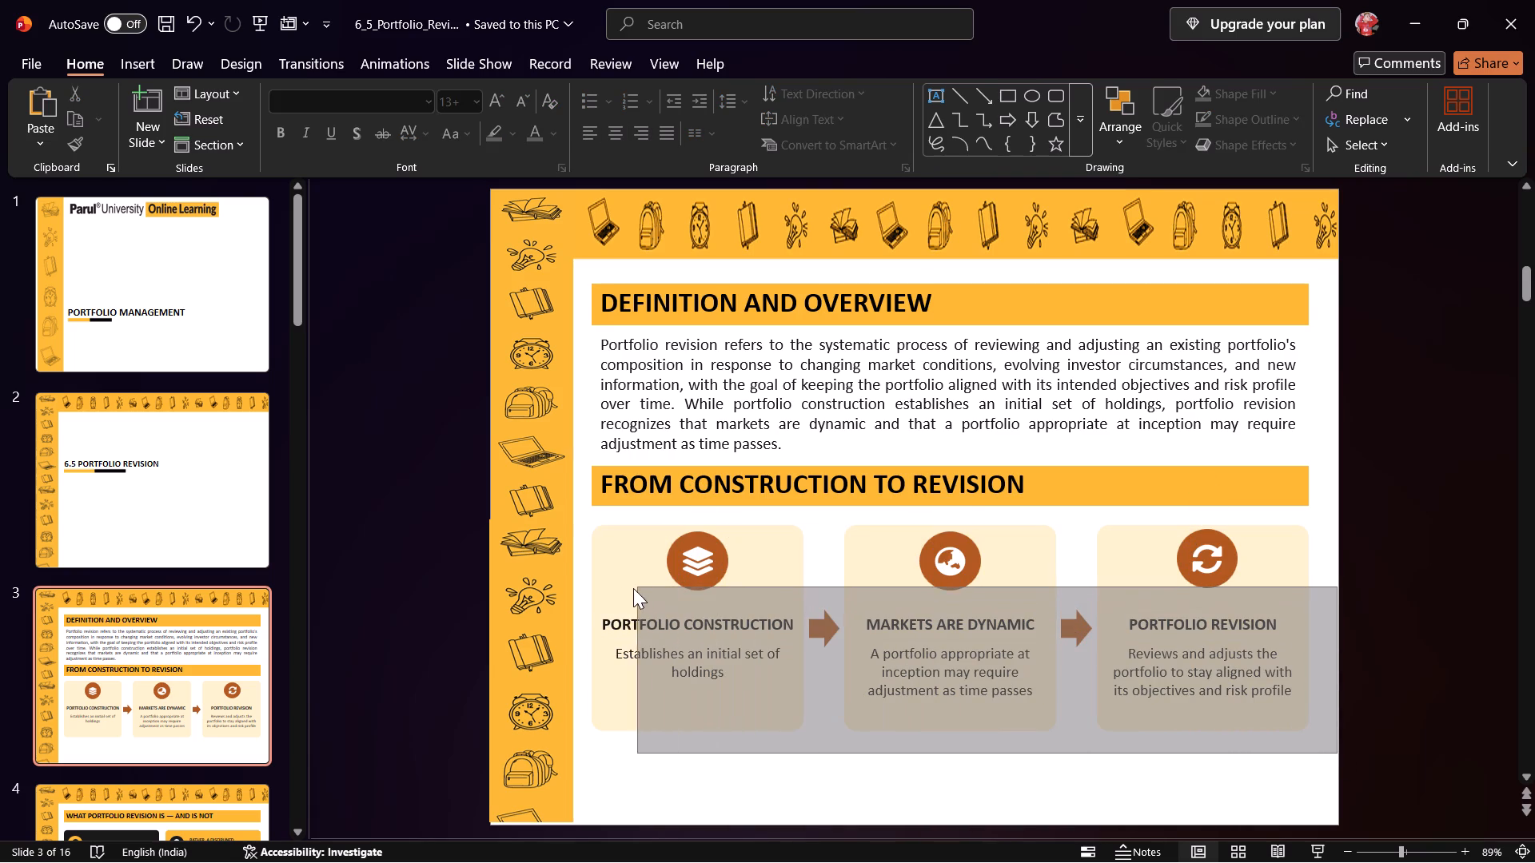
left_click_drag(633, 588, 576, 599)
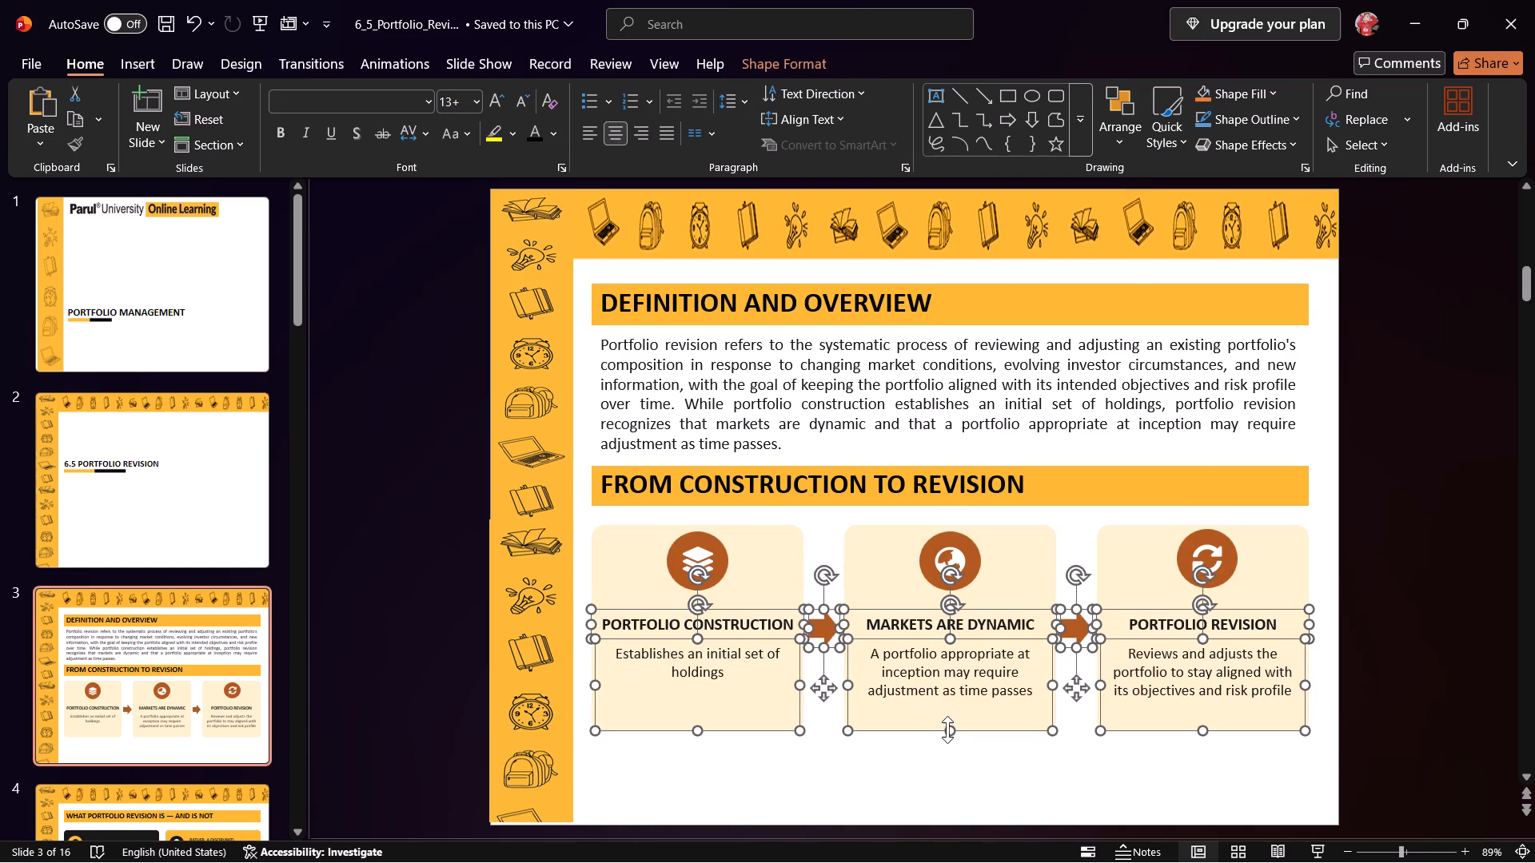
left_click_drag(949, 730, 951, 702)
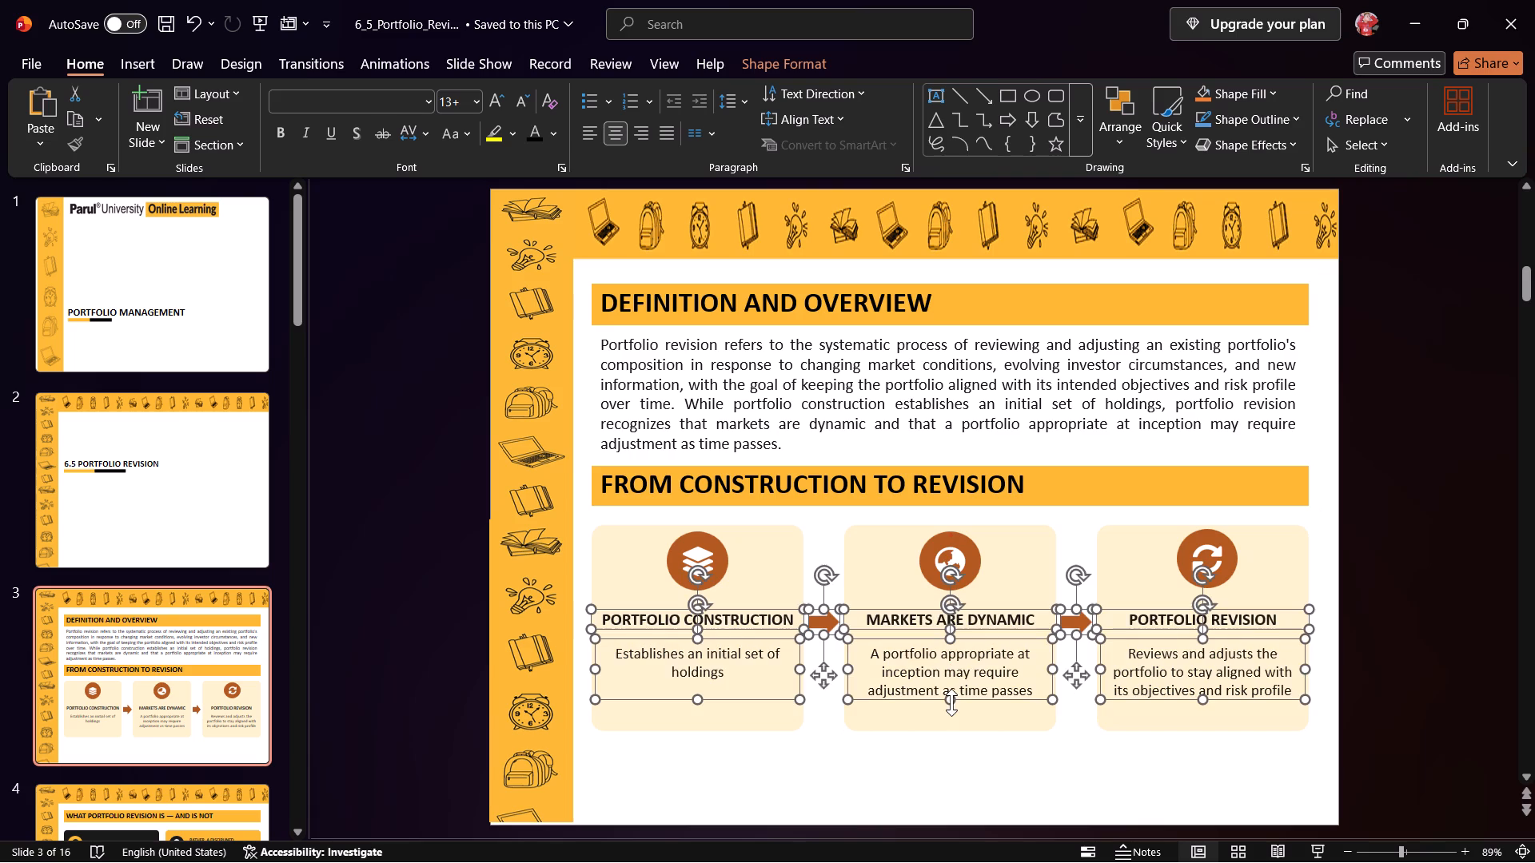
left_click(1027, 745)
Shorten the backgrounds of the three cards so their bottom edges sit level just below the description text.
left_click(968, 720)
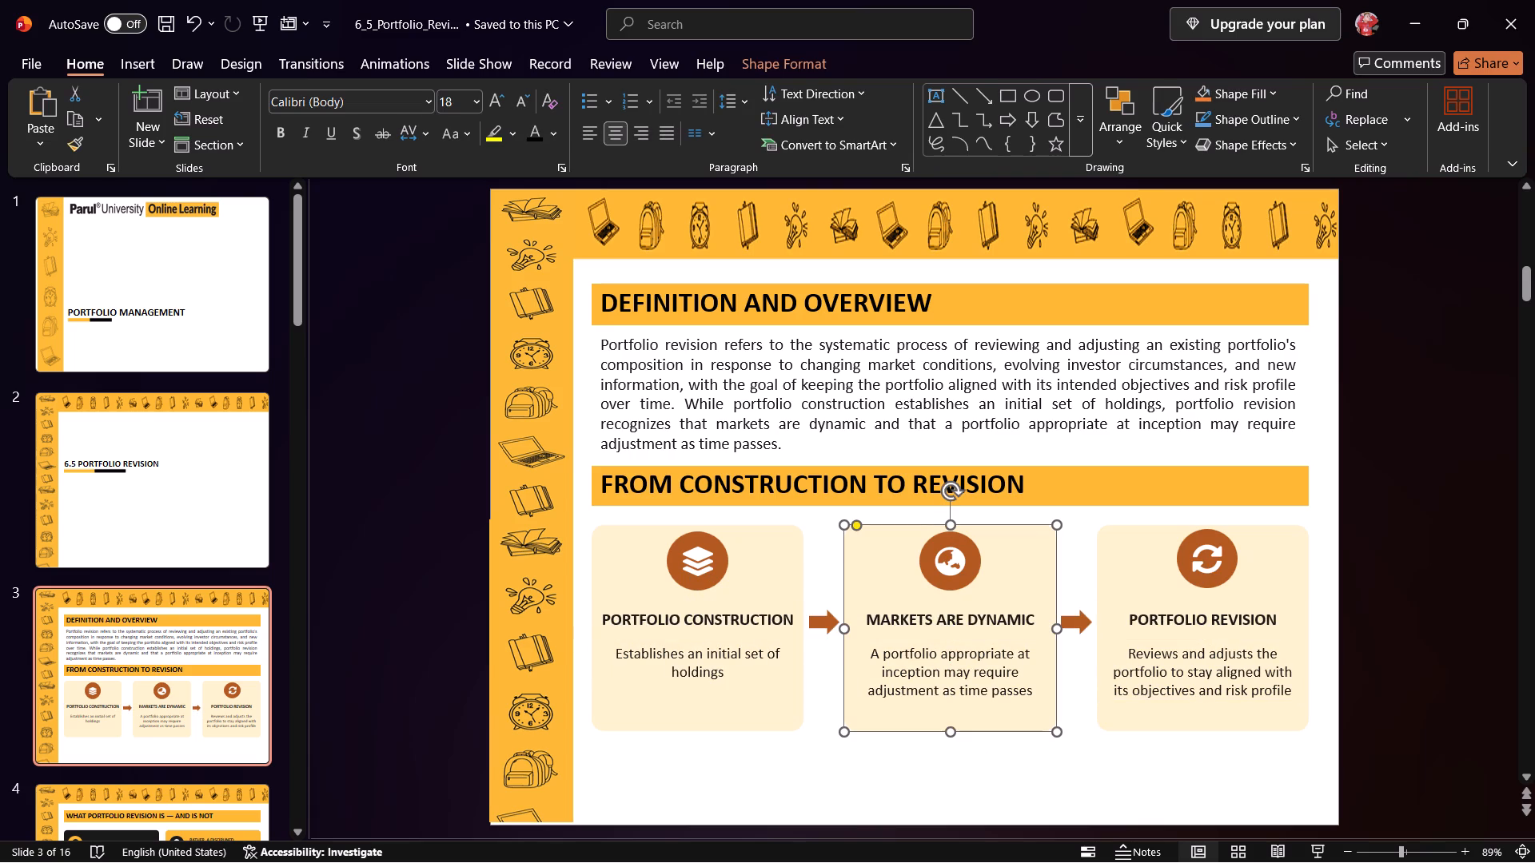
left_click_drag(951, 738, 951, 710)
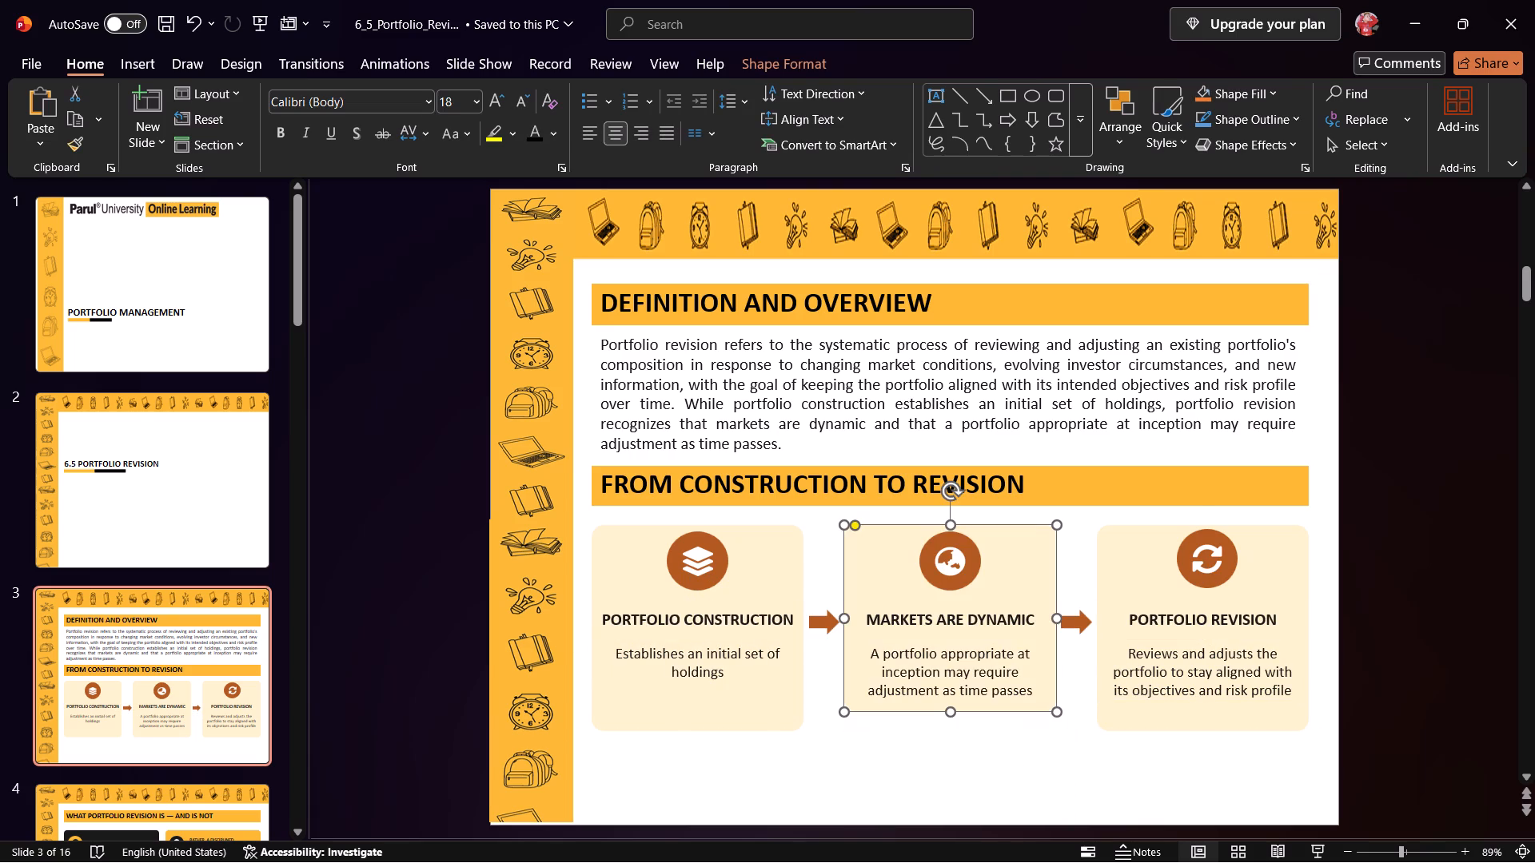
left_click(1164, 716)
left_click_drag(1206, 730, 1199, 710)
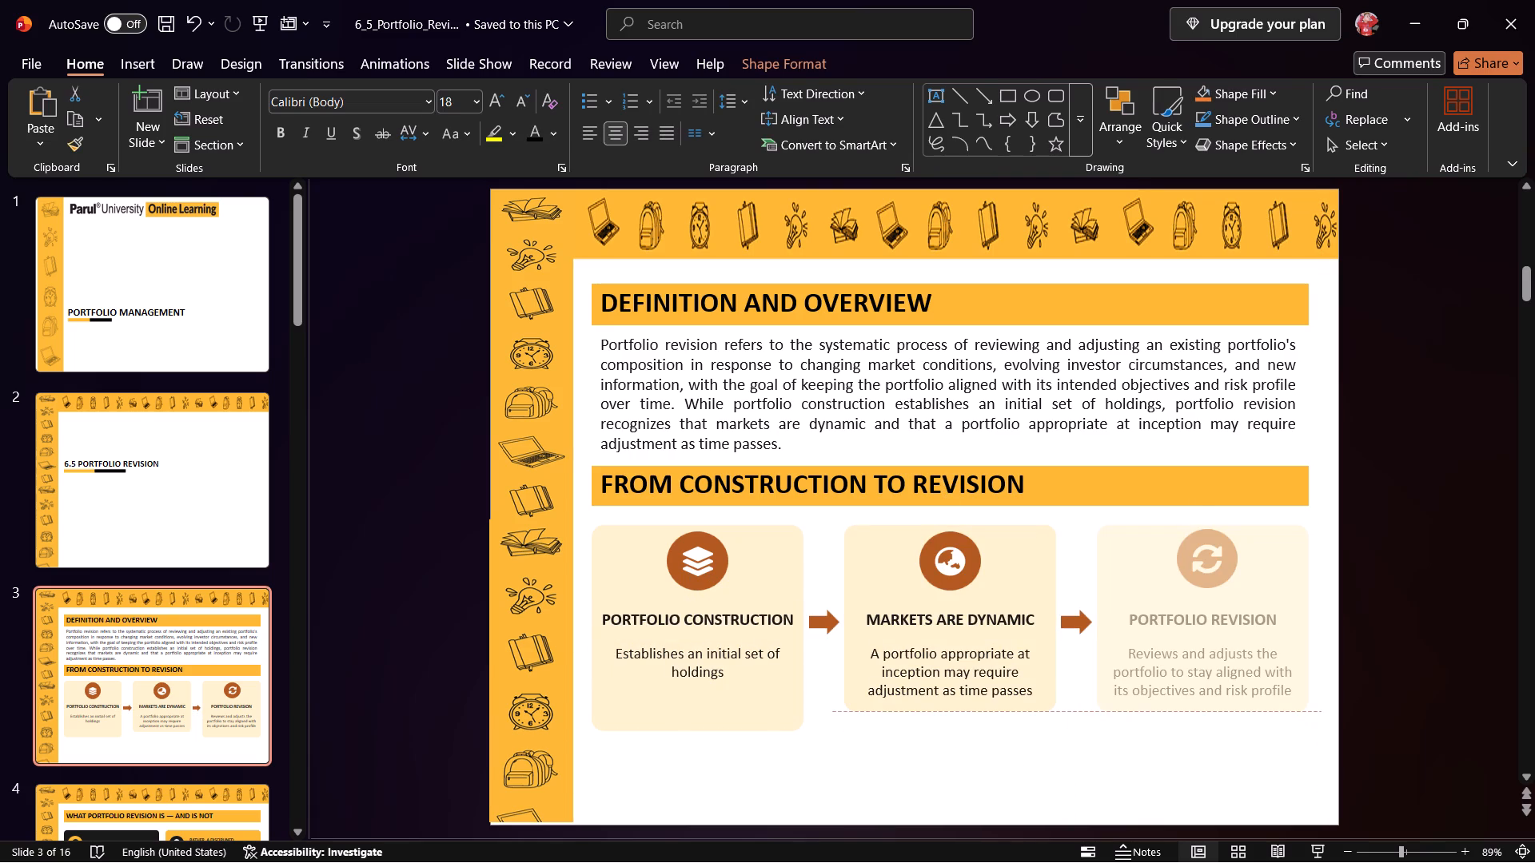
left_click_drag(1199, 710, 1196, 711)
left_click(685, 695)
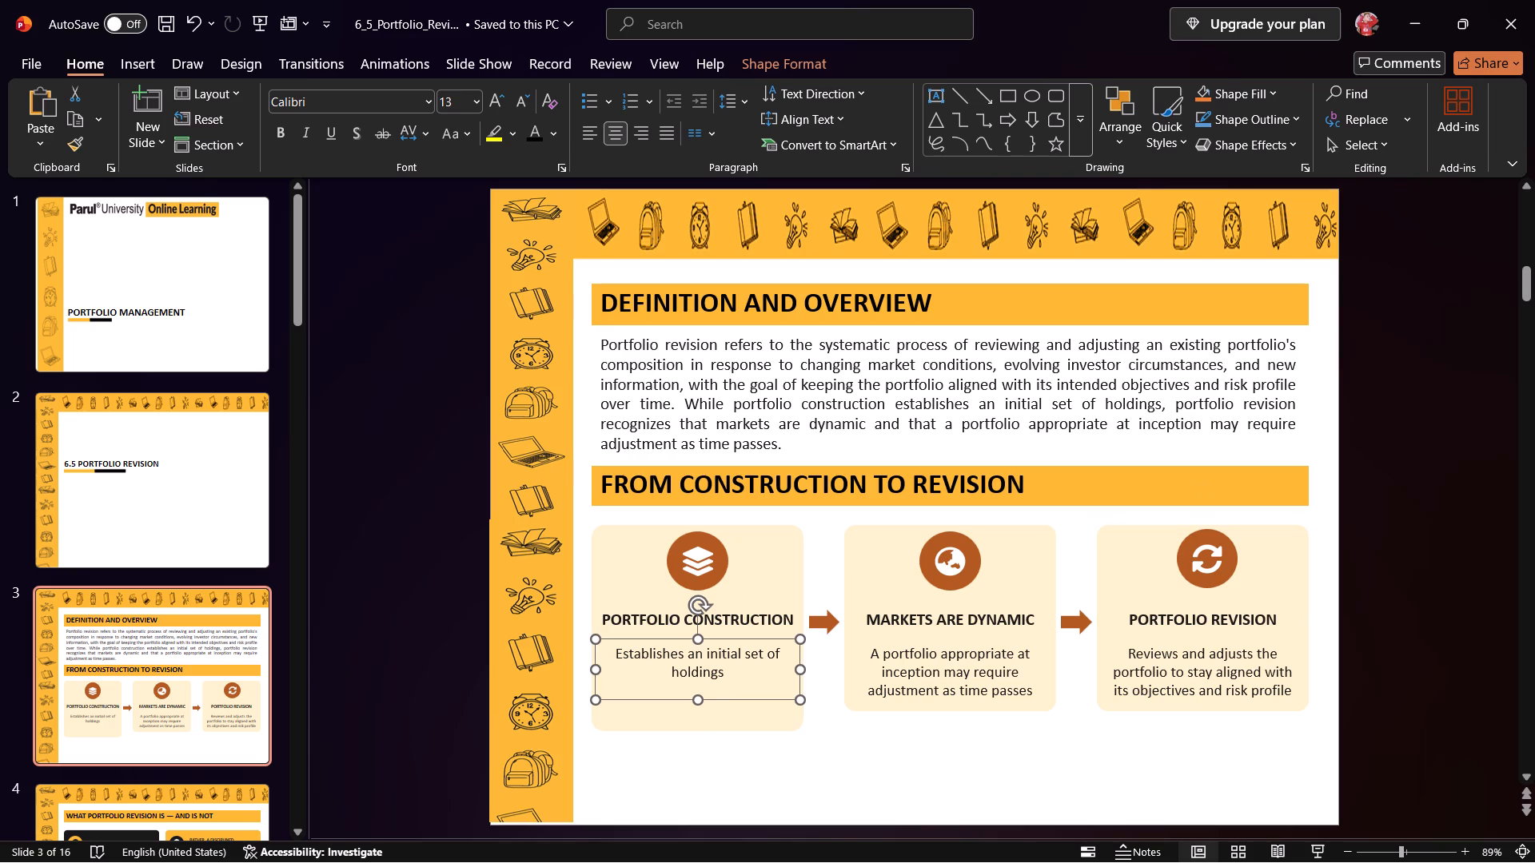
left_click(698, 722)
left_click_drag(696, 732, 699, 702)
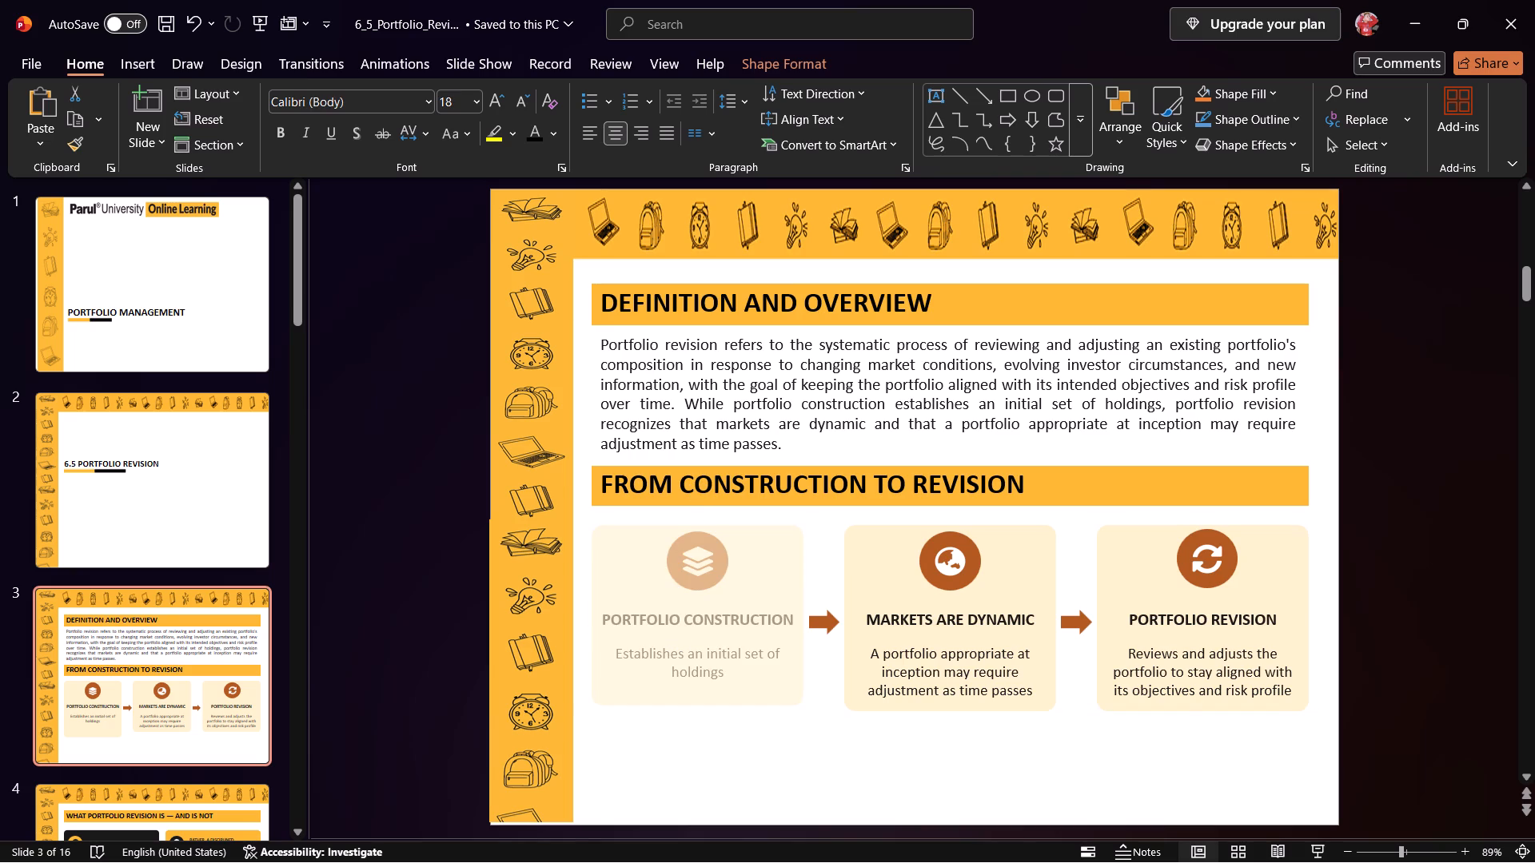
left_click_drag(699, 702, 699, 710)
left_click(701, 733)
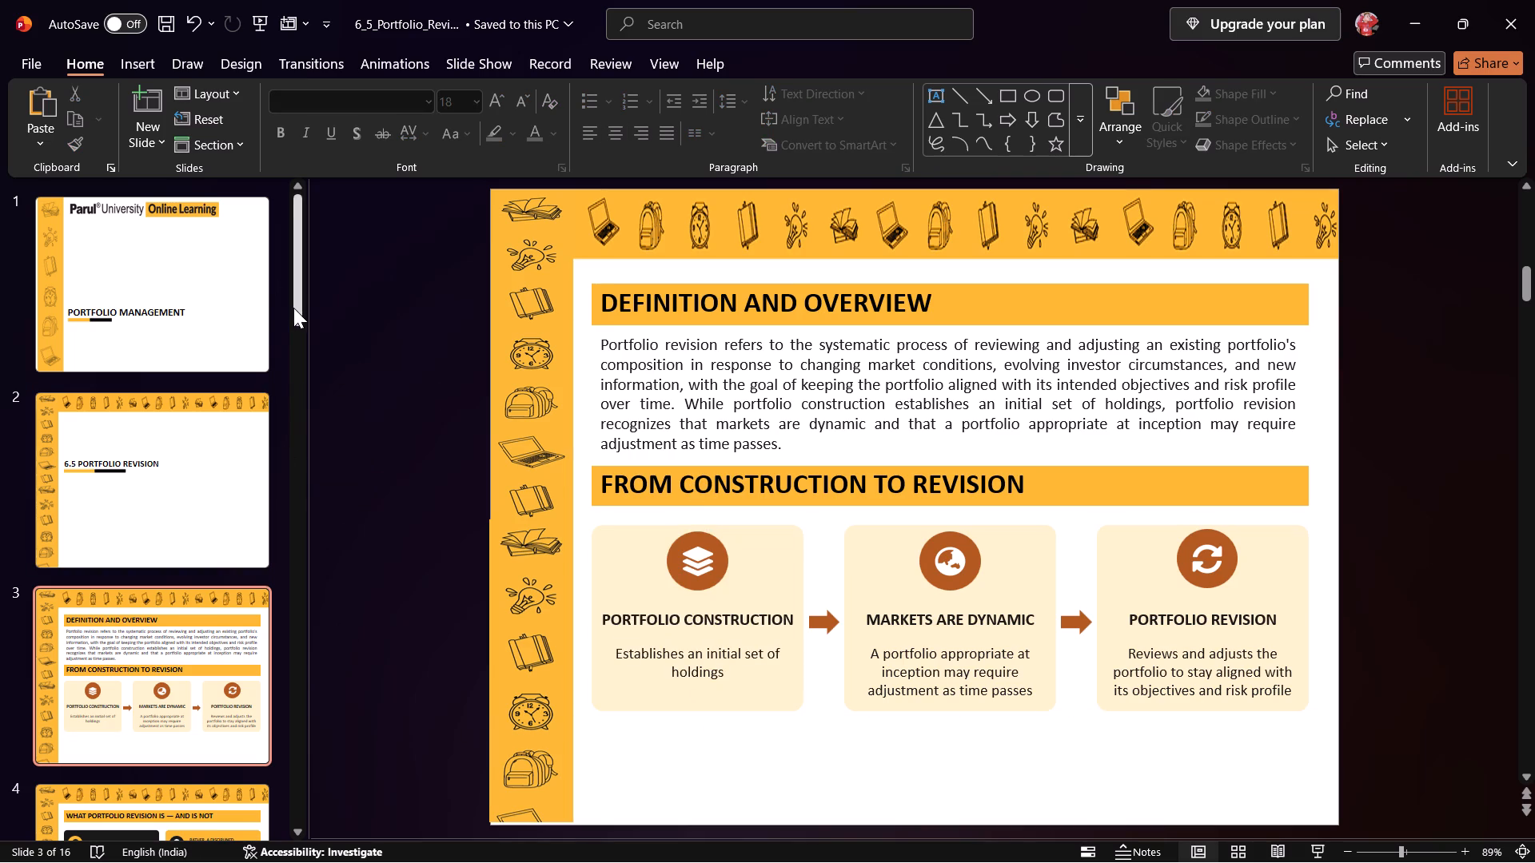
On slide 4, slightly shorten the black and yellow upper cards together with their icons and title boxes.
left_click_drag(294, 307, 281, 383)
left_click(132, 460)
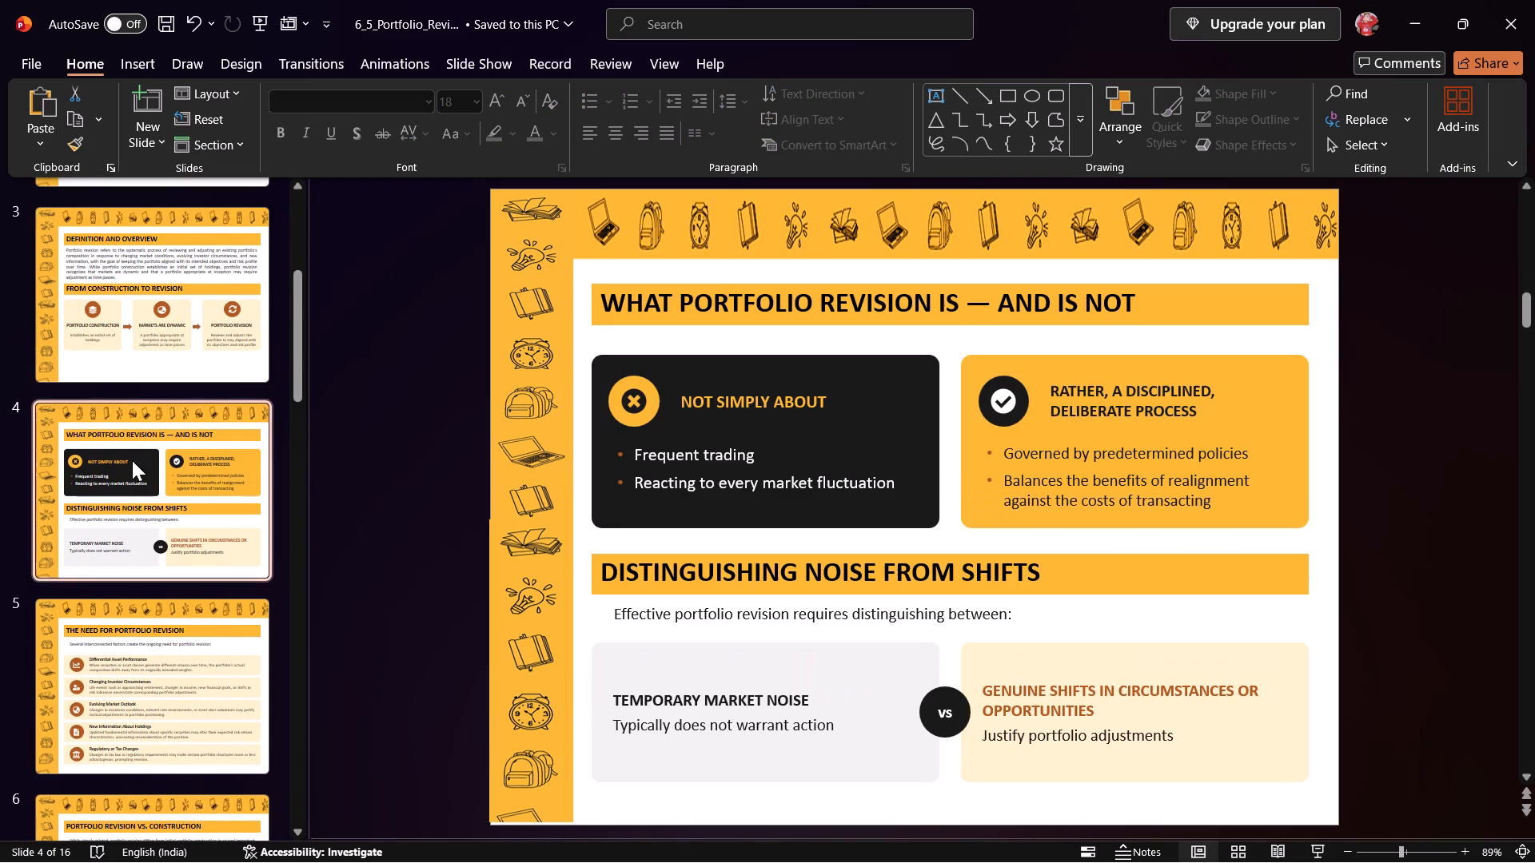
left_click(838, 428)
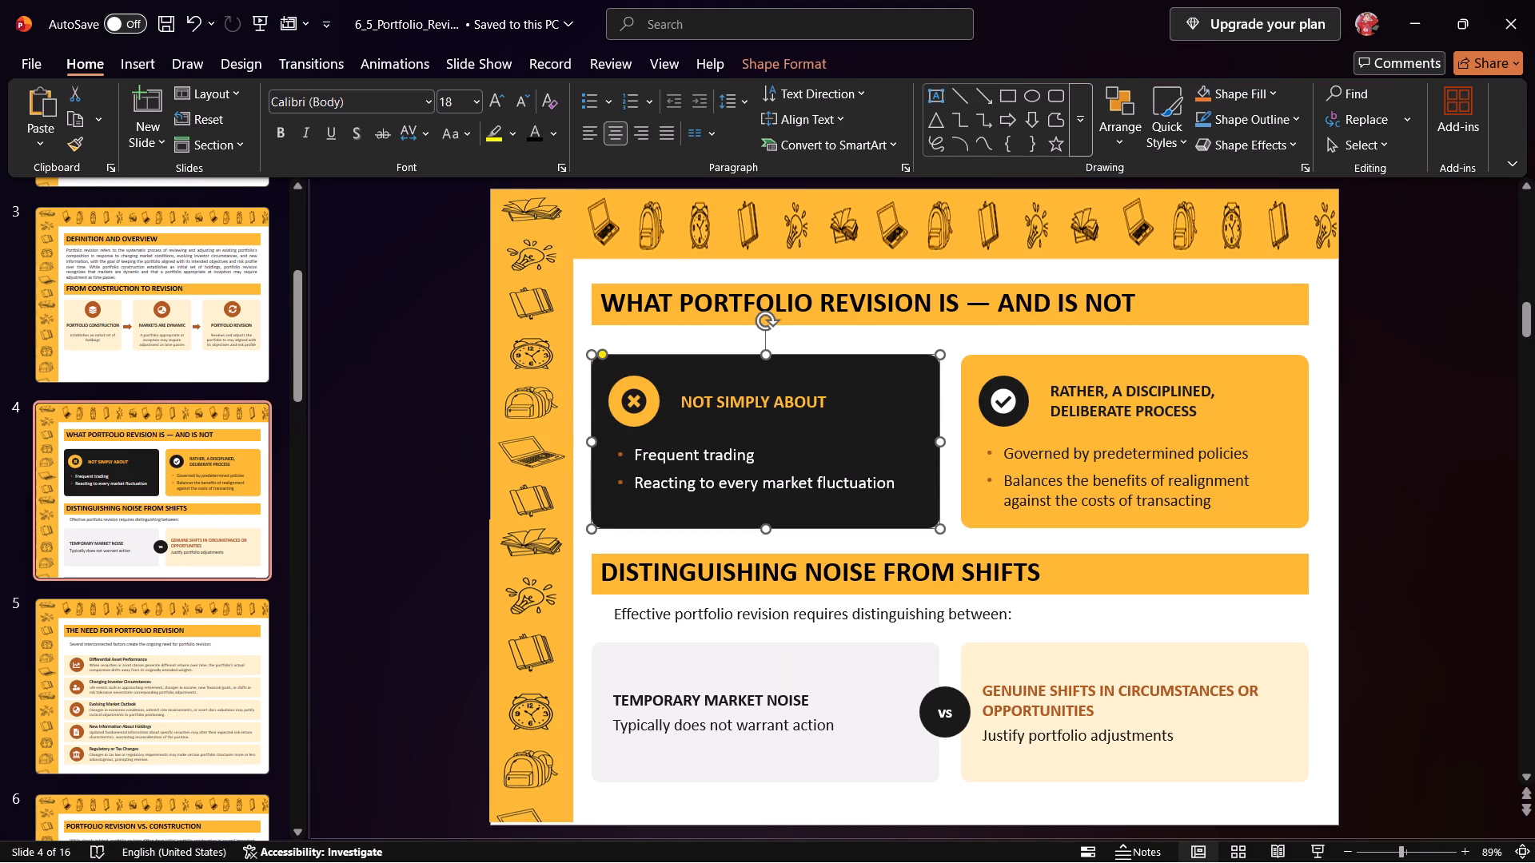
left_click_drag(1331, 531, 374, 341)
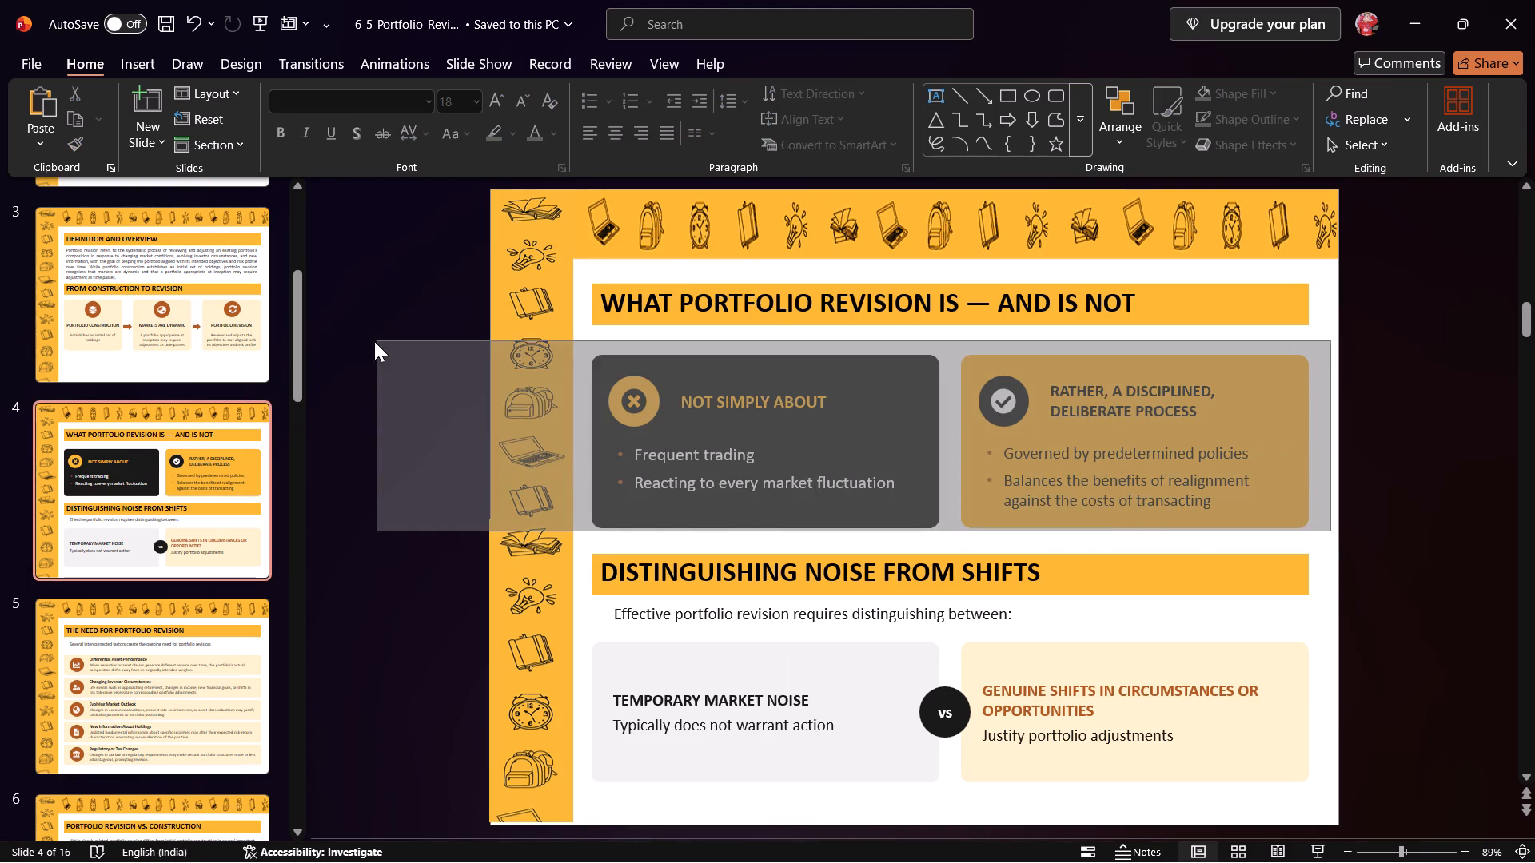
left_click_drag(374, 341, 583, 338)
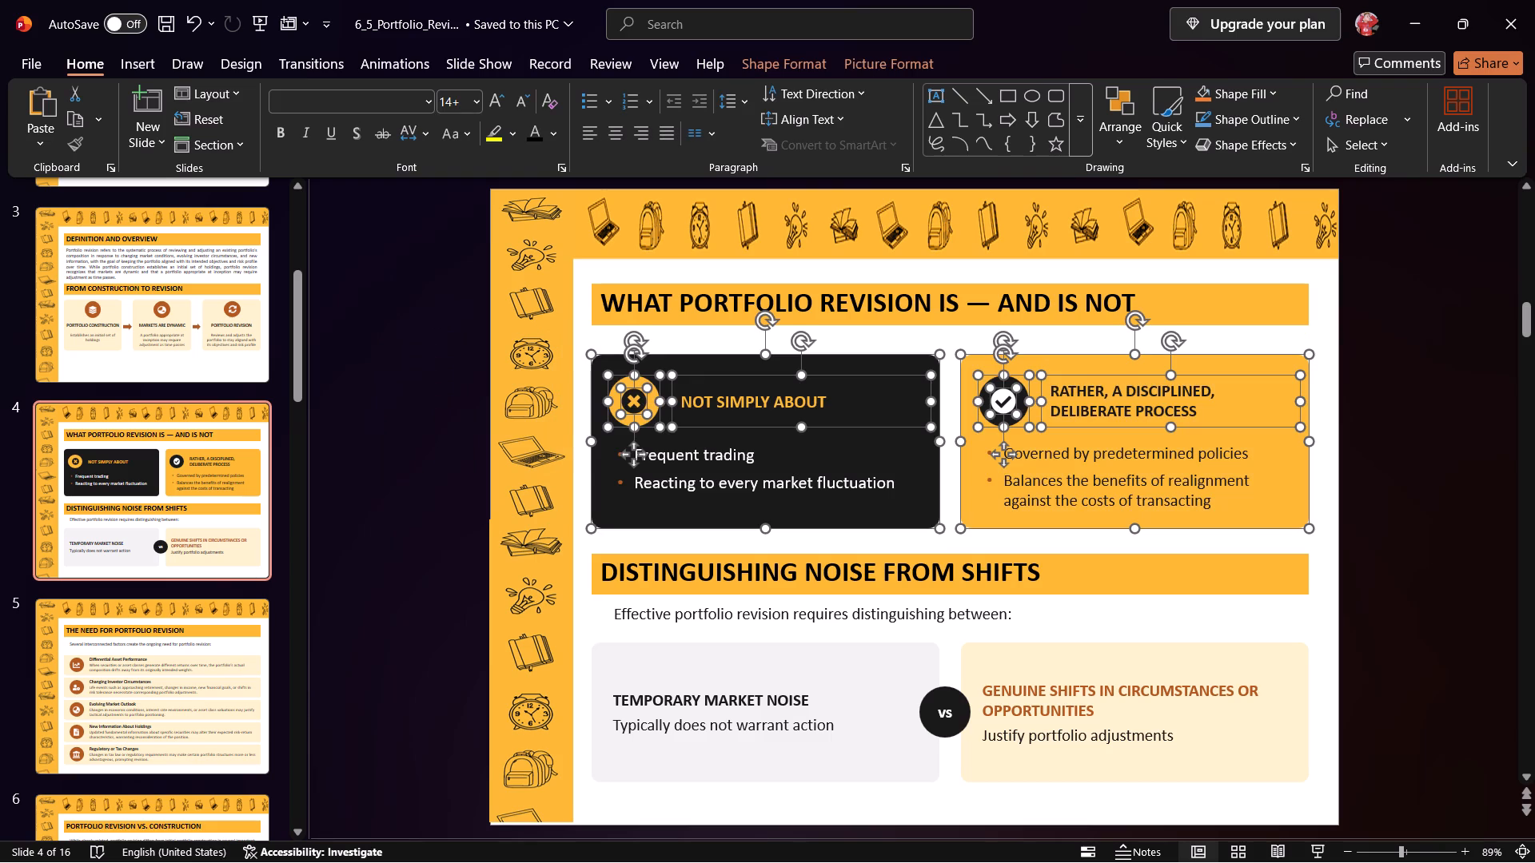
left_click_drag(764, 532, 766, 519)
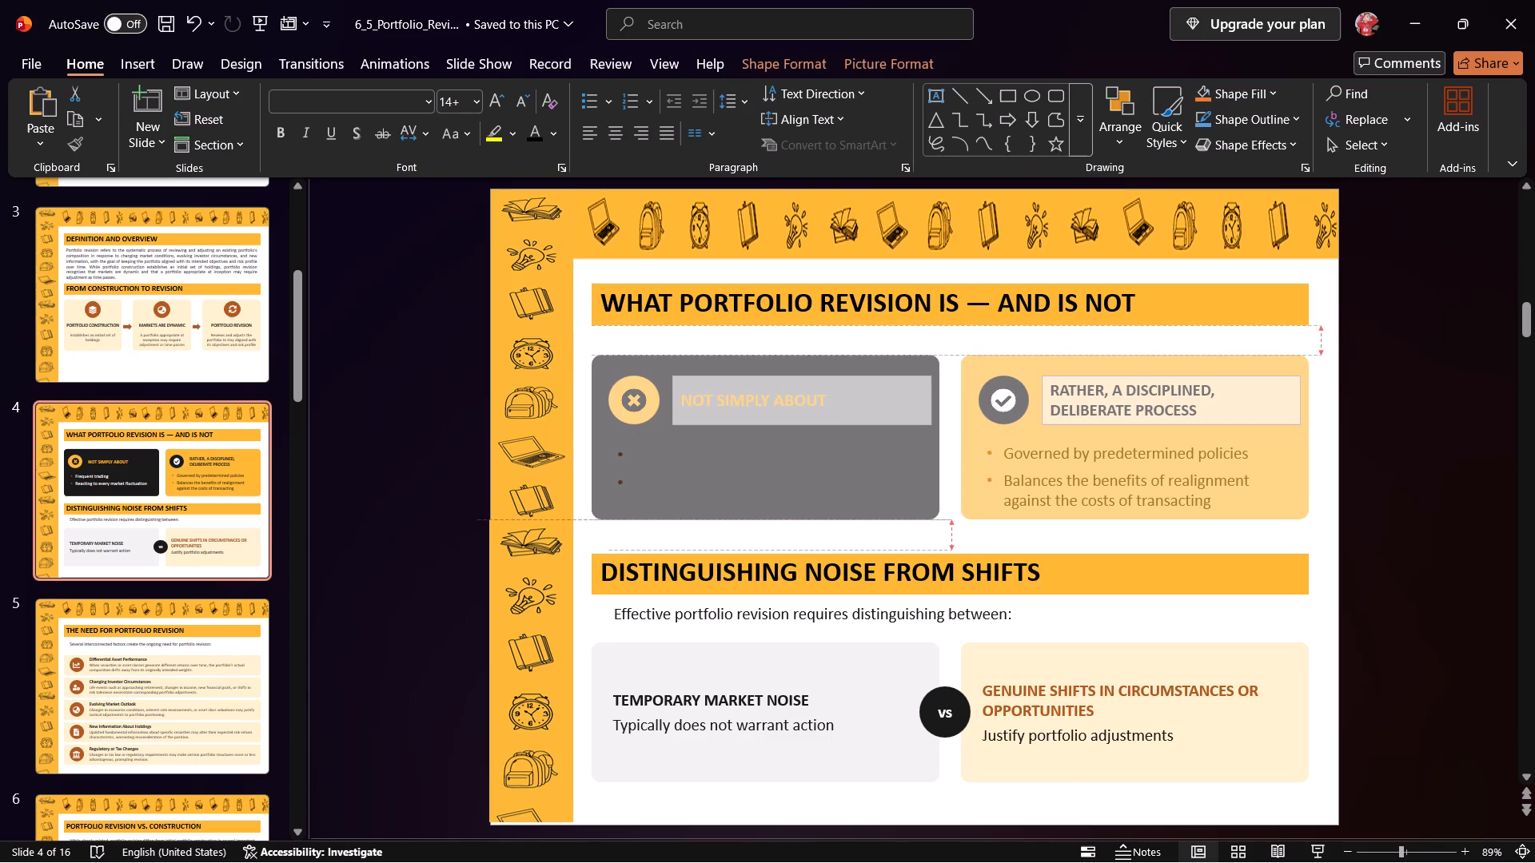
left_click_drag(766, 519, 766, 519)
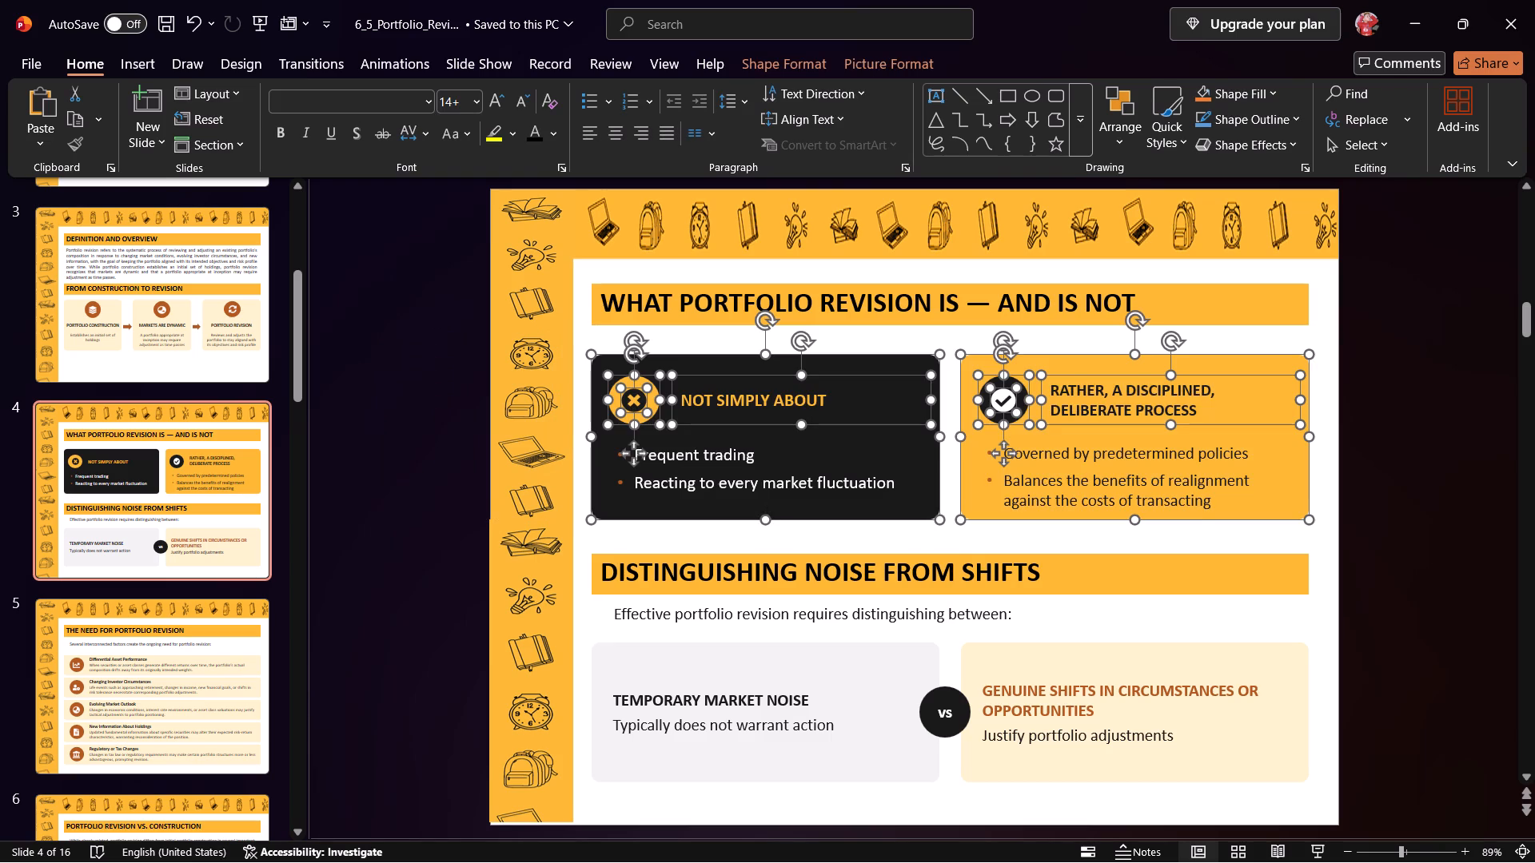
Move the two upper cards with their icons and titles up close beneath the "What Portfolio Revision Is" heading.
left_click(833, 443)
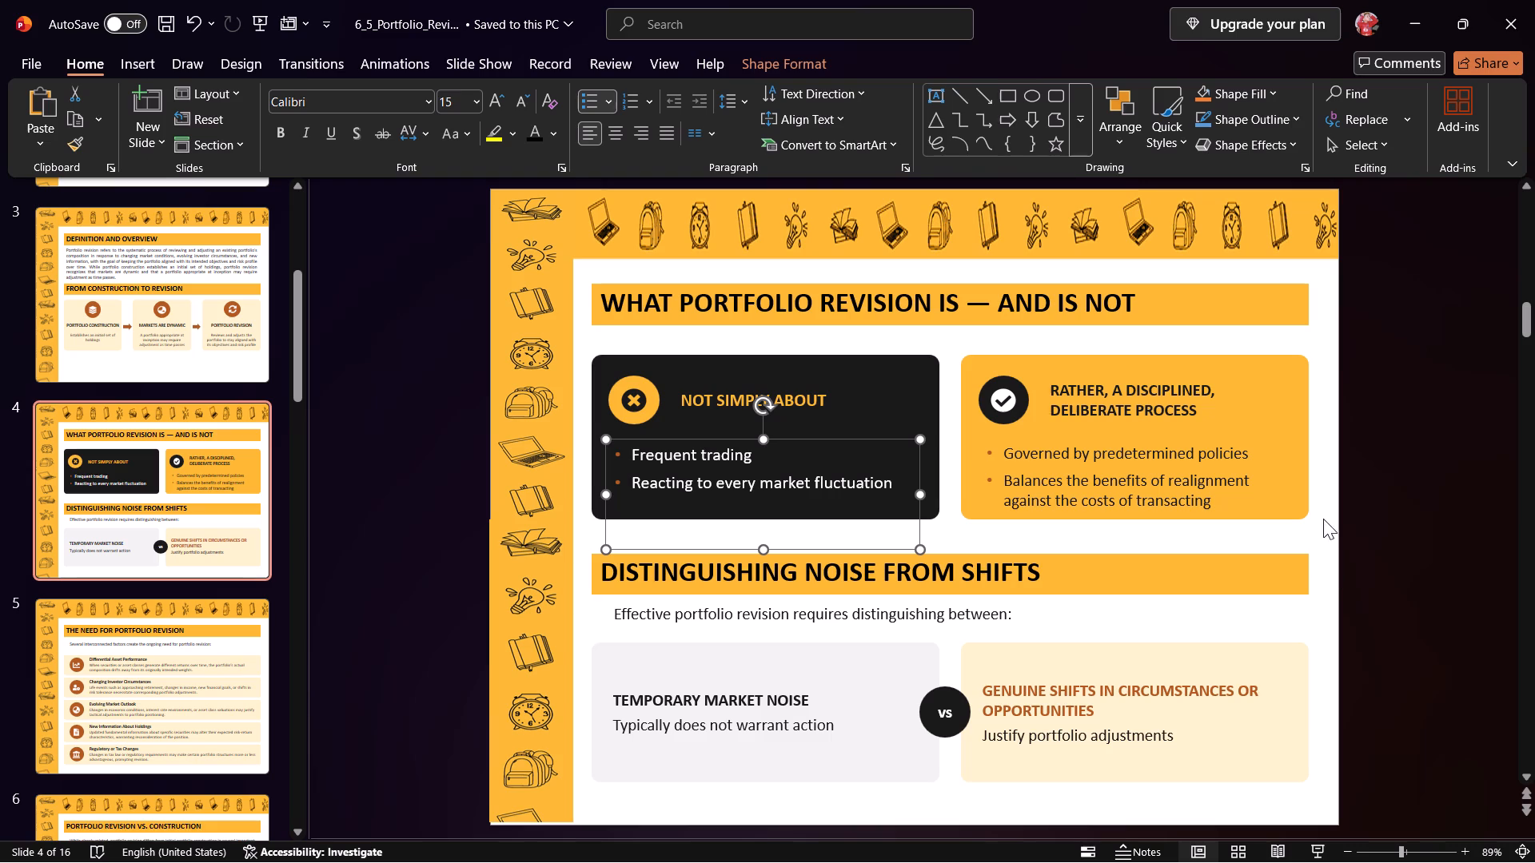
left_click_drag(1327, 525, 583, 360)
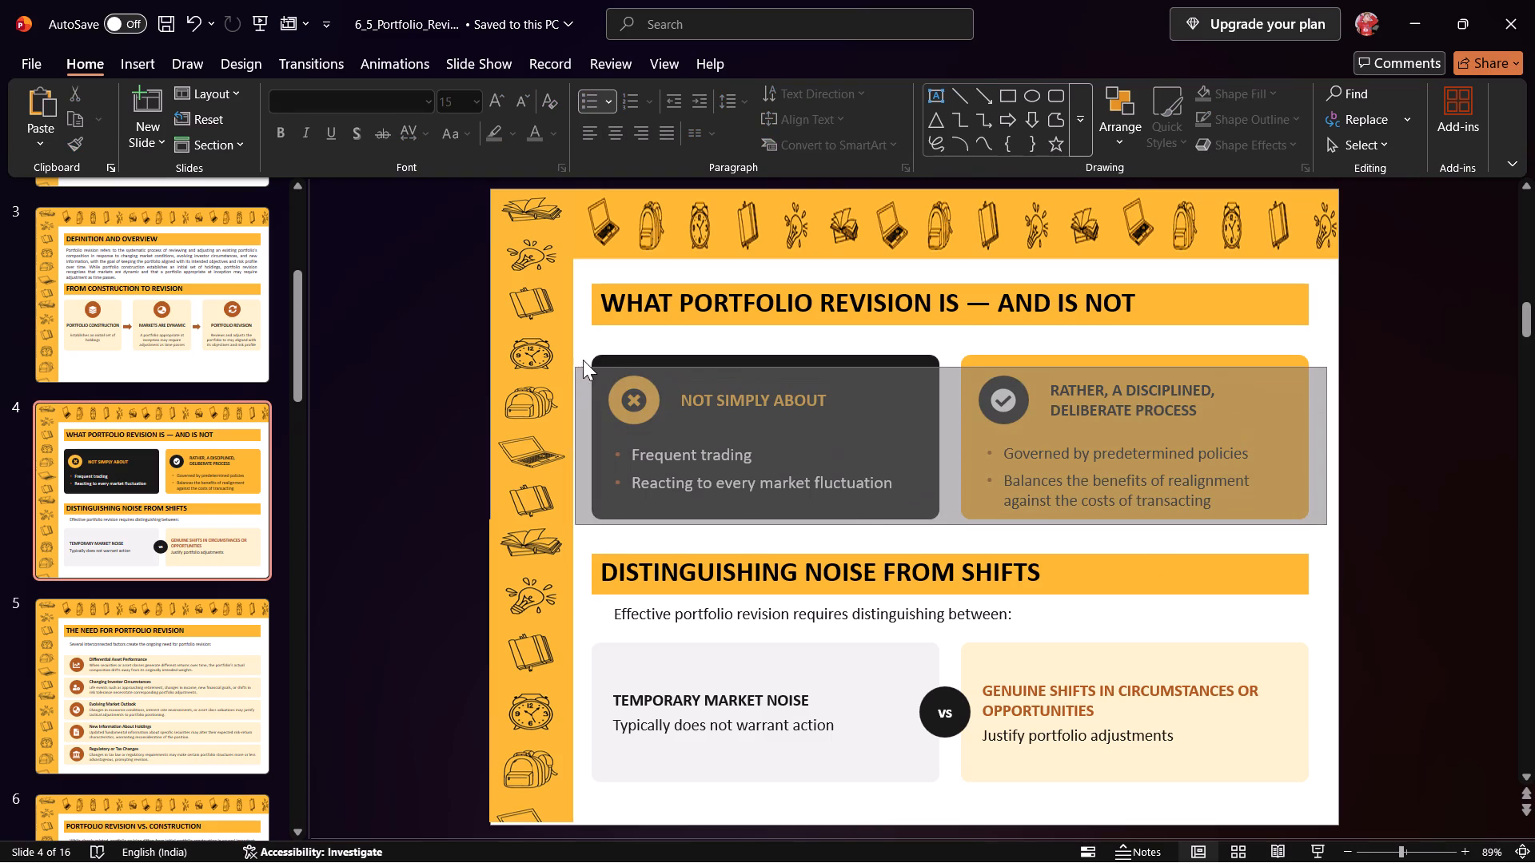
left_click_drag(583, 360, 585, 347)
left_click_drag(661, 360, 661, 356)
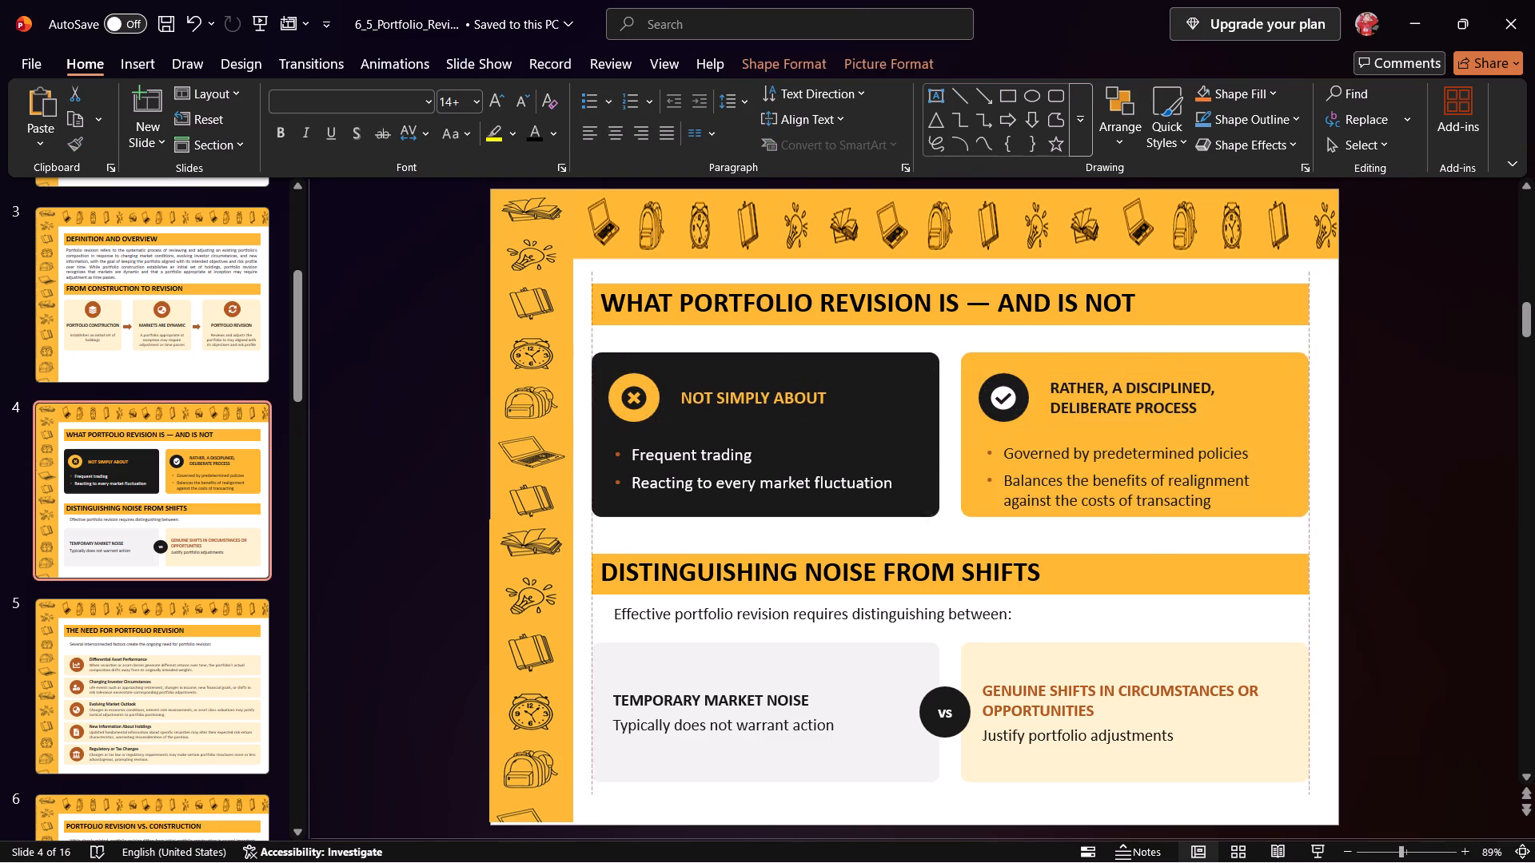
left_click_drag(661, 356, 658, 342)
Move the bullet text boxes of both upper cards up and slightly inward, so the bullets sit inside the cards.
left_click(1007, 478)
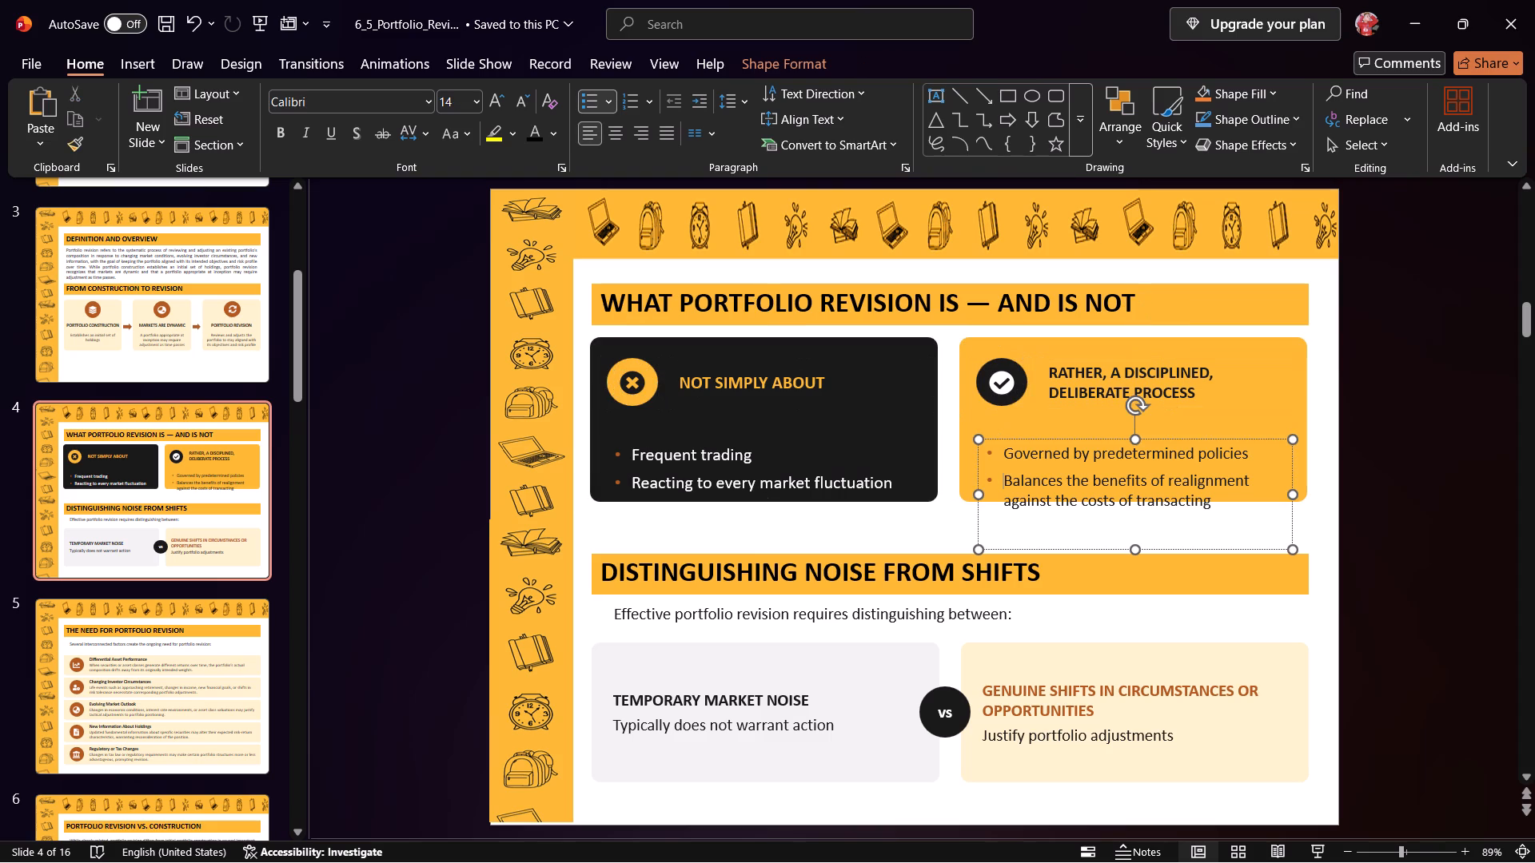
left_click_drag(1020, 437, 1046, 412)
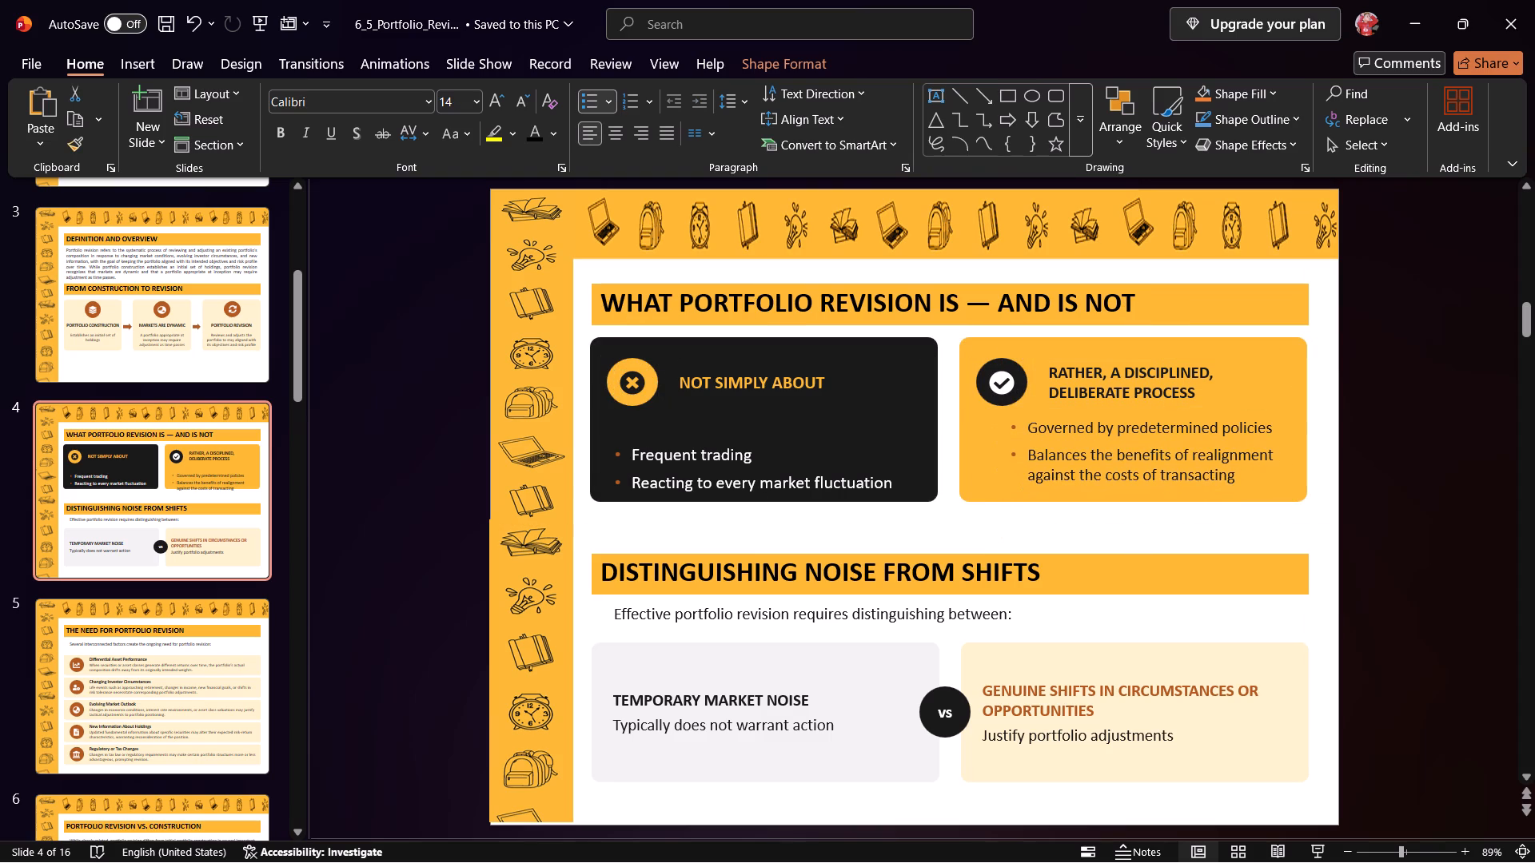
left_click_drag(1046, 412, 1045, 412)
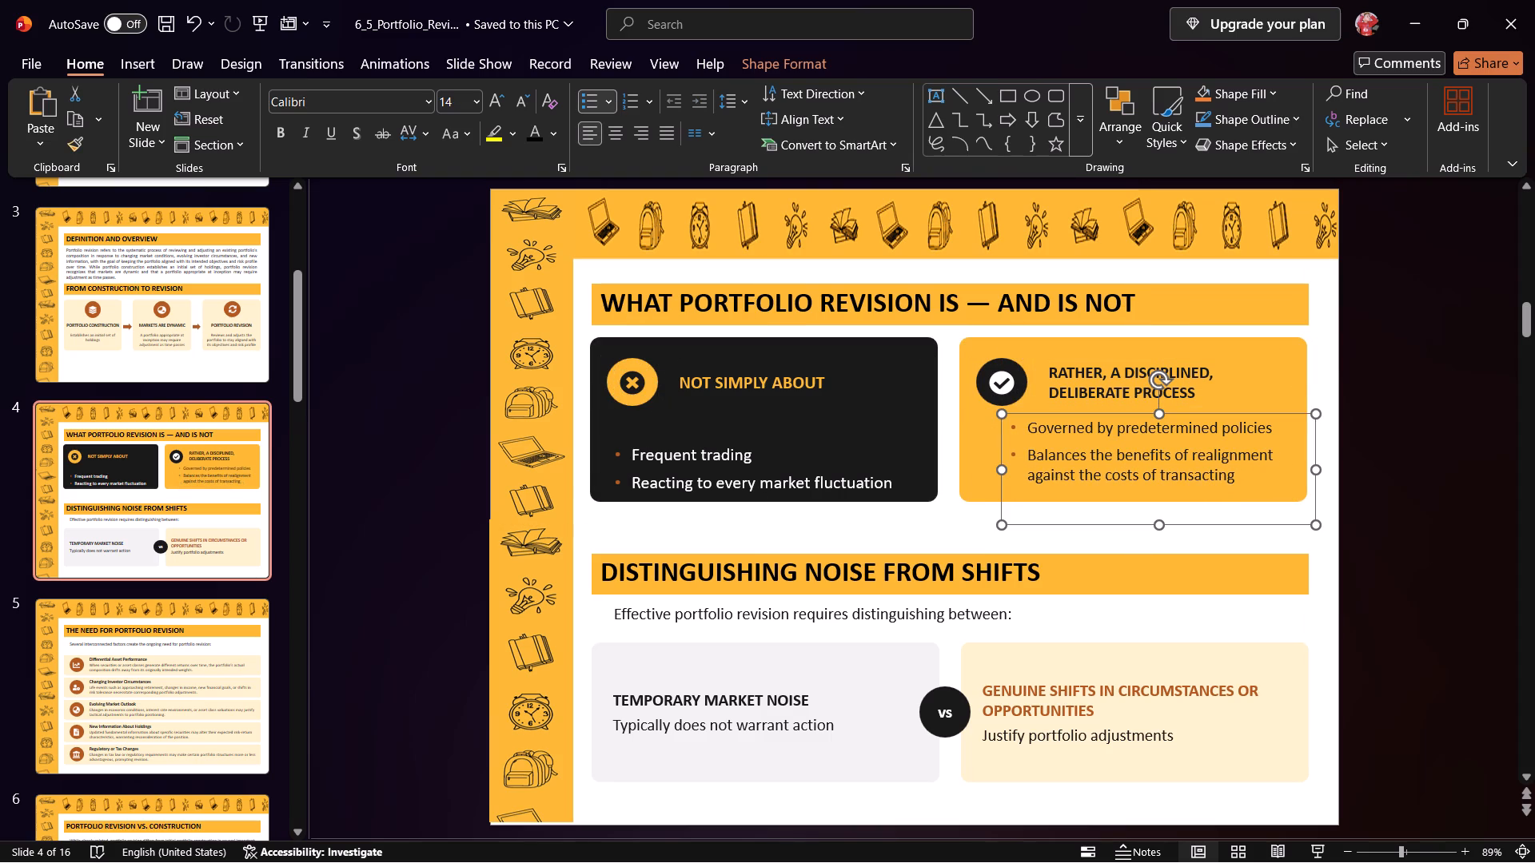
left_click(632, 441)
left_click_drag(640, 442, 646, 421)
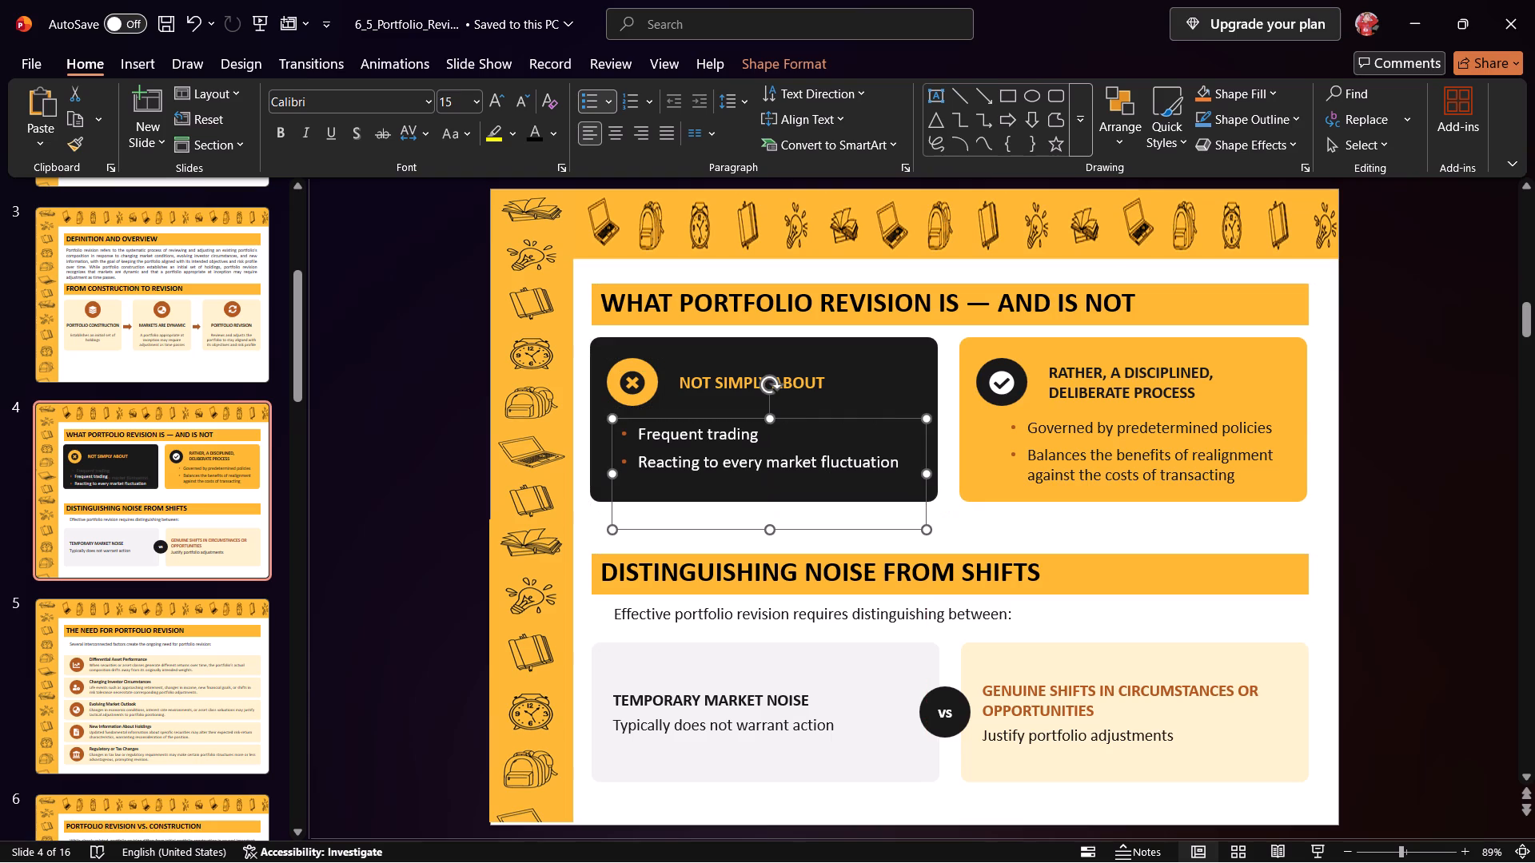
Move the "Distinguishing Noise from Shifts" heading bar up to just below the two upper cards.
left_click(606, 588)
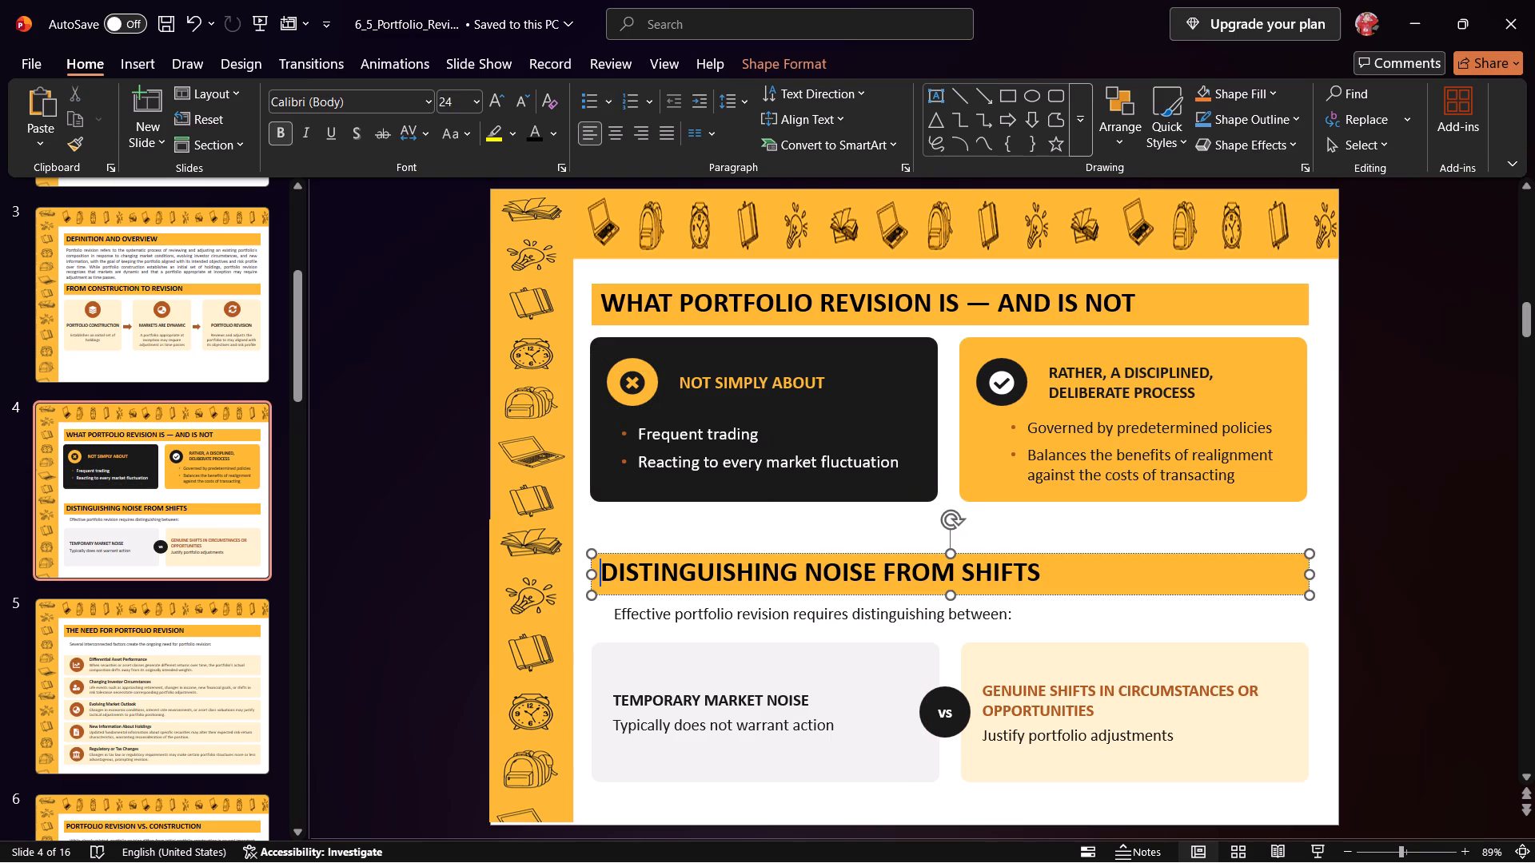
left_click(622, 569, "ctrl")
left_click_drag(610, 592, 606, 550)
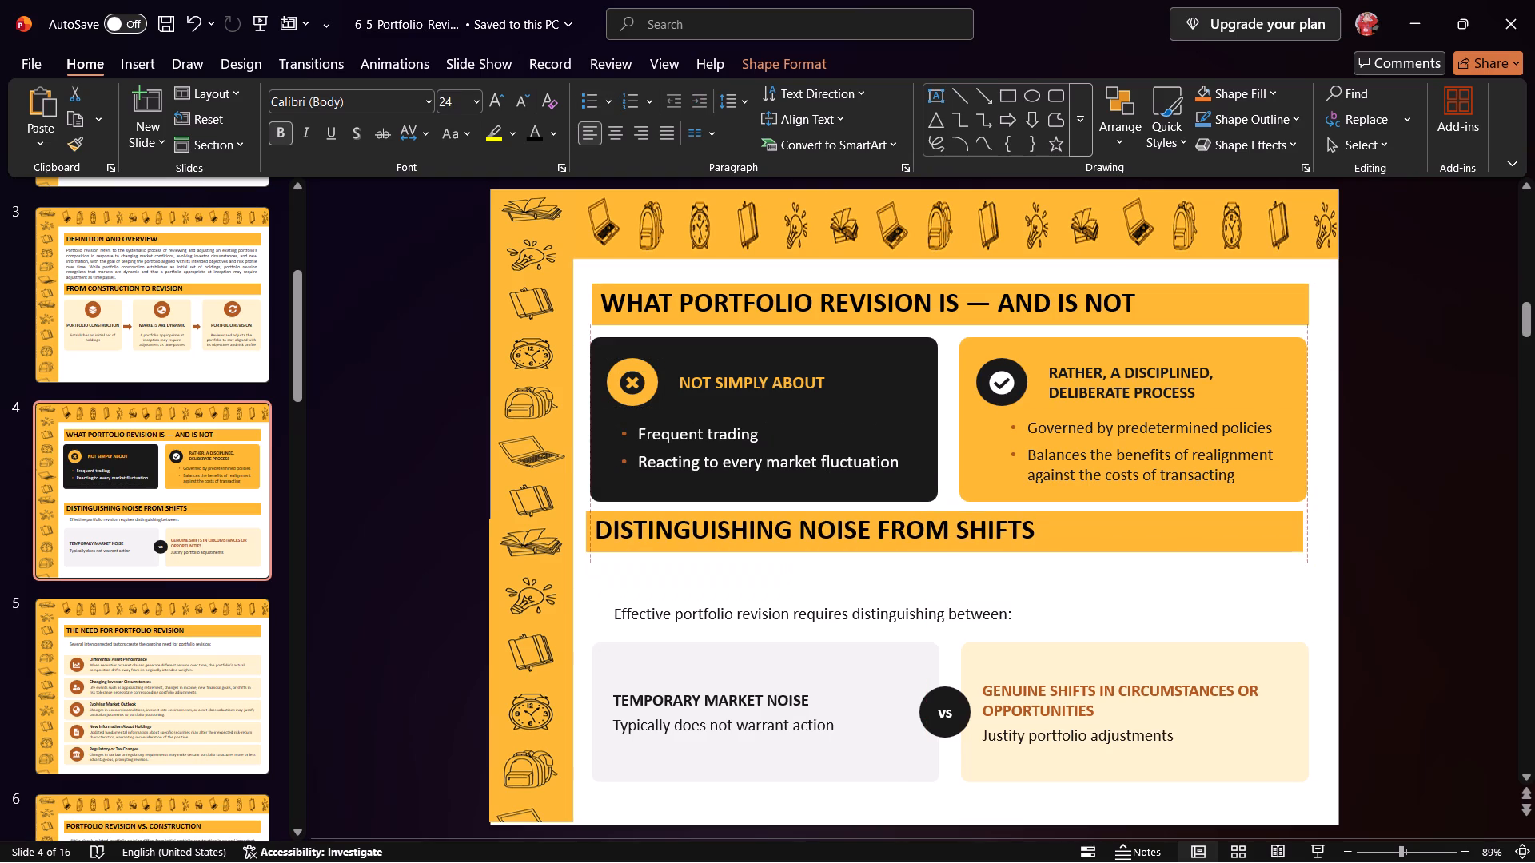
left_click_drag(606, 550, 608, 550)
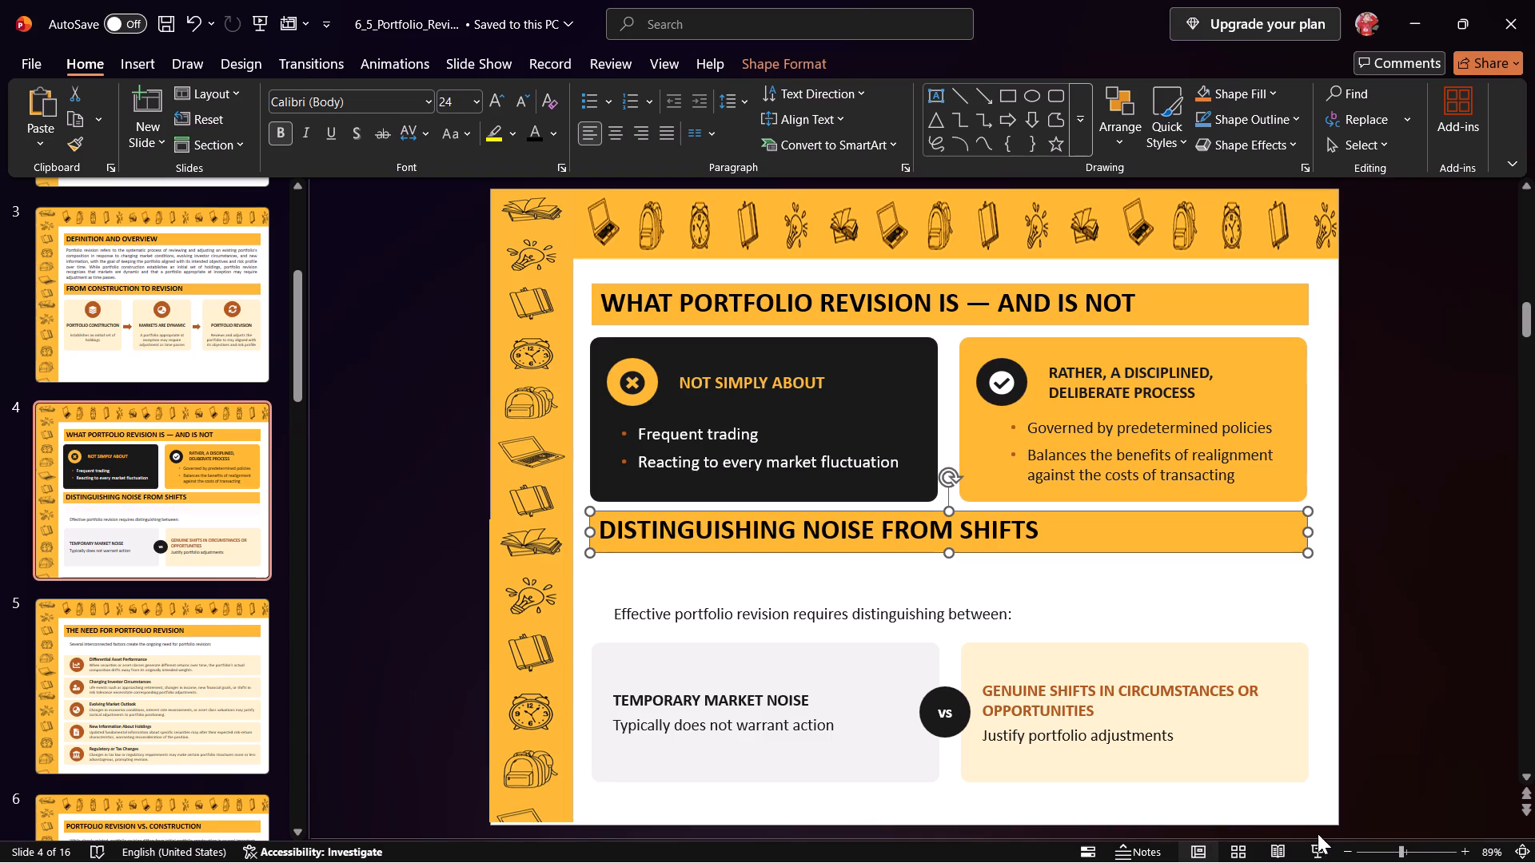
Move the introductory line, both comparison cards and the VS circle up together to just below the "Distinguishing Noise from Shifts" heading.
left_click_drag(1318, 798, 587, 603)
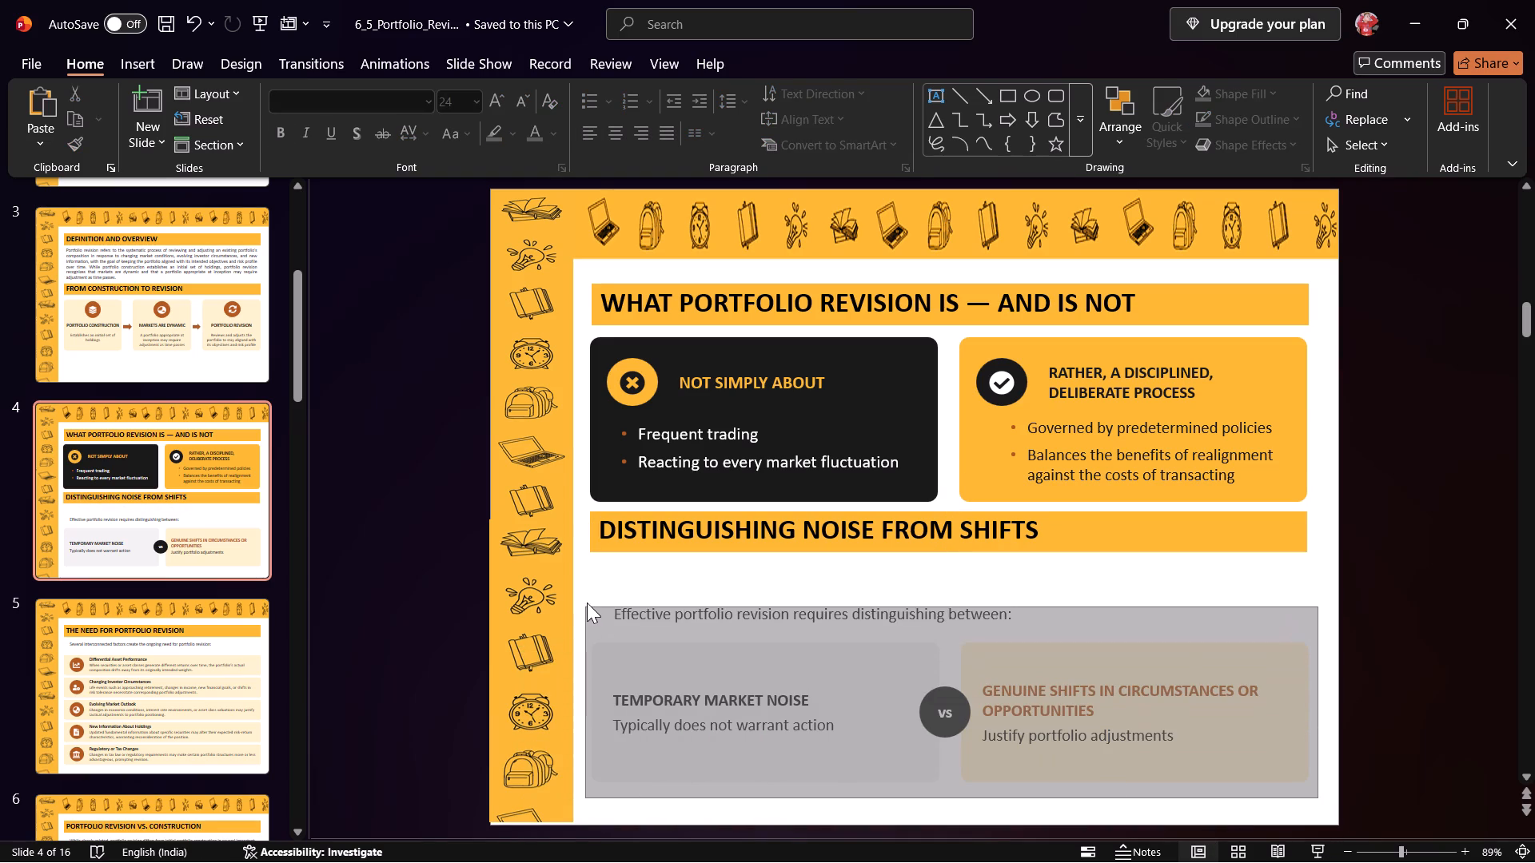
left_click_drag(587, 603, 587, 601)
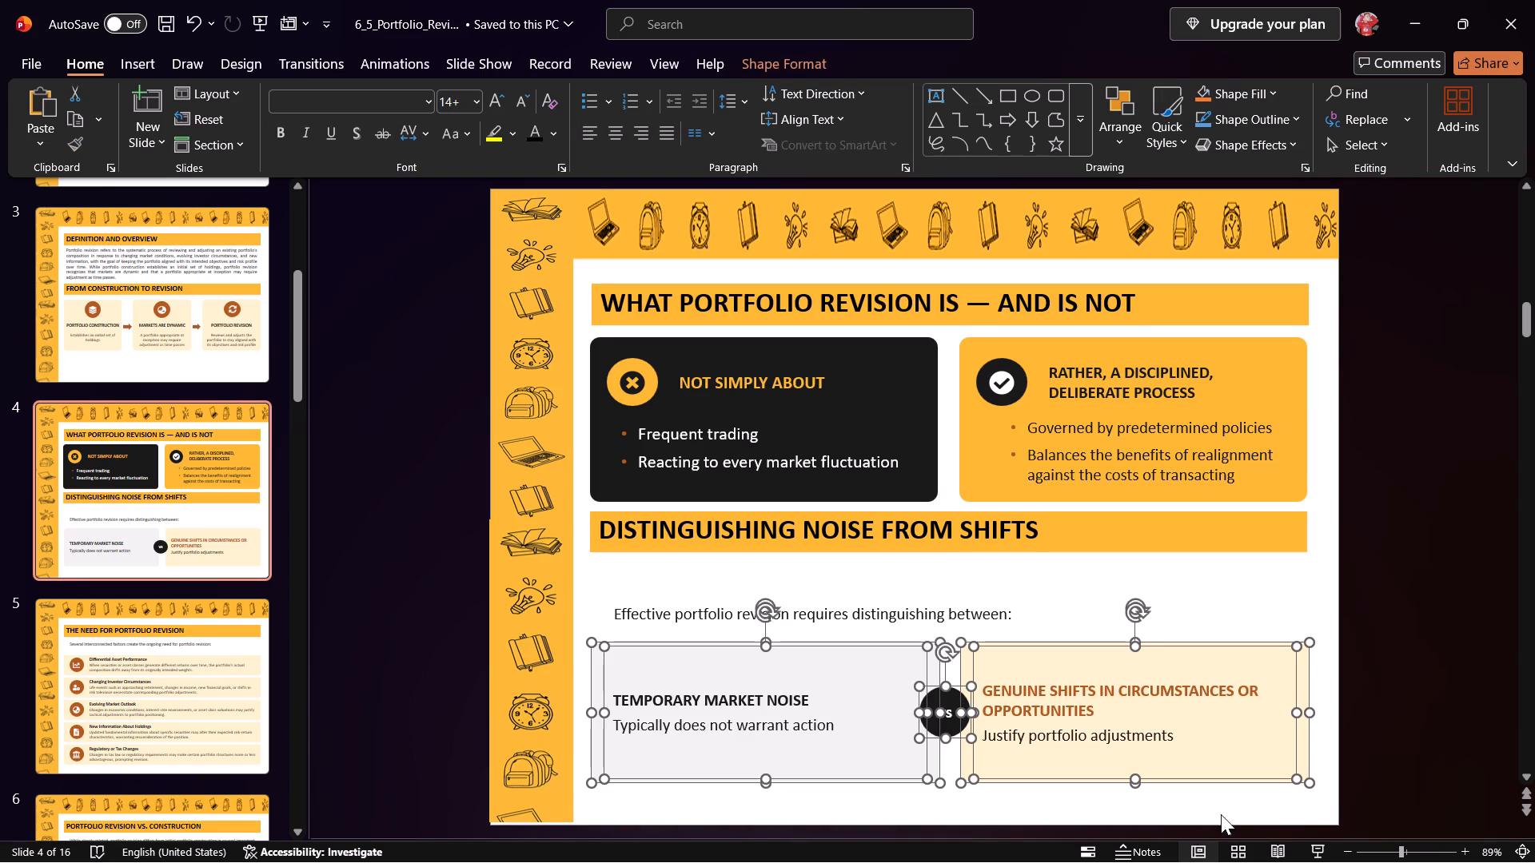
left_click(1320, 809)
left_click_drag(1320, 802, 674, 680)
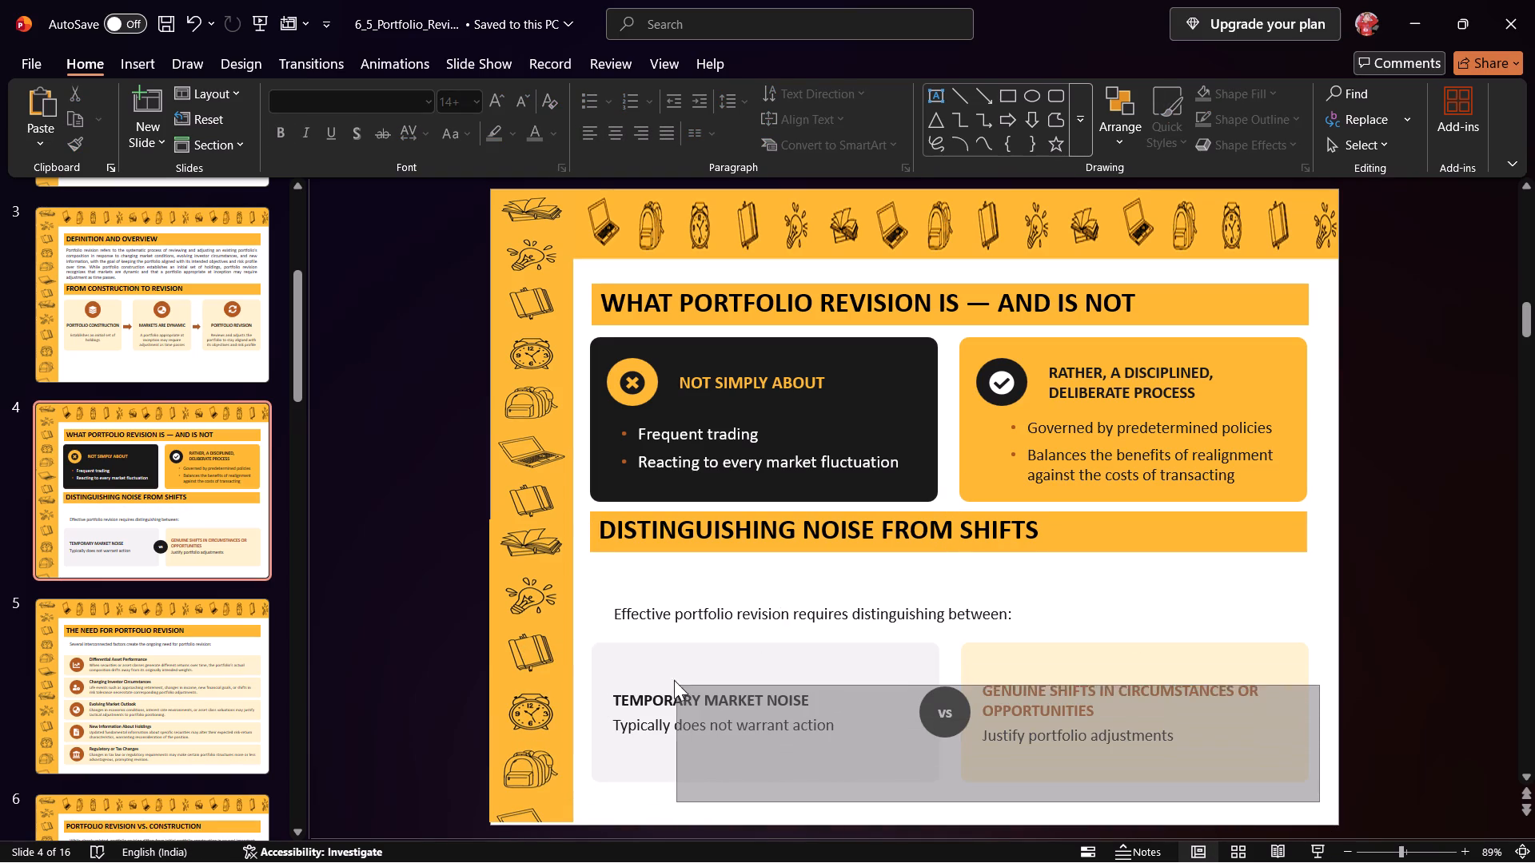
left_click_drag(674, 680, 584, 589)
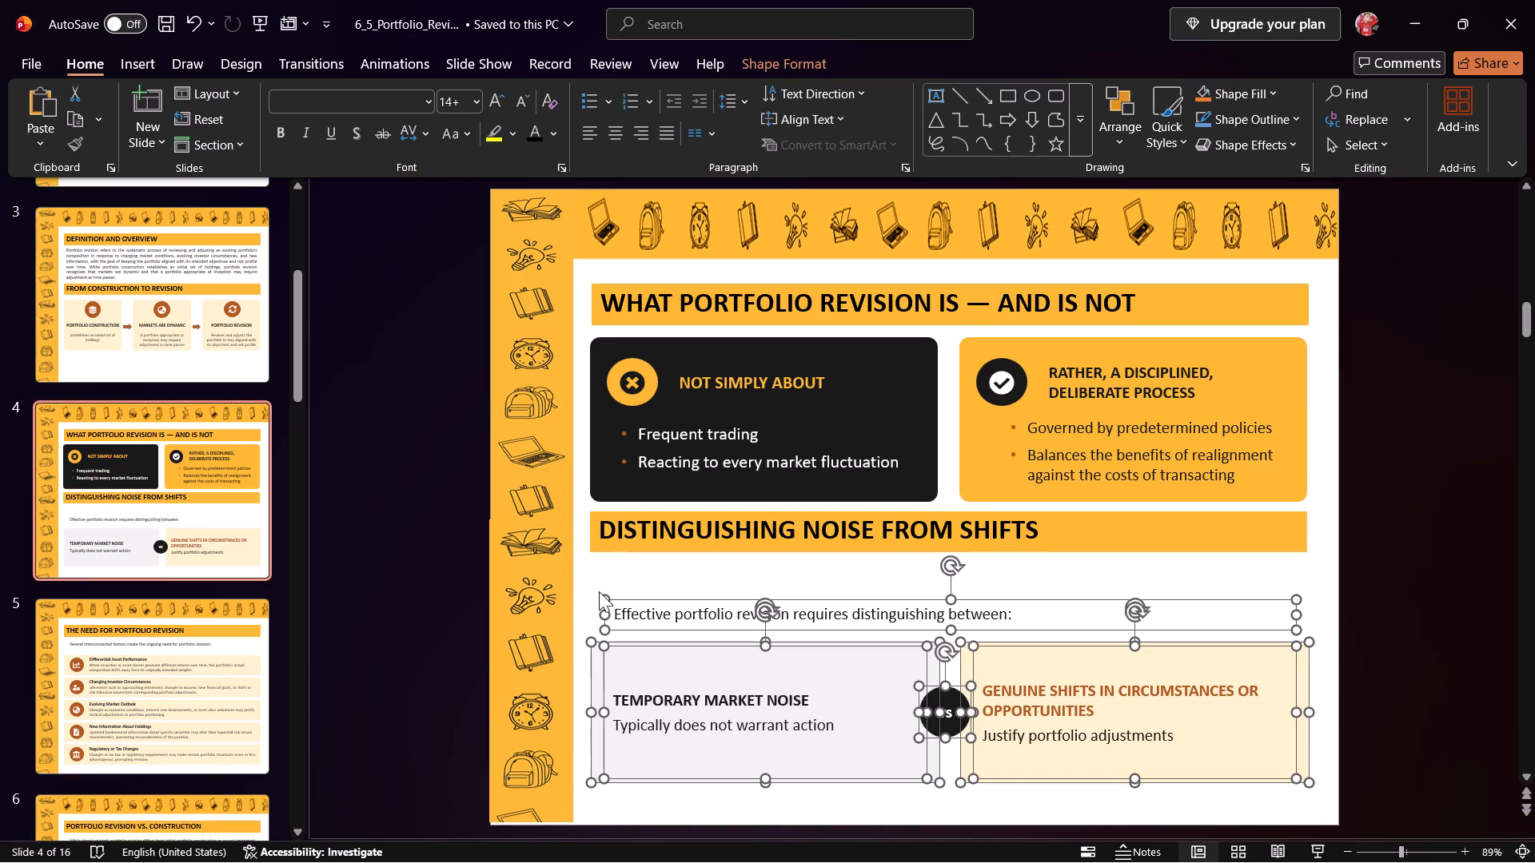
left_click_drag(628, 601, 626, 562)
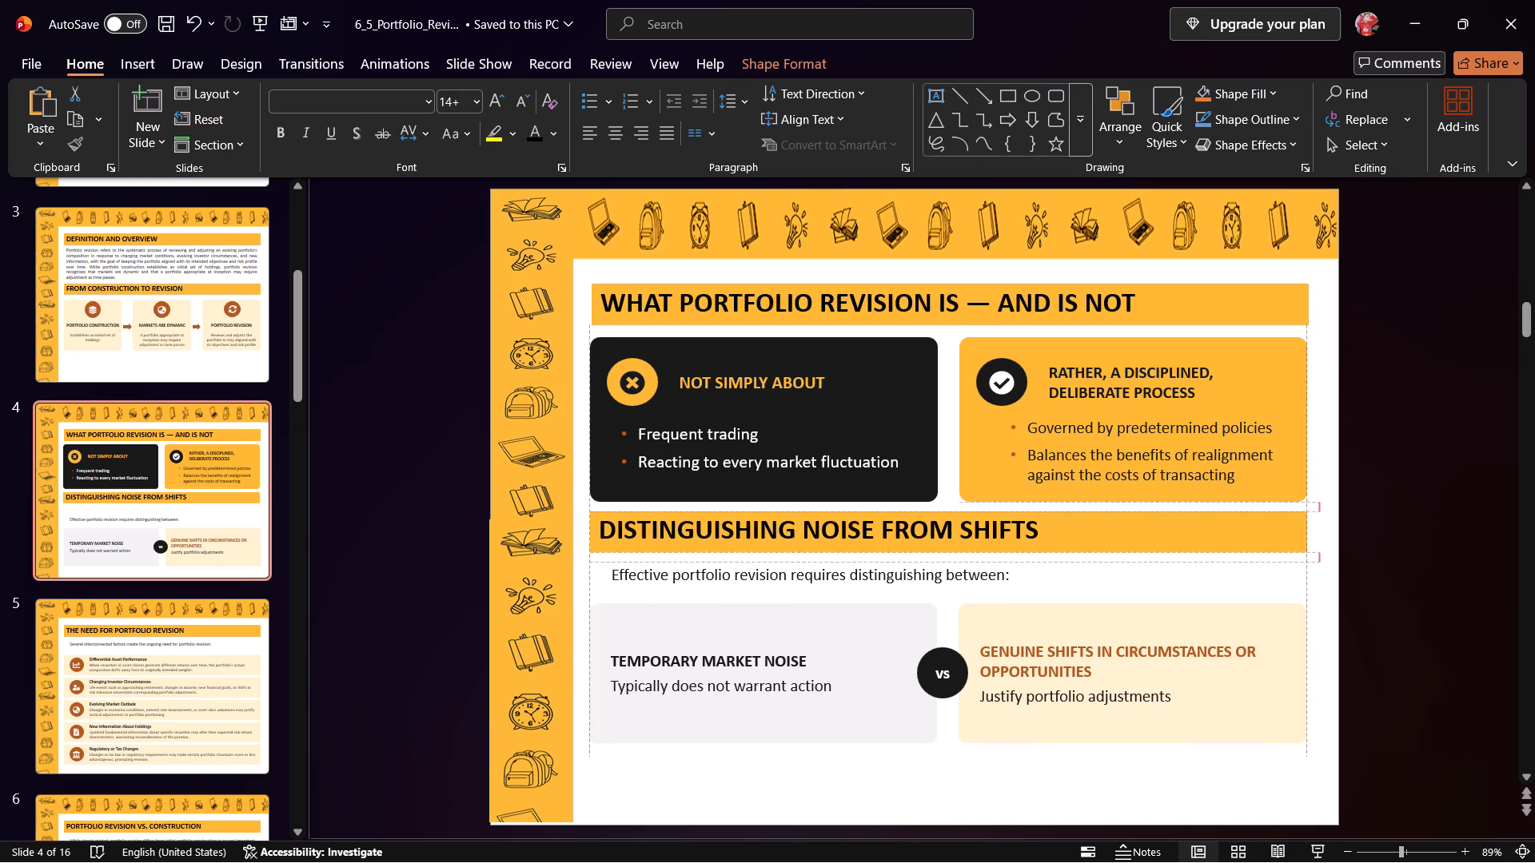
left_click_drag(626, 562, 627, 556)
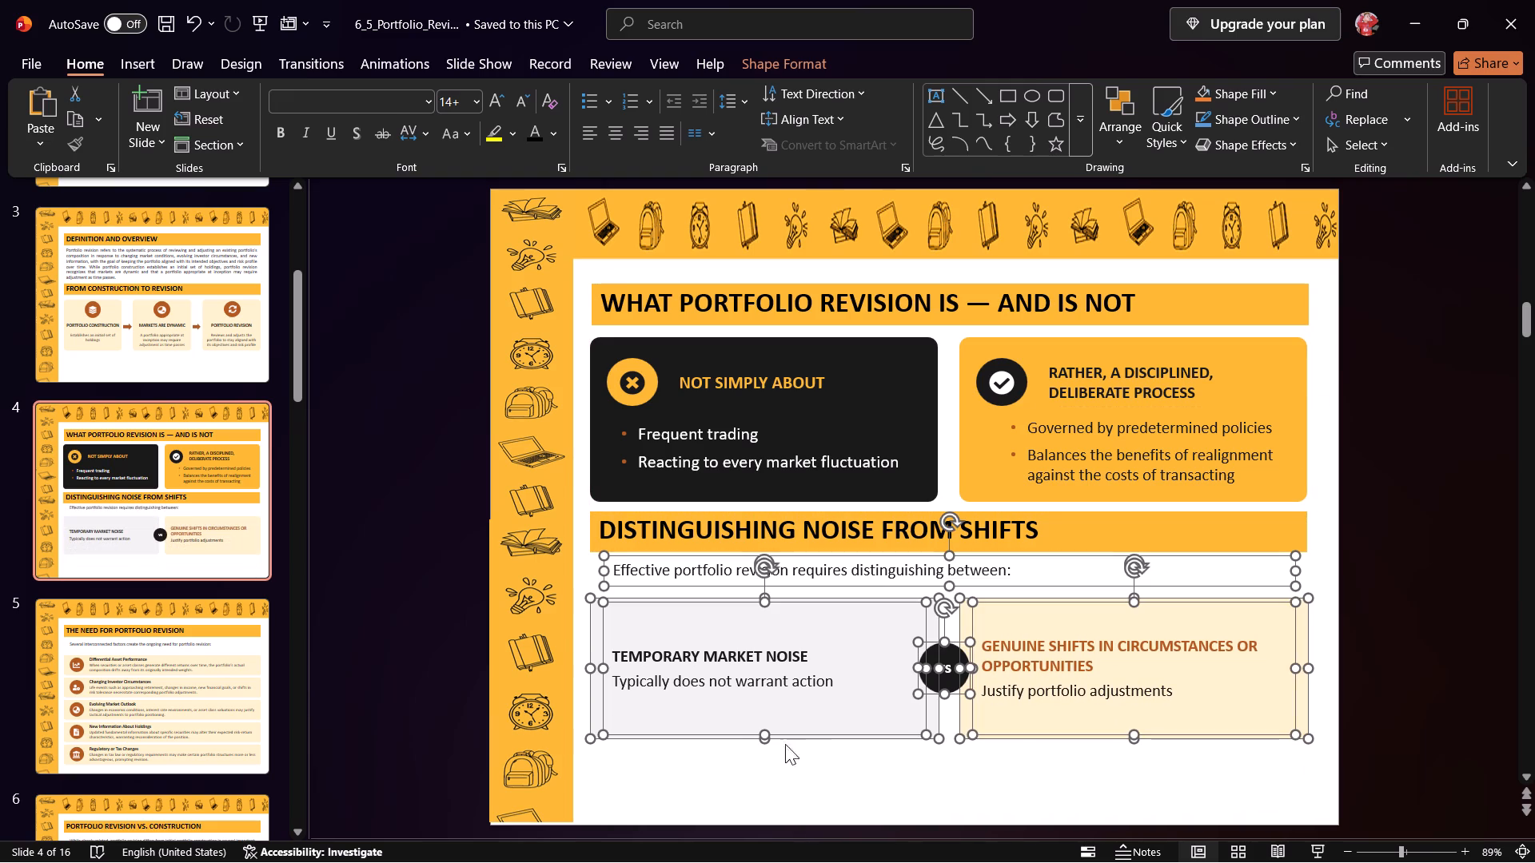
Shorten the two comparison cards with their text boxes and the VS circle together.
left_click_drag(766, 736, 764, 709)
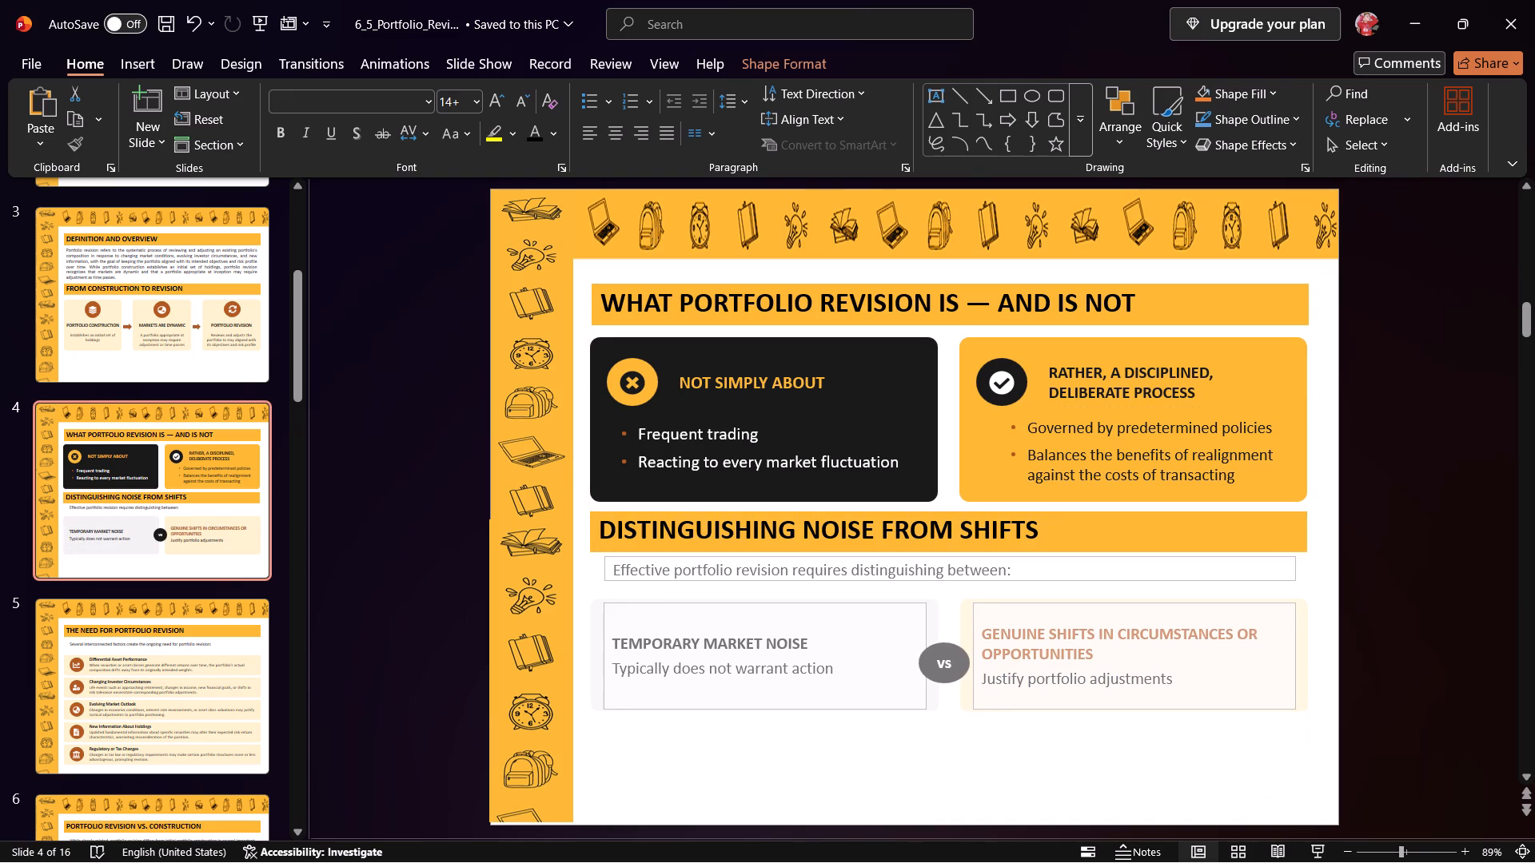
left_click_drag(764, 709, 769, 698)
left_click(780, 725)
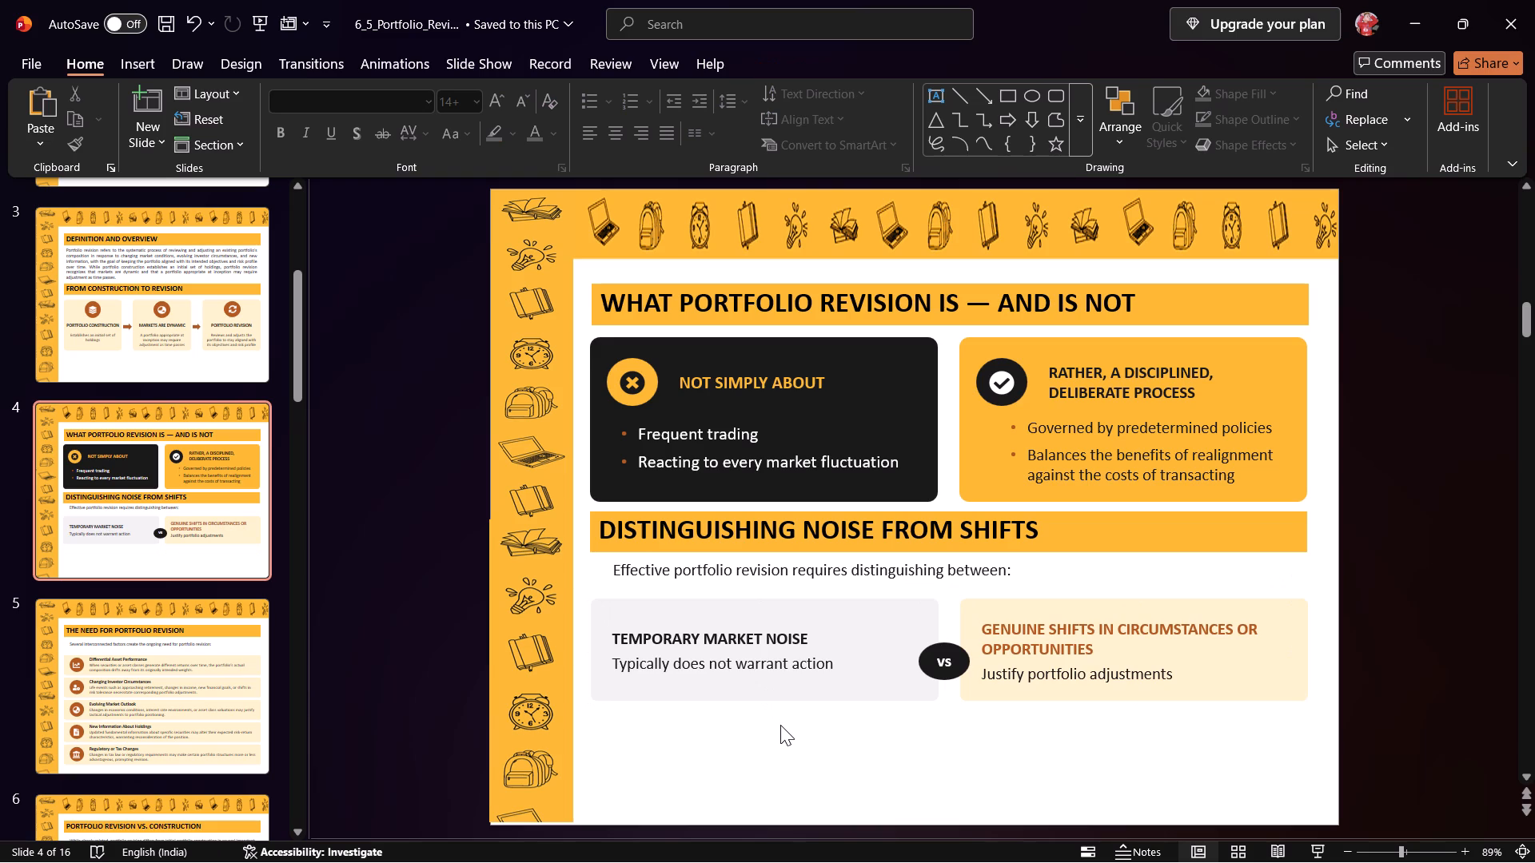
Delete the introductory line under the title on the "The Need for Portfolio Revision" slide.
left_click(193, 728)
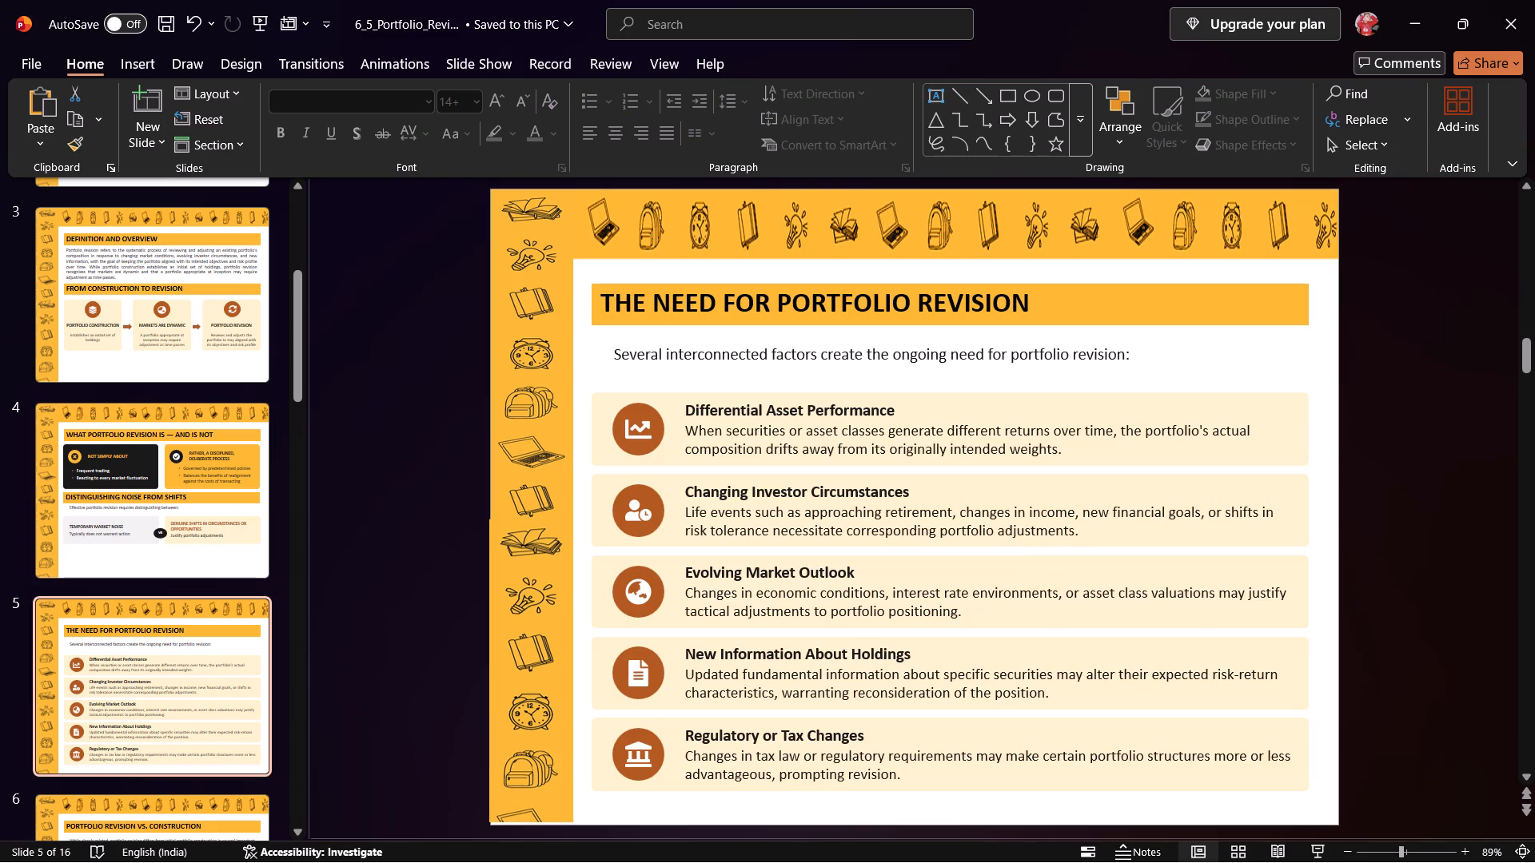
left_click(879, 467)
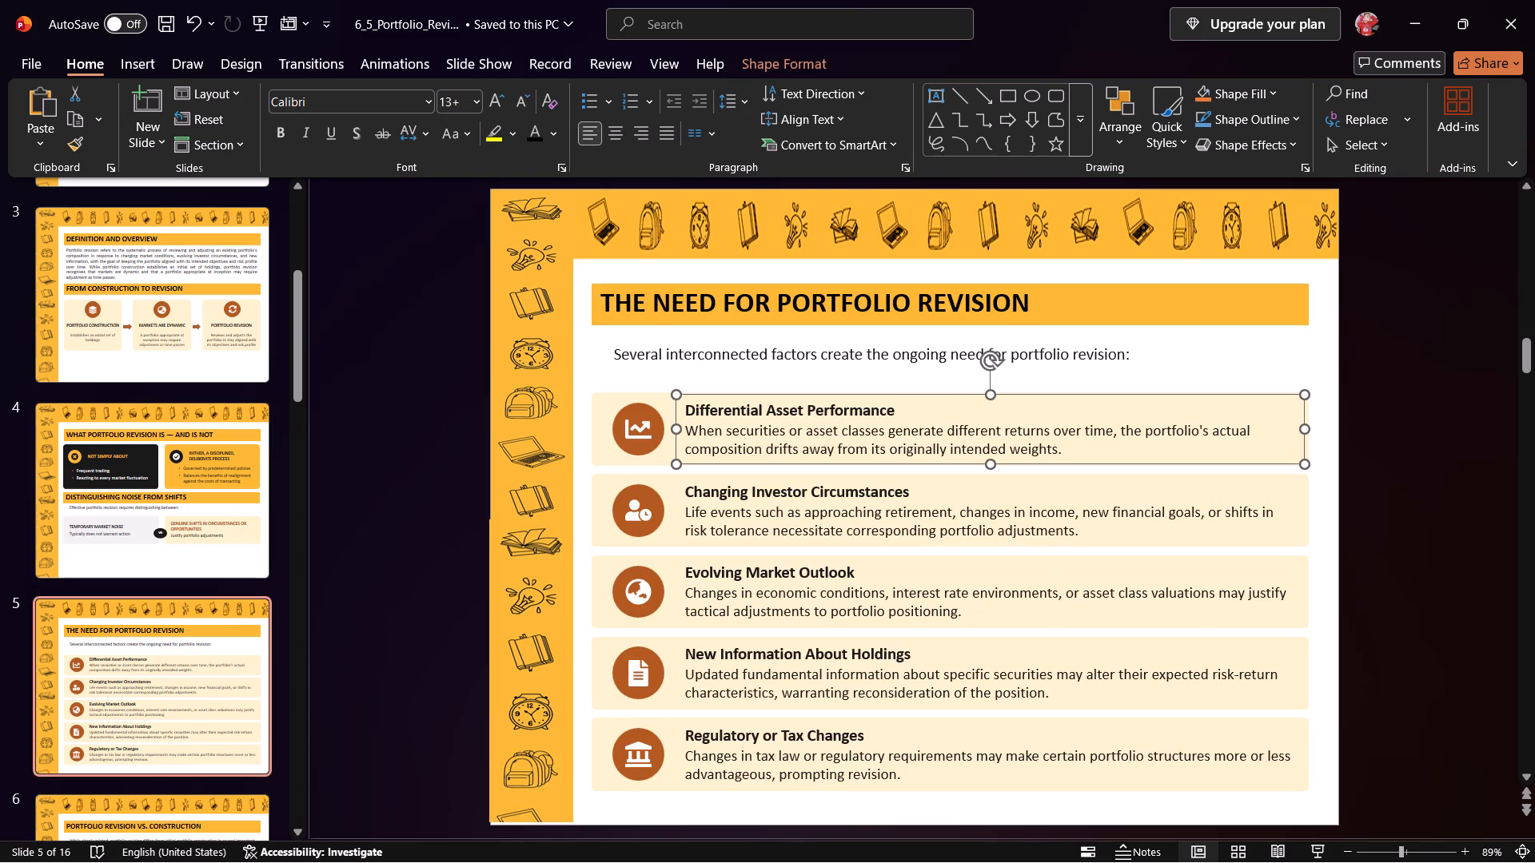
left_click(806, 58)
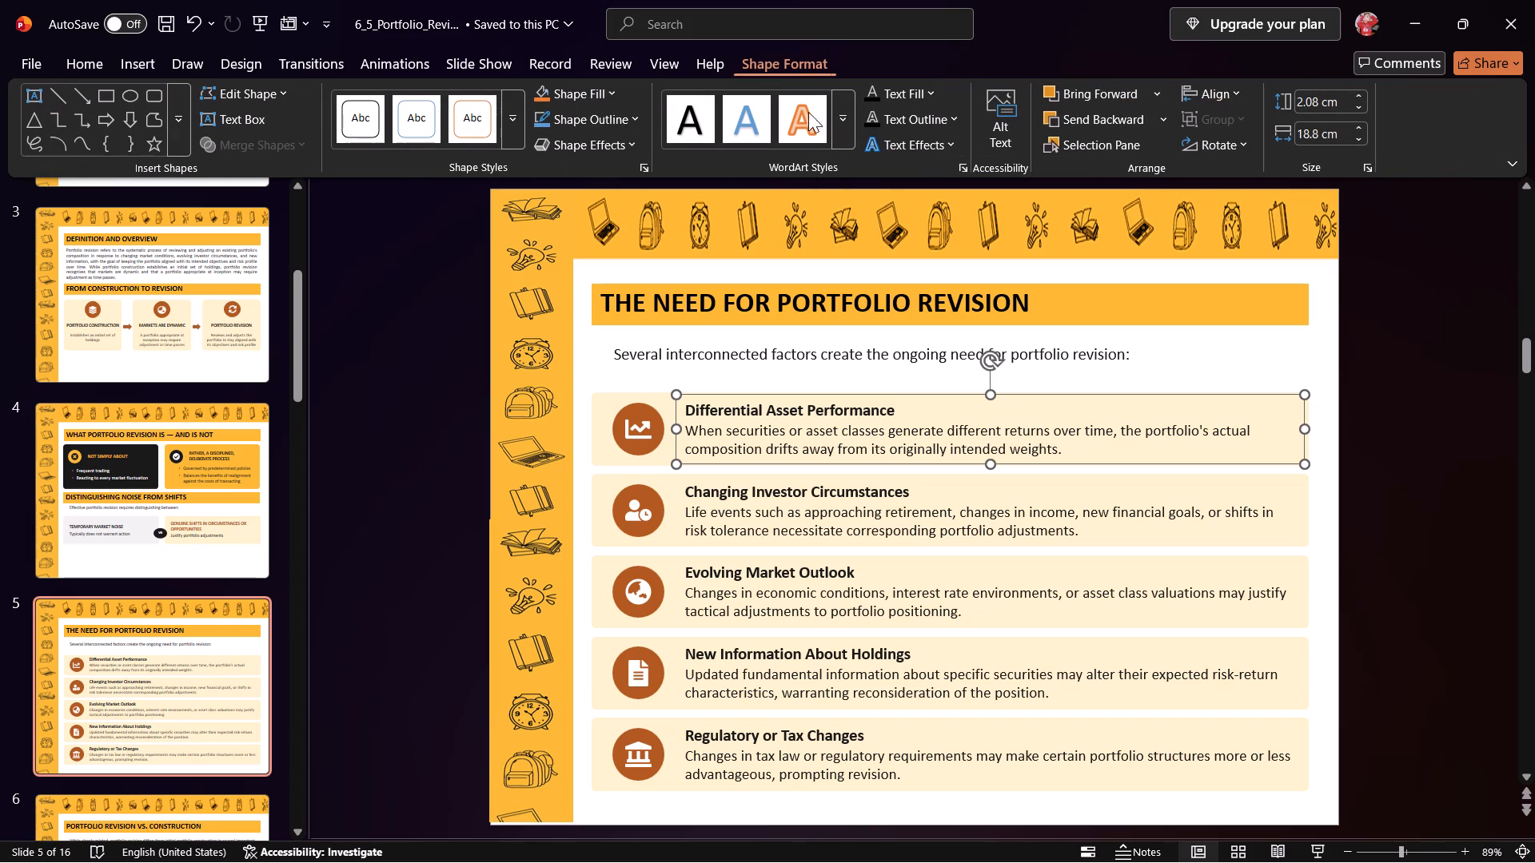
left_click(617, 443)
left_click(605, 443)
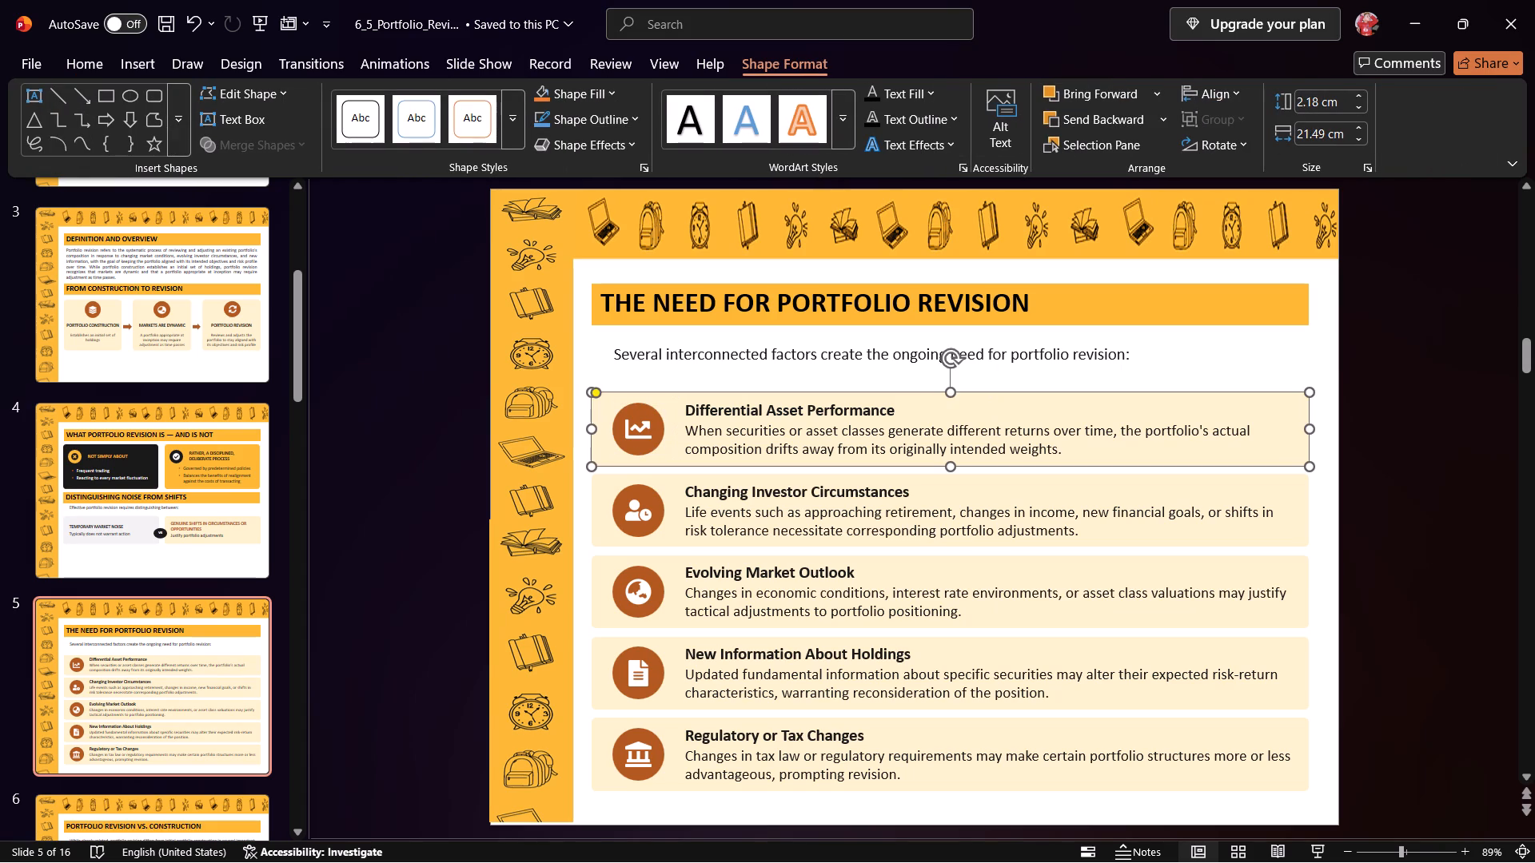
left_click(1314, 816)
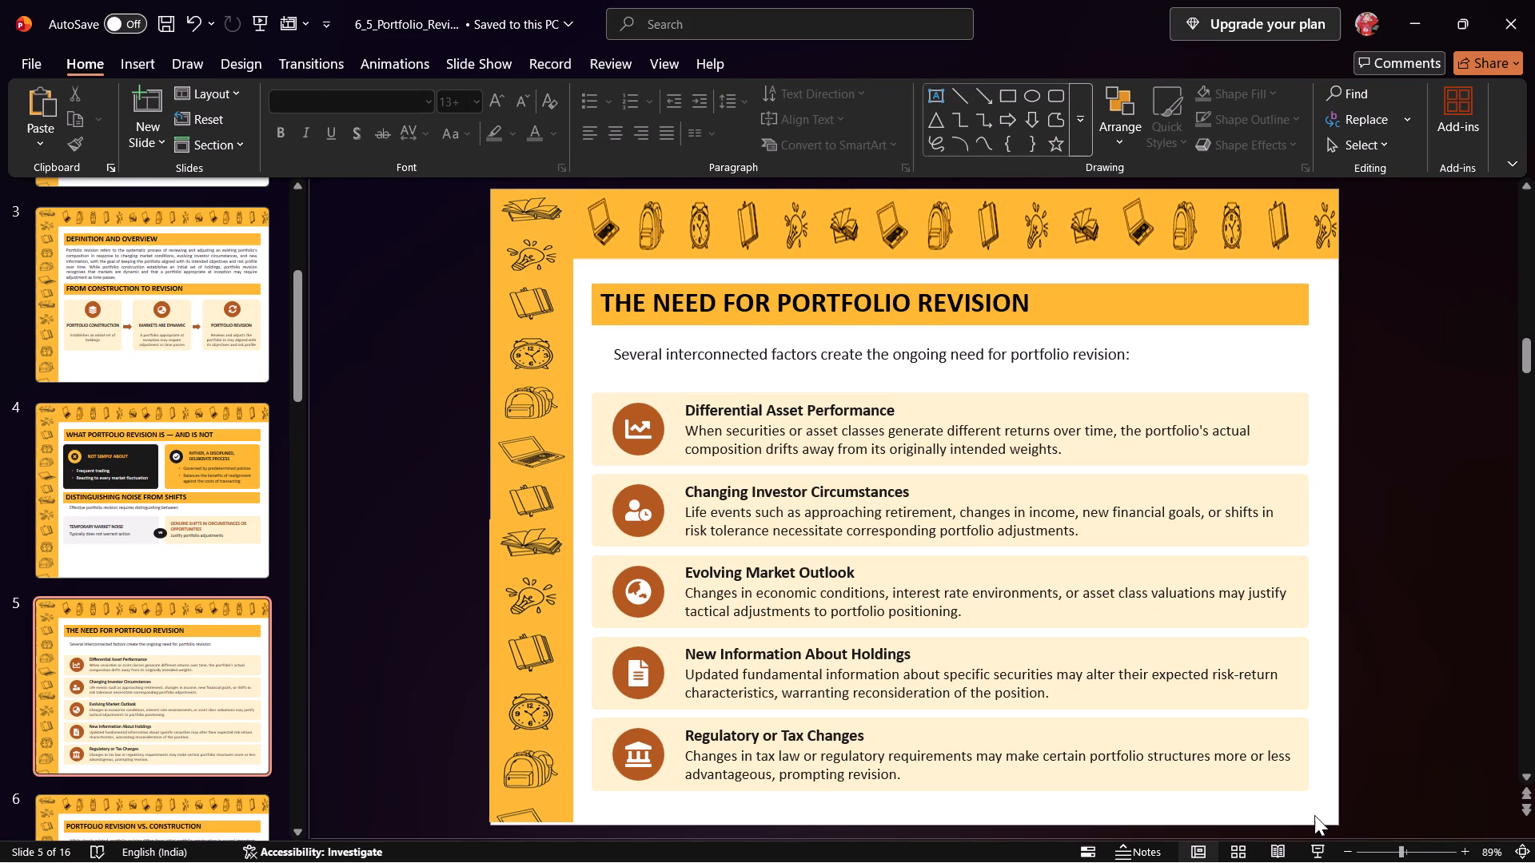
left_click(1314, 815)
double_click(877, 348)
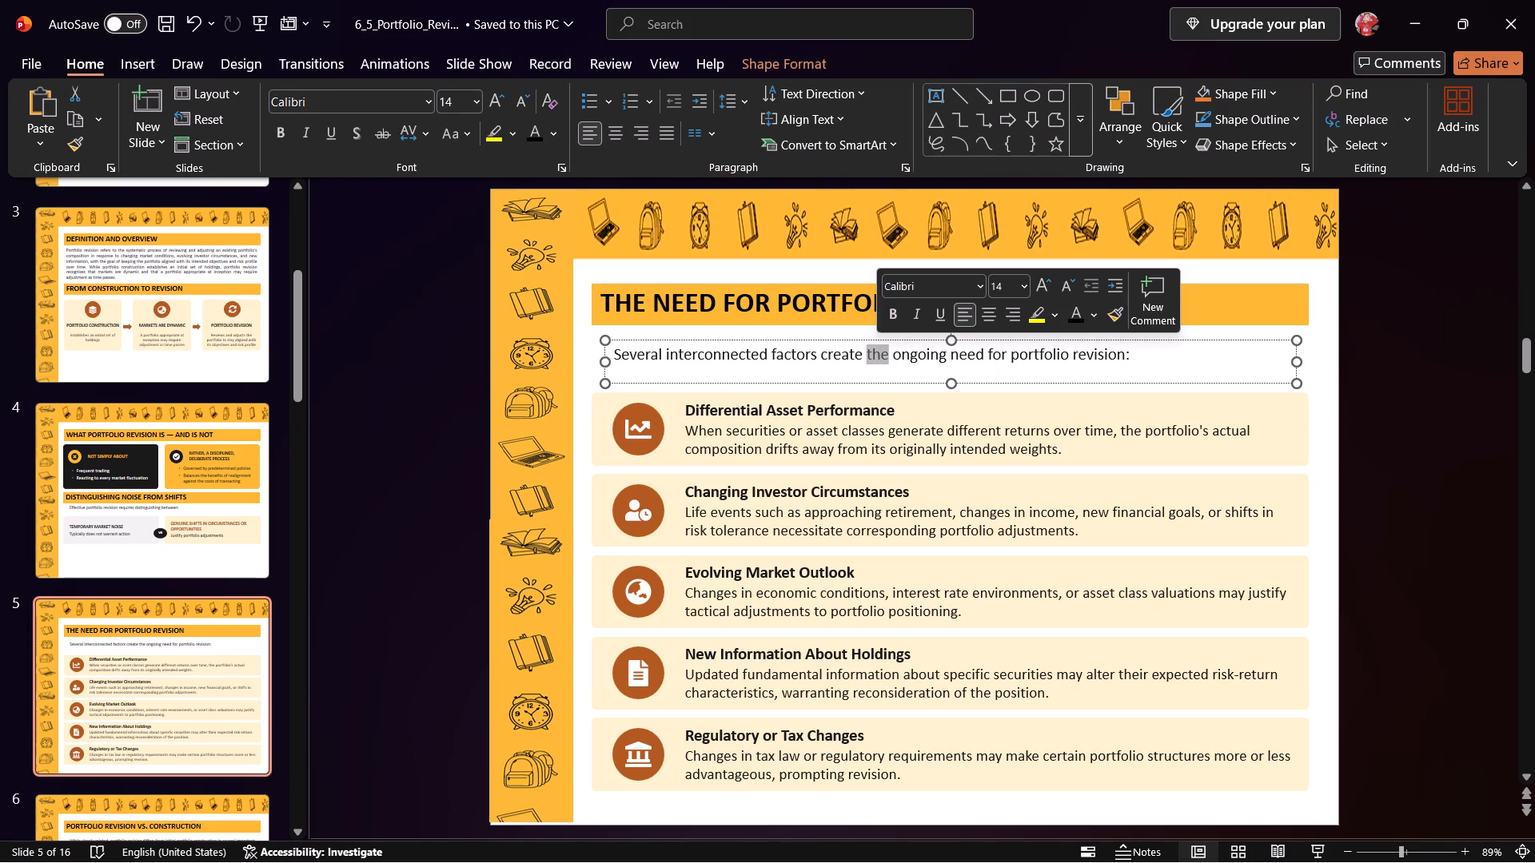
left_click(877, 339)
key("Delete")
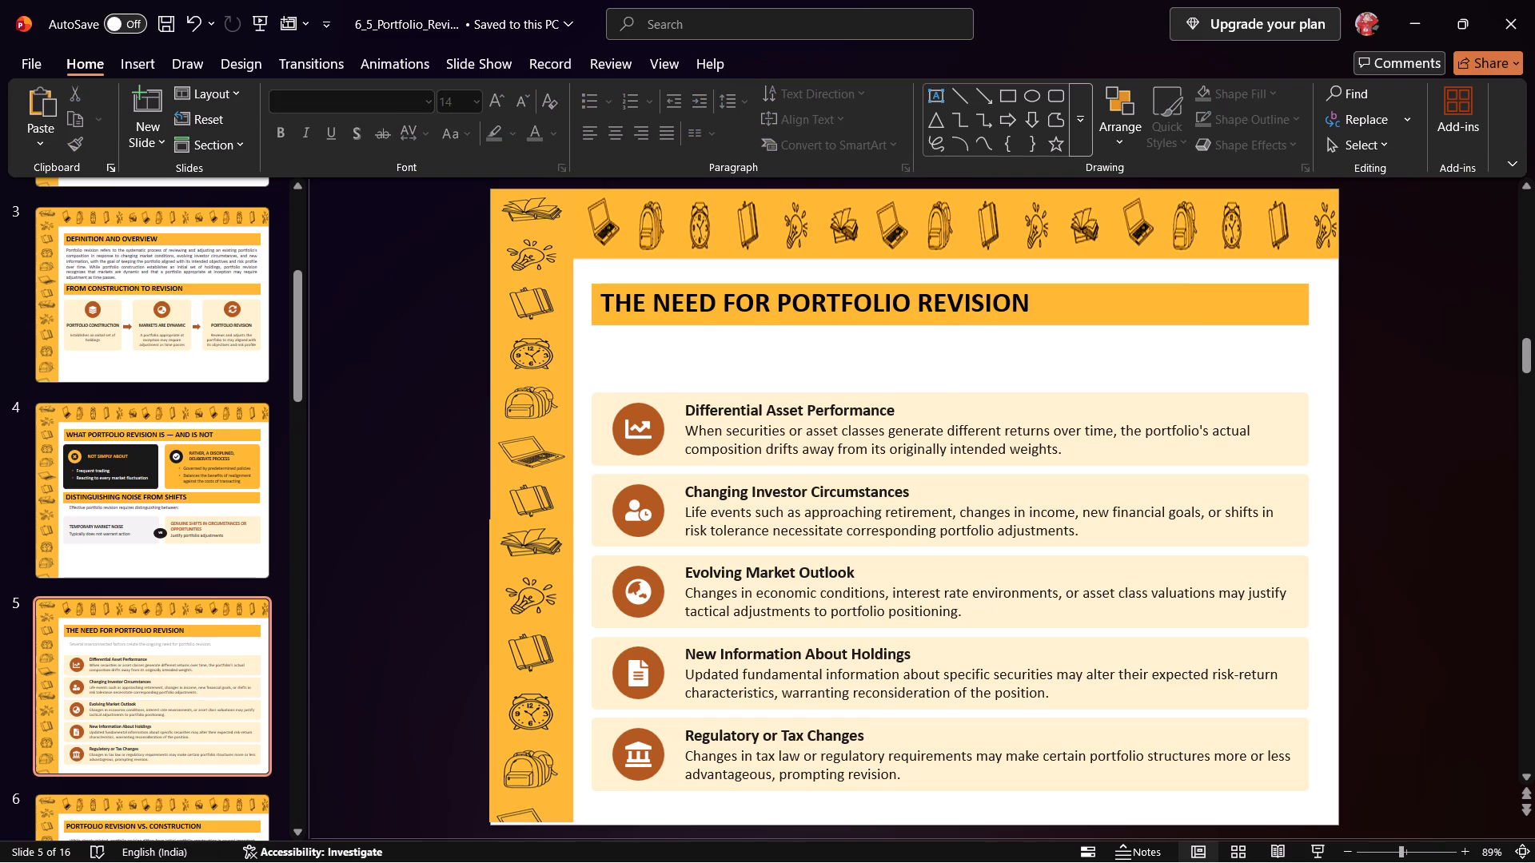
Move all five factor cards with their icons and text up together to just below the "The Need for Portfolio Revision" title bar.
left_click_drag(1314, 806, 558, 584)
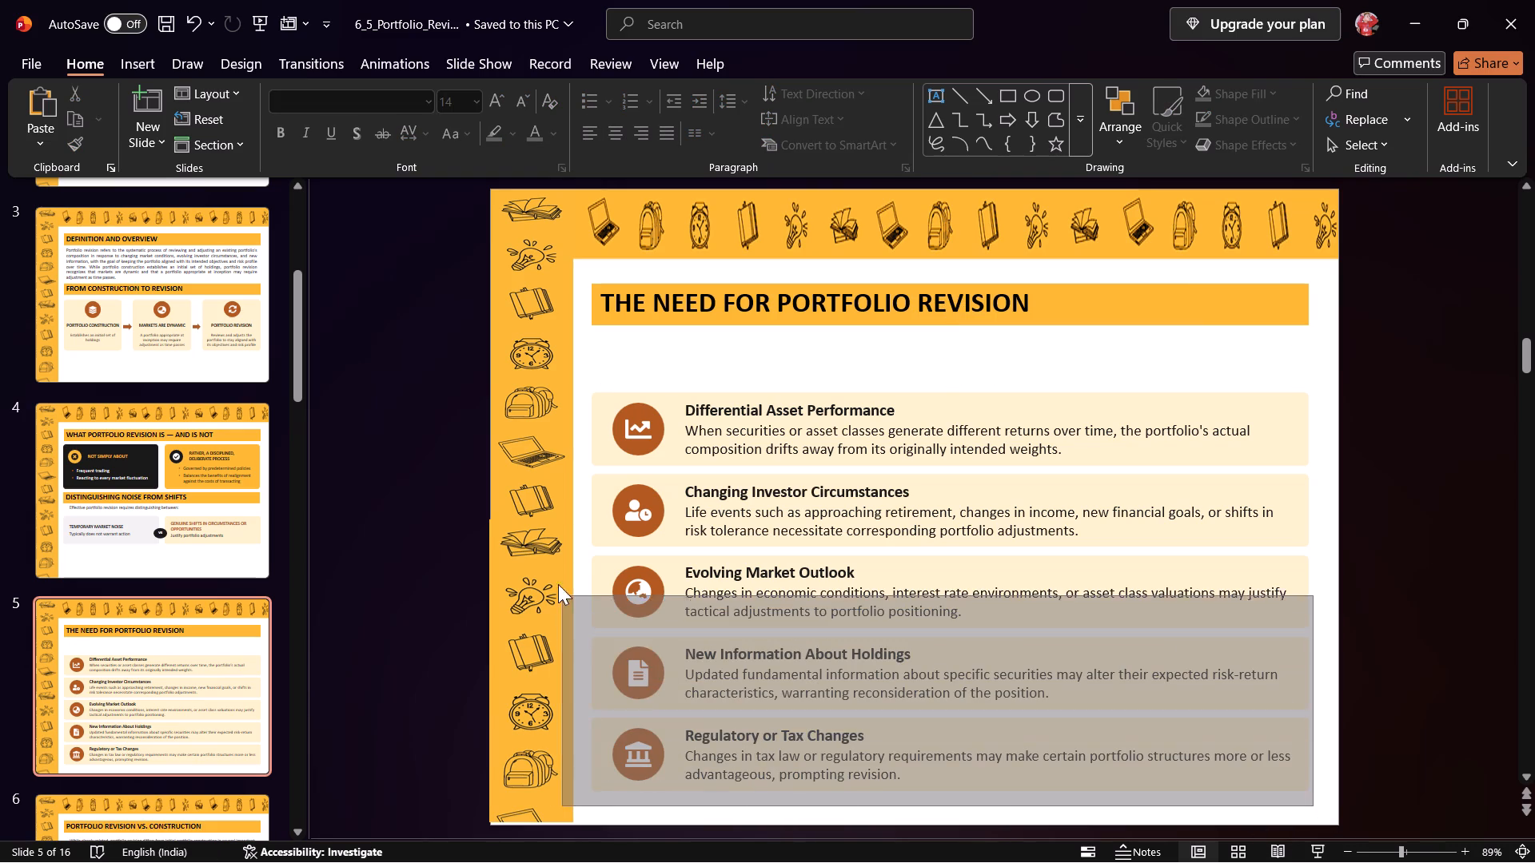
left_click_drag(558, 584, 585, 365)
left_click_drag(696, 395, 694, 348)
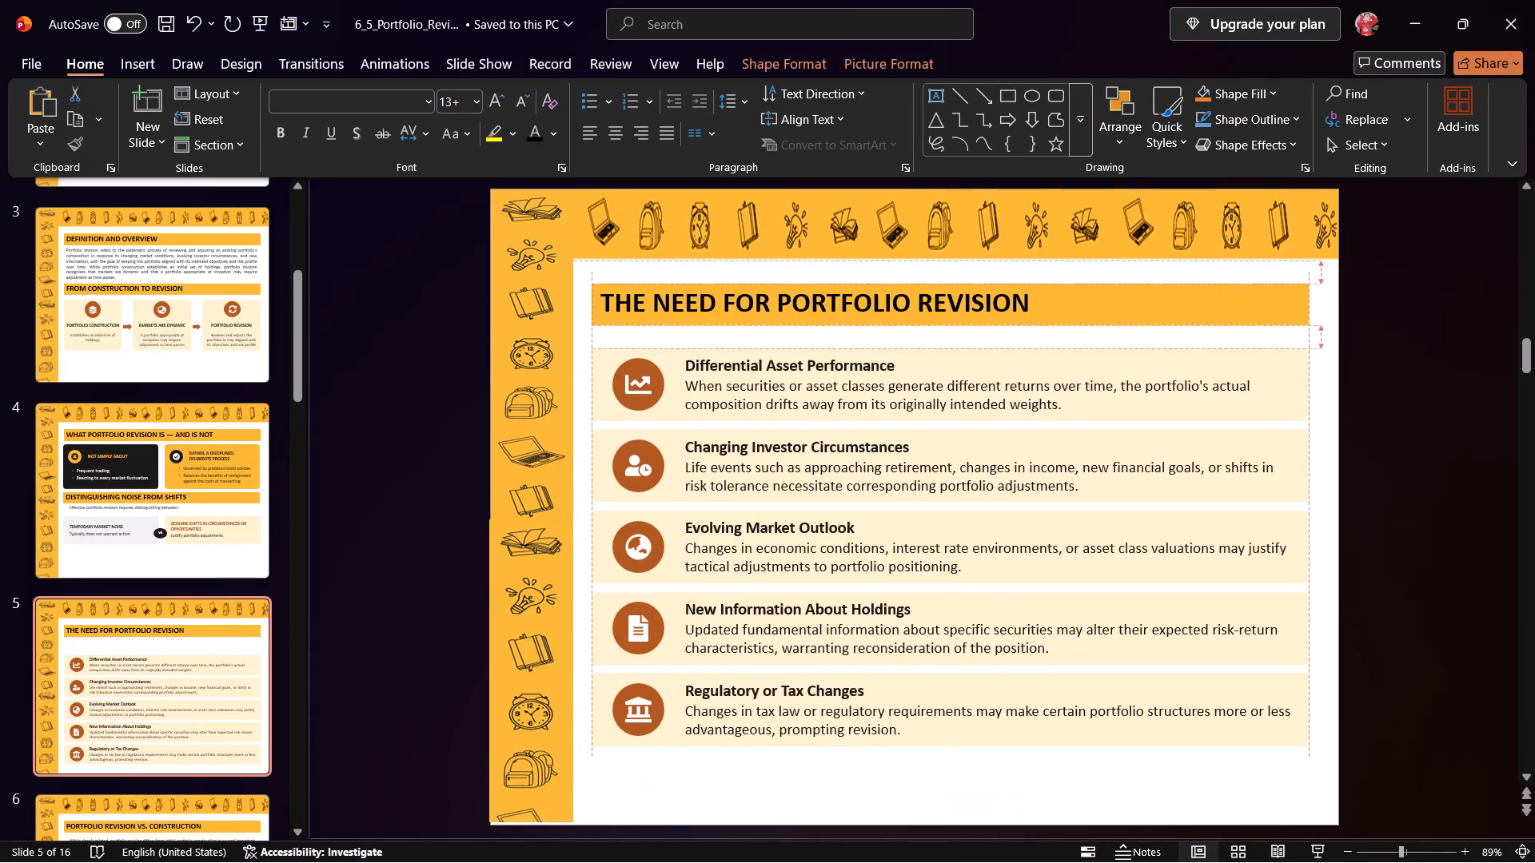
left_click_drag(694, 348, 694, 336)
left_click(807, 789)
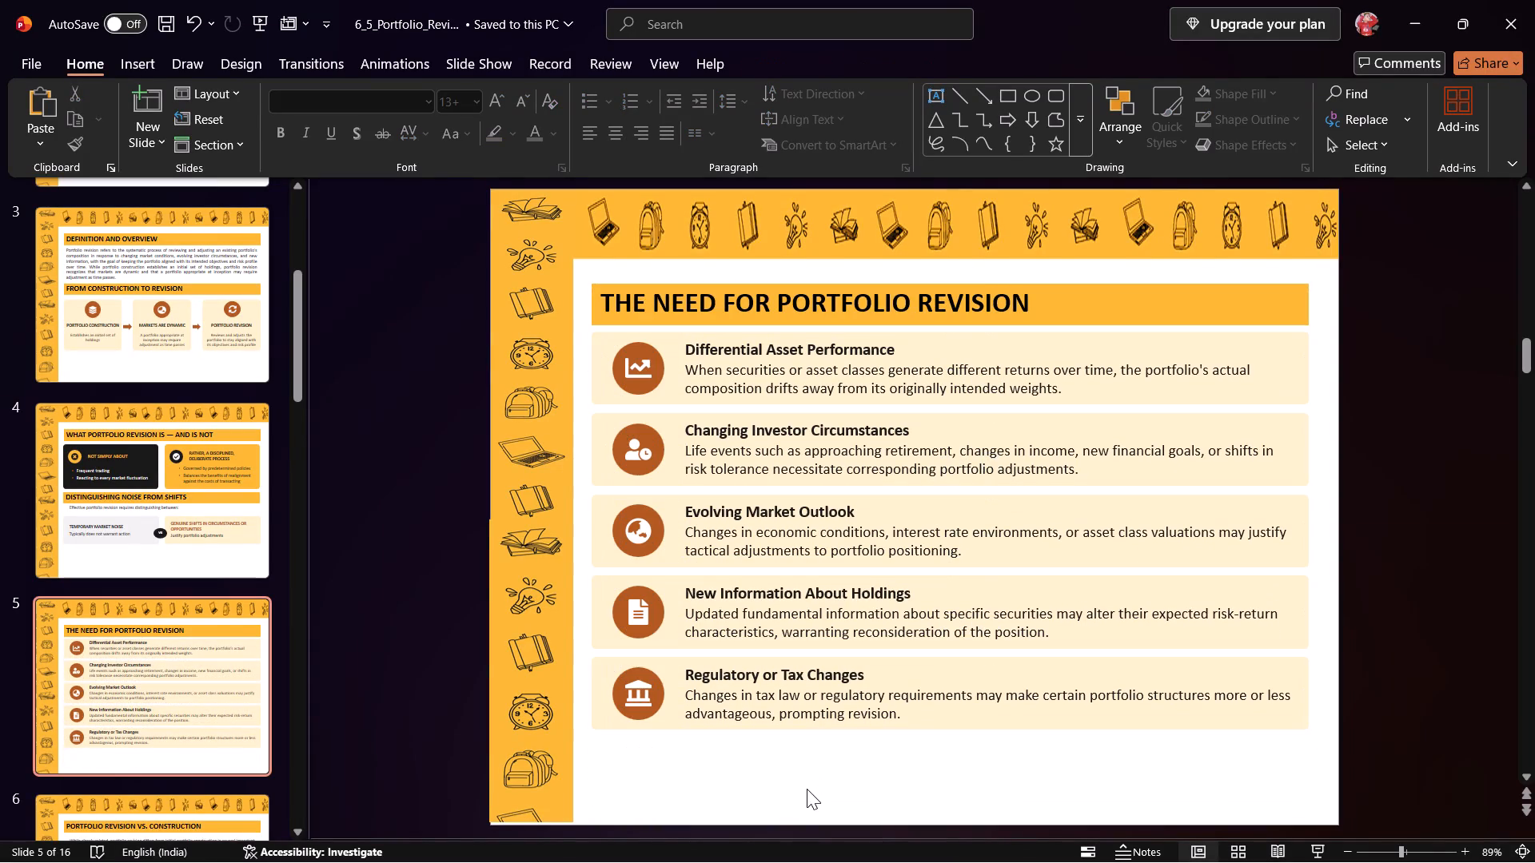
On the "Portfolio Revision vs. Construction" slide, move the introductory paragraph up against the title bar and widen it to the bar's full width.
left_click_drag(294, 373, 291, 443)
left_click(177, 511)
left_click(991, 484)
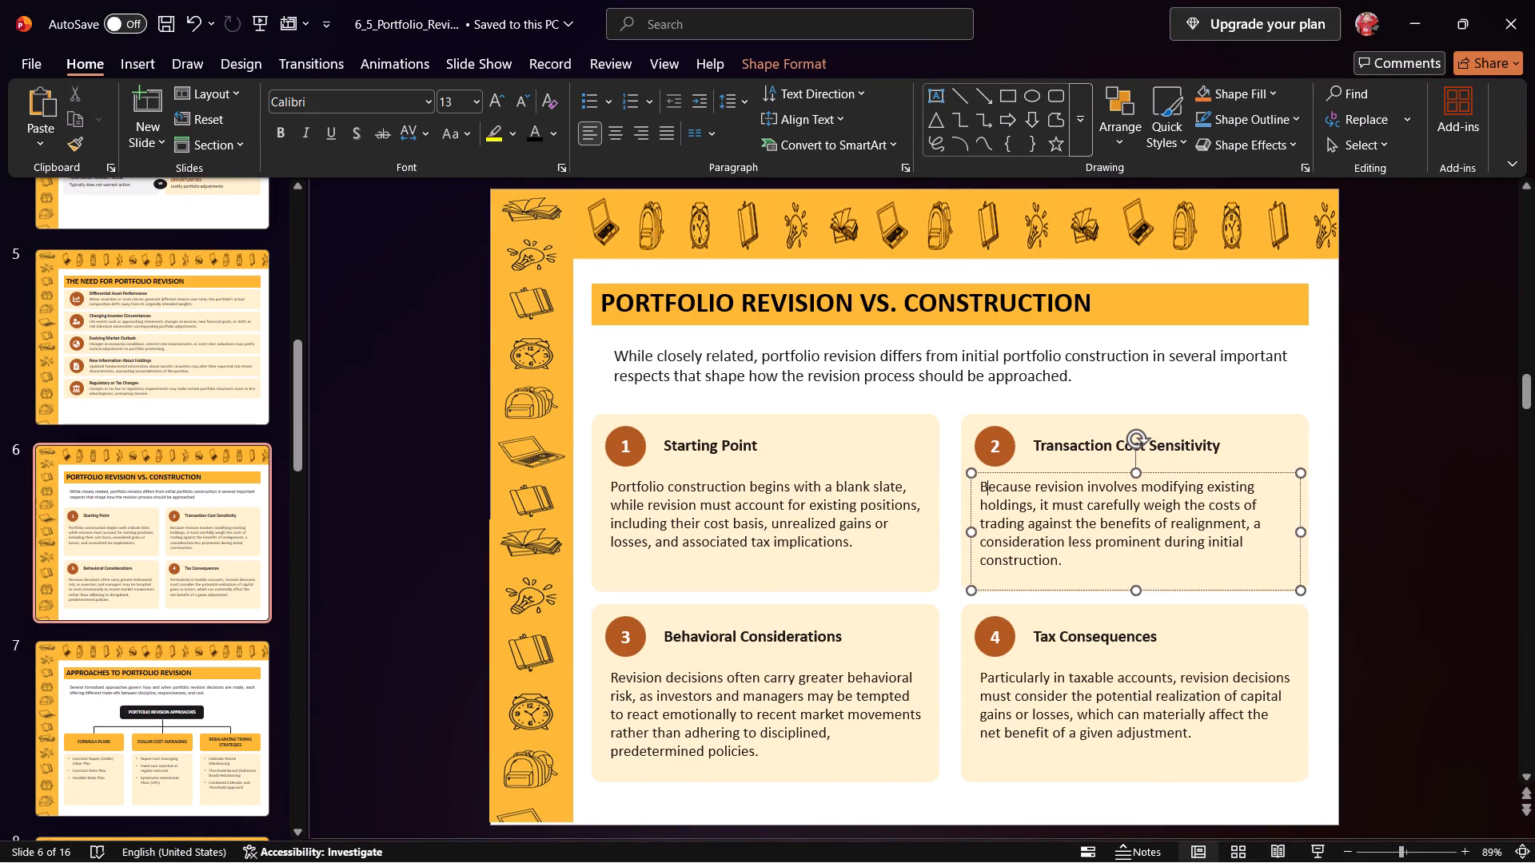
left_click(791, 352)
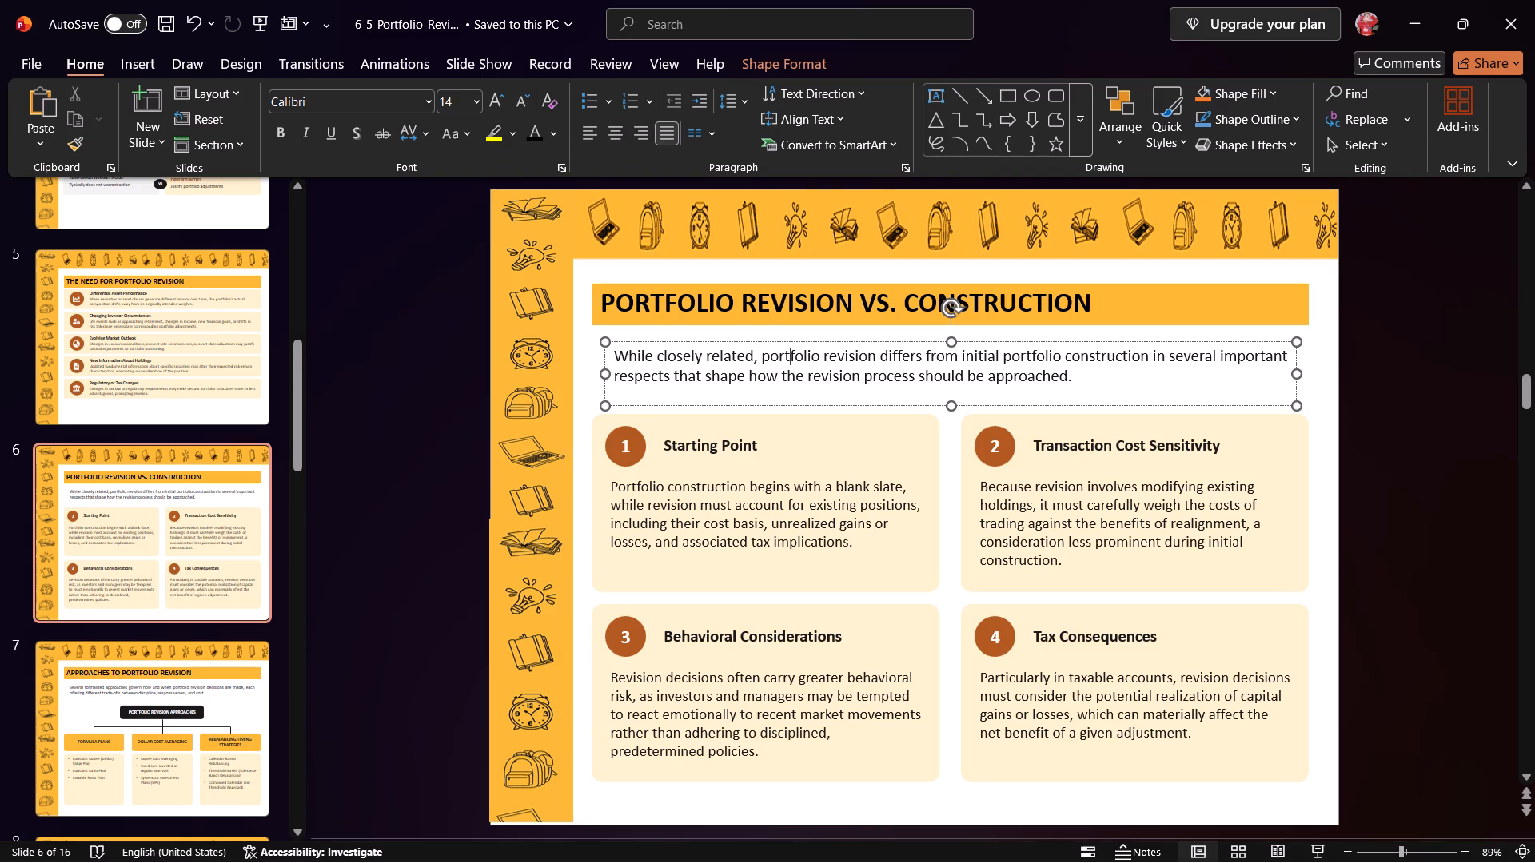
left_click_drag(836, 405, 823, 391)
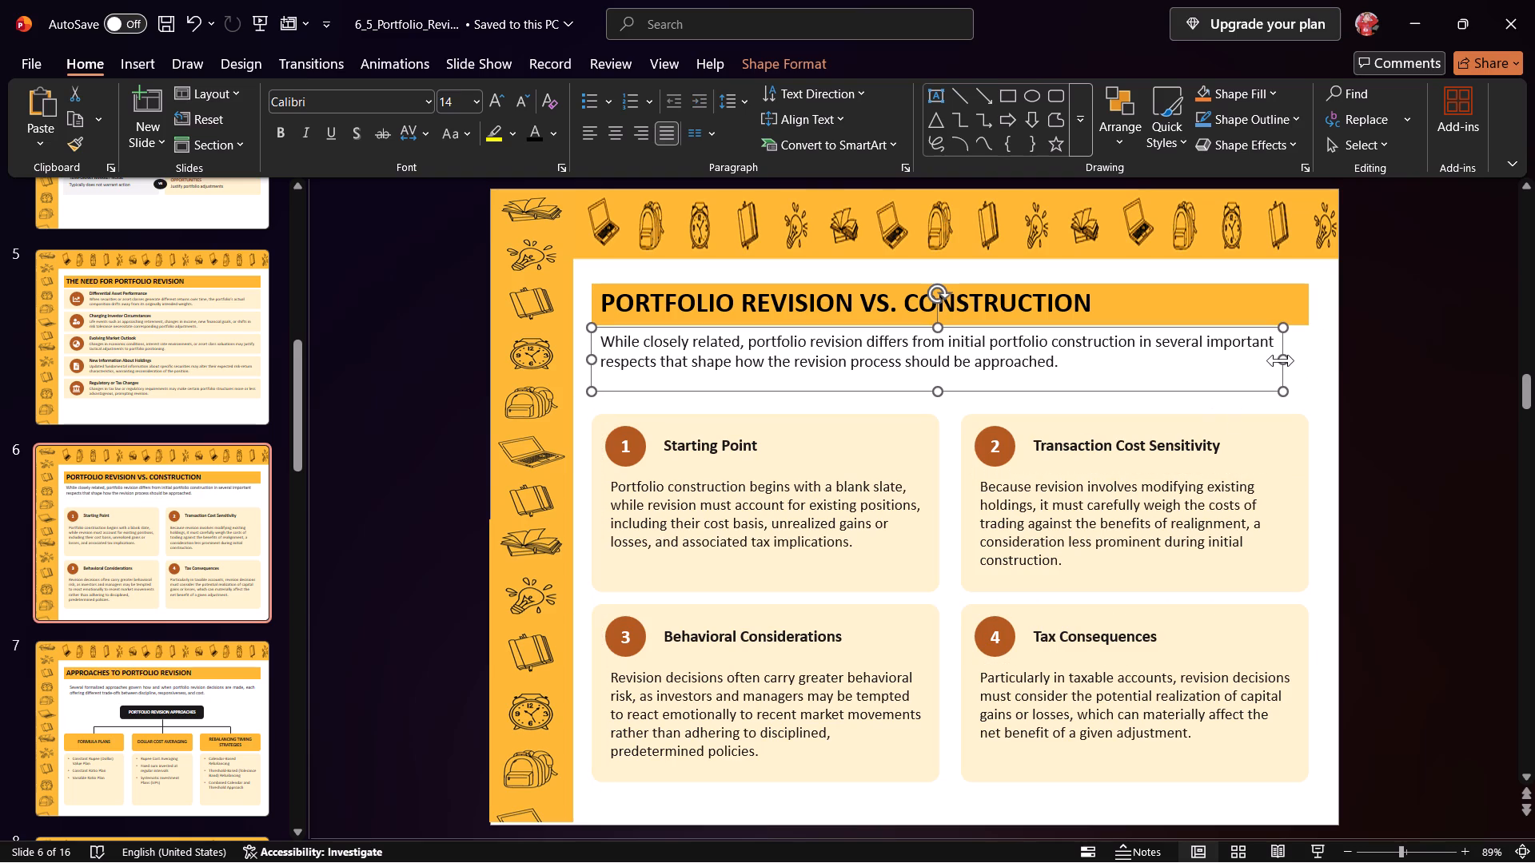
left_click_drag(1281, 360, 1305, 356)
Select the contents of the four numbered cards together, including their number circles, headings and text boxes.
left_click(919, 515)
left_click_drag(1303, 807, 577, 398)
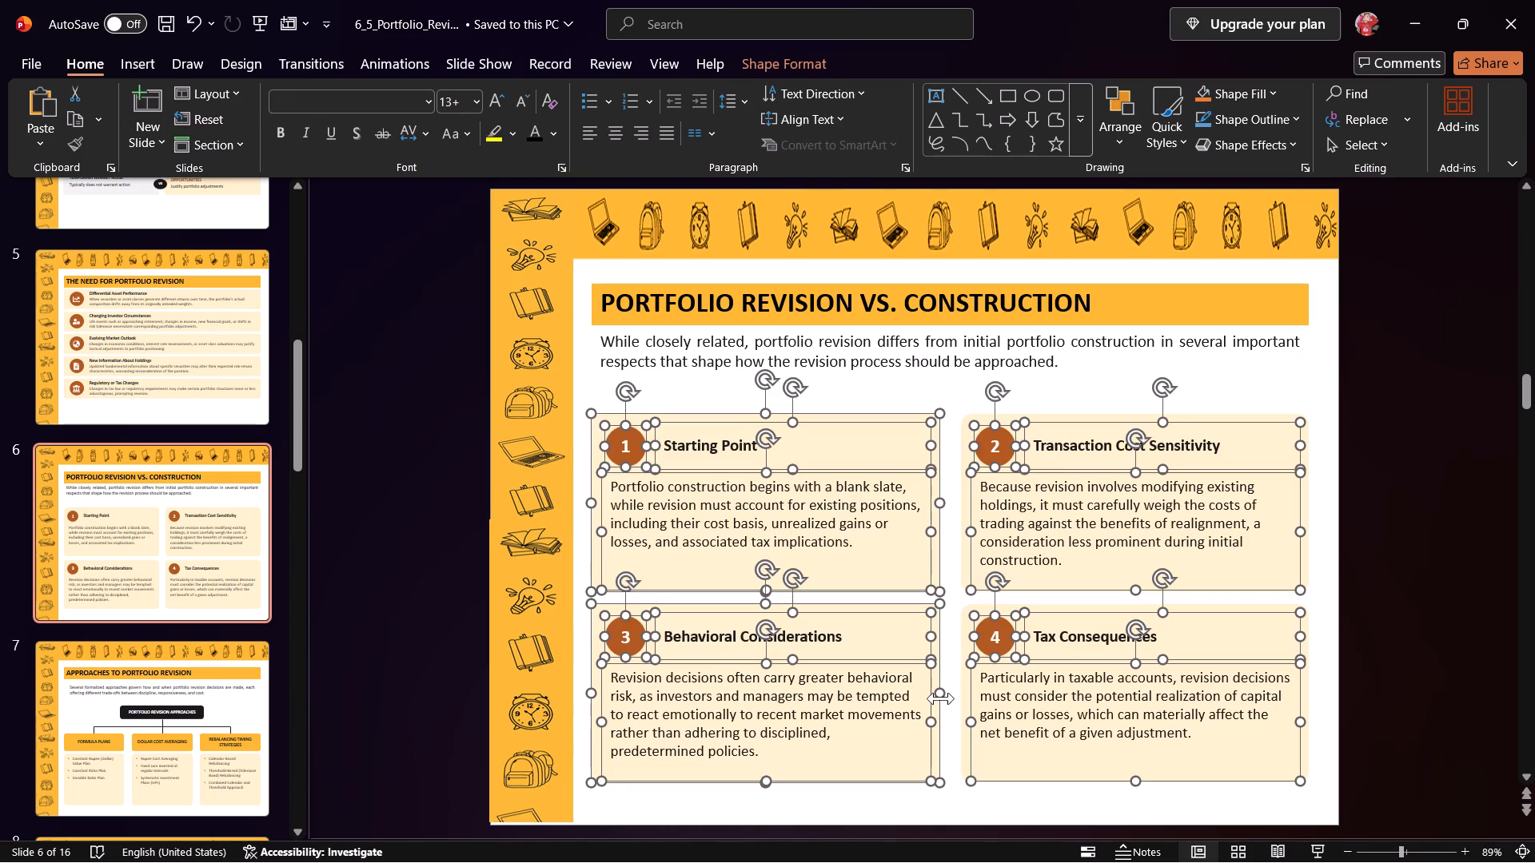
On slide 6, slightly shorten the backgrounds of cards 1 and 3 together with all four cards' number circles, titles and description boxes.
left_click_drag(764, 783, 764, 770)
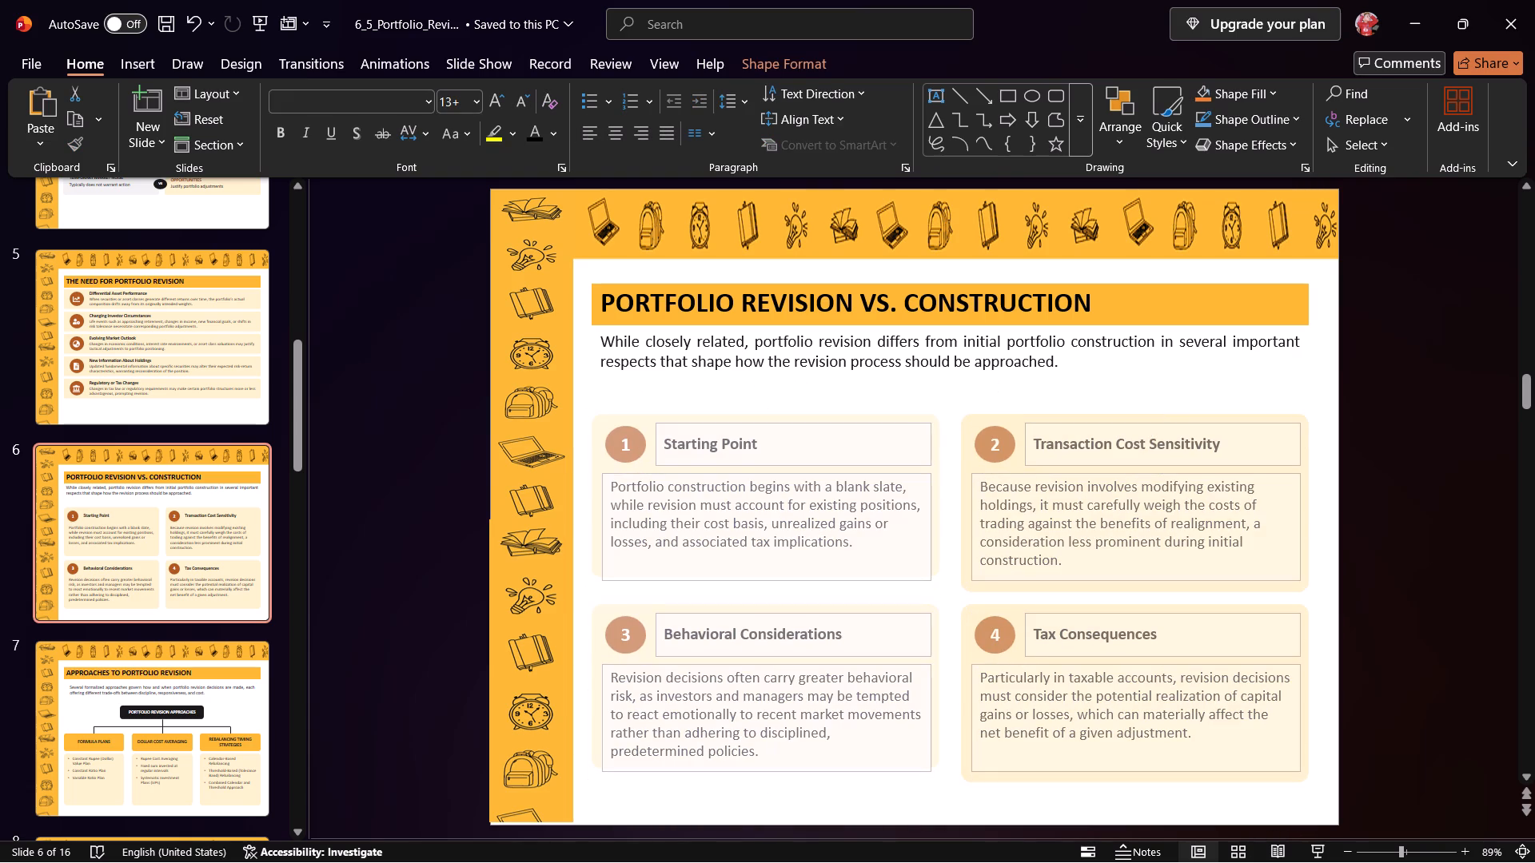
left_click_drag(764, 770, 764, 768)
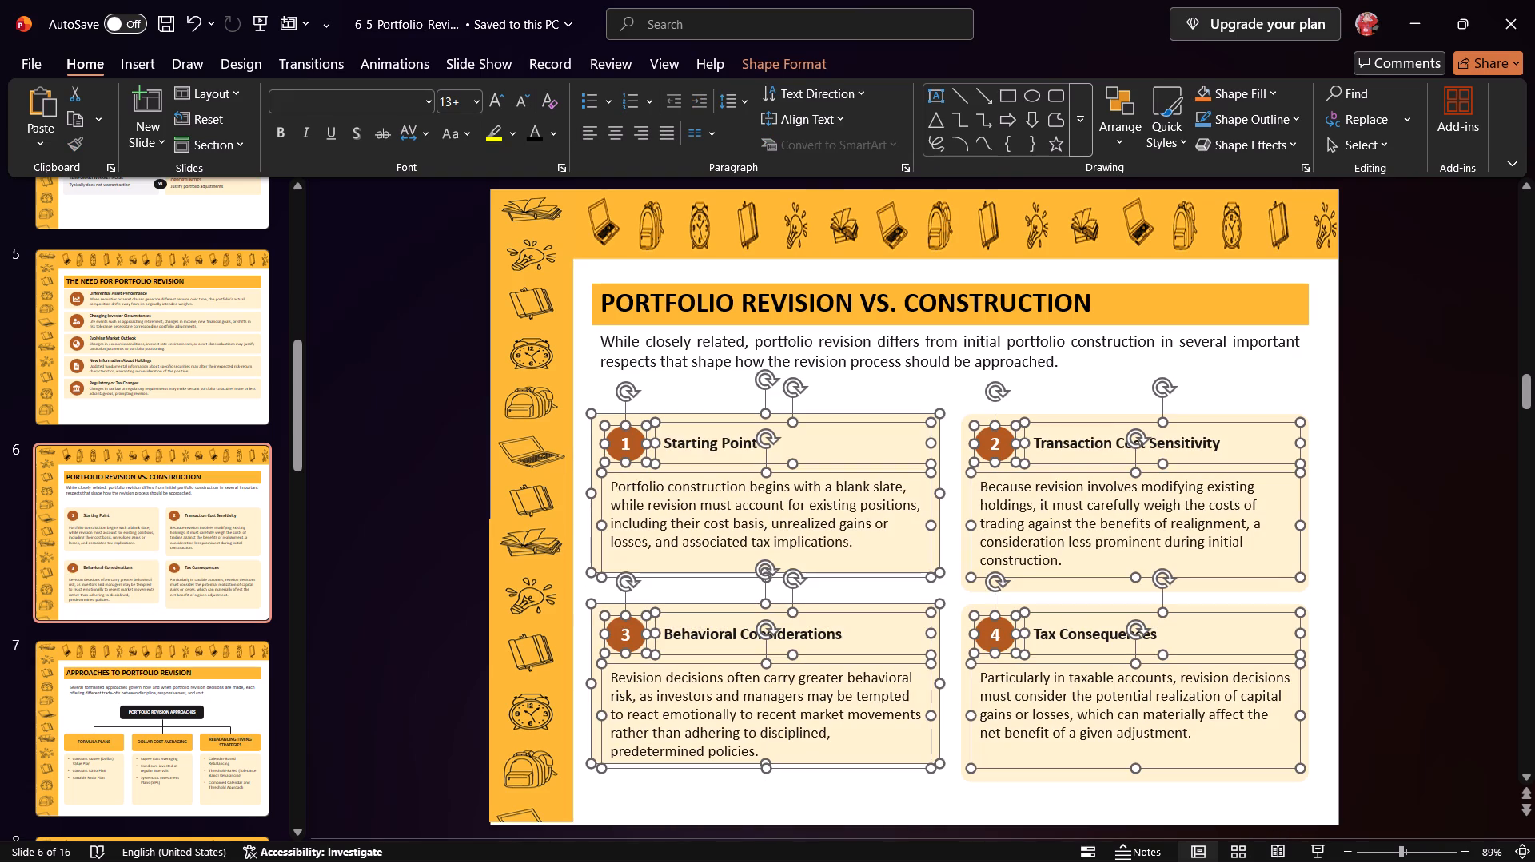
left_click(983, 793)
Shorten the Tax Consequences card's background to end level with the Behavioral Considerations card.
left_click(1058, 766)
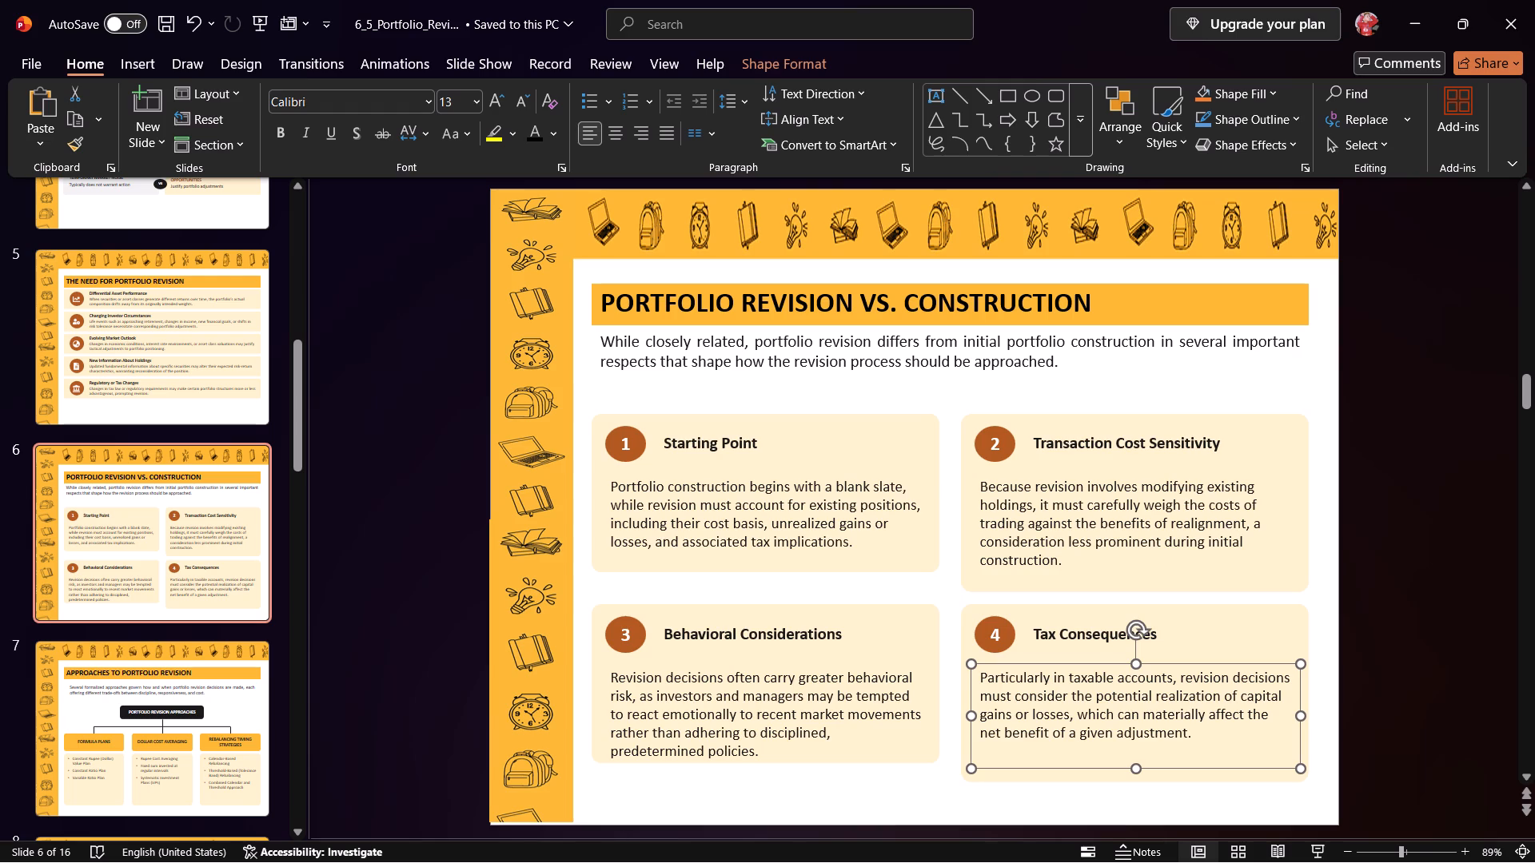
left_click(1131, 774)
left_click_drag(1138, 783, 1132, 761)
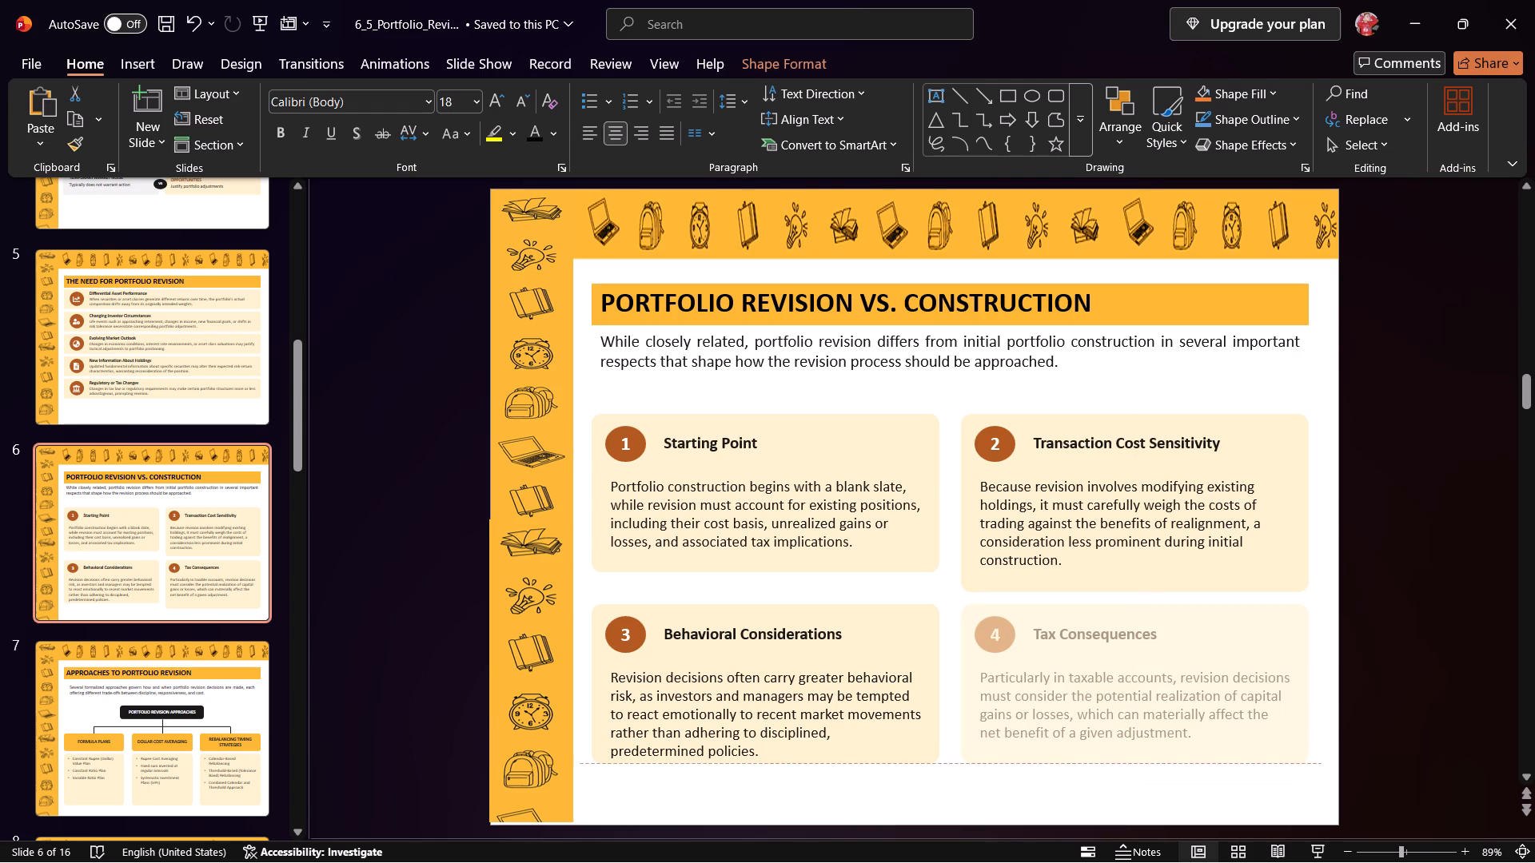
left_click_drag(1132, 761, 1132, 760)
Shorten the Transaction Cost Sensitivity card's background to end level with the Starting Point card.
left_click(1004, 586)
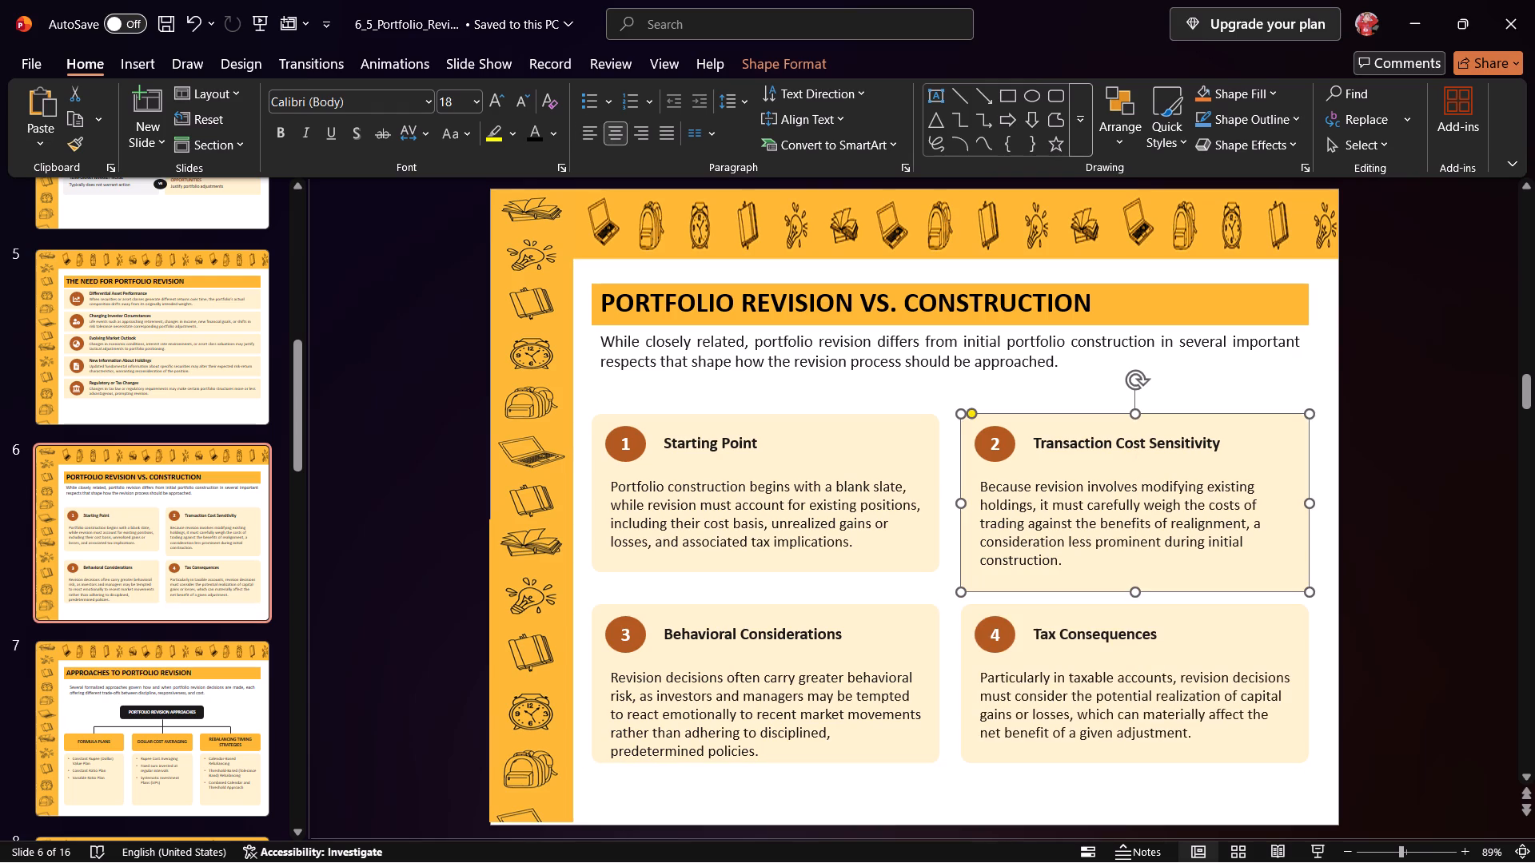
left_click_drag(1134, 587, 1137, 574)
left_click(791, 454)
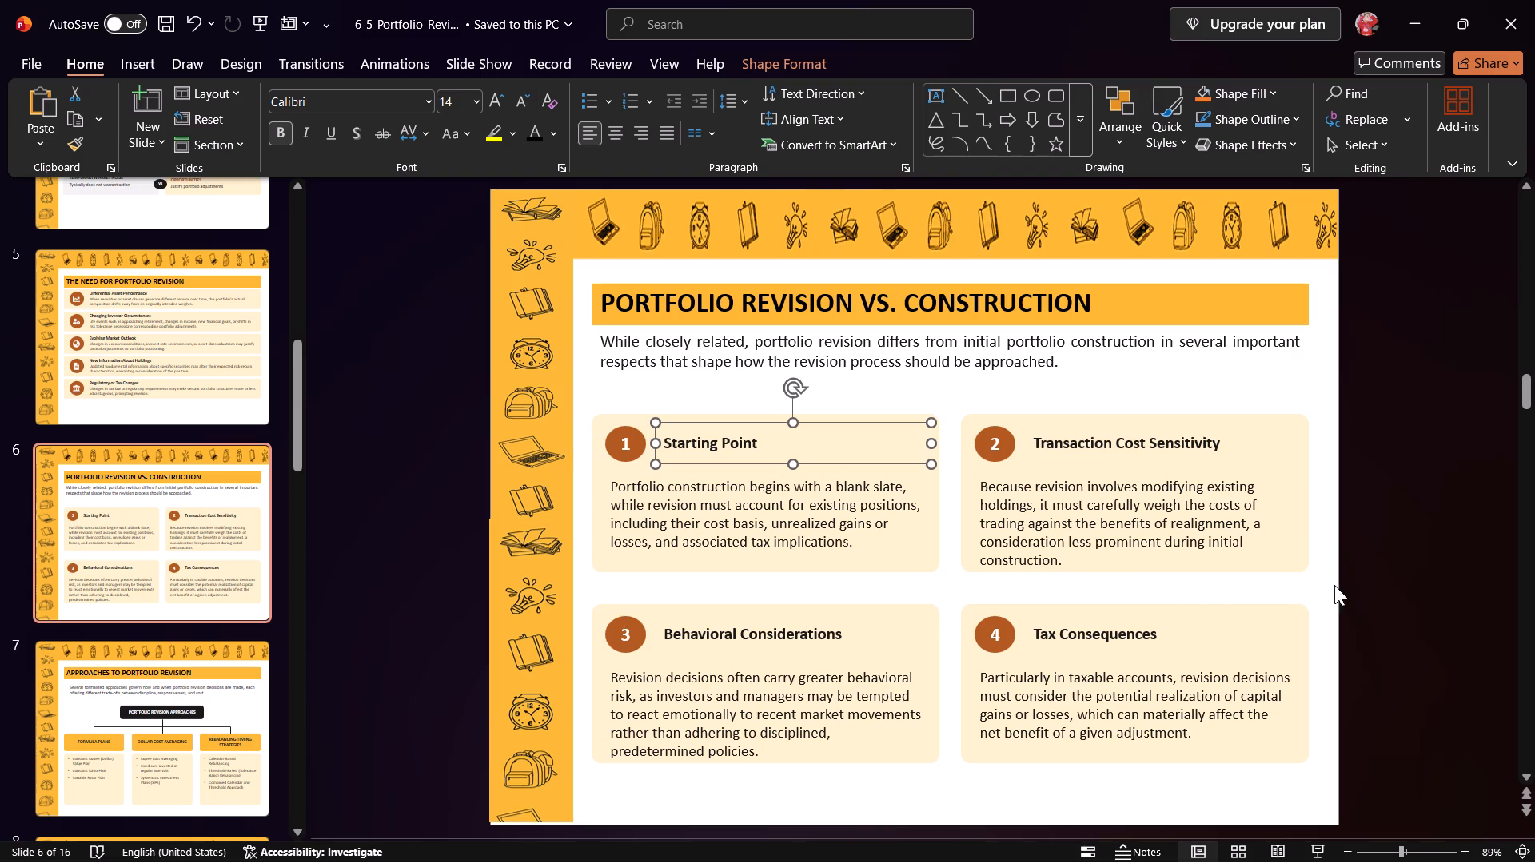
Move the Starting Point and Transaction Cost Sensitivity cards with all their contents up to just below the introductory paragraph.
left_click_drag(1346, 585, 595, 568)
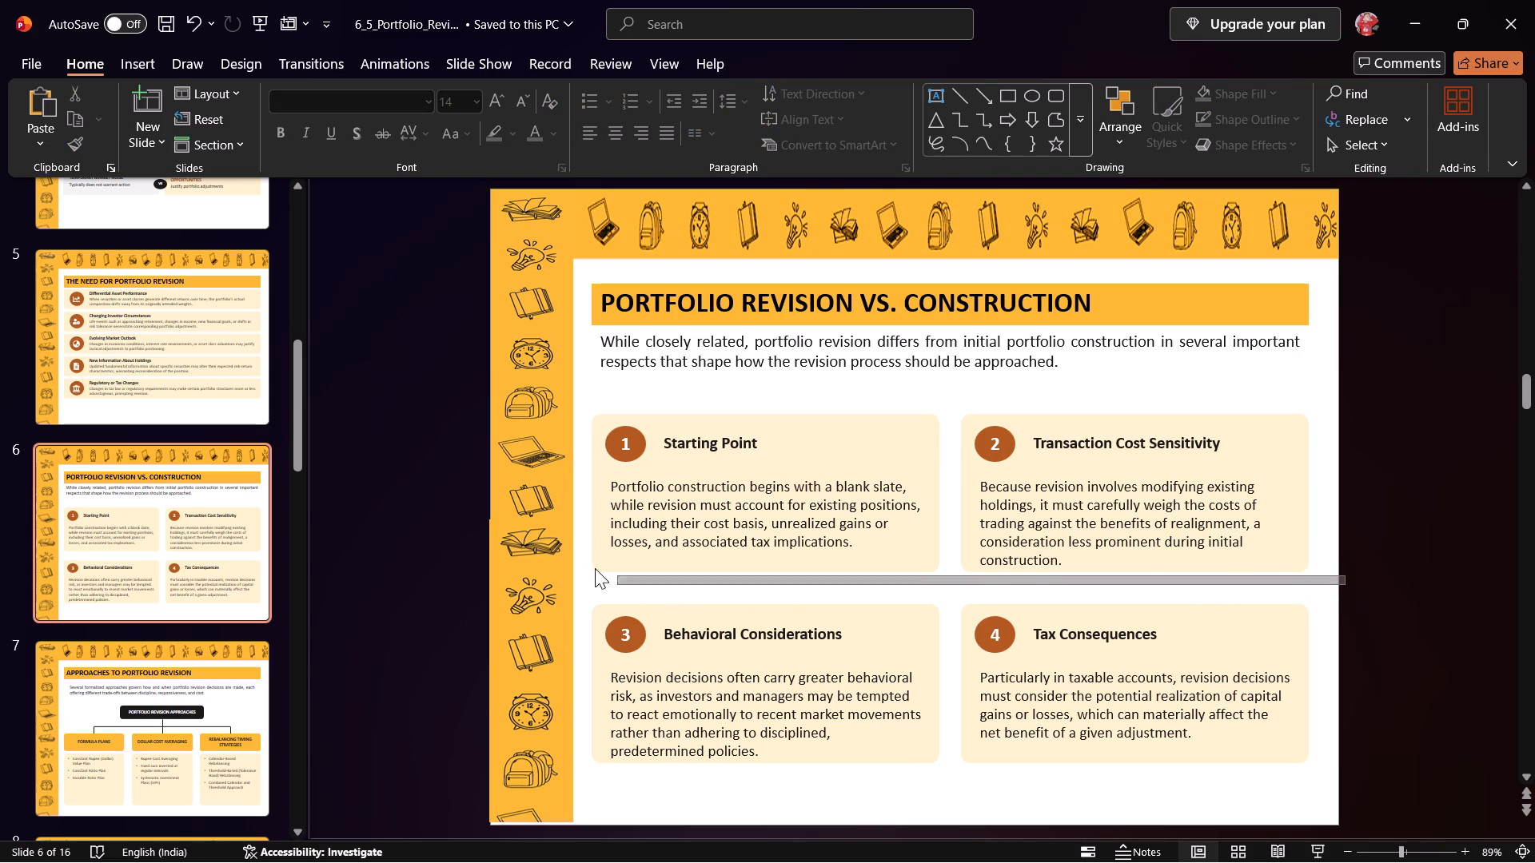
left_click_drag(595, 568, 584, 393)
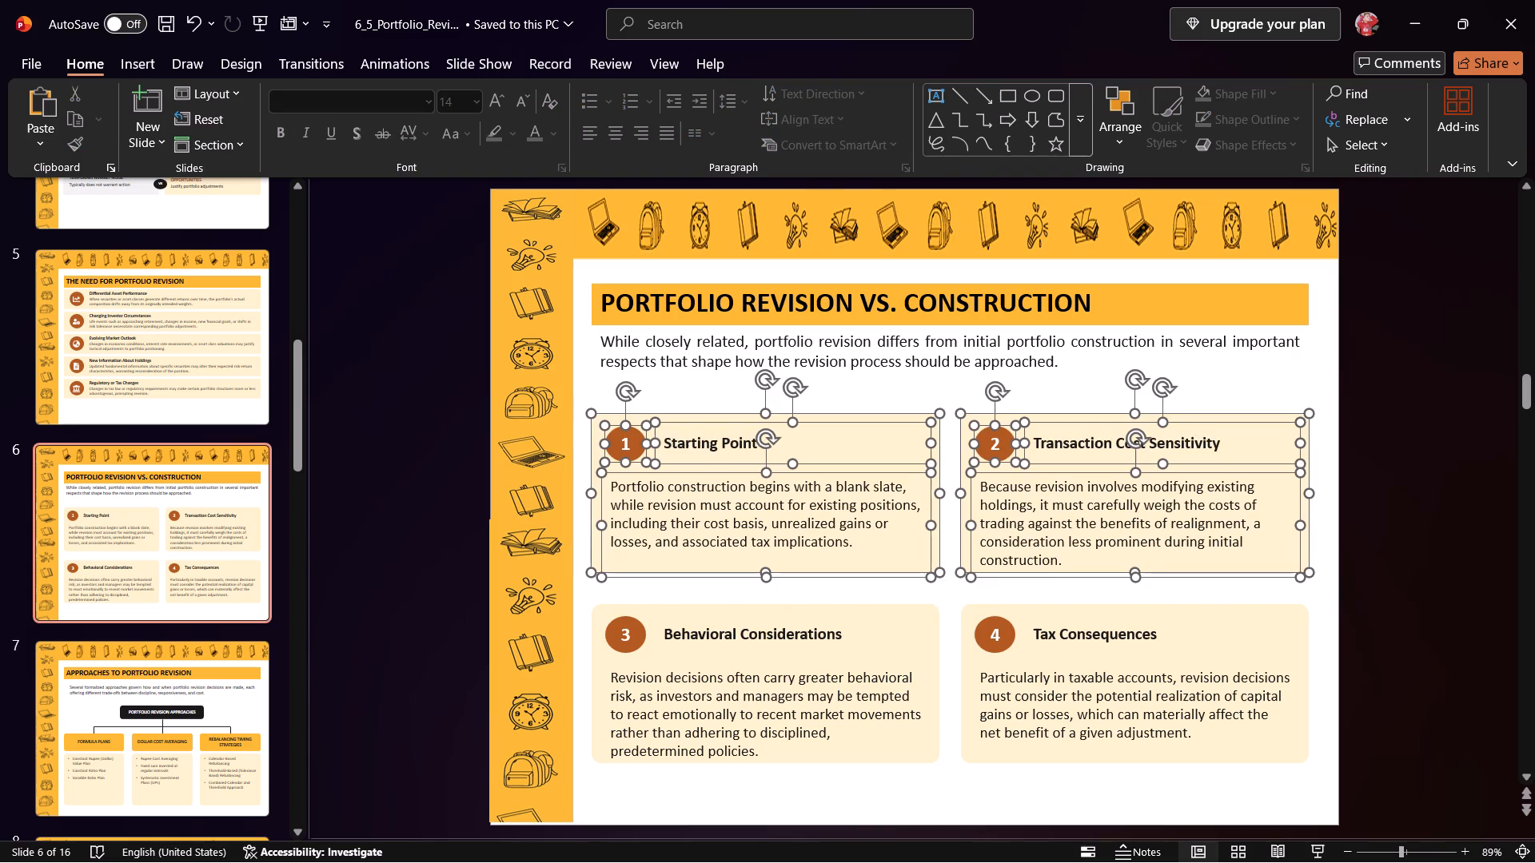
left_click_drag(711, 417, 708, 387)
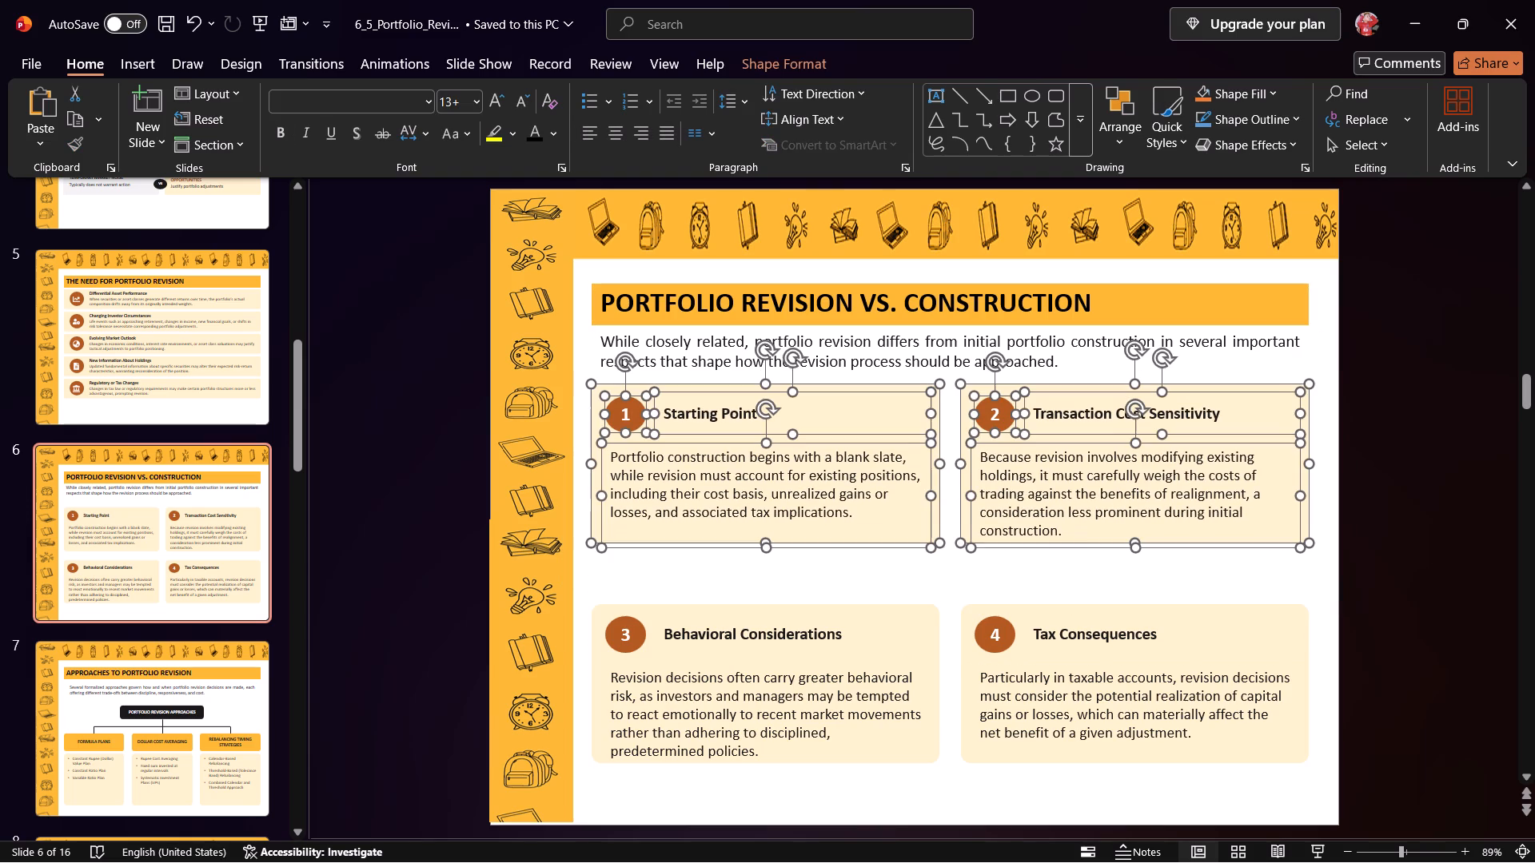
left_click(1336, 786)
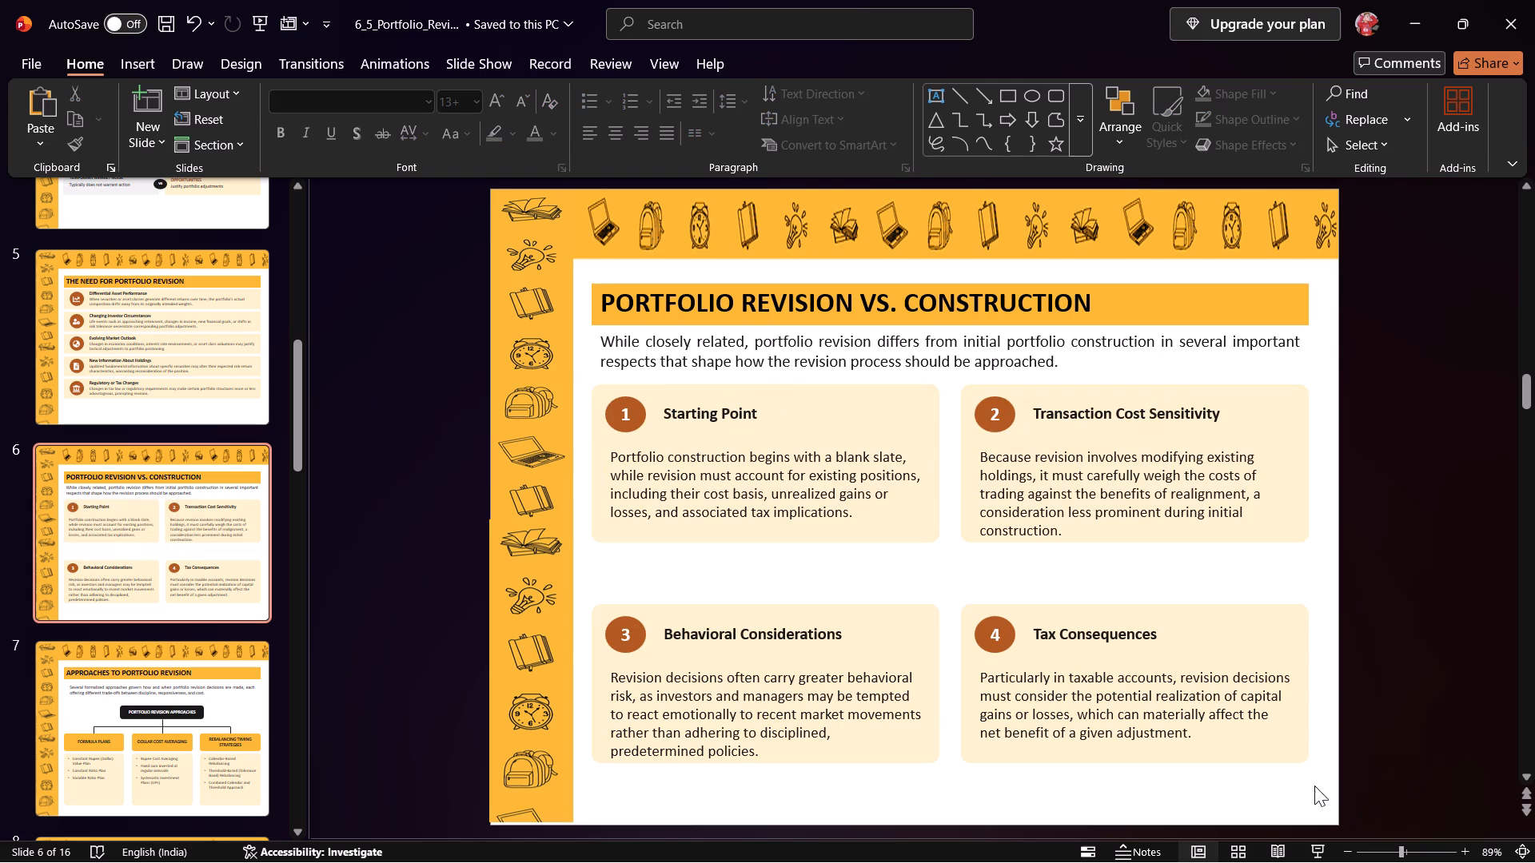
Move the Behavioral Considerations and Tax Consequences cards with all their contents up to just below the first row of cards.
left_click_drag(1313, 785, 579, 583)
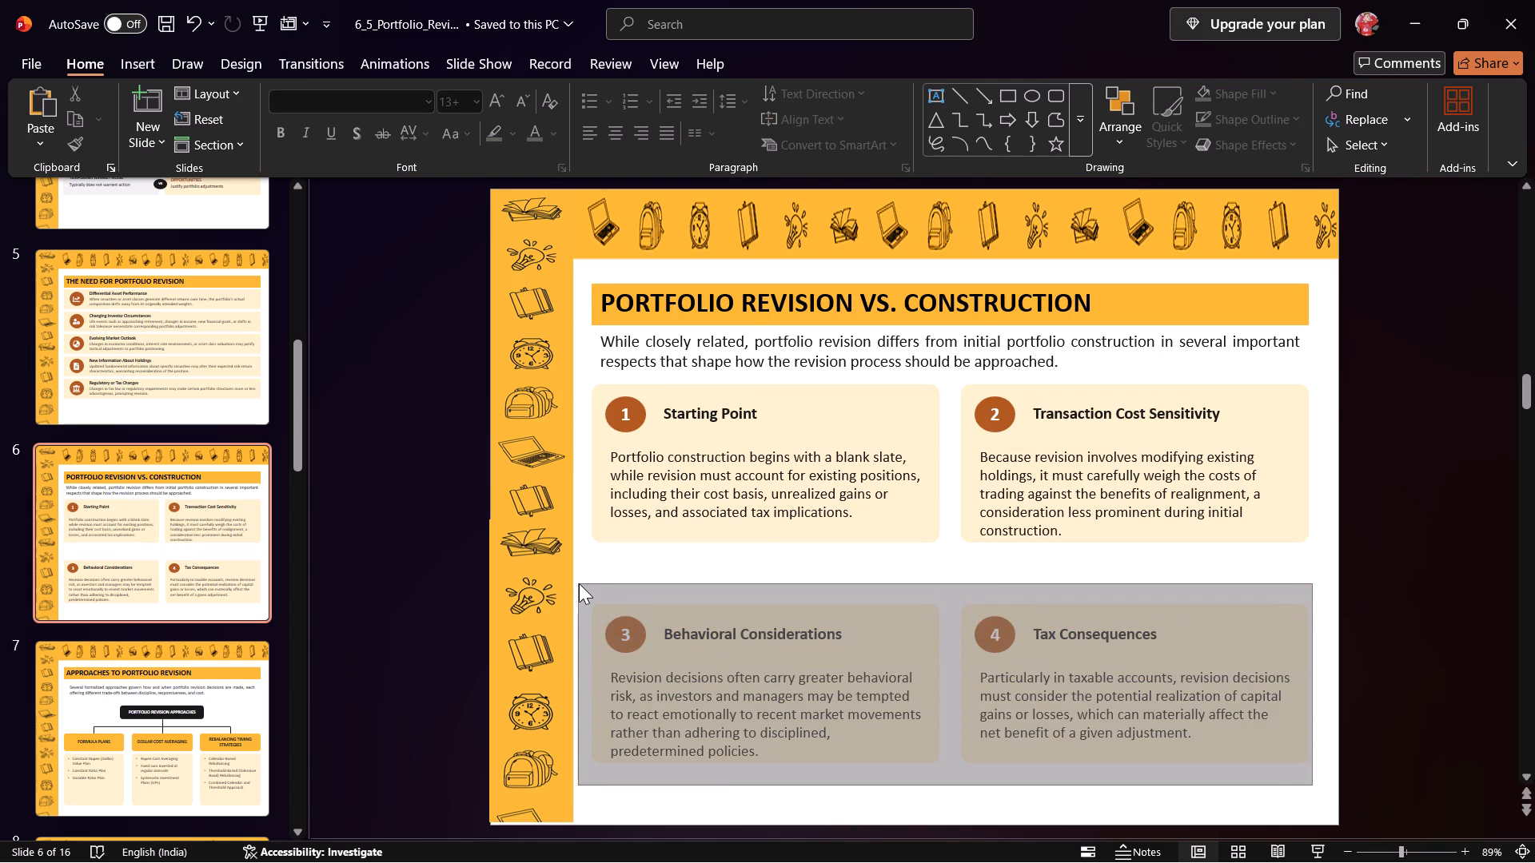
left_click_drag(579, 583, 581, 583)
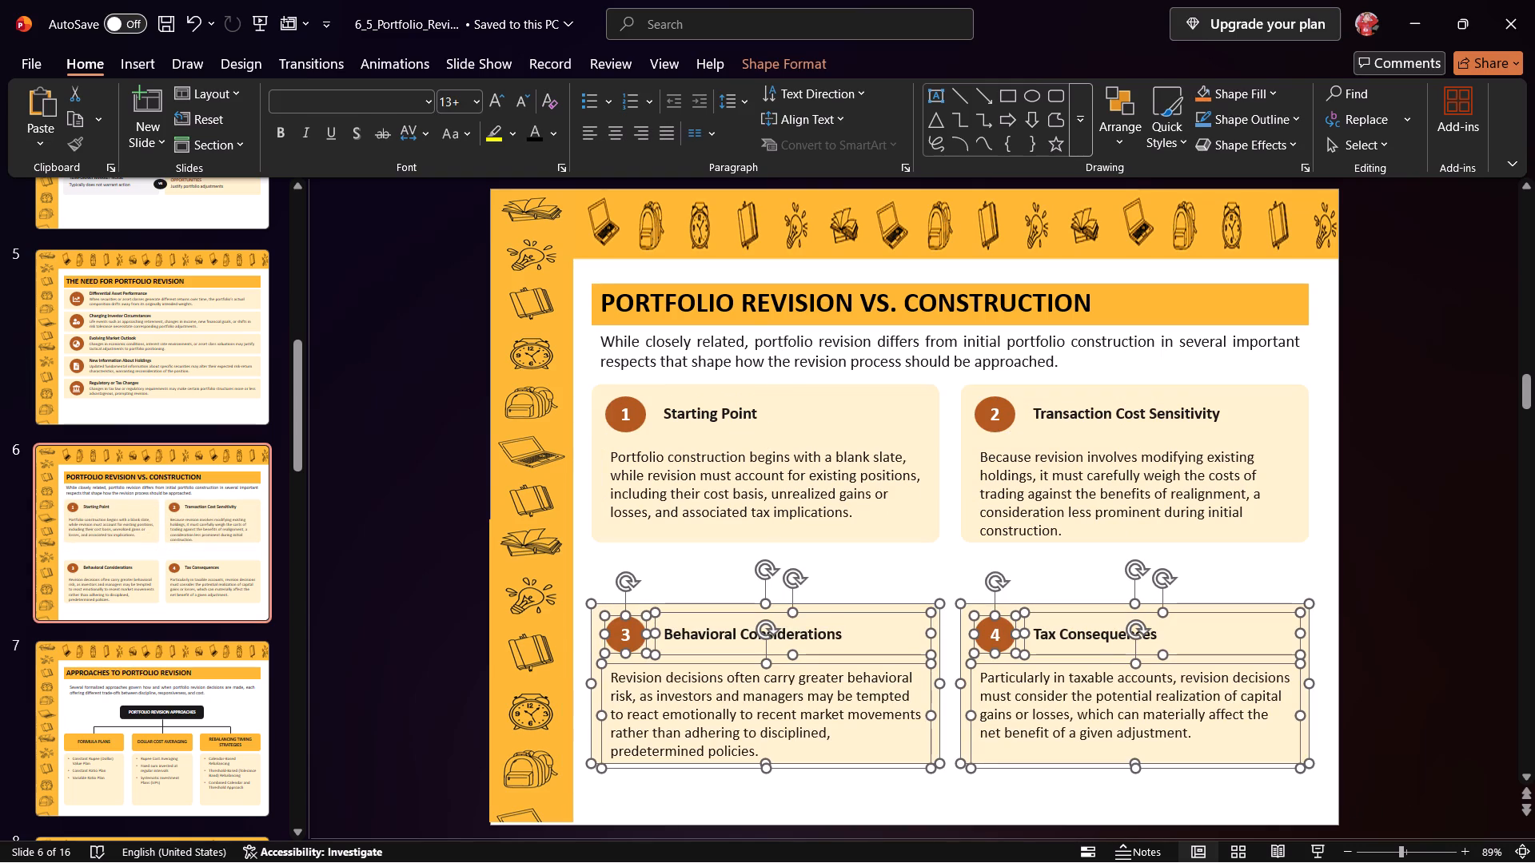
left_click_drag(645, 606, 643, 560)
left_click(813, 765)
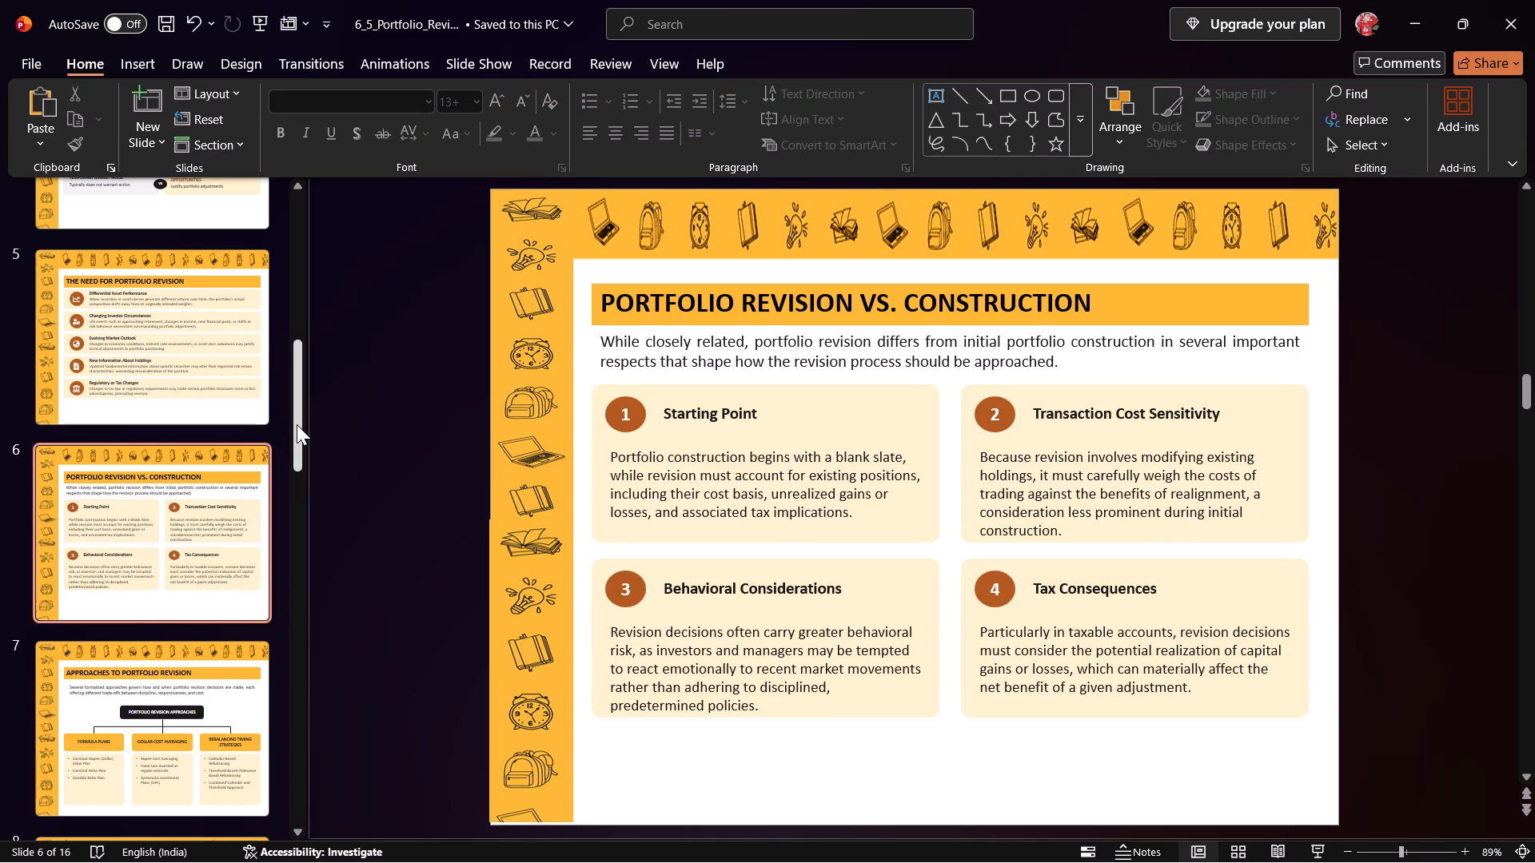
On slide 7, widen the introductory text box to both edges of the title bar and move it slightly up beneath the title.
left_click_drag(297, 424, 302, 529)
left_click(198, 254)
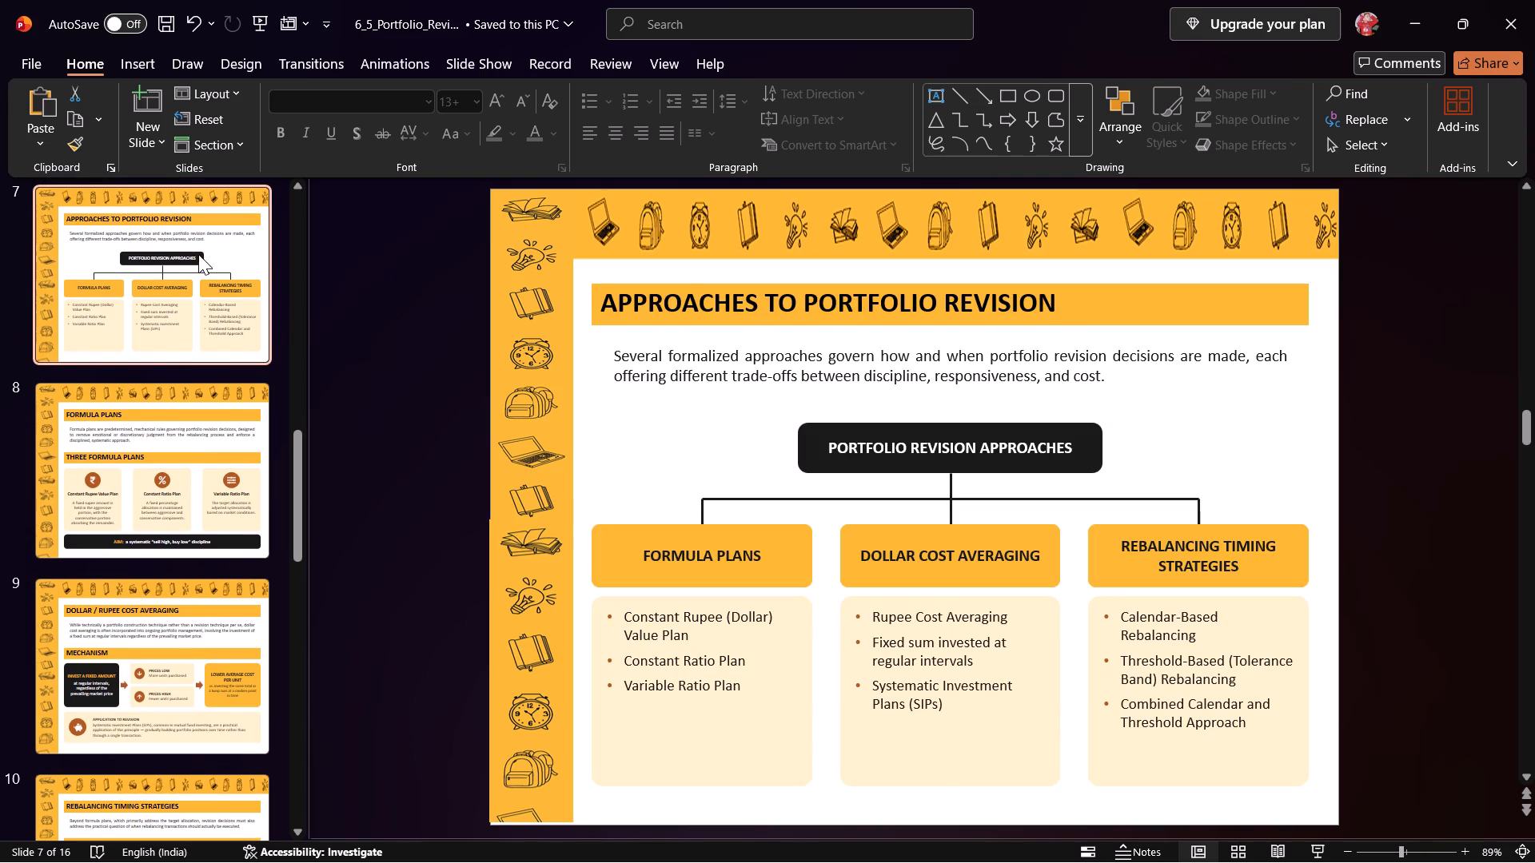
left_click(803, 376)
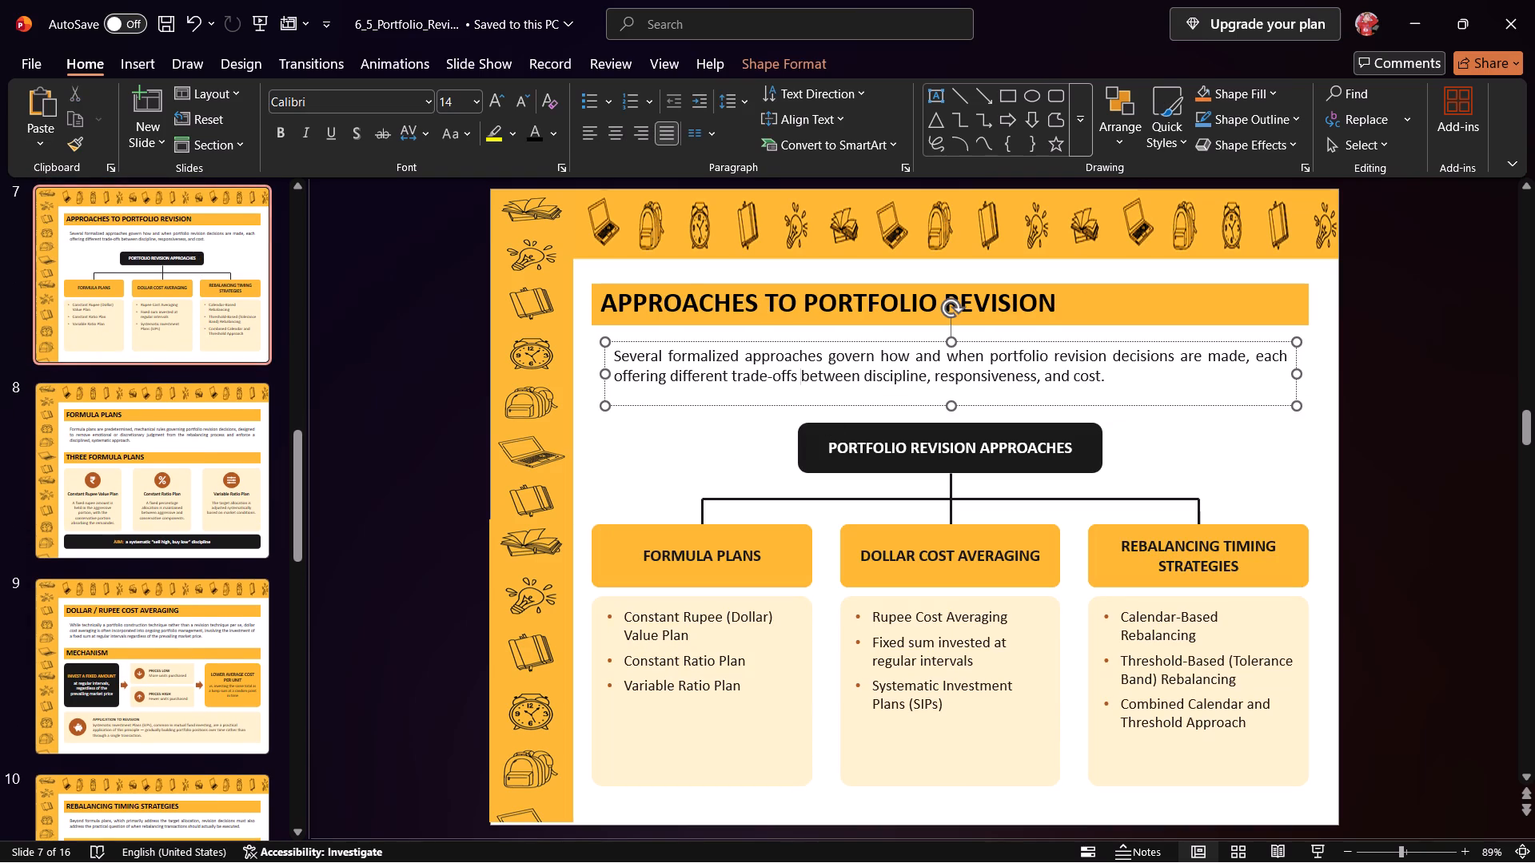
left_click_drag(608, 375, 593, 378)
left_click_drag(1291, 375, 1304, 374)
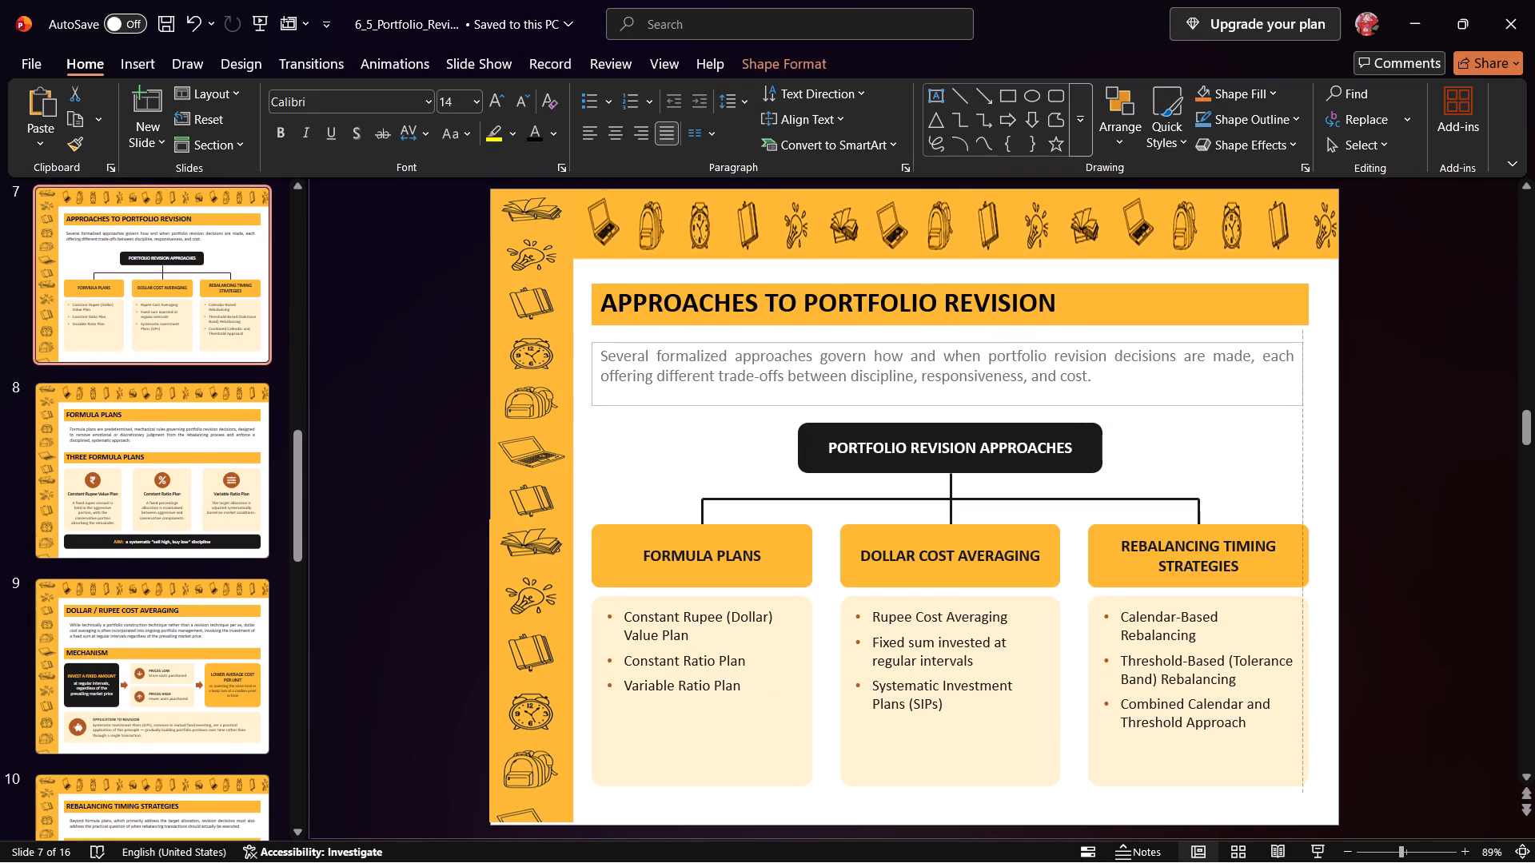
left_click_drag(1304, 374, 1310, 374)
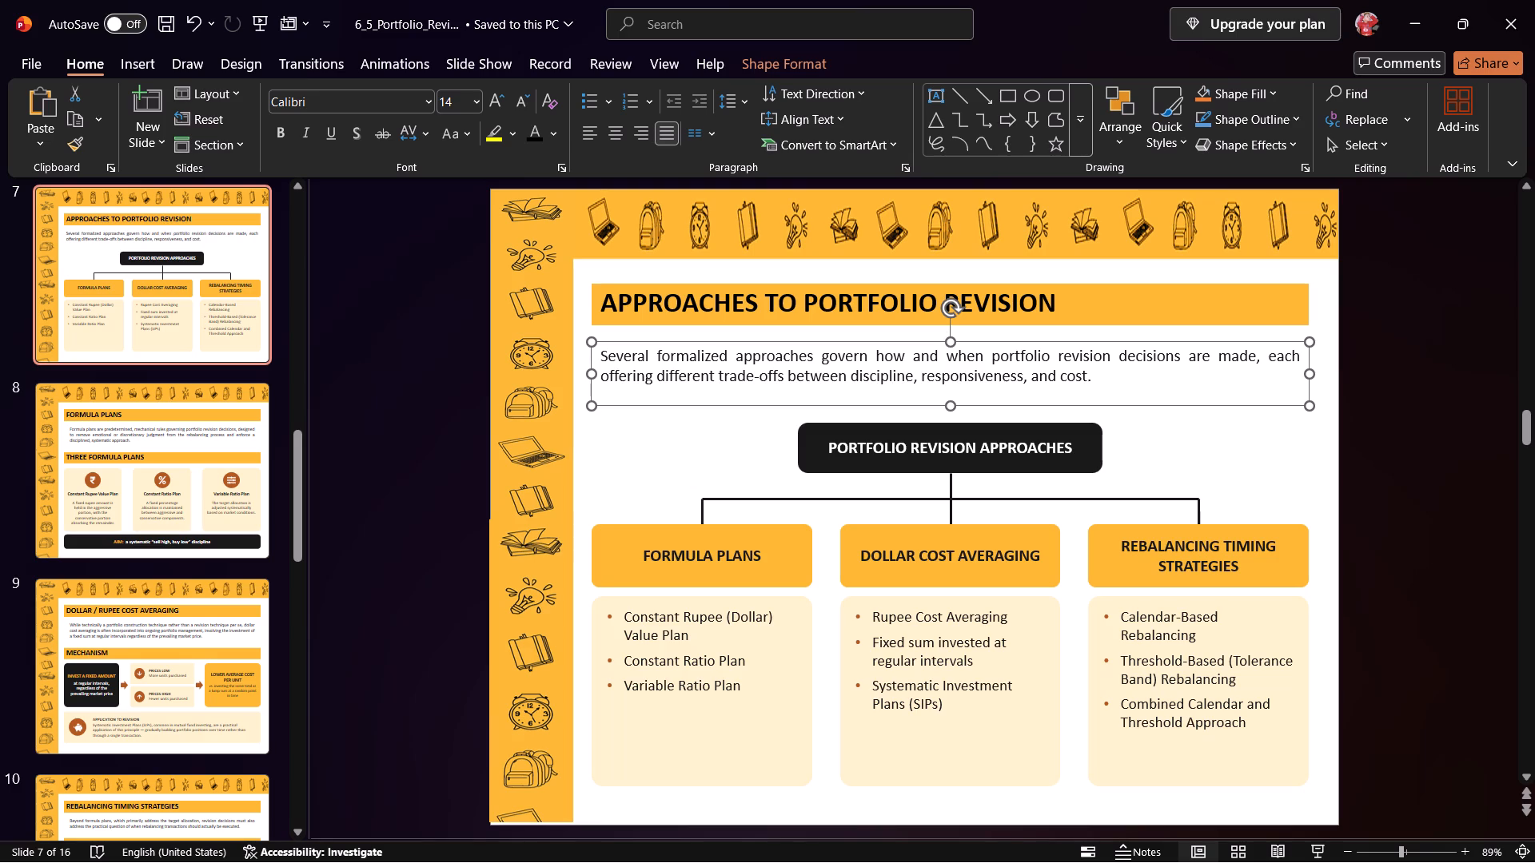
left_click_drag(927, 343, 927, 332)
Shorten the bullet-list text boxes under Dollar Cost Averaging and Rebalancing Timing Strategies.
left_click(951, 455)
left_click(976, 516)
left_click(991, 543)
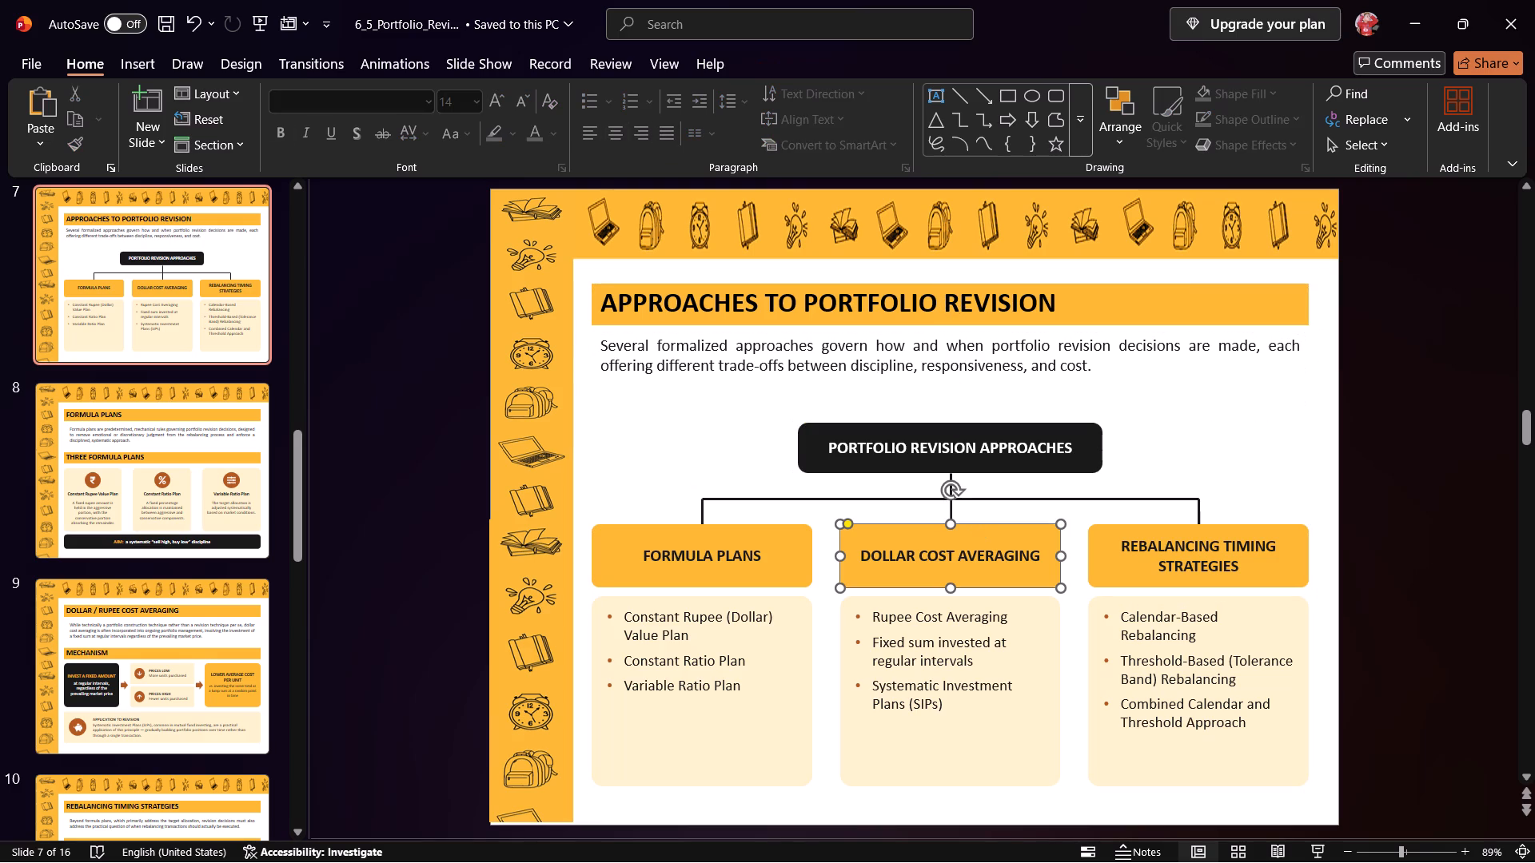
left_click(971, 708)
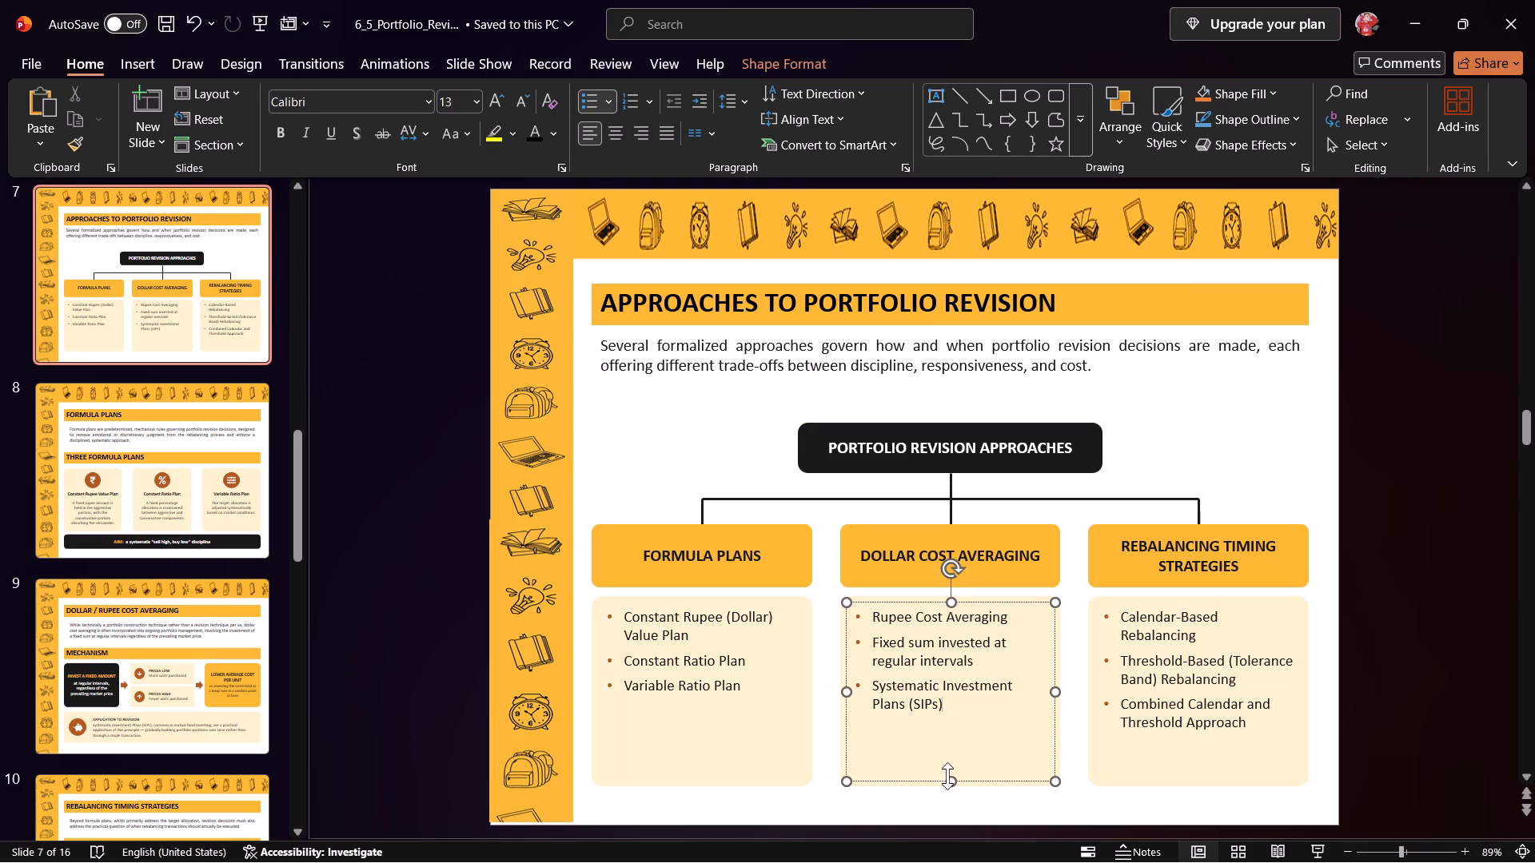
left_click_drag(952, 781, 963, 736)
left_click(1178, 764)
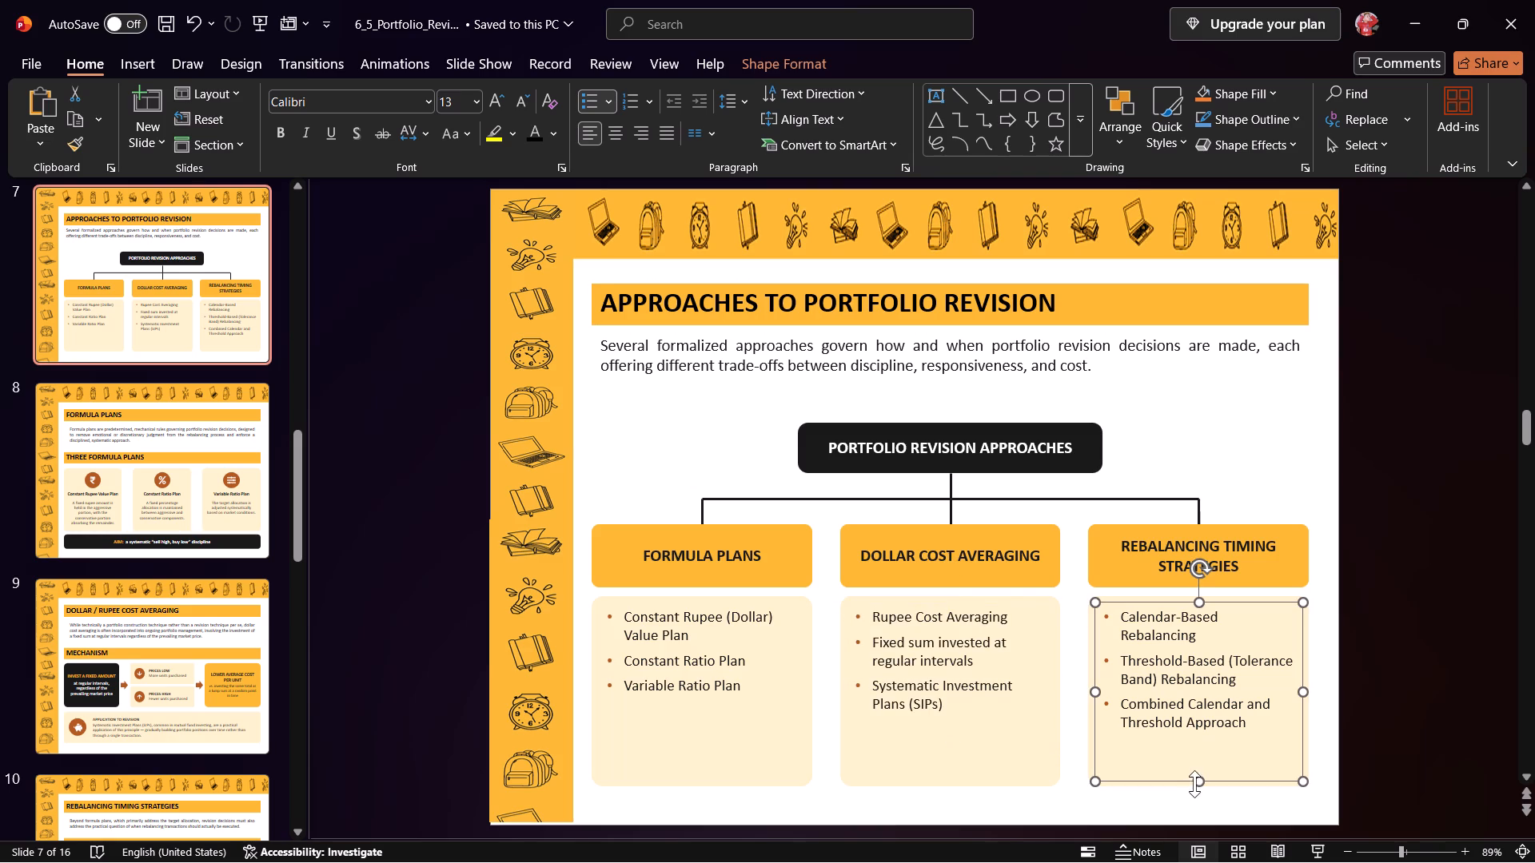
left_click_drag(1198, 781, 1198, 742)
Shorten the card backgrounds under Rebalancing Timing Strategies and Dollar Cost Averaging to end level, just below the longest bullet list.
left_click(1192, 786)
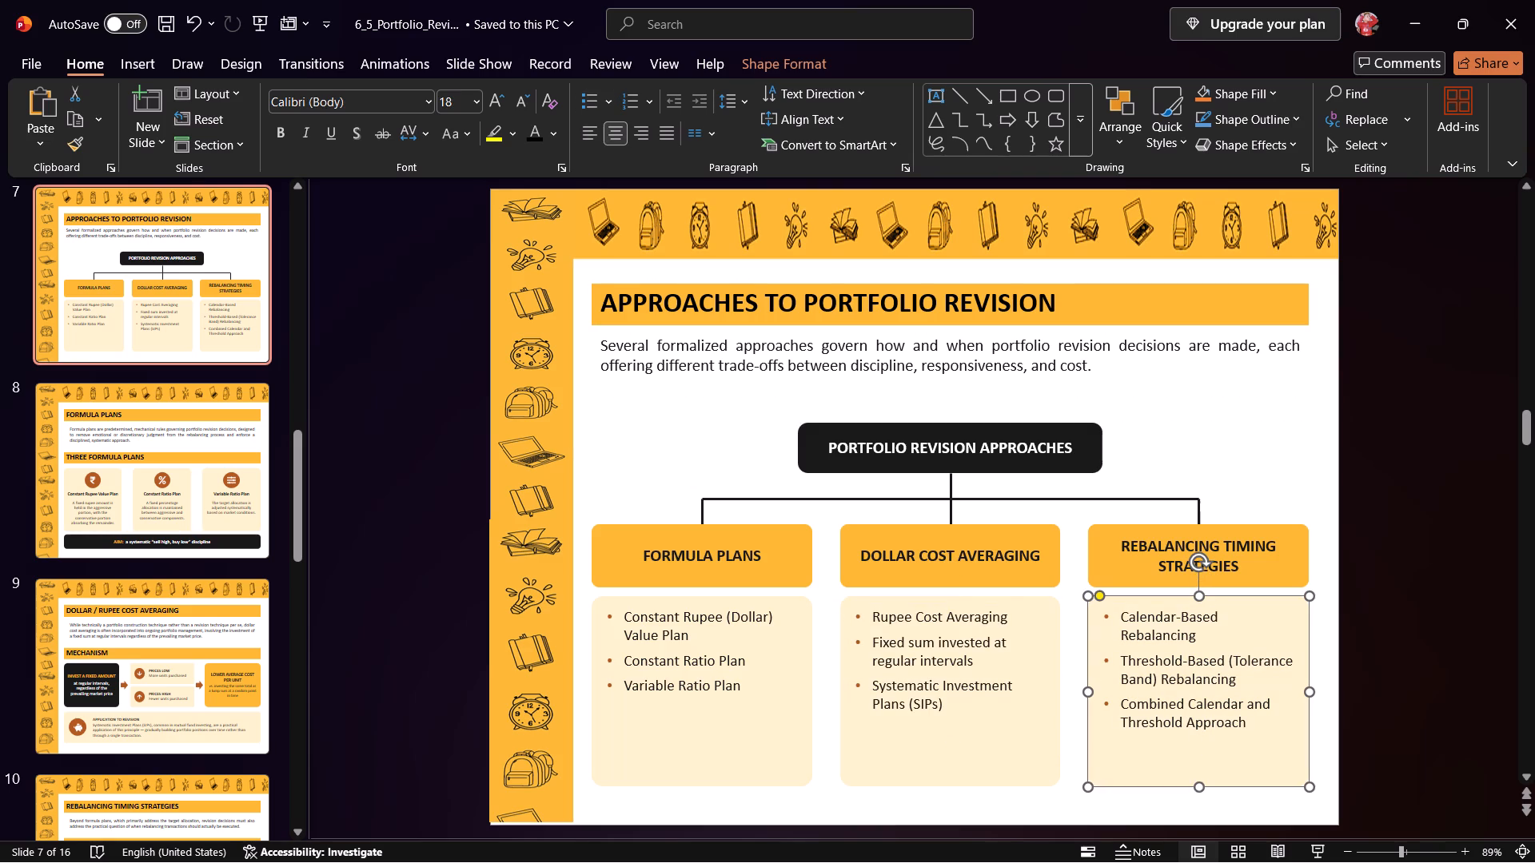
left_click_drag(1203, 788, 1212, 743)
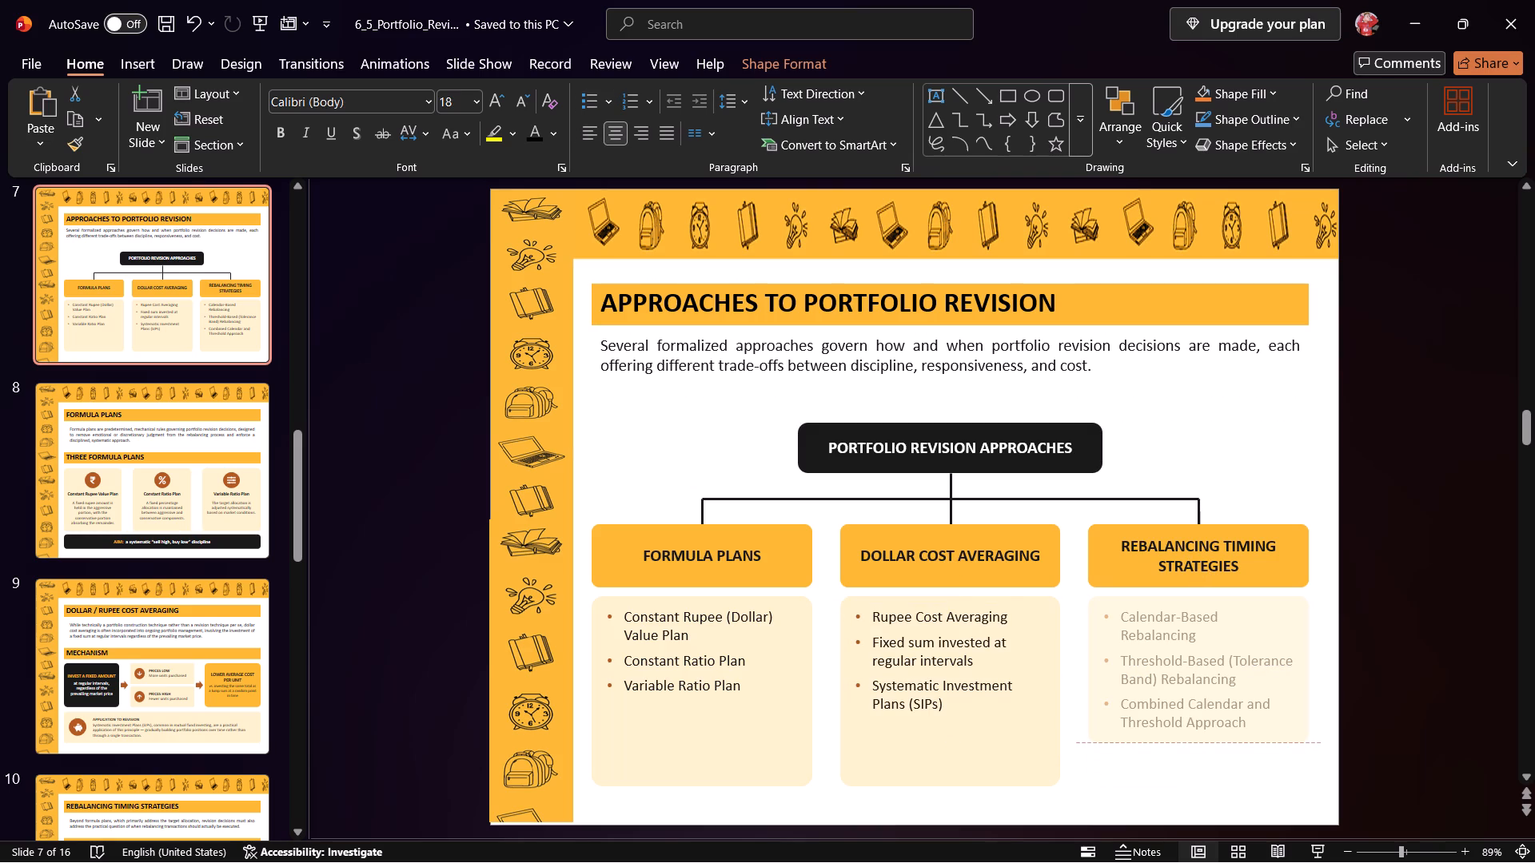
left_click_drag(1212, 743, 1214, 742)
left_click(878, 793)
left_click(905, 767)
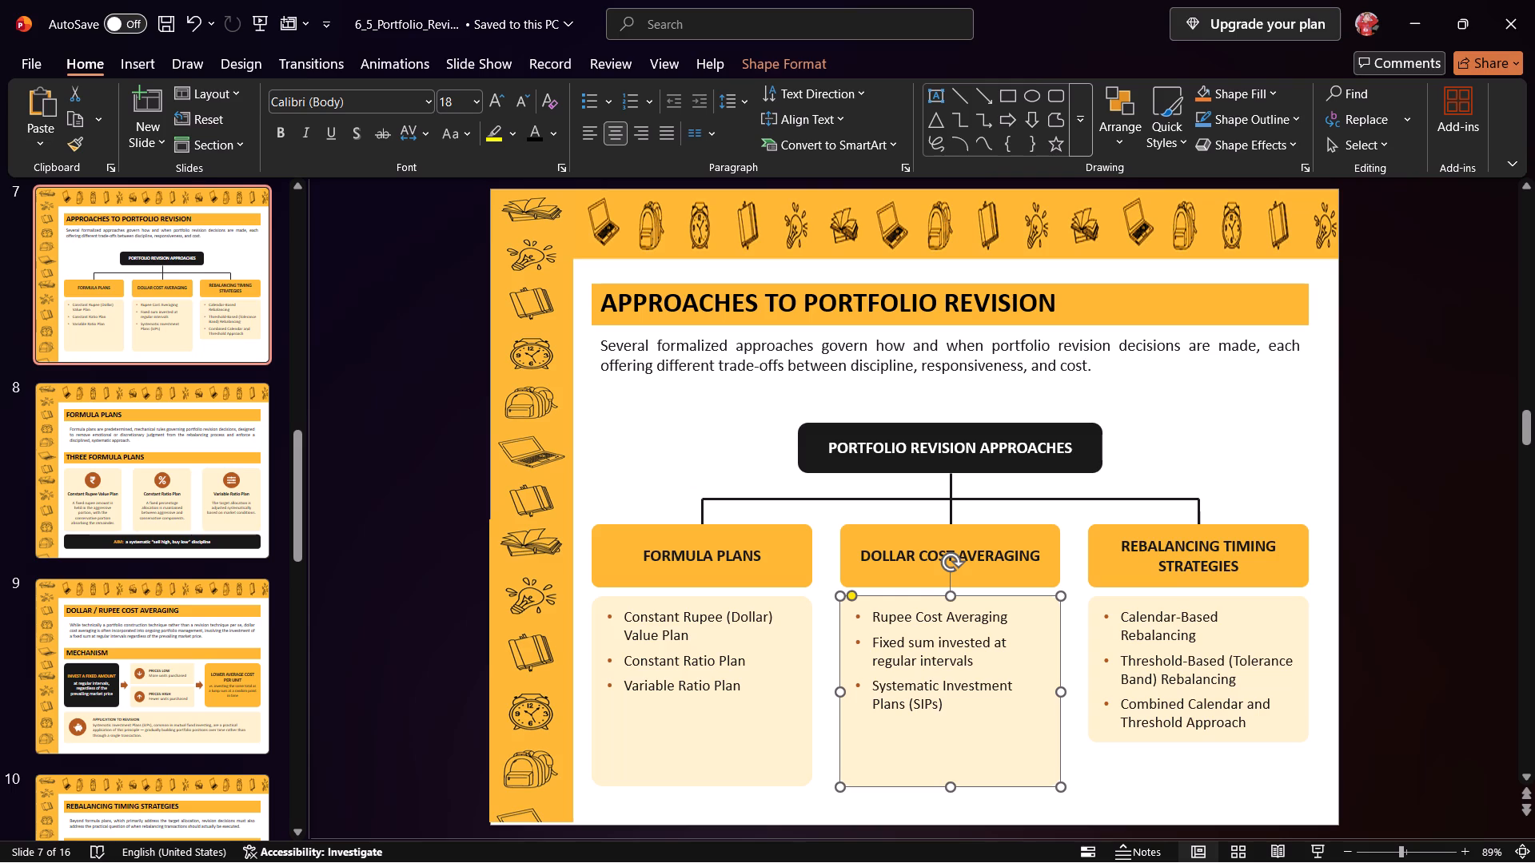
left_click_drag(948, 785, 954, 750)
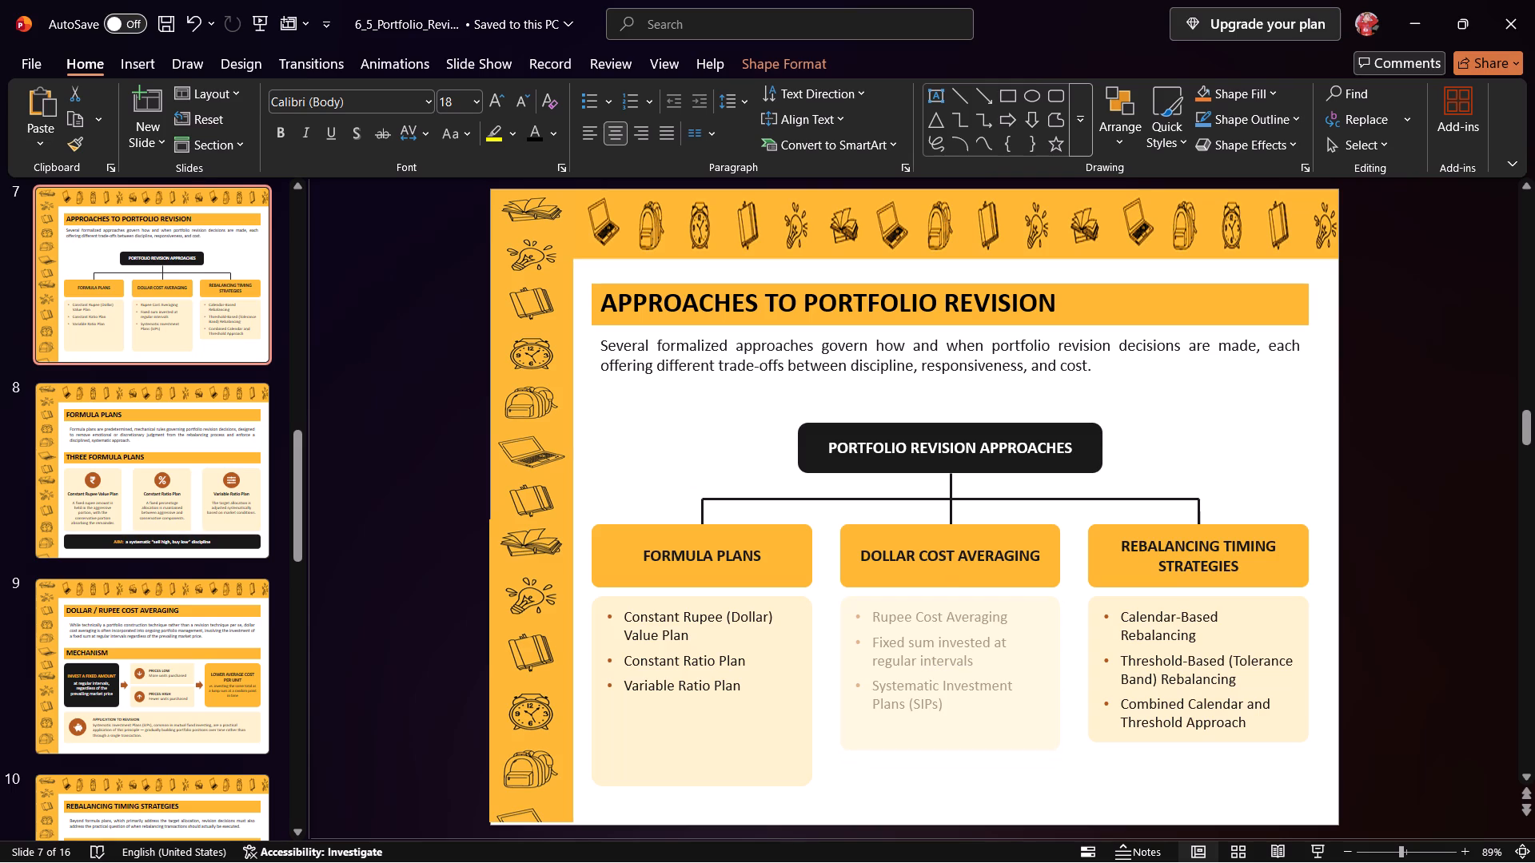
left_click_drag(954, 750, 955, 745)
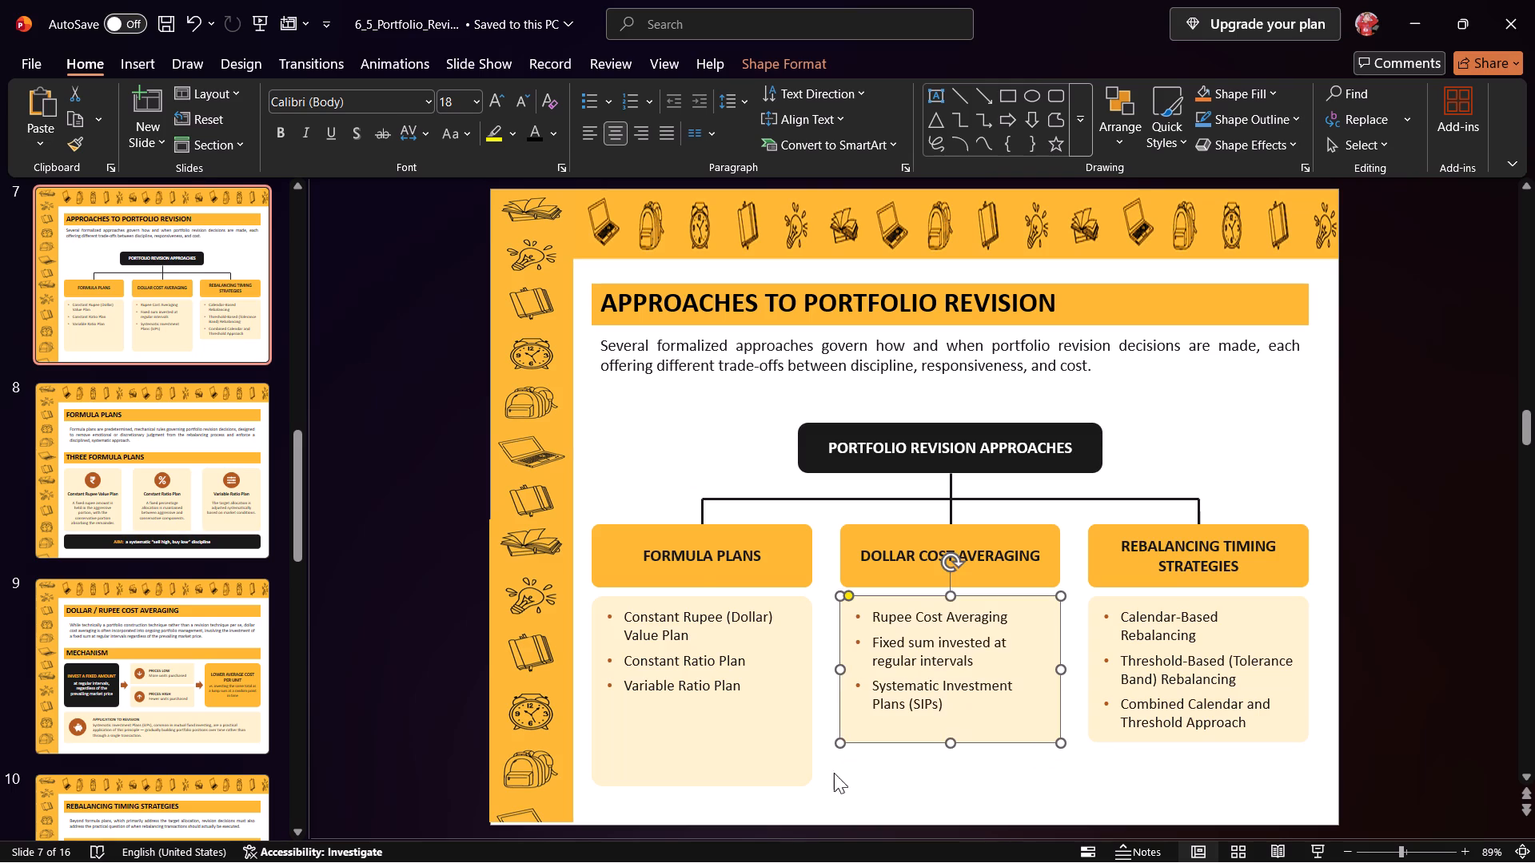
Shorten the Formula Plans bullet-list text box and its card background, ending the background level with the other two cards.
left_click(730, 780)
left_click_drag(704, 781, 713, 730)
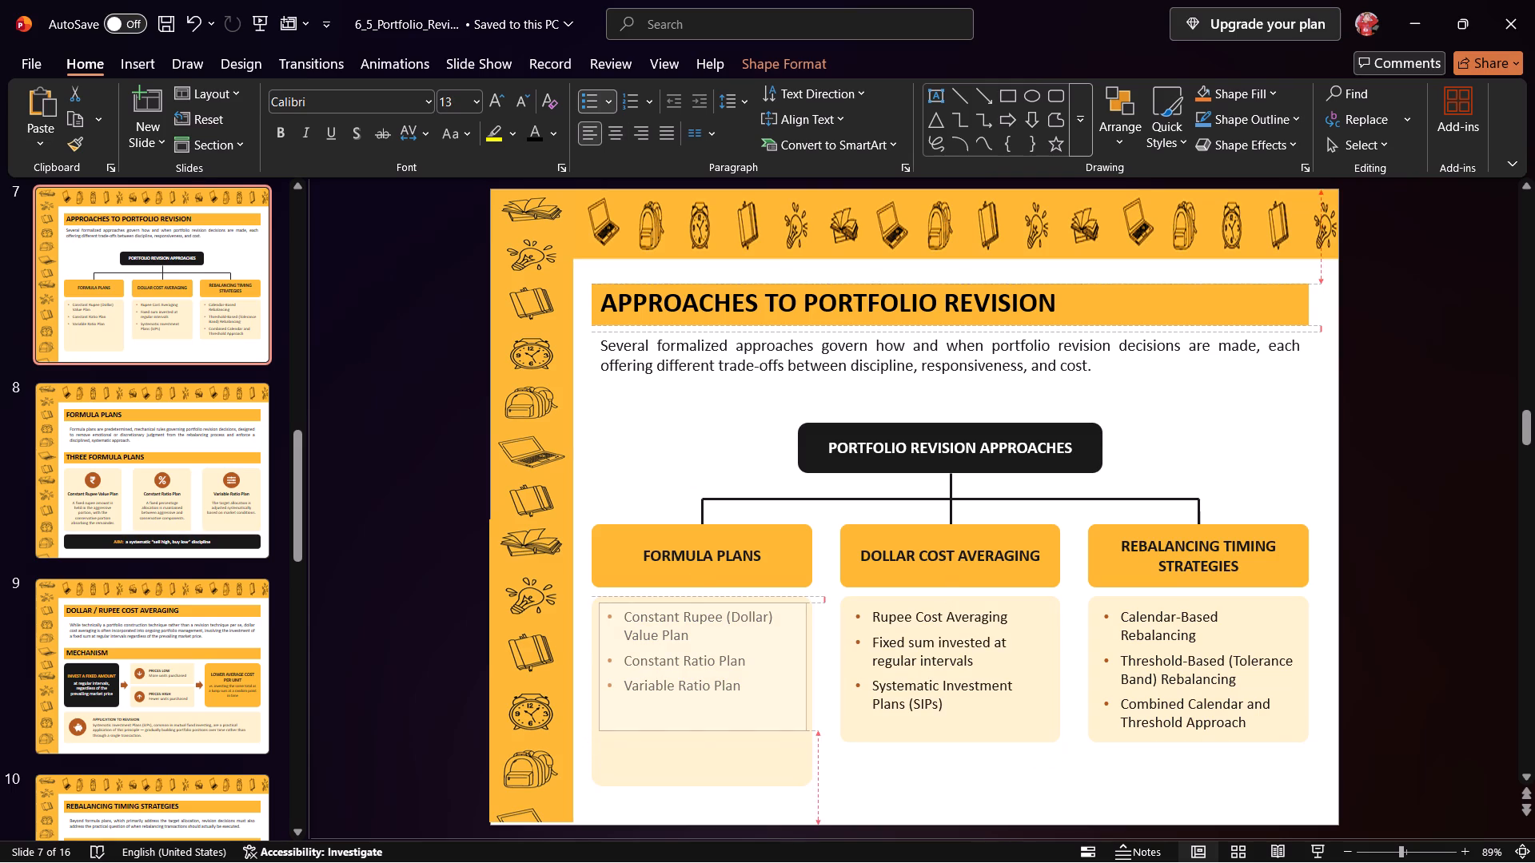
left_click_drag(713, 730, 721, 718)
left_click(697, 760)
left_click_drag(704, 787, 705, 786)
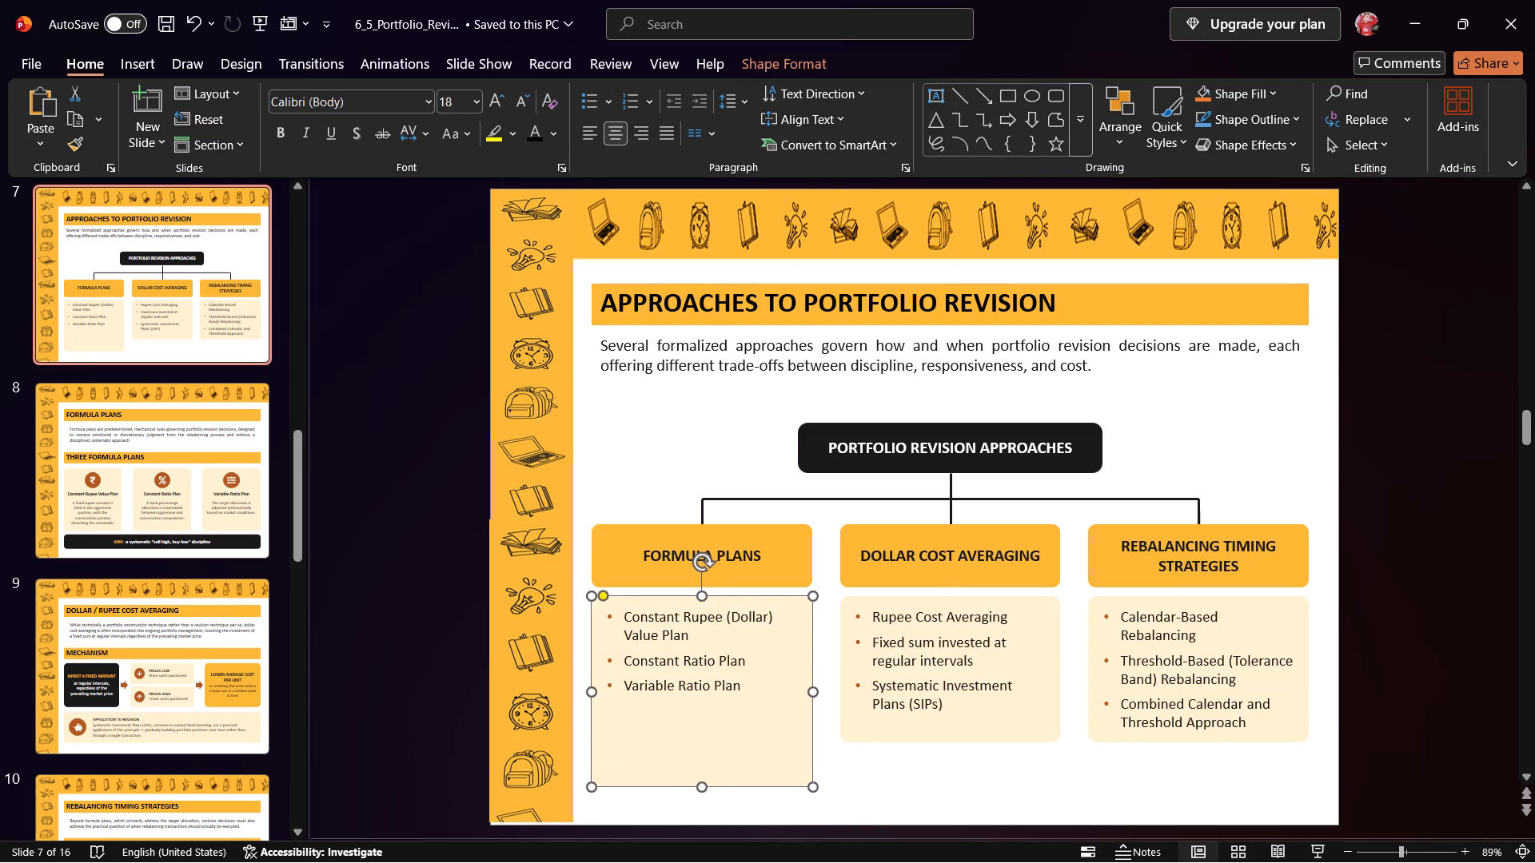
left_click_drag(705, 786, 728, 744)
Move the entire Portfolio Revision Approaches diagram up together to just below the introductory paragraph.
left_click_drag(1322, 755, 579, 409)
left_click_drag(745, 531, 746, 499)
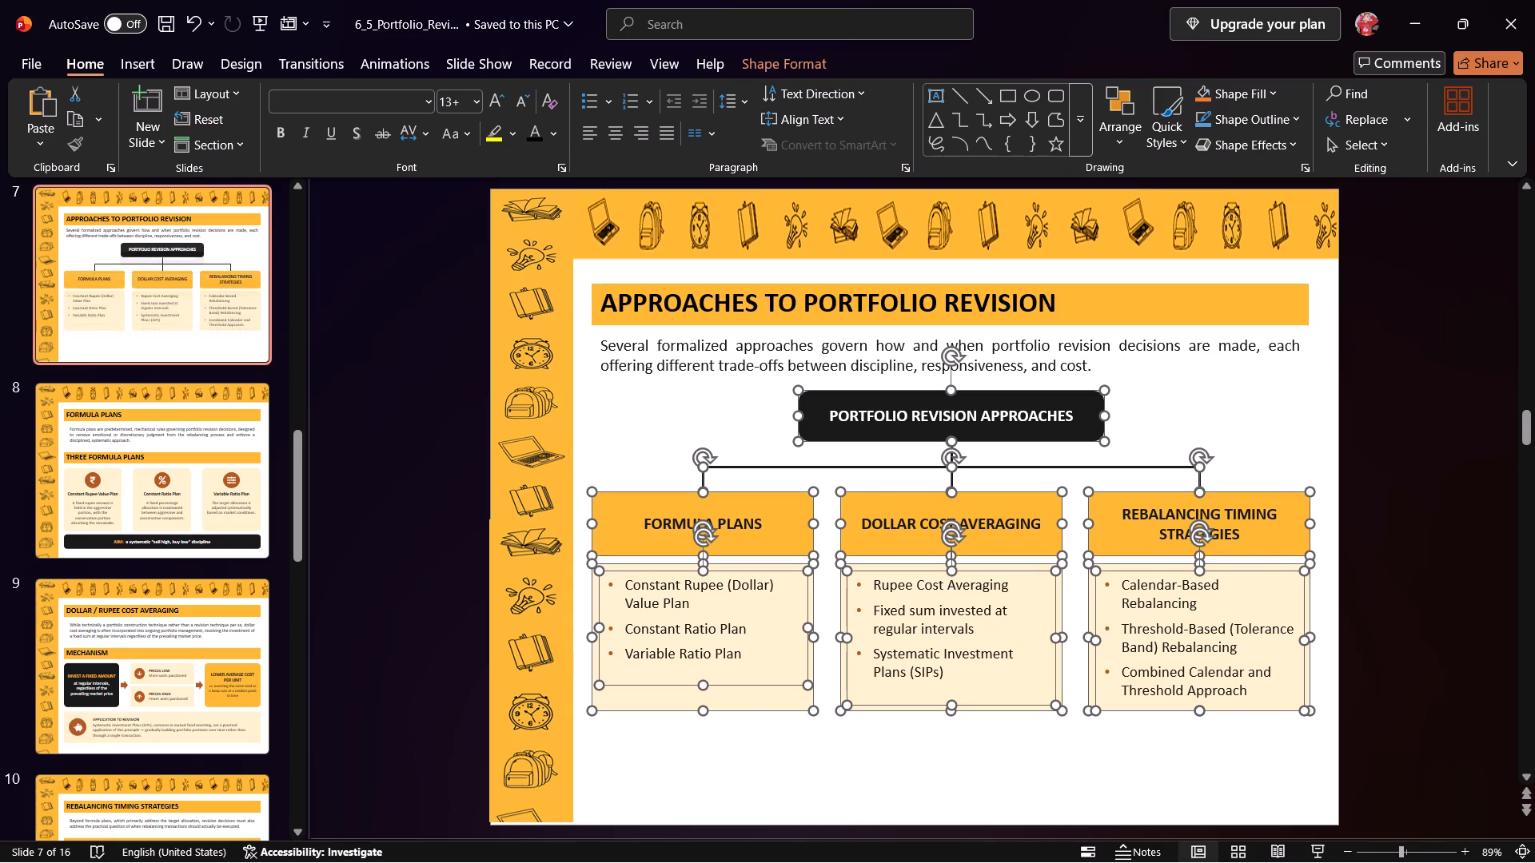
left_click(1112, 792)
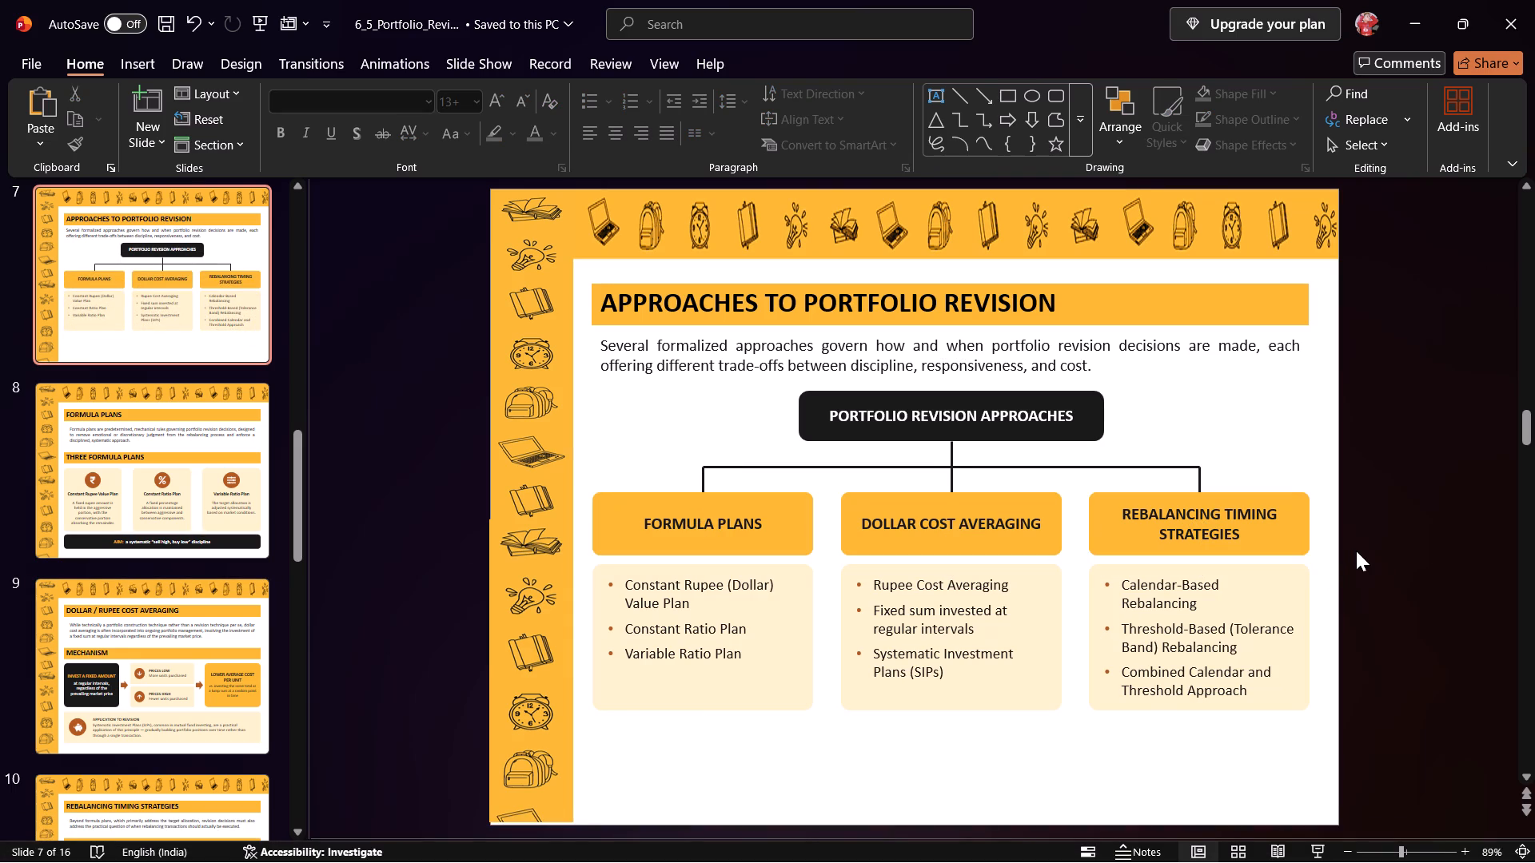
Shorten the three yellow heading boxes together so they just fit the two-line Rebalancing Timing Strategies heading.
left_click_drag(1347, 553, 576, 481)
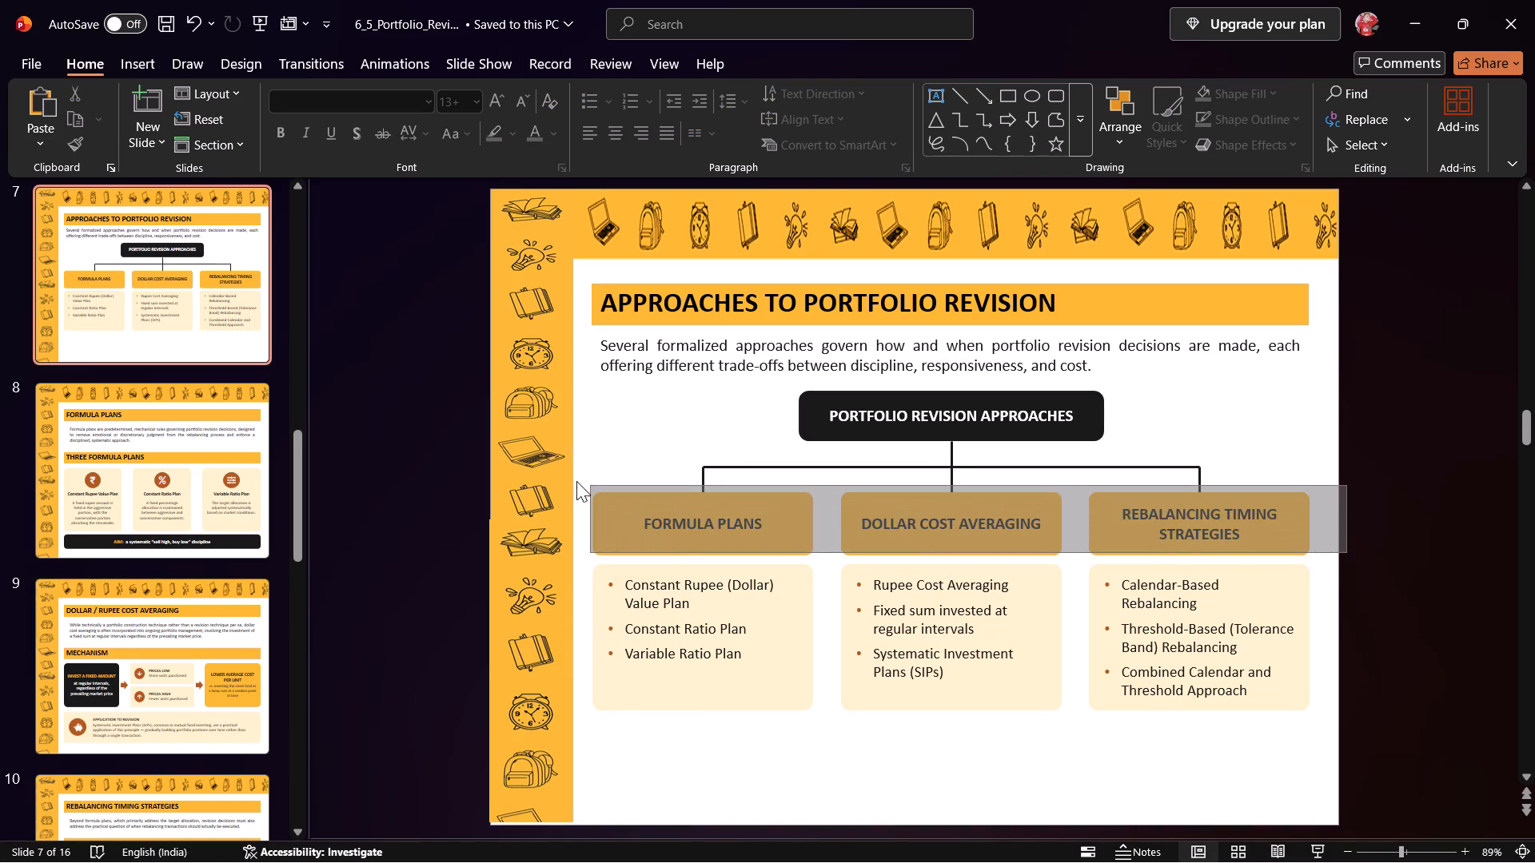
left_click_drag(576, 481, 574, 477)
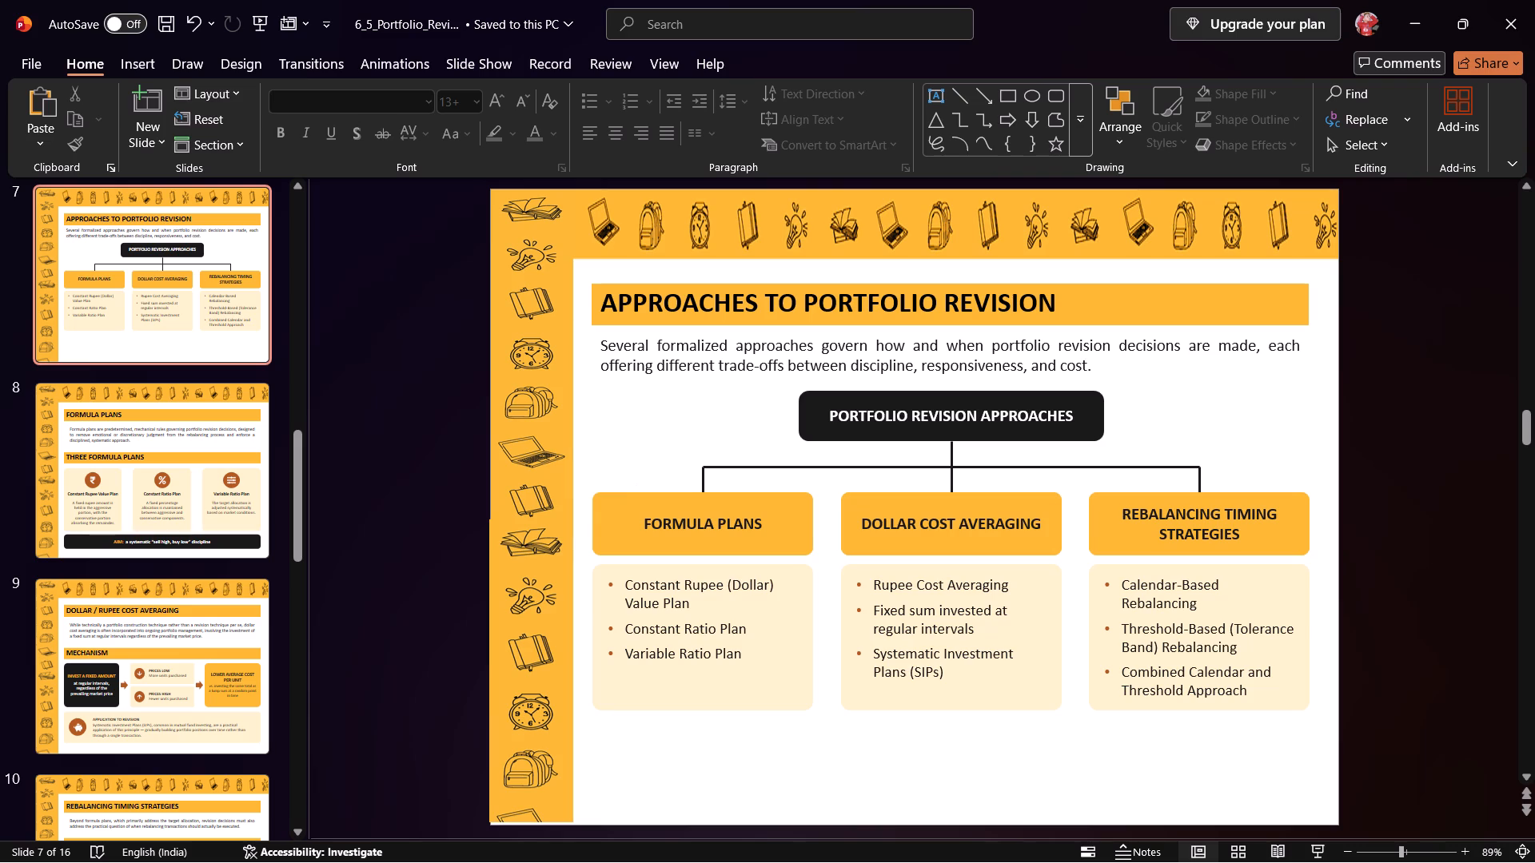
left_click_drag(1324, 560, 749, 483)
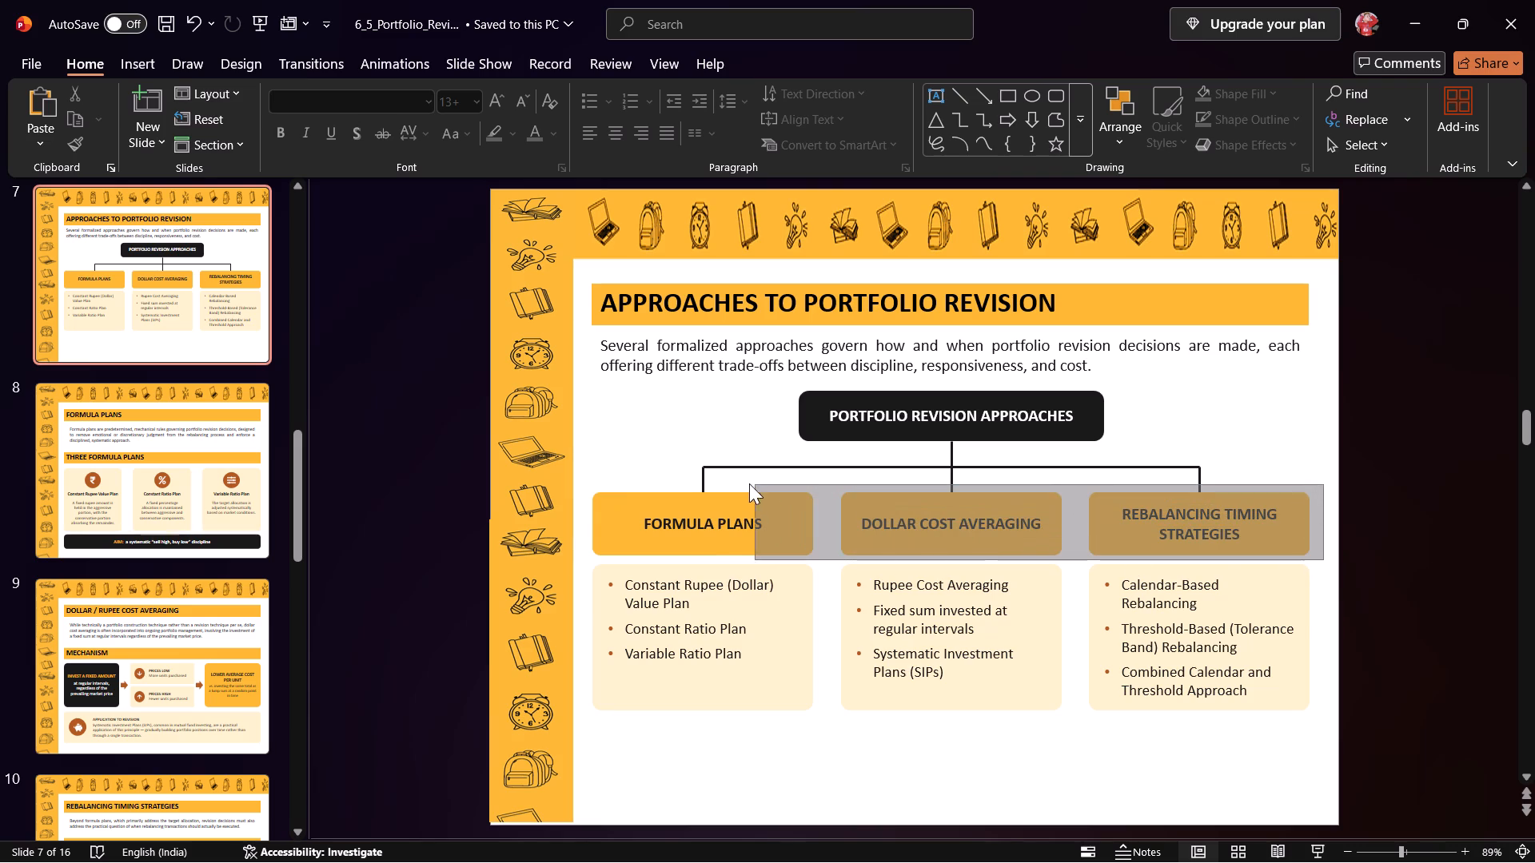
left_click_drag(749, 483, 580, 463)
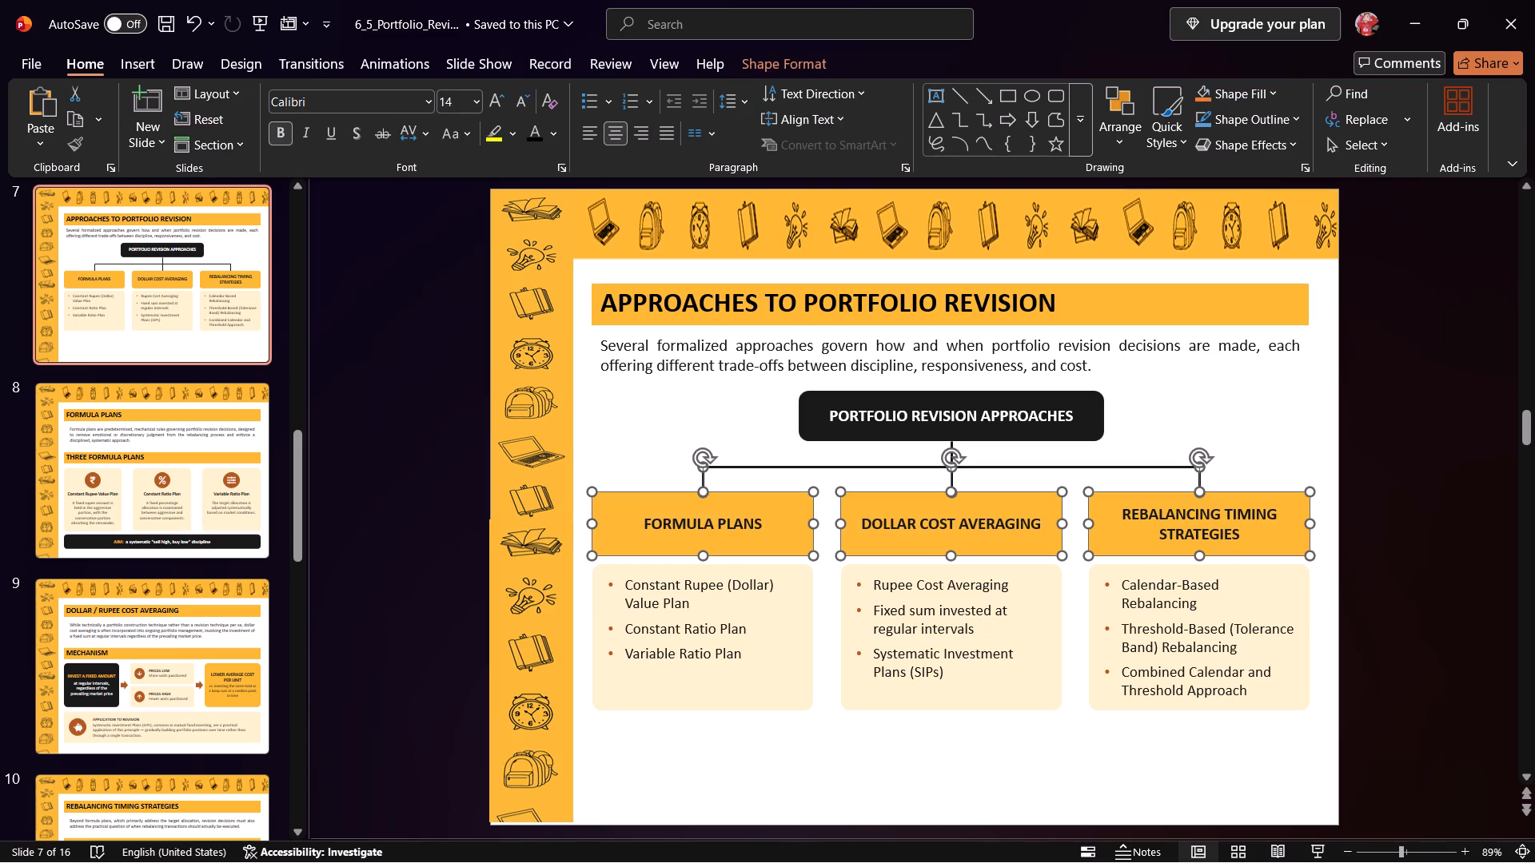
left_click_drag(950, 555, 948, 542)
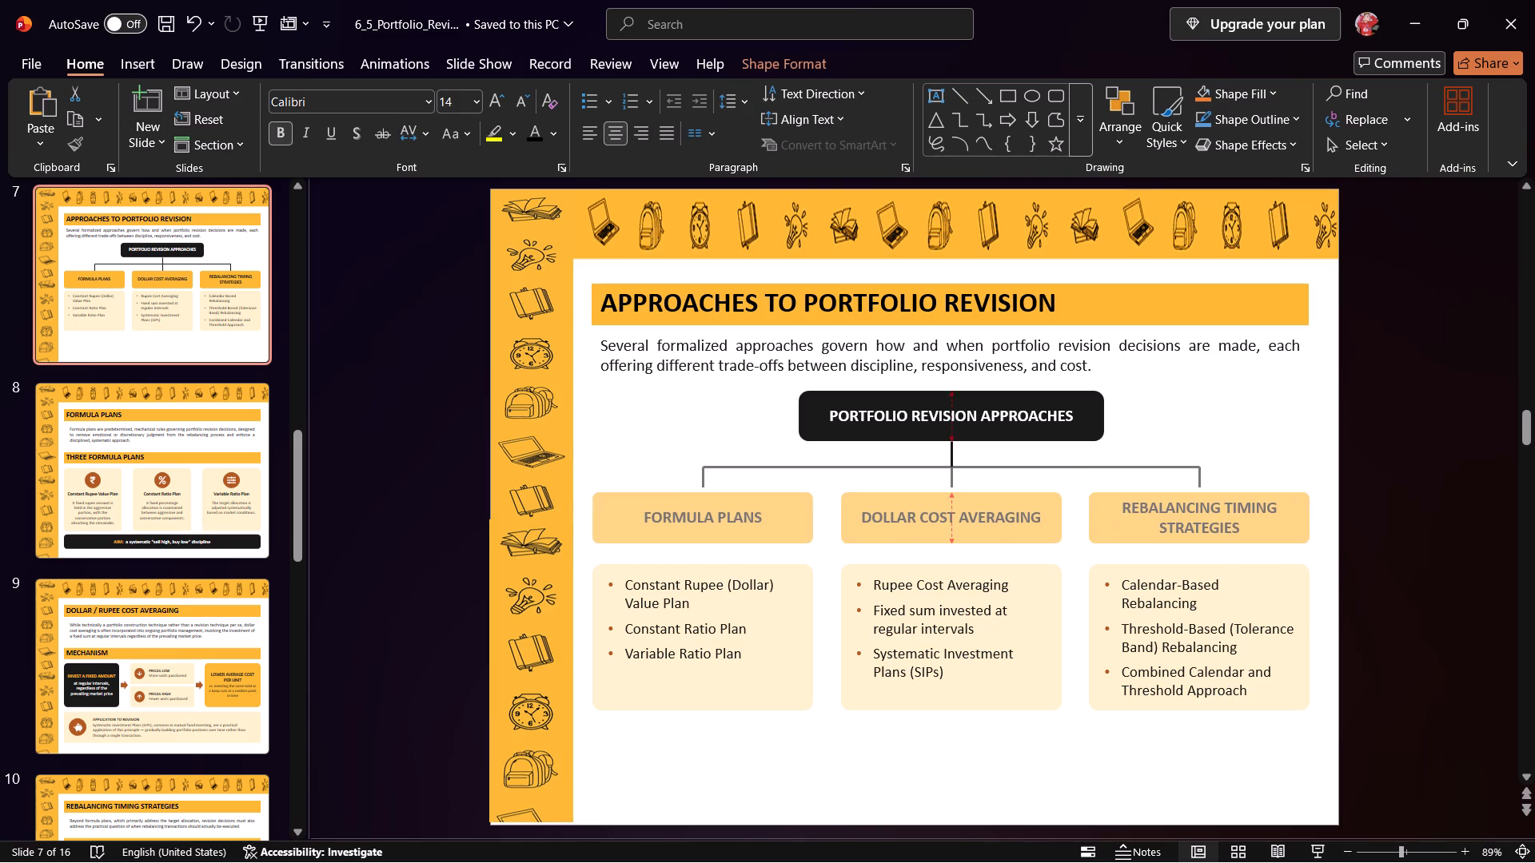
left_click_drag(948, 542, 951, 532)
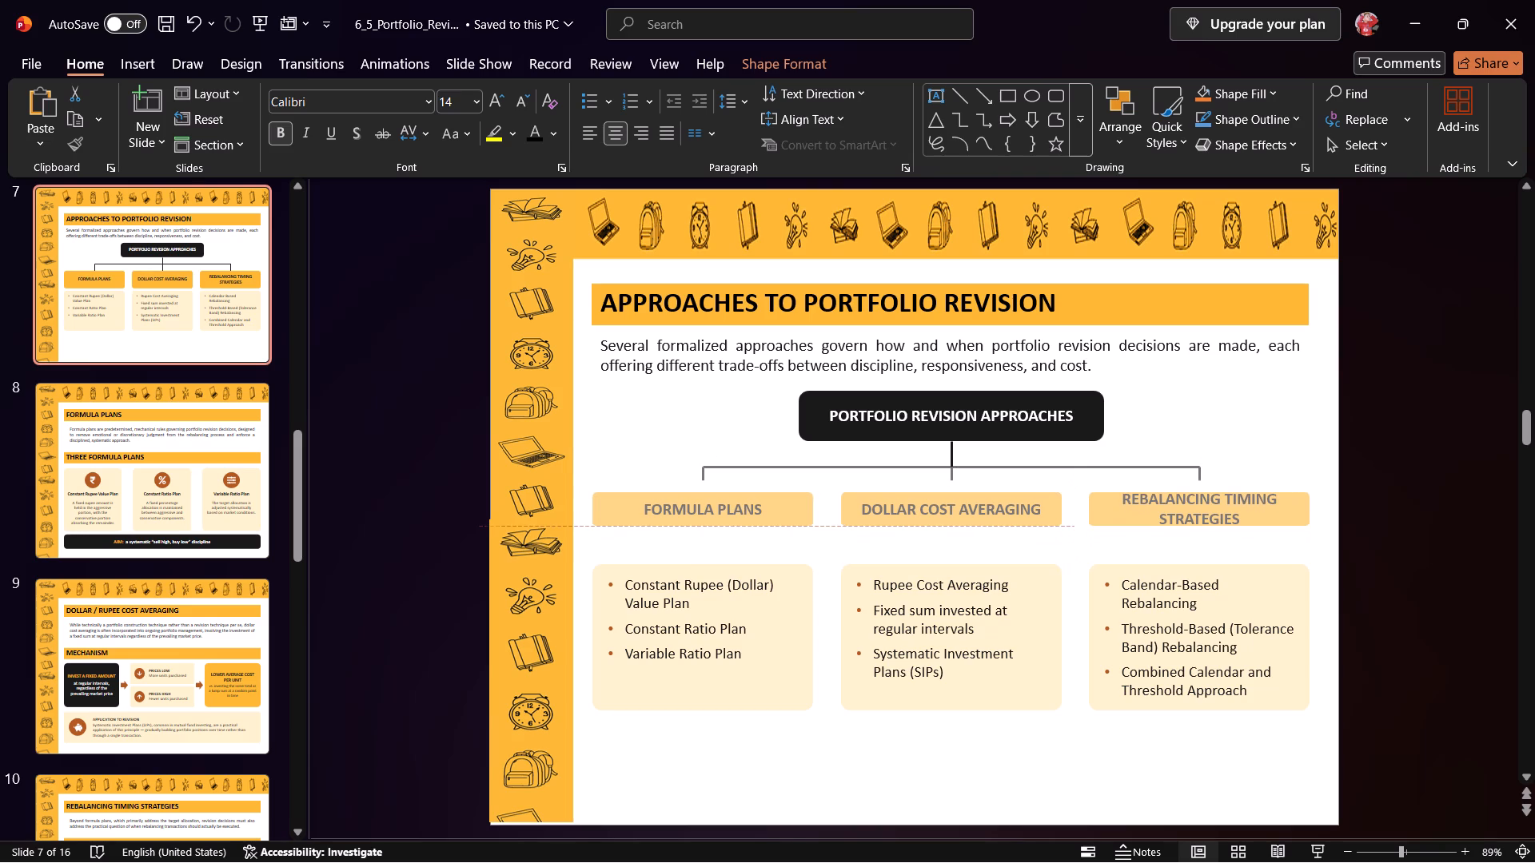
left_click_drag(951, 532, 952, 535)
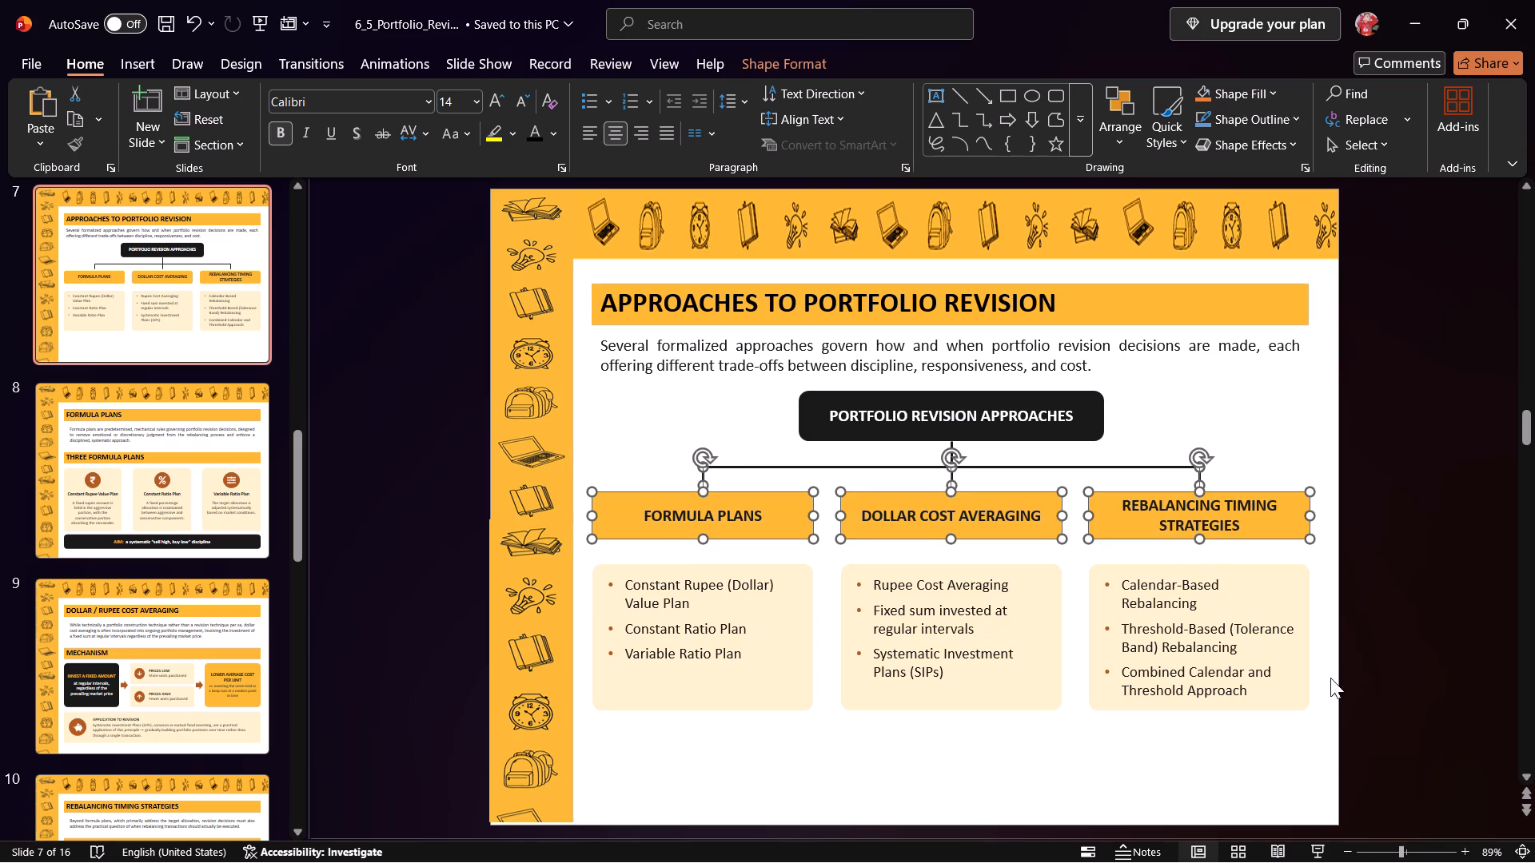
Move the three bullet-list cards with their text boxes up together to just below the shortened yellow headings.
left_click(1318, 712)
left_click_drag(1325, 725, 568, 538)
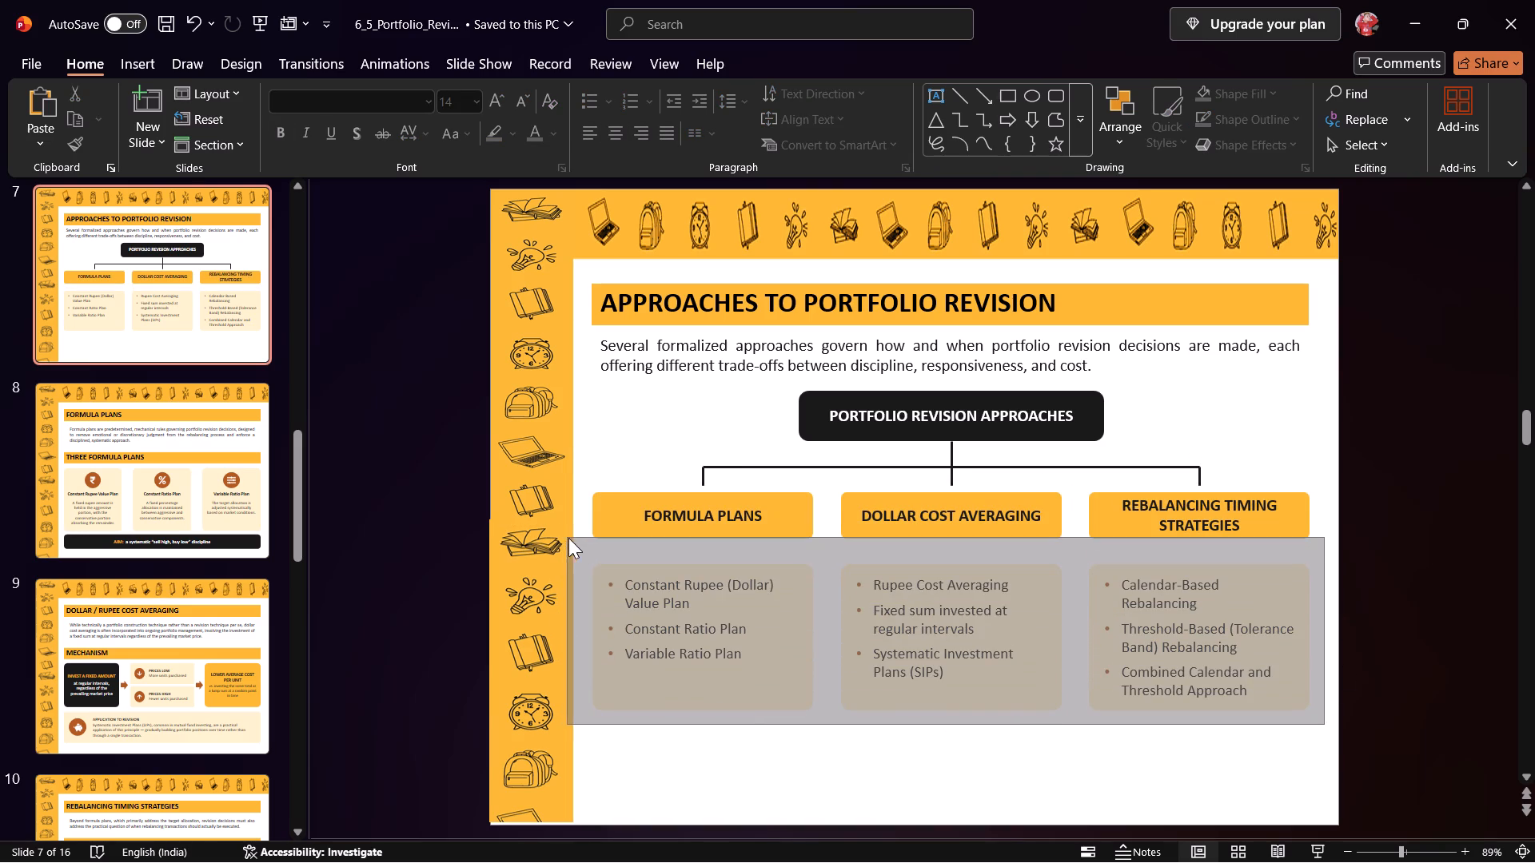
left_click_drag(568, 538, 582, 545)
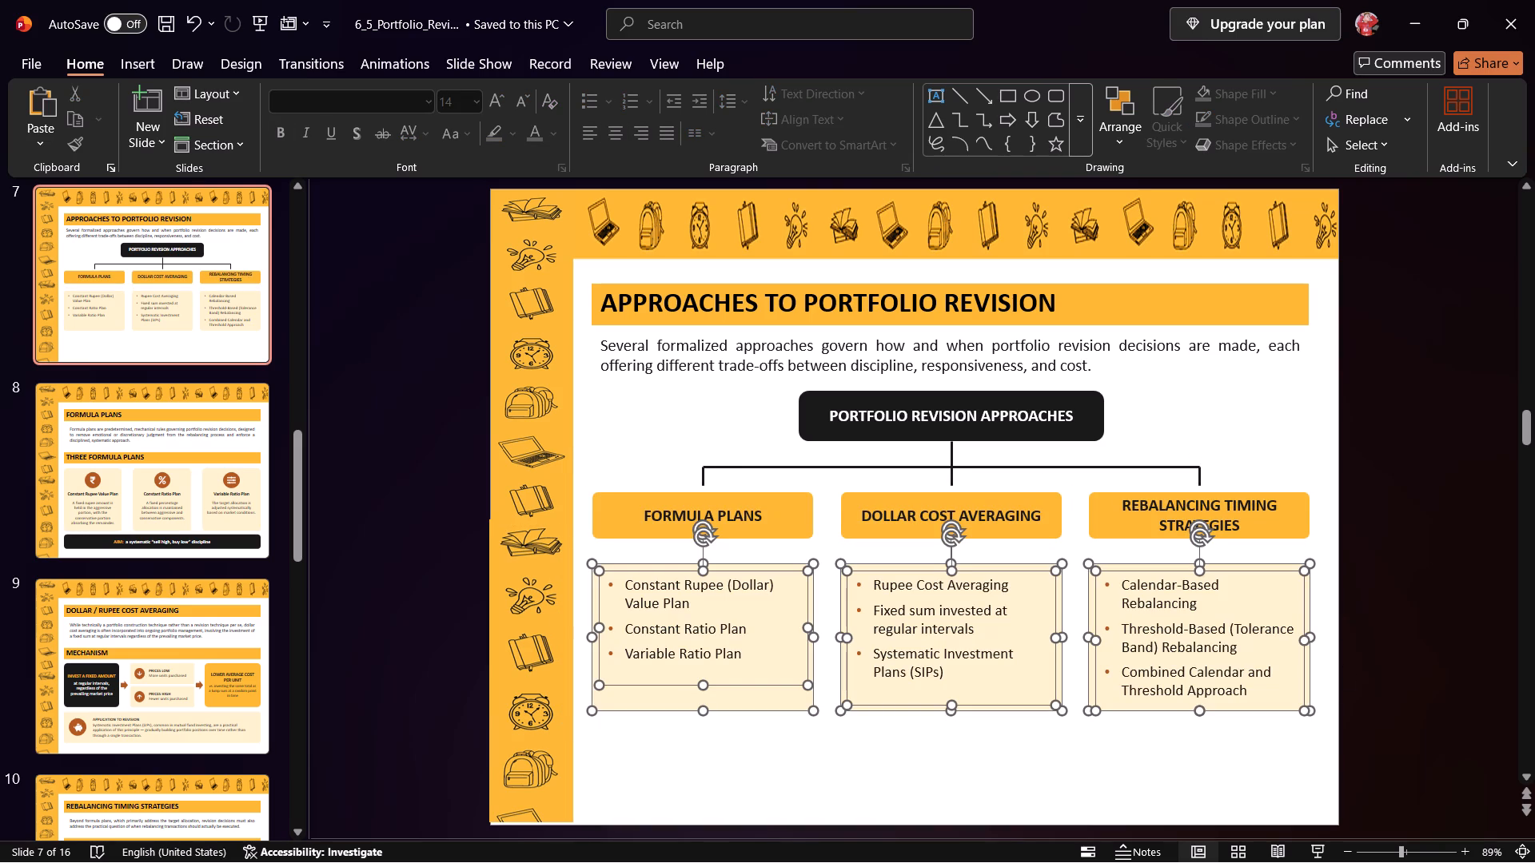
left_click_drag(908, 710, 906, 694)
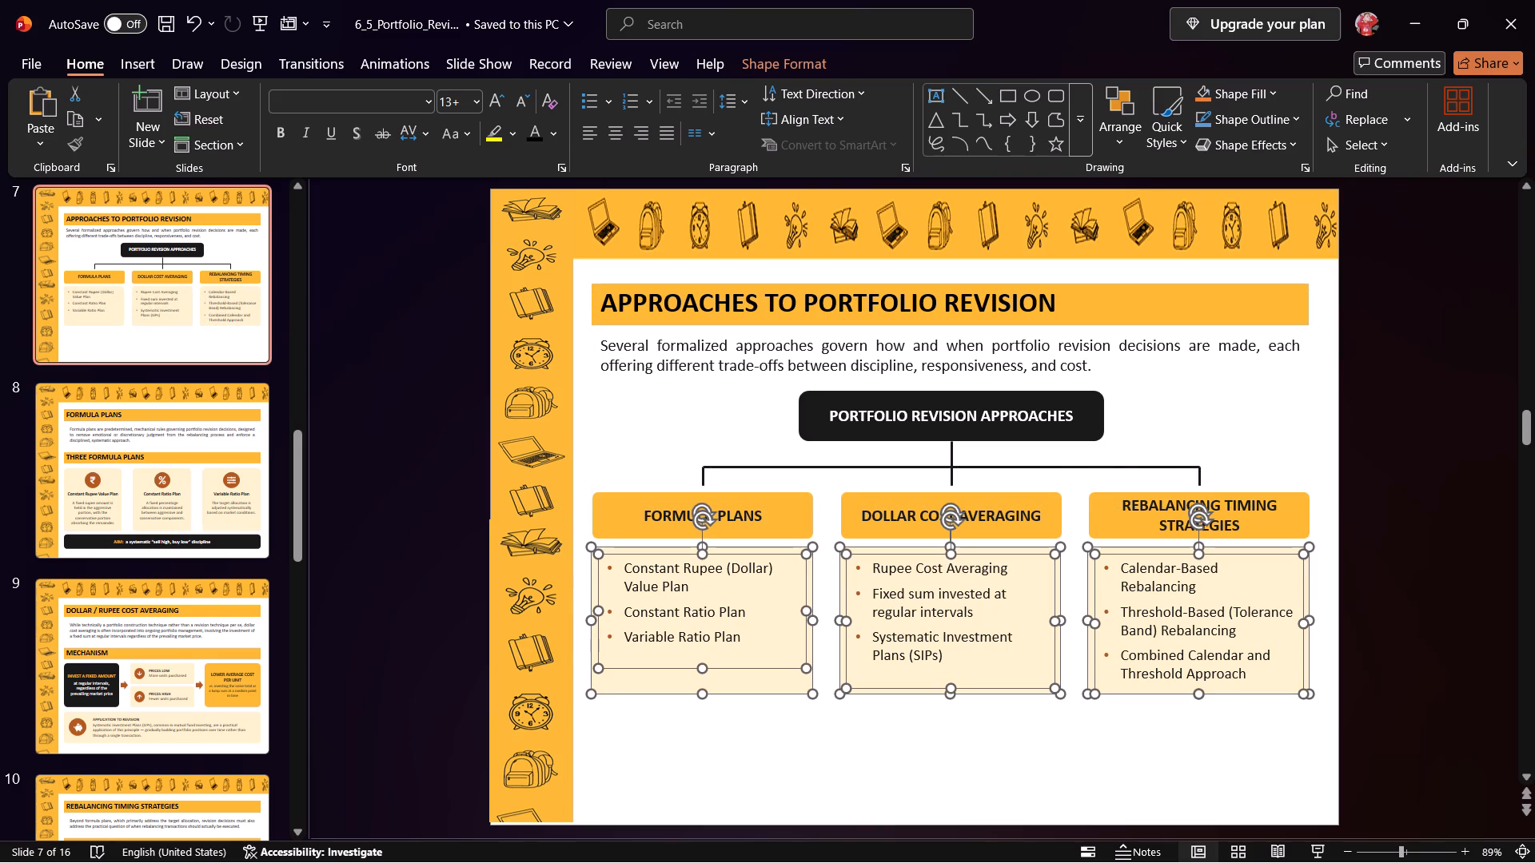
Shorten the black Portfolio Revision Approaches box by lowering its top edge so it fits its single line of text.
left_click(1003, 431)
left_click_drag(953, 391, 953, 393)
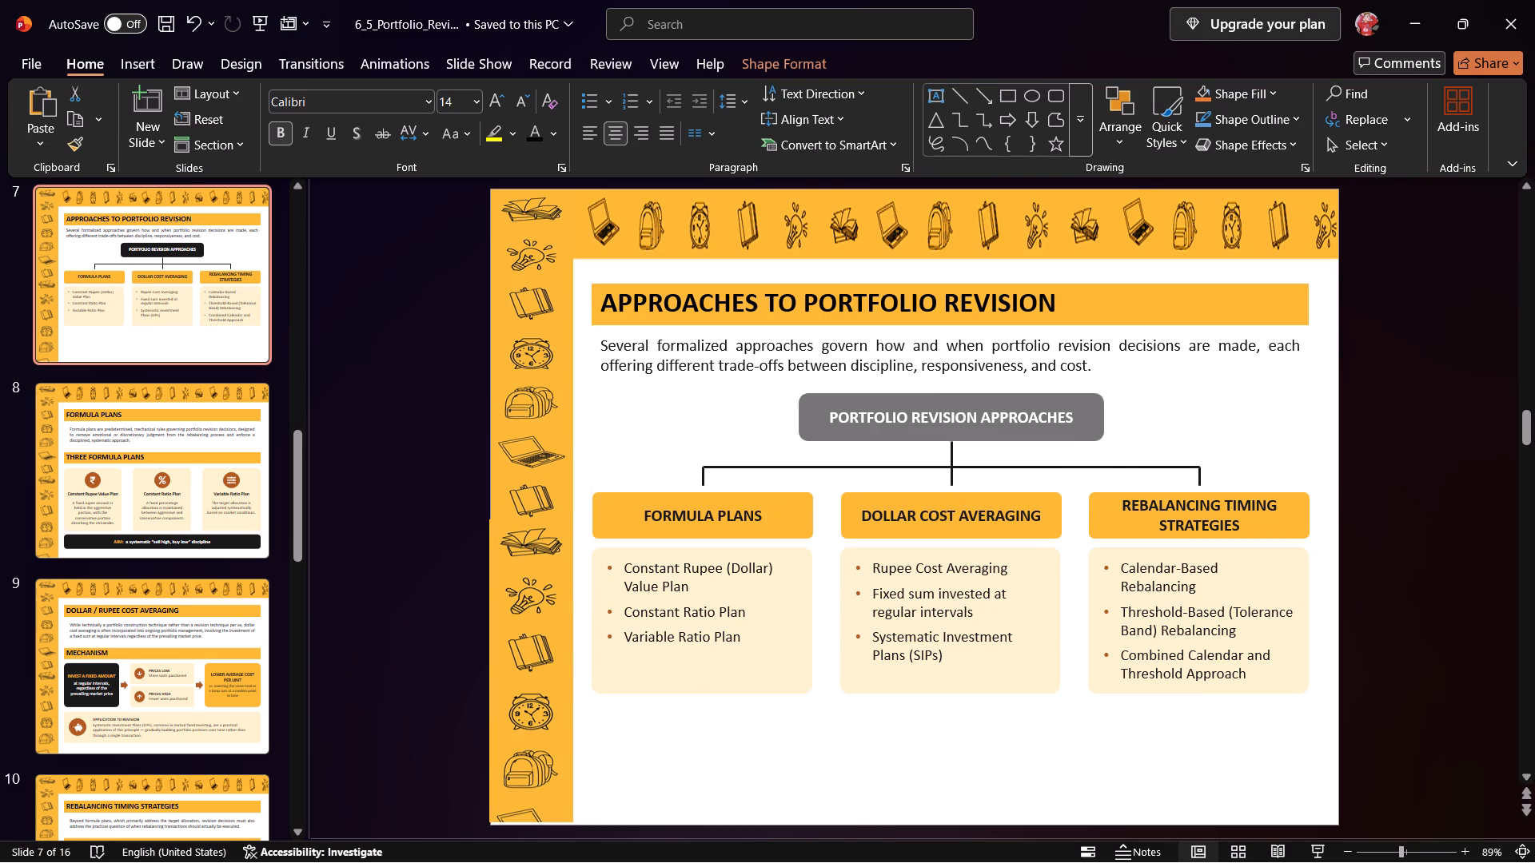
left_click_drag(953, 393, 953, 405)
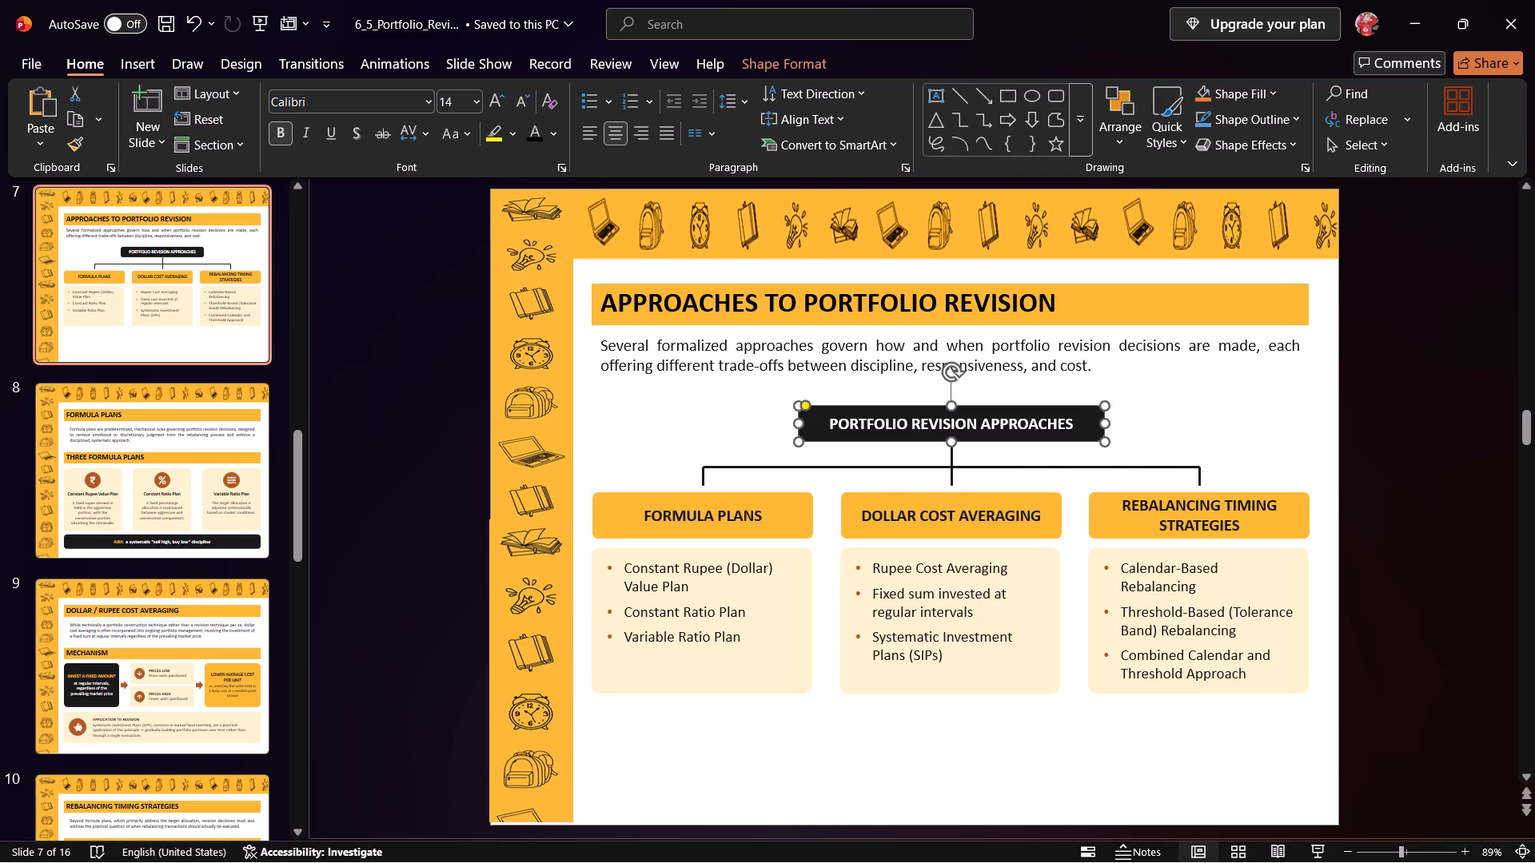
Move the whole Portfolio Revision Approaches diagram, including headings, connectors and bullet cards, up to just below the introductory paragraph.
left_click_drag(1326, 718, 584, 511)
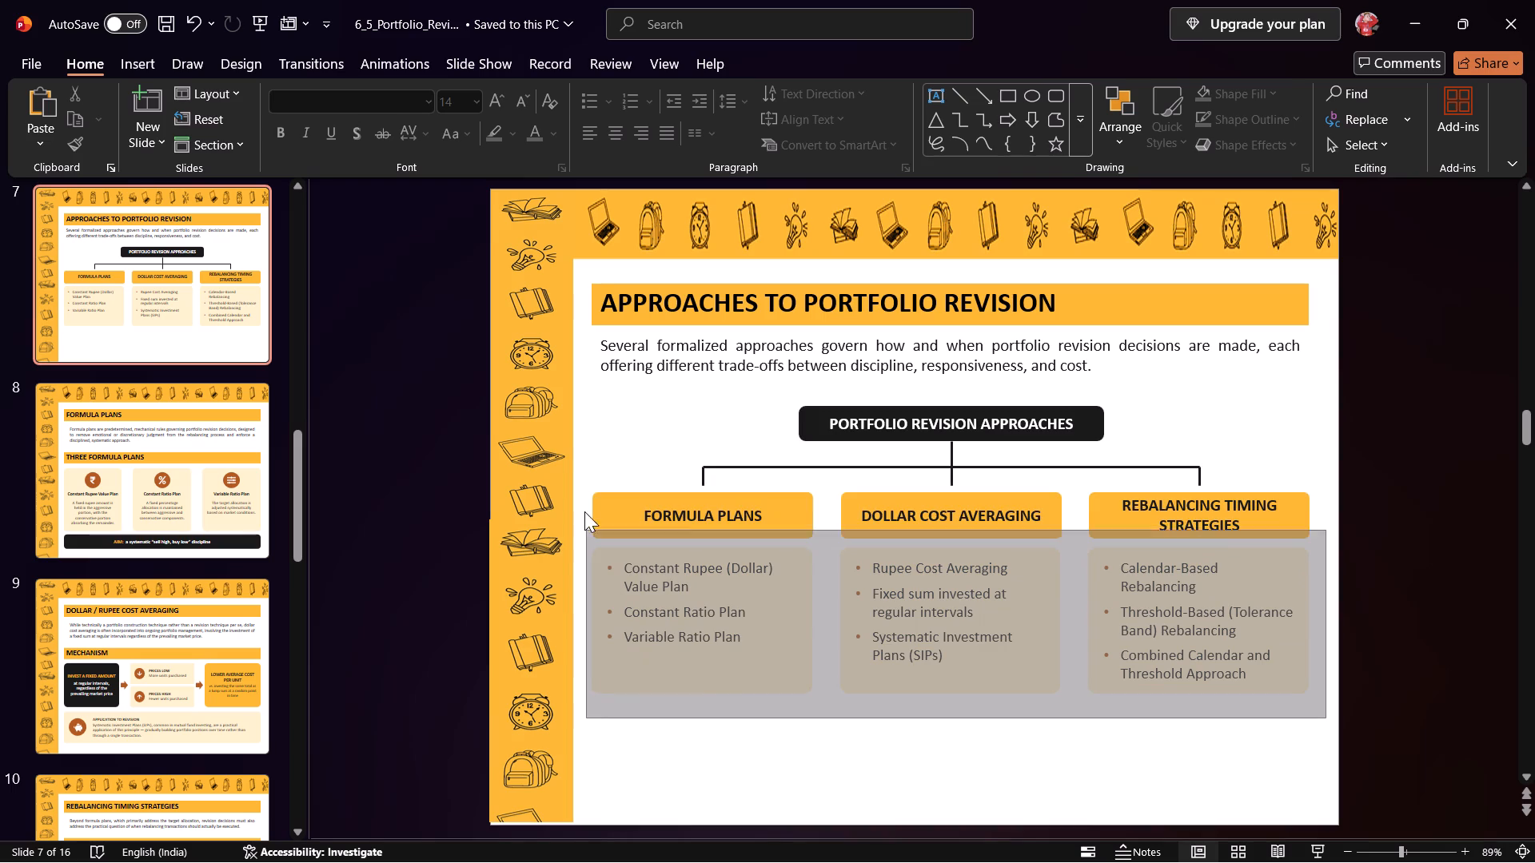
left_click_drag(584, 511, 584, 396)
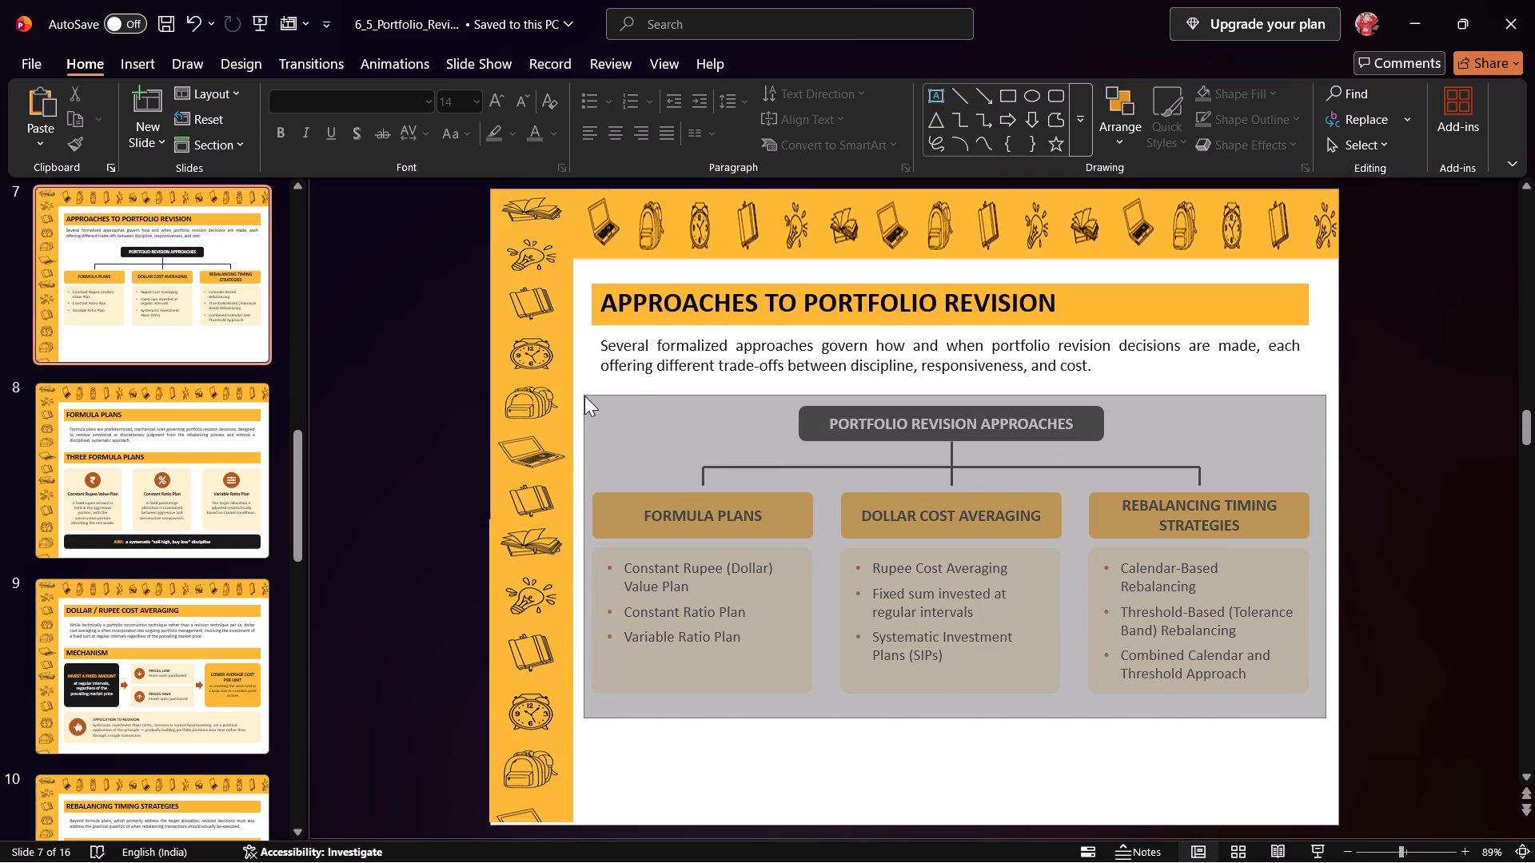
left_click_drag(584, 396, 586, 396)
left_click_drag(648, 499, 644, 481)
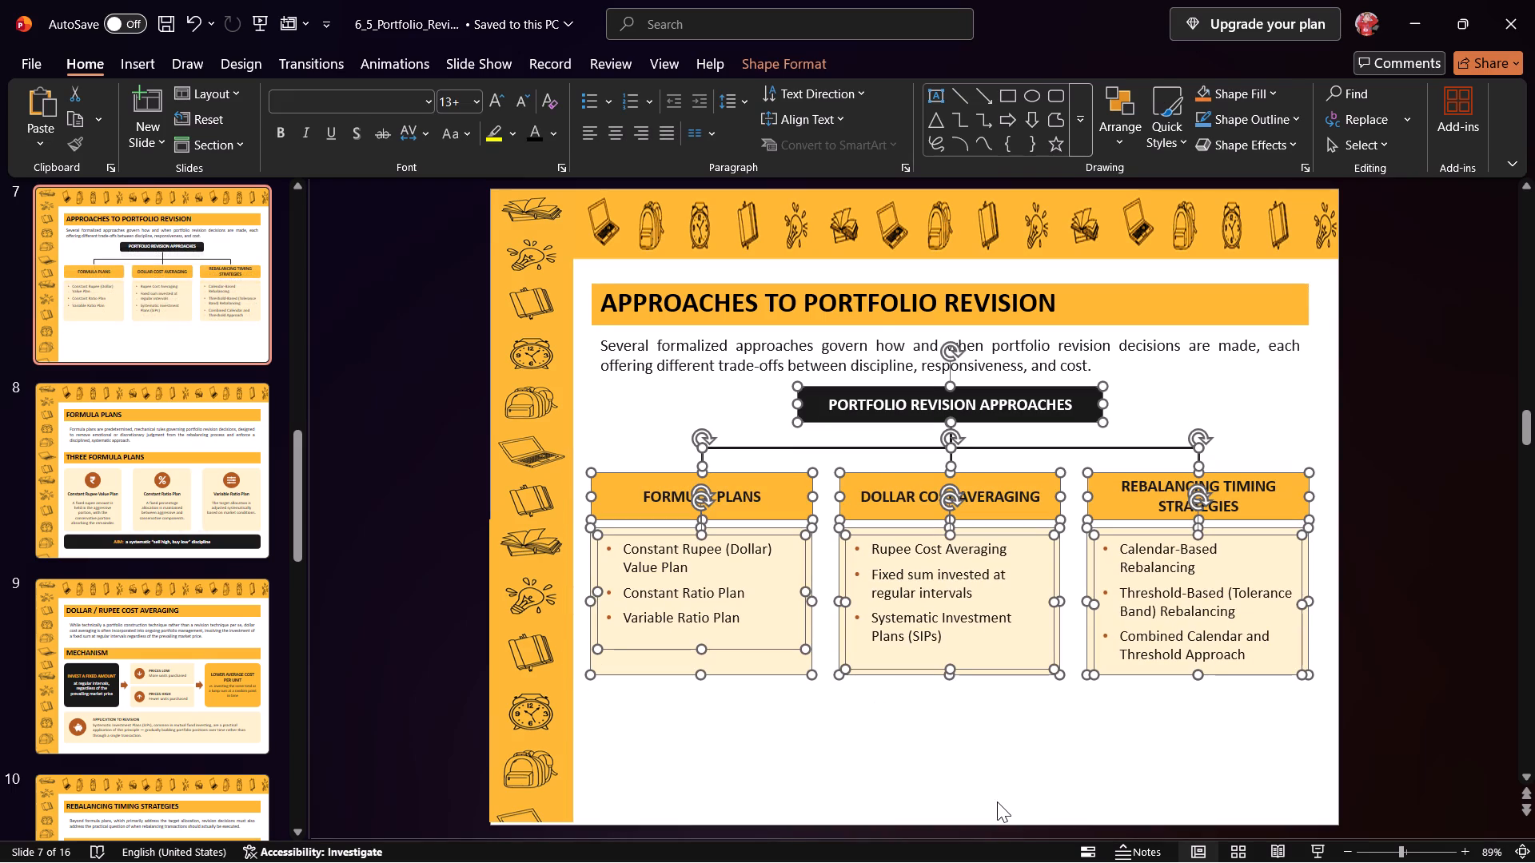
left_click(884, 735)
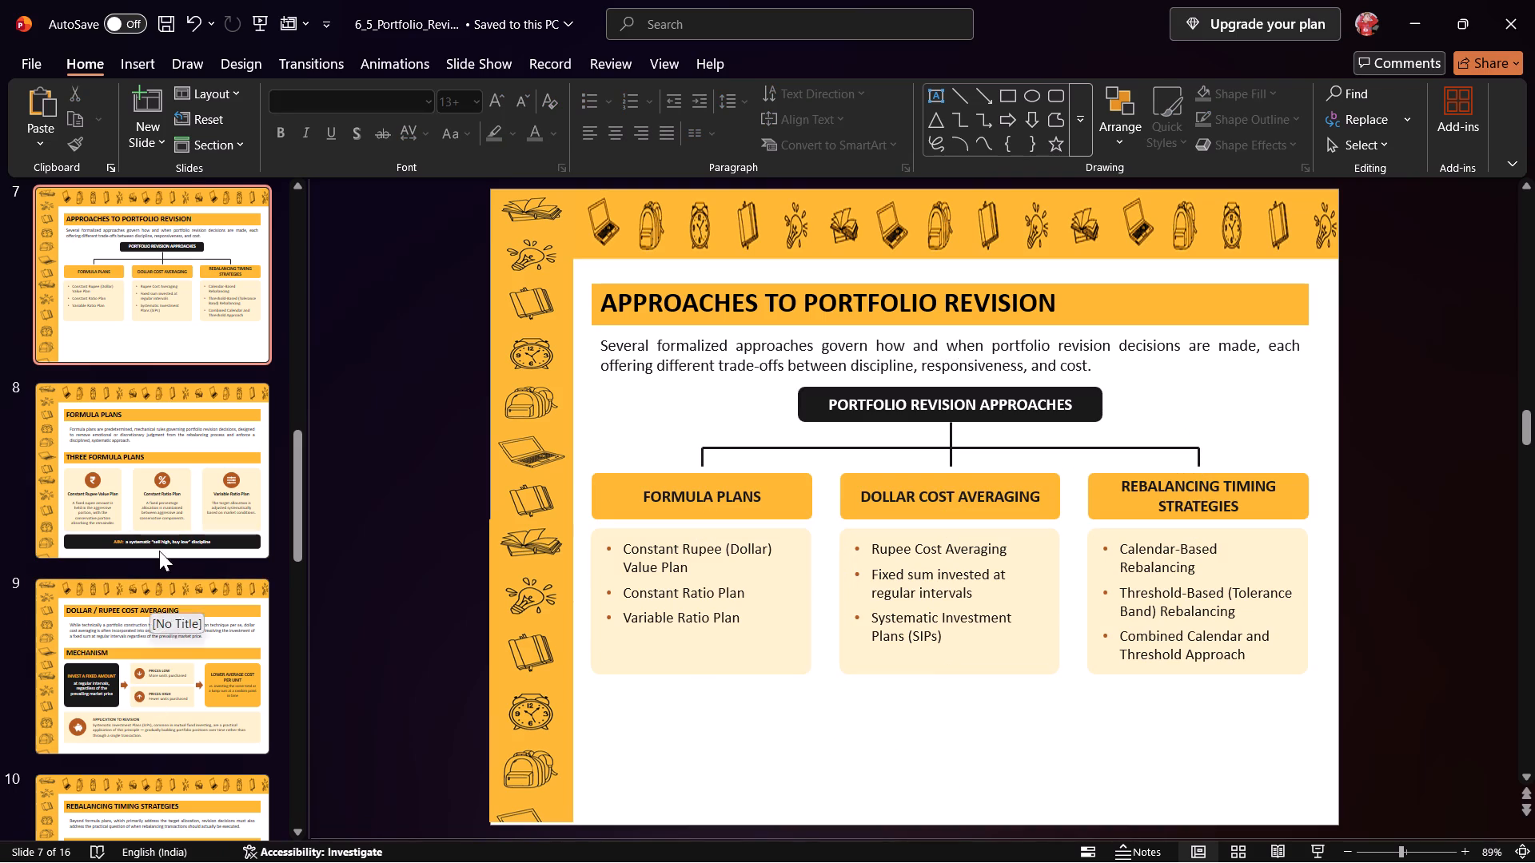
On slide 8, widen the introductory paragraph's text box to the Formula Plans title bar's width and move it up directly beneath the bar.
left_click(162, 535)
left_click(684, 400)
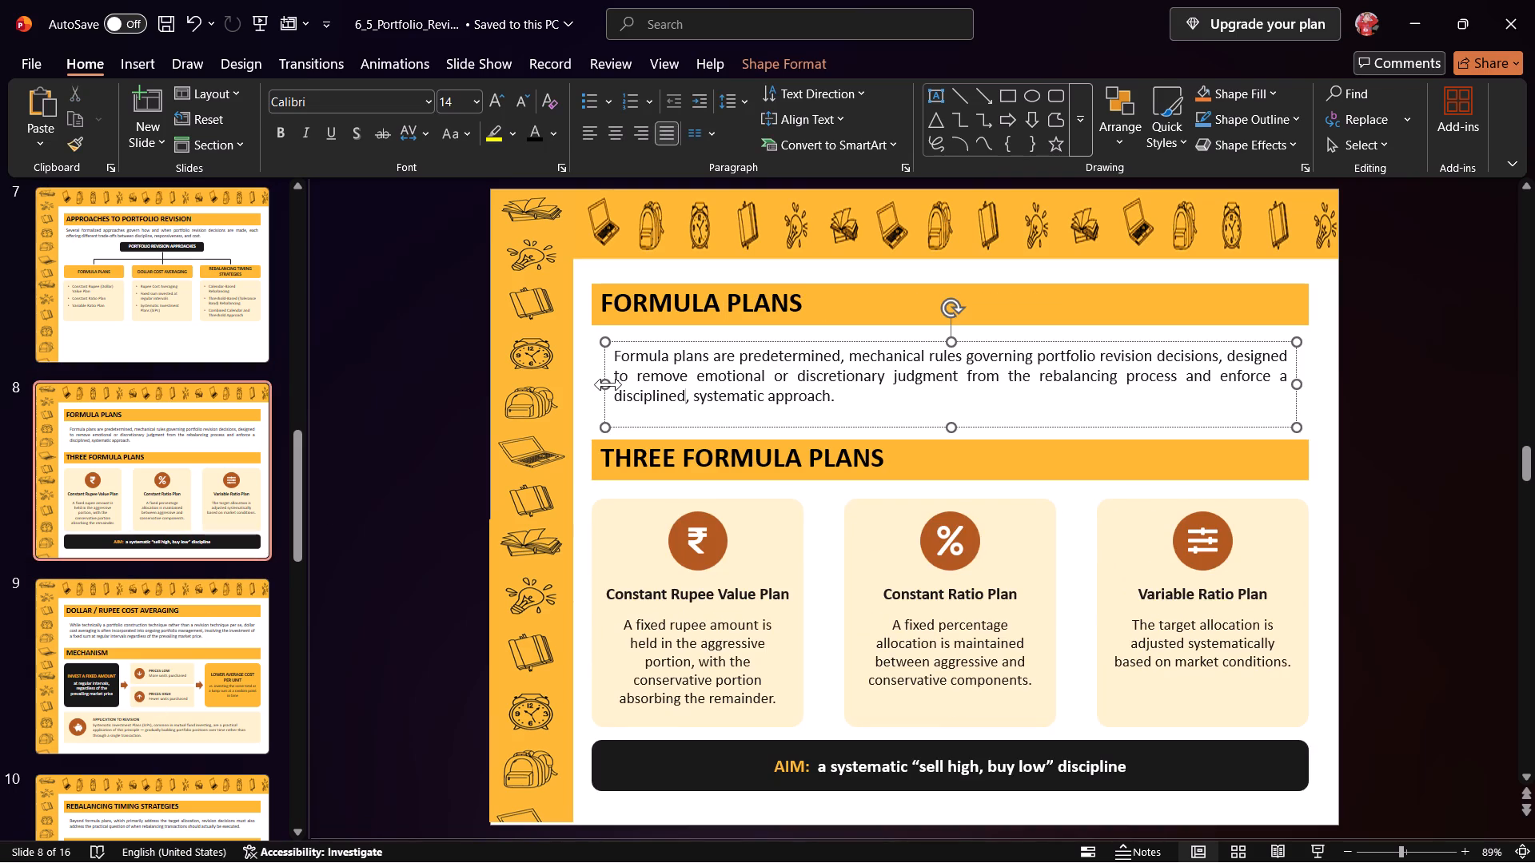
left_click_drag(608, 384, 594, 386)
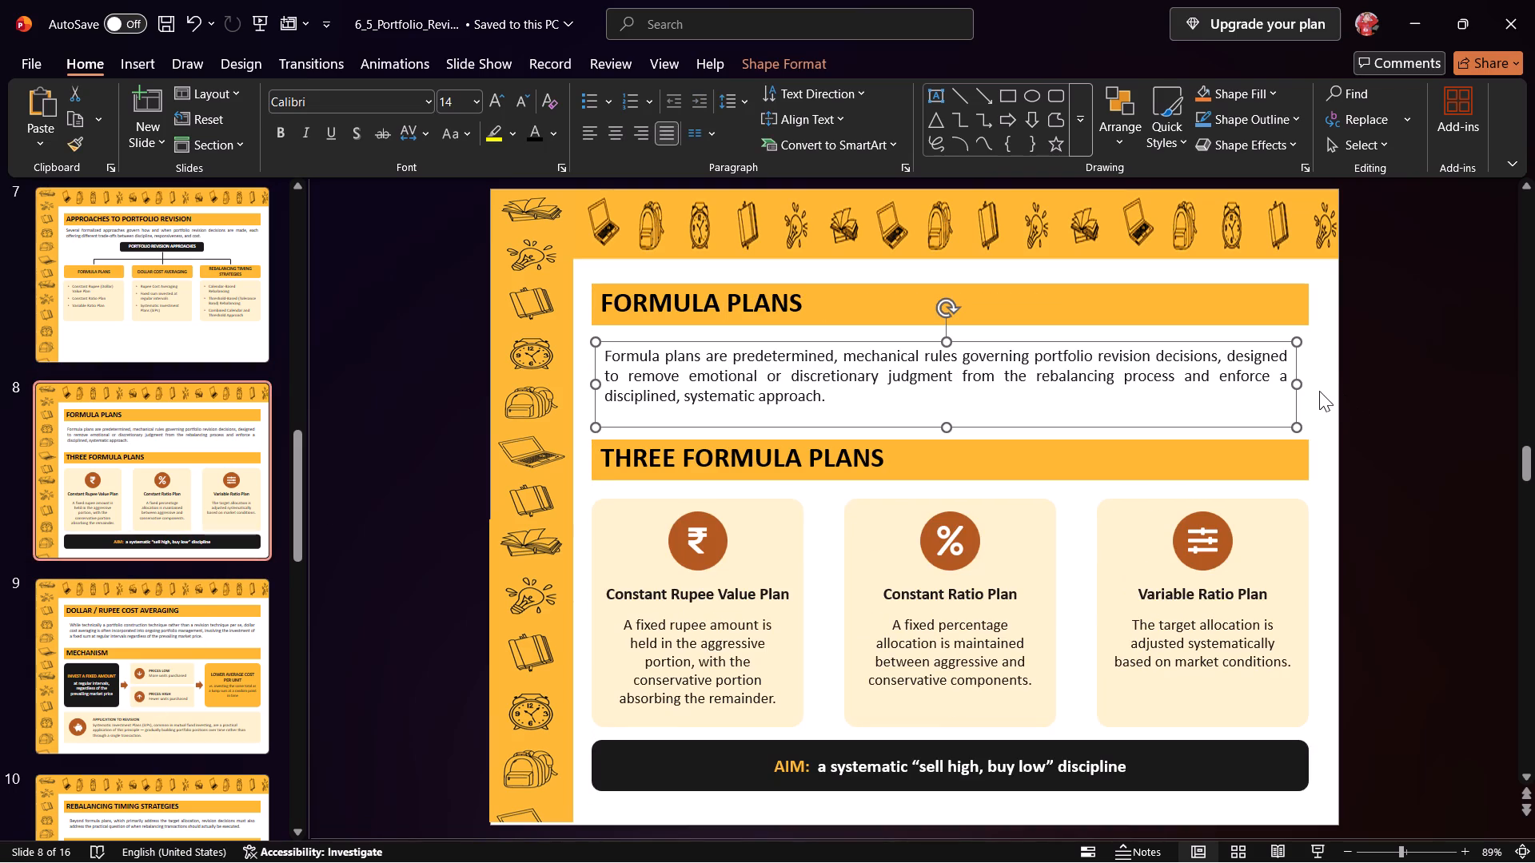
left_click(1298, 383)
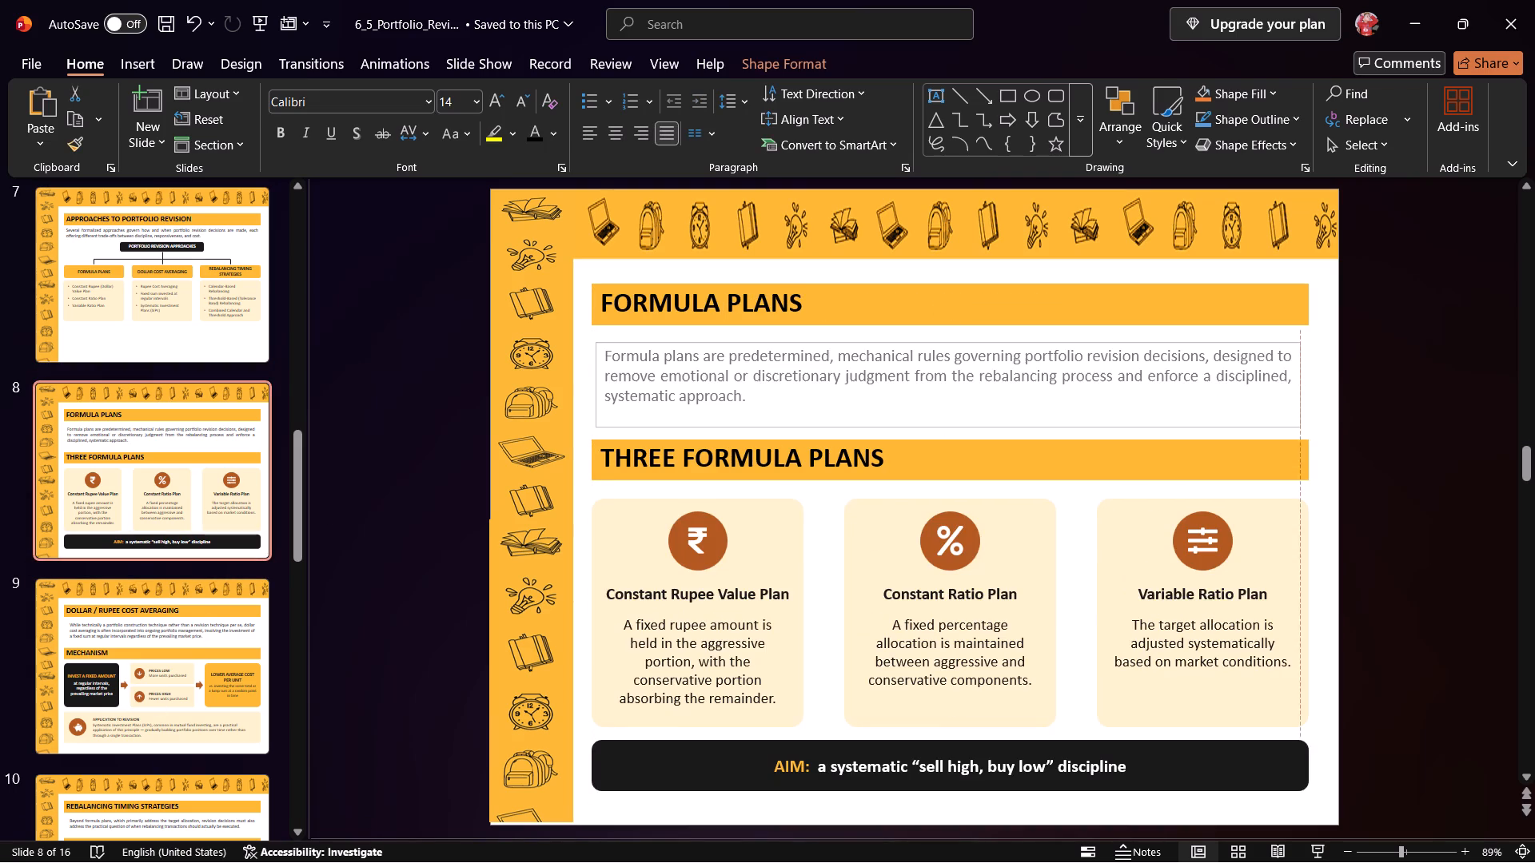
left_click_drag(924, 344, 920, 333)
left_click_drag(1300, 374, 1306, 373)
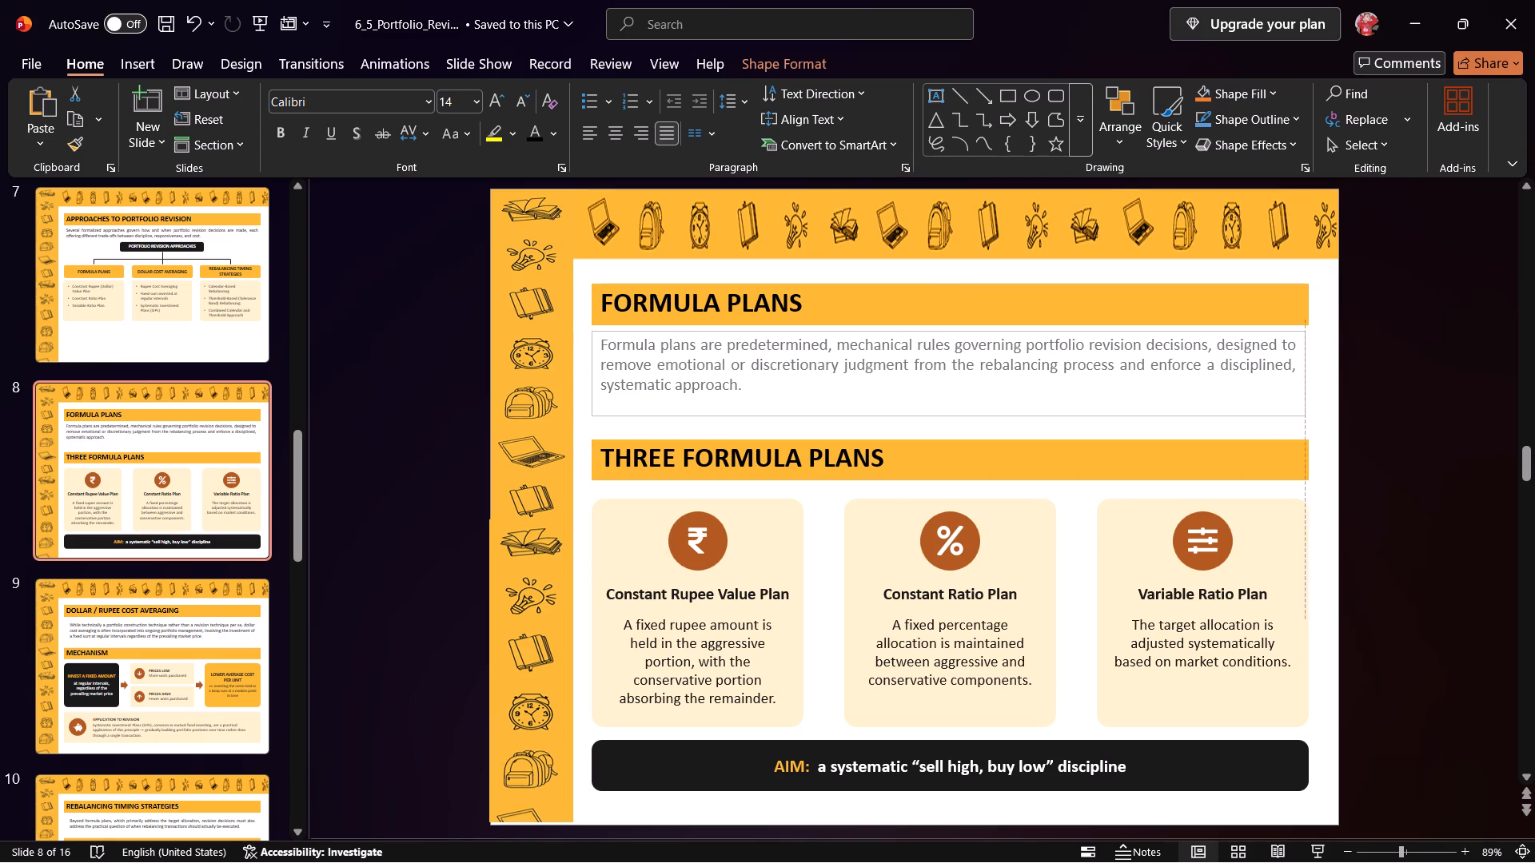
left_click_drag(1306, 373, 1308, 373)
Move the Three Formula Plans heading bar straight up to just below the introductory paragraph, aligned with the title bar.
left_click(865, 473)
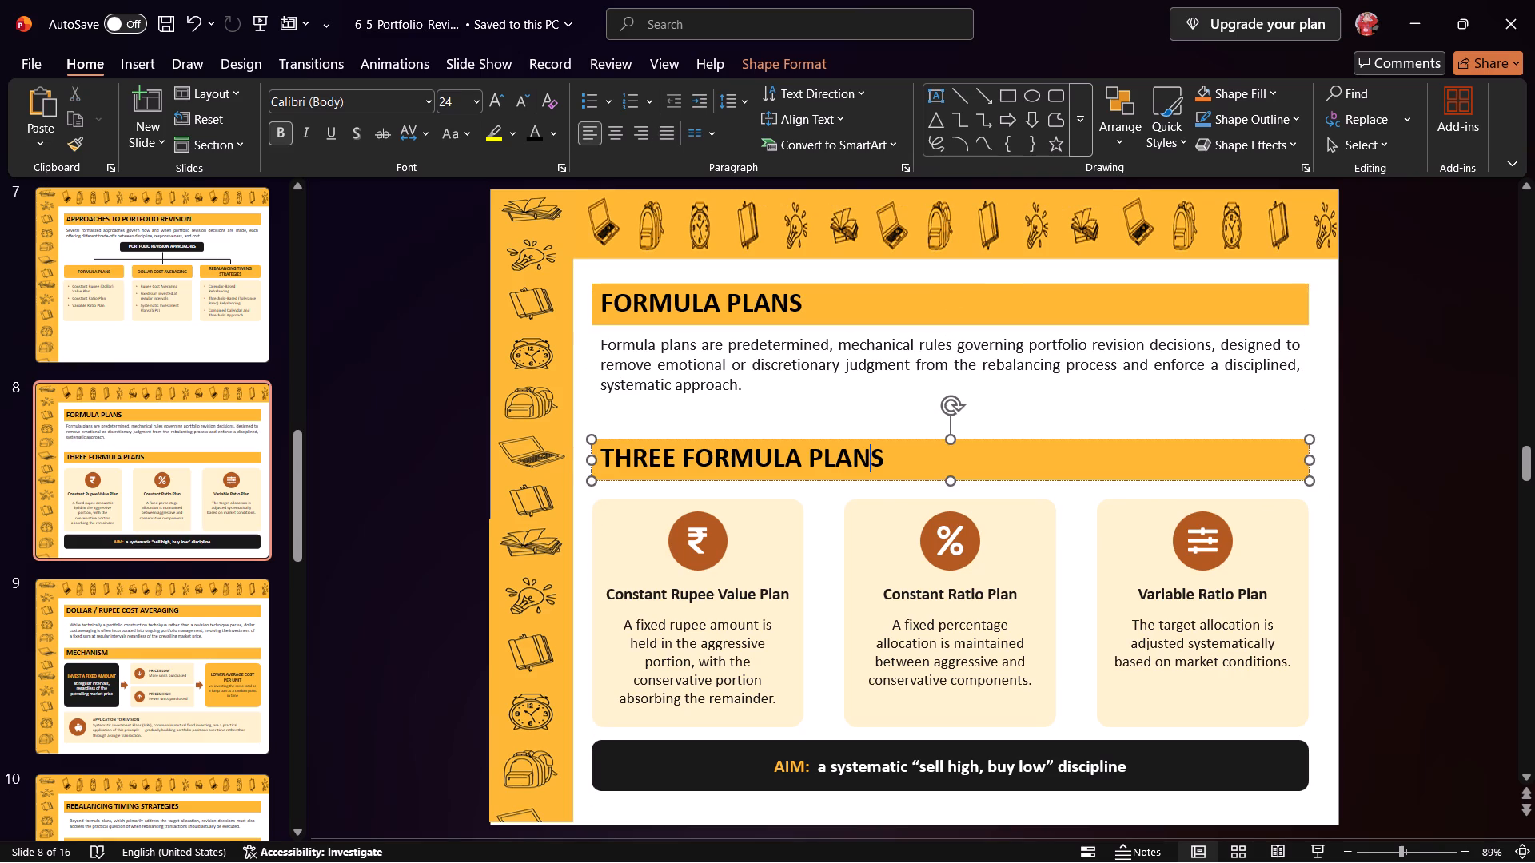
left_click_drag(887, 470, 891, 429)
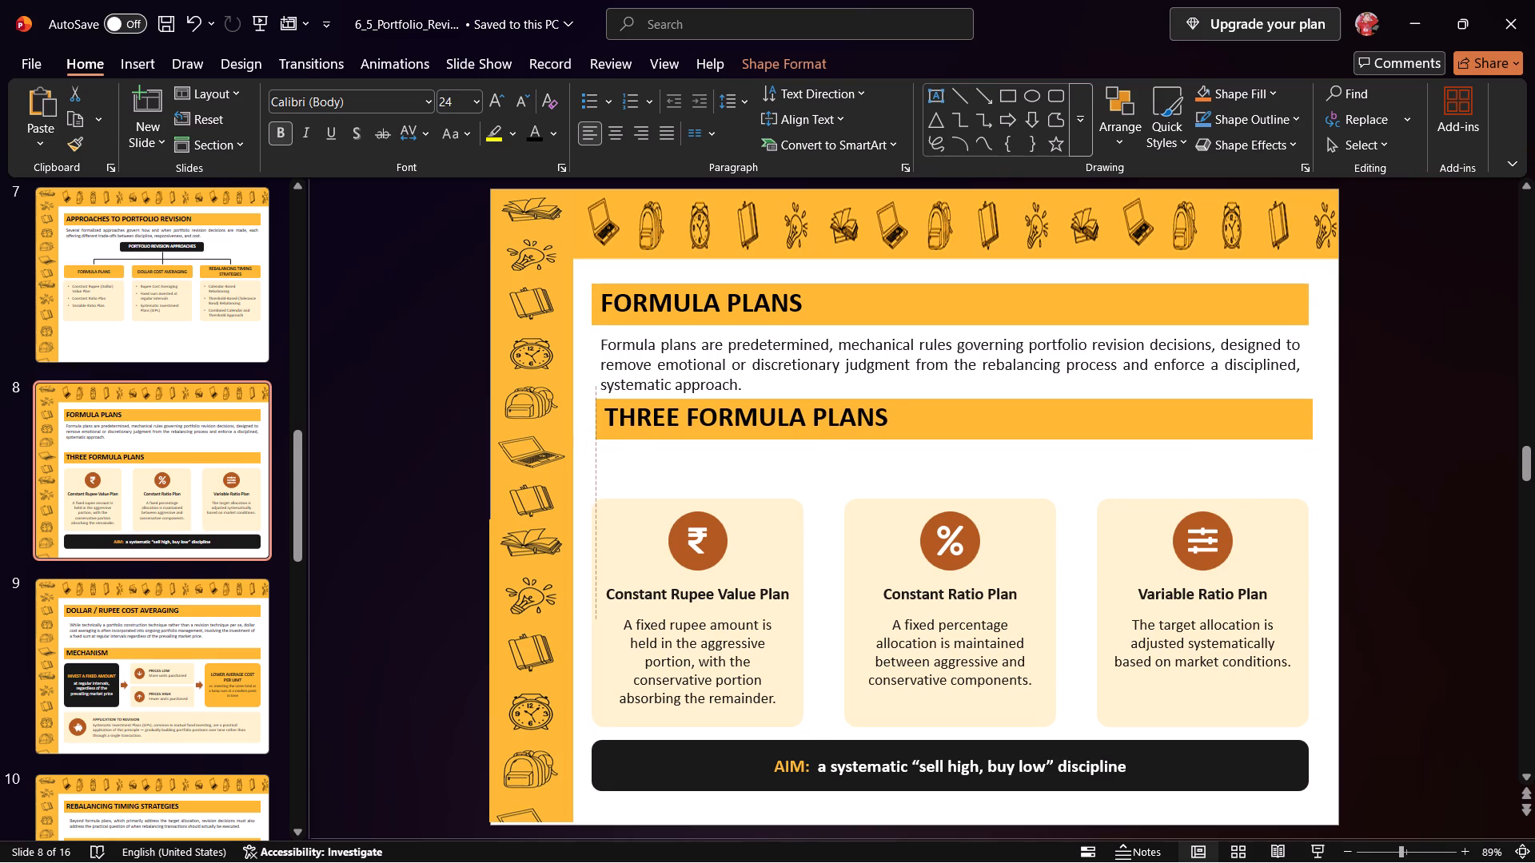
left_click_drag(891, 429, 887, 429)
Move the three plan cards with their contents and the black AIM bar up together to just below the Three Formula Plans heading.
left_click(875, 540)
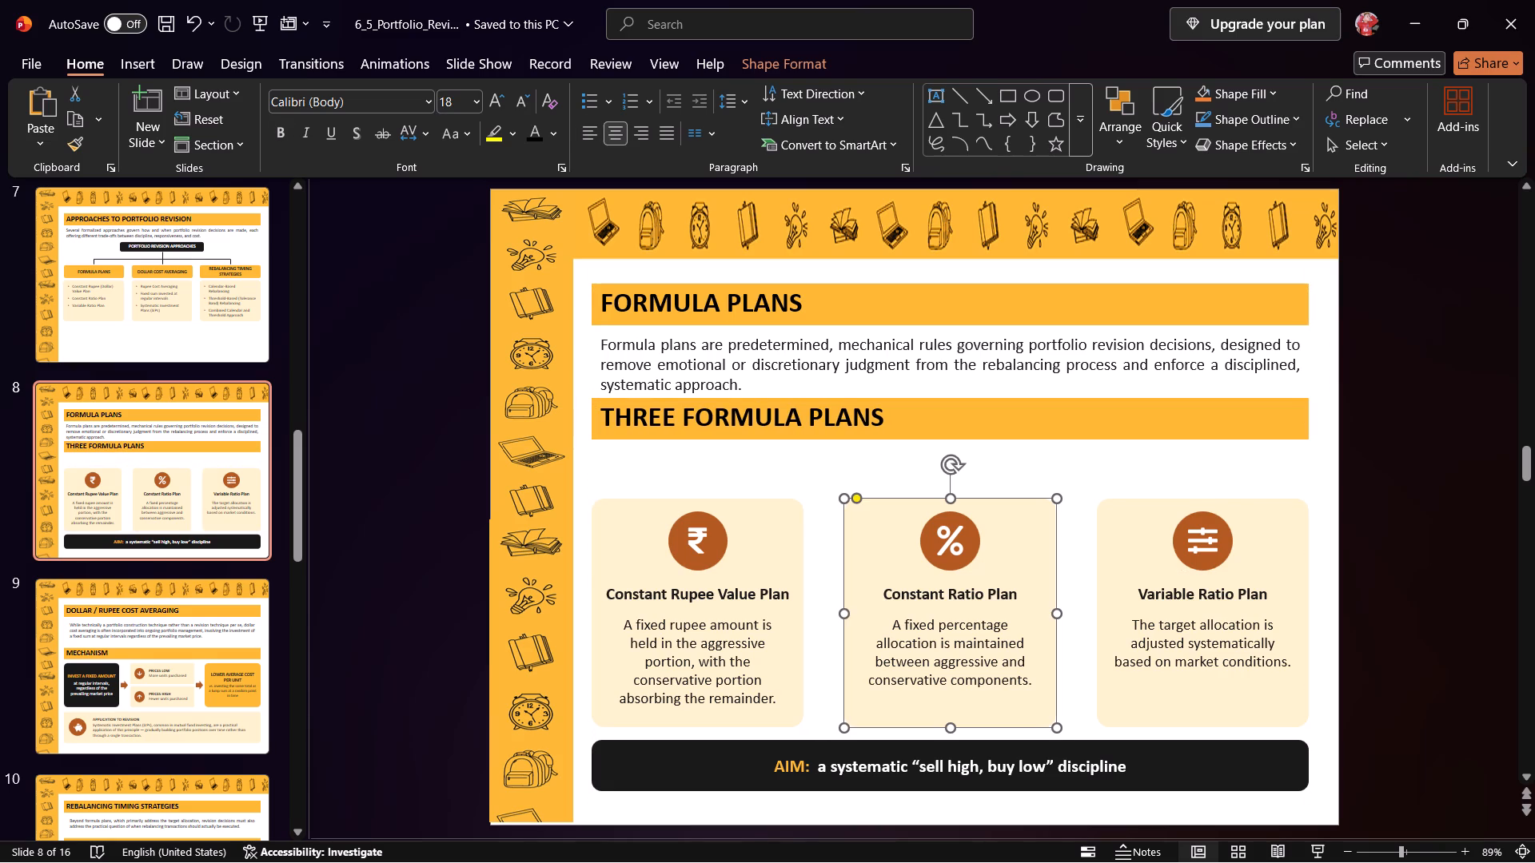
left_click_drag(1314, 801, 589, 650)
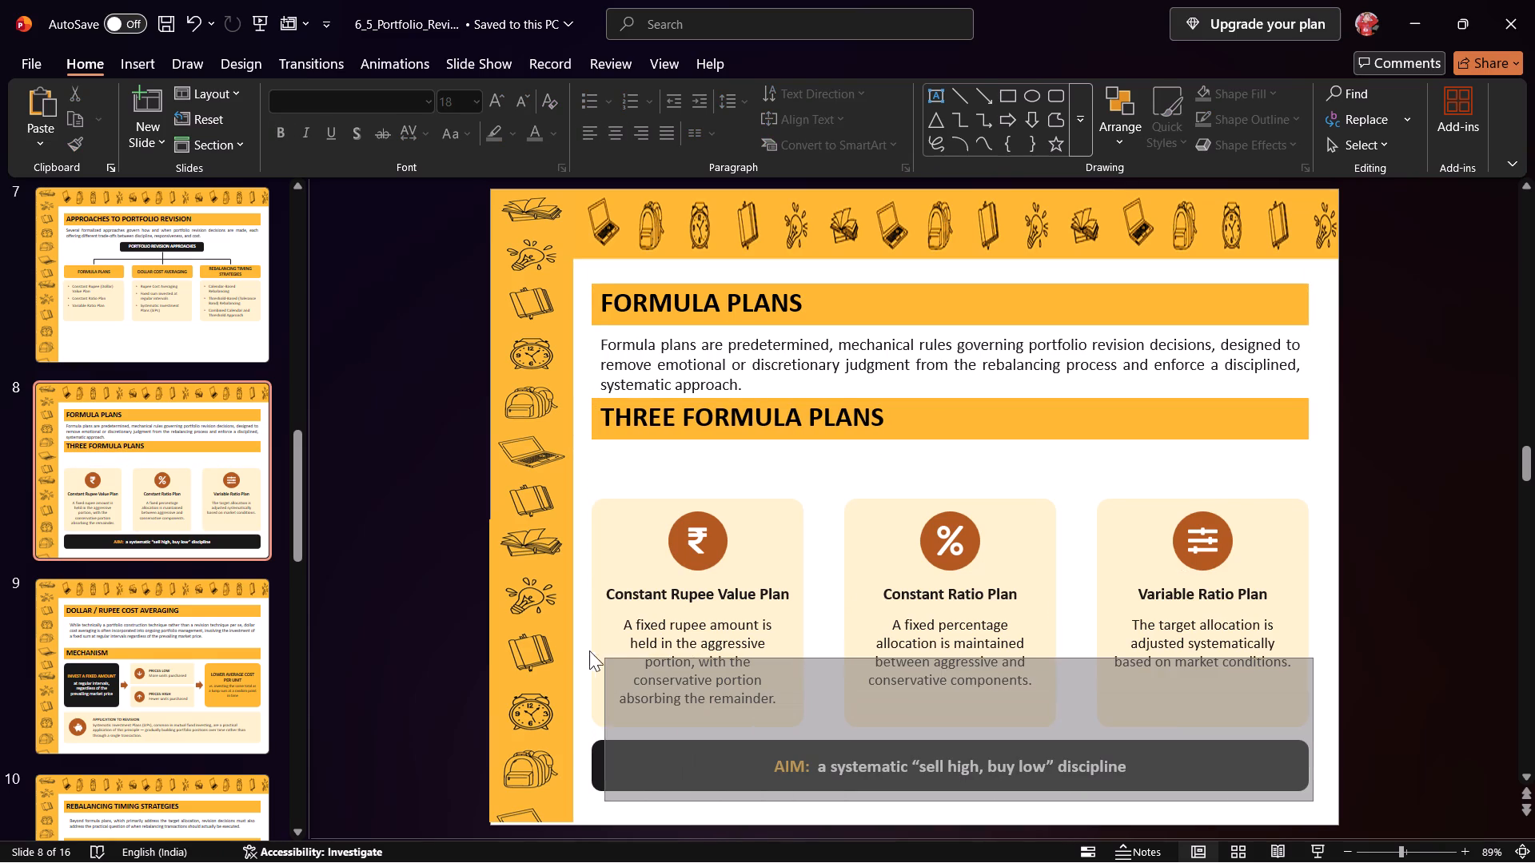
left_click_drag(589, 650, 586, 468)
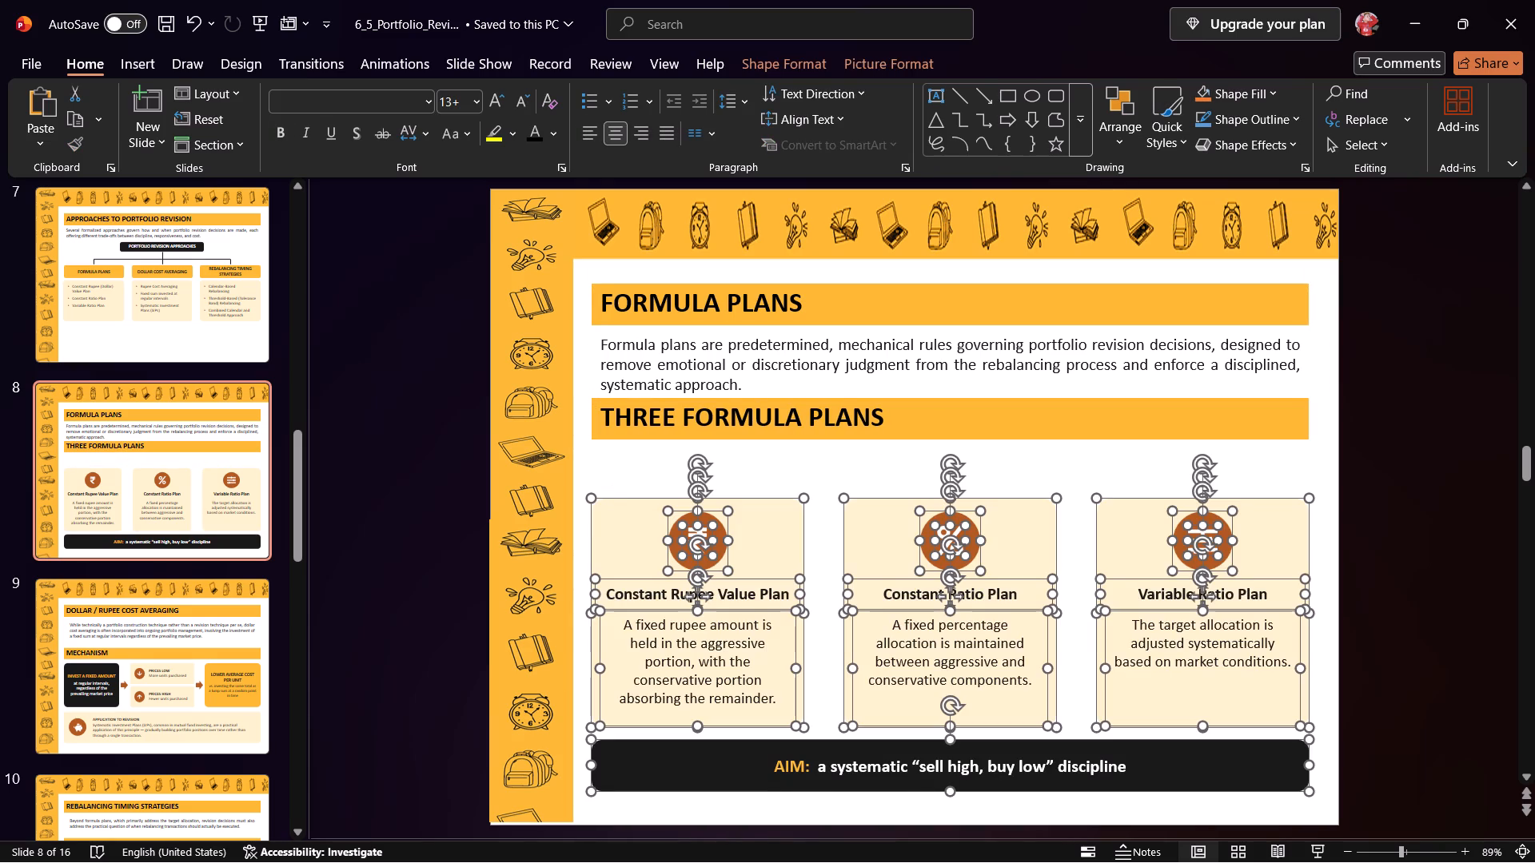
left_click_drag(791, 521, 791, 475)
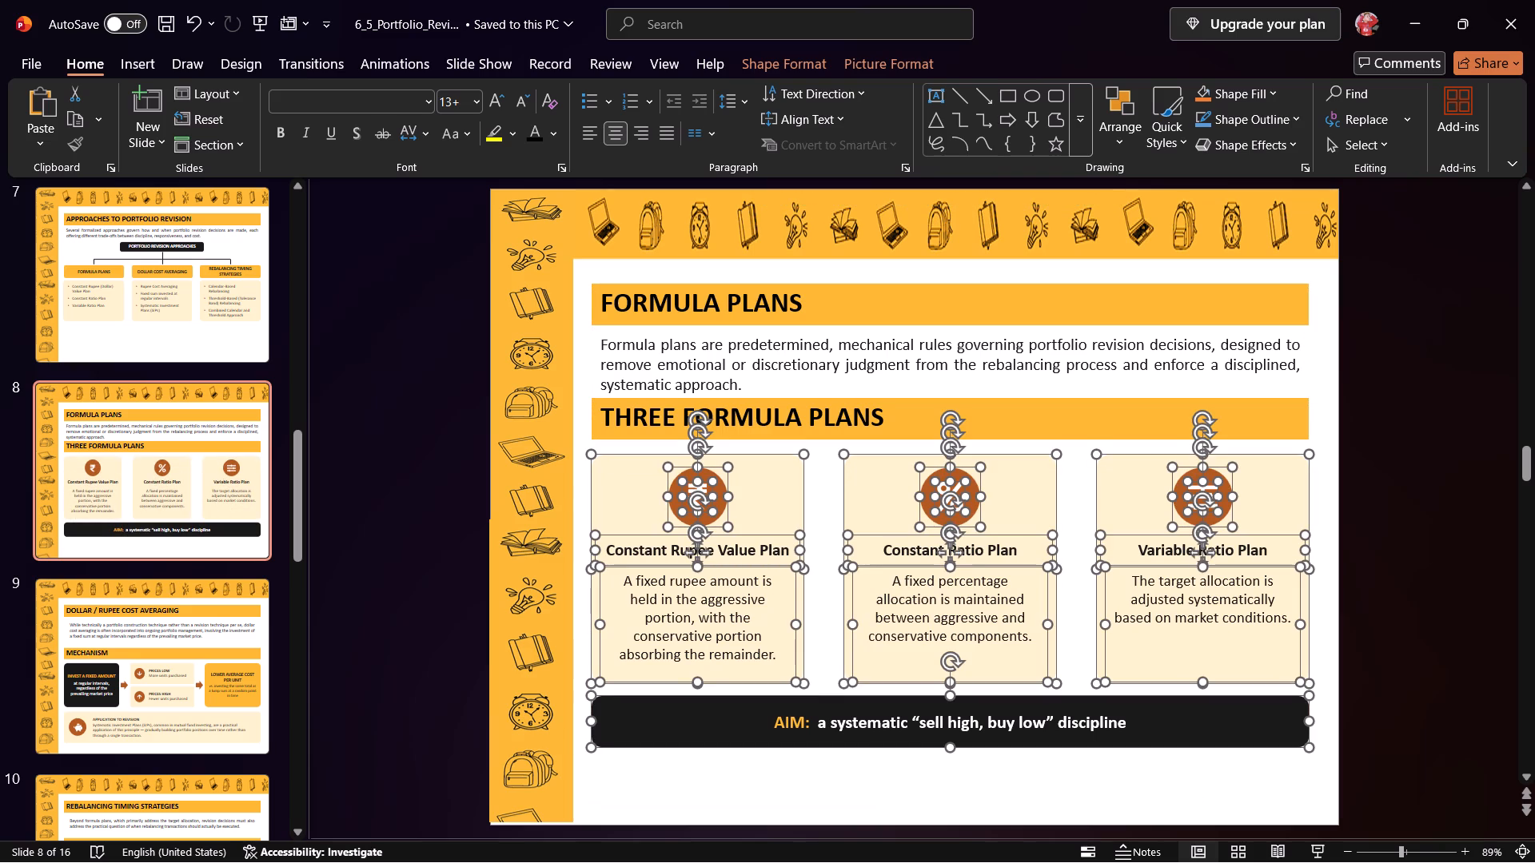
left_click(1135, 802)
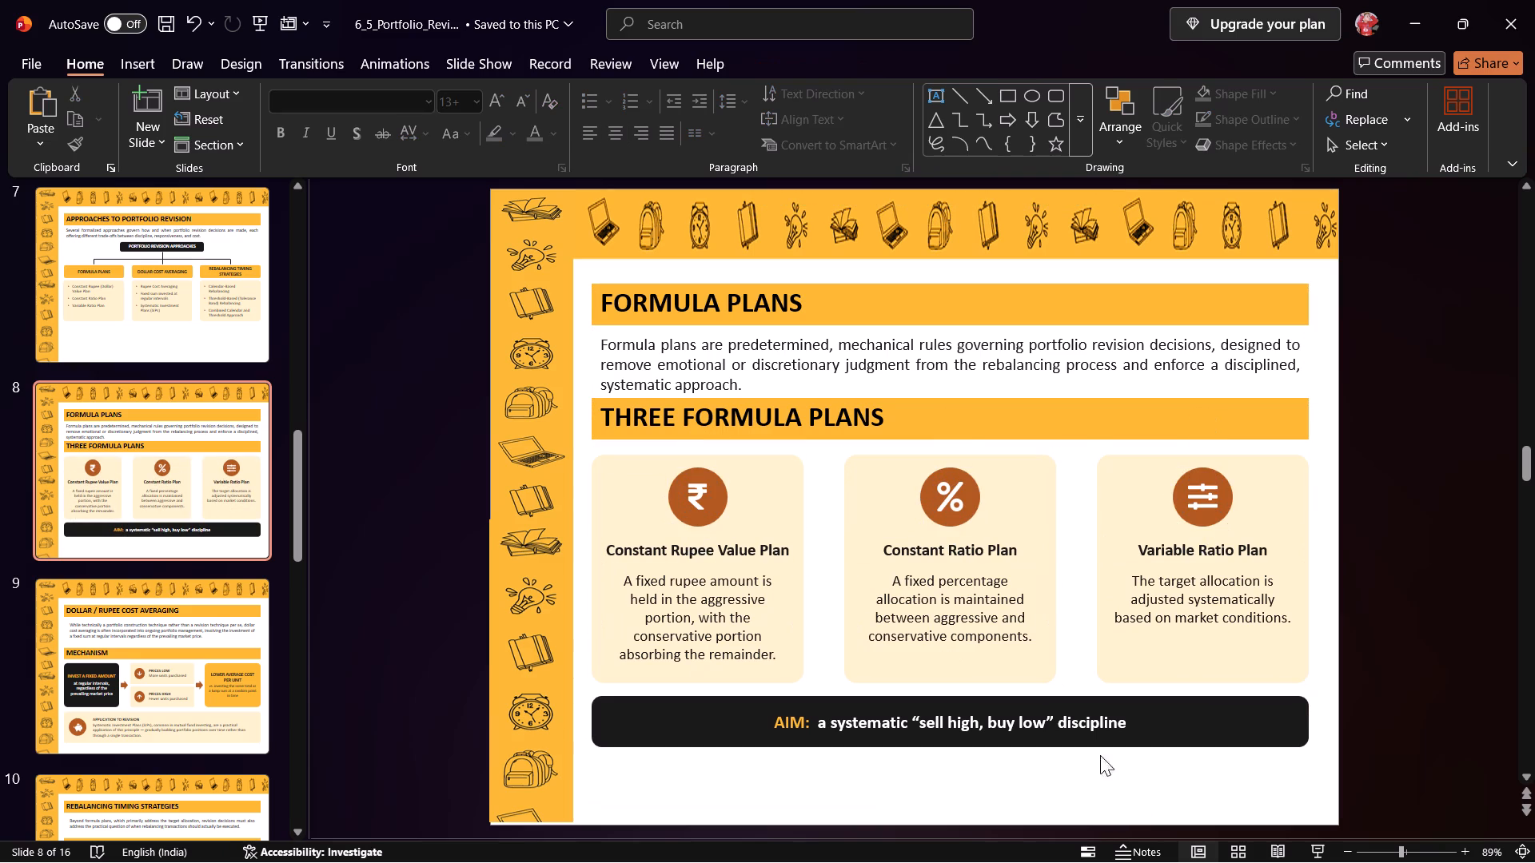
Shorten the three plan cards together with their icons and text boxes by raising their bottom edges.
left_click_drag(1332, 691, 851, 650)
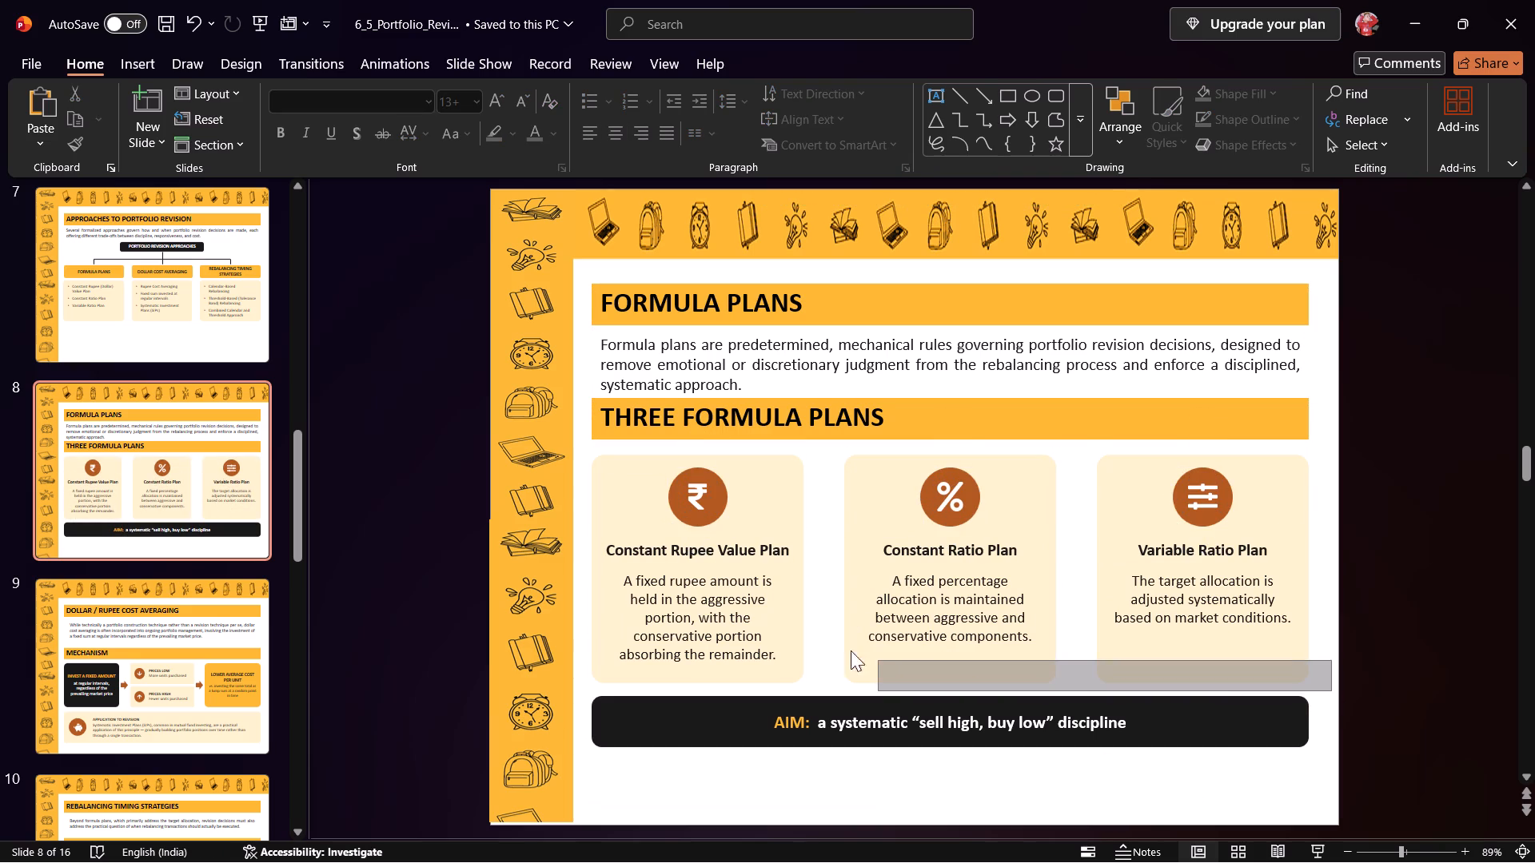
left_click_drag(851, 650, 585, 443)
left_click_drag(947, 680, 947, 672)
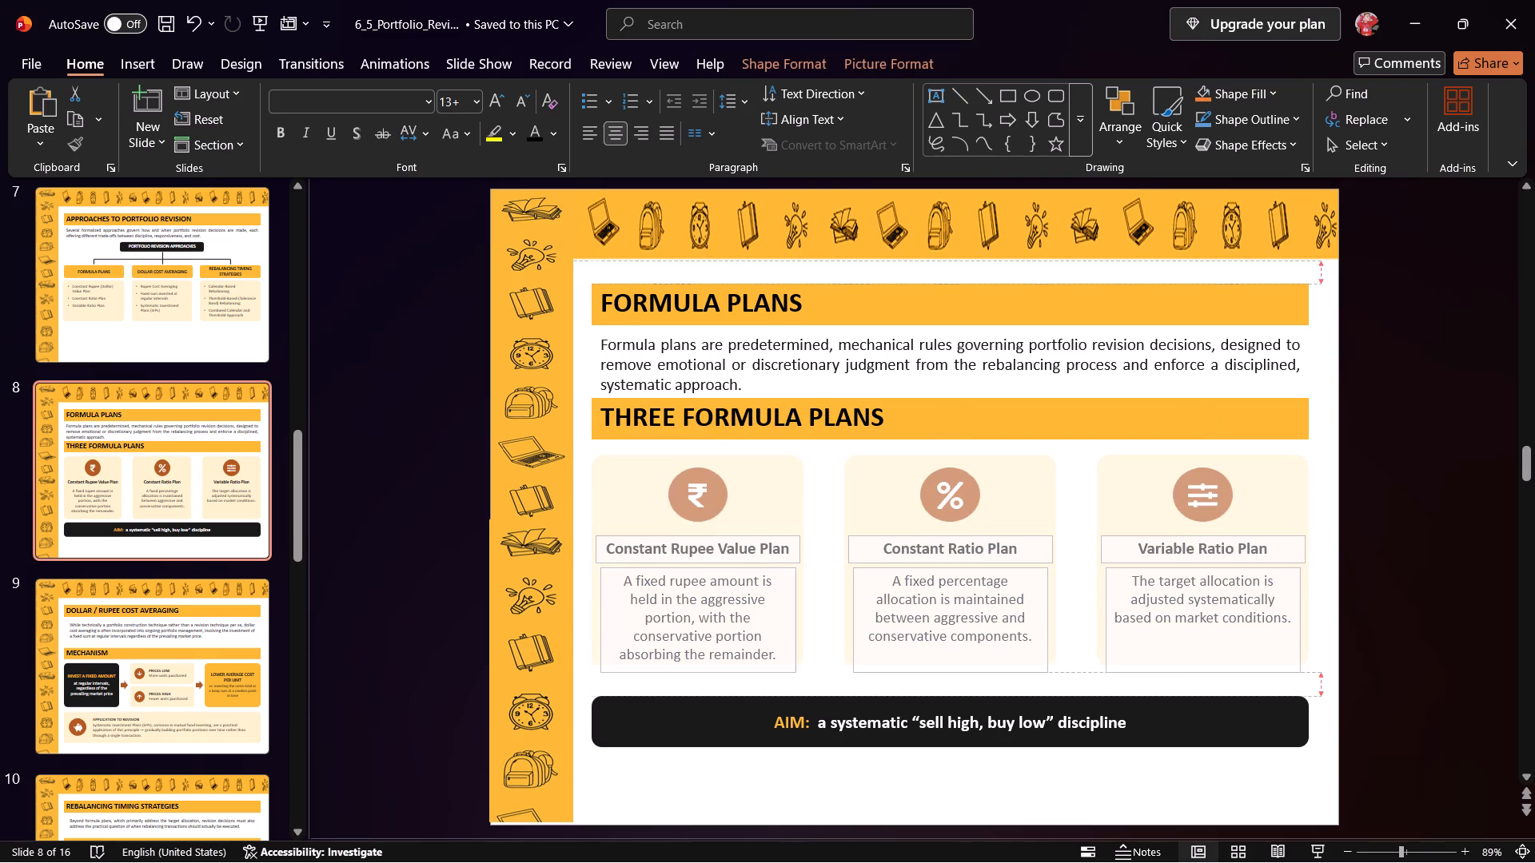
left_click_drag(947, 672, 947, 664)
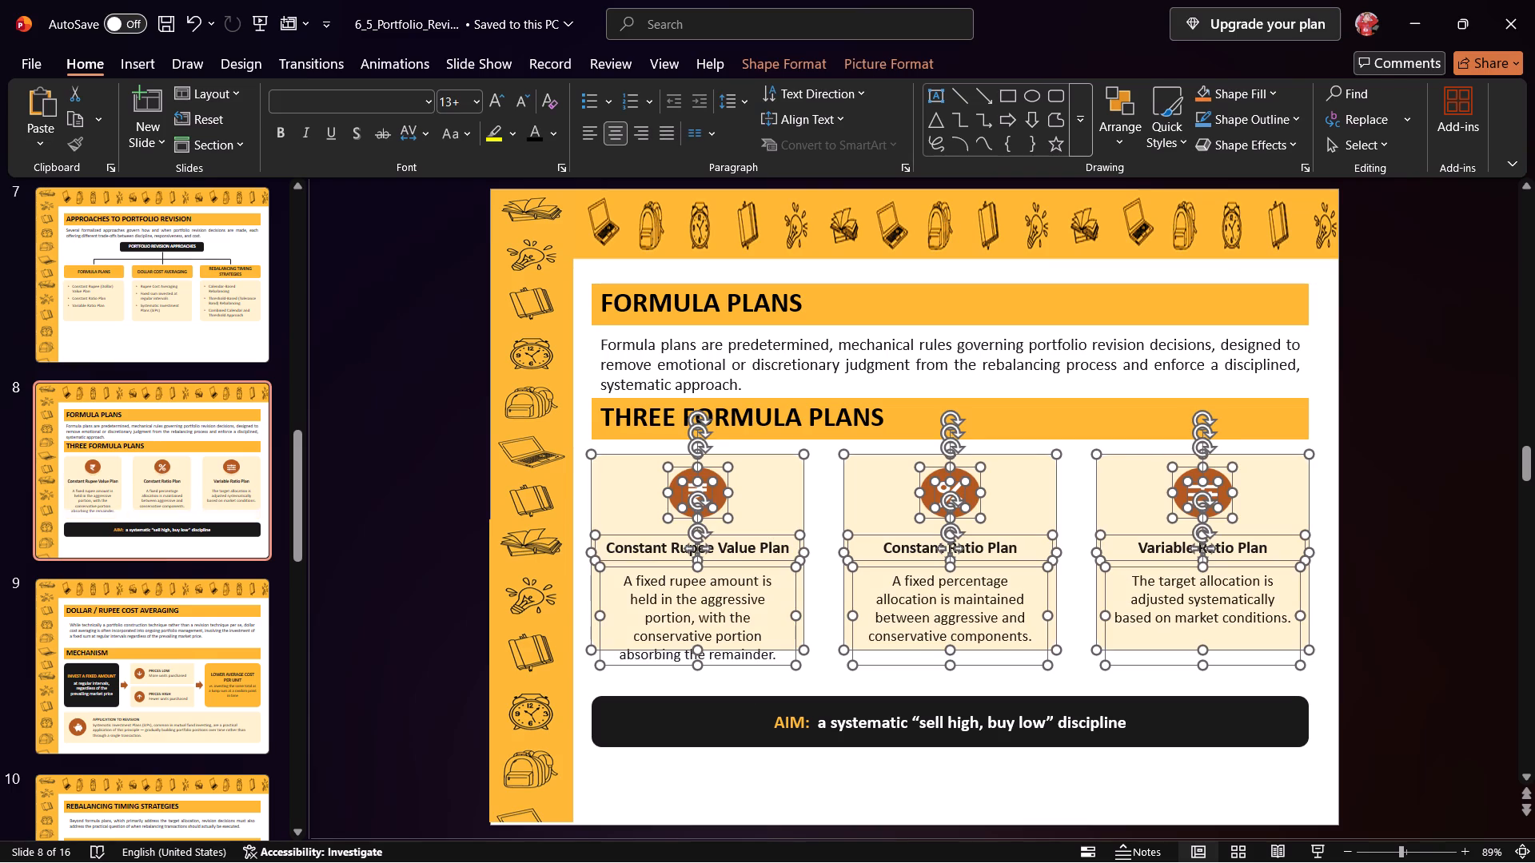
left_click(964, 695)
Move the three plan names up closer to their icons, keeping them level with one another.
left_click(704, 544)
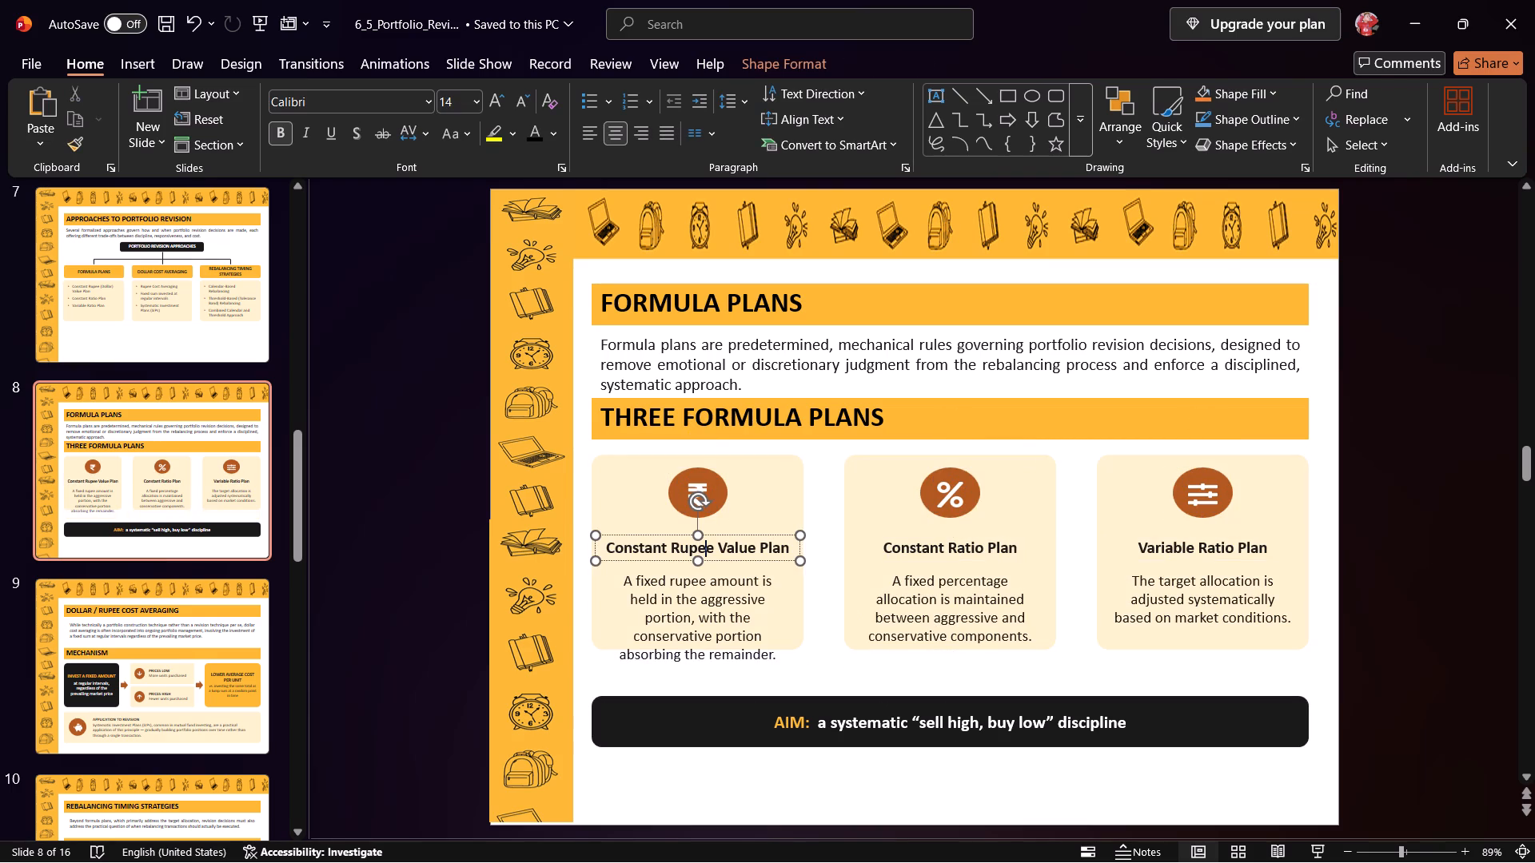
left_click_drag(674, 536, 675, 525)
left_click(936, 551)
left_click_drag(934, 535, 933, 525)
left_click(1169, 551)
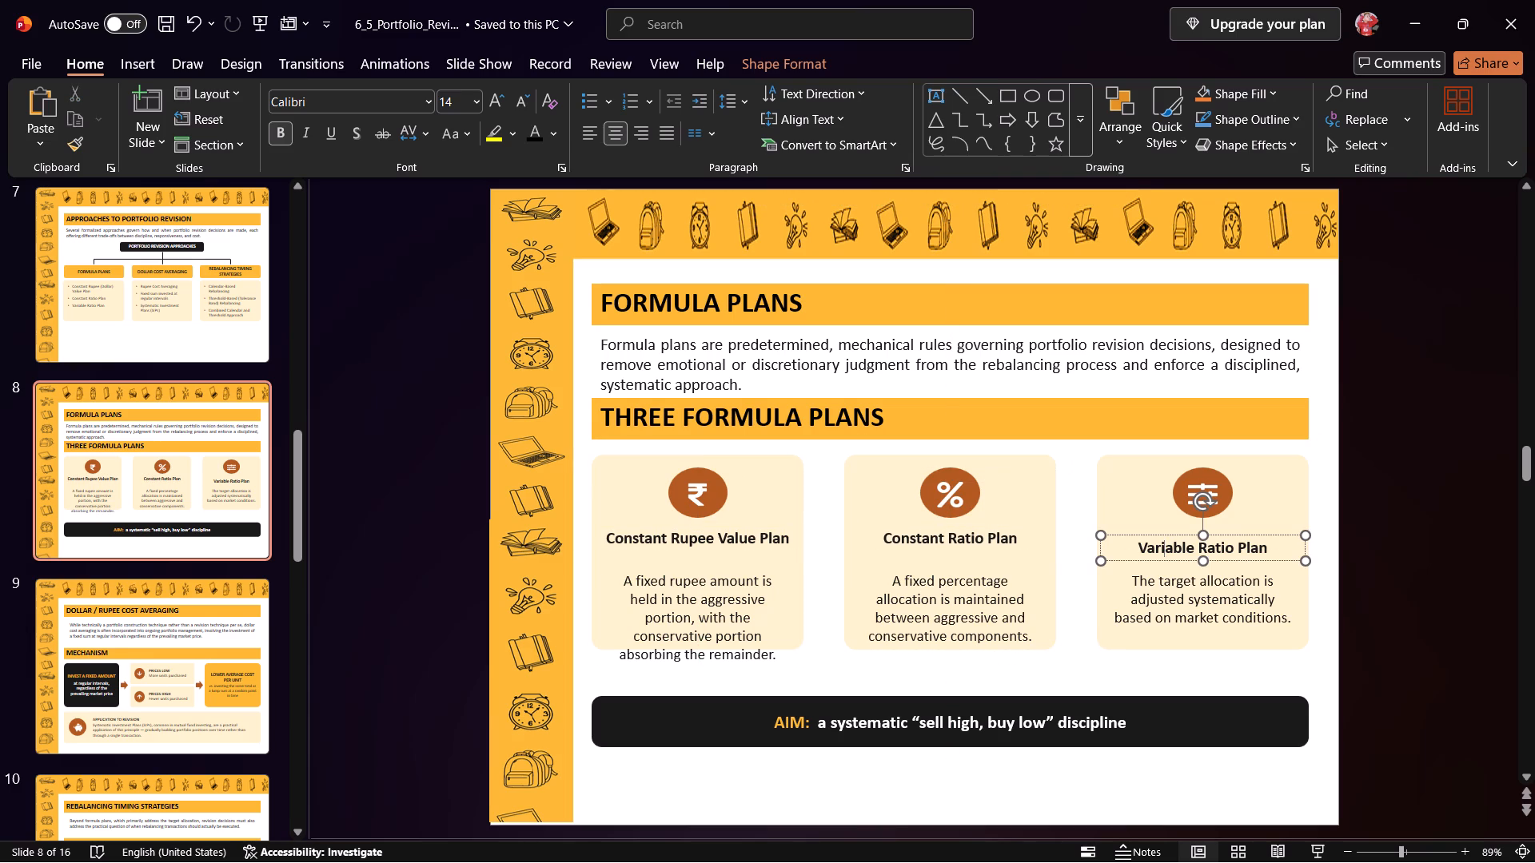
left_click_drag(1153, 536, 1152, 526)
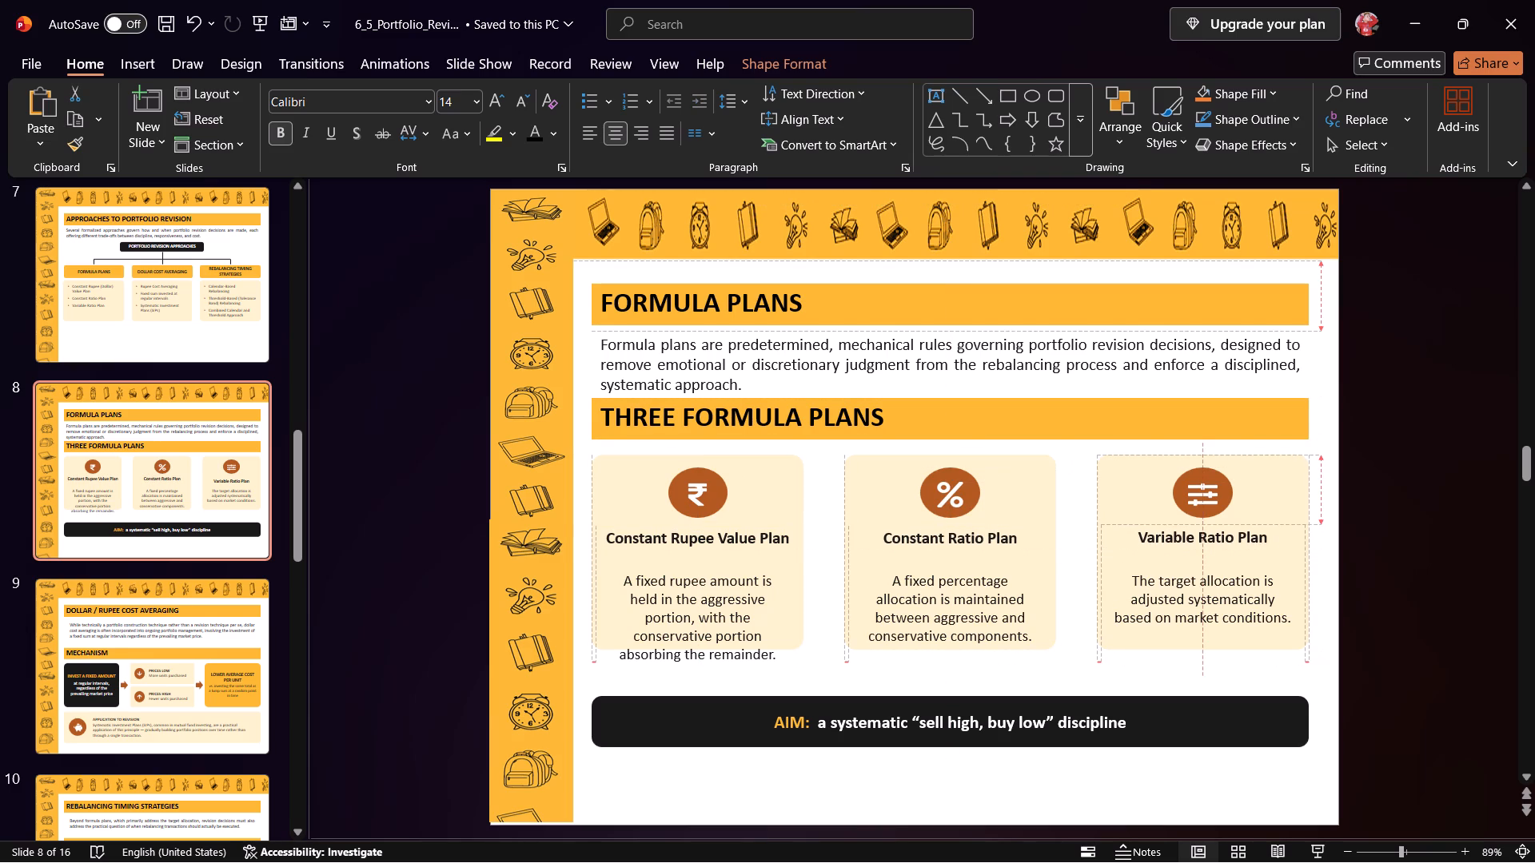
left_click_drag(1152, 526, 1151, 527)
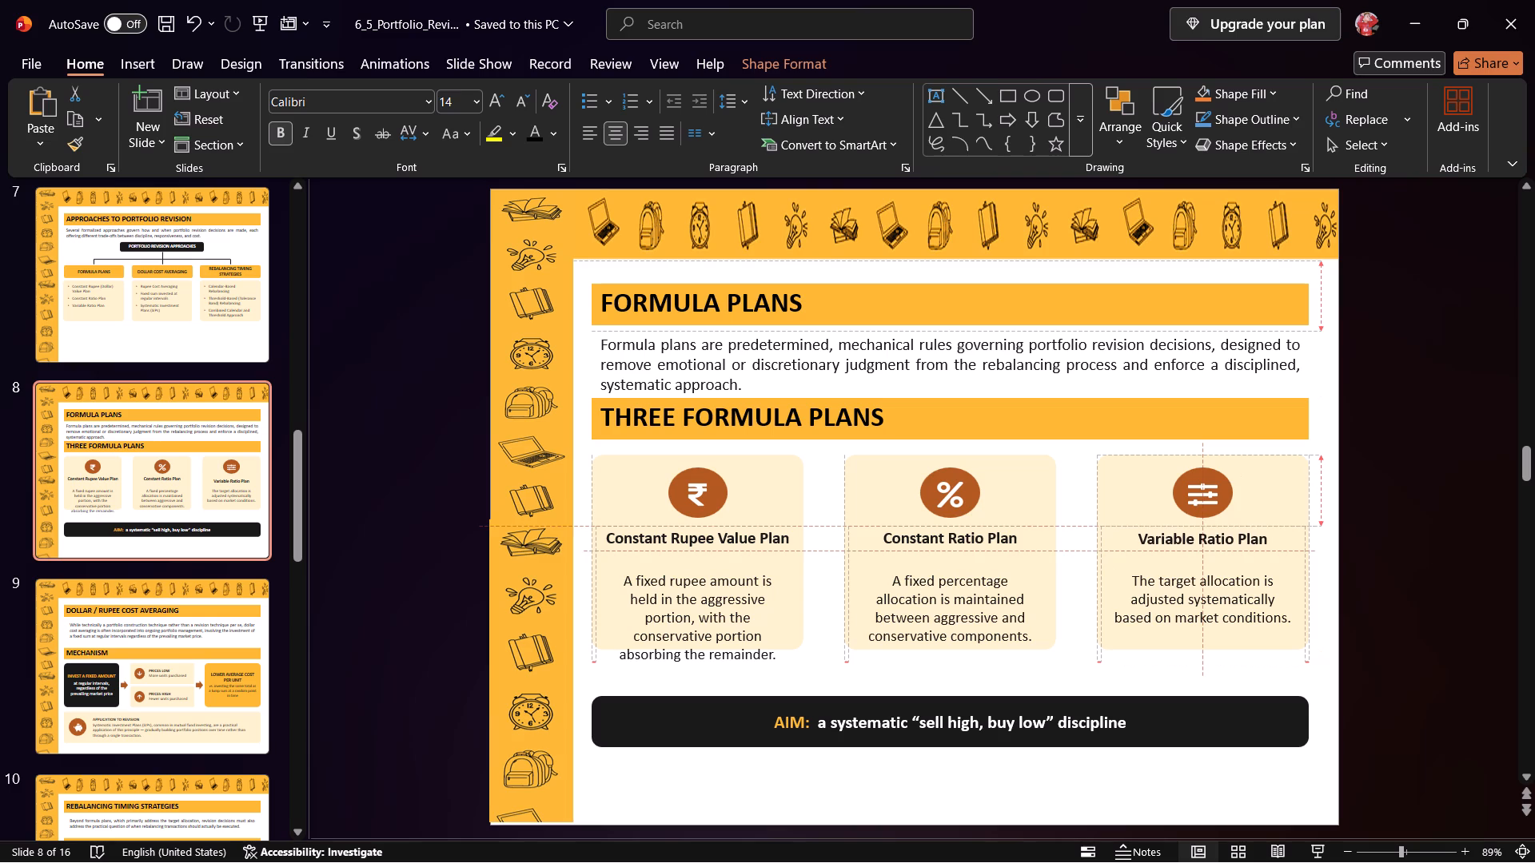
left_click_drag(1151, 527, 1151, 527)
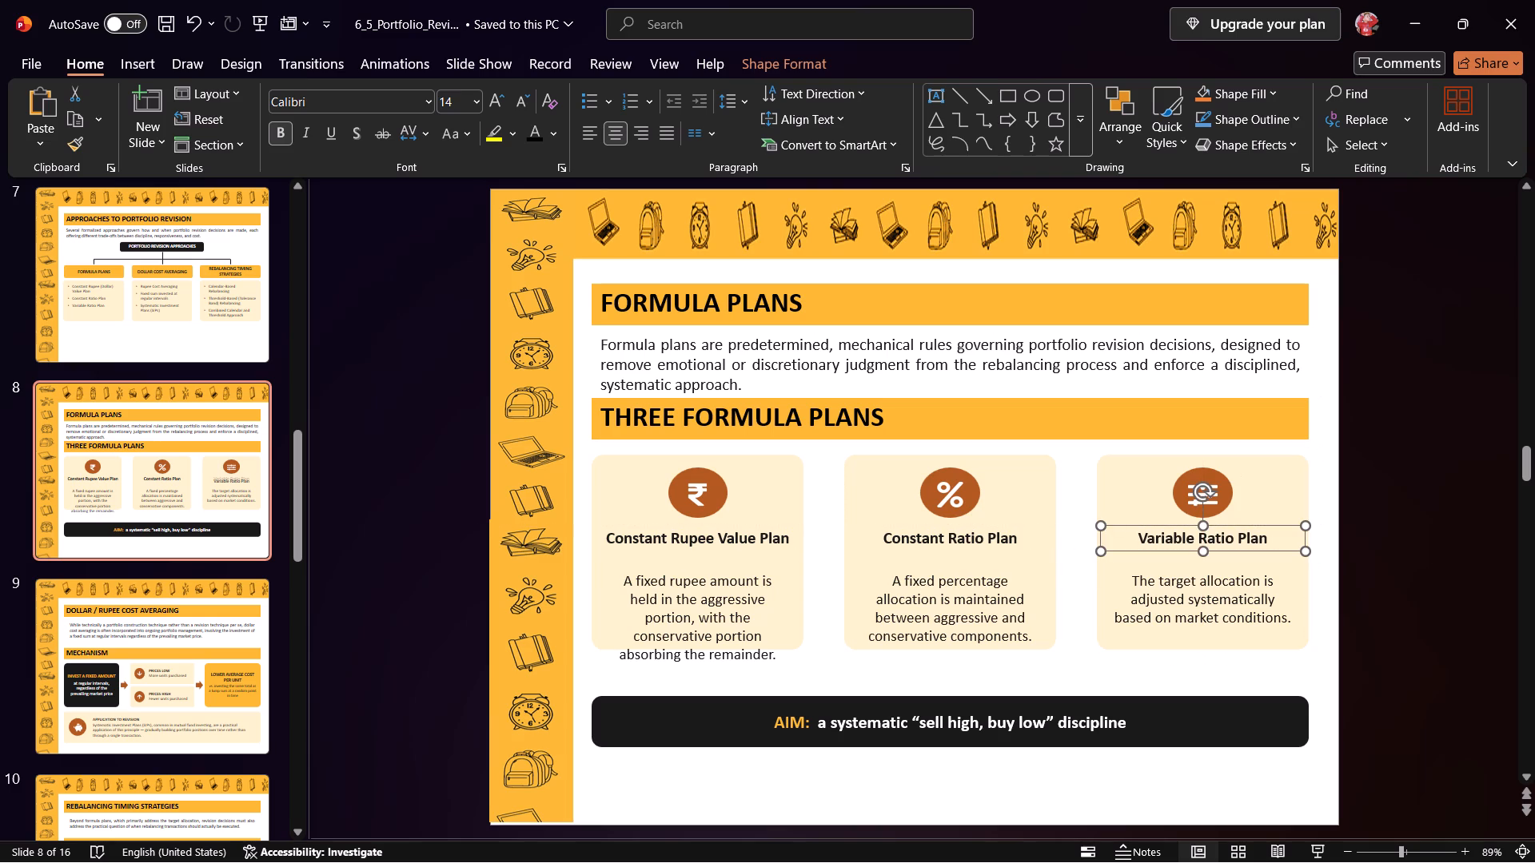
Move the three plan descriptions up to just below their plan names so the text fits inside the shortened cards.
left_click(920, 606)
left_click_drag(915, 568, 915, 556)
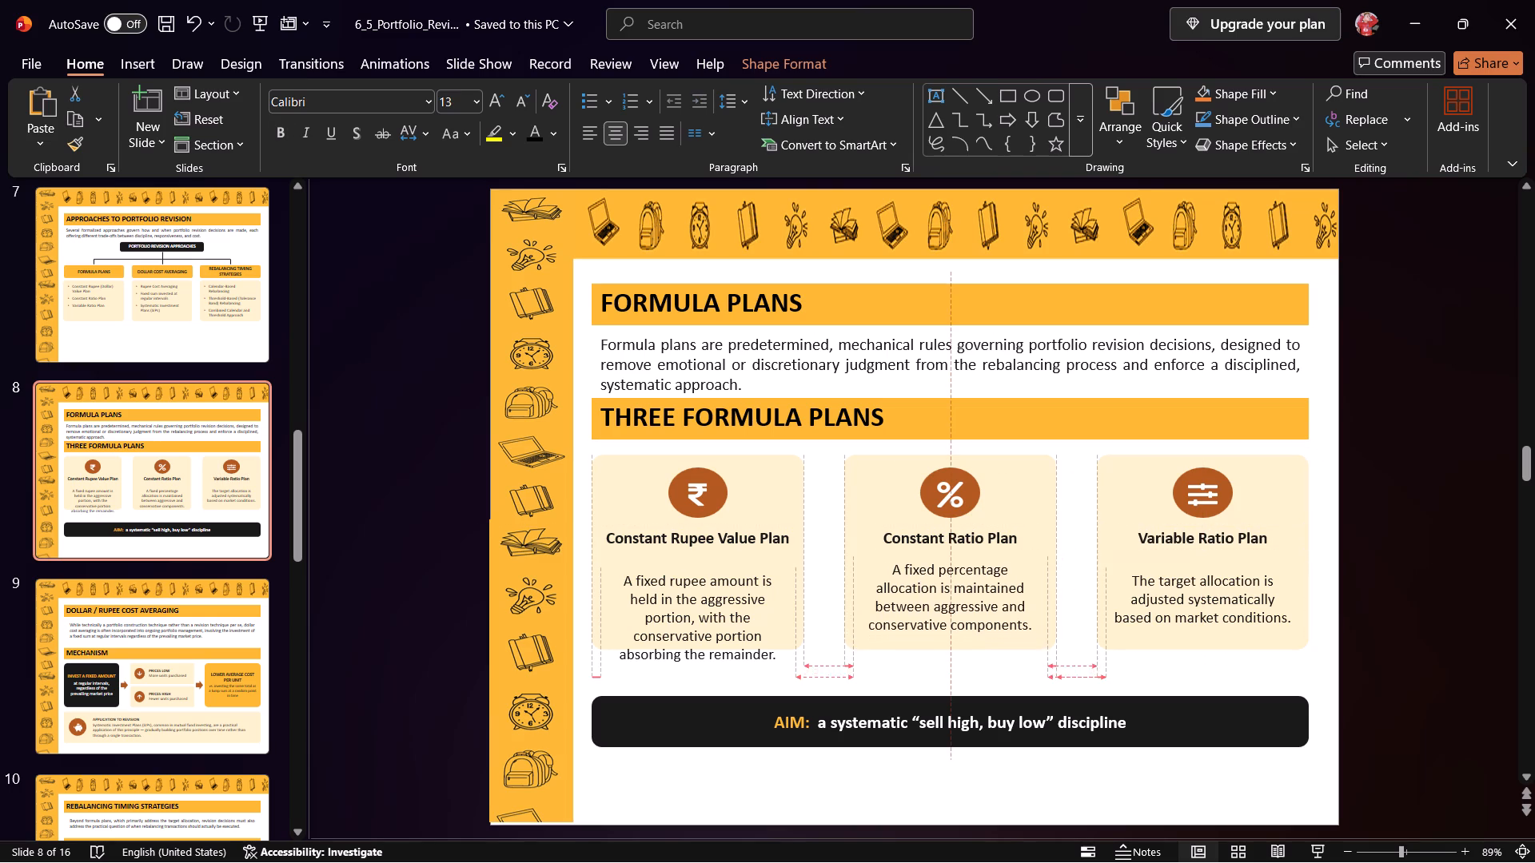
left_click_drag(915, 556, 915, 551)
left_click(1165, 587)
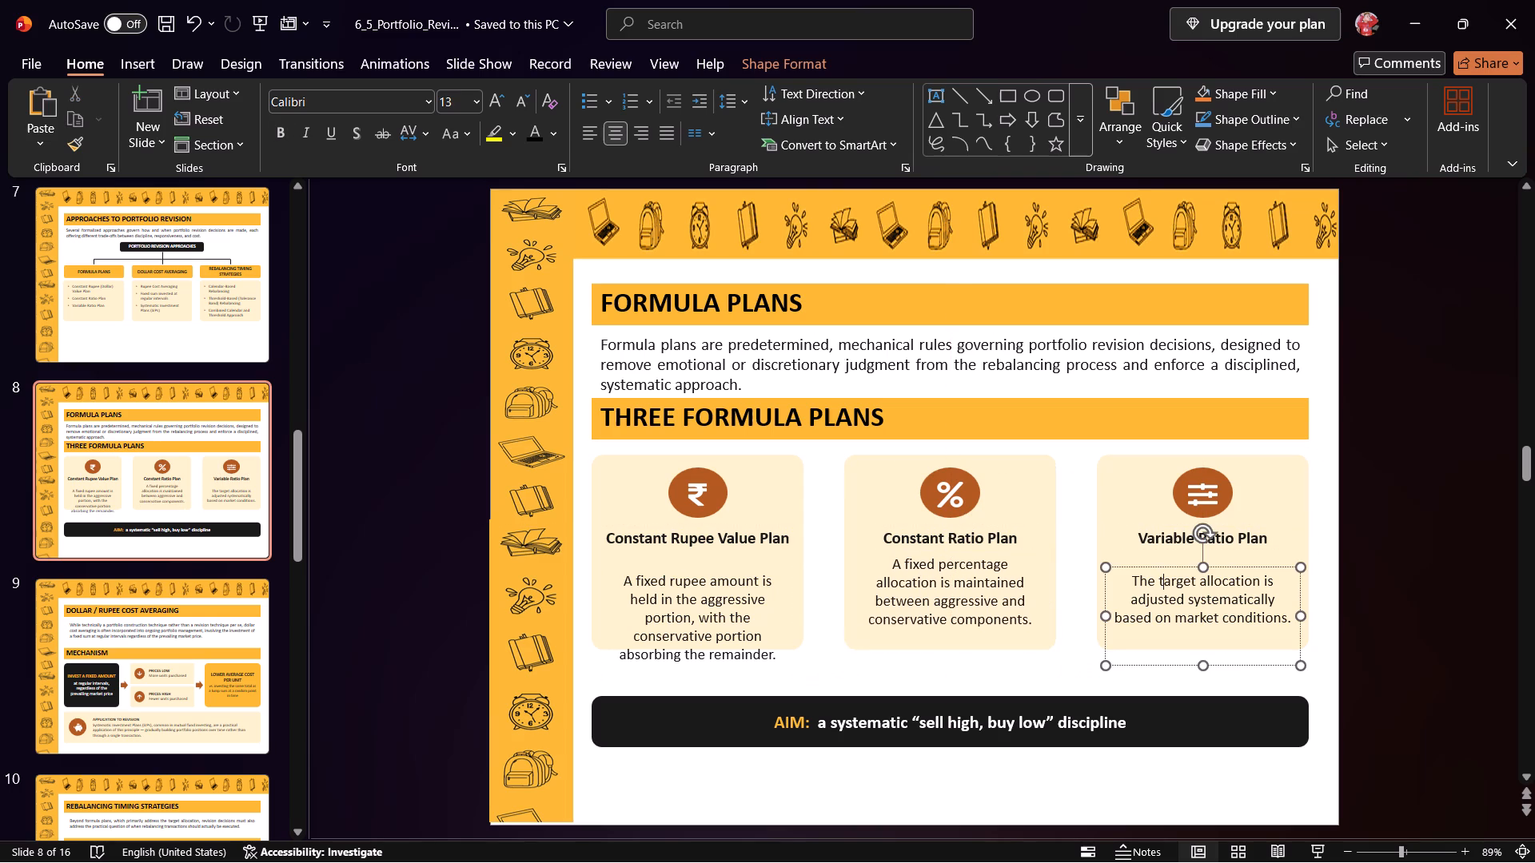
left_click_drag(1163, 567, 1163, 552)
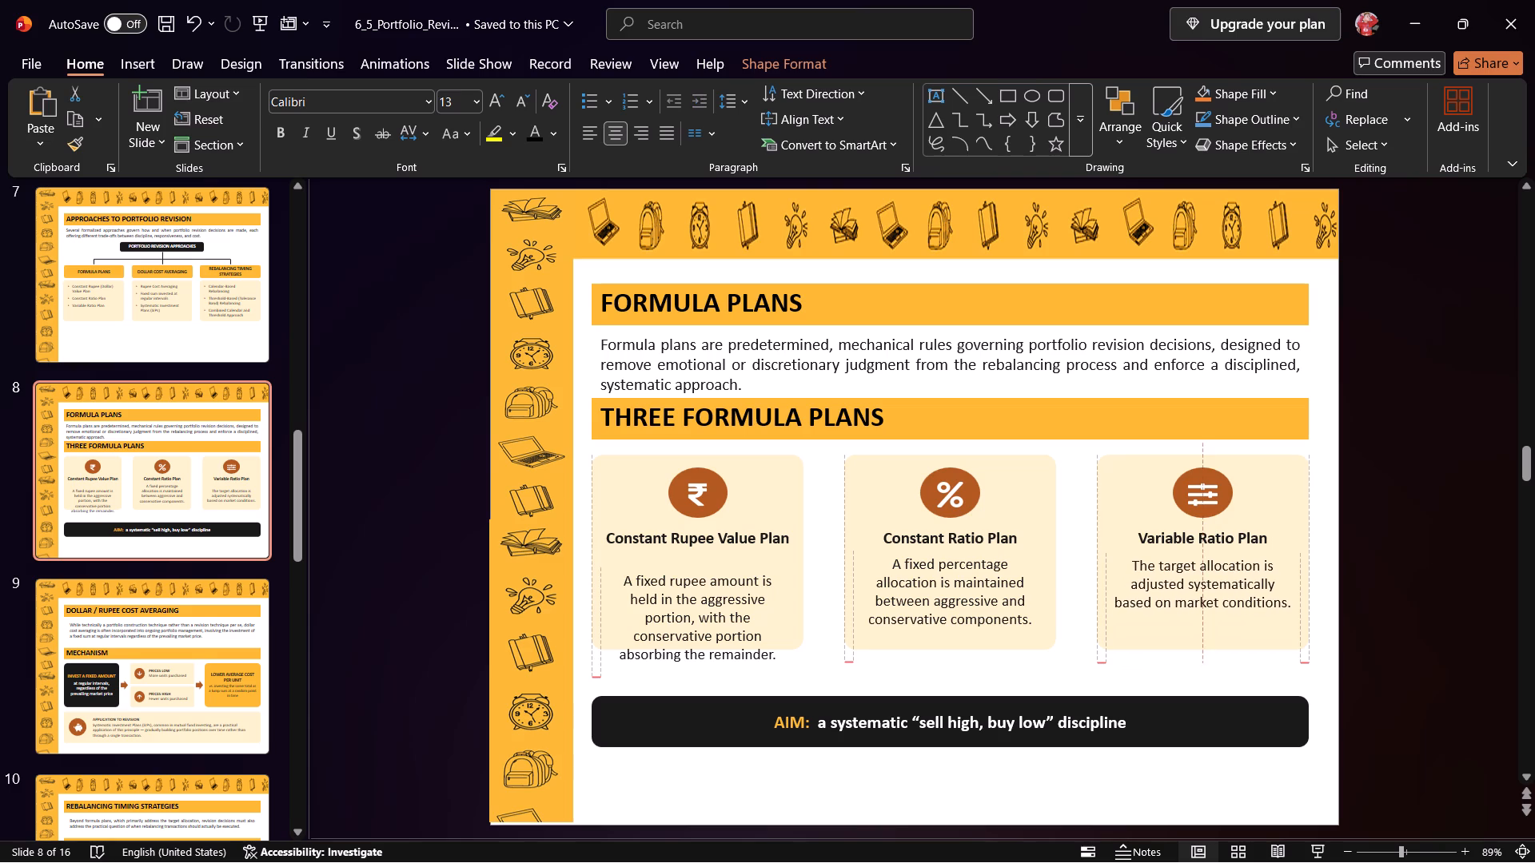
left_click_drag(1163, 552, 1163, 551)
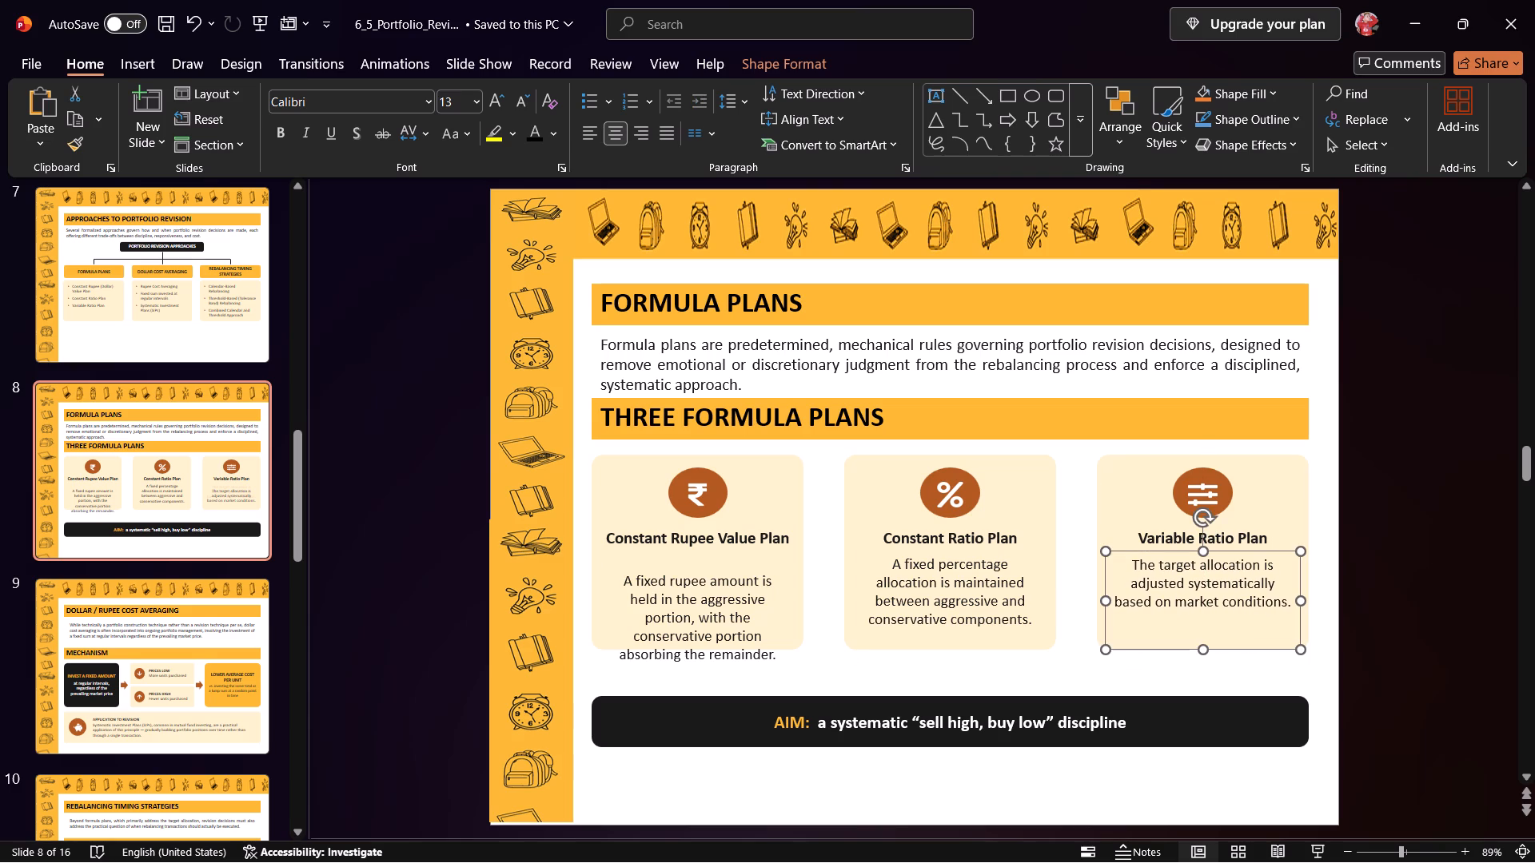
left_click(732, 618)
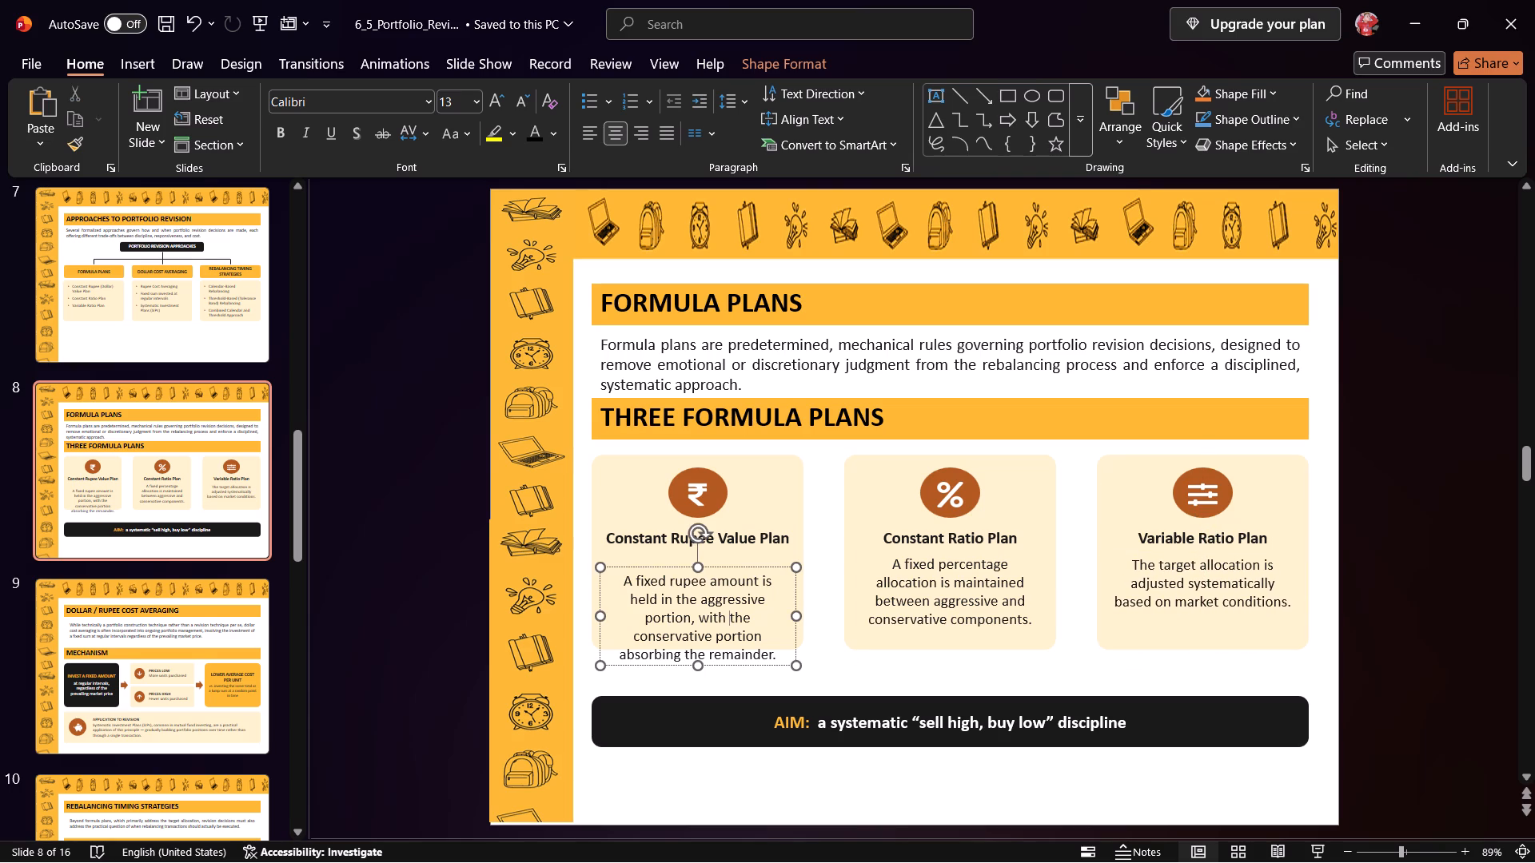
left_click_drag(653, 564, 652, 551)
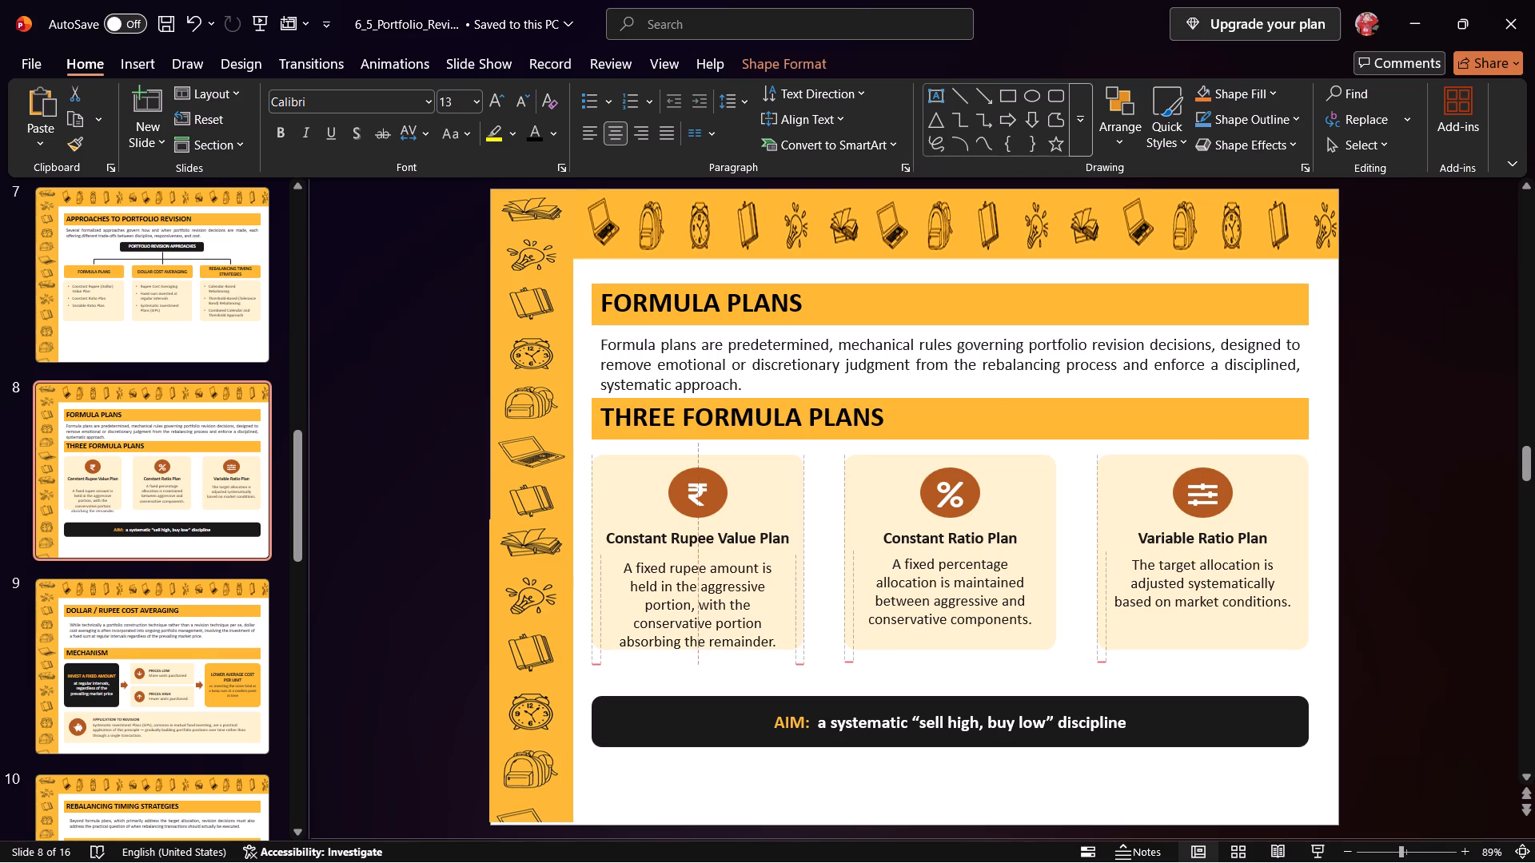
left_click_drag(652, 551, 655, 547)
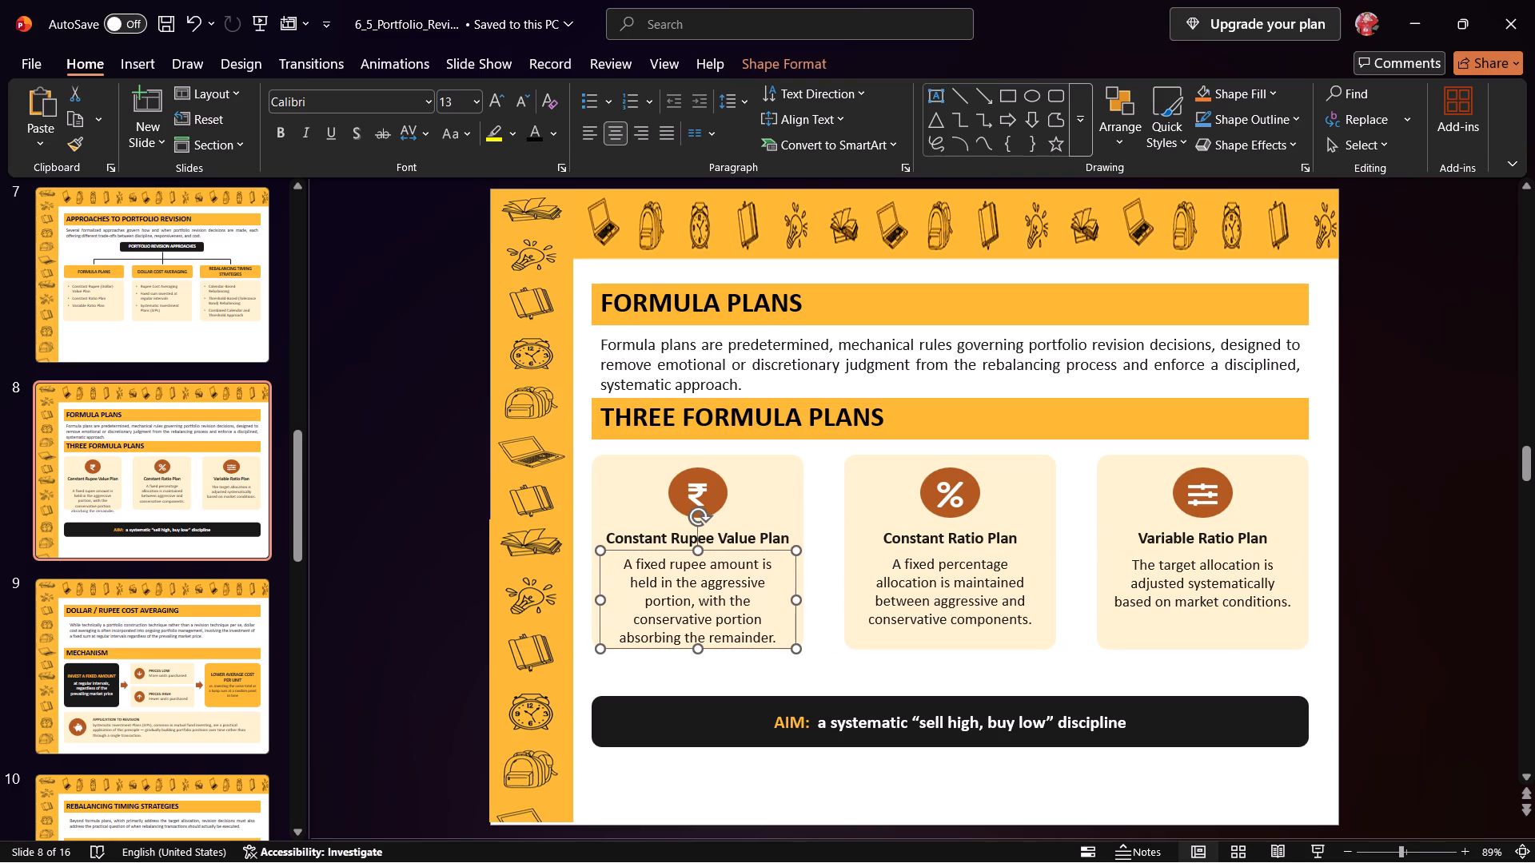
Delete the black AIM bar below the three plan cards.
left_click(732, 746)
key("Delete")
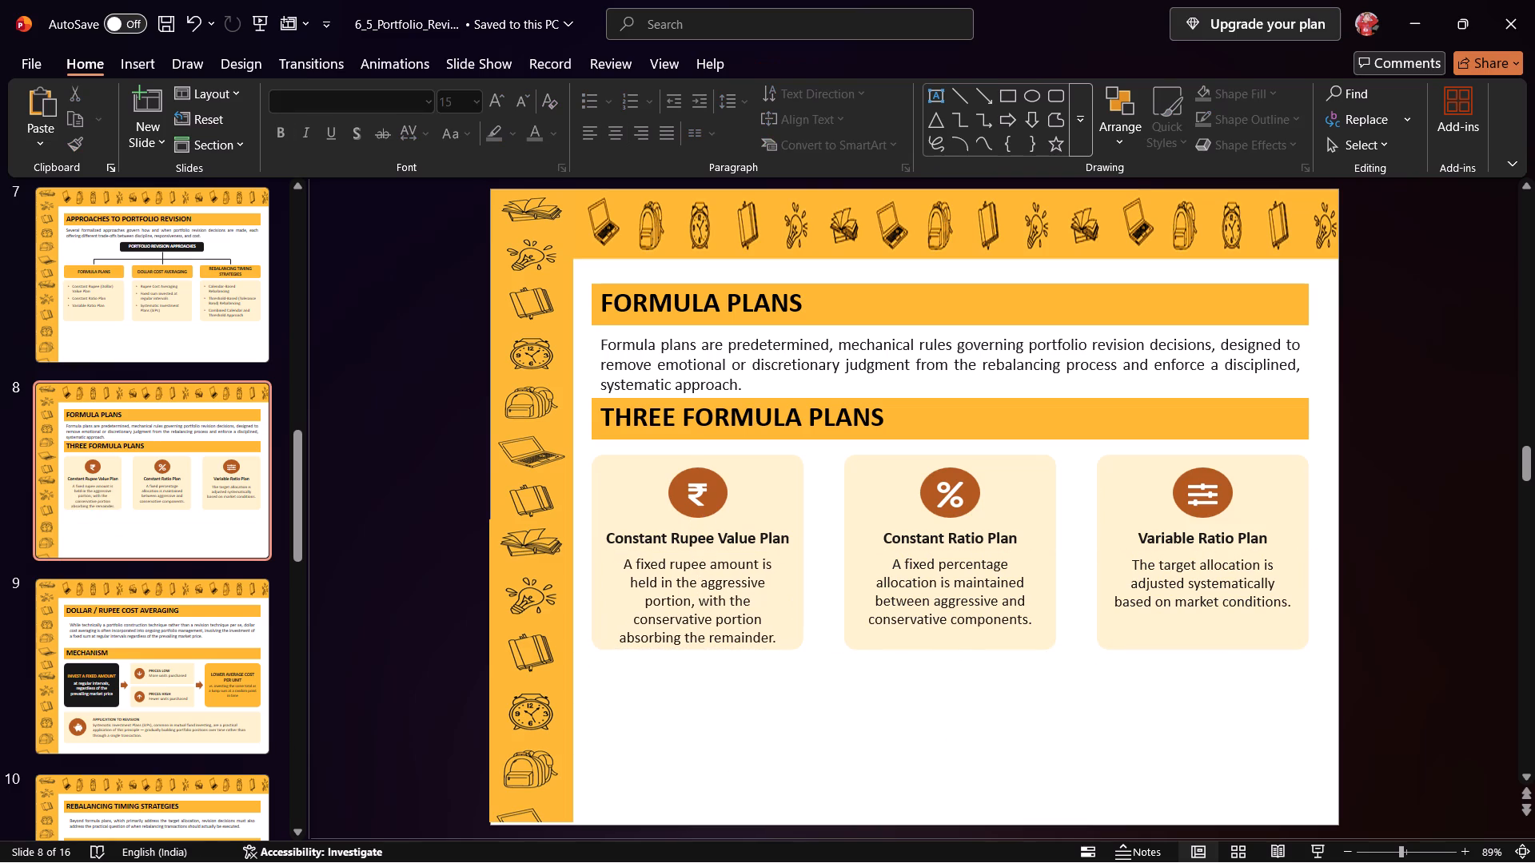
On slide 9, widen the introductory paragraph to the title bar's full width and move it up directly beneath the DOLLAR / RUPEE COST AVERAGING title.
left_click(138, 677)
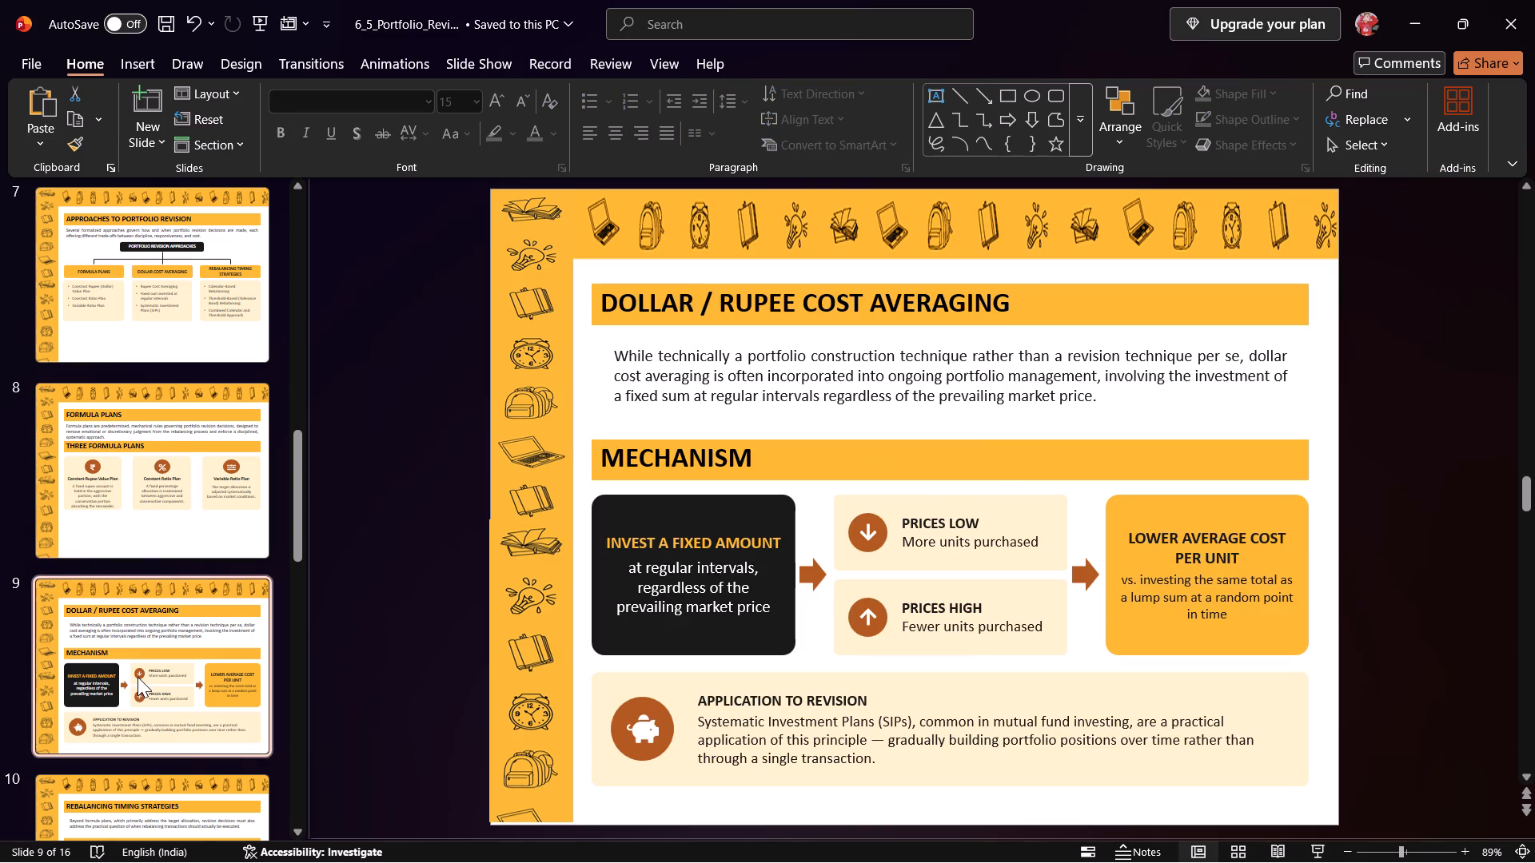
left_click_drag(721, 362, 711, 363)
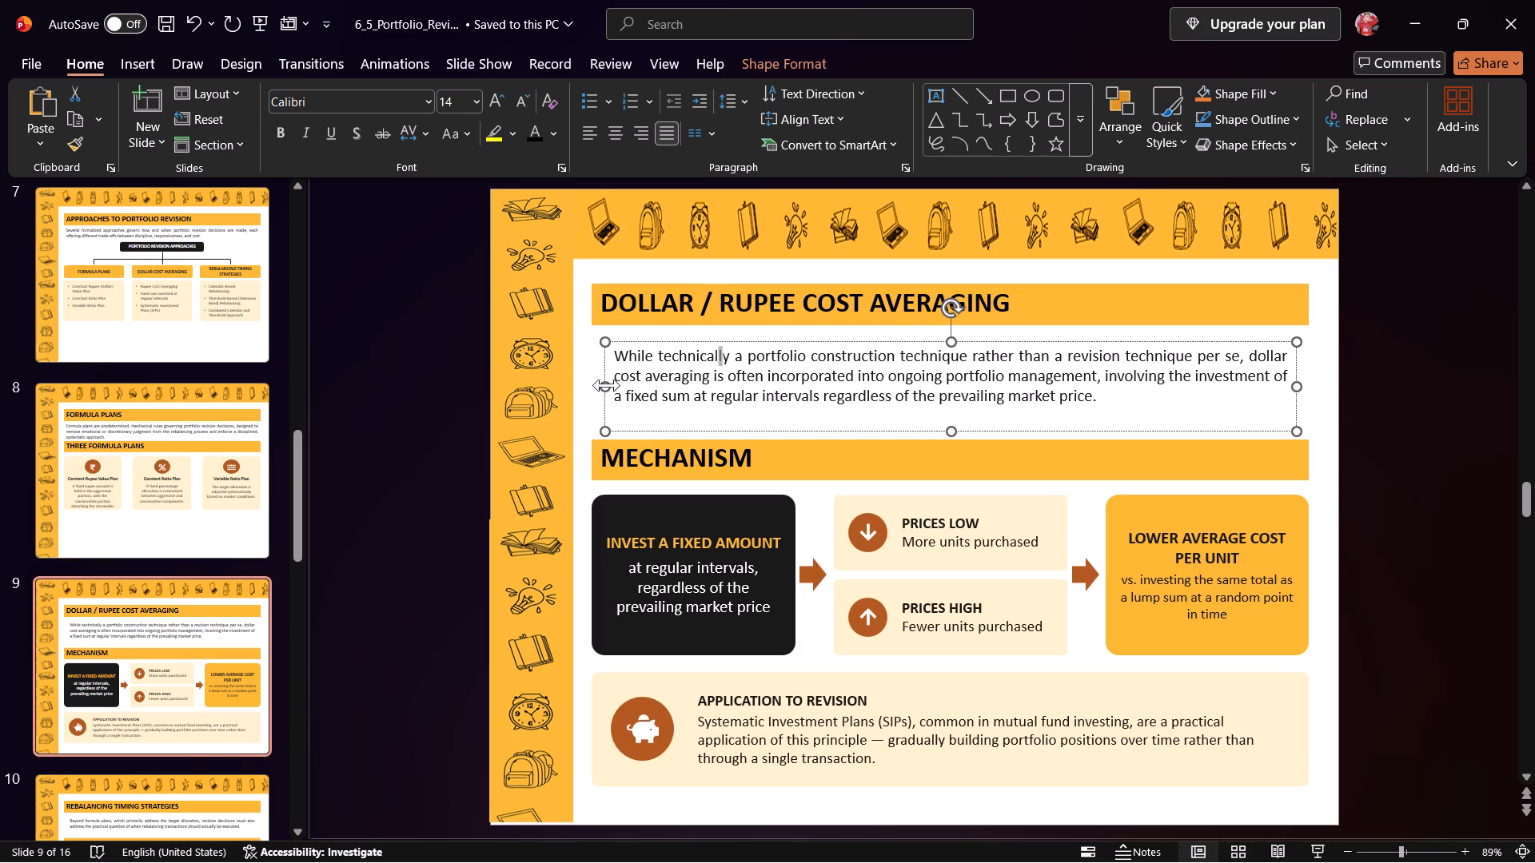
left_click_drag(607, 385, 595, 380)
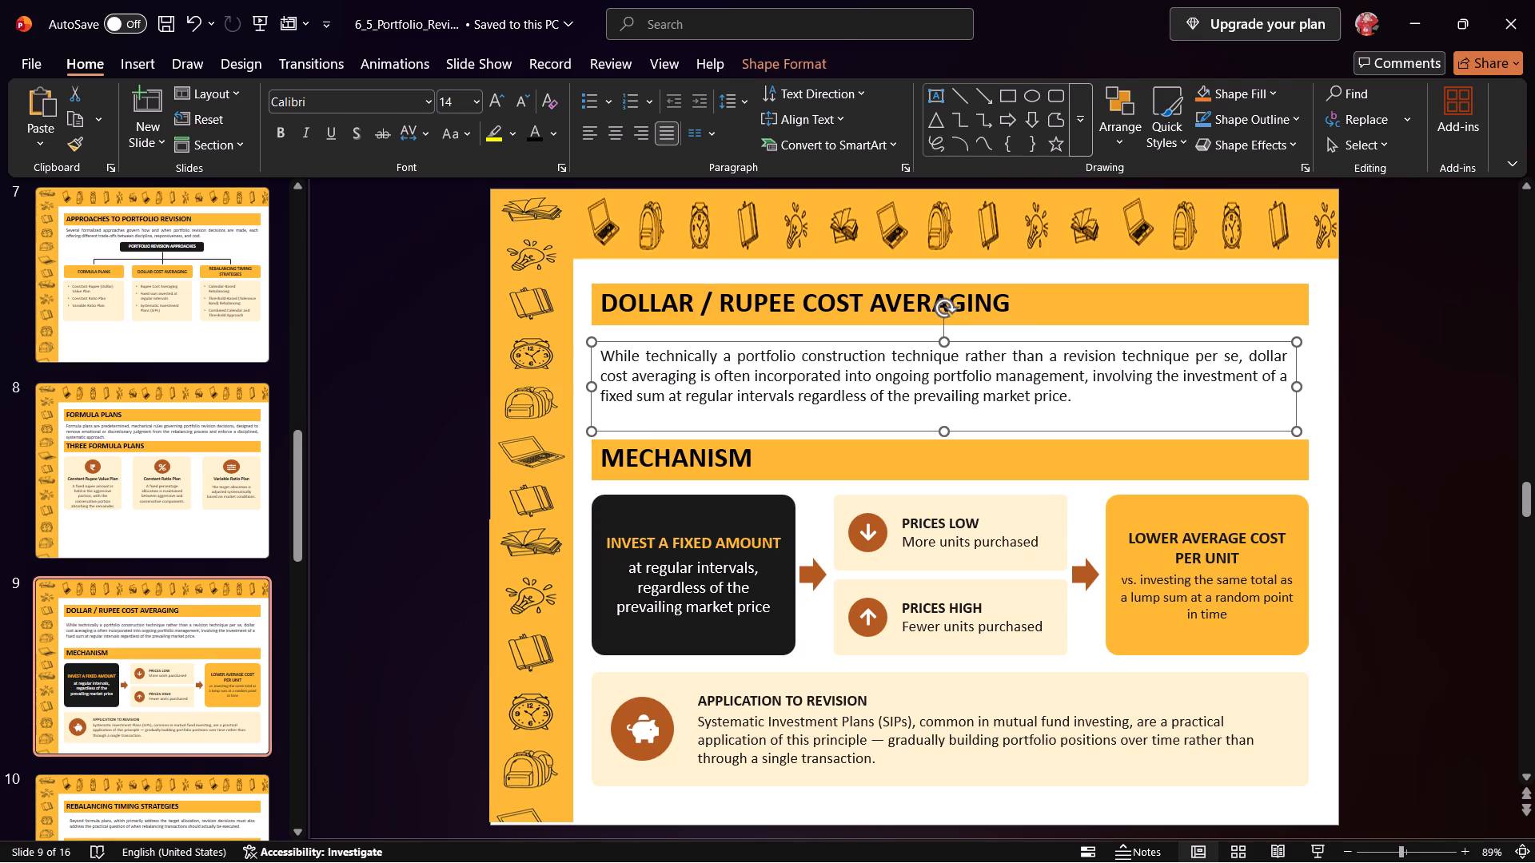
left_click_drag(1294, 386, 1307, 384)
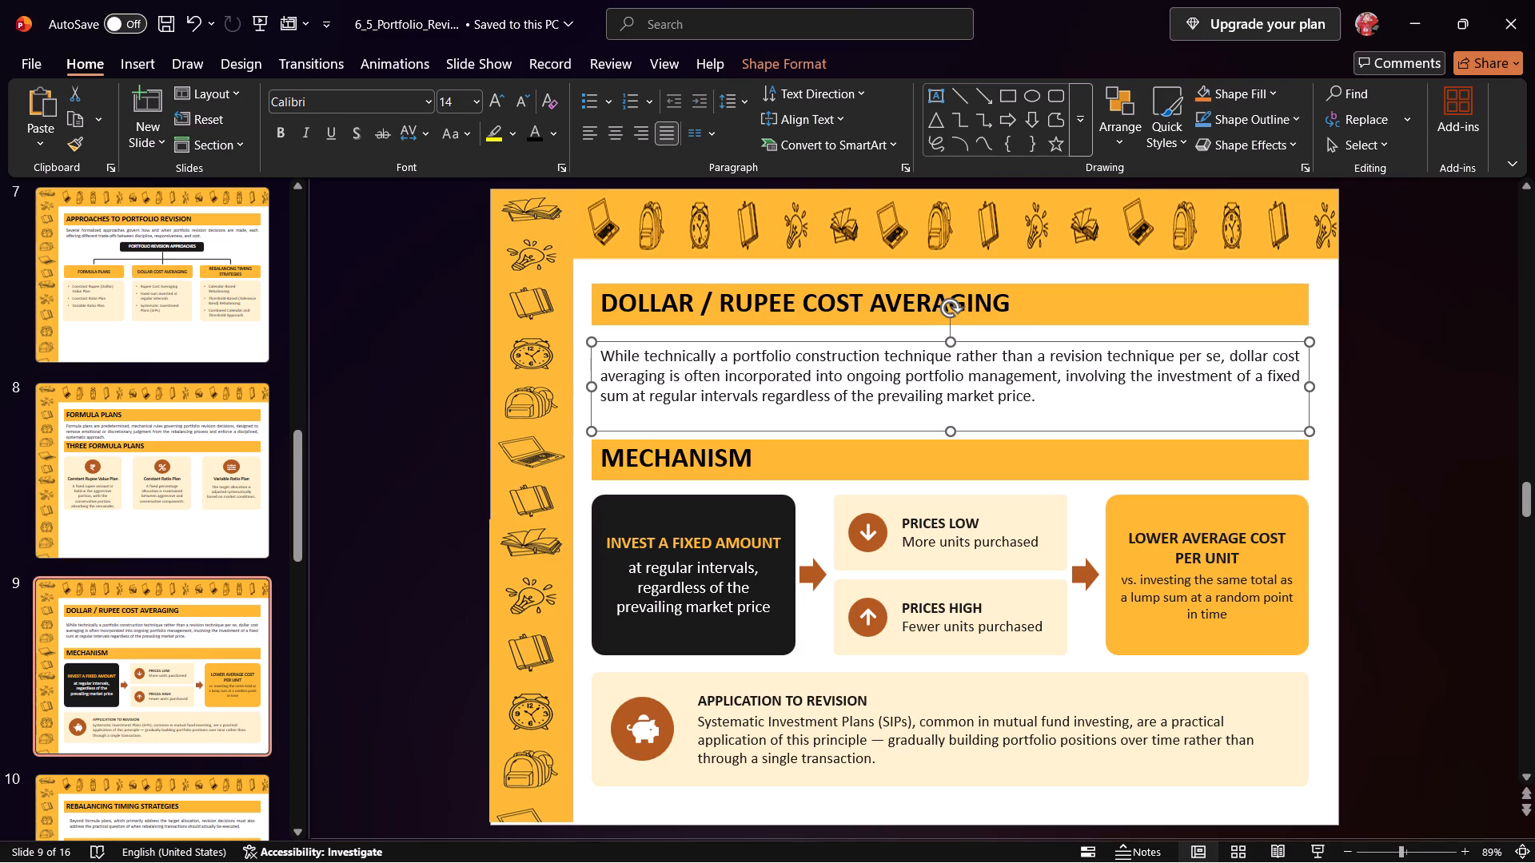
left_click_drag(909, 340, 910, 333)
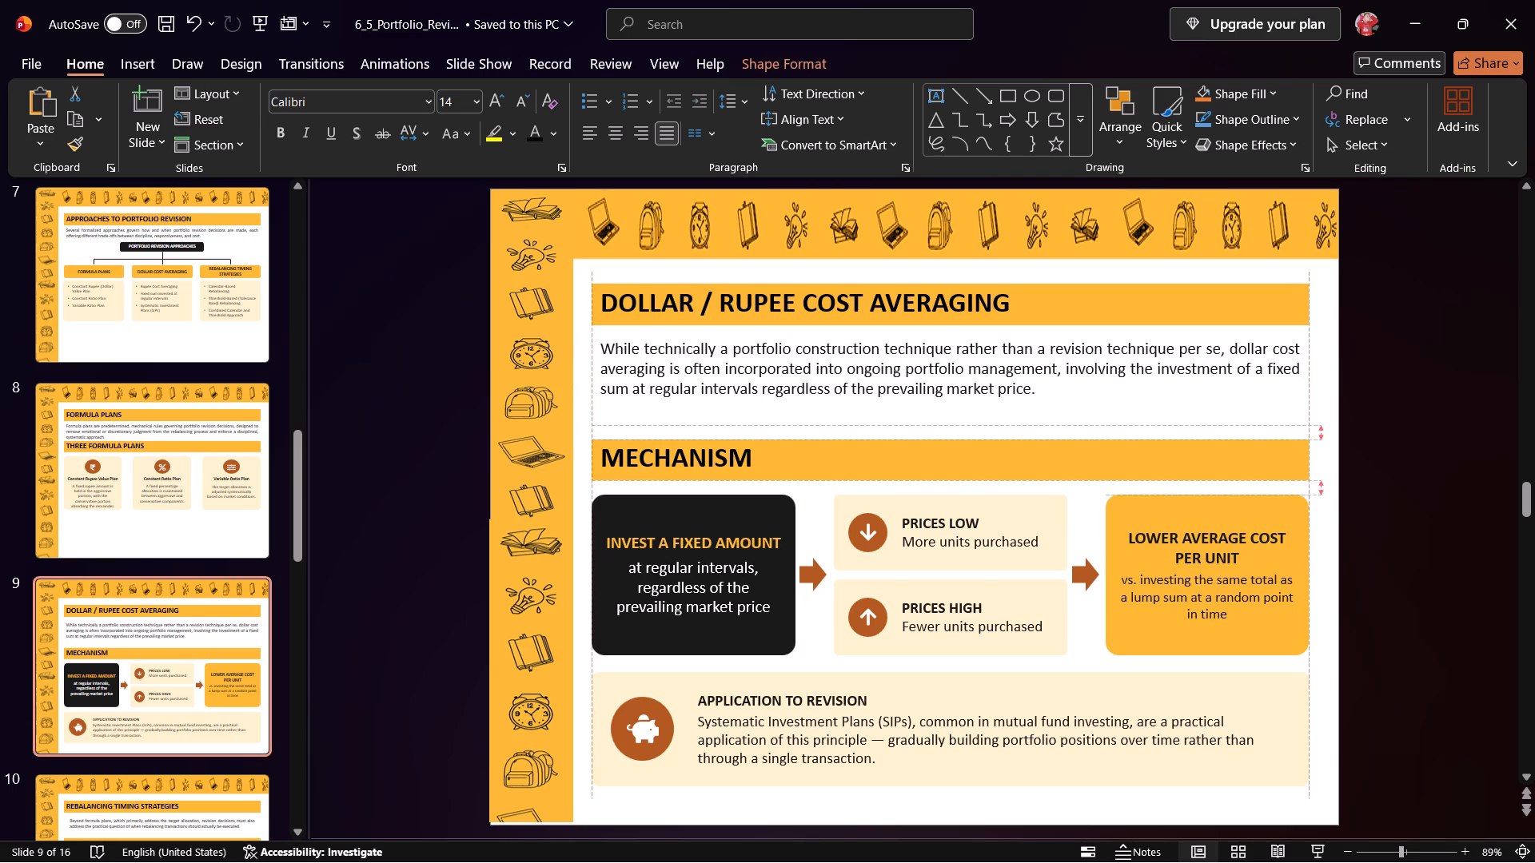
left_click_drag(910, 333, 911, 326)
Move the MECHANISM heading bar up to just below the introductory paragraph.
left_click(805, 455)
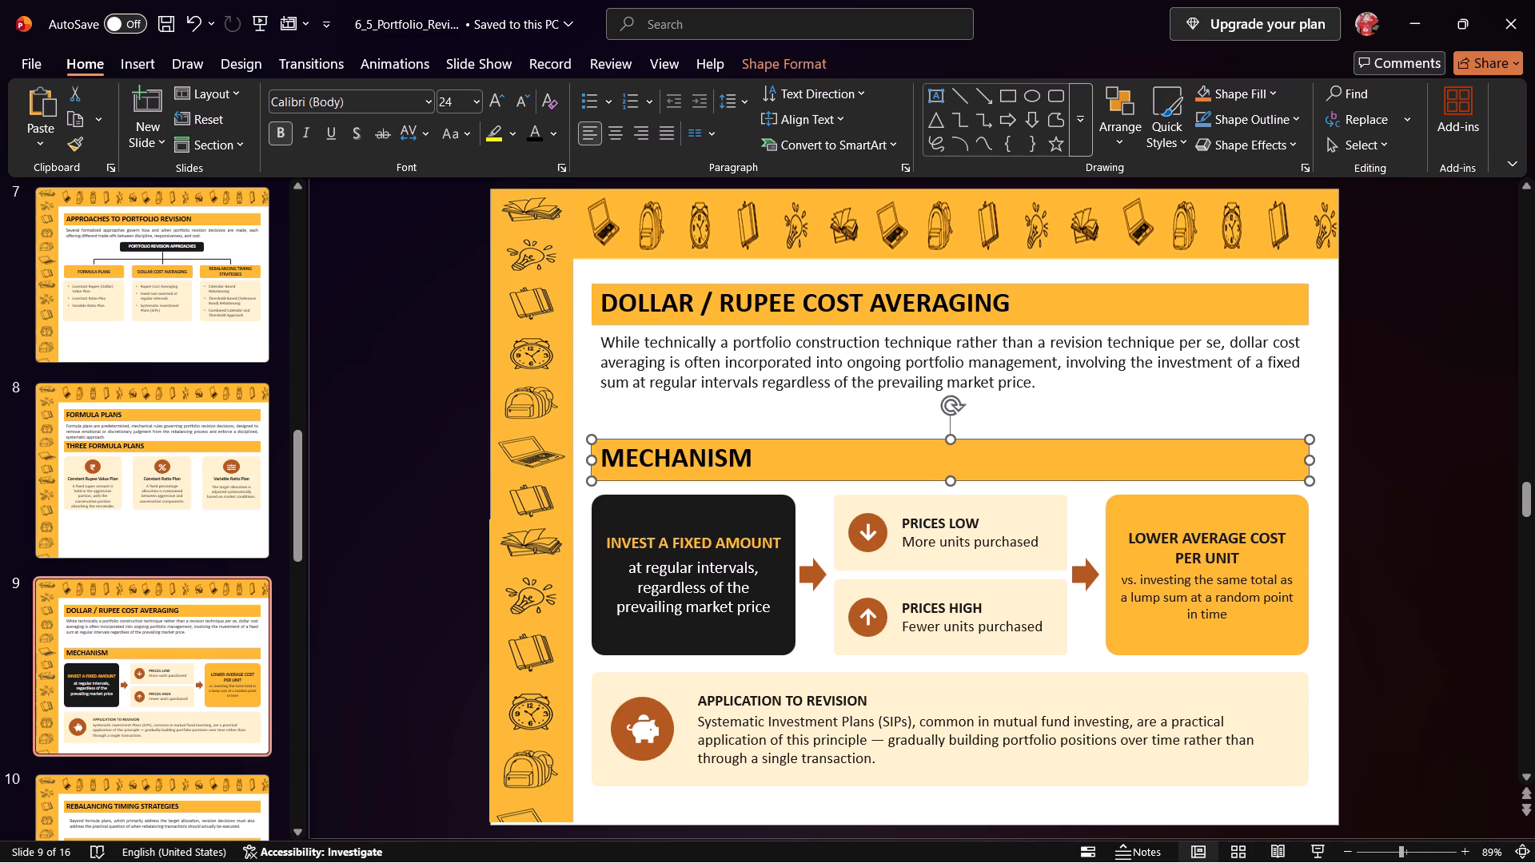
left_click_drag(804, 453, 808, 418)
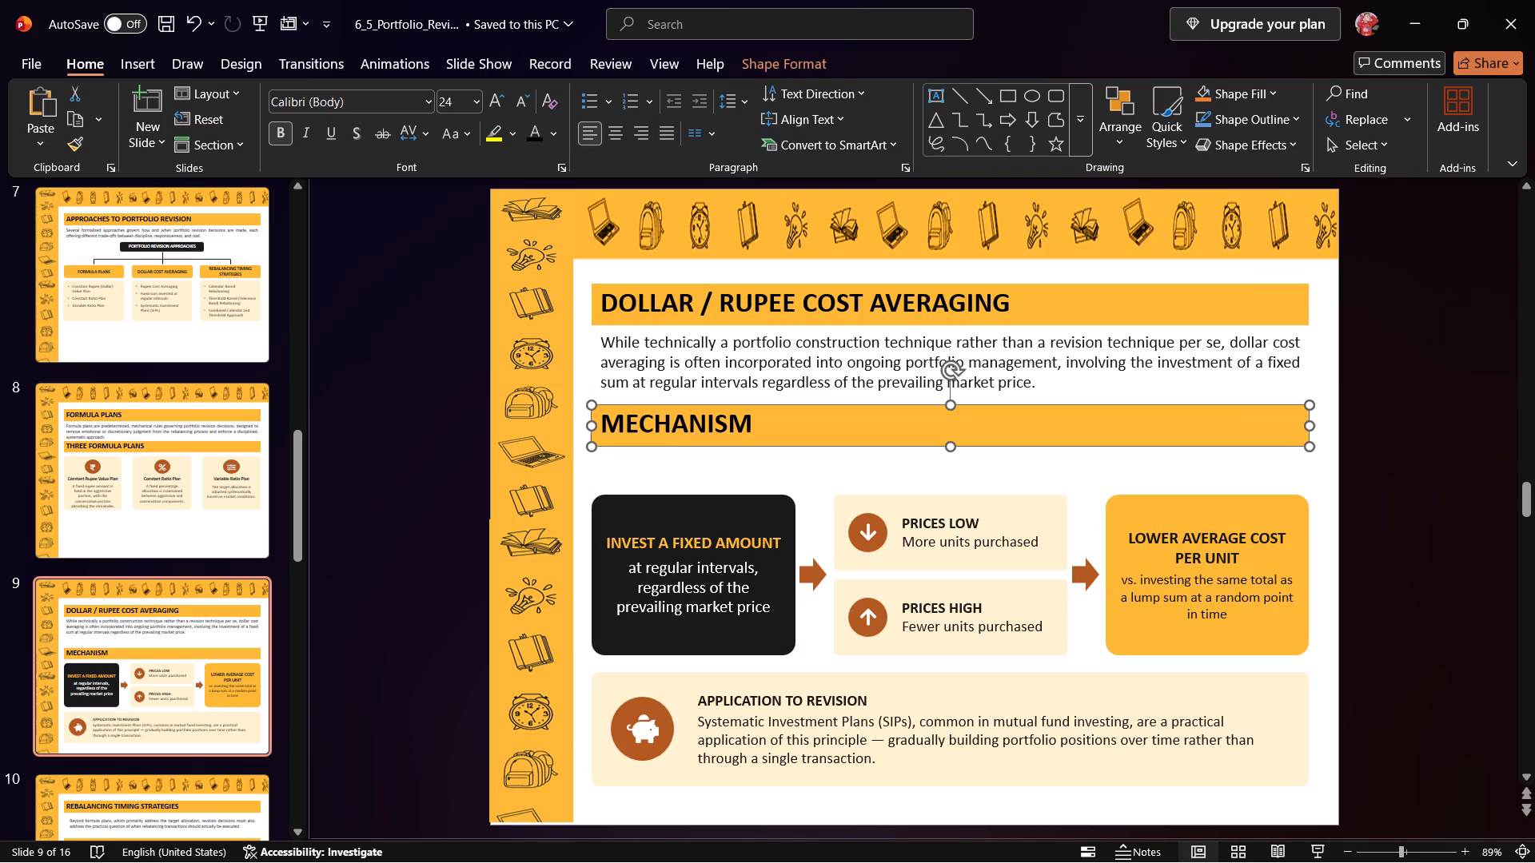
Move the whole mechanism diagram up beneath its heading and shorten its boxes, icons and arrows together by raising their bottom edges.
left_click(1327, 649)
left_click_drag(1322, 667, 607, 649)
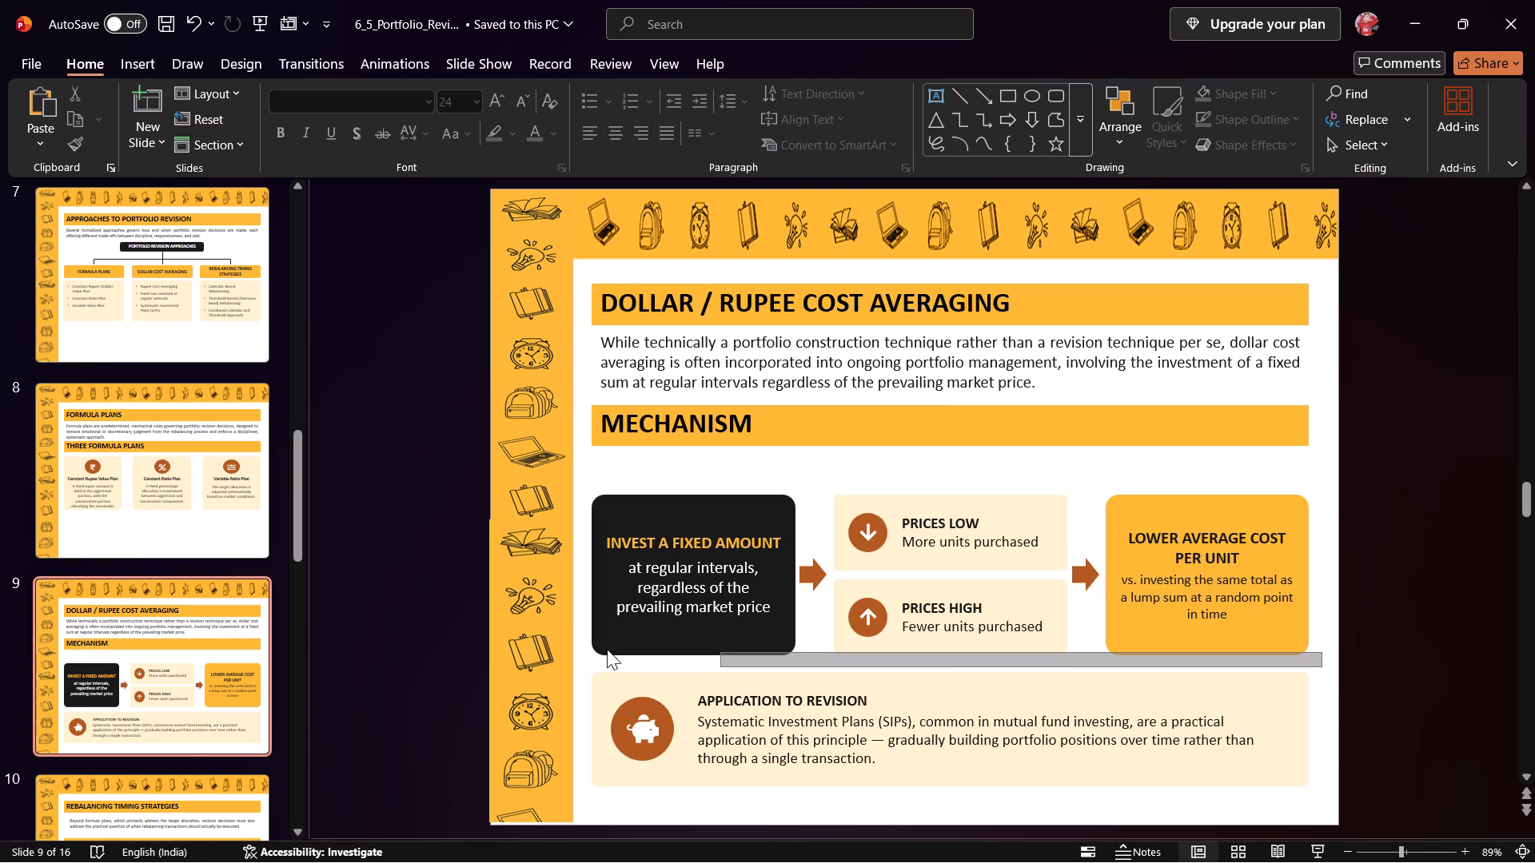
left_click_drag(607, 649, 588, 478)
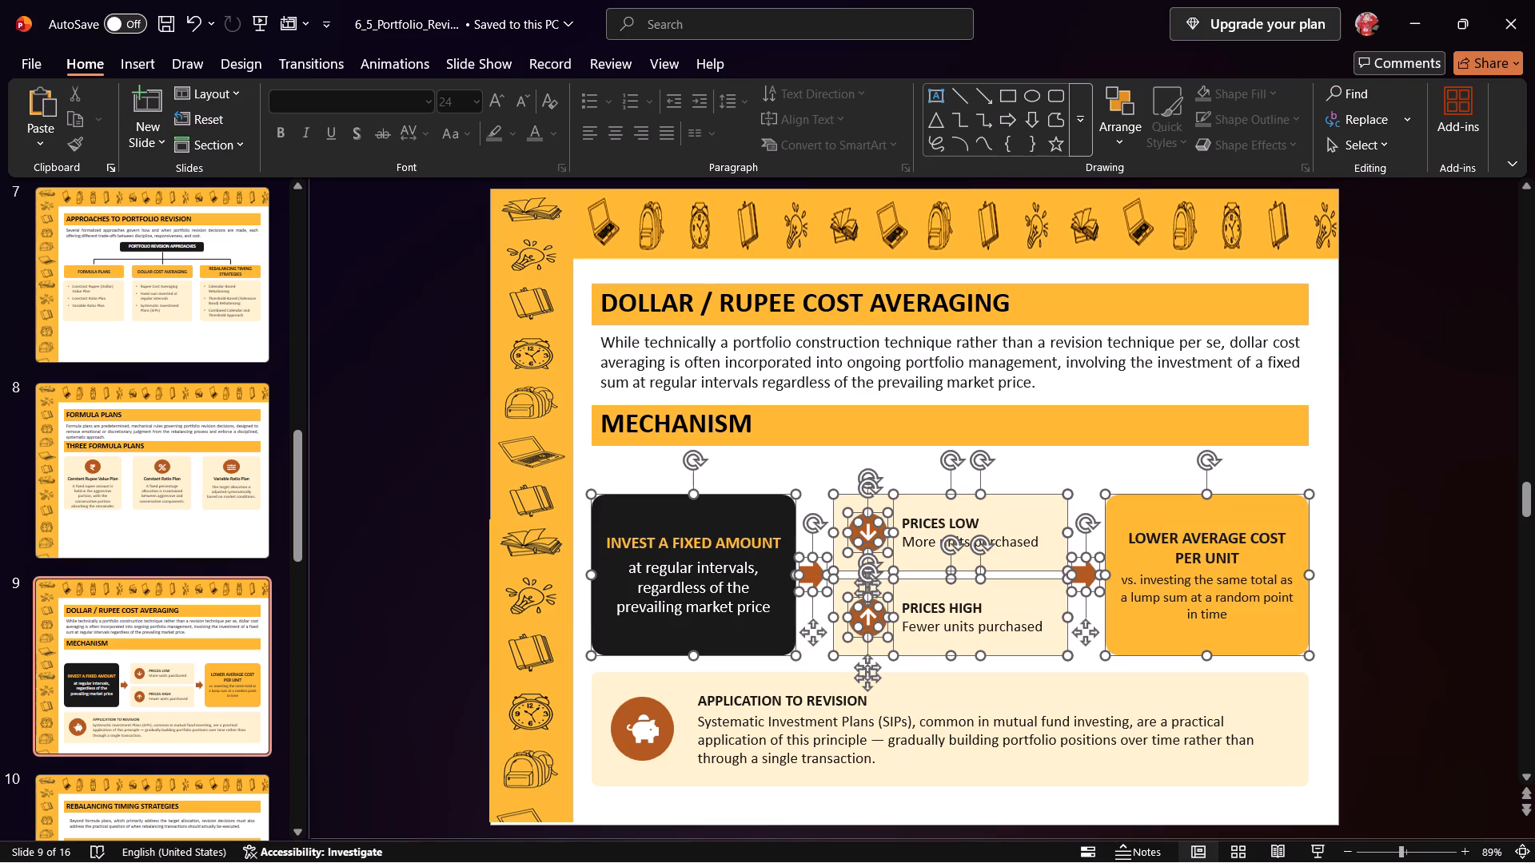
left_click_drag(727, 512, 726, 477)
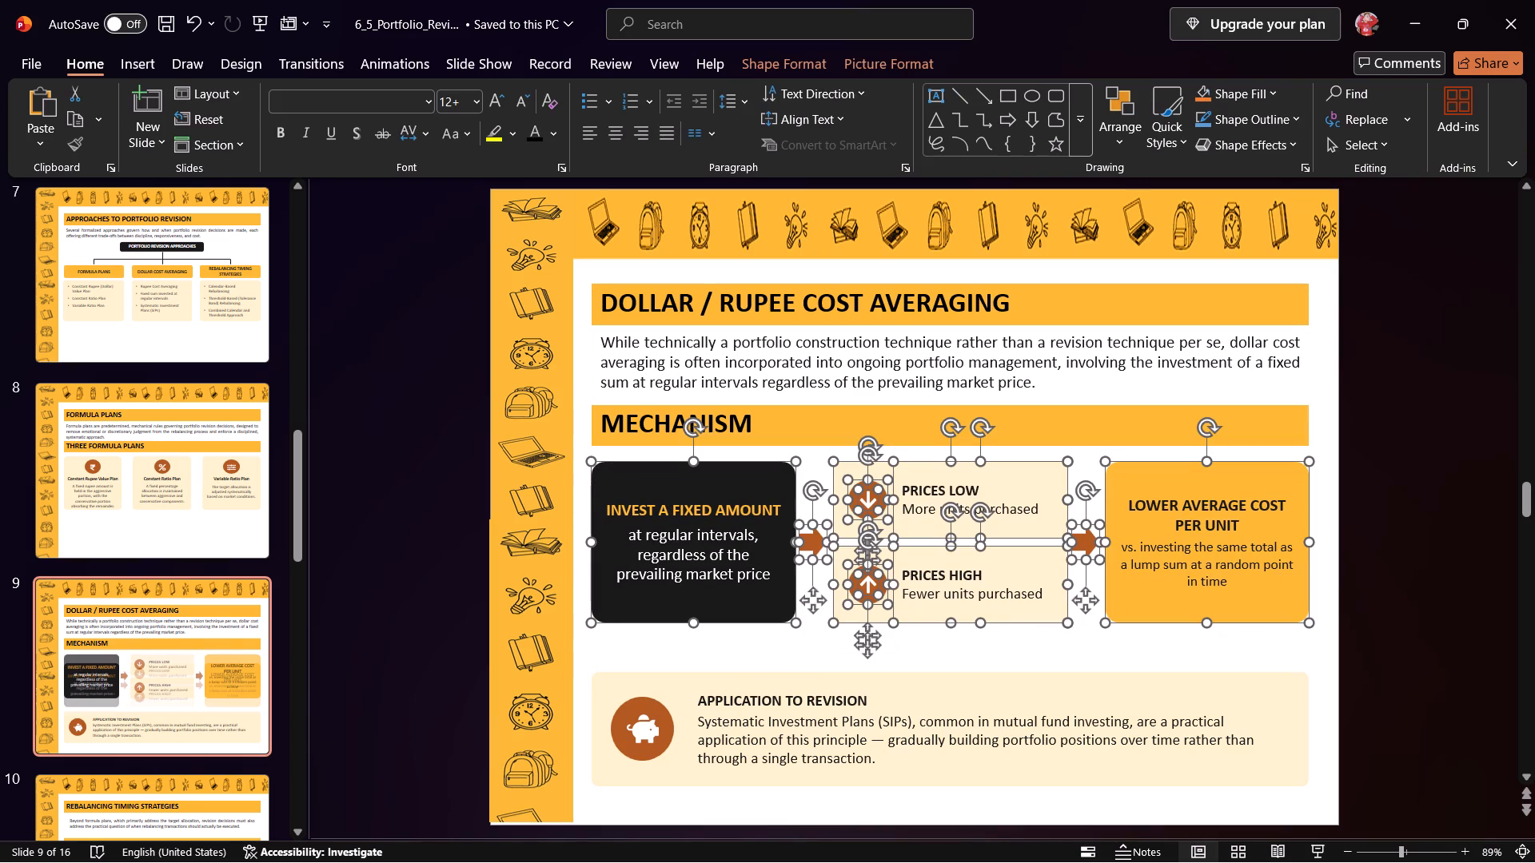
left_click_drag(947, 626, 946, 610)
left_click(957, 653)
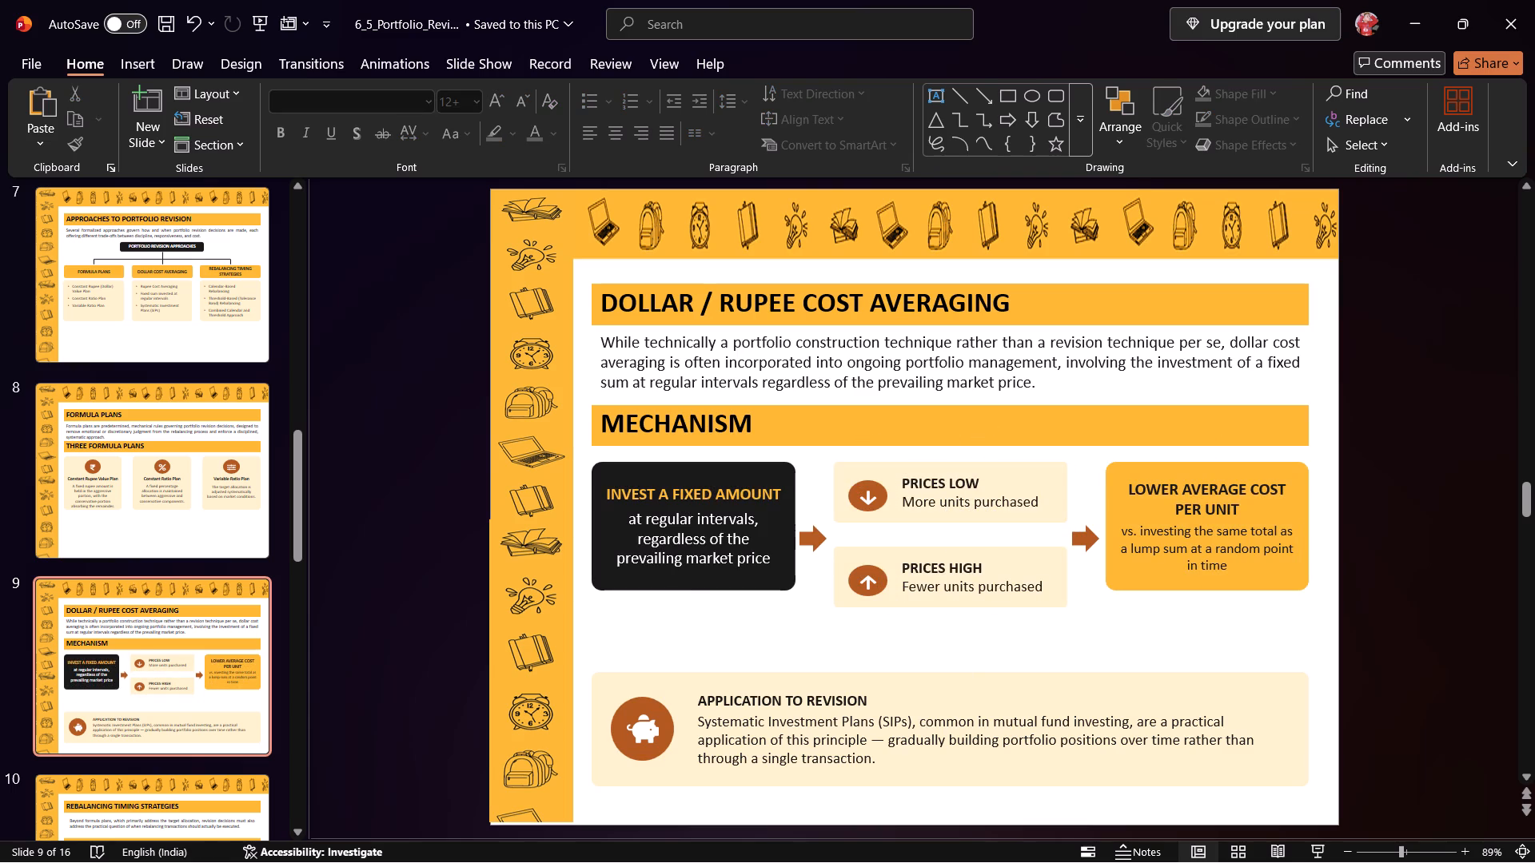
Shorten the APPLICATION TO REVISION card with its icon and text, and move it up close below the mechanism diagram.
left_click(932, 694)
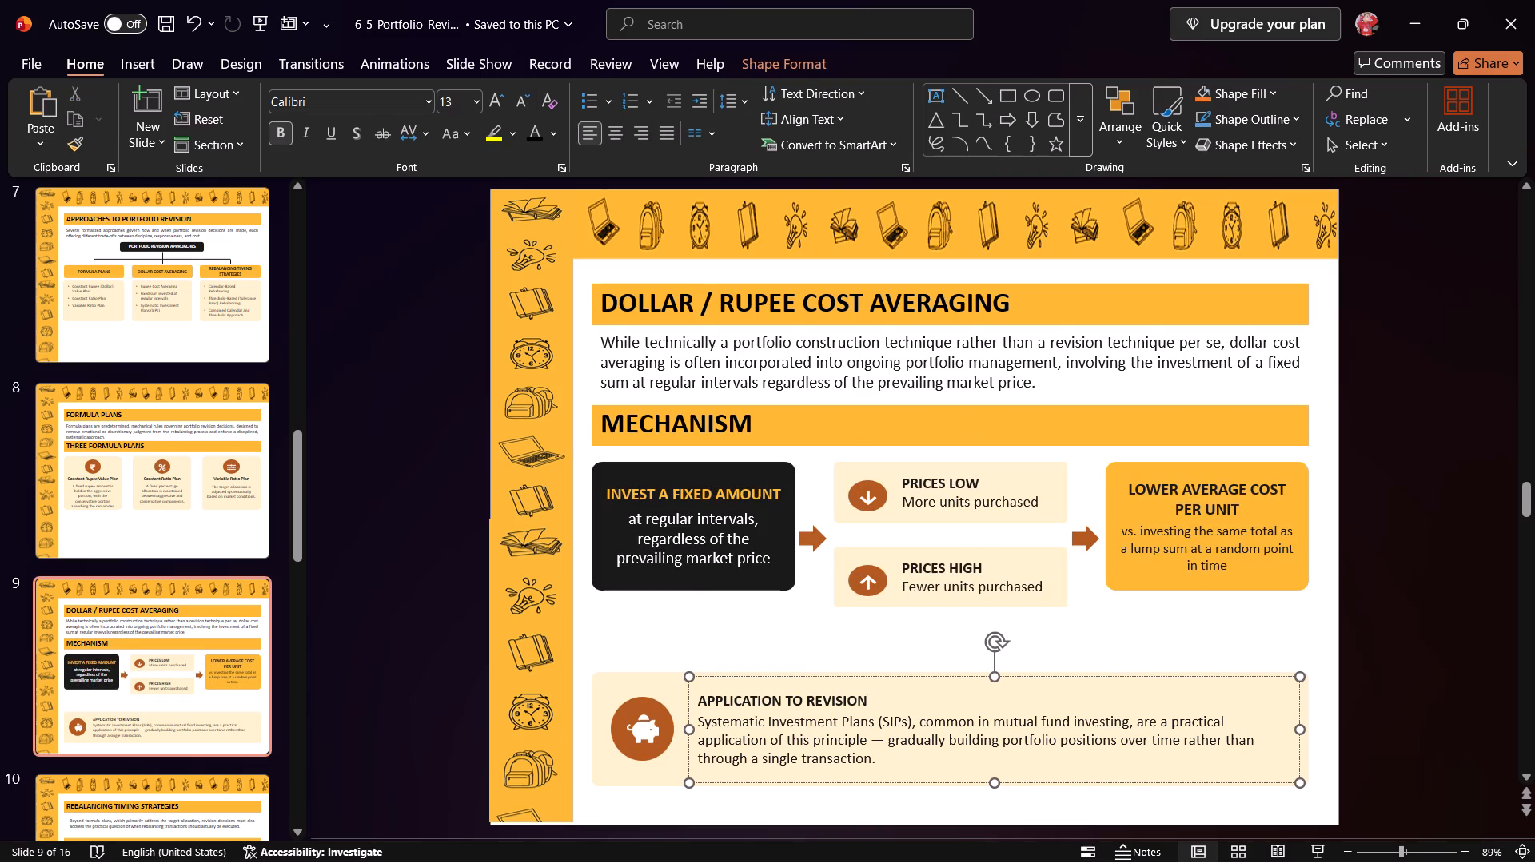
left_click(915, 675)
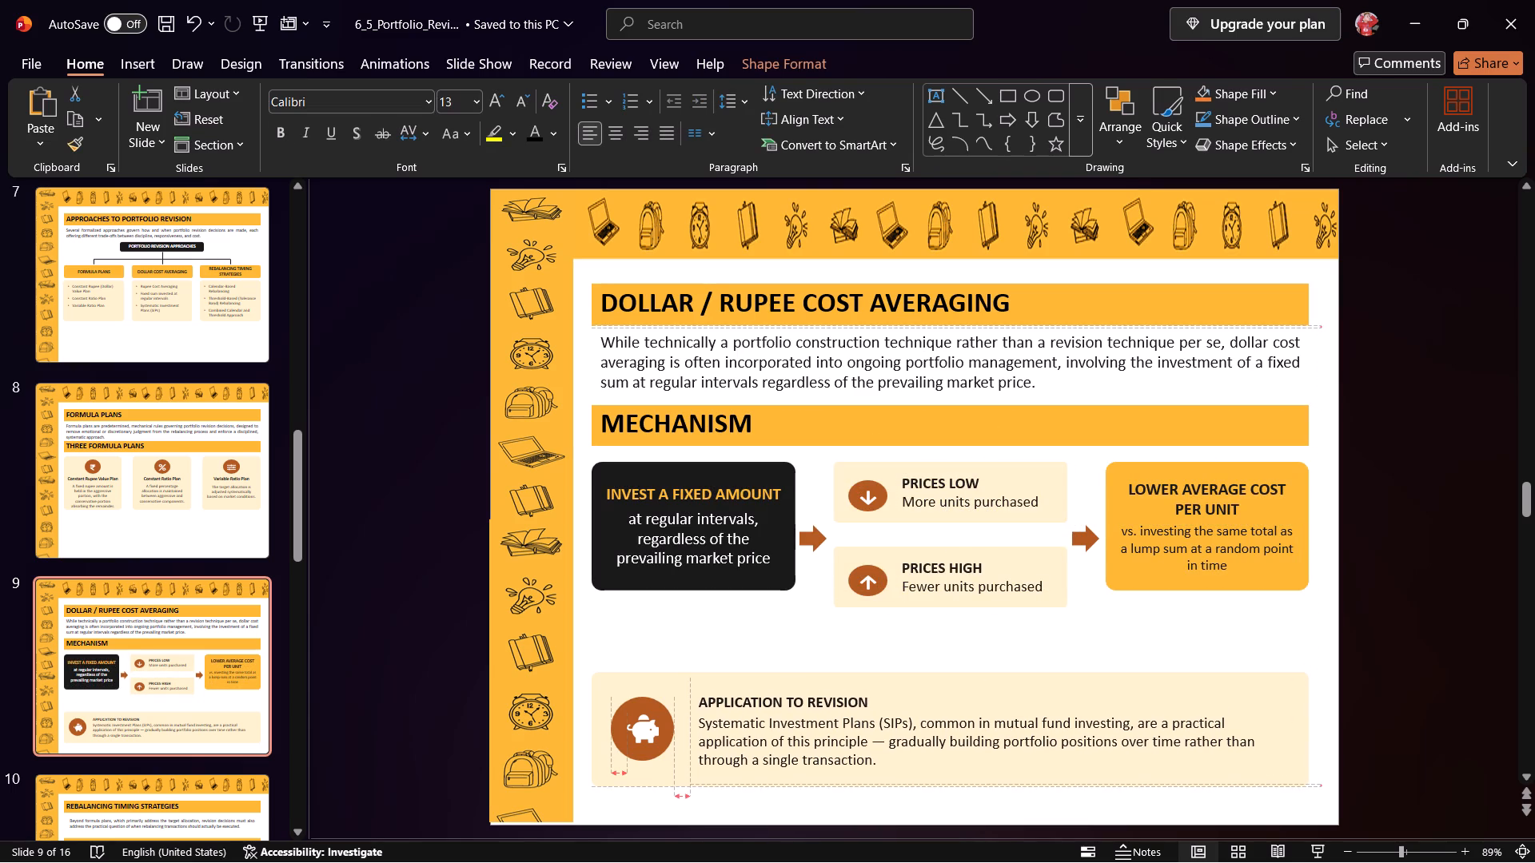
left_click_drag(1330, 797, 476, 673)
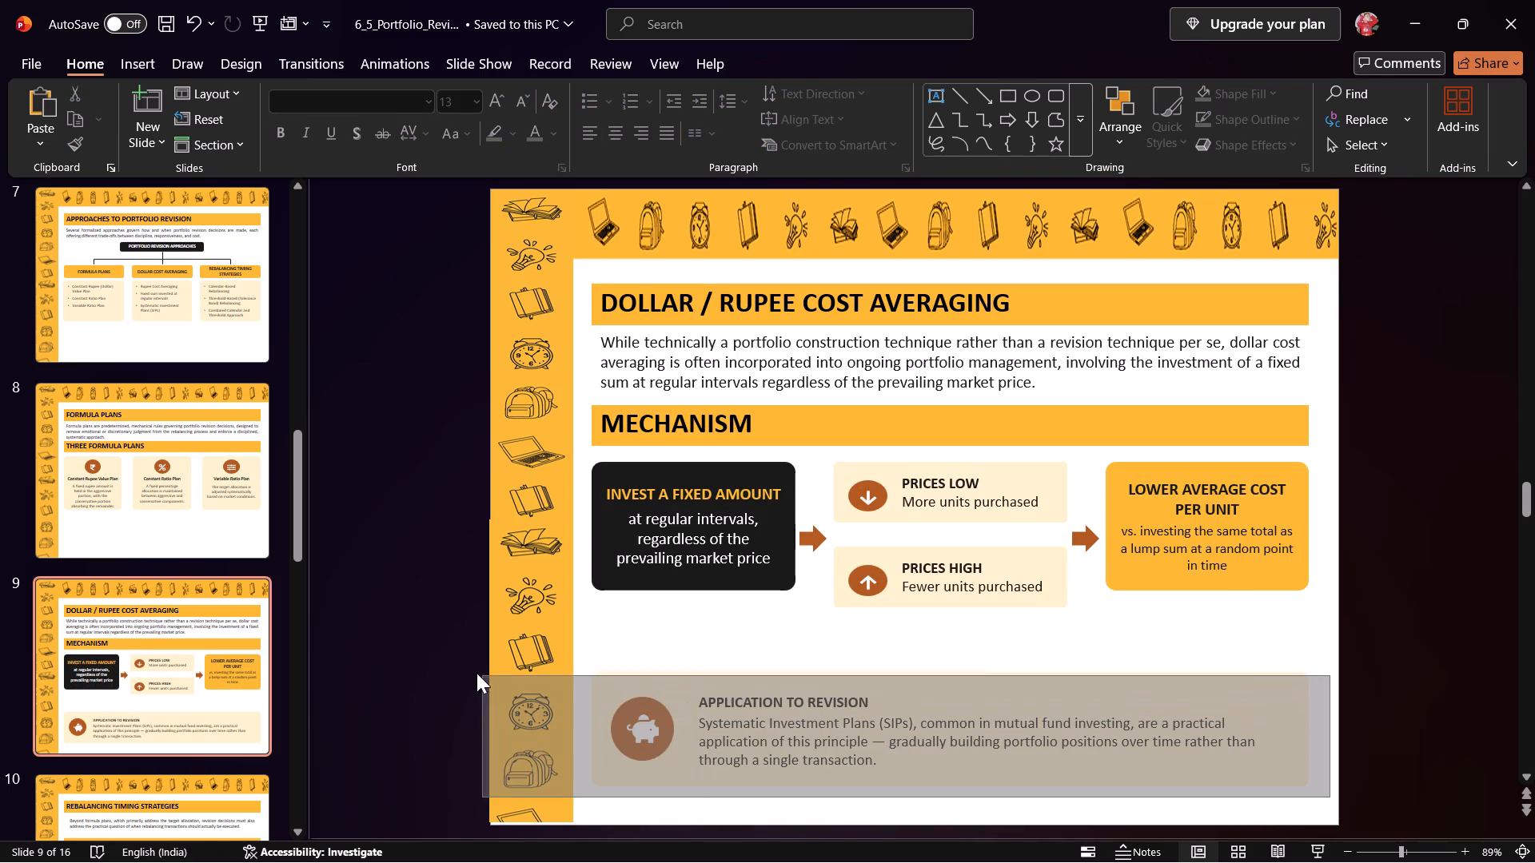
left_click_drag(476, 673, 587, 649)
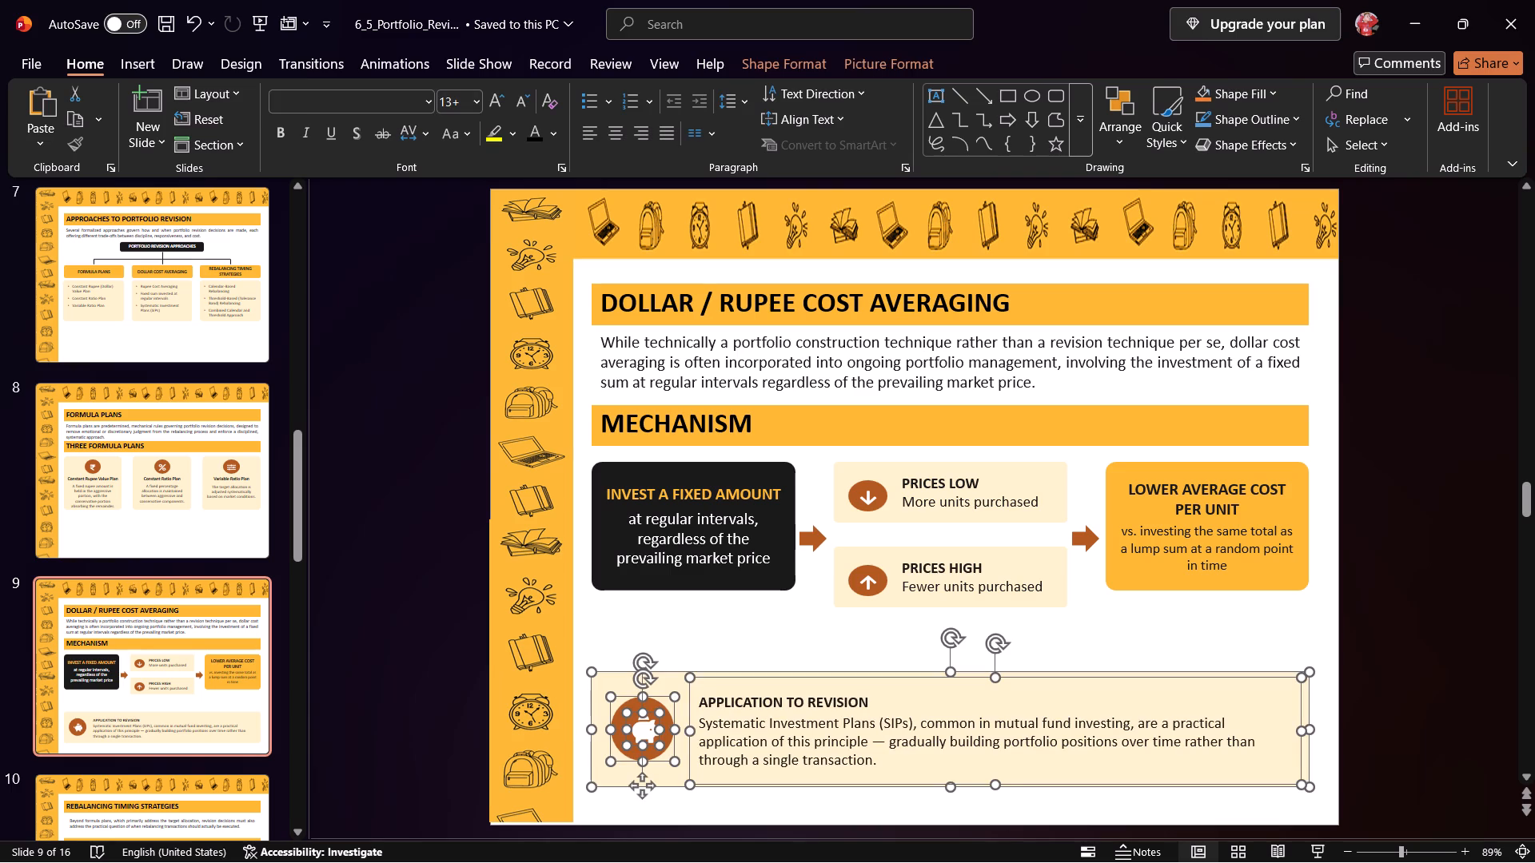
left_click(951, 786)
left_click_drag(950, 789, 949, 777)
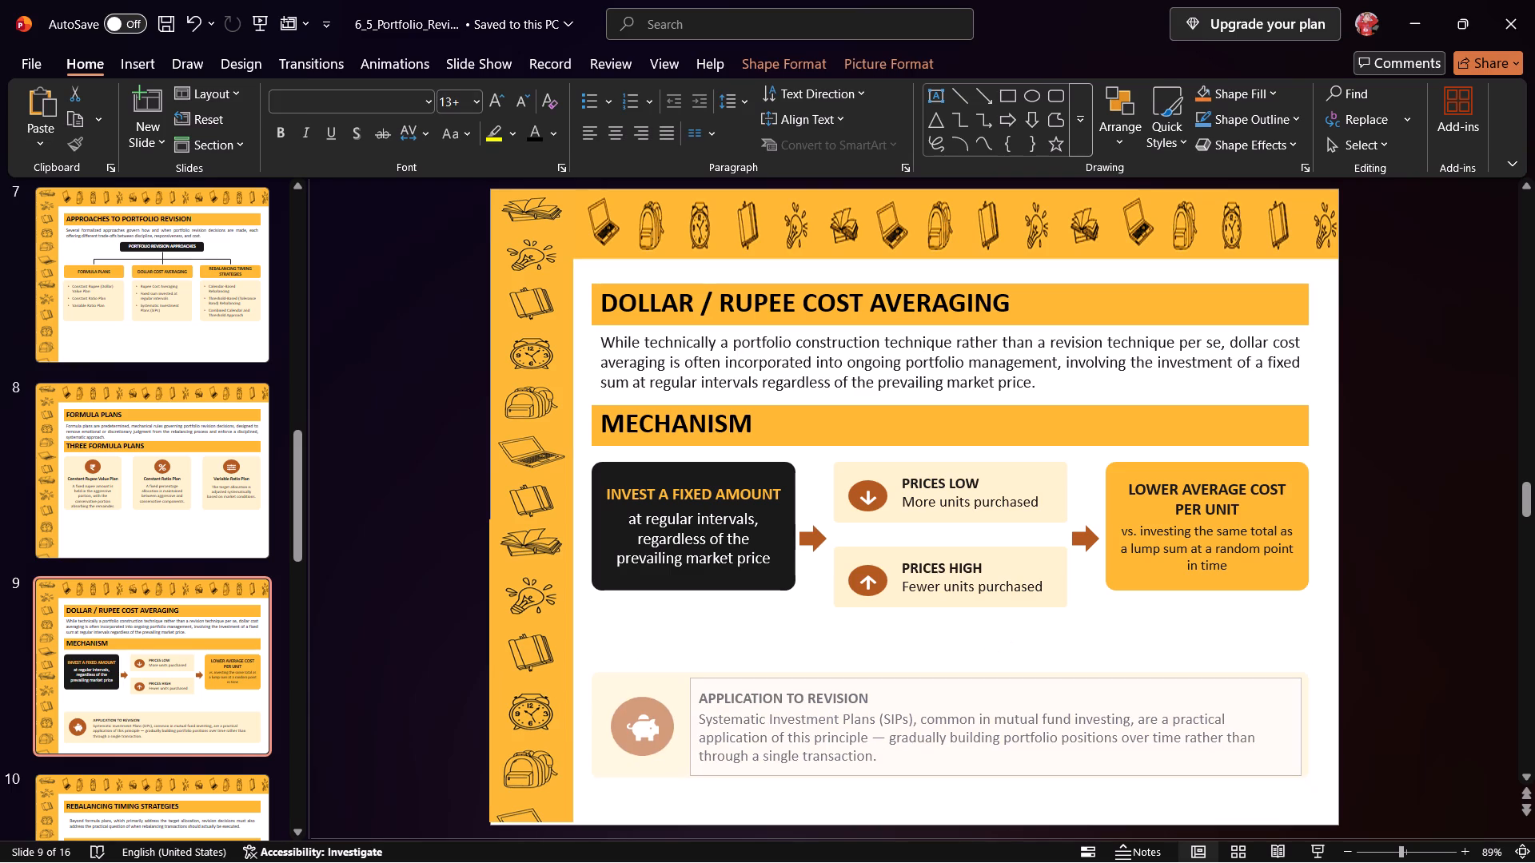
left_click_drag(949, 777, 951, 770)
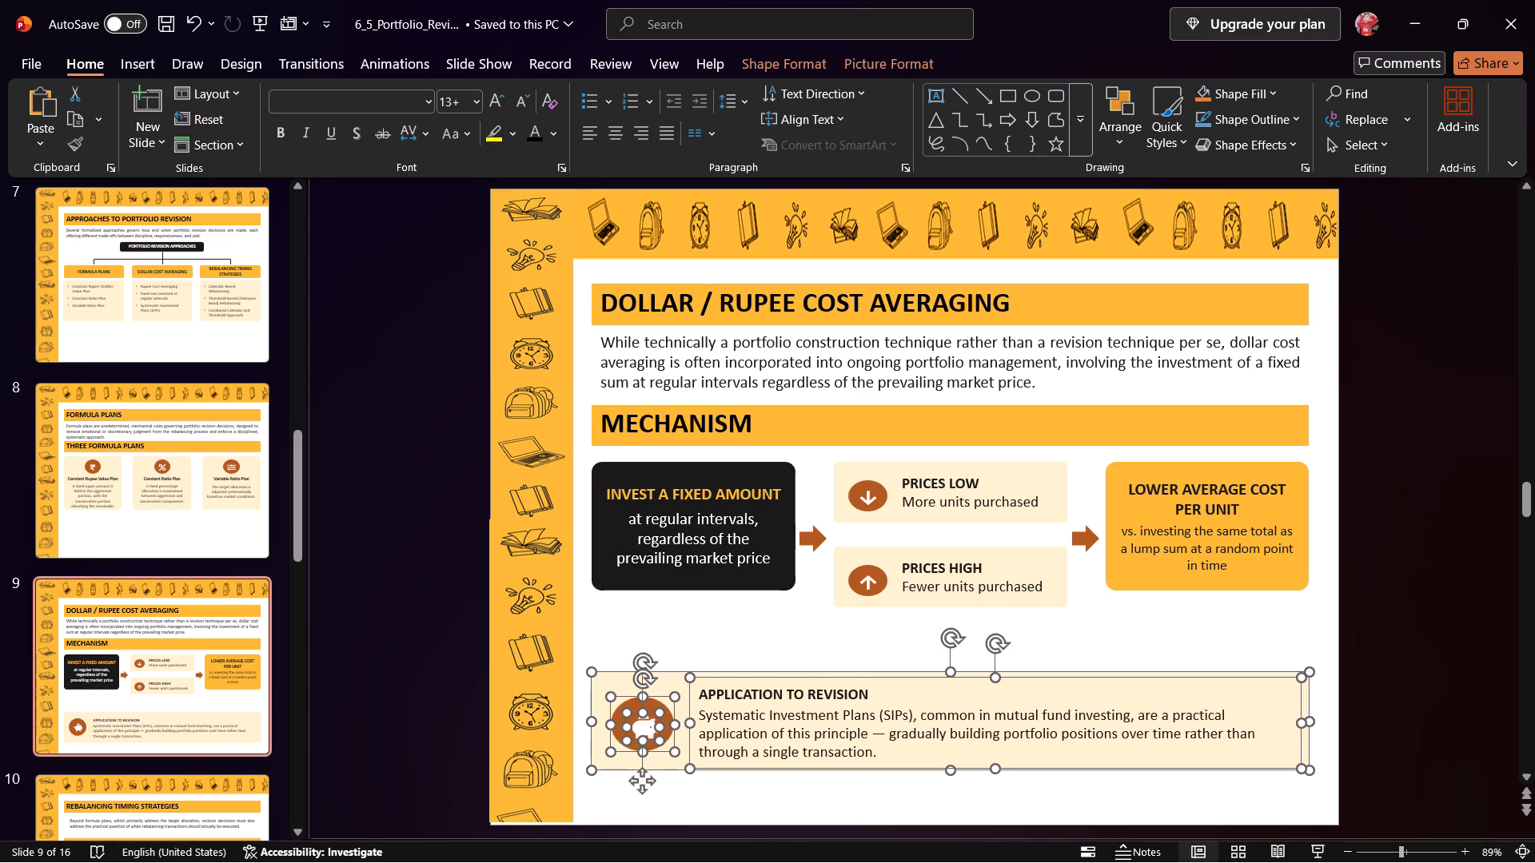
left_click_drag(898, 769, 898, 747)
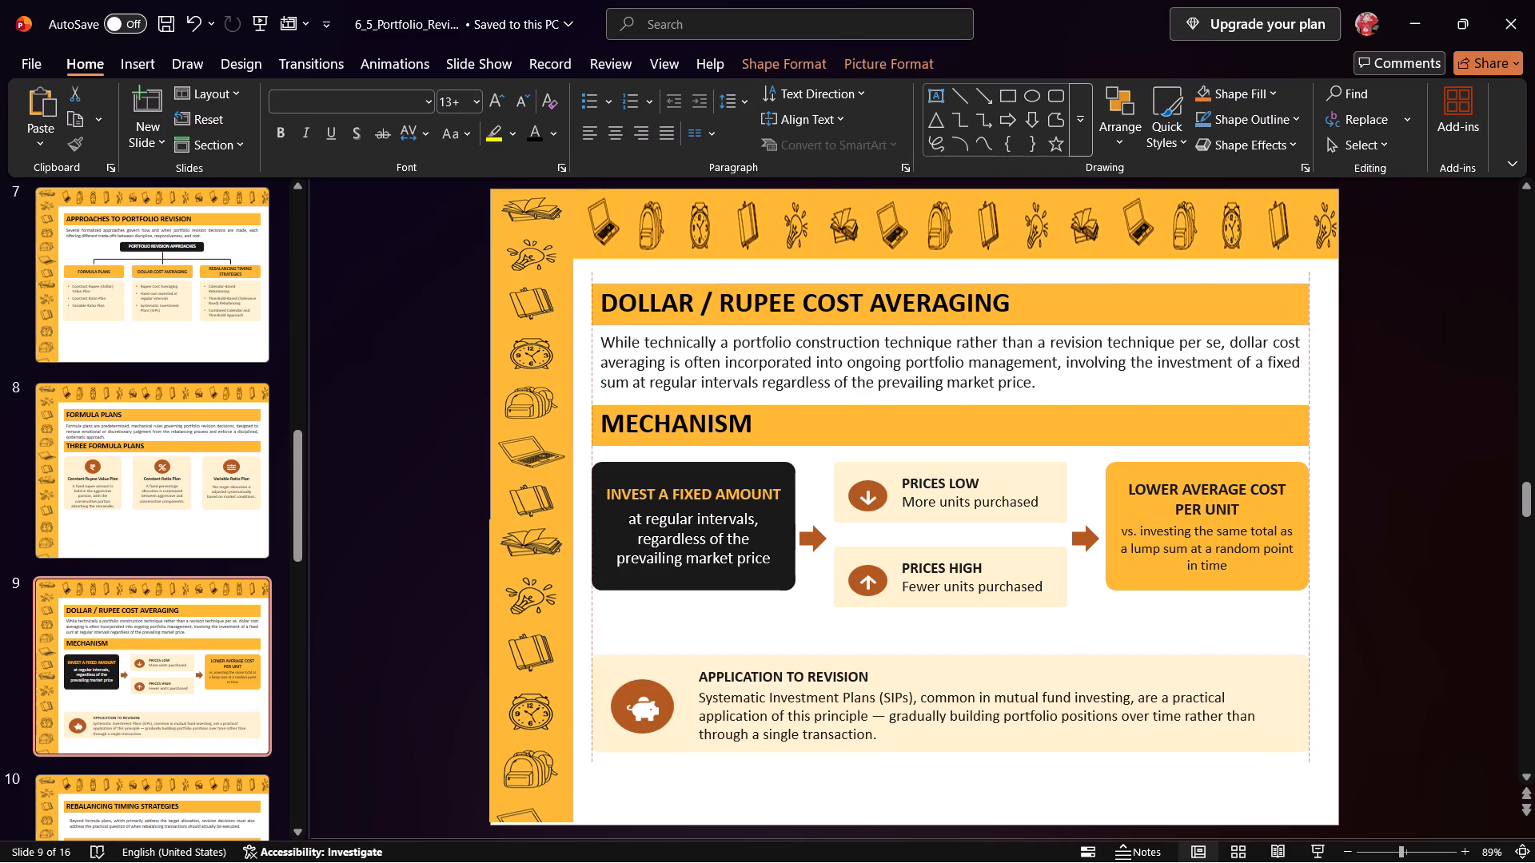
left_click_drag(898, 747, 902, 720)
left_click(884, 765)
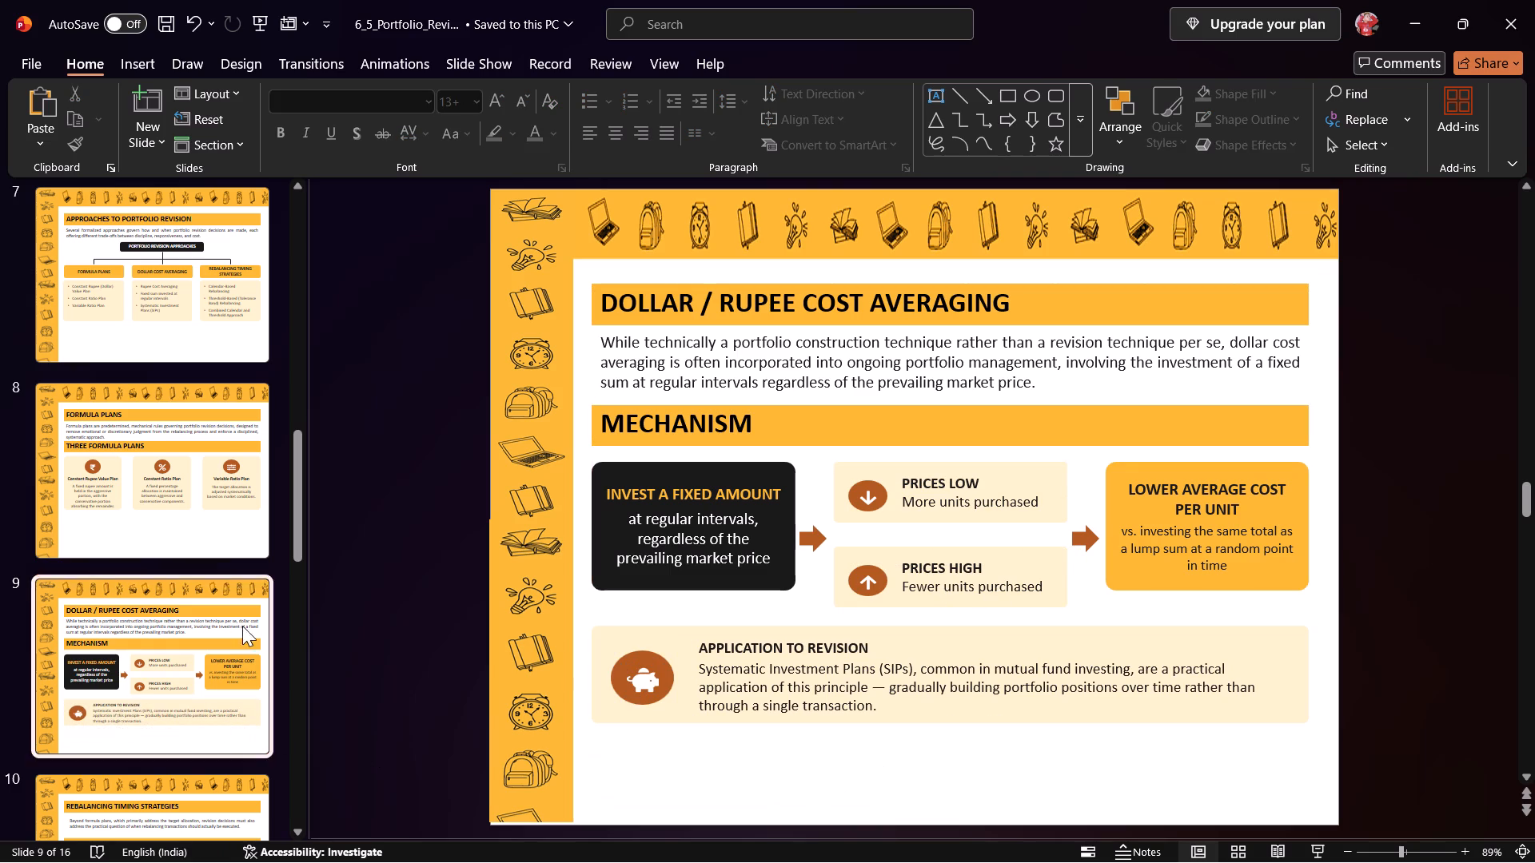
On slide 10, widen the introductory paragraph to the title bar's full width and move it up directly beneath the REBALANCING TIMING STRATEGIES title.
left_click_drag(299, 531, 297, 638)
left_click(160, 346)
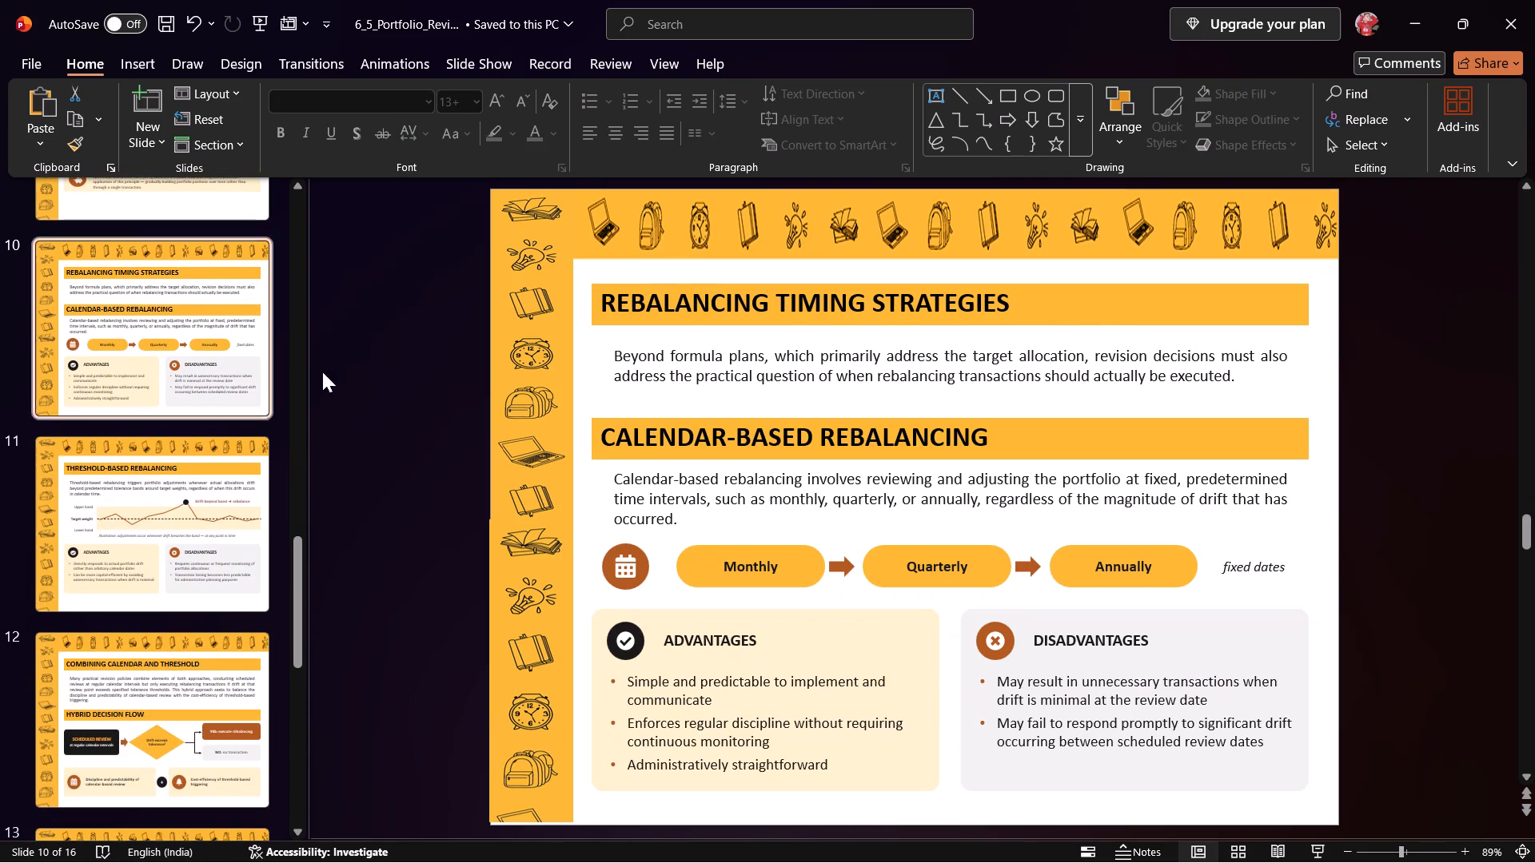
left_click(816, 367)
left_click_drag(604, 379, 594, 373)
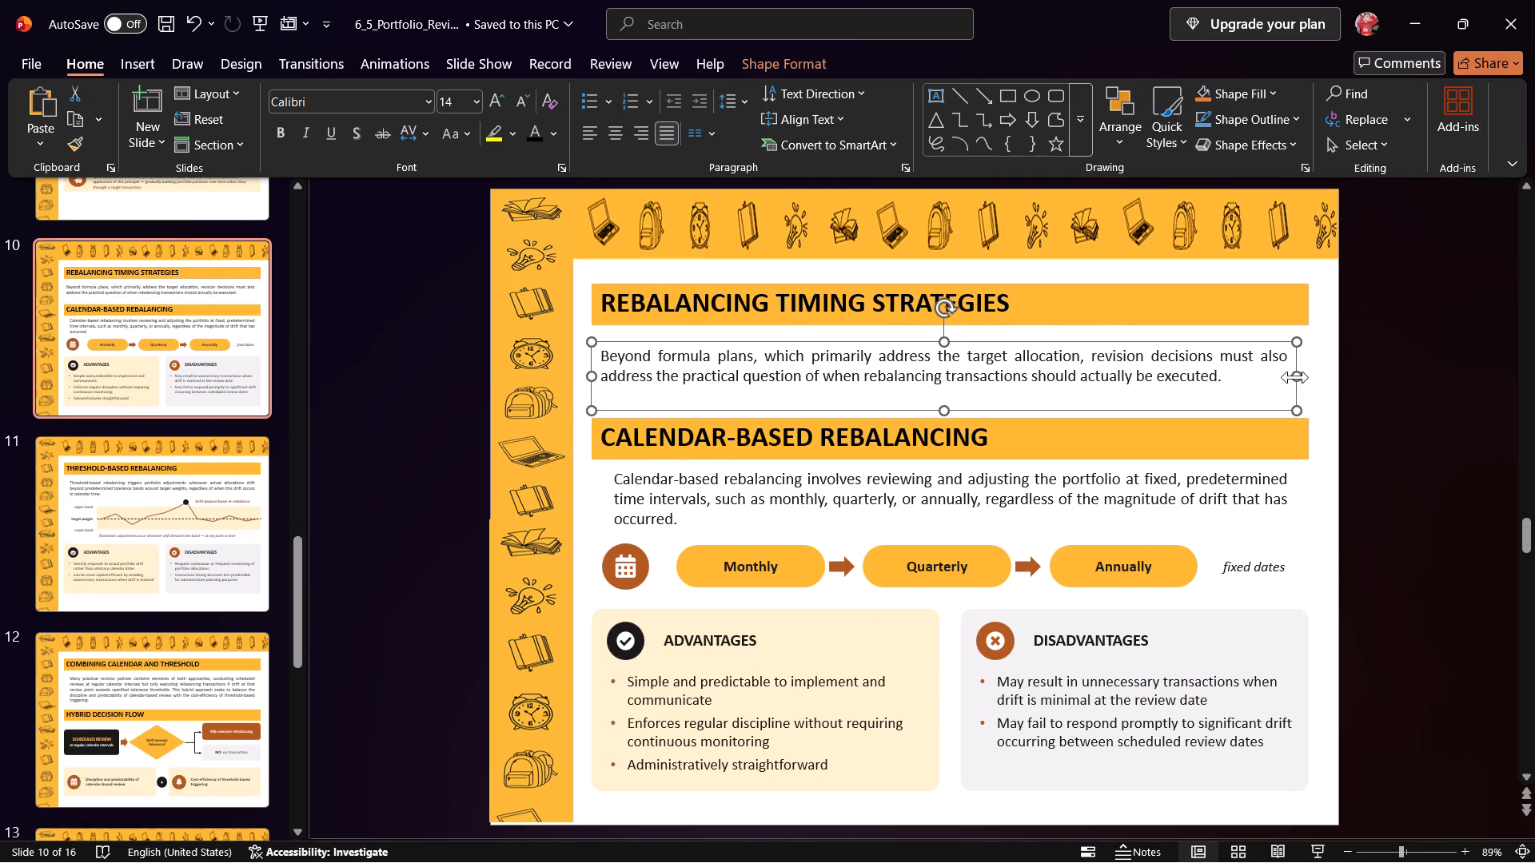
left_click_drag(1295, 376, 1307, 373)
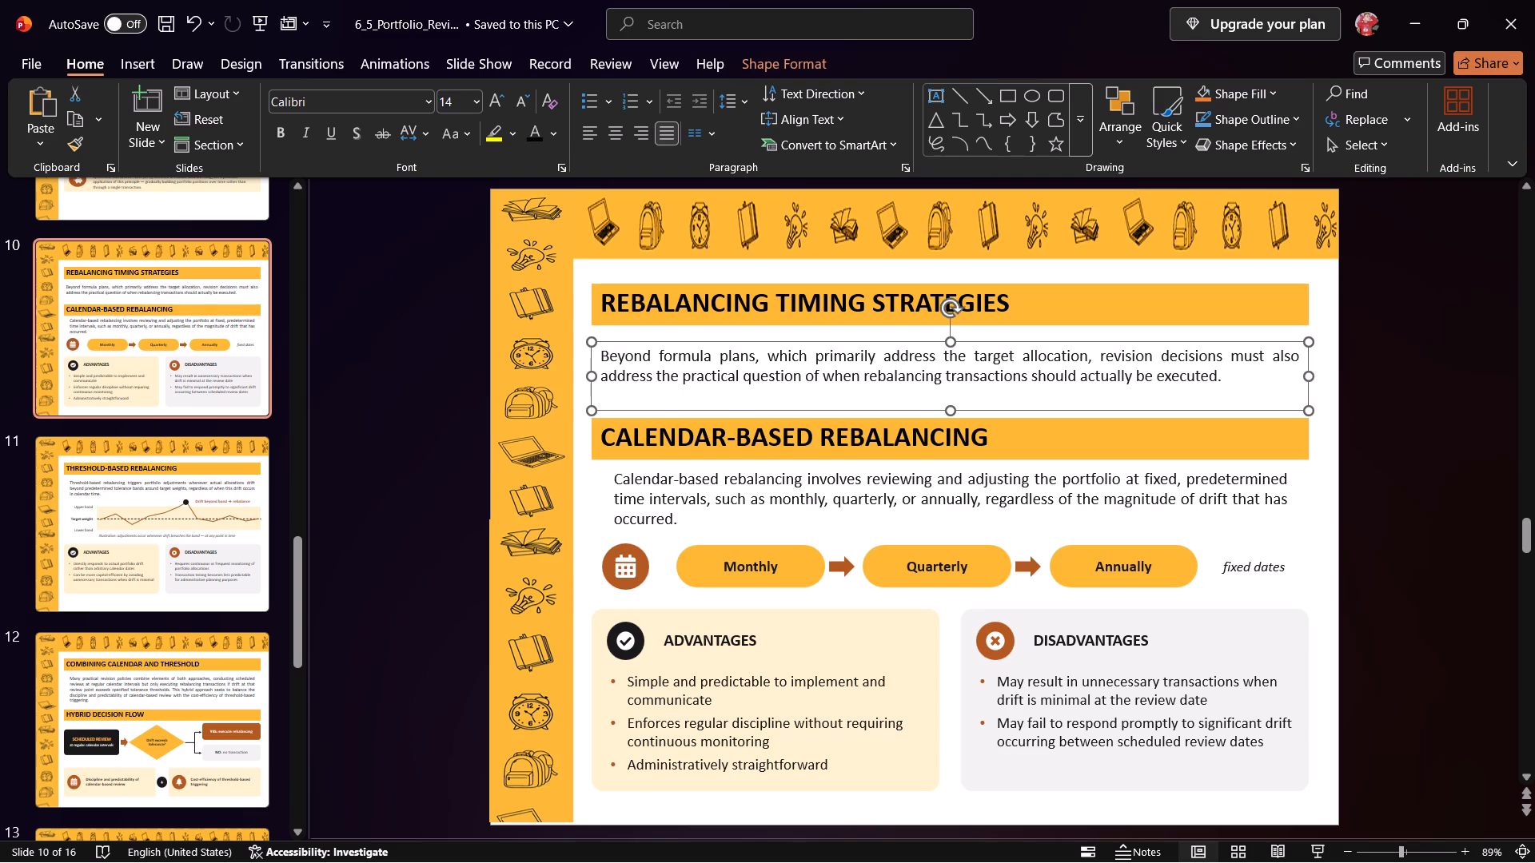
left_click_drag(910, 342, 910, 332)
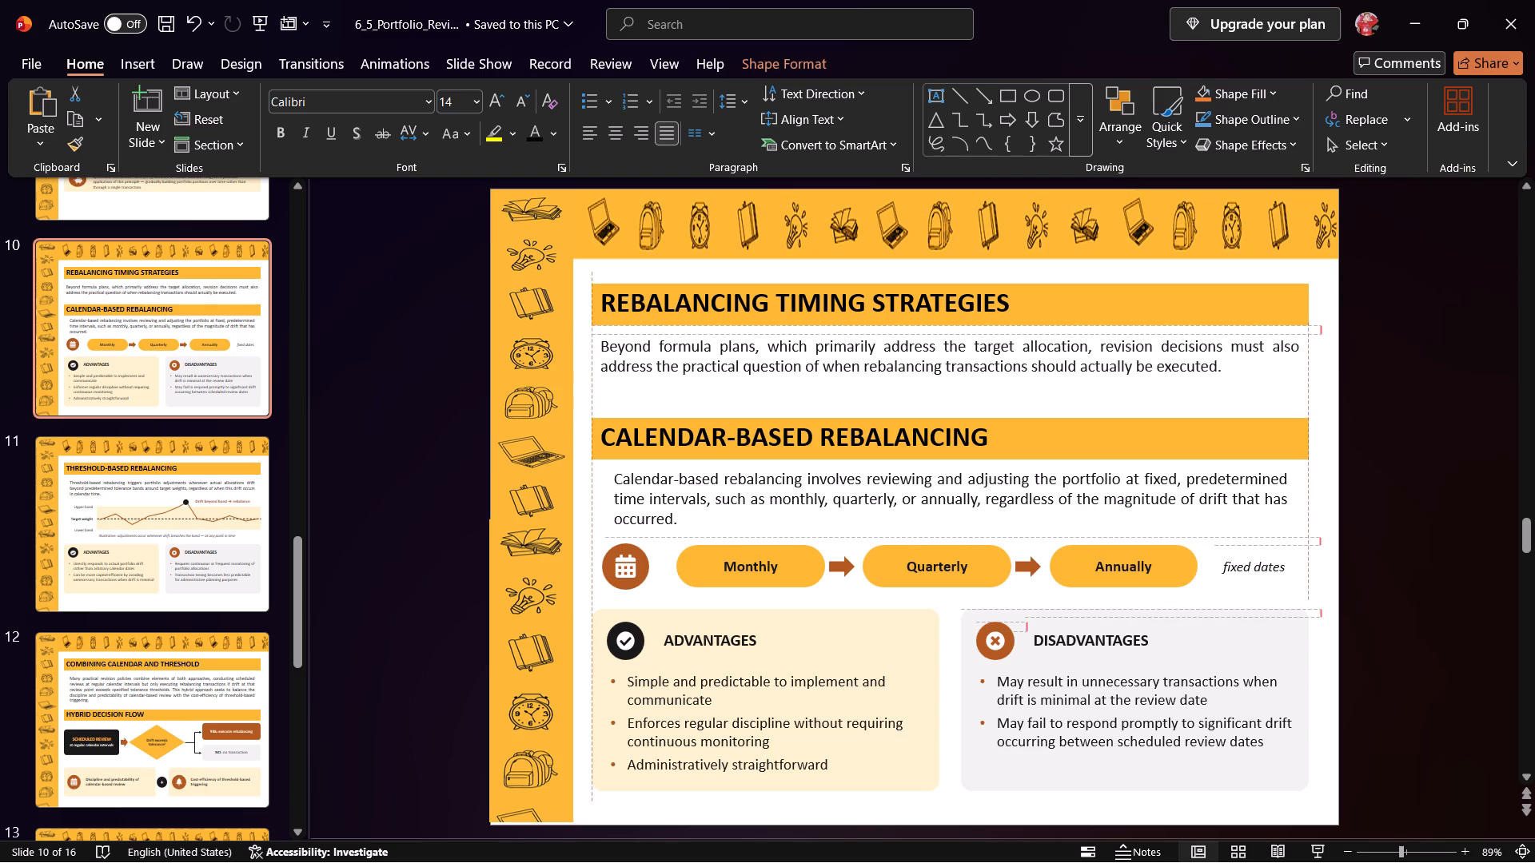
left_click_drag(910, 332, 911, 326)
Move the CALENDAR-BASED REBALANCING heading bar up to just below the introductory paragraph.
left_click(875, 427)
left_click_drag(875, 419, 878, 408)
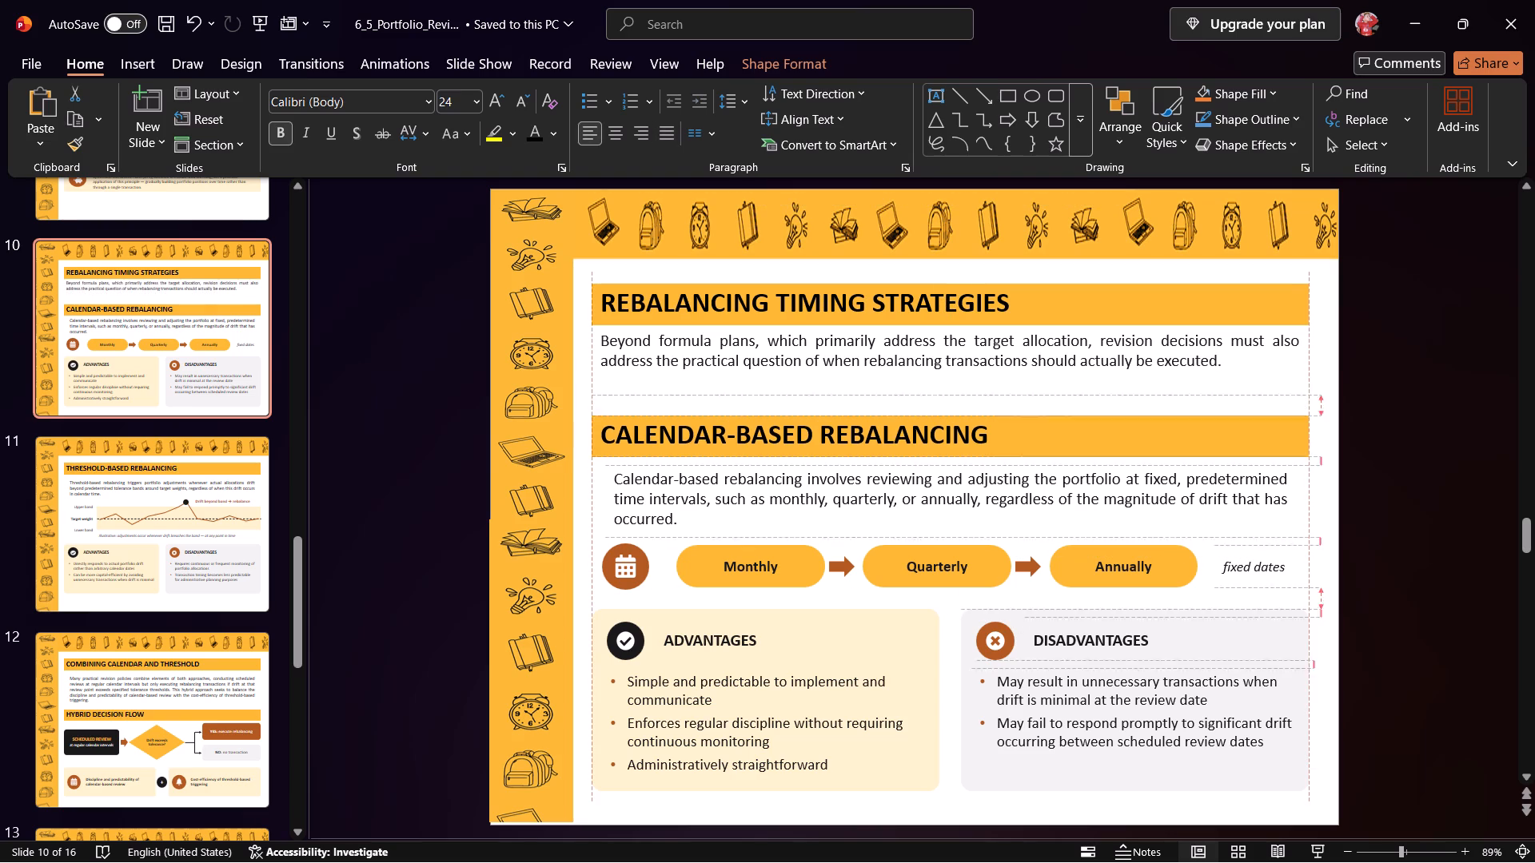
left_click_drag(878, 408, 879, 384)
Widen the calendar-based rebalancing paragraph to the heading bar's full width and move it up directly beneath that heading.
left_click(813, 485)
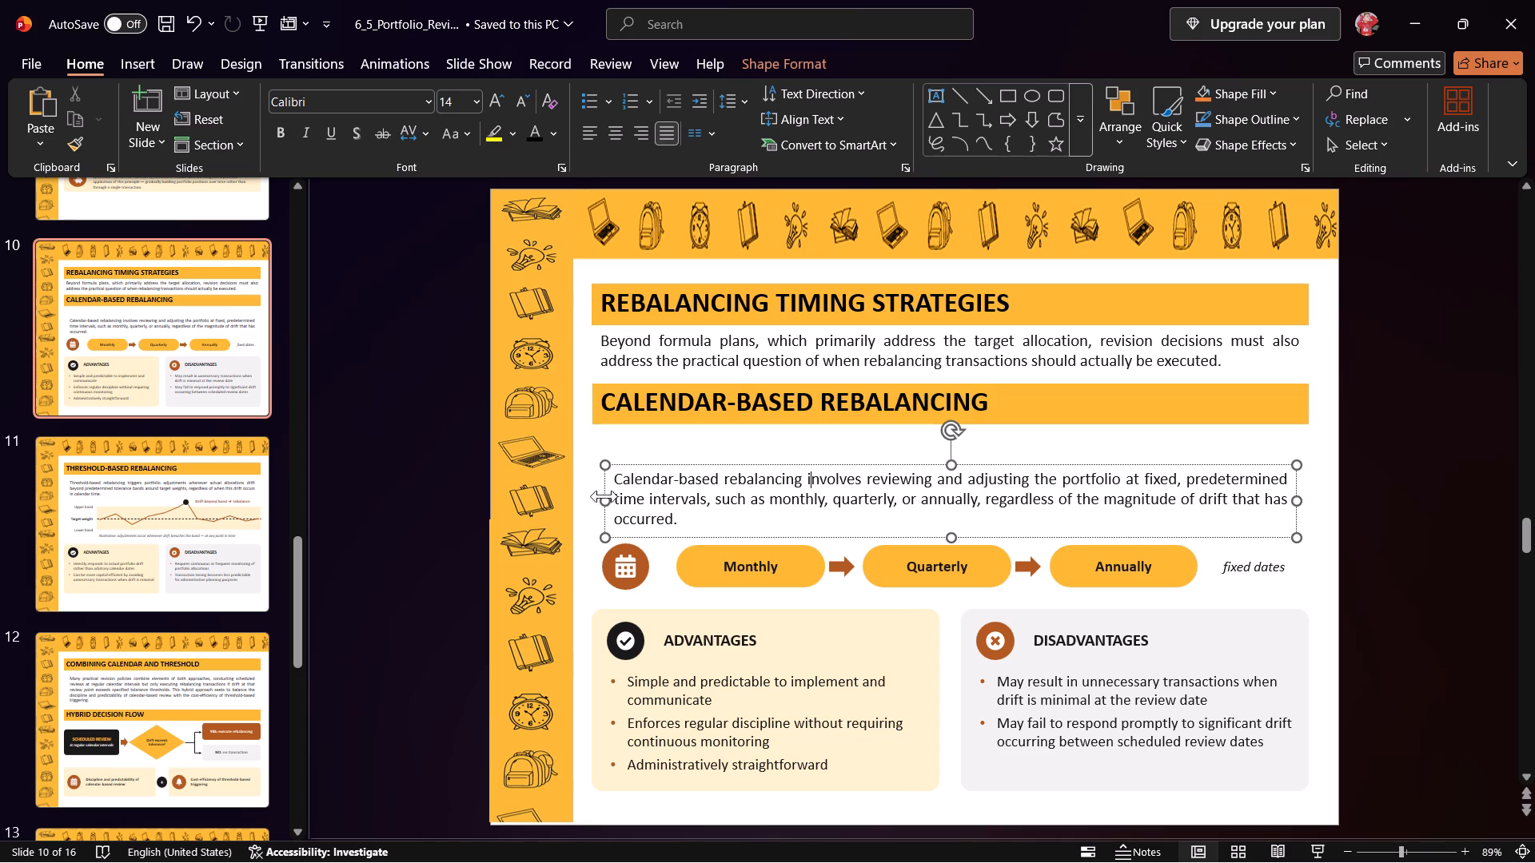
left_click_drag(608, 500, 592, 502)
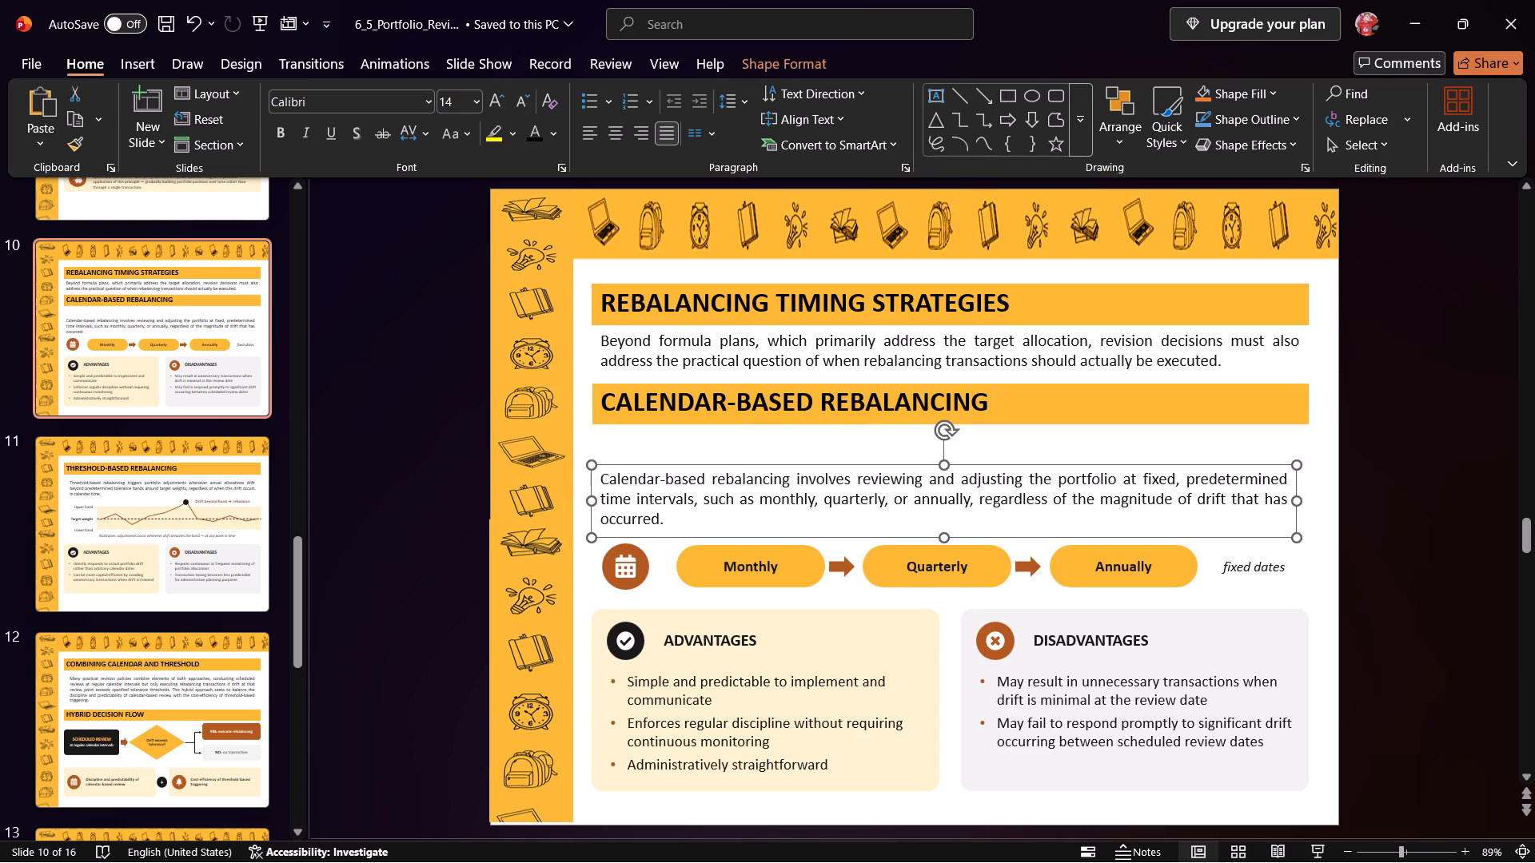
left_click_drag(1298, 505, 1303, 506)
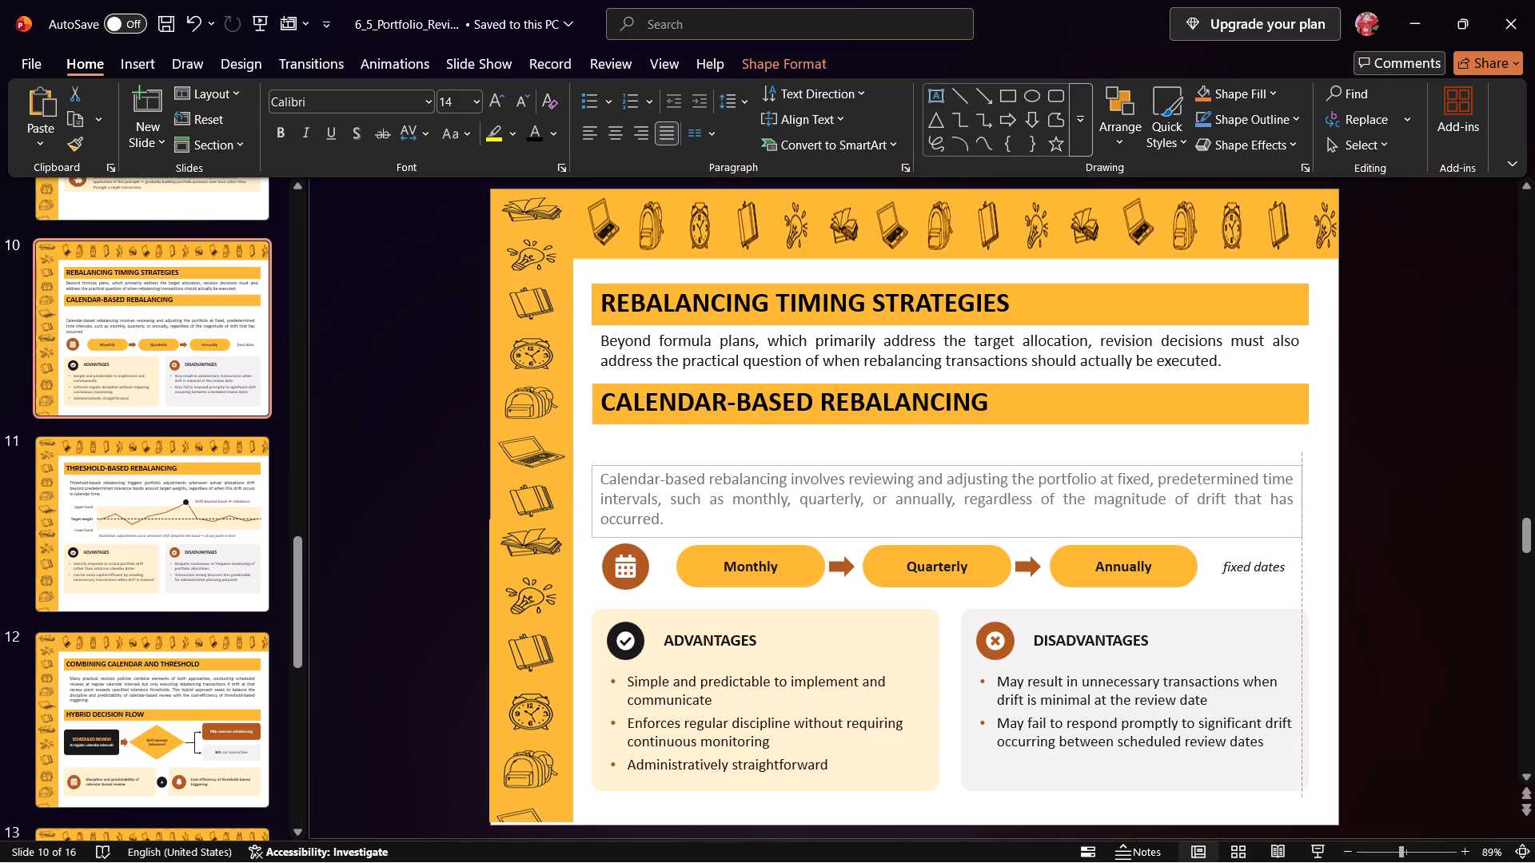
left_click_drag(1303, 506, 1306, 506)
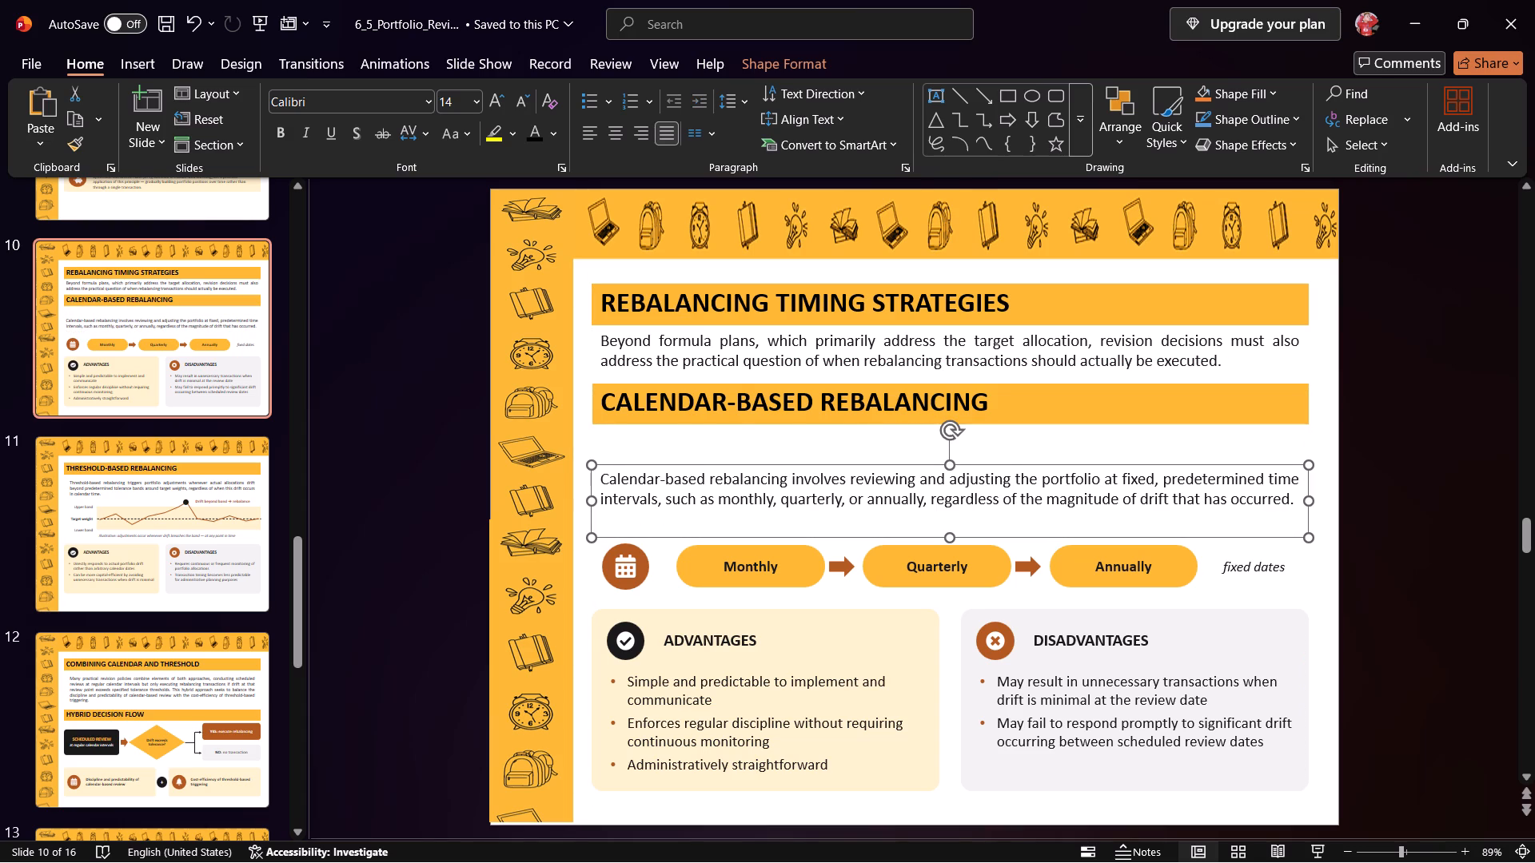
left_click_drag(883, 462, 881, 424)
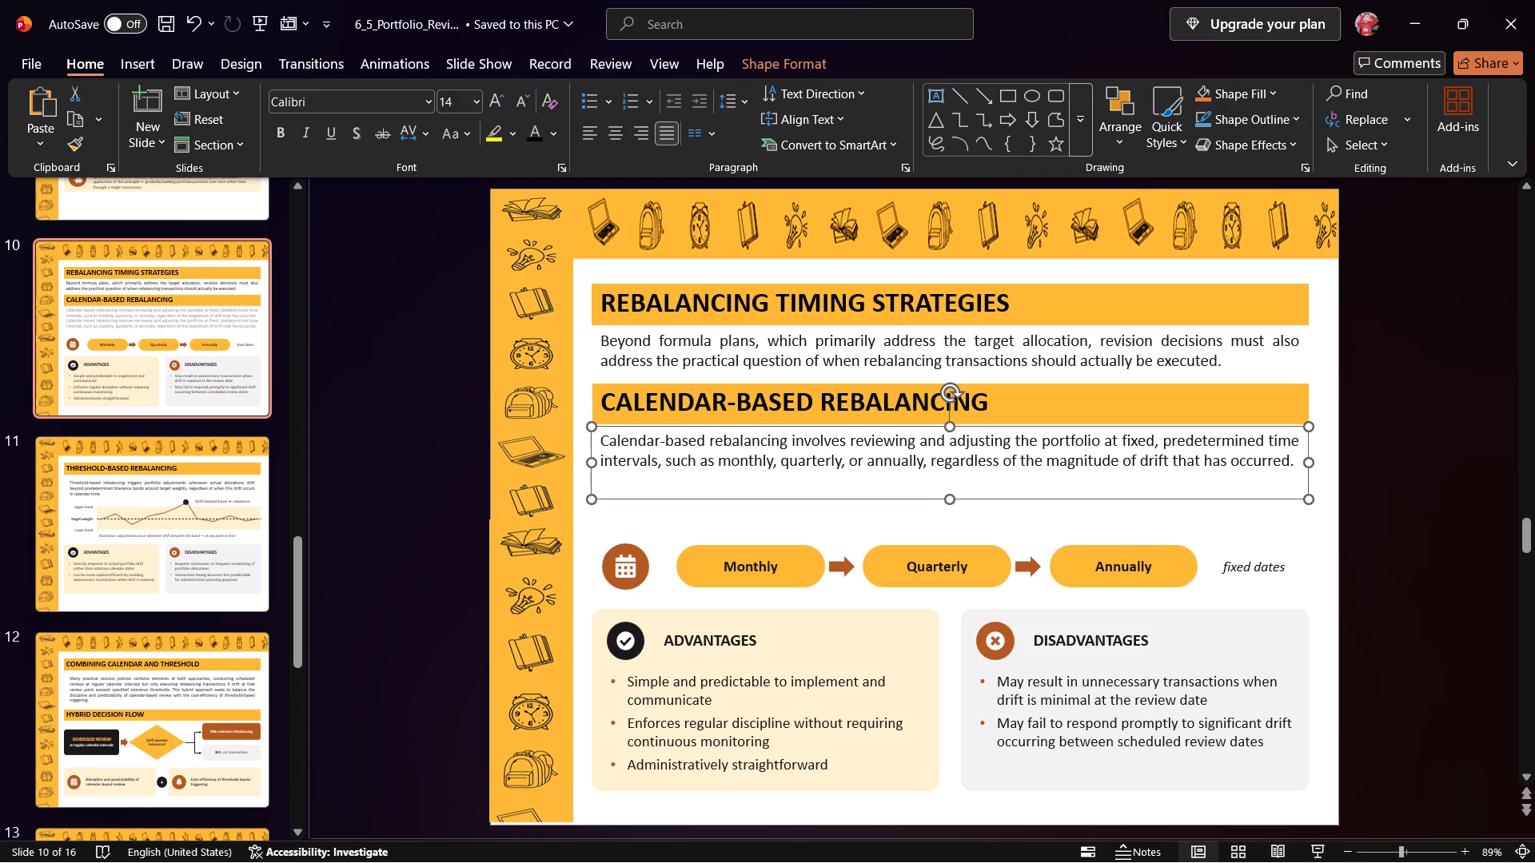
Move the Monthly, Quarterly, Annually row with its icon, arrows and label up below the paragraph, align it to the left margin and reduce its height slightly.
left_click(881, 555)
left_click_drag(1329, 577, 580, 554)
left_click_drag(1319, 603, 1277, 610)
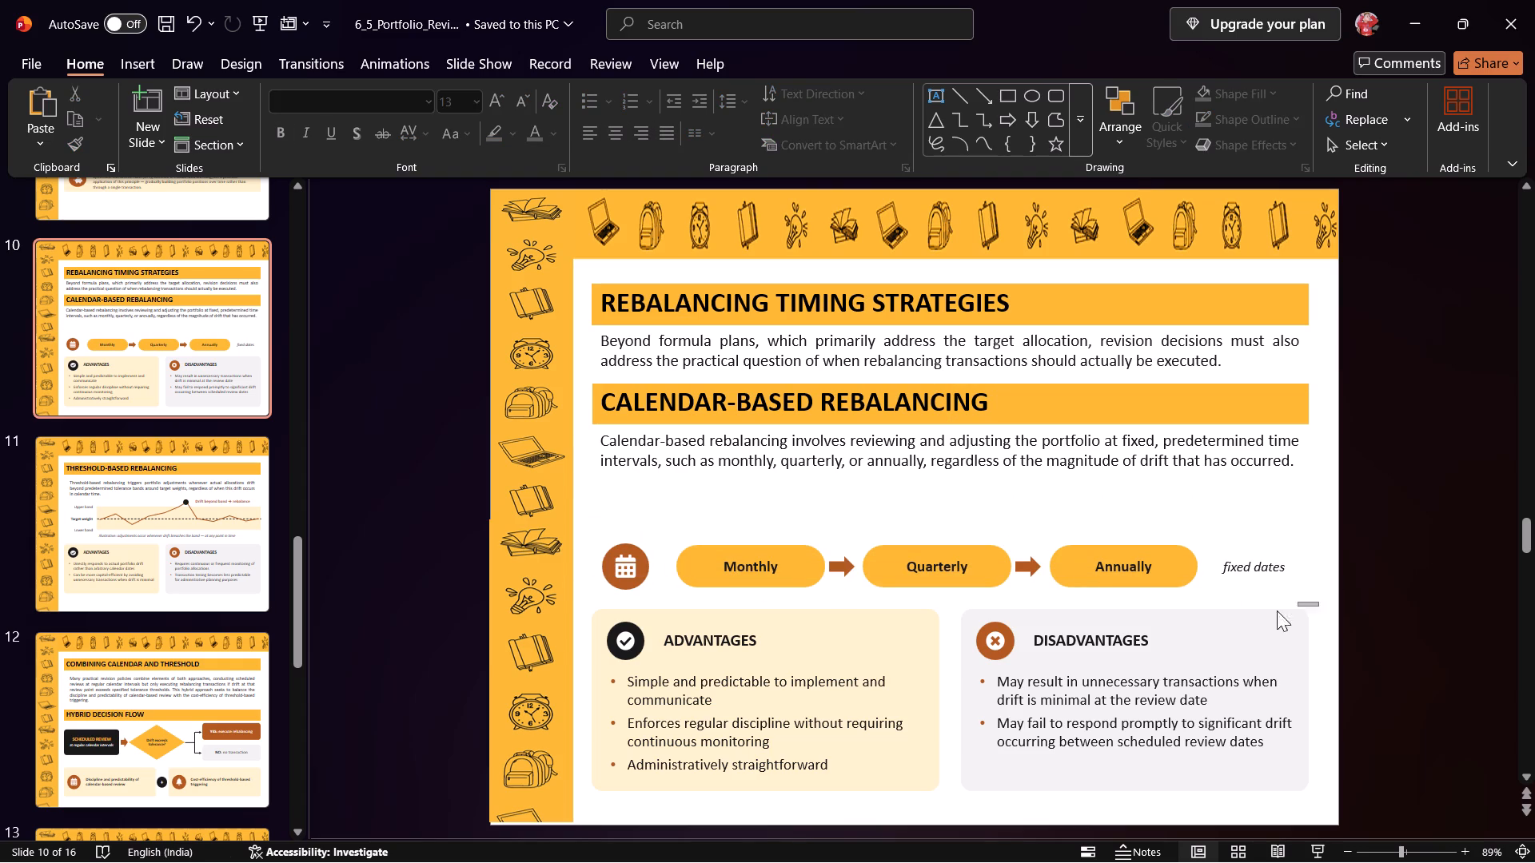
left_click_drag(1277, 610, 594, 530)
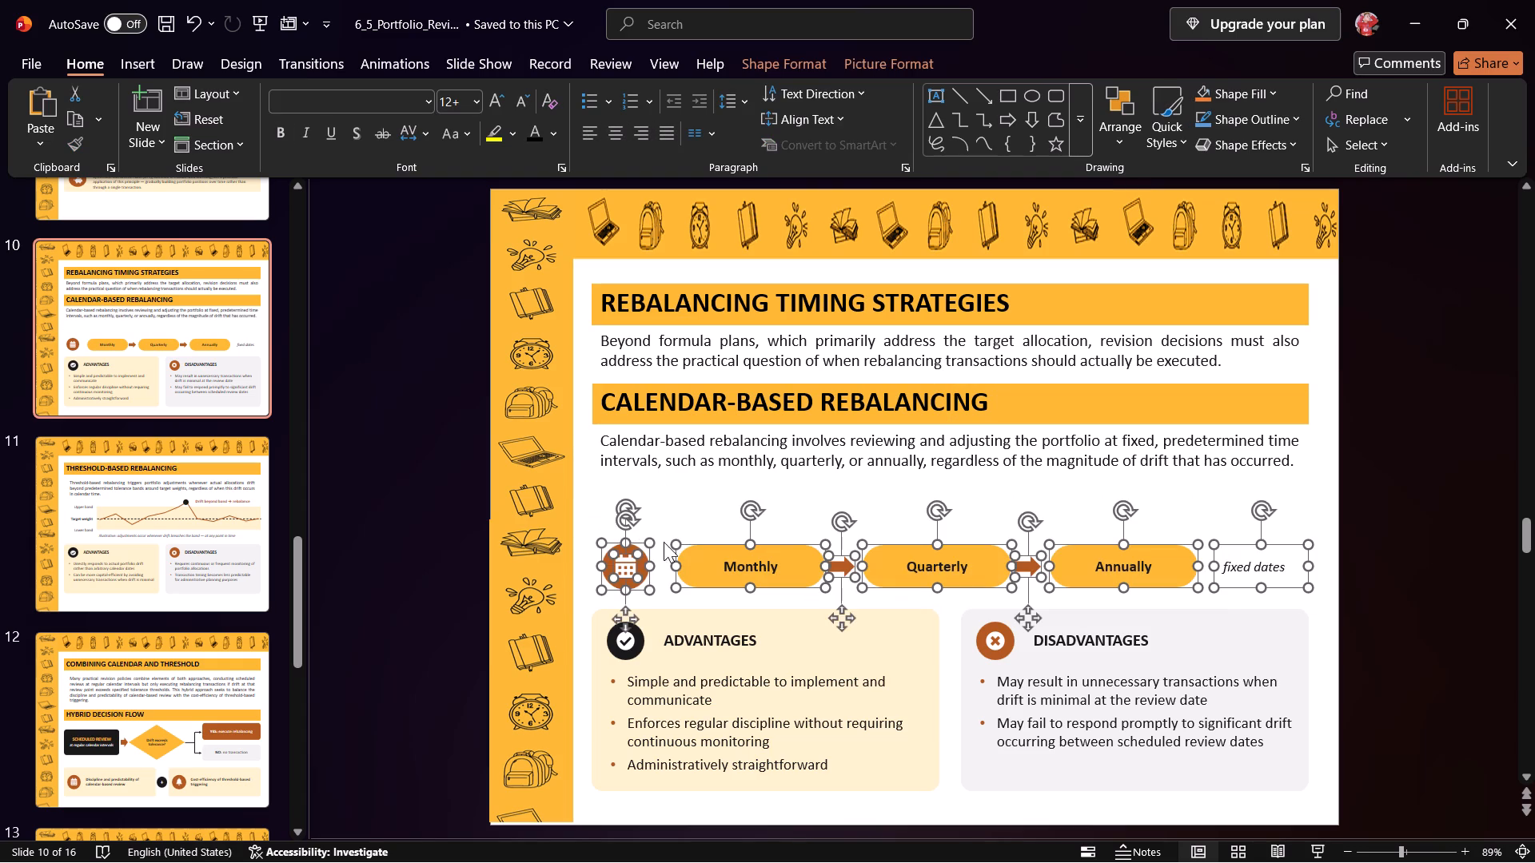
left_click_drag(700, 559, 691, 500)
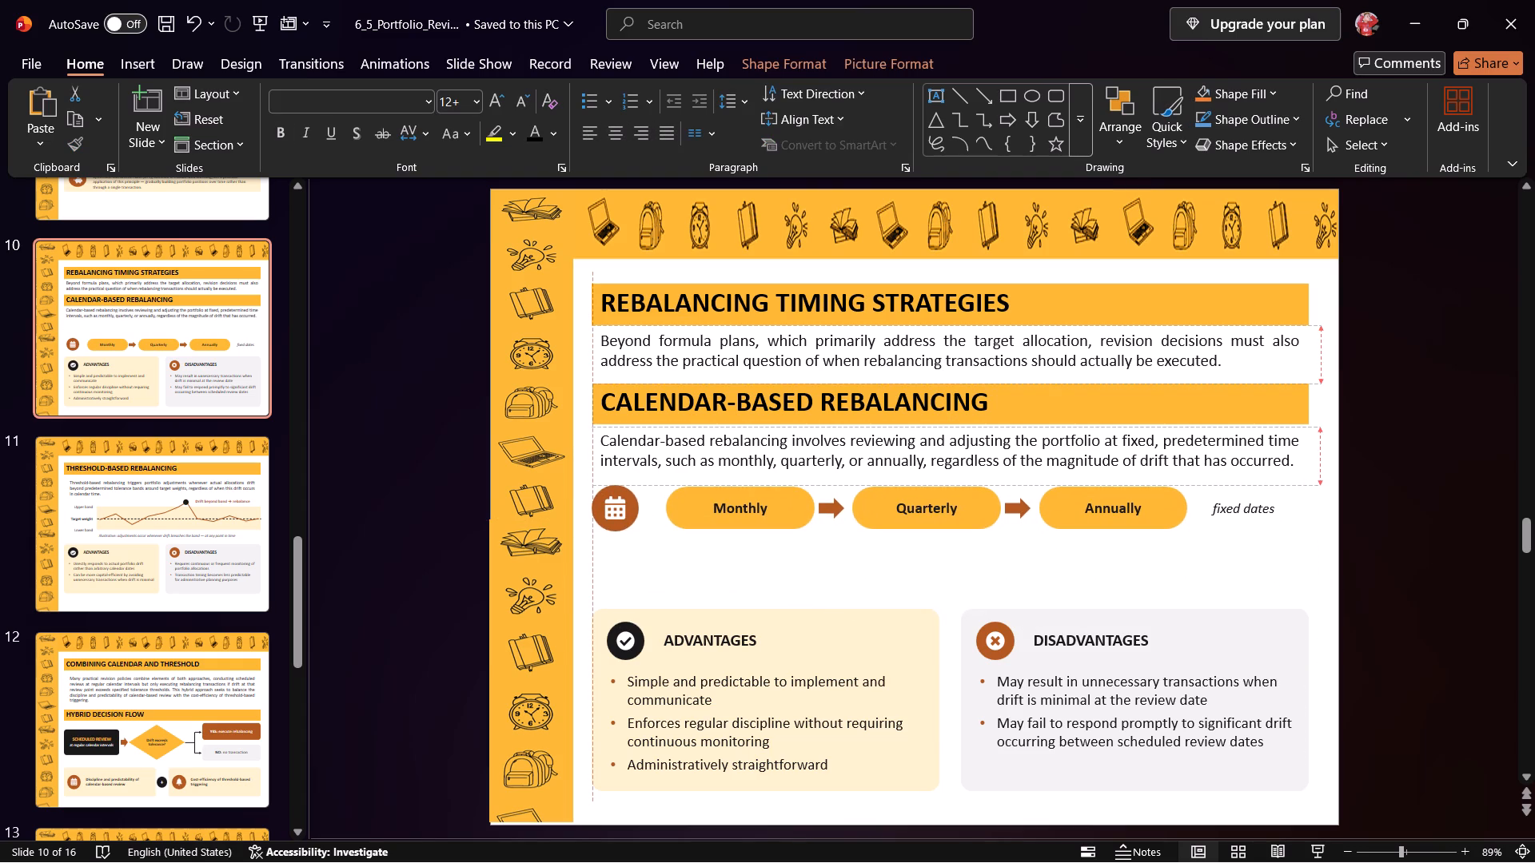
left_click_drag(691, 500, 692, 500)
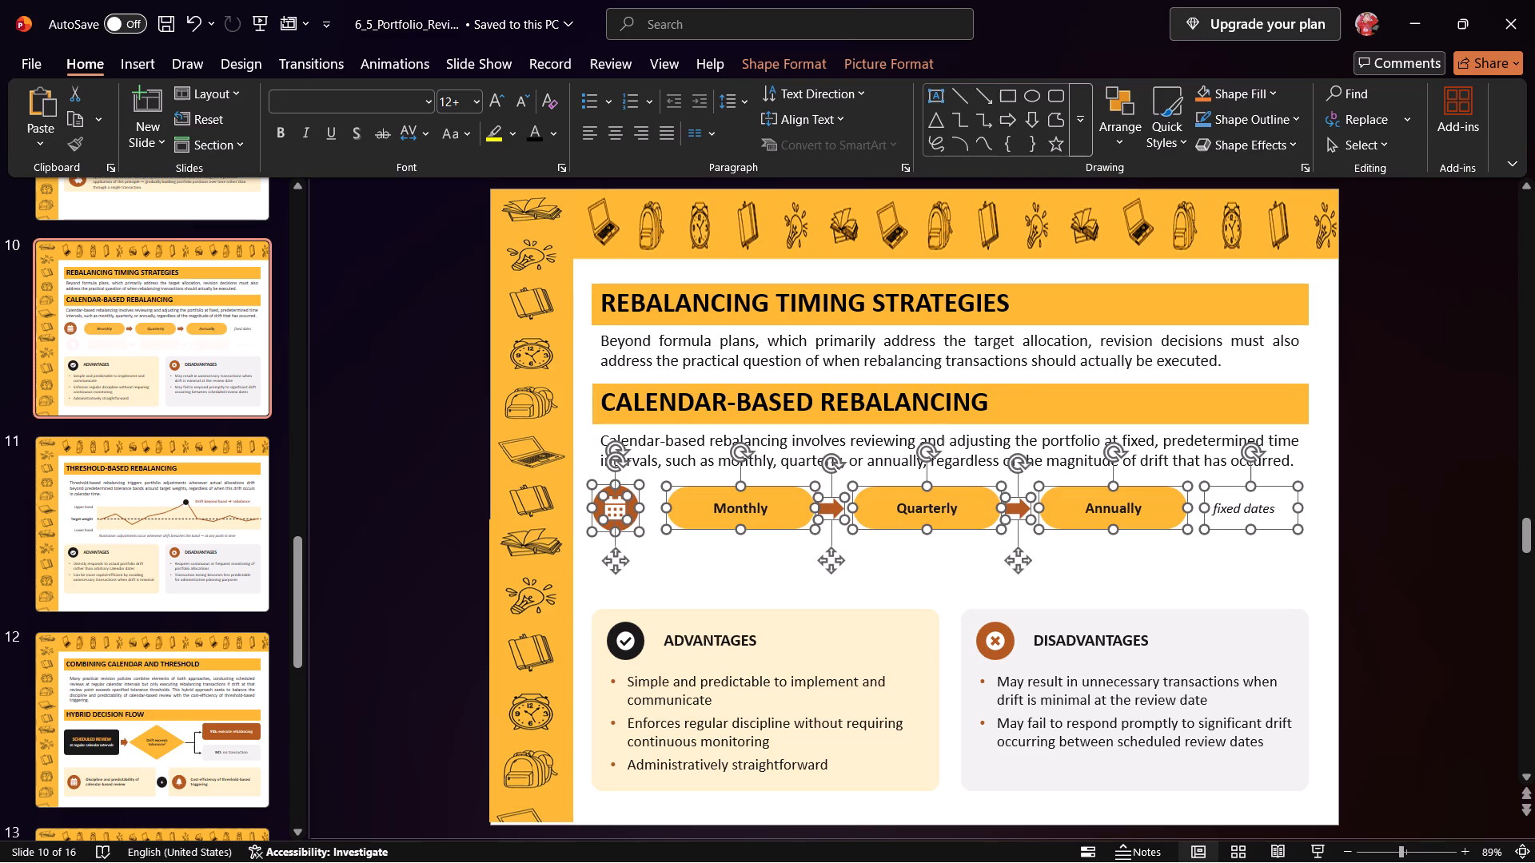
left_click_drag(923, 529, 927, 518)
left_click(881, 583)
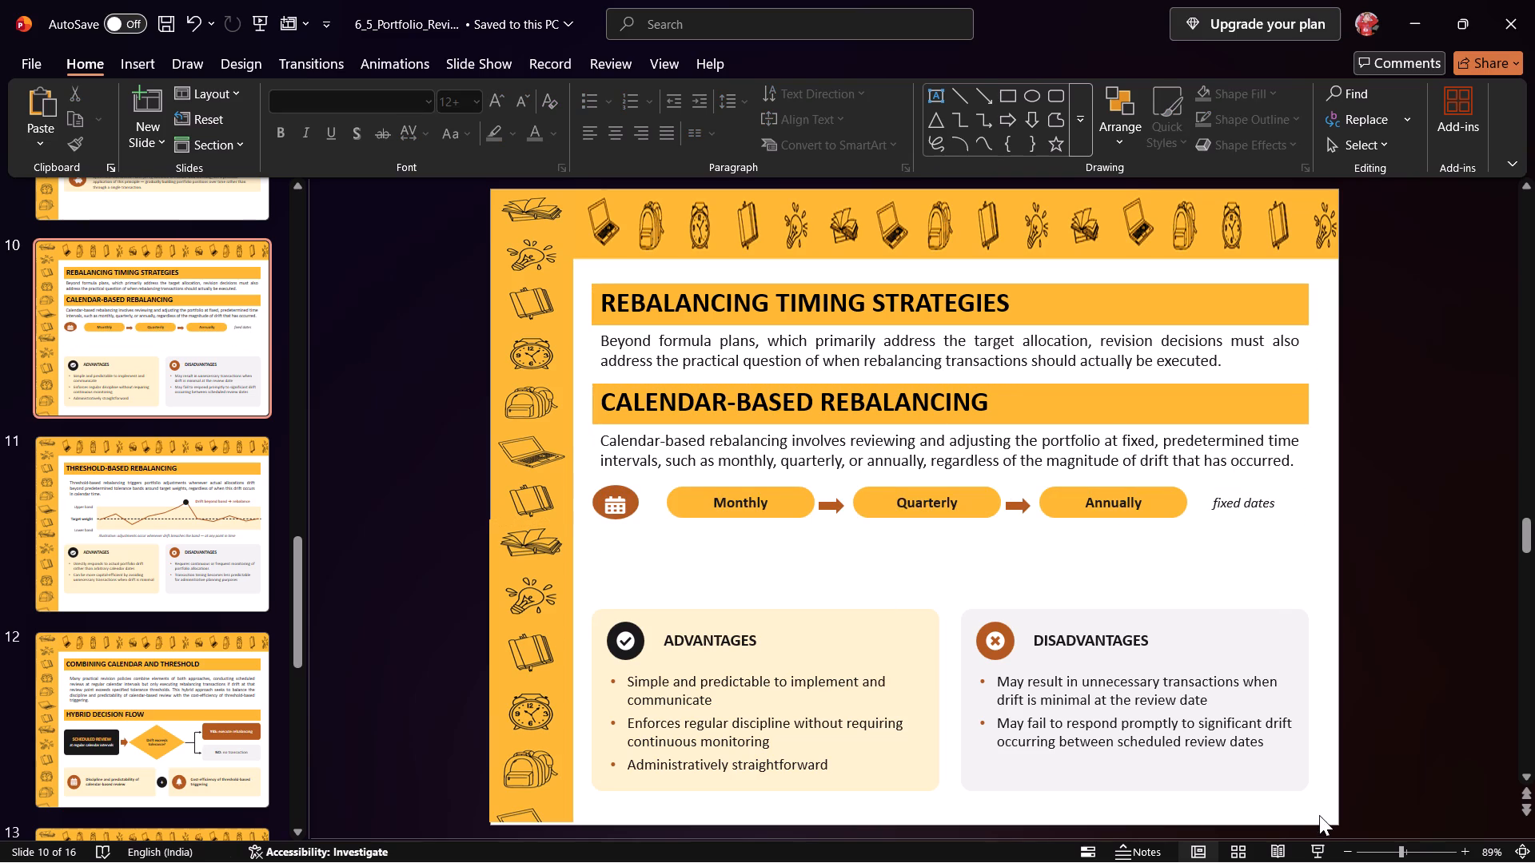
On slide 10, move the ADVANTAGES and DISADVANTAGES cards up beneath the Monthly, Quarterly, Annually row and reduce their height slightly.
left_click_drag(1319, 815, 586, 587)
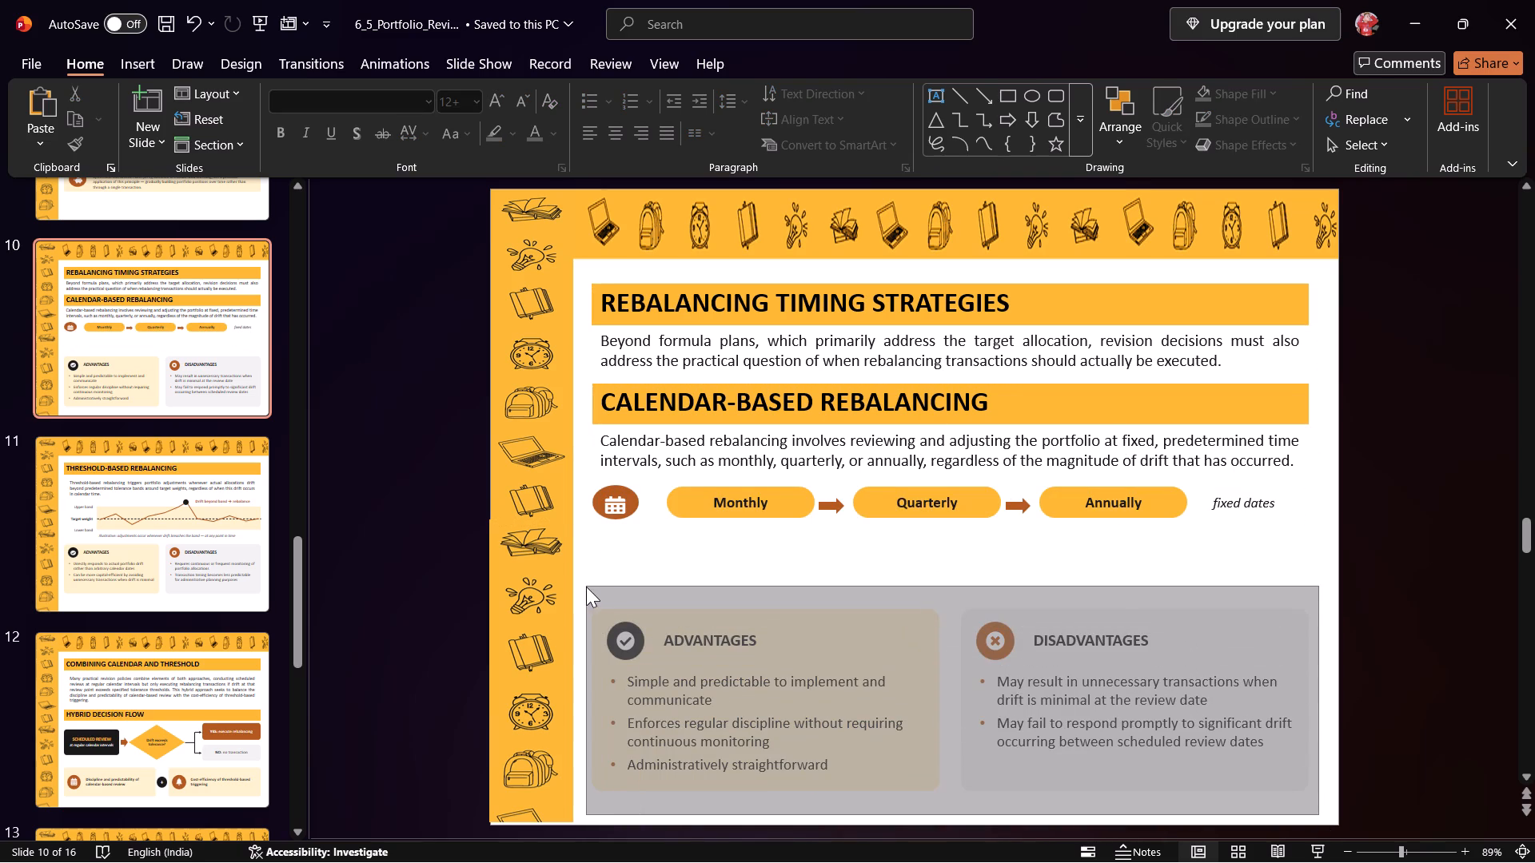
left_click_drag(586, 587, 580, 585)
left_click_drag(685, 612, 688, 552)
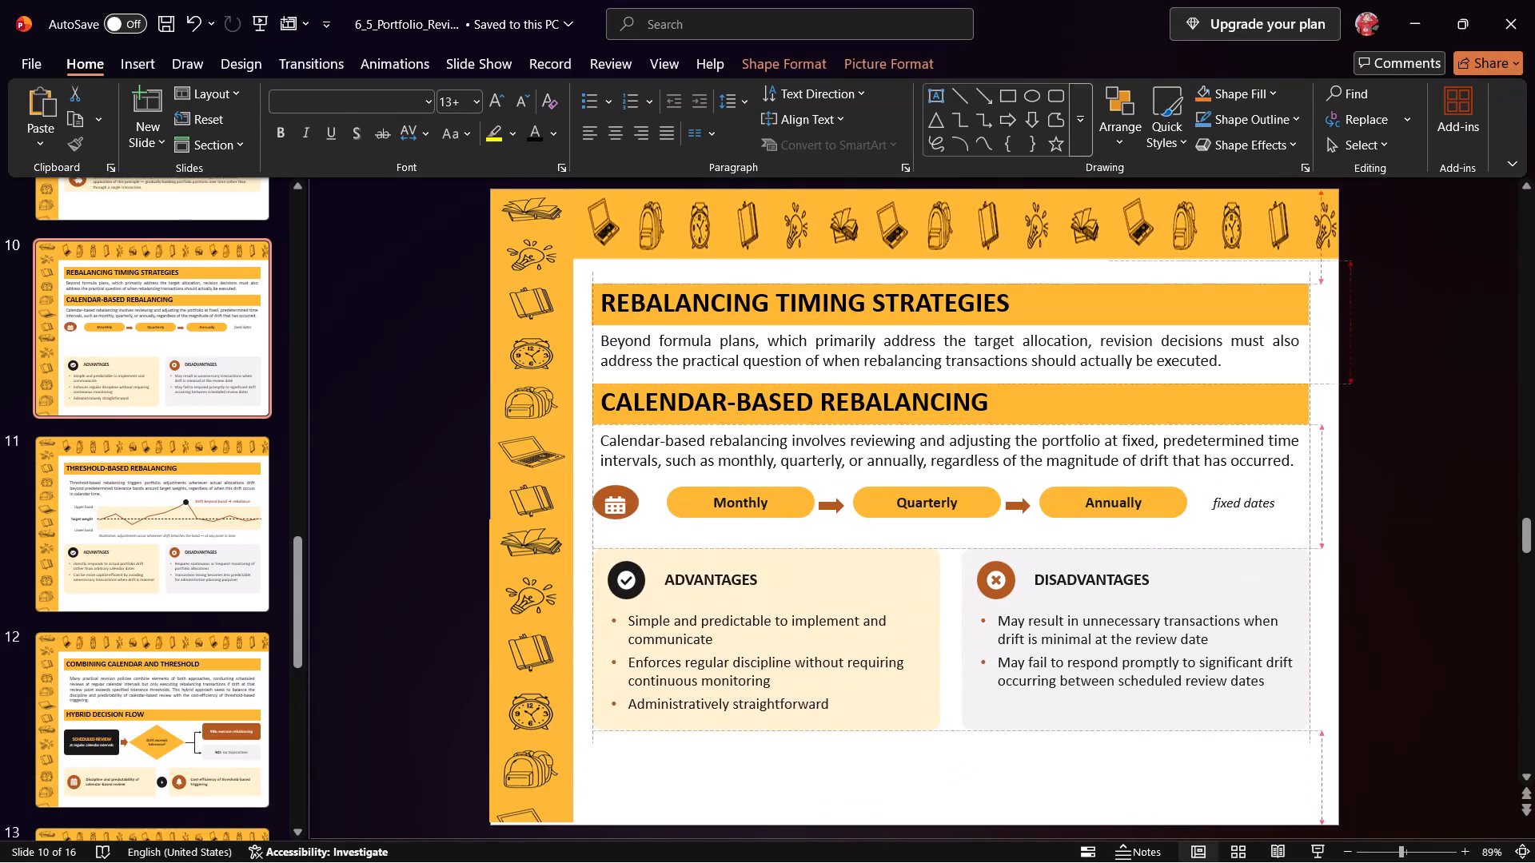
left_click_drag(688, 552, 688, 547)
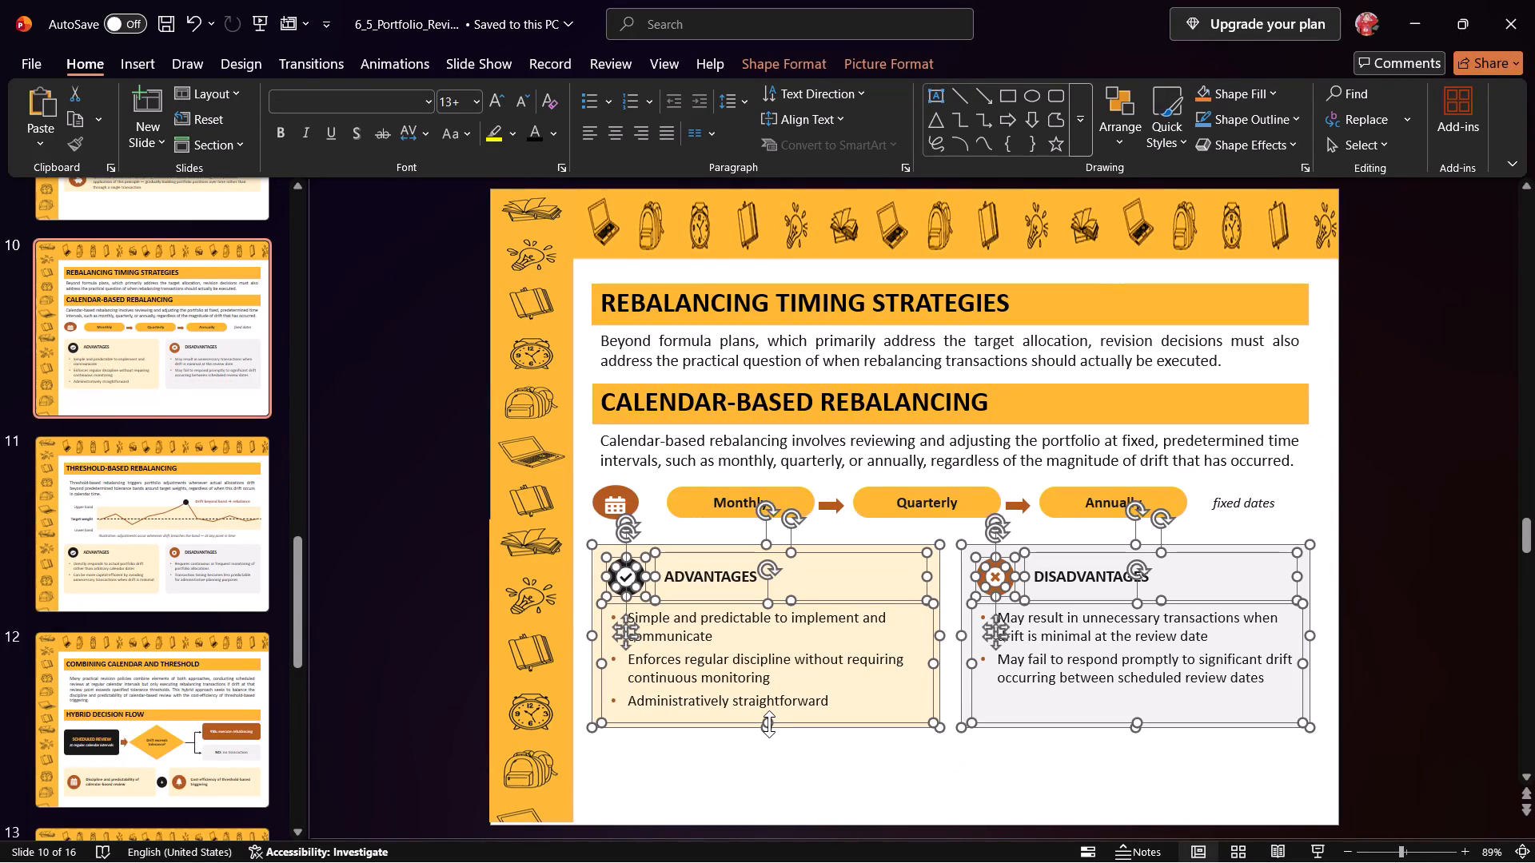
left_click_drag(769, 724, 771, 714)
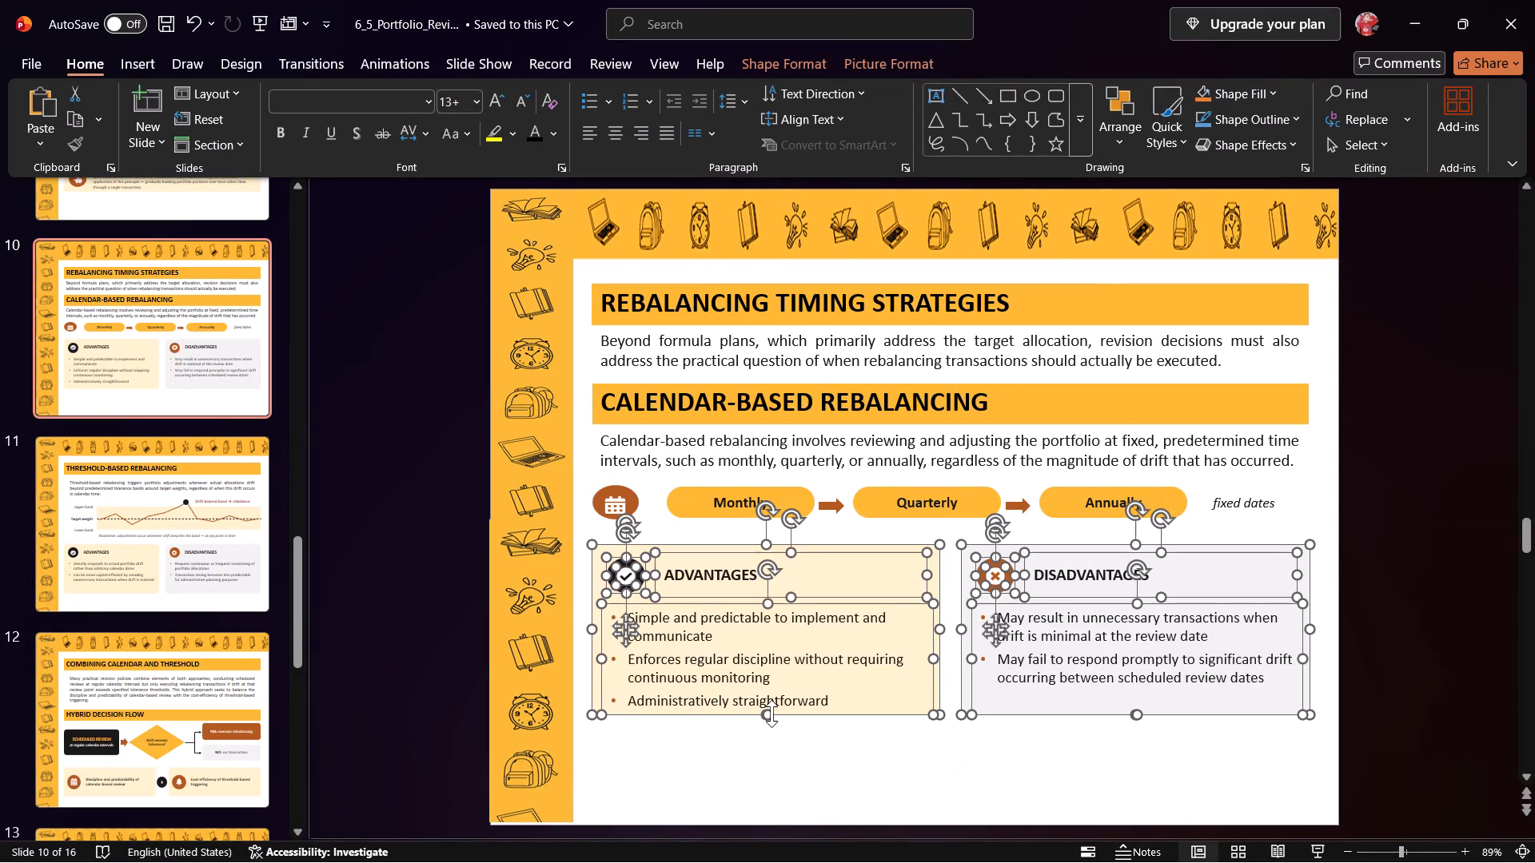
left_click_drag(767, 543, 779, 562)
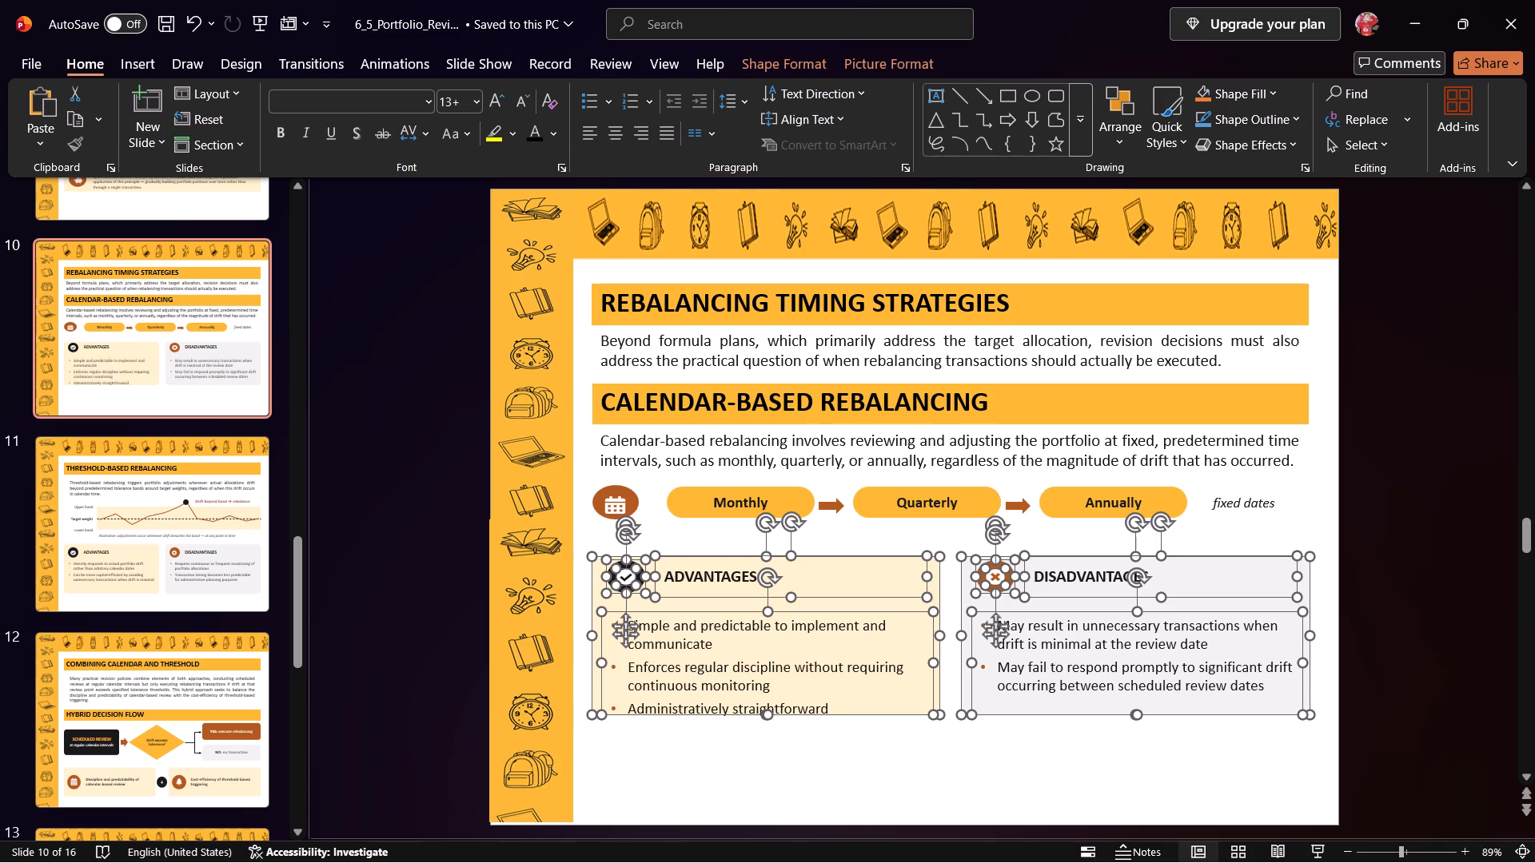
left_click_drag(816, 606, 815, 590)
left_click(823, 758)
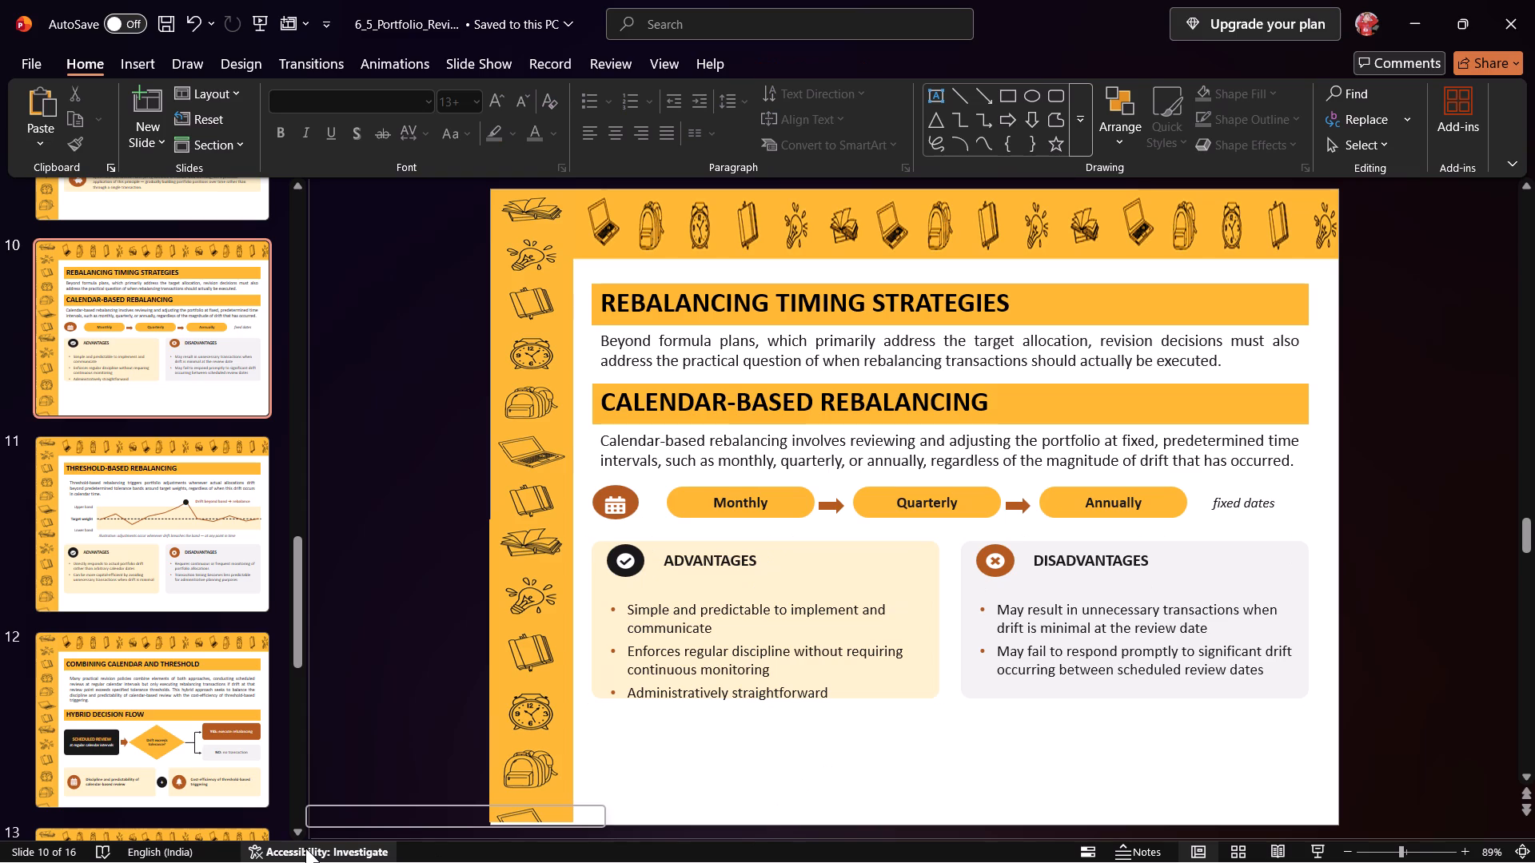
On slide 11, widen the threshold-based rebalancing paragraph to the title bar's full width and move it up directly beneath the title.
left_click(132, 542)
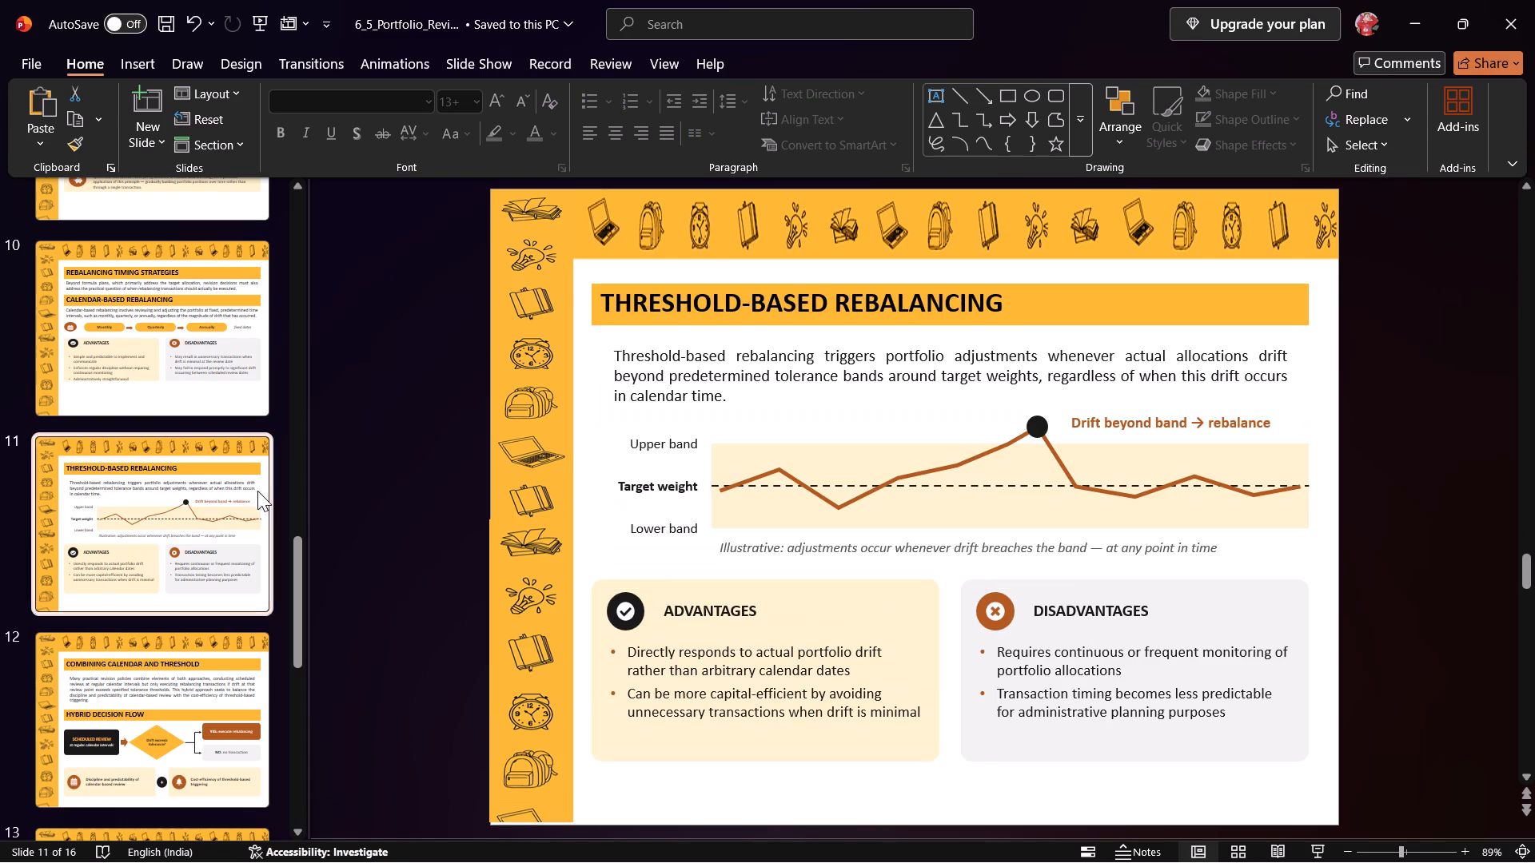
left_click(793, 376)
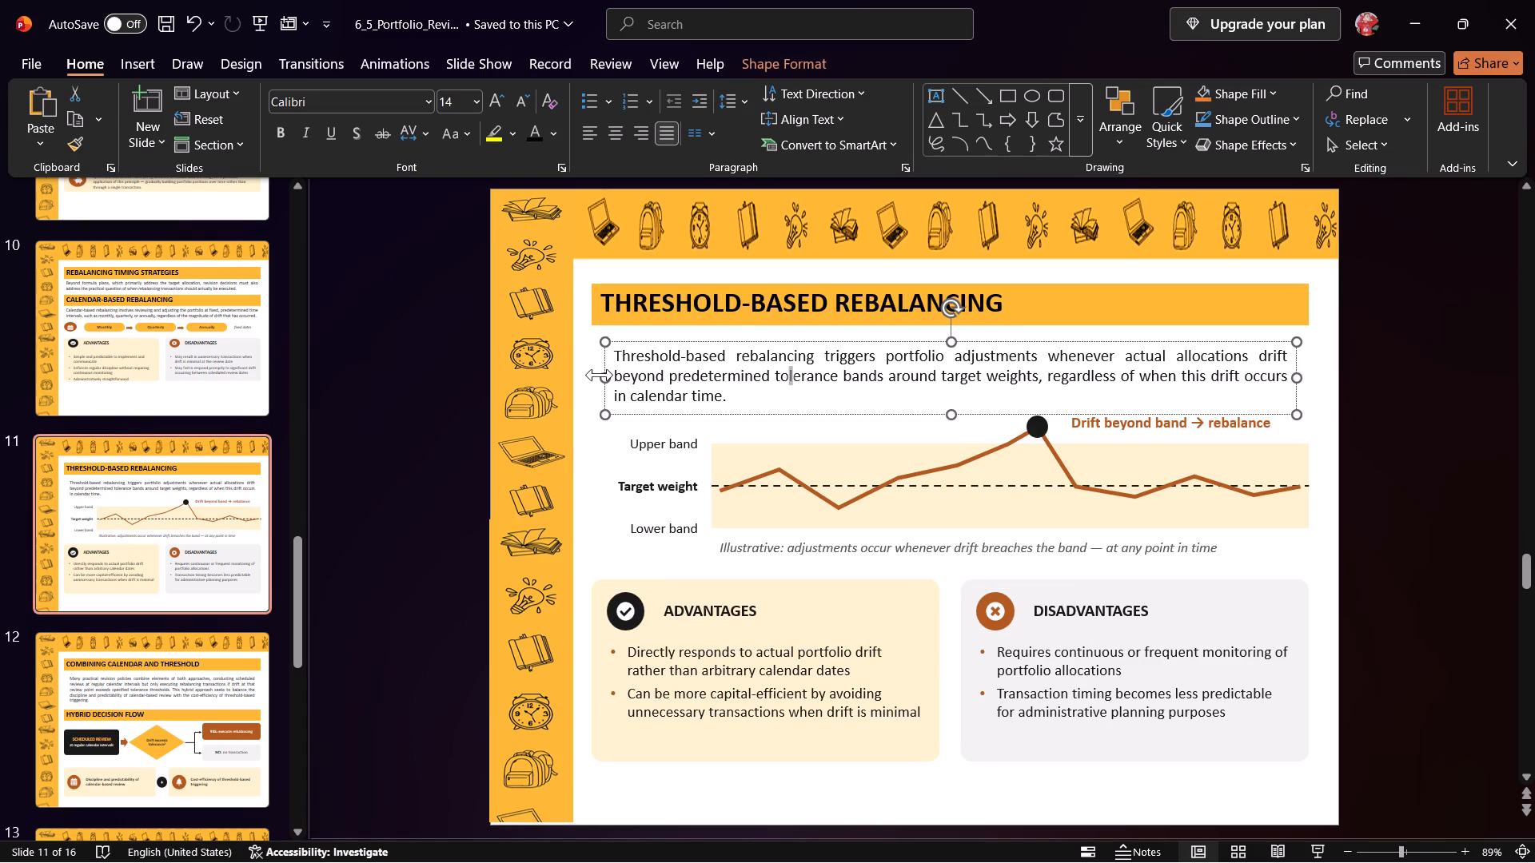
left_click_drag(606, 377, 594, 378)
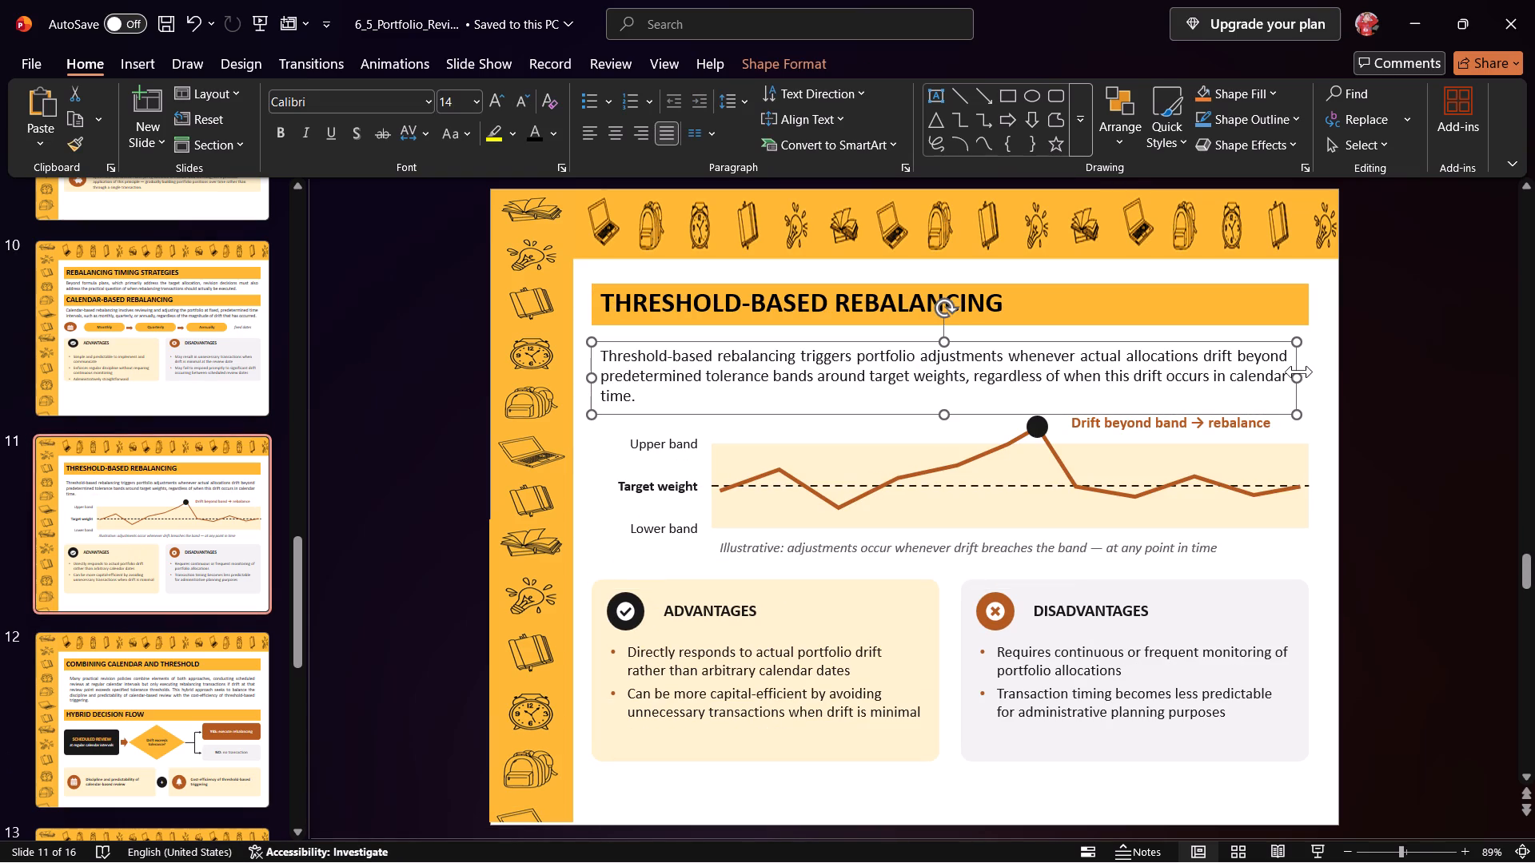
left_click_drag(1298, 376, 1310, 376)
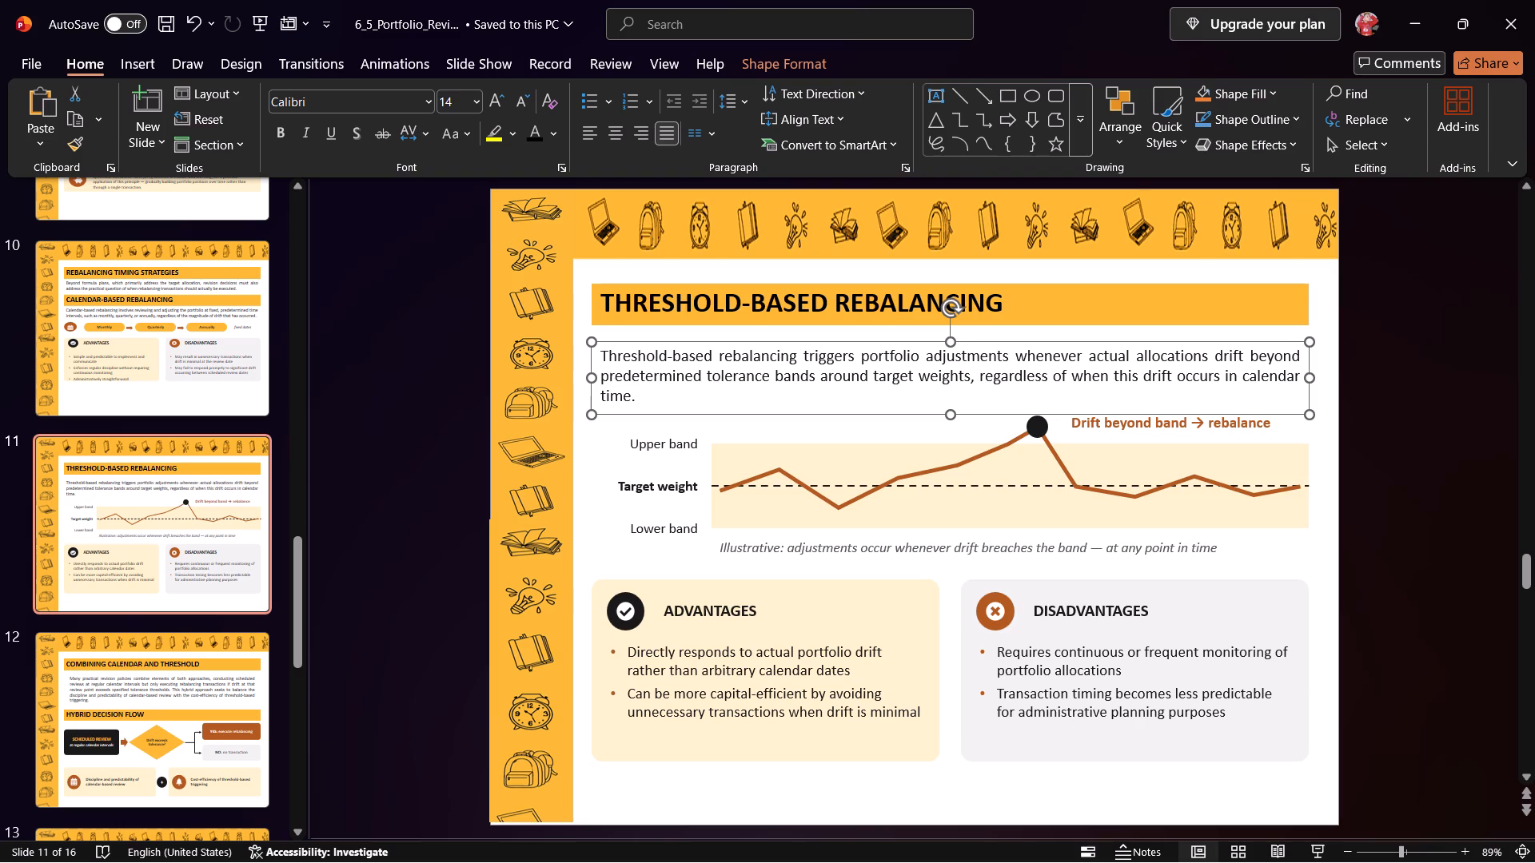
left_click_drag(901, 342, 897, 326)
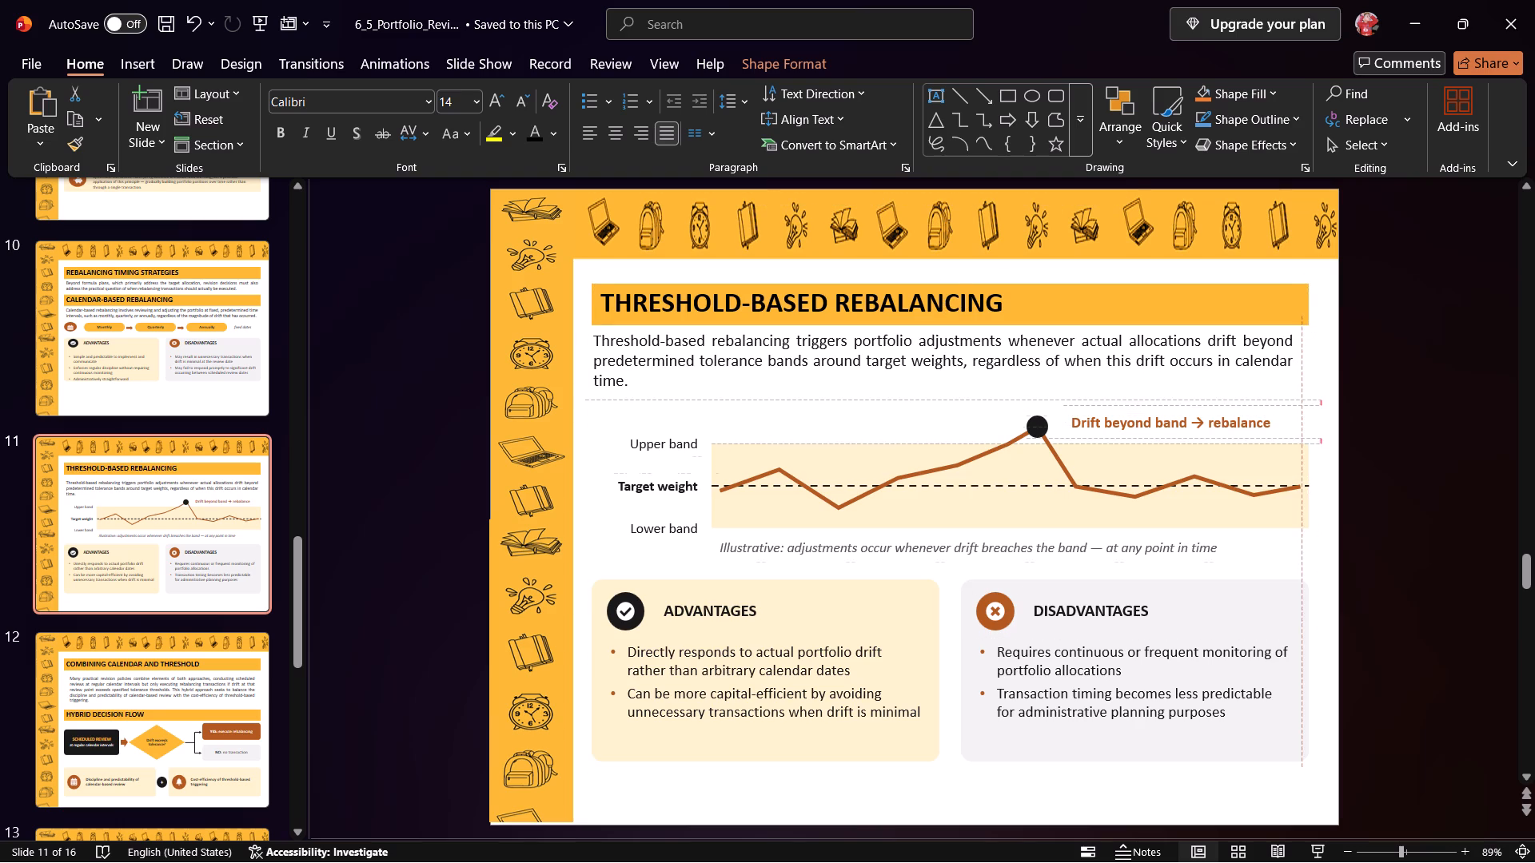
left_click_drag(897, 326, 902, 326)
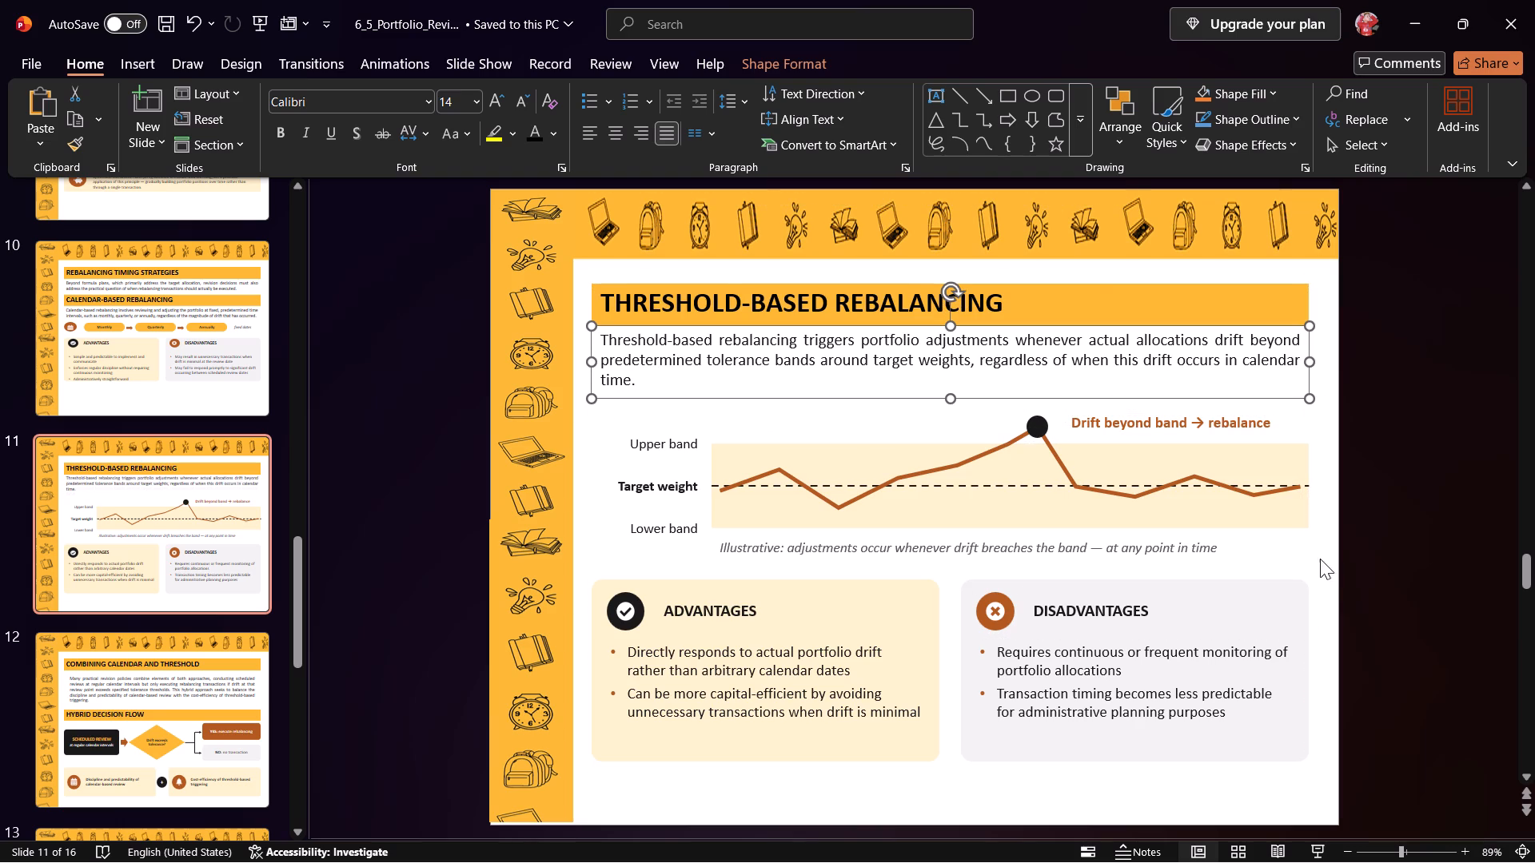
Move the drift band chart with its labels and caption up to just below the paragraph, shifting it slightly left.
left_click_drag(1328, 571, 591, 388)
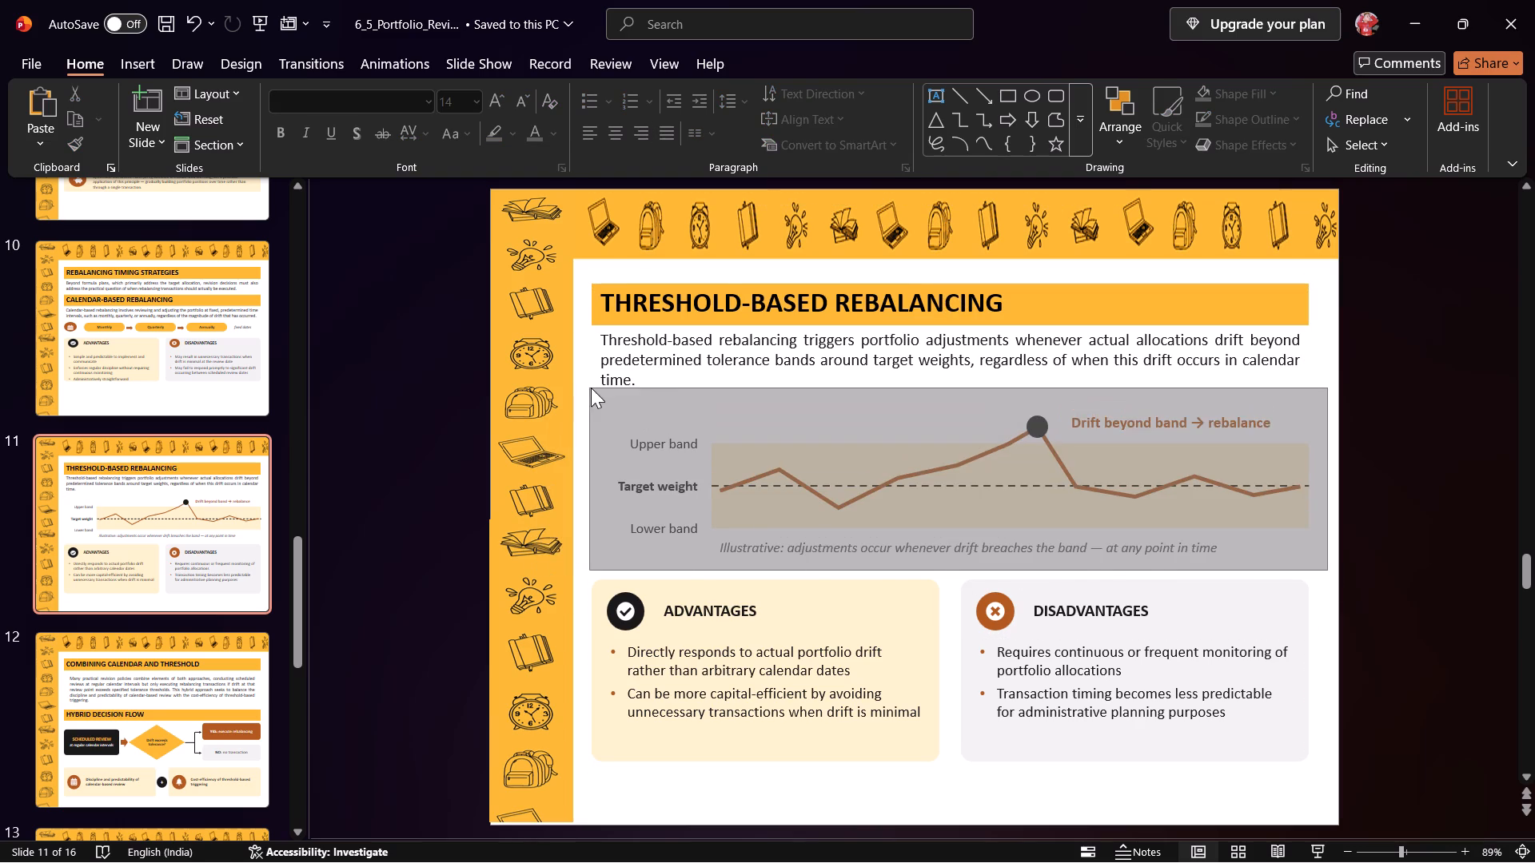
left_click_drag(591, 388, 593, 388)
left_click_drag(783, 462, 772, 431)
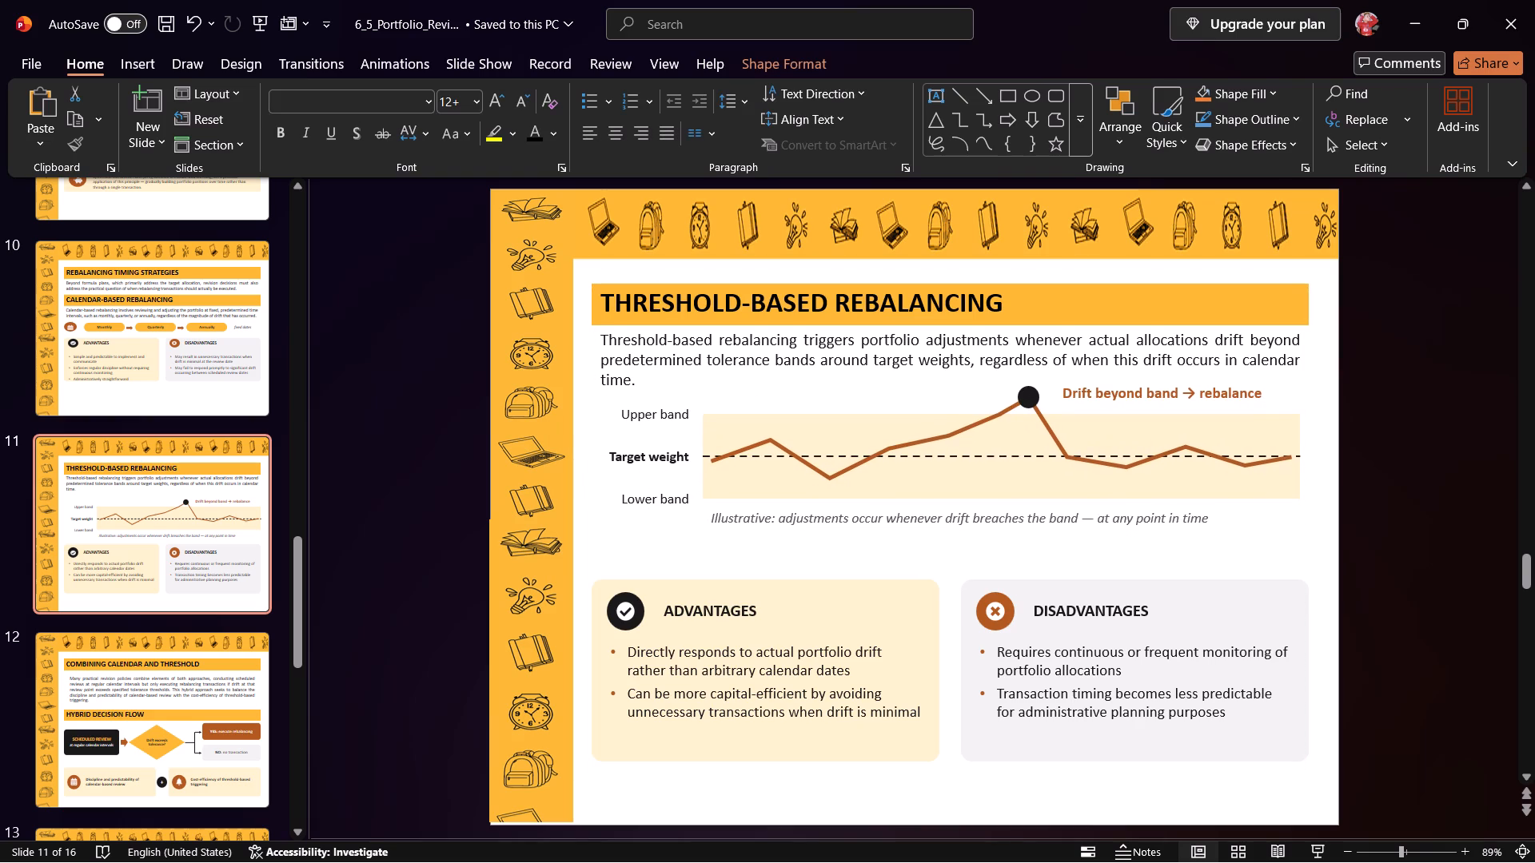
left_click_drag(772, 431, 779, 427)
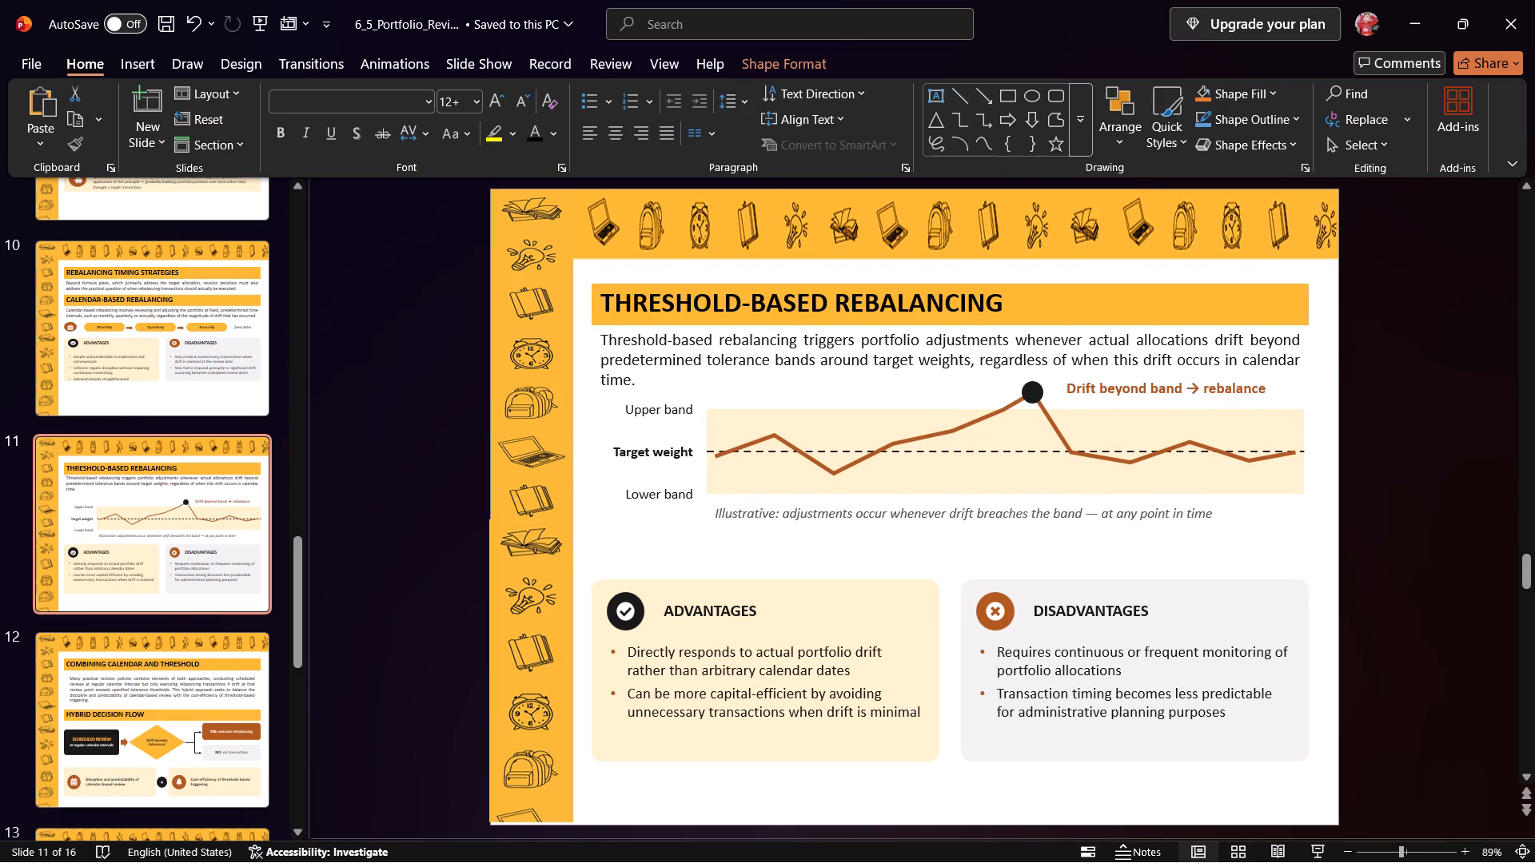
left_click_drag(779, 427, 774, 429)
Reduce the height of slide 11's ADVANTAGES and DISADVANTAGES cards slightly and move them up beneath the chart caption.
left_click(835, 642)
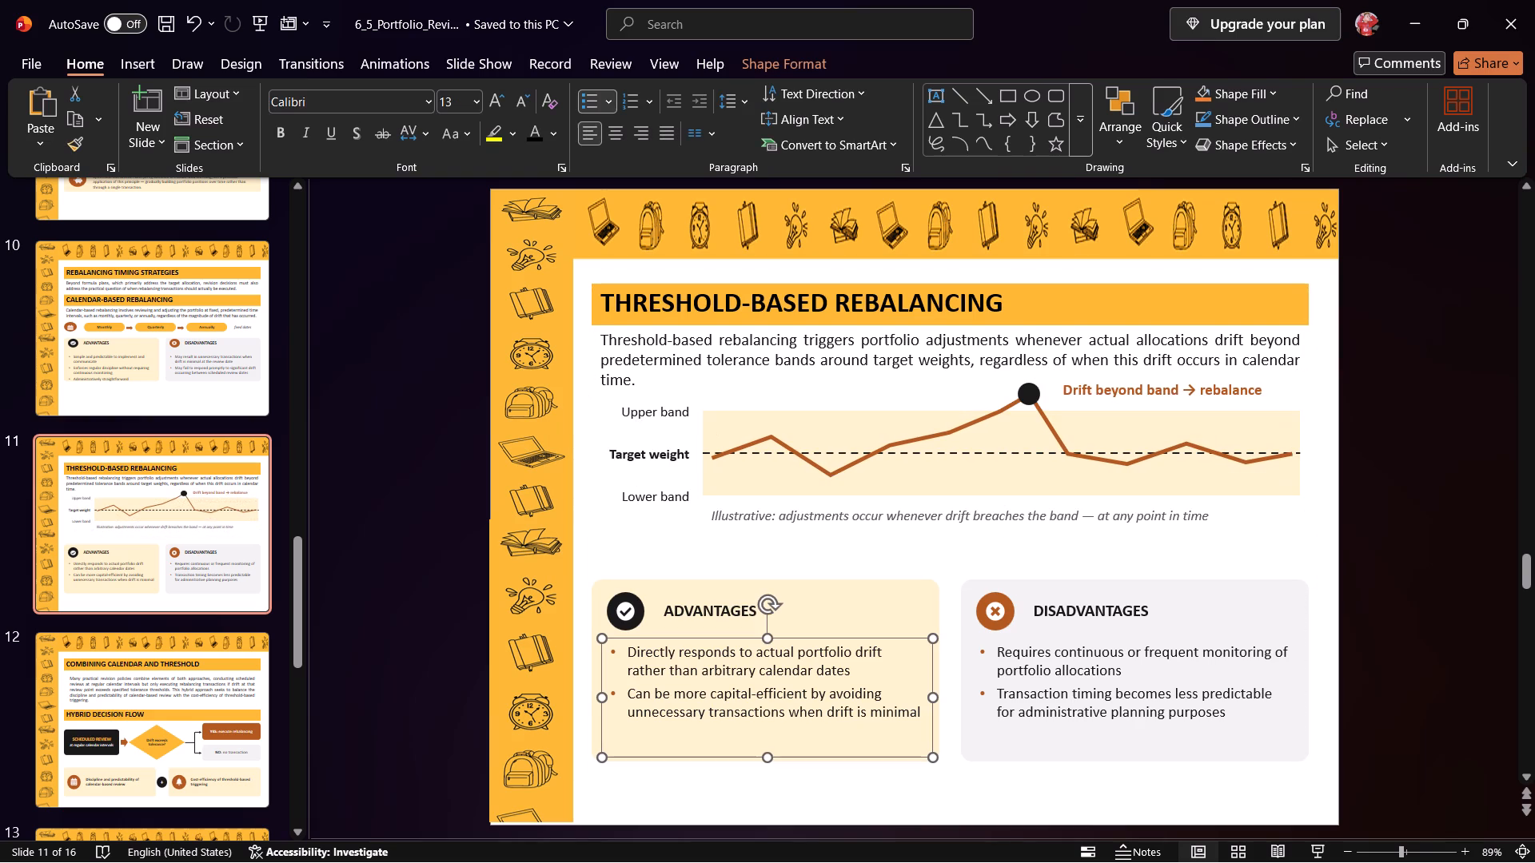
left_click(845, 618)
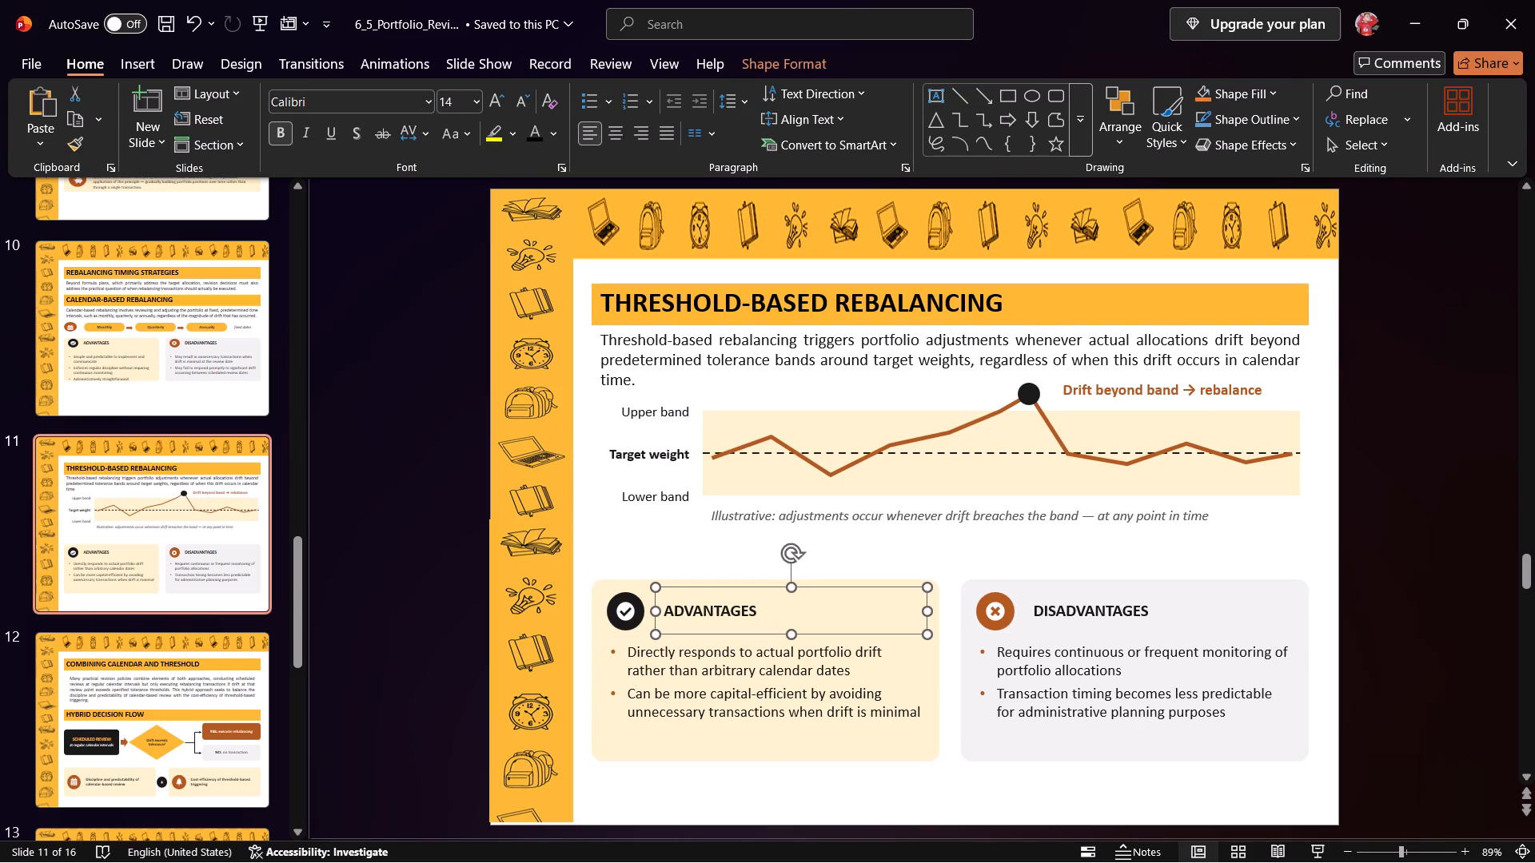
left_click(863, 750)
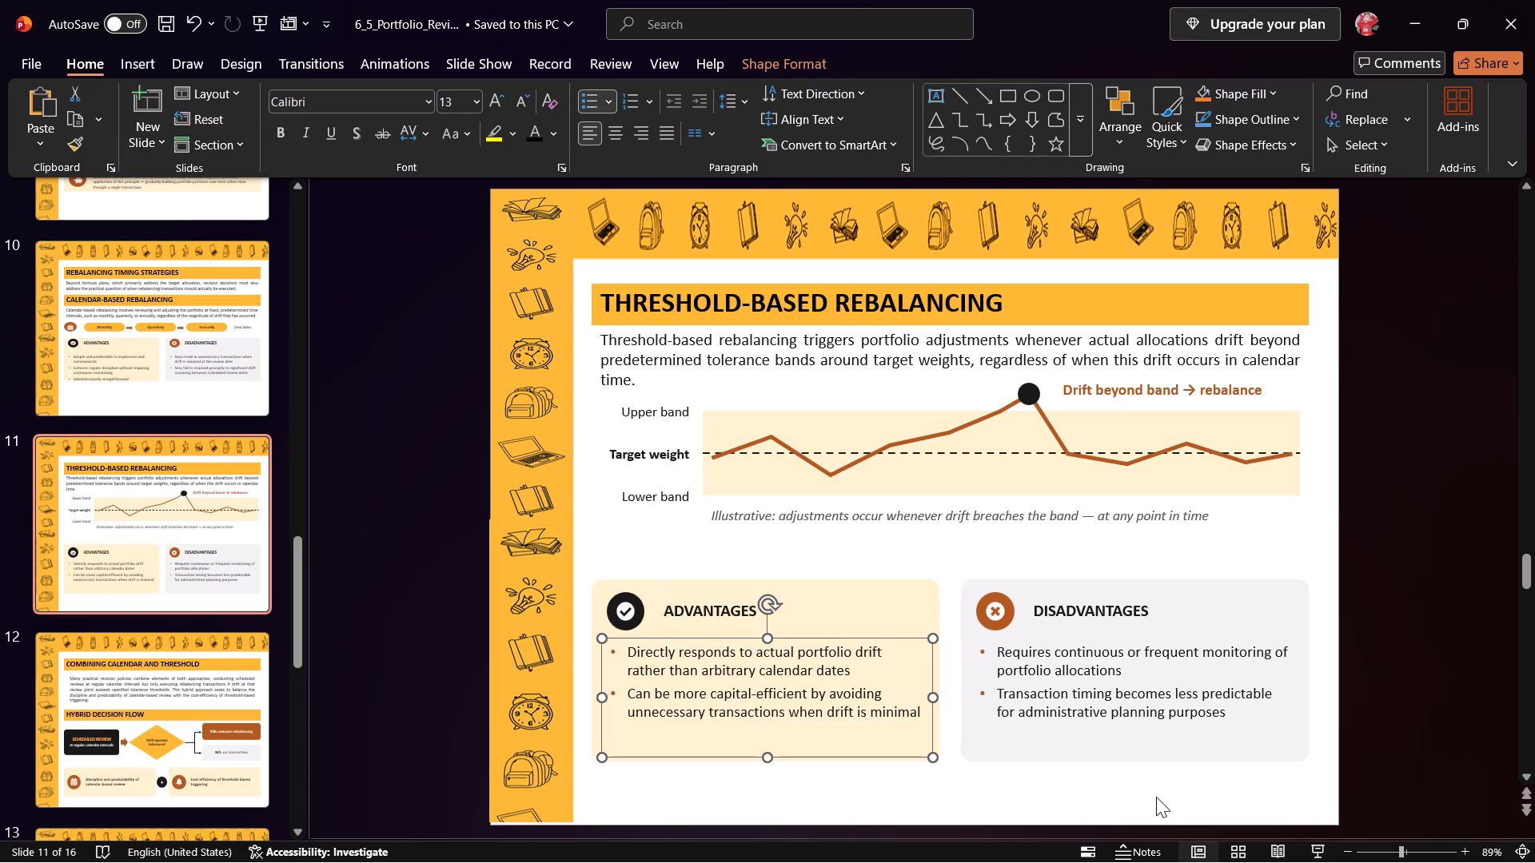
left_click_drag(1329, 779, 590, 537)
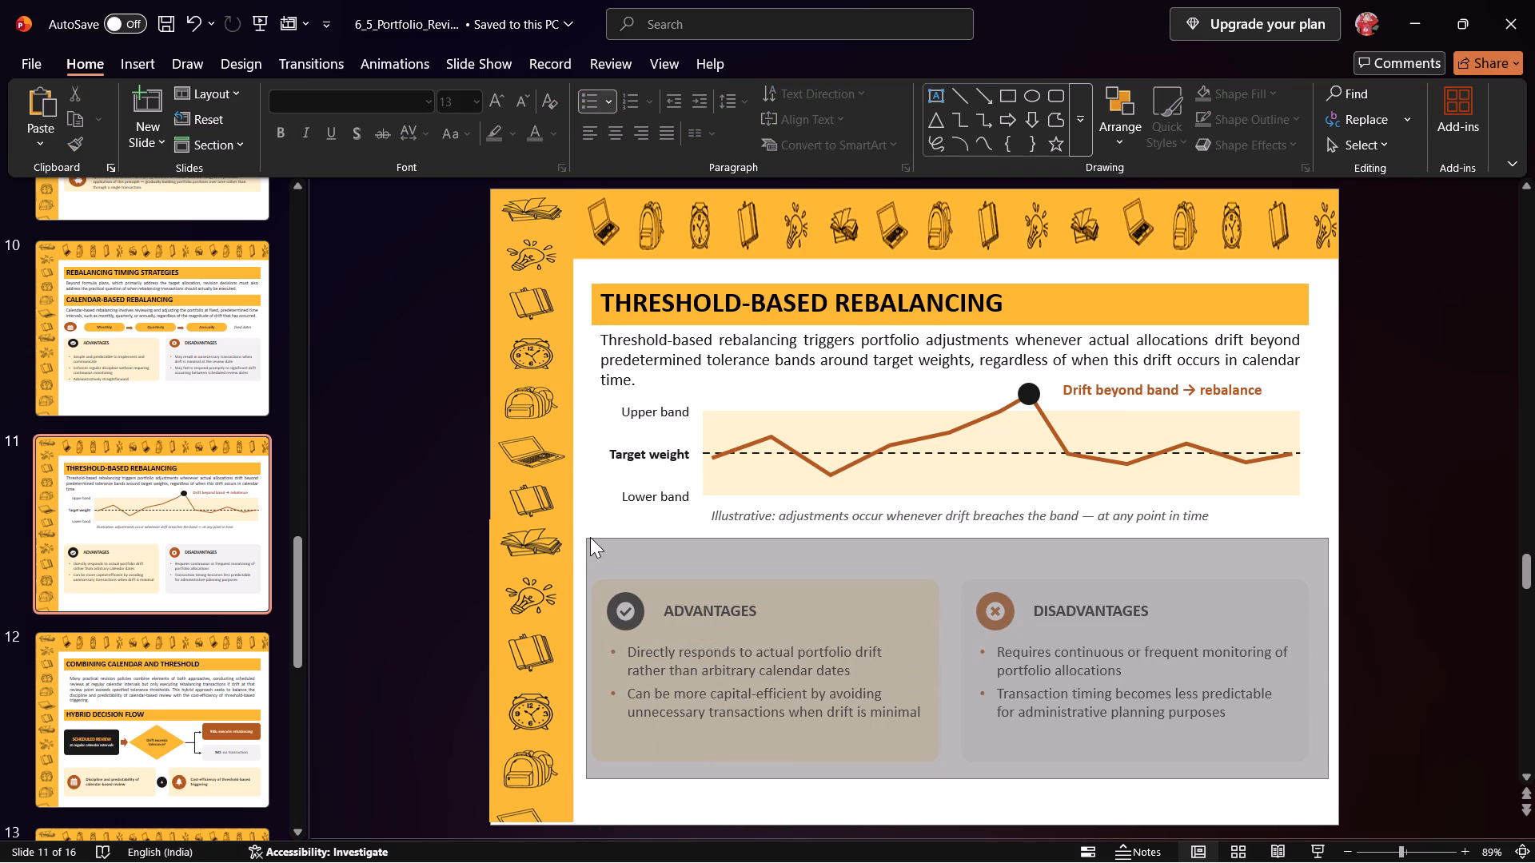
left_click_drag(590, 537, 588, 546)
left_click_drag(766, 759, 766, 752)
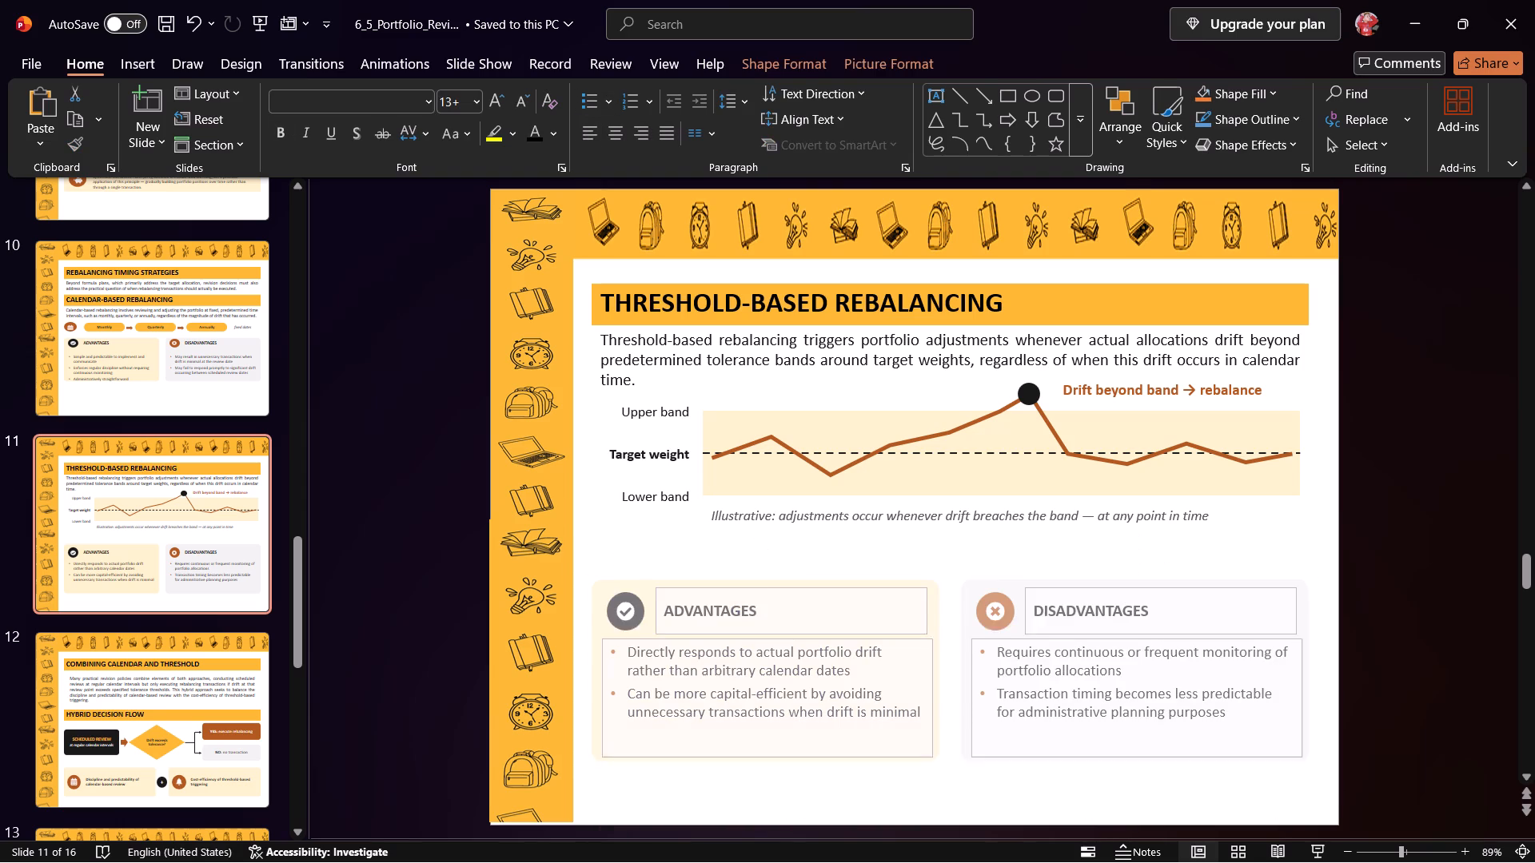
left_click_drag(766, 752, 766, 735)
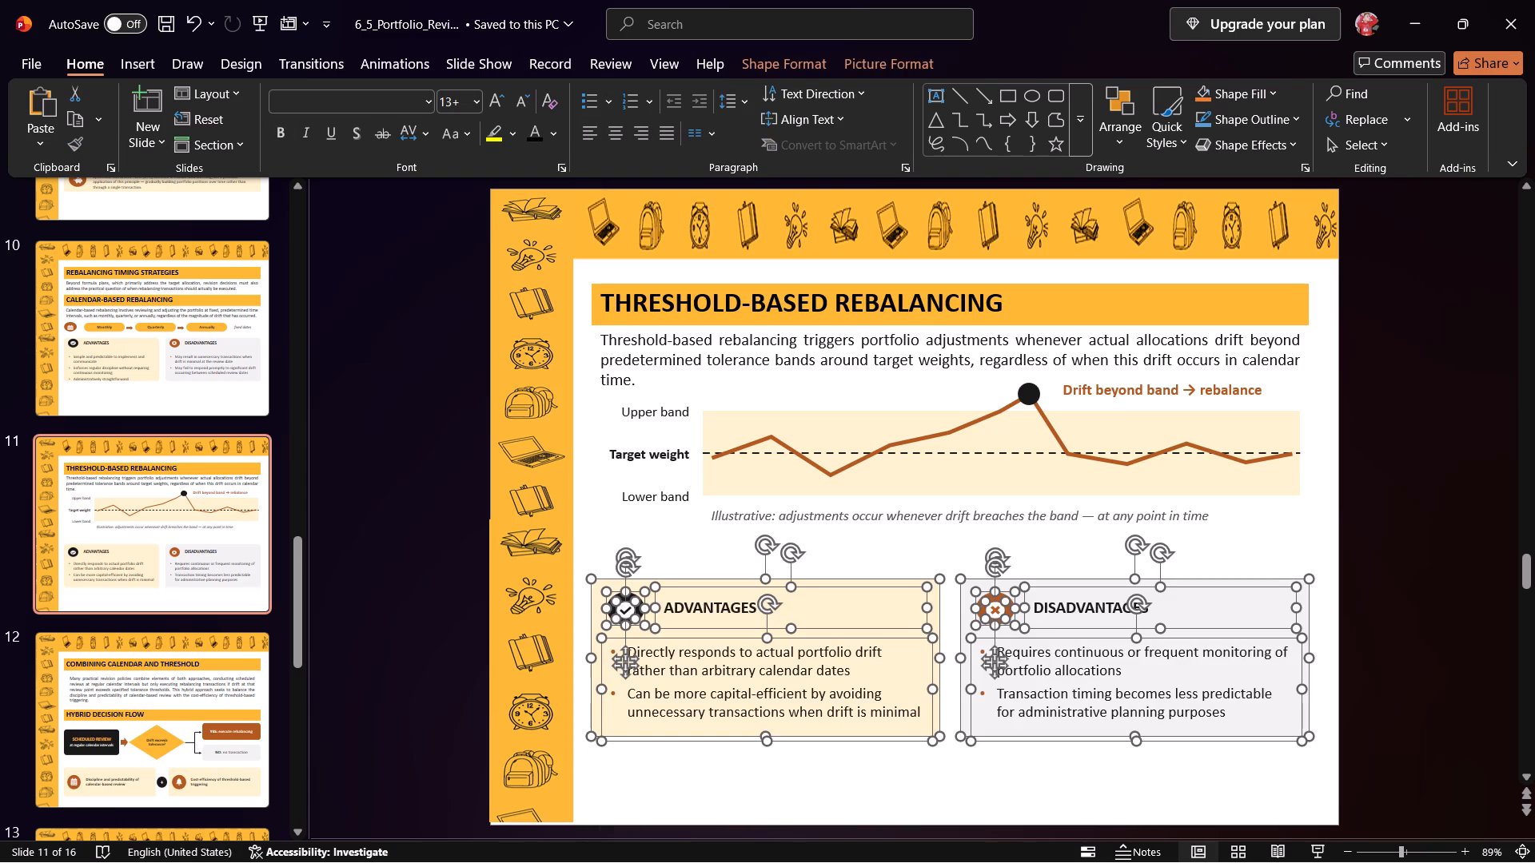
left_click_drag(889, 618, 890, 583)
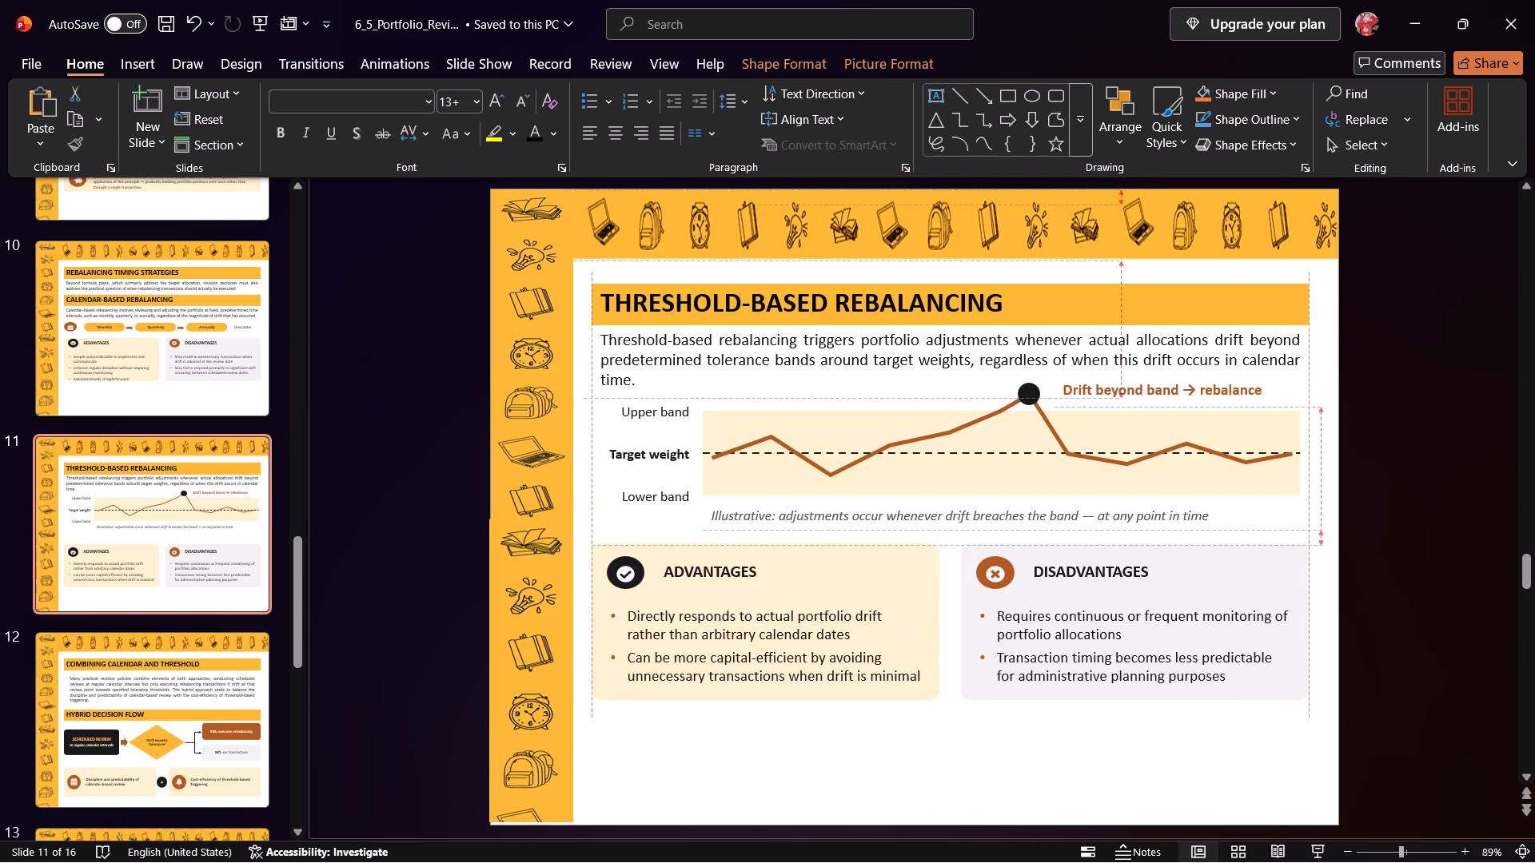
left_click_drag(890, 583, 891, 580)
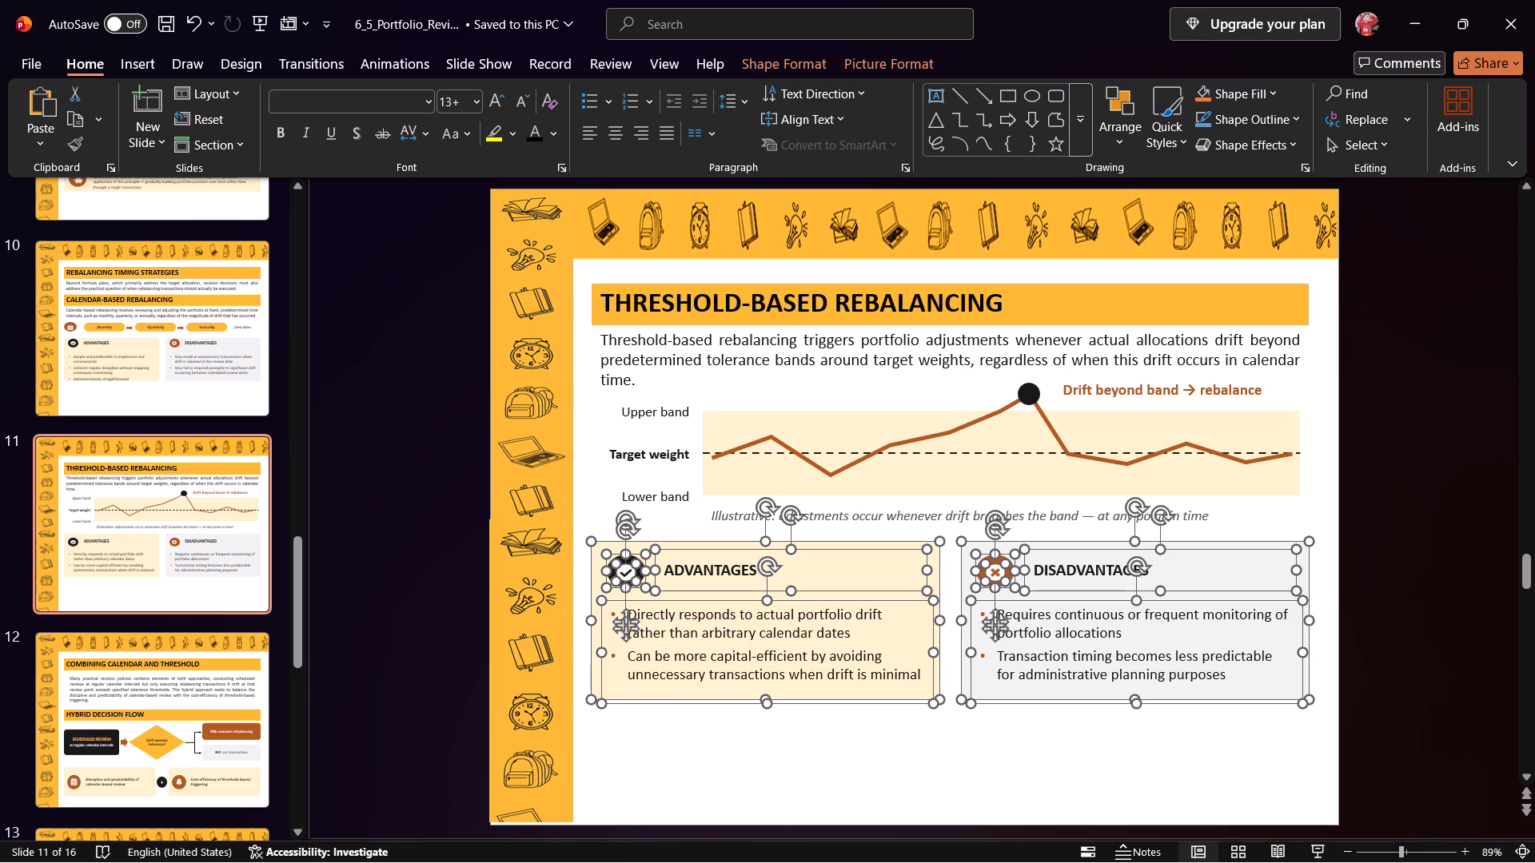
On slide 12, widen the paragraph to the title bar's full width and move it up directly beneath COMBINING CALENDAR AND THRESHOLD.
left_click(179, 725)
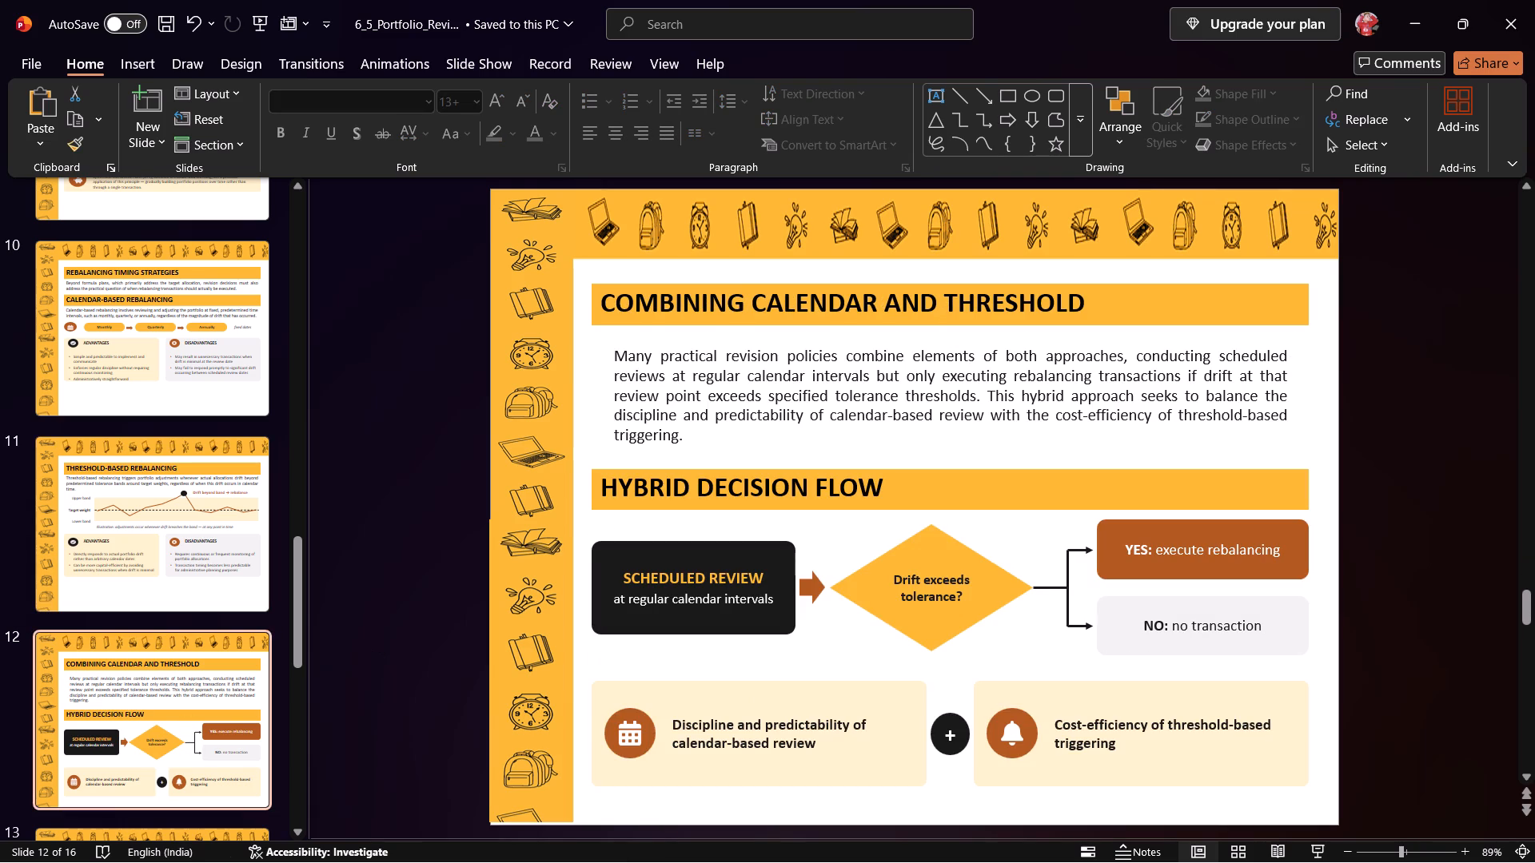
left_click(644, 410)
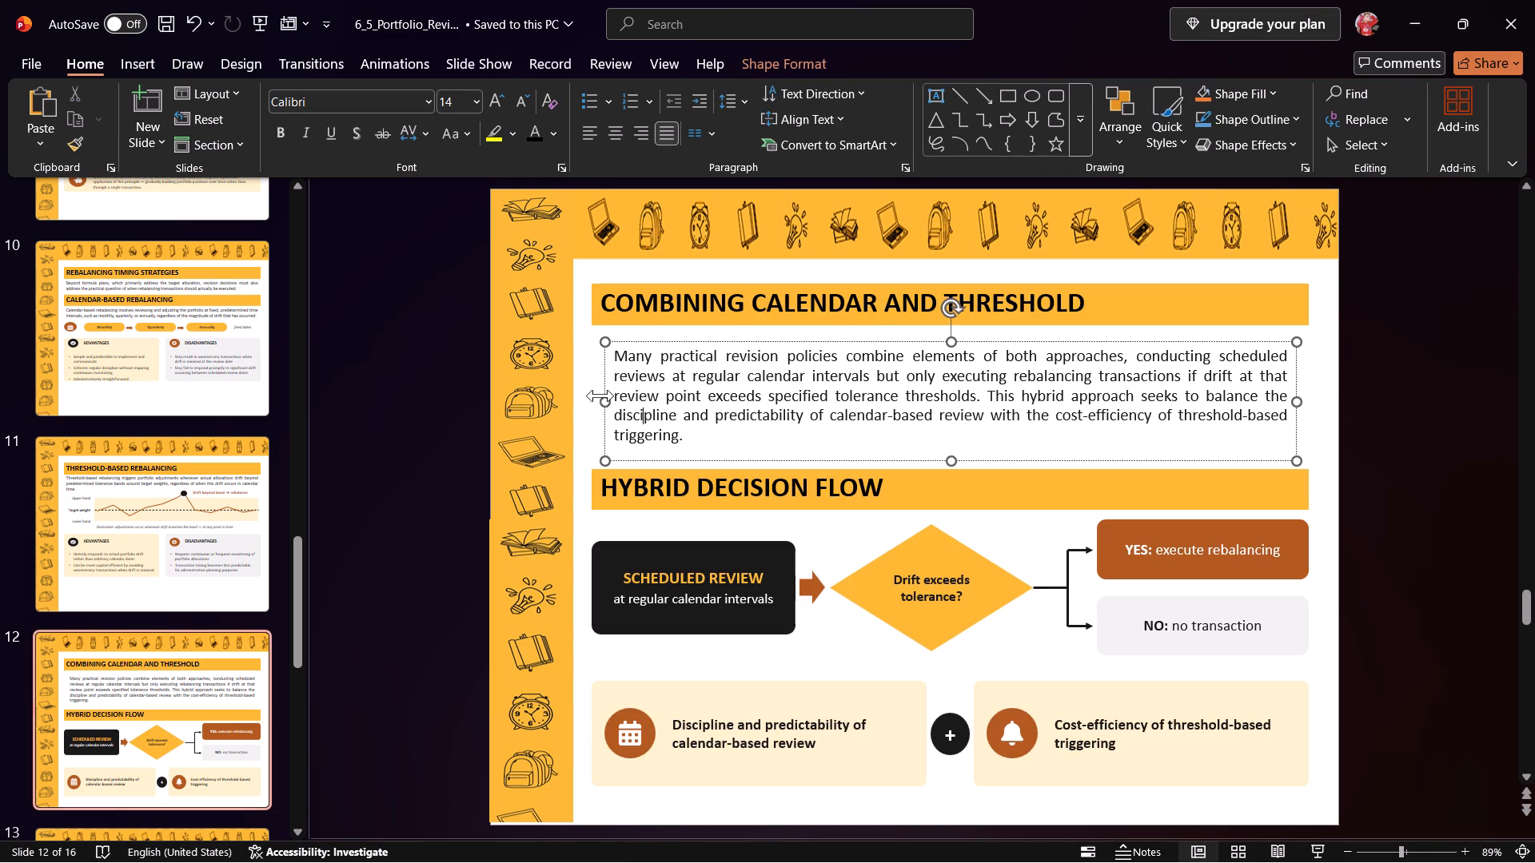
left_click_drag(609, 404, 596, 405)
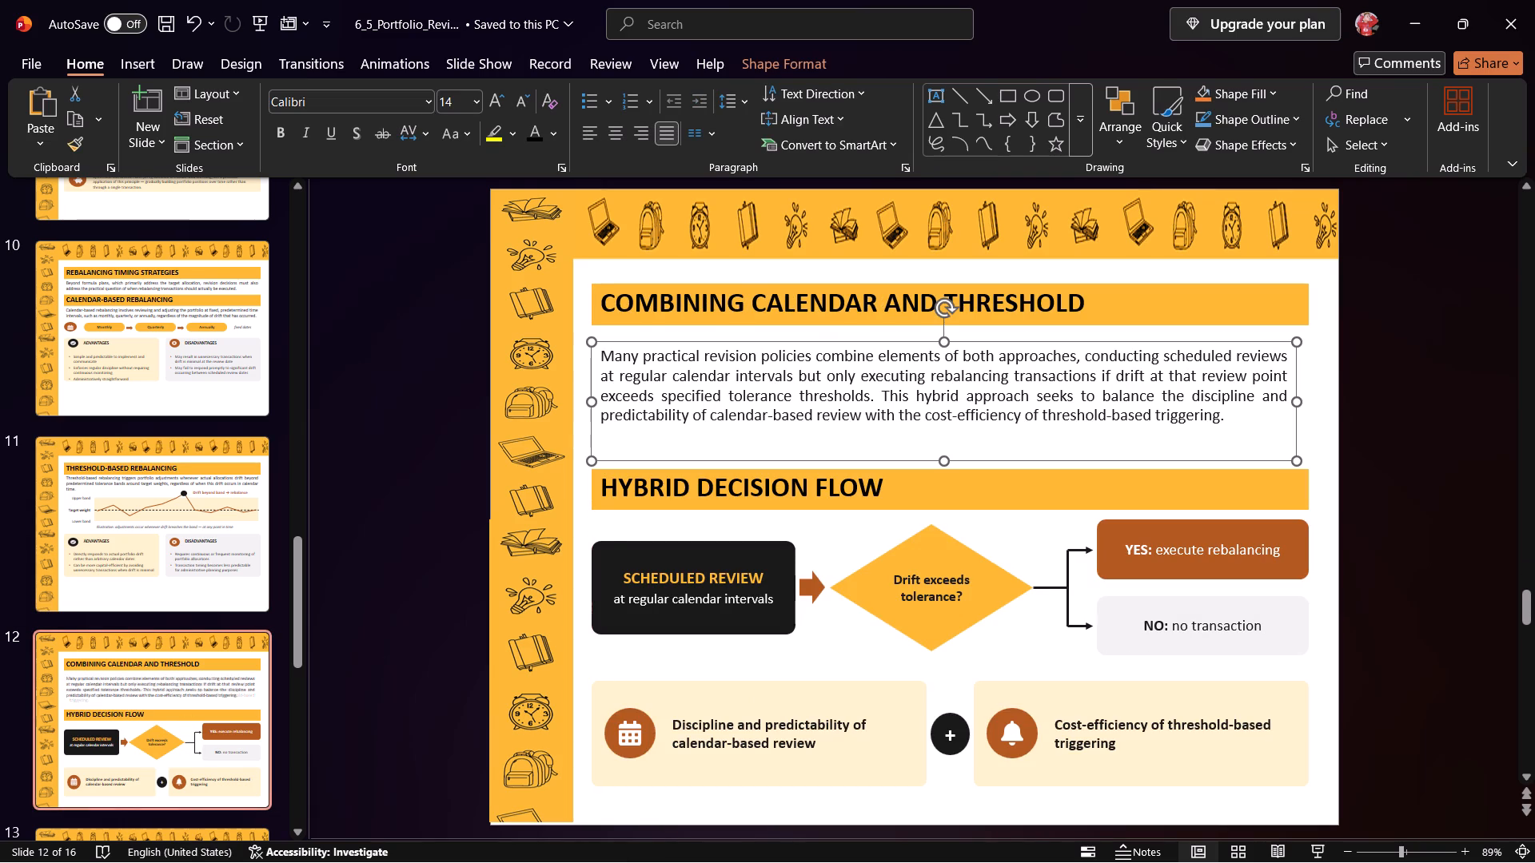
left_click_drag(1296, 400, 1303, 400)
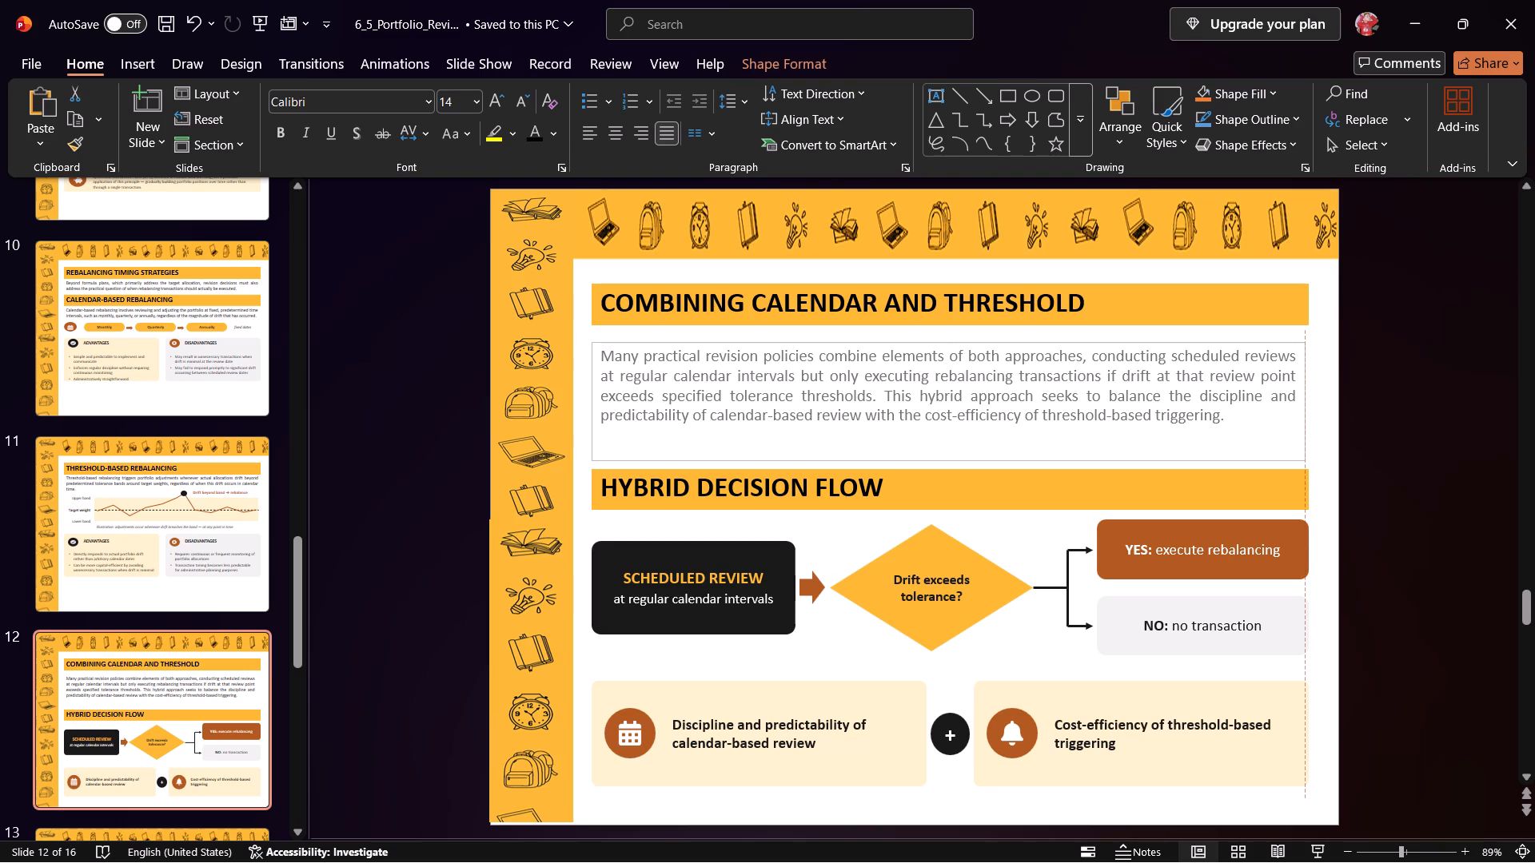
left_click_drag(1303, 400, 1309, 399)
left_click_drag(767, 344, 767, 327)
Move the HYBRID DECISION FLOW heading bar up to just below the paragraph.
left_click(756, 473)
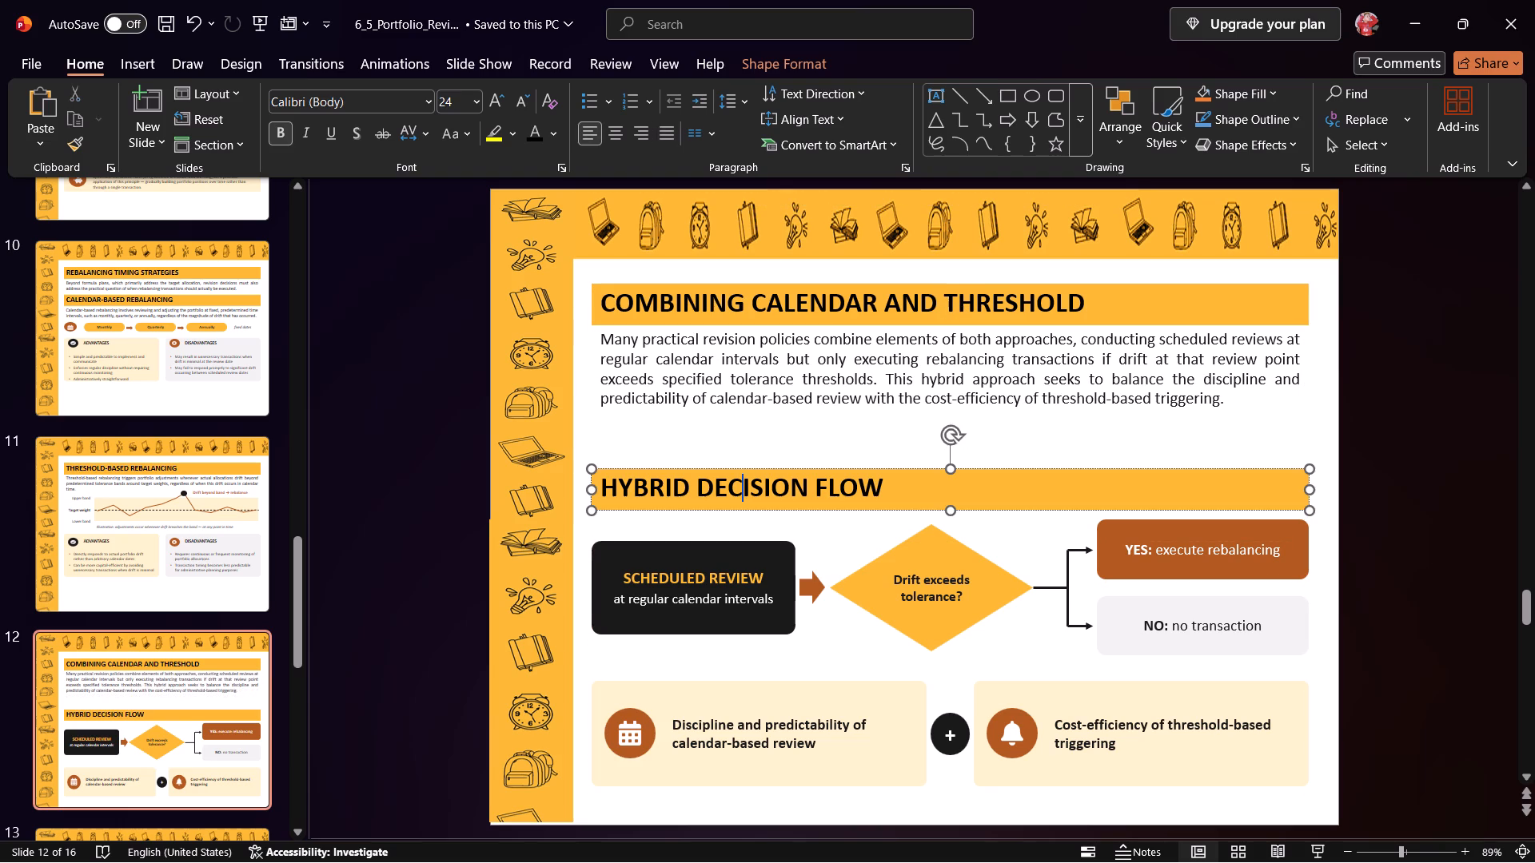
left_click_drag(756, 468, 758, 412)
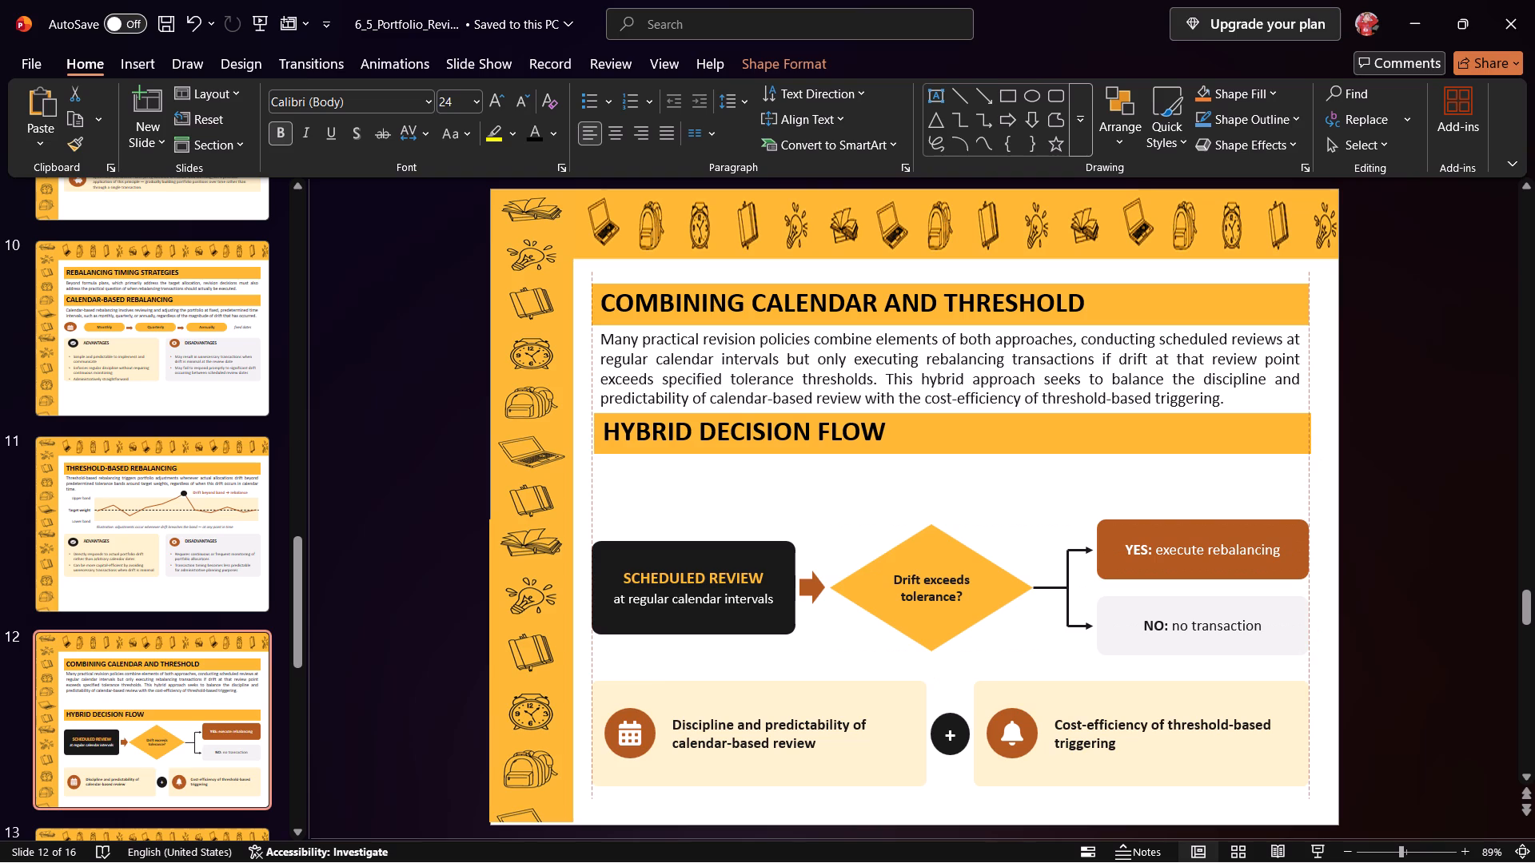
left_click_drag(758, 412, 756, 418)
Move the whole decision flowchart up beneath the HYBRID DECISION FLOW heading and reduce its height slightly.
left_click(728, 543)
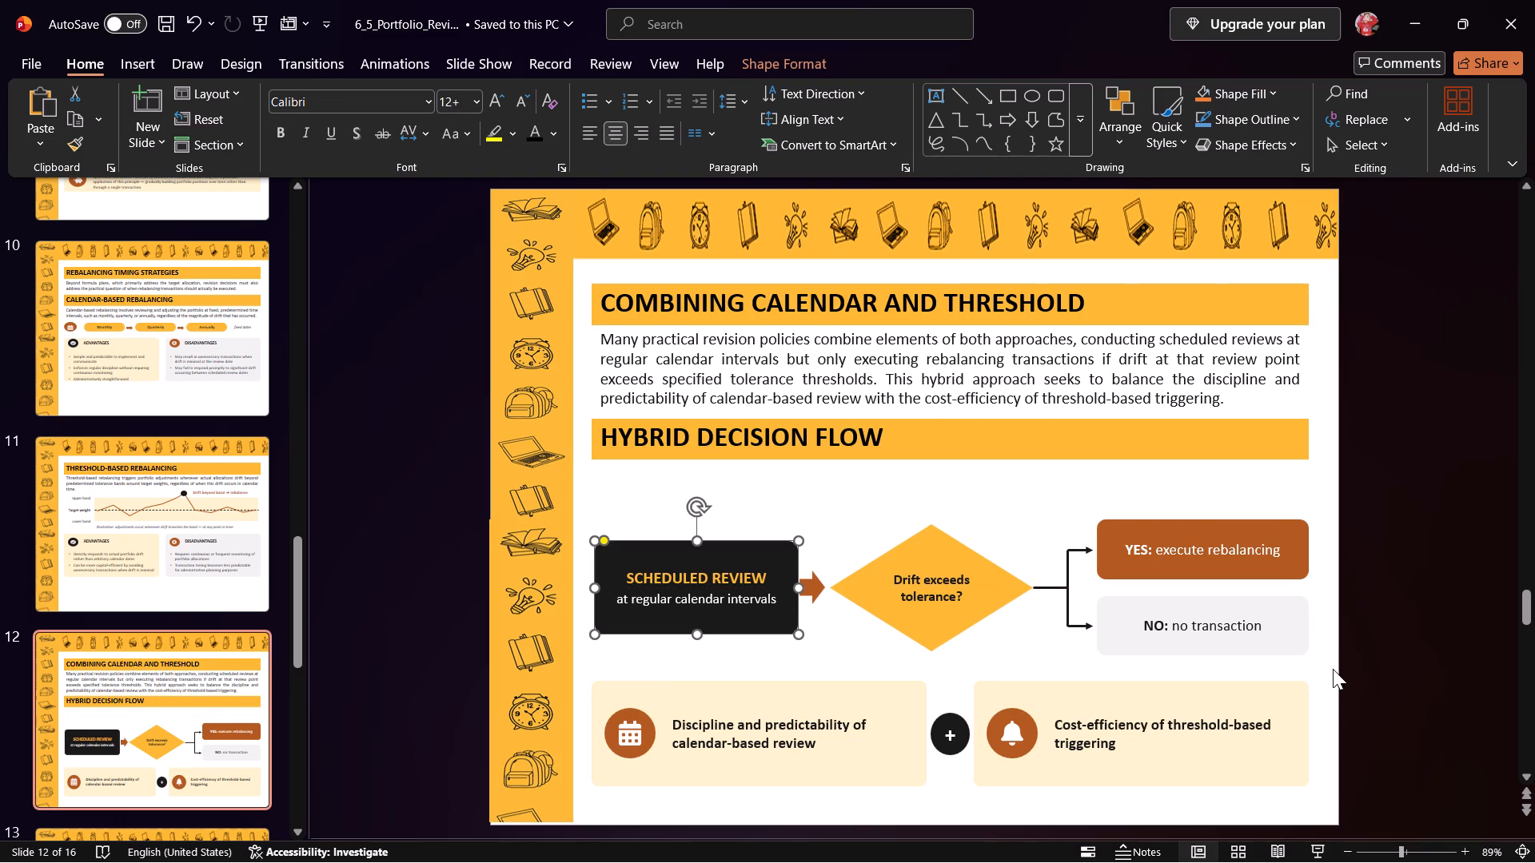
left_click_drag(1332, 672, 588, 496)
left_click_drag(718, 561, 715, 516)
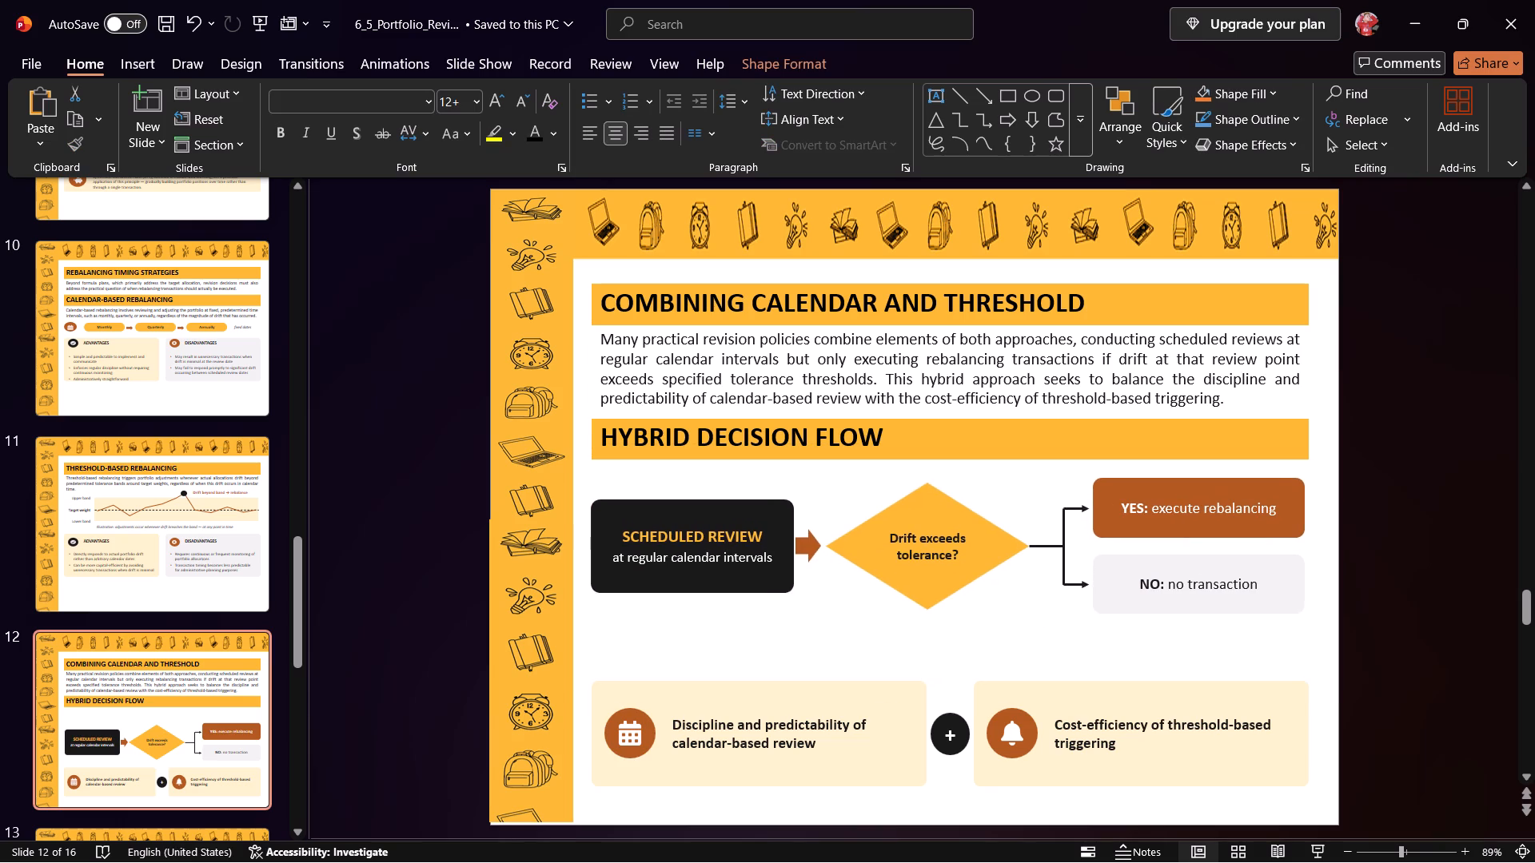
left_click_drag(715, 516, 716, 515)
left_click_drag(928, 608, 927, 587)
left_click(950, 642)
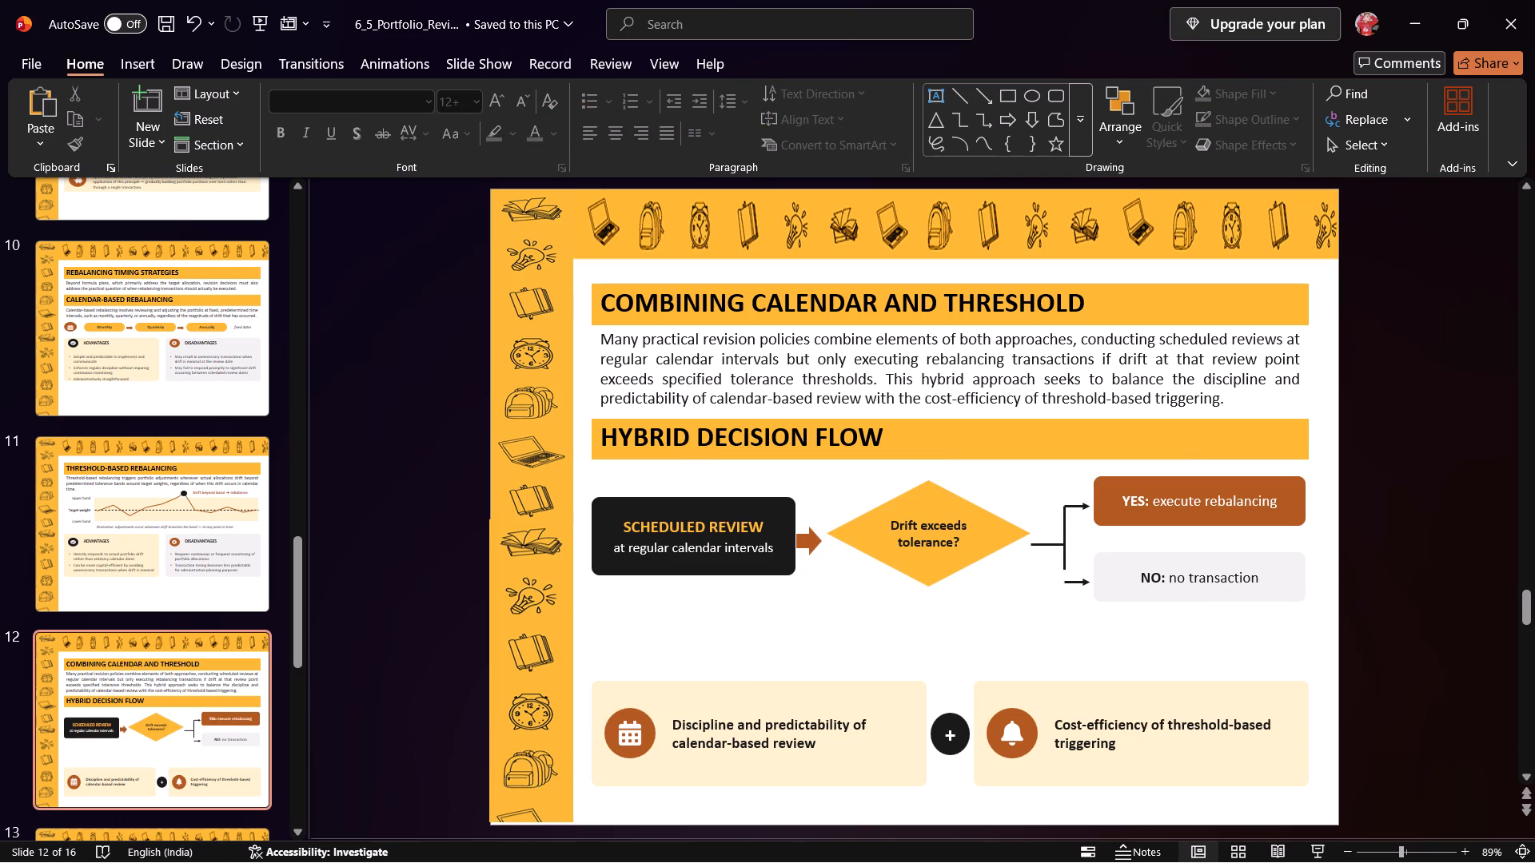
Lengthen the flowchart's vertical connector line downward so it meets the arrow leading to the NO: no transaction box.
left_click(1067, 557)
left_click_drag(1067, 570, 1068, 573)
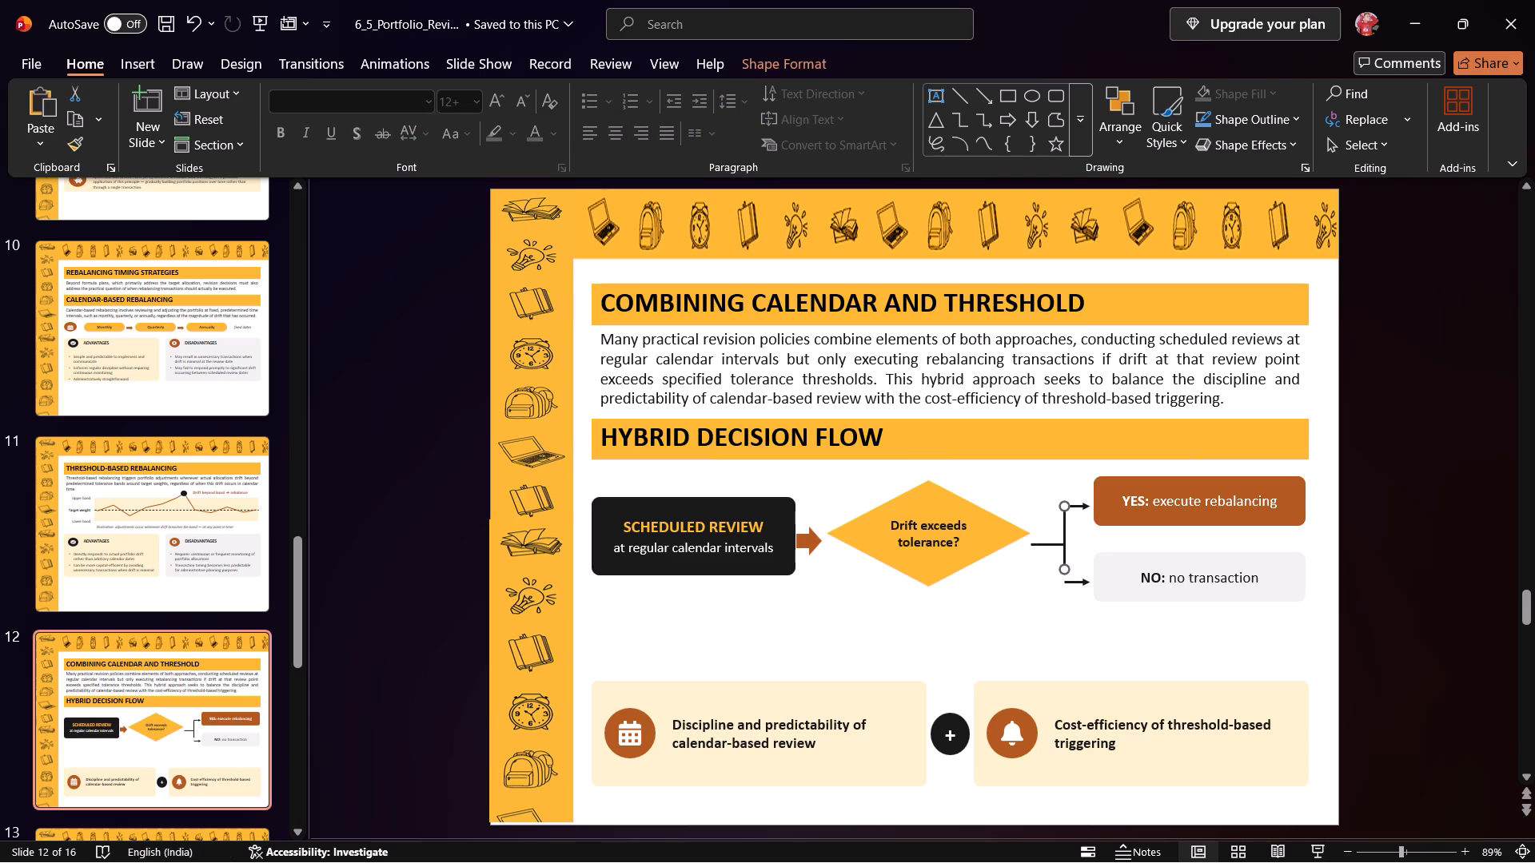
left_click_drag(1068, 573, 1070, 583)
left_click(1078, 605)
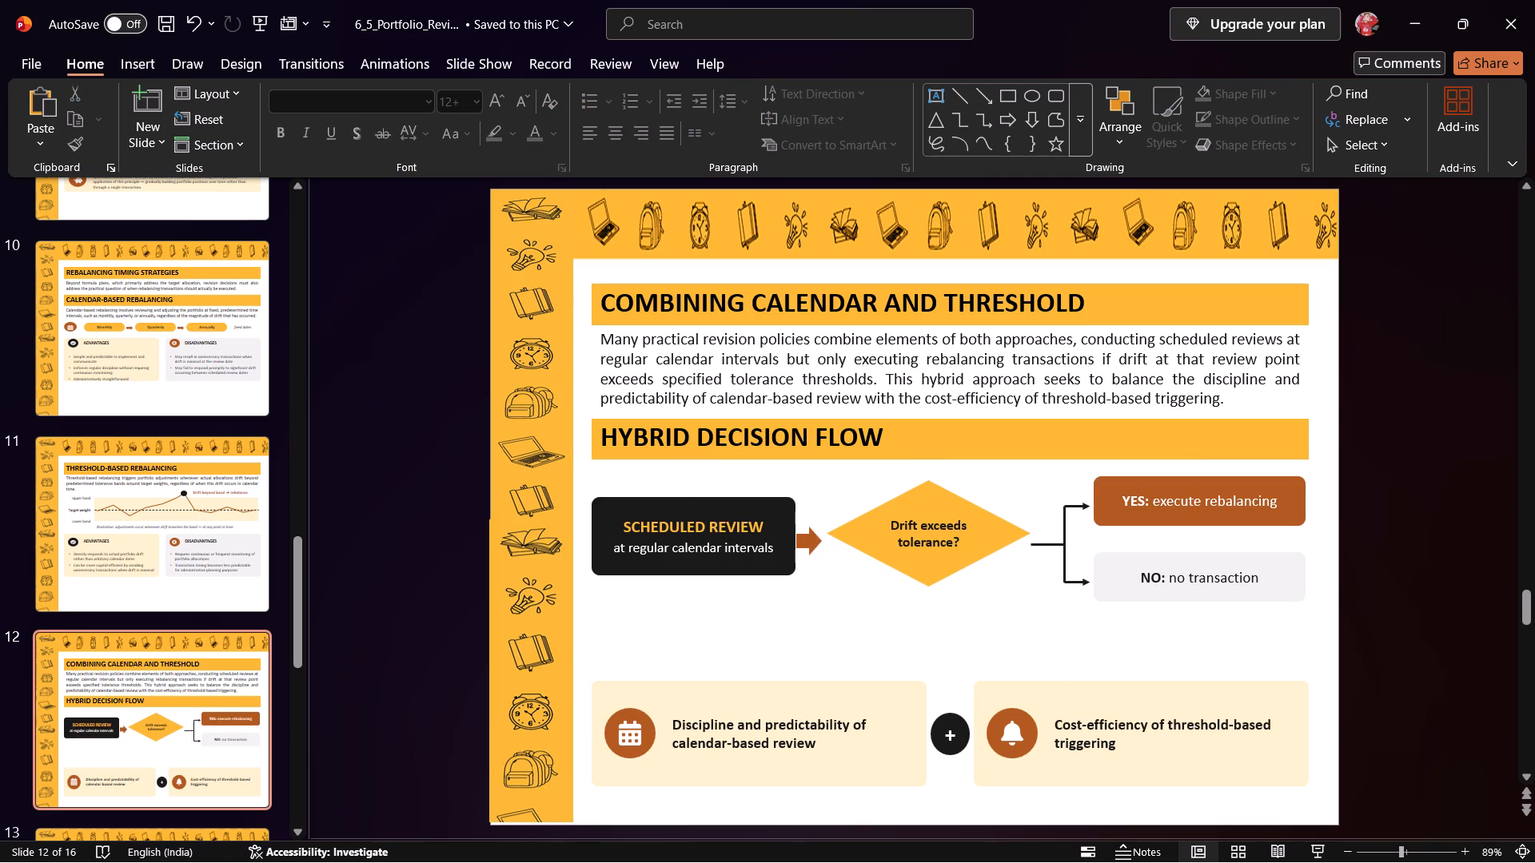
On slide 12, move the discipline and cost-efficiency cards with their plus sign up closer to the flowchart and reduce their height.
left_click_drag(1328, 800, 1111, 768)
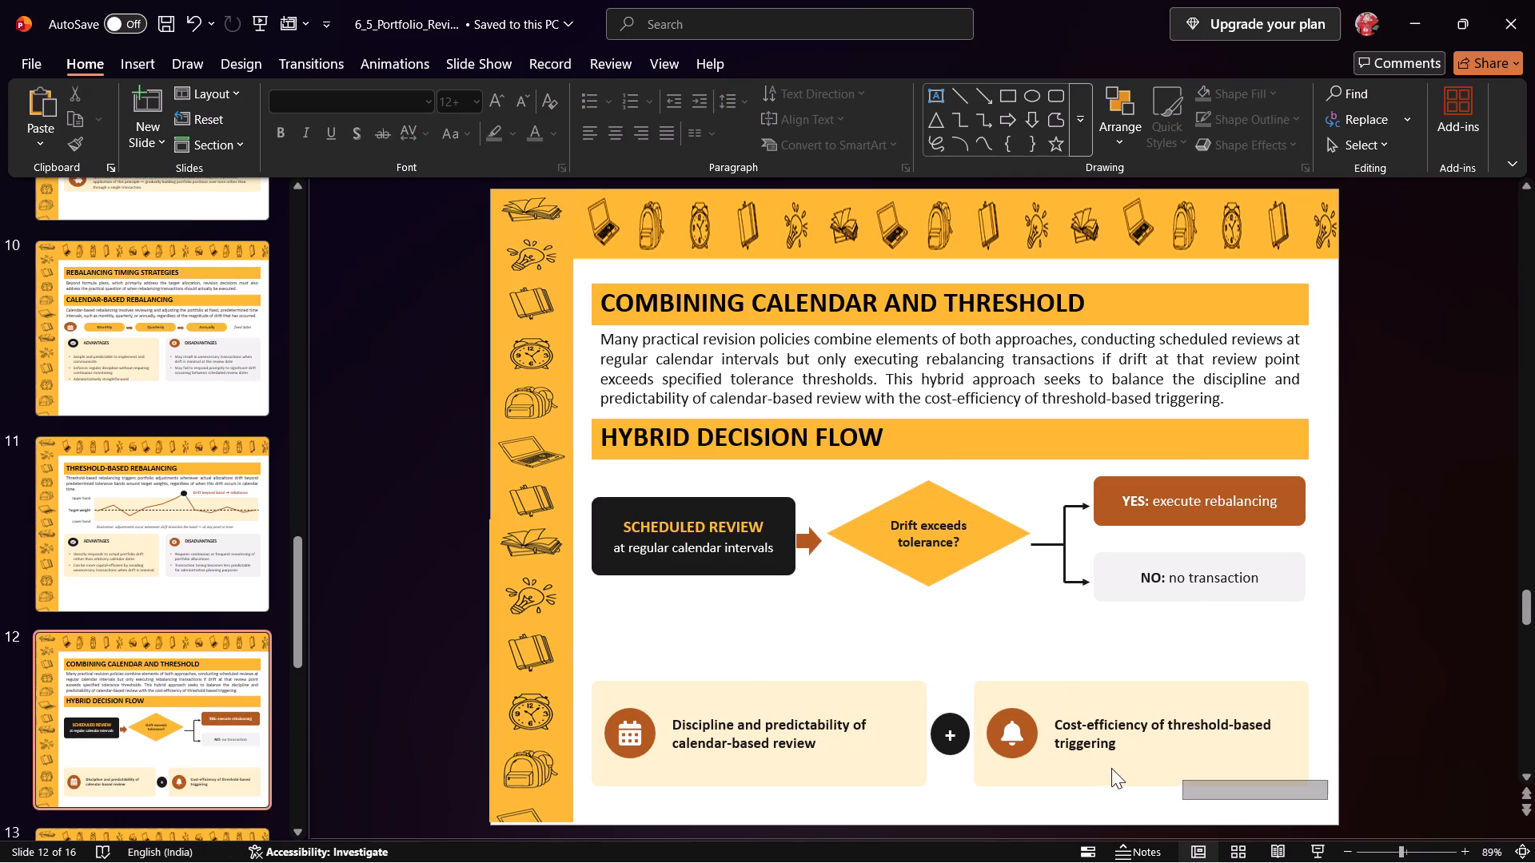
left_click_drag(1111, 768, 584, 657)
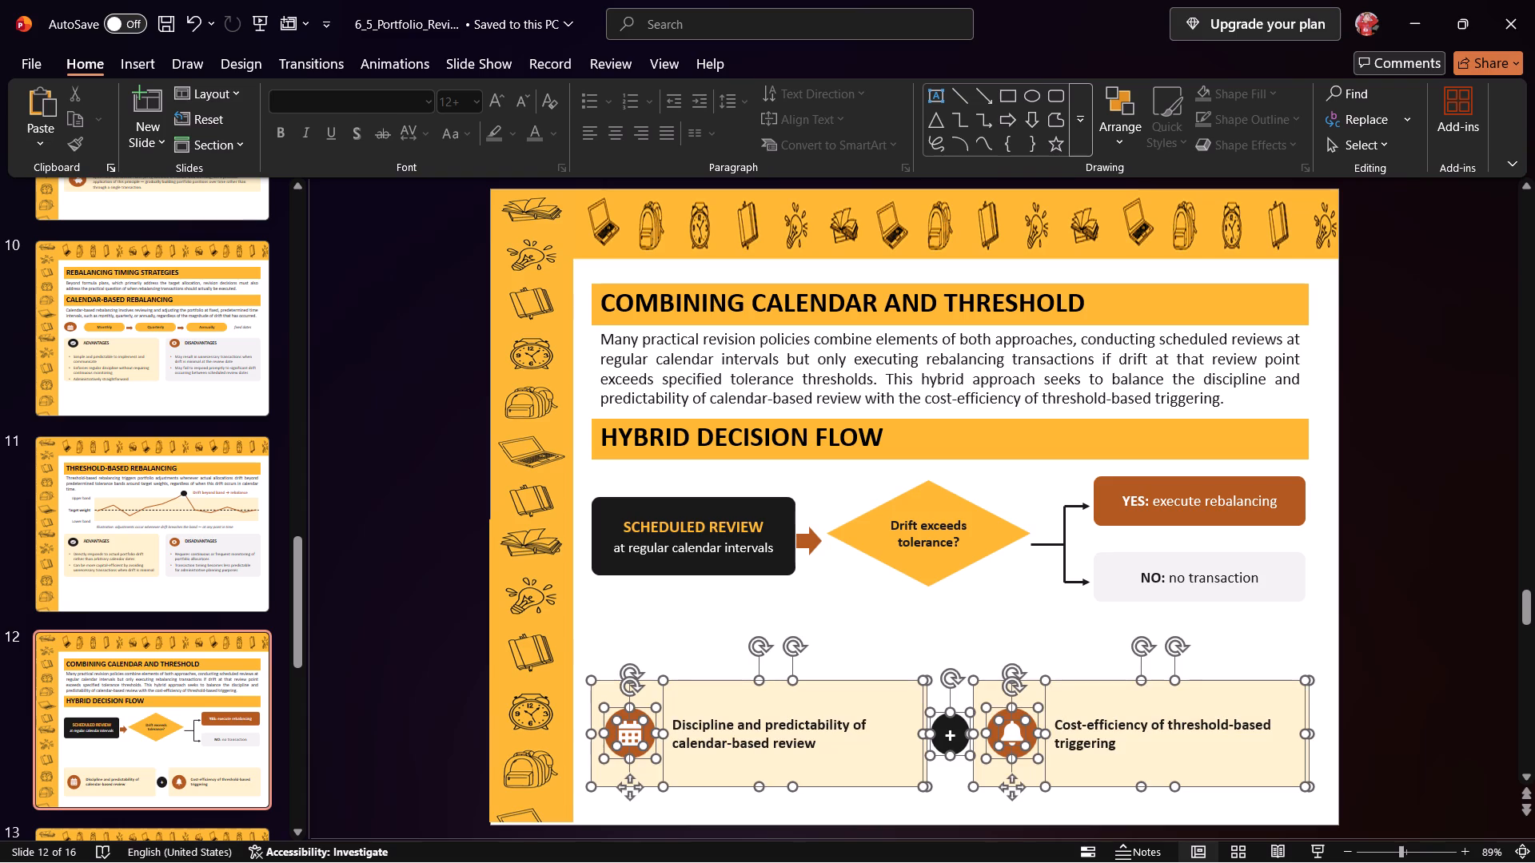
left_click_drag(708, 698, 712, 646)
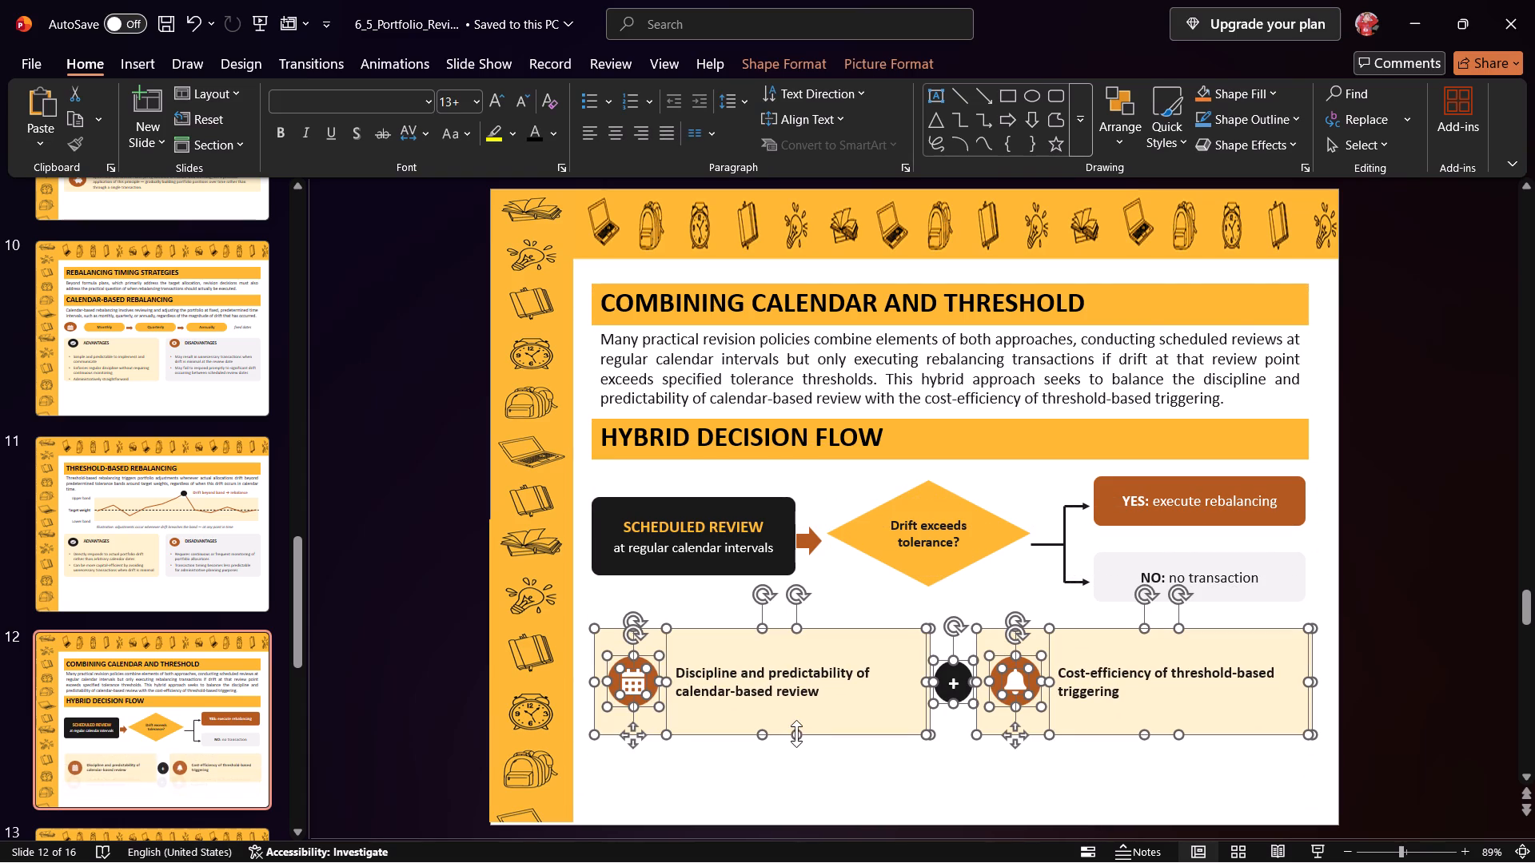
left_click_drag(796, 734, 799, 706)
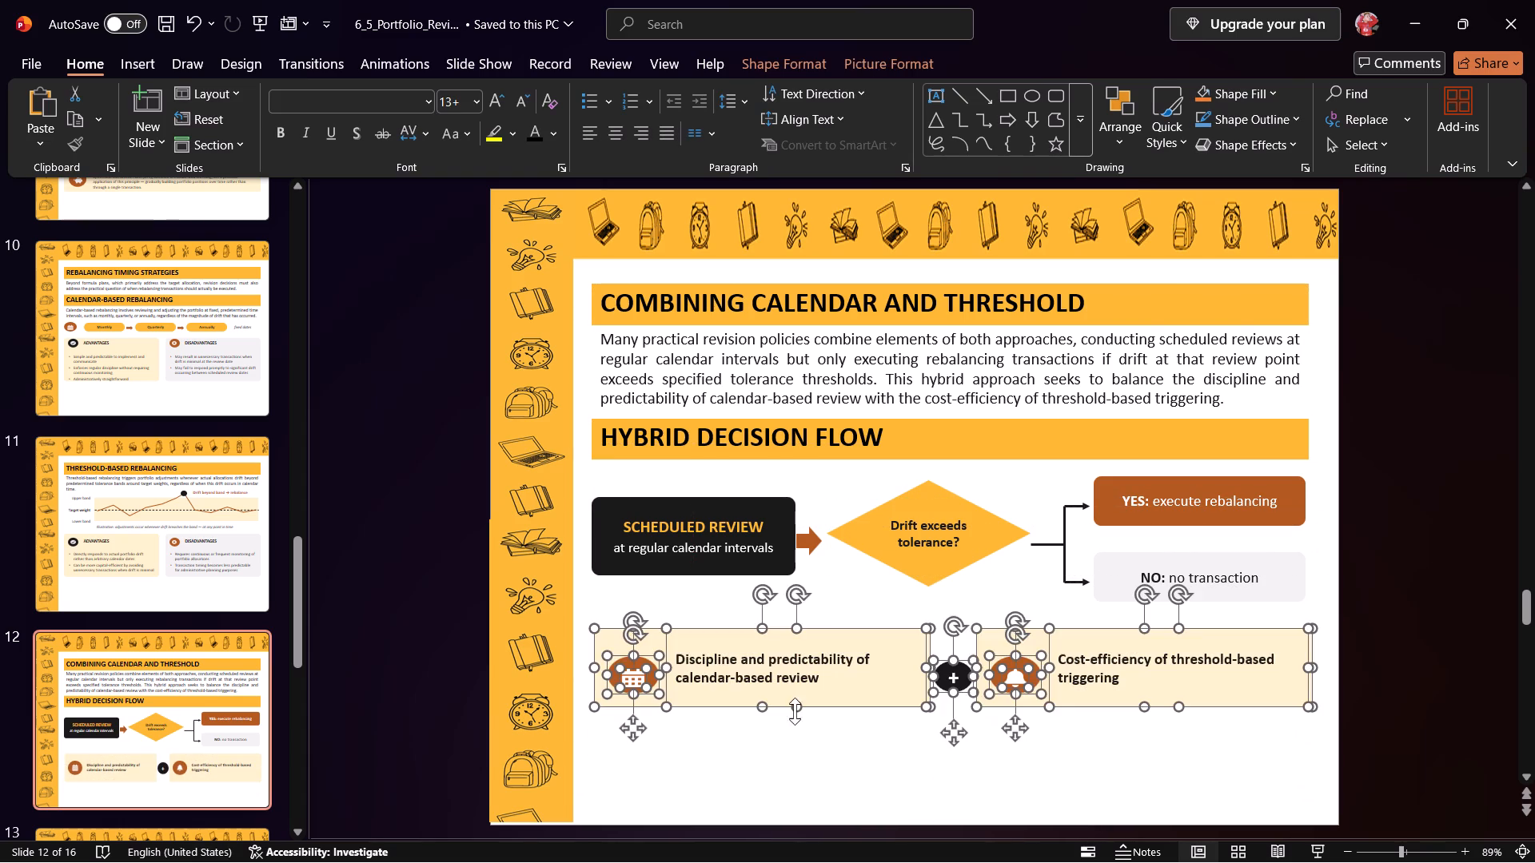
left_click(788, 755)
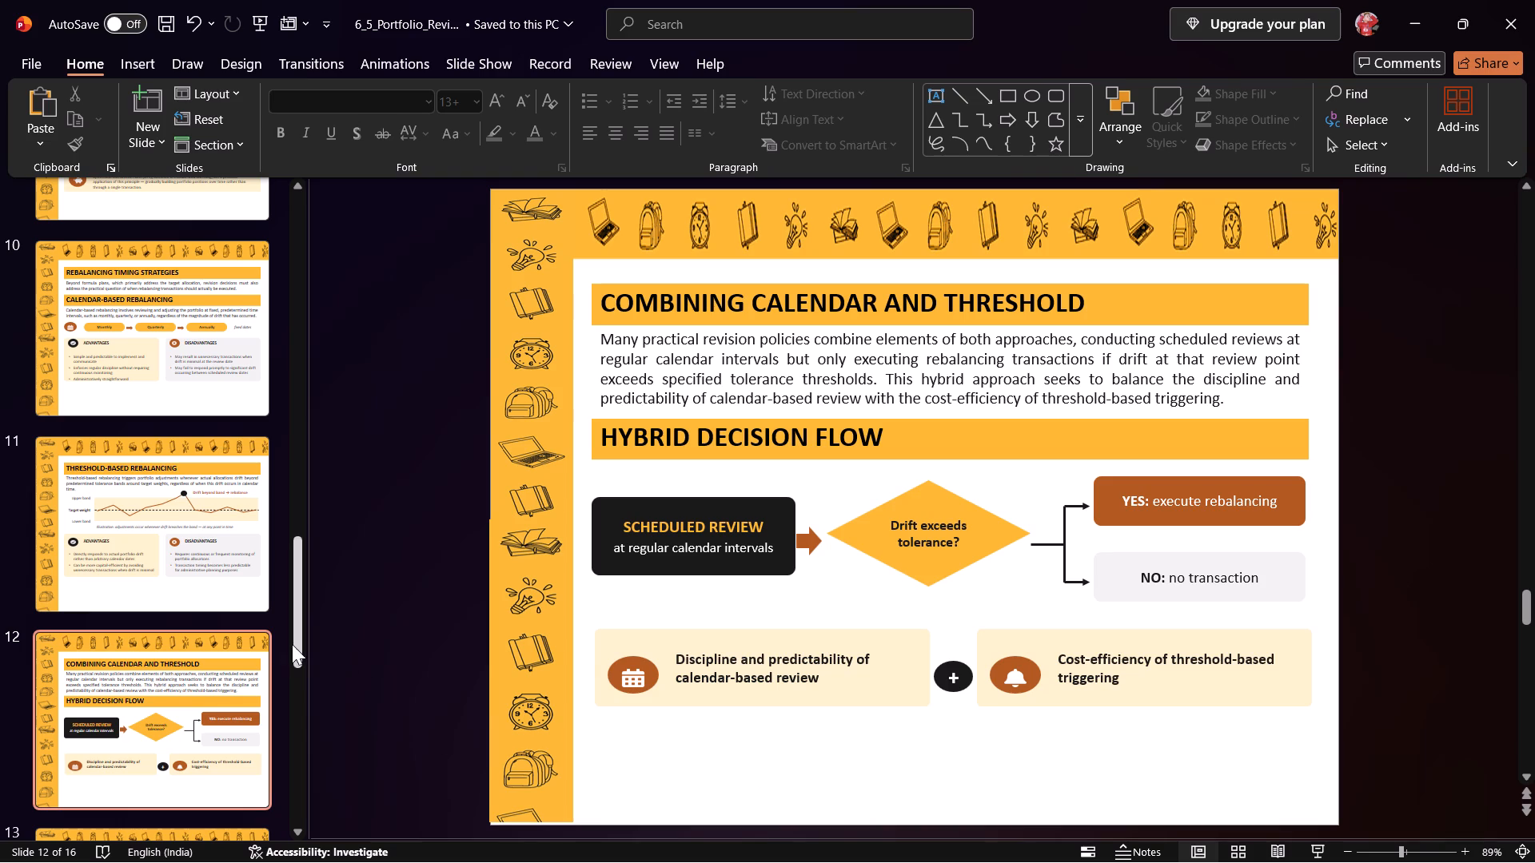
On slide 13, COSTS IN PORTFOLIO REVISION, delete the CONSIDERATION text and its grey background box.
left_click_drag(292, 644, 311, 739)
left_click(236, 498)
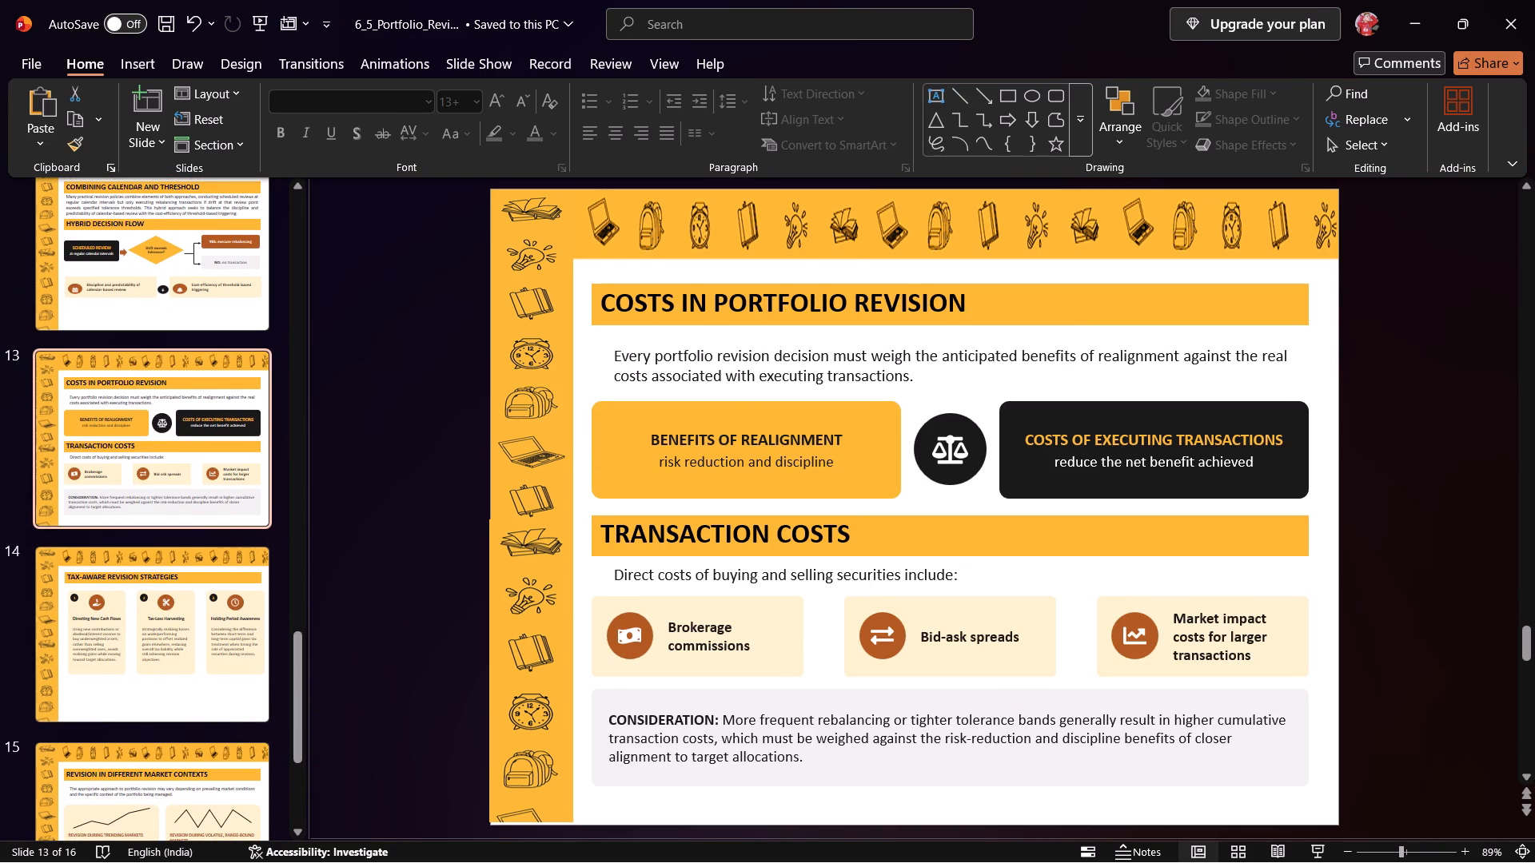
left_click(701, 702)
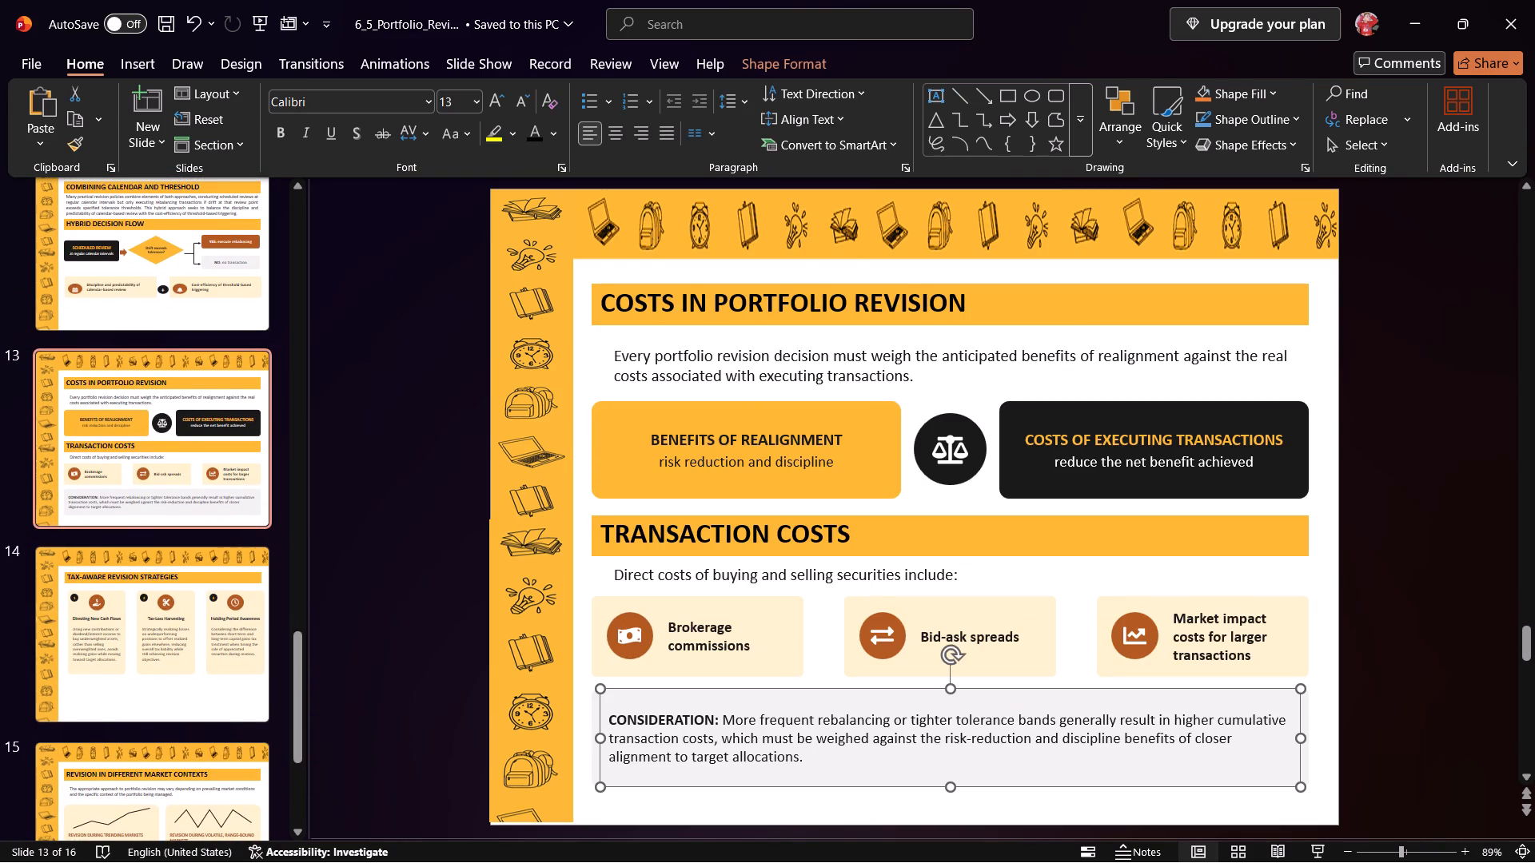
key("Delete")
left_click(704, 695)
key("Delete")
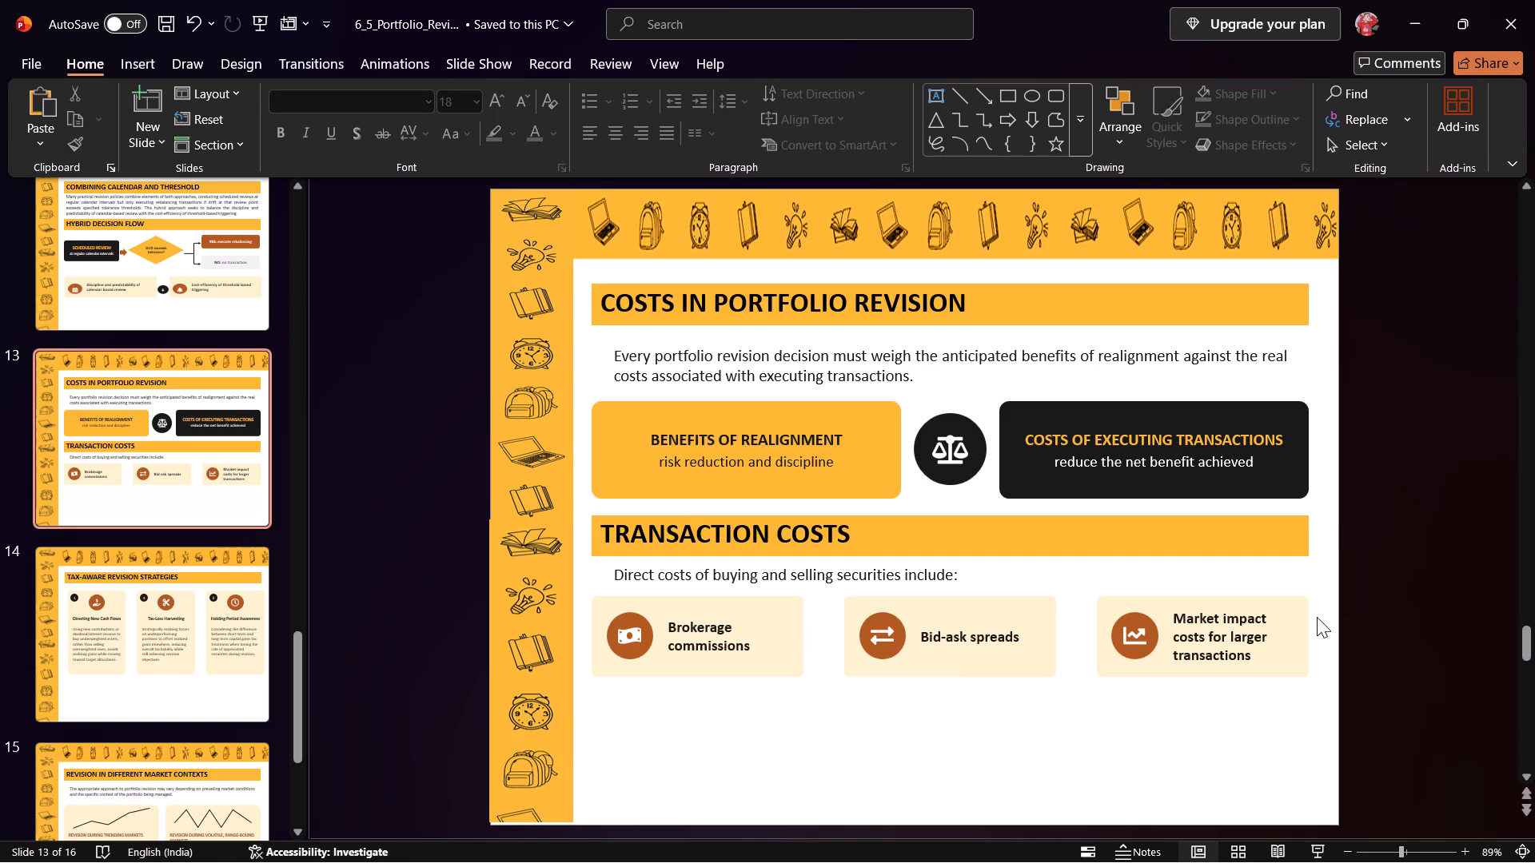
Slightly reduce the height of the BENEFITS OF REALIGNMENT and COSTS OF EXECUTING TRANSACTIONS boxes together with the scales icon between them.
left_click_drag(1326, 501, 621, 438)
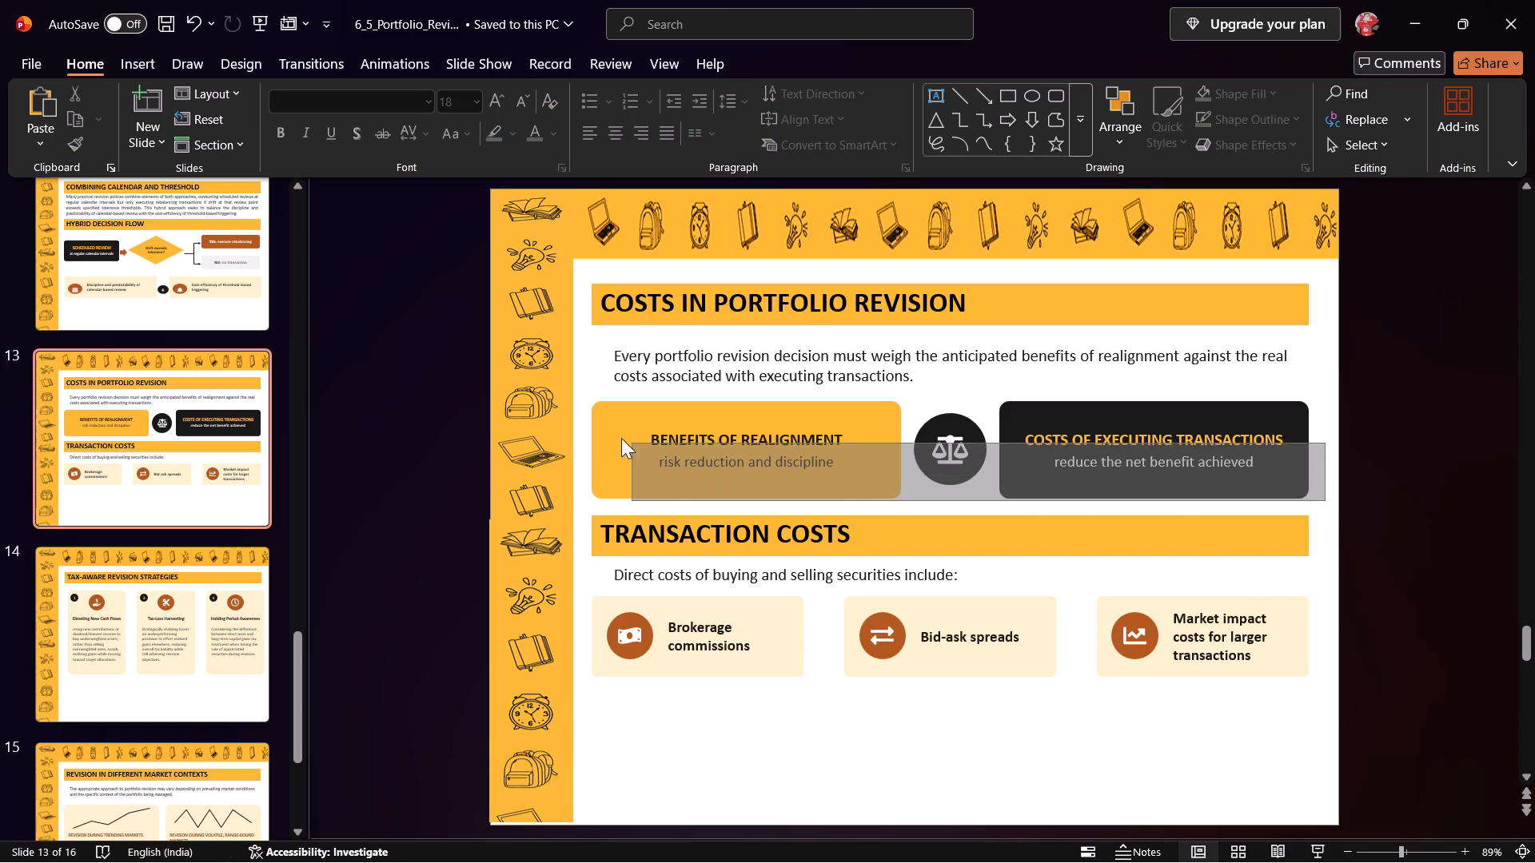
left_click_drag(621, 438, 583, 391)
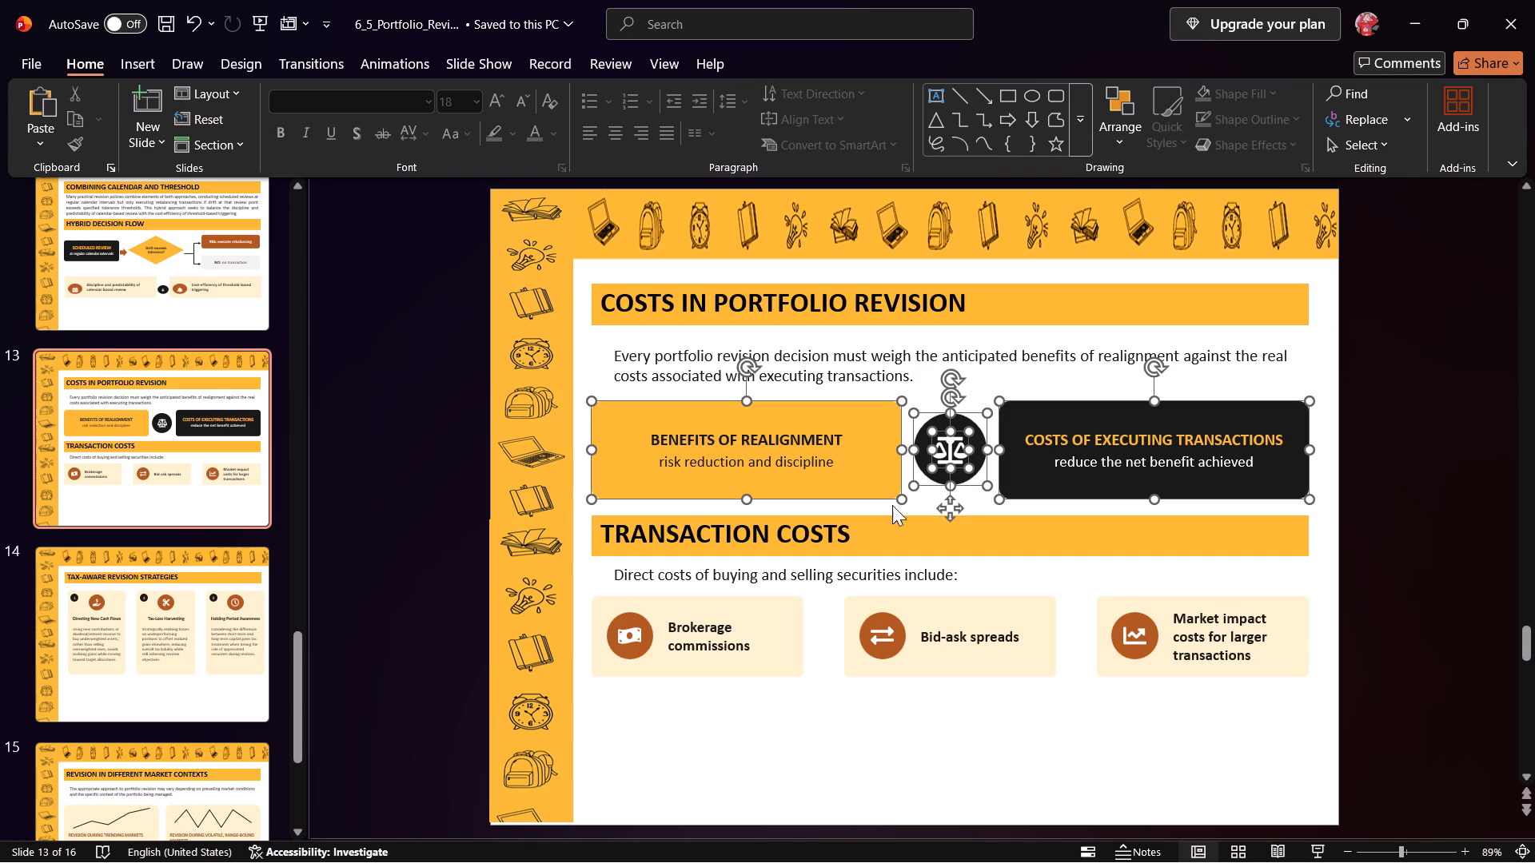
left_click_drag(744, 498, 748, 481)
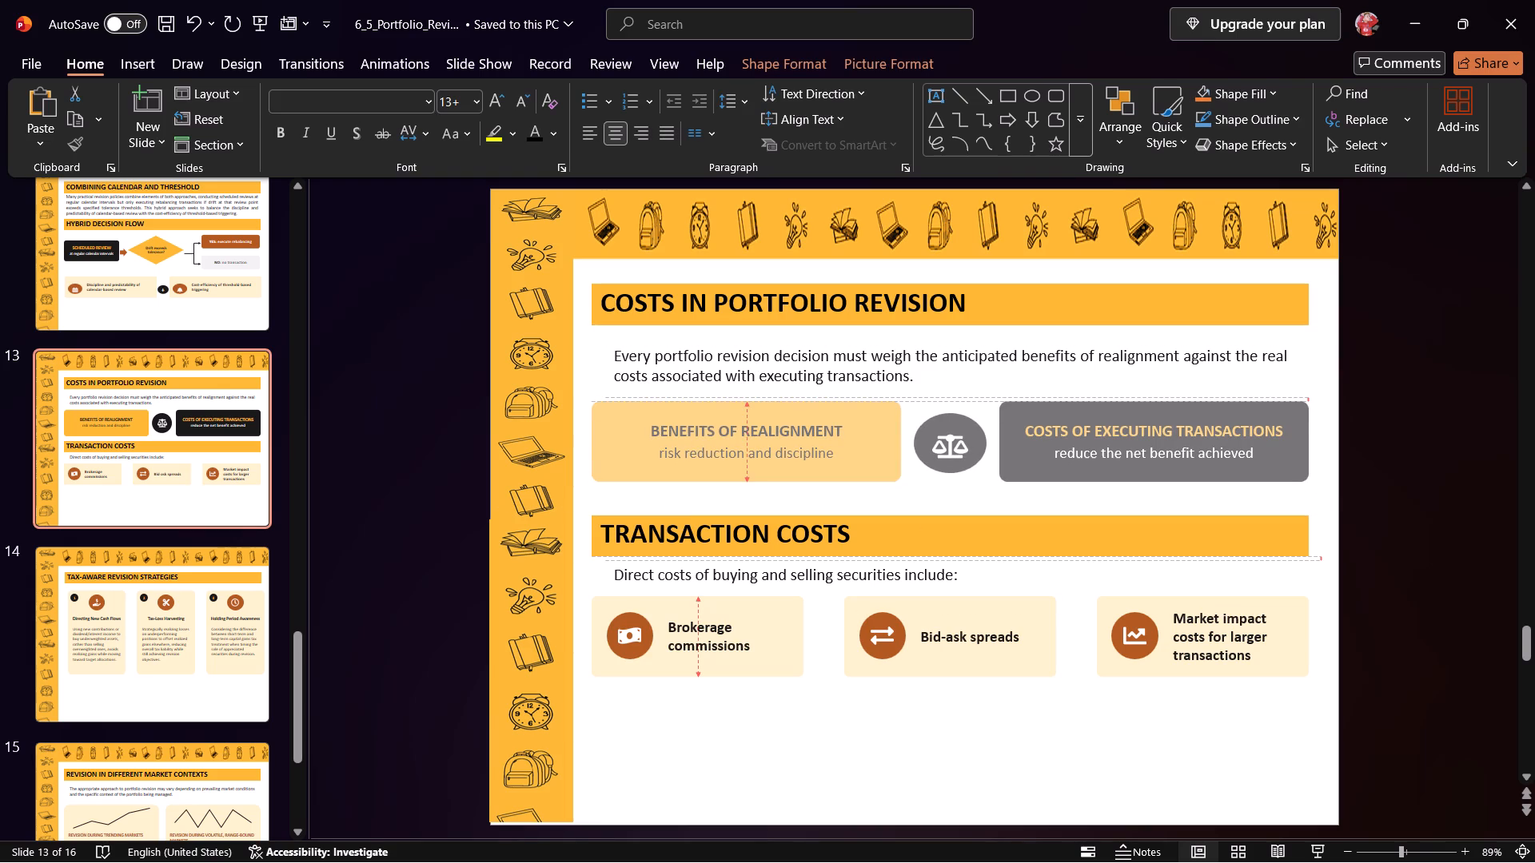
left_click_drag(748, 481, 748, 480)
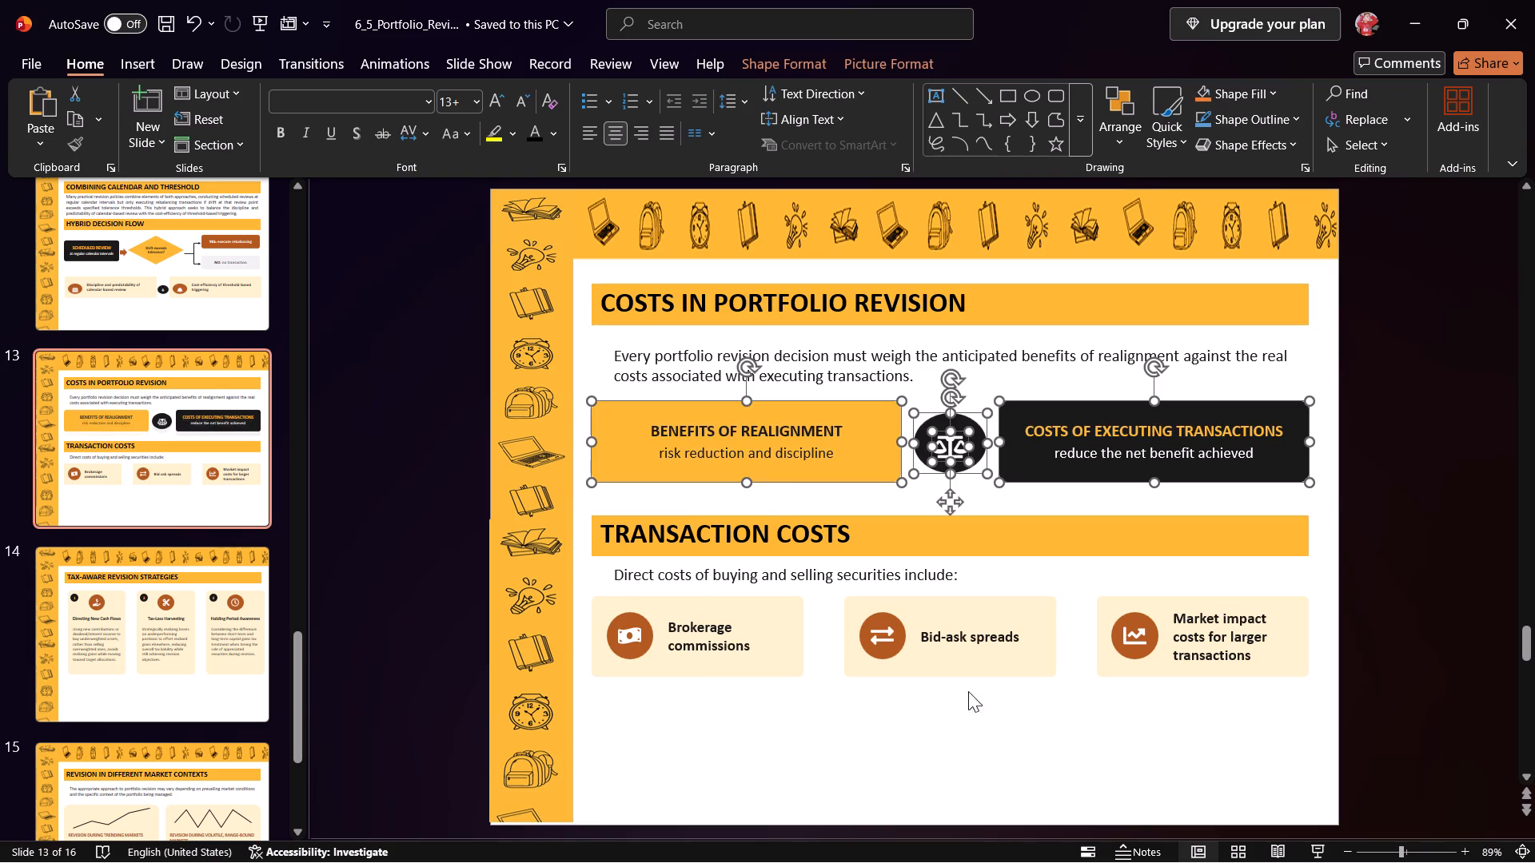
Move the whole TRANSACTION COSTS section, with its heading, intro line and three cards, slightly up toward the boxes above.
left_click_drag(1326, 692, 723, 603)
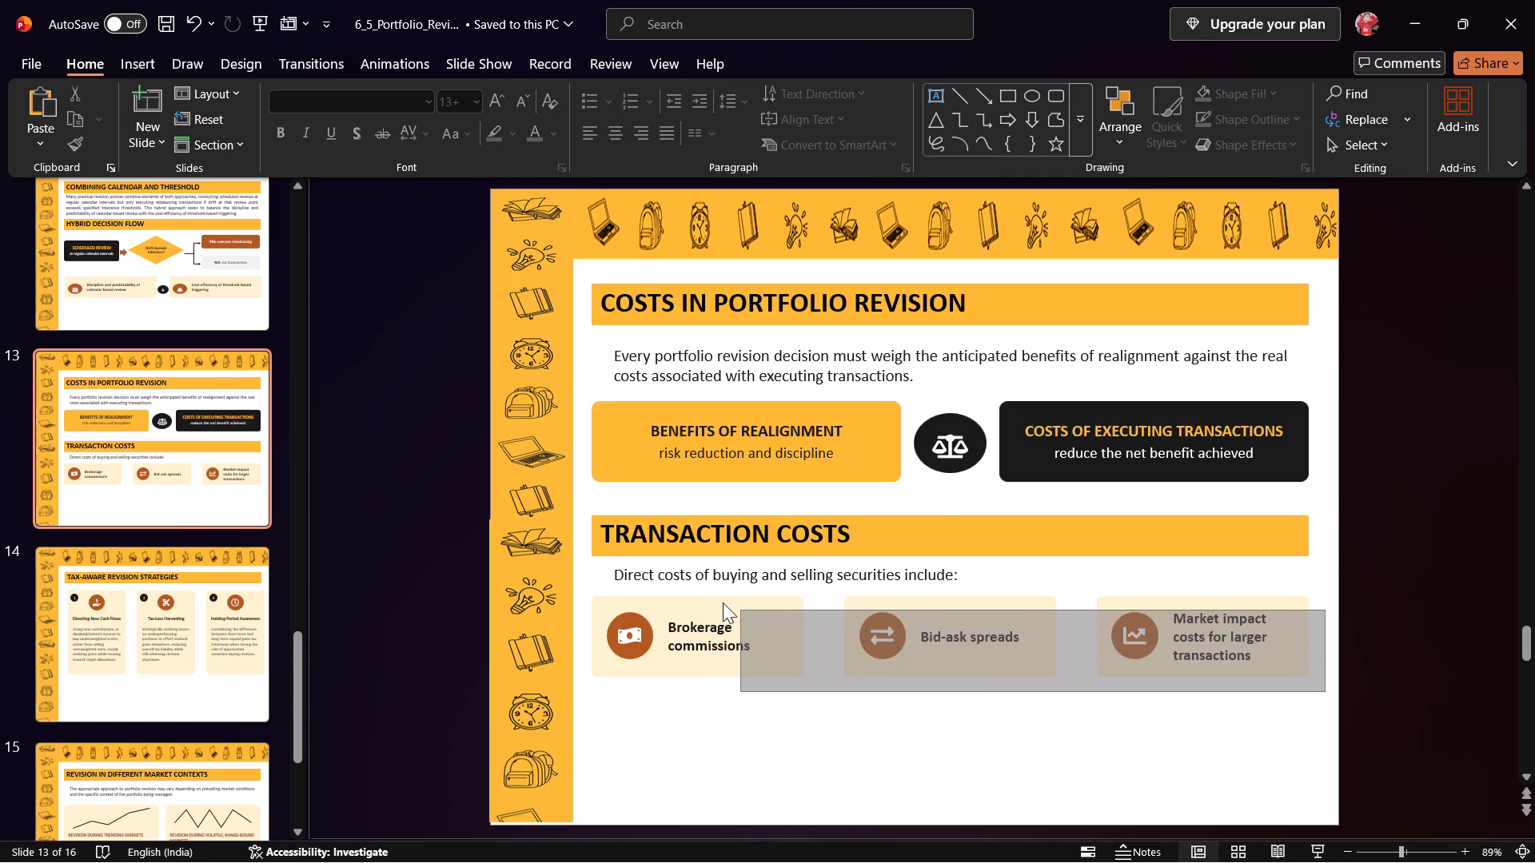
left_click_drag(723, 603, 582, 502)
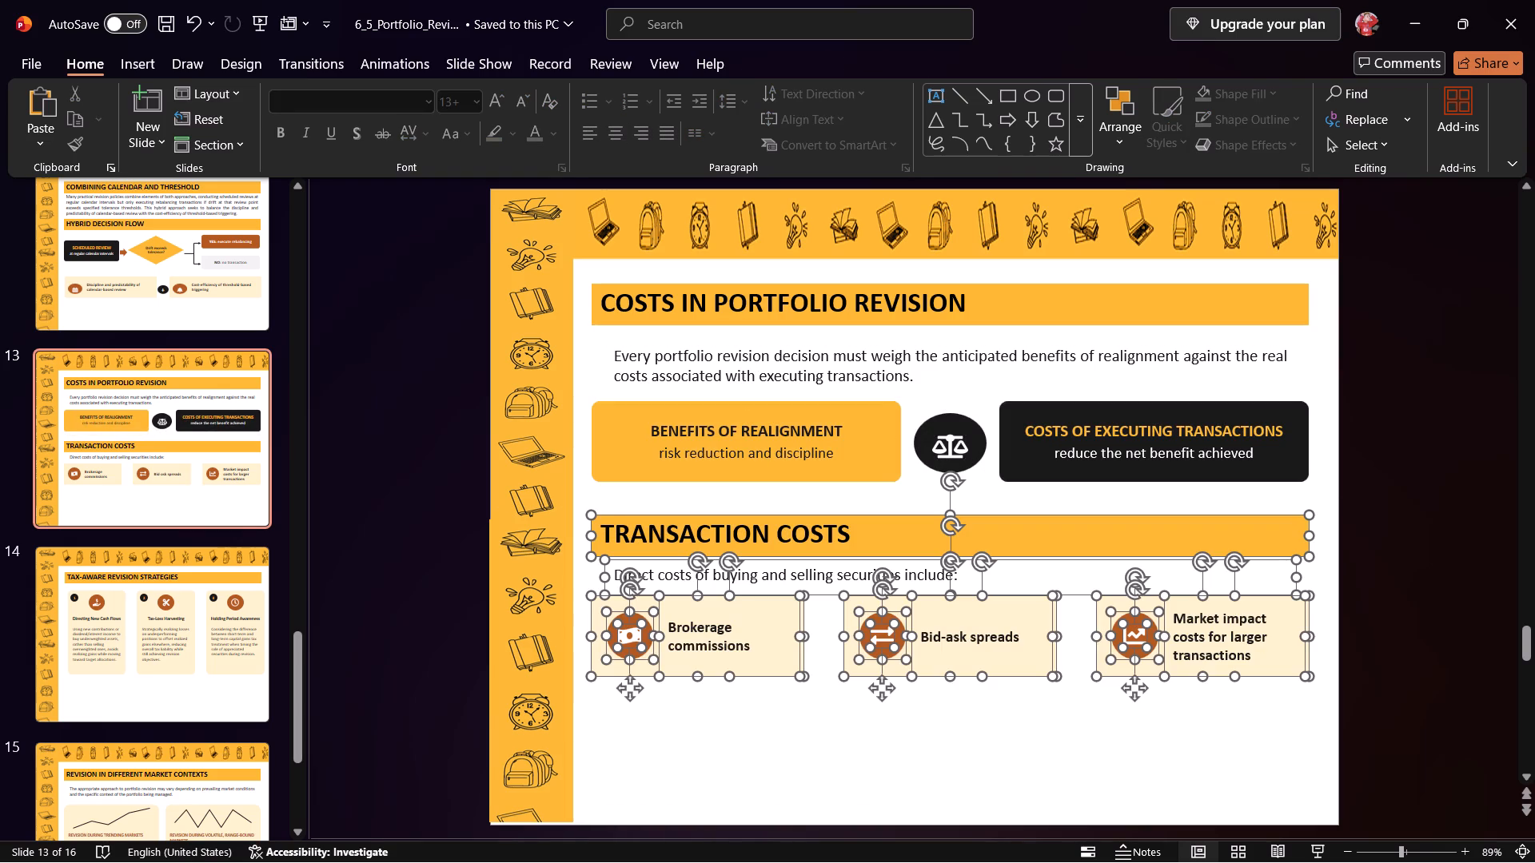
left_click_drag(810, 514, 808, 499)
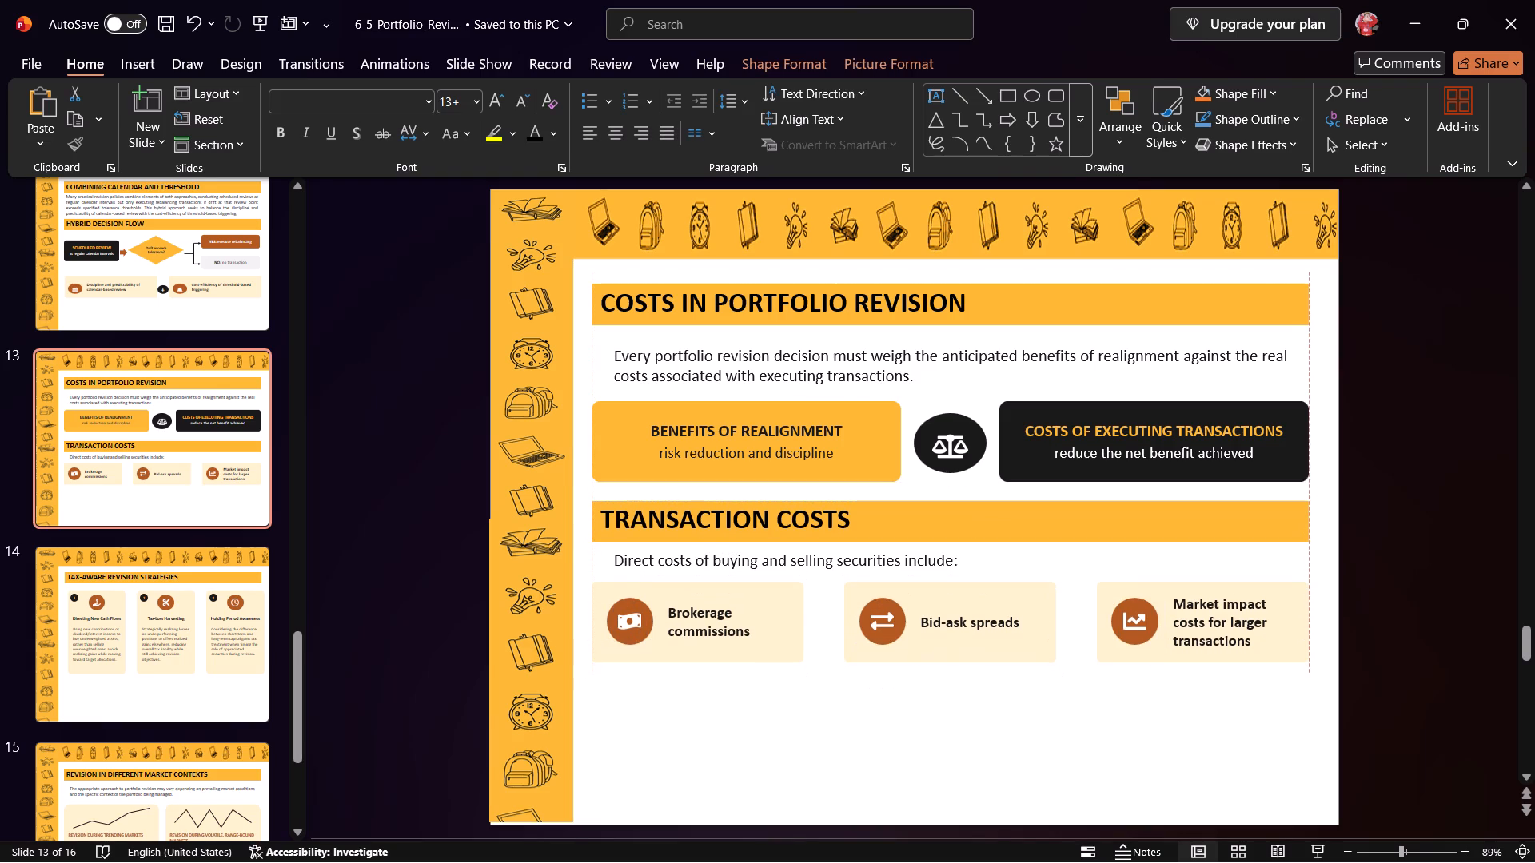
left_click_drag(808, 499, 807, 499)
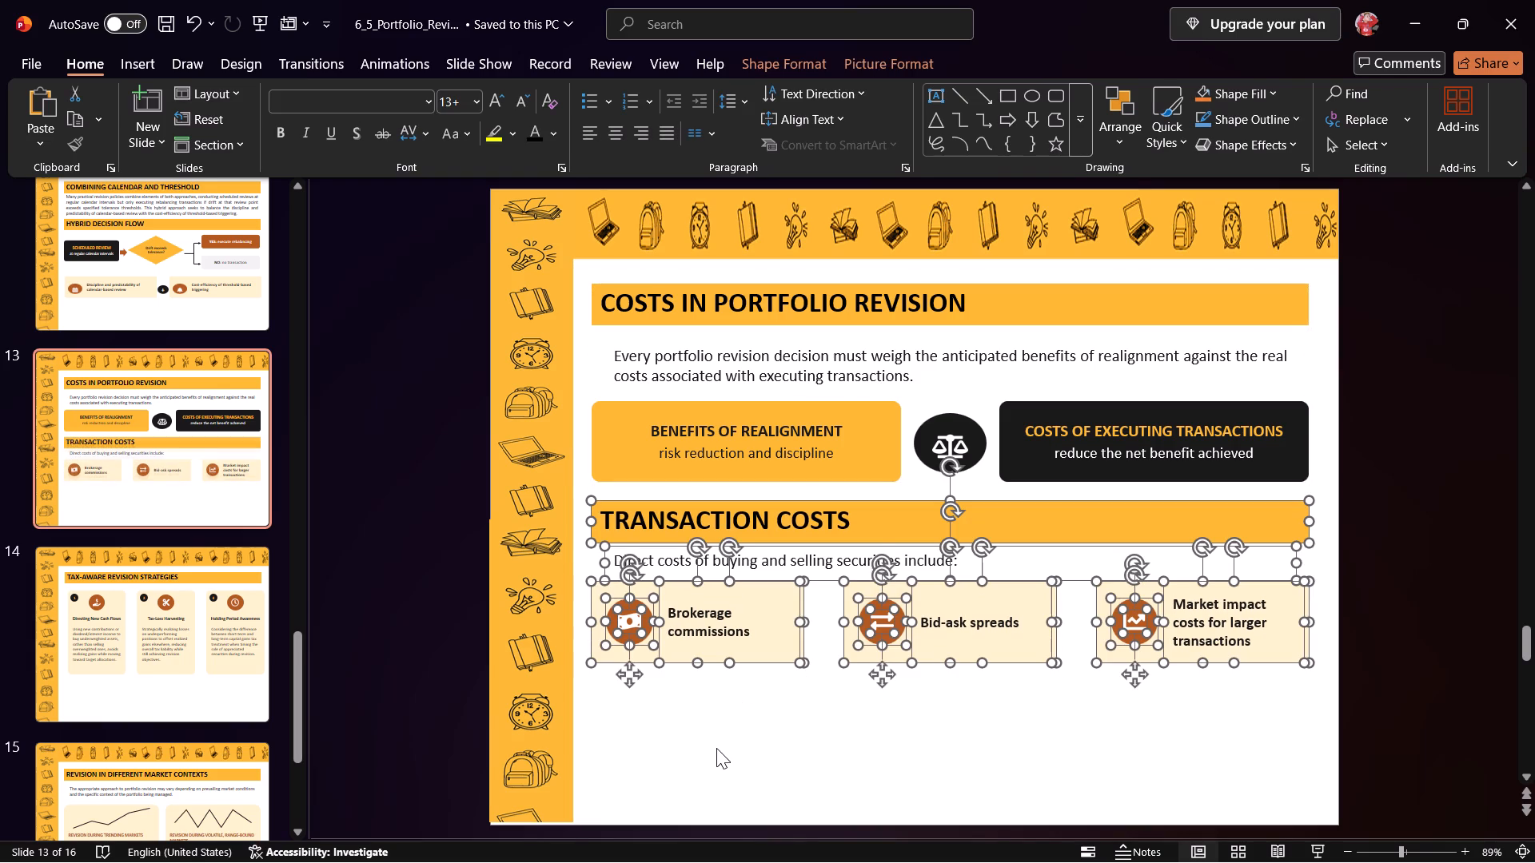
left_click(716, 748)
Look over slide 14, TAX-AWARE REVISION STRATEGIES, and go on to slide 15, REVISION IN DIFFERENT MARKET CONTEXTS.
left_click(190, 590)
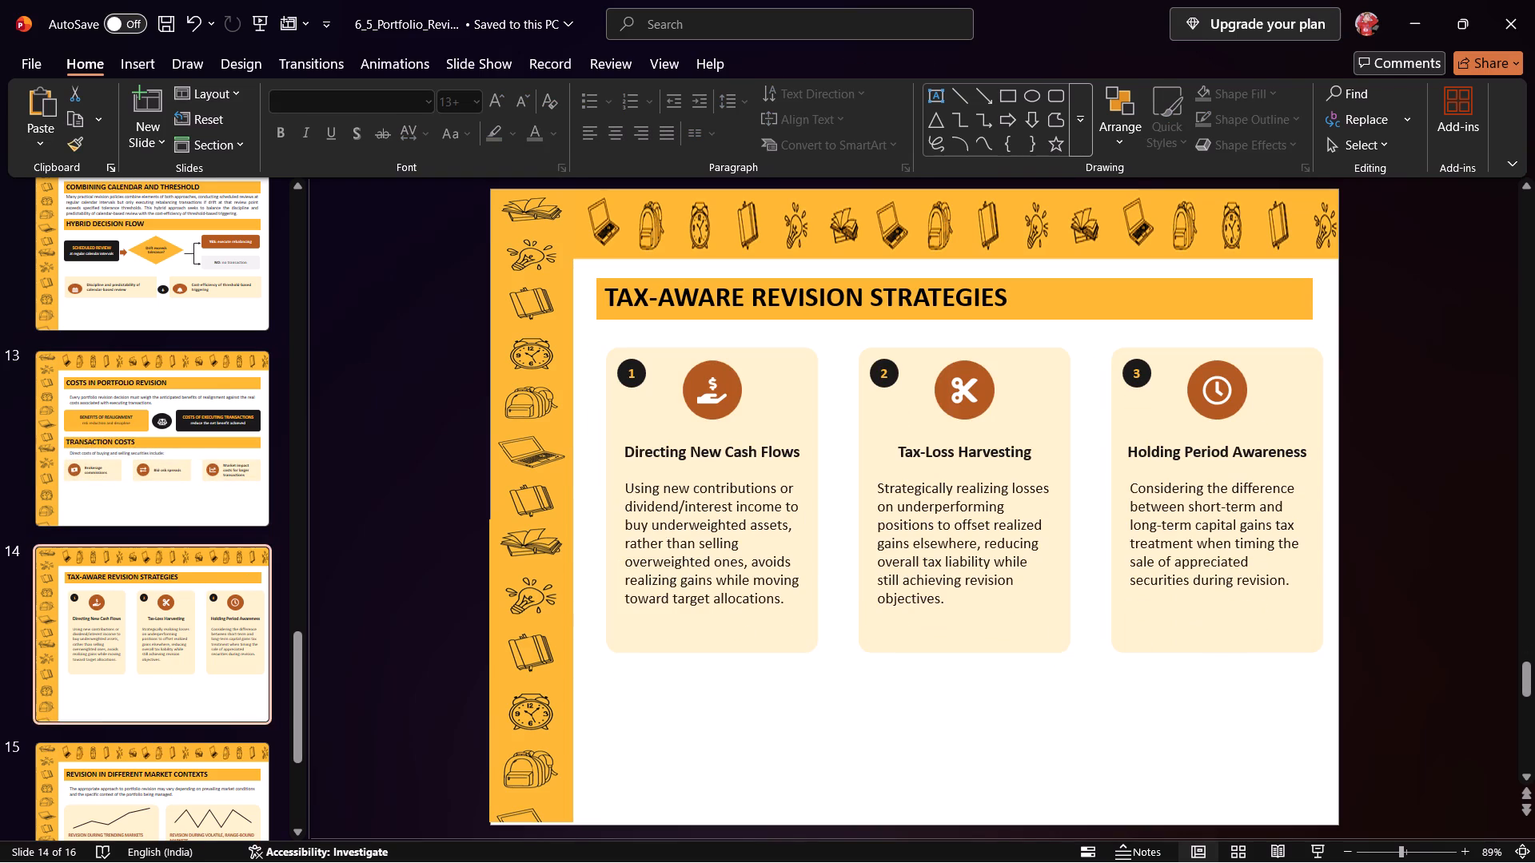
left_click(713, 430)
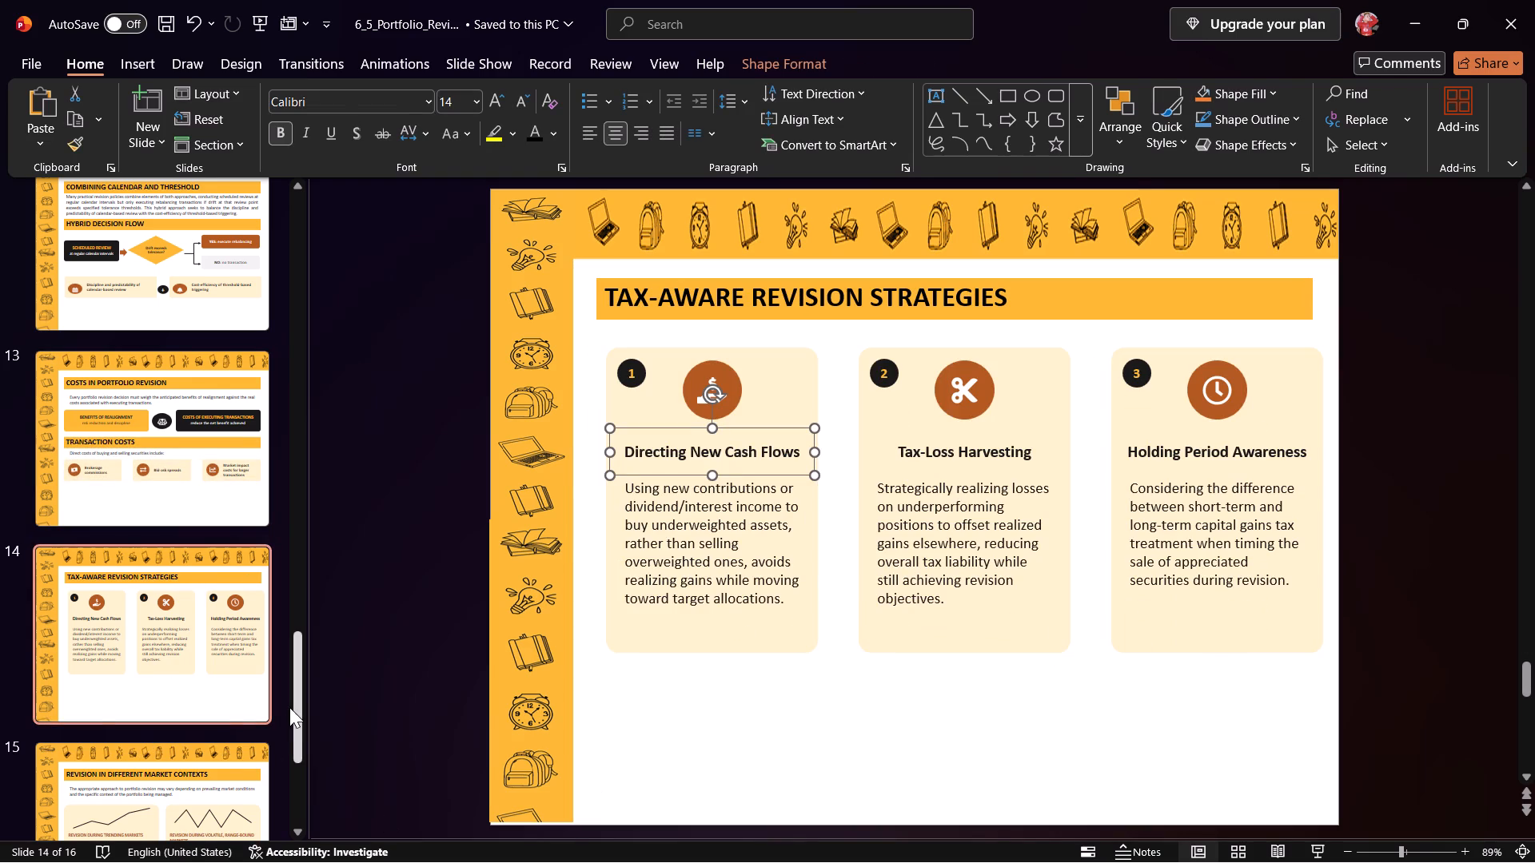
left_click_drag(290, 707, 300, 783)
left_click(235, 596)
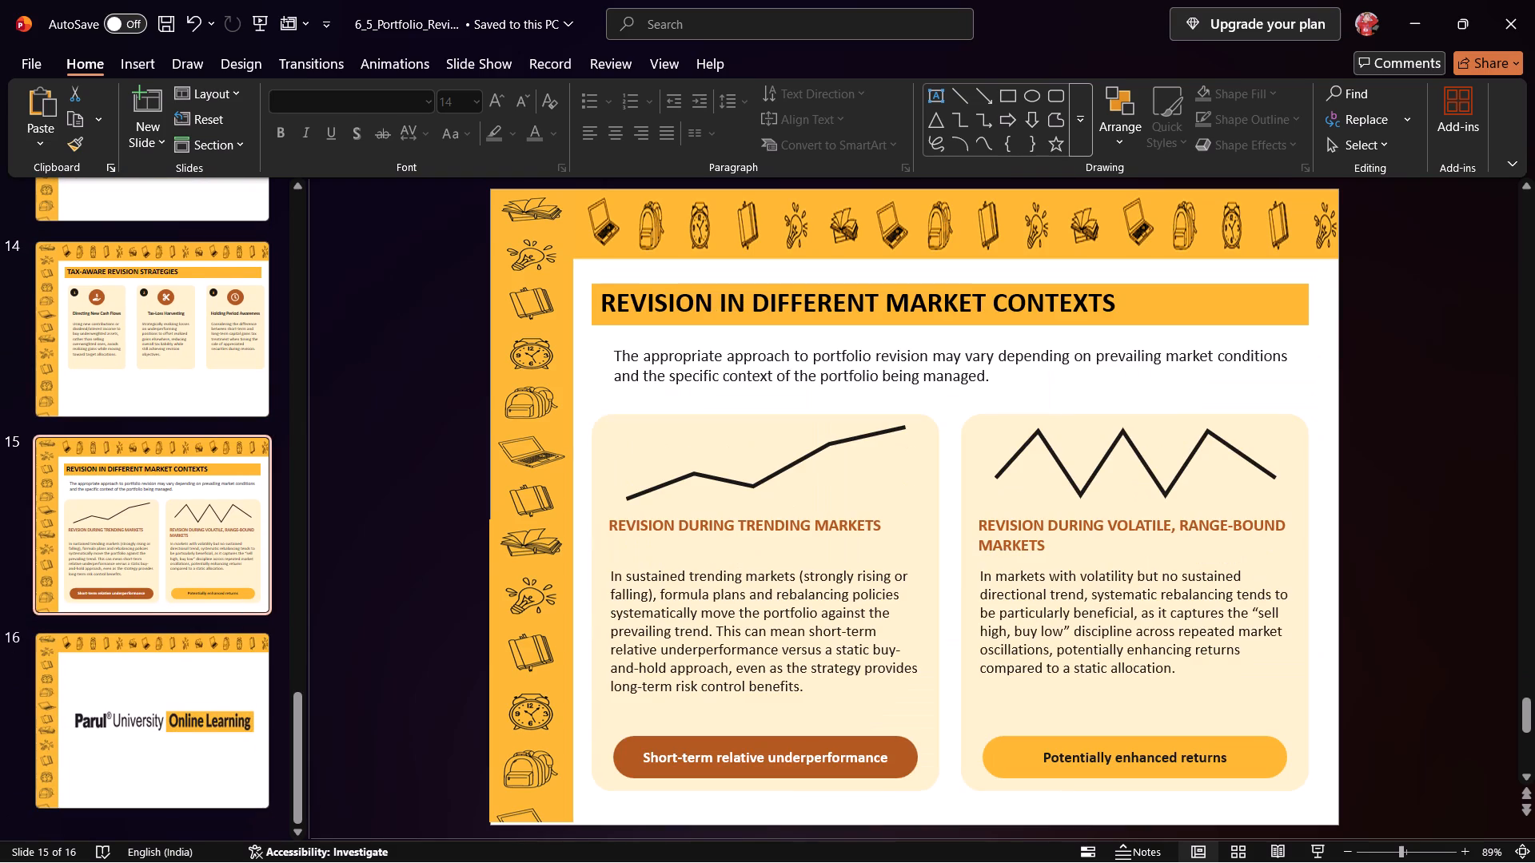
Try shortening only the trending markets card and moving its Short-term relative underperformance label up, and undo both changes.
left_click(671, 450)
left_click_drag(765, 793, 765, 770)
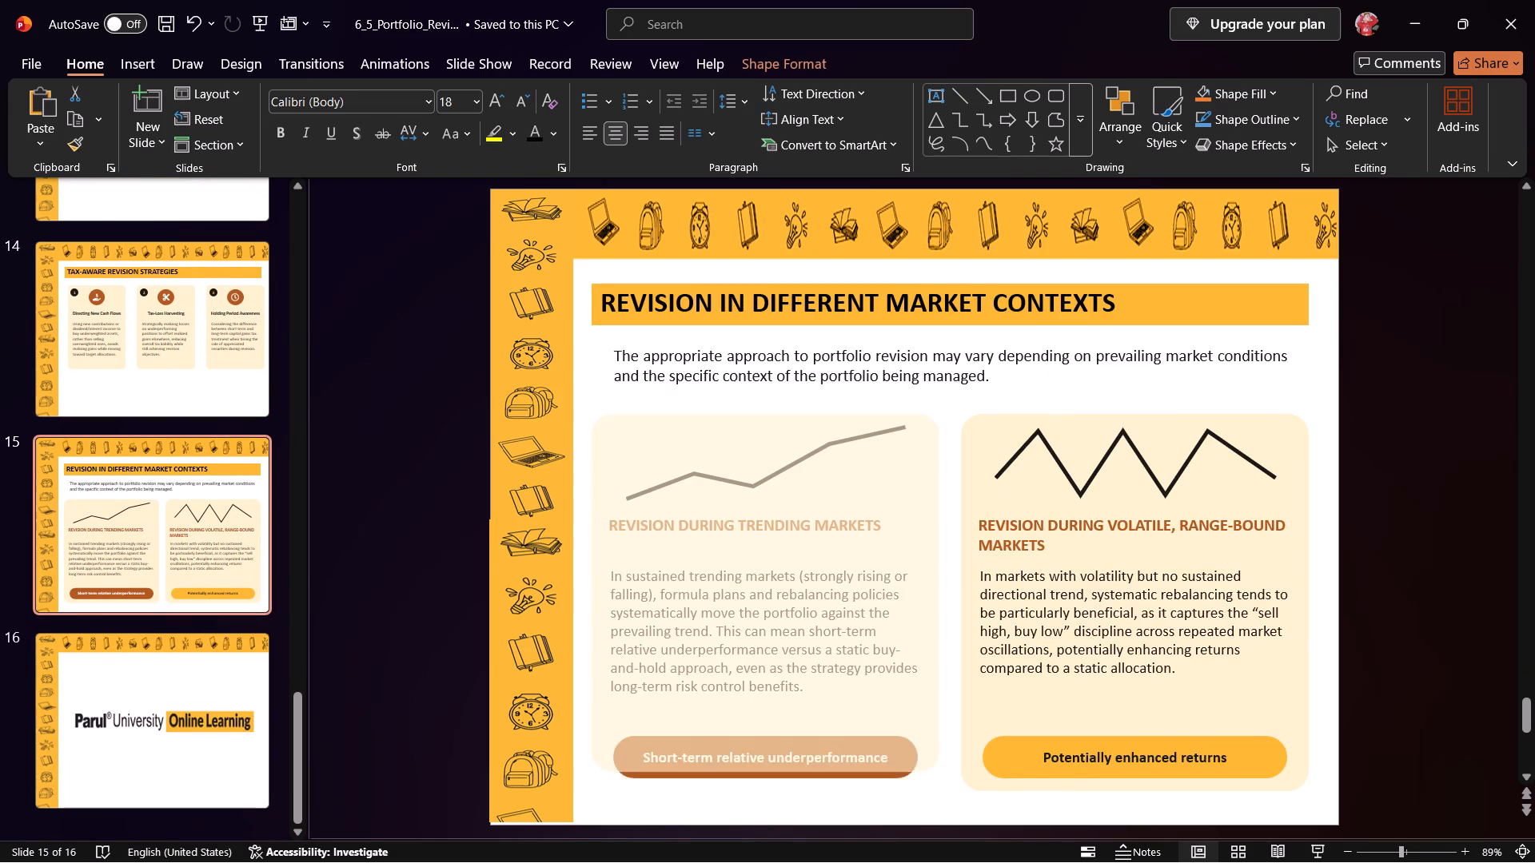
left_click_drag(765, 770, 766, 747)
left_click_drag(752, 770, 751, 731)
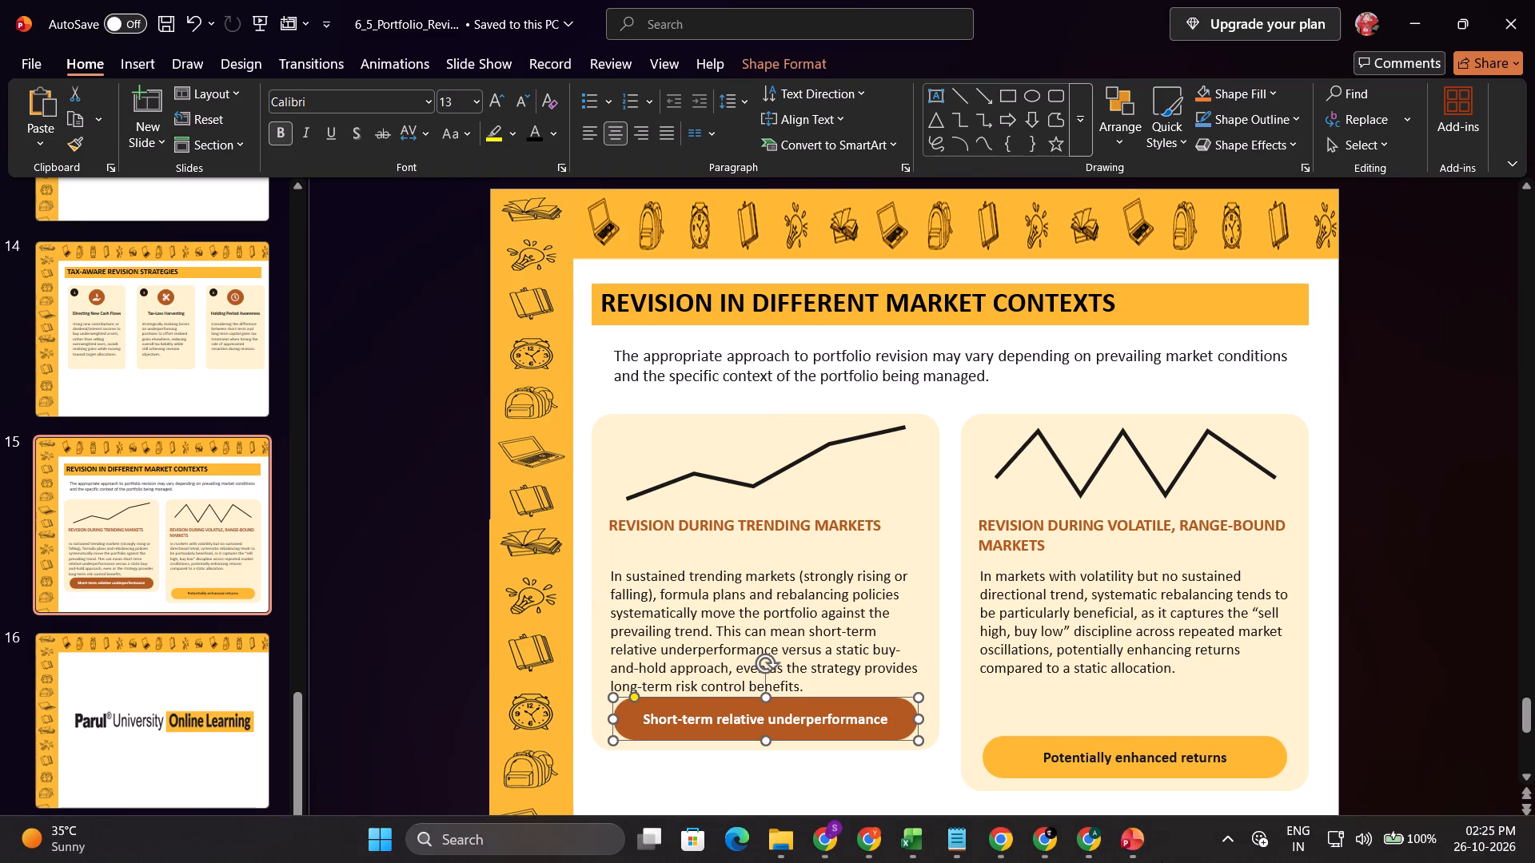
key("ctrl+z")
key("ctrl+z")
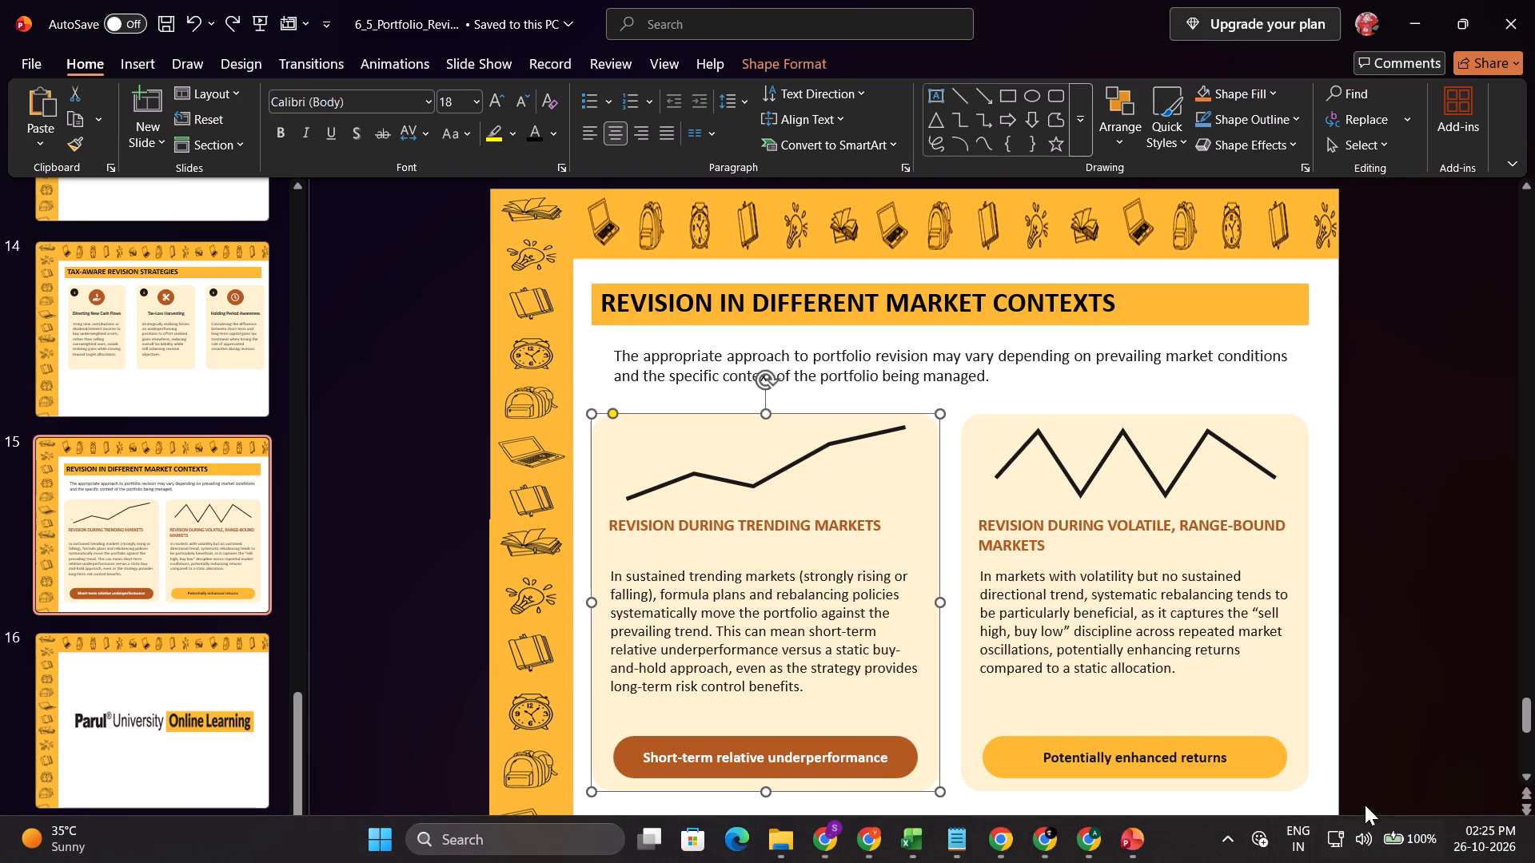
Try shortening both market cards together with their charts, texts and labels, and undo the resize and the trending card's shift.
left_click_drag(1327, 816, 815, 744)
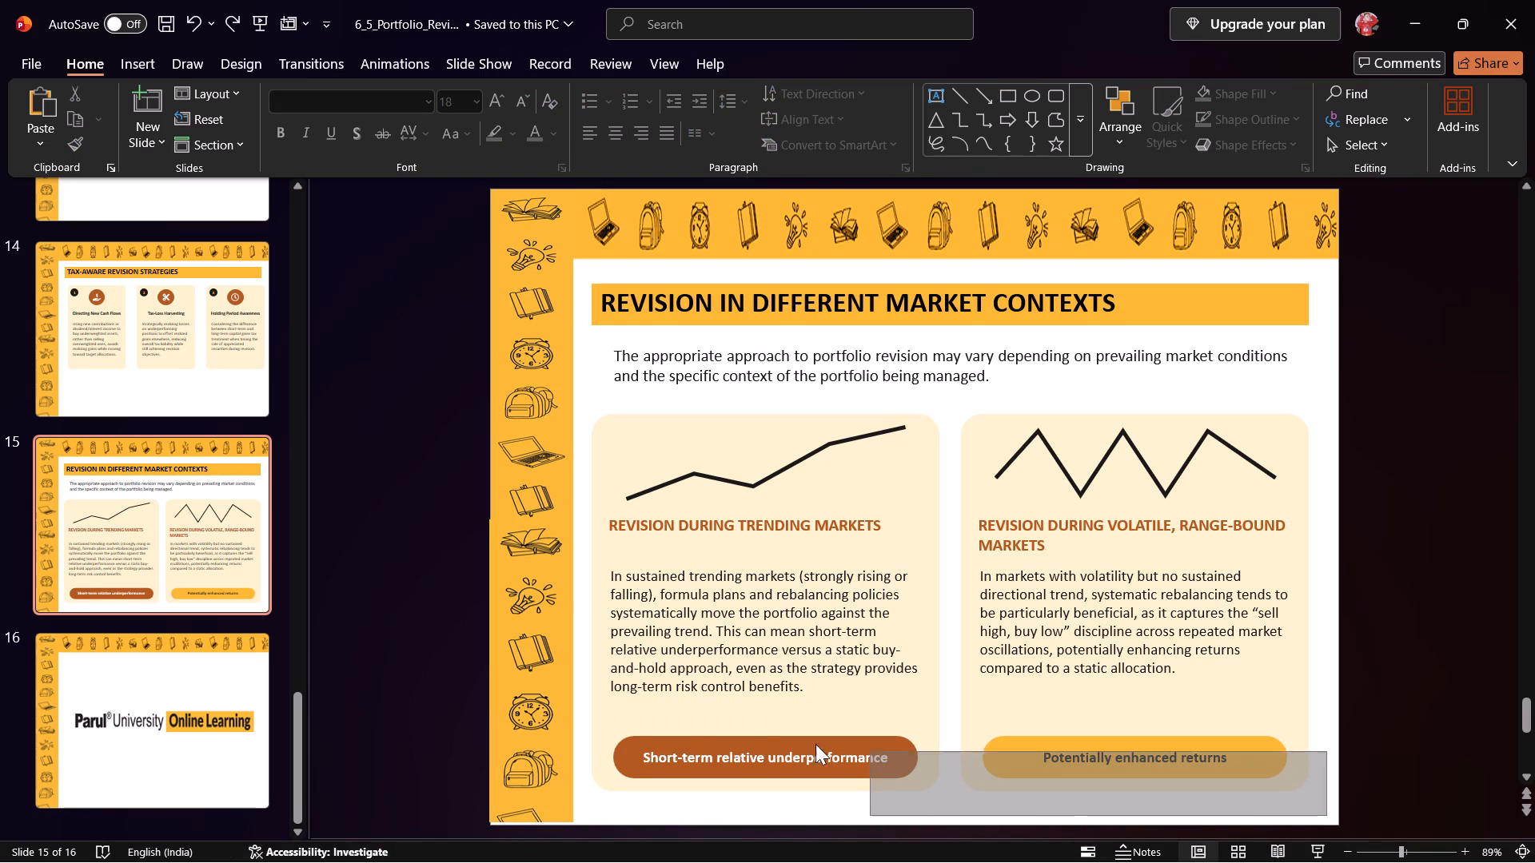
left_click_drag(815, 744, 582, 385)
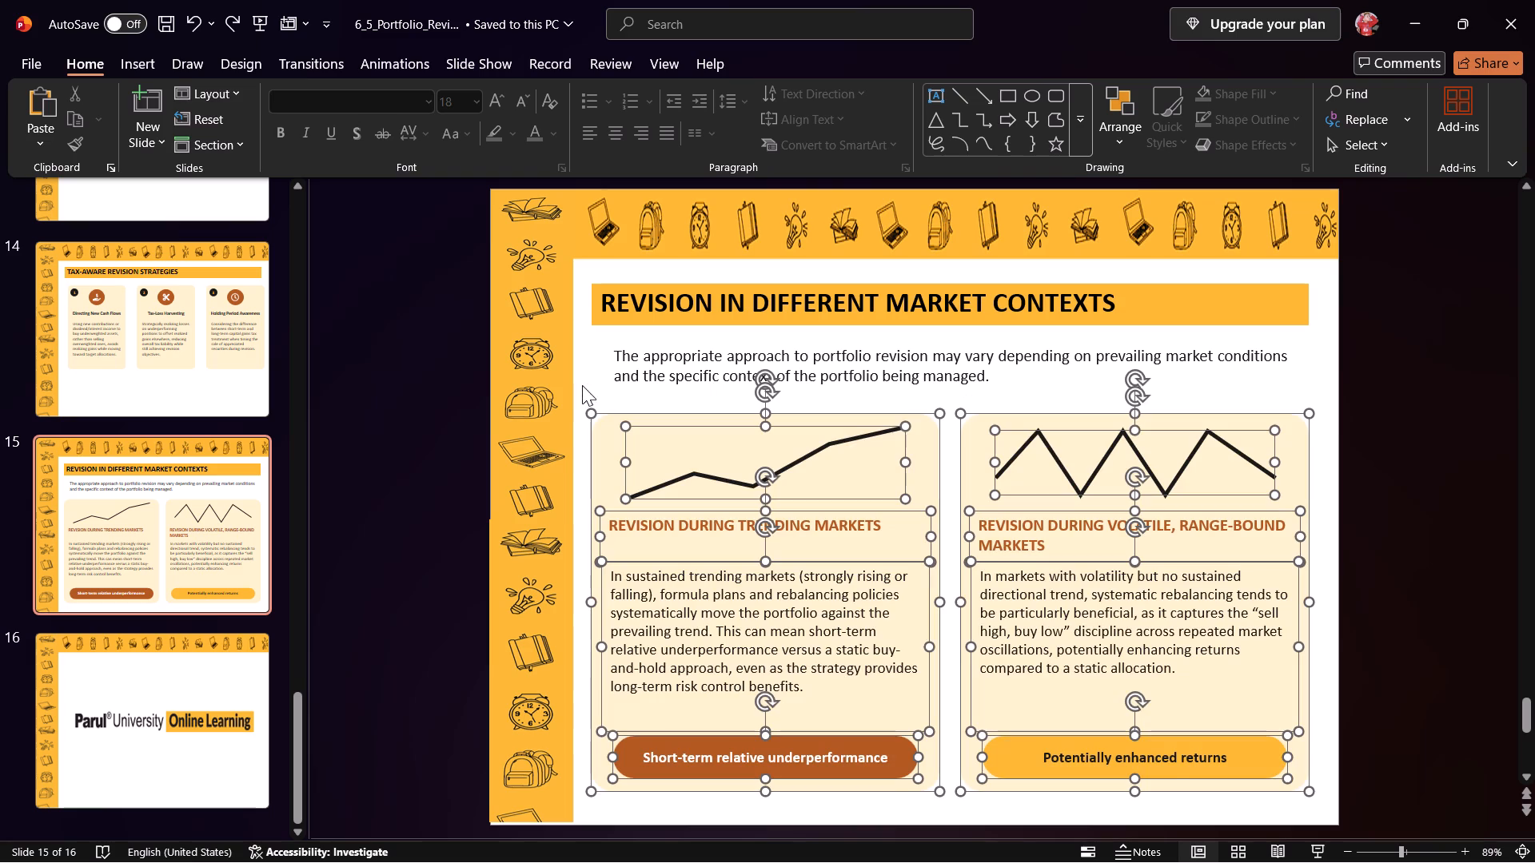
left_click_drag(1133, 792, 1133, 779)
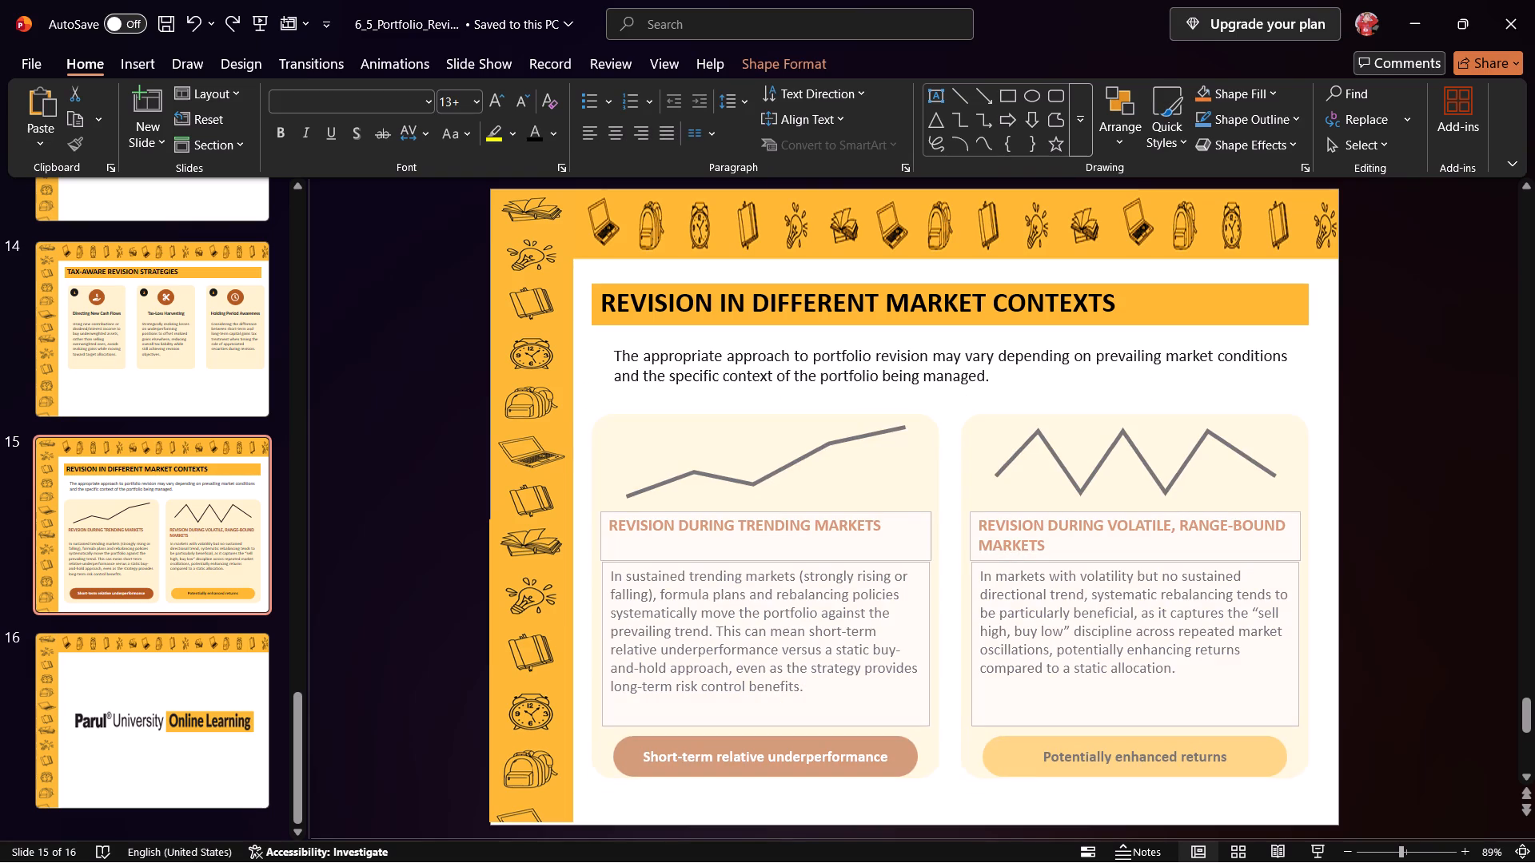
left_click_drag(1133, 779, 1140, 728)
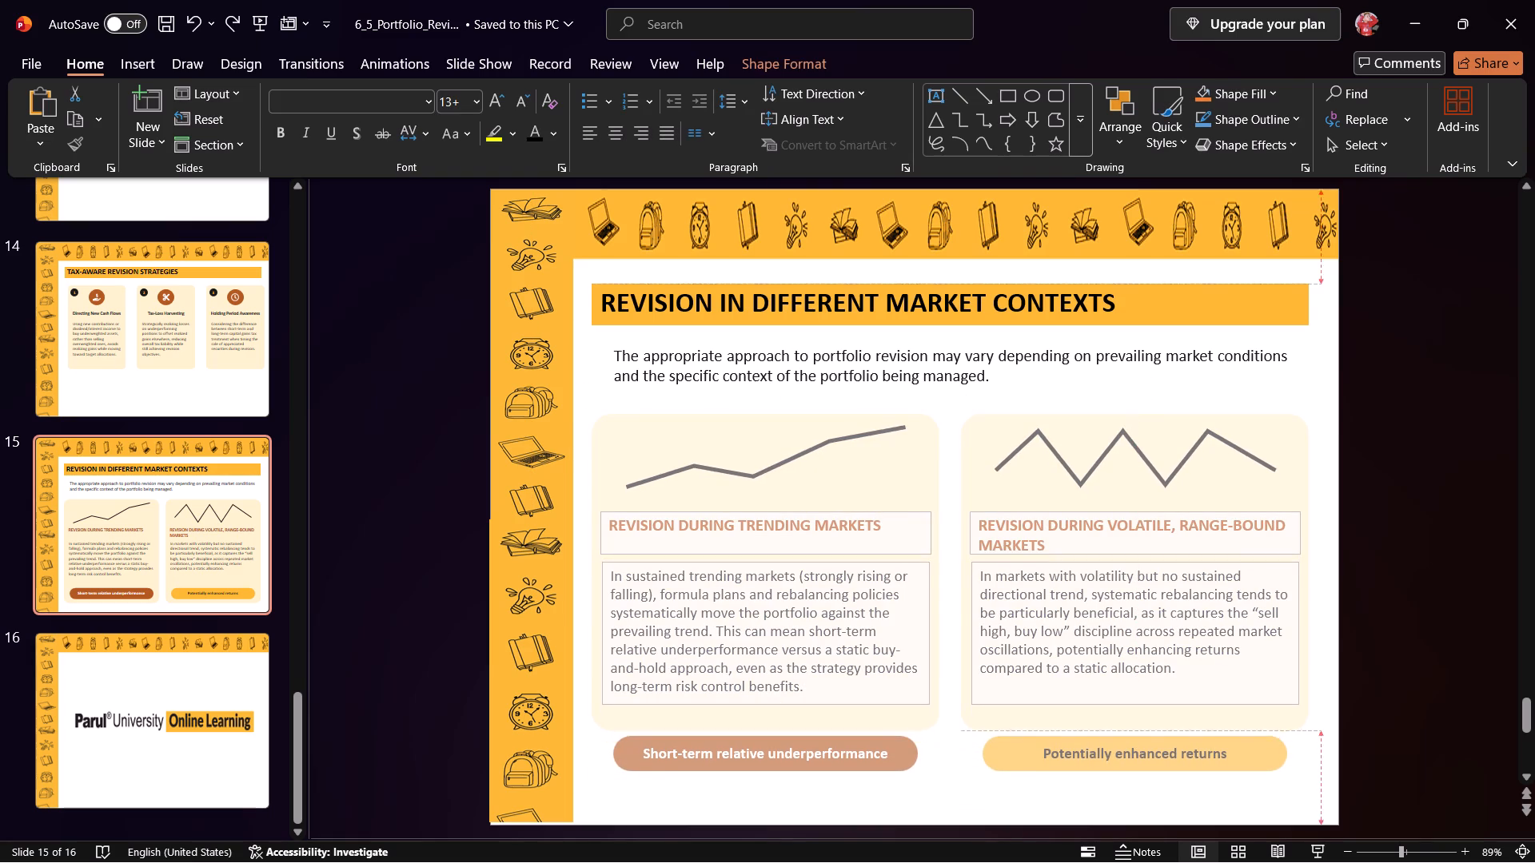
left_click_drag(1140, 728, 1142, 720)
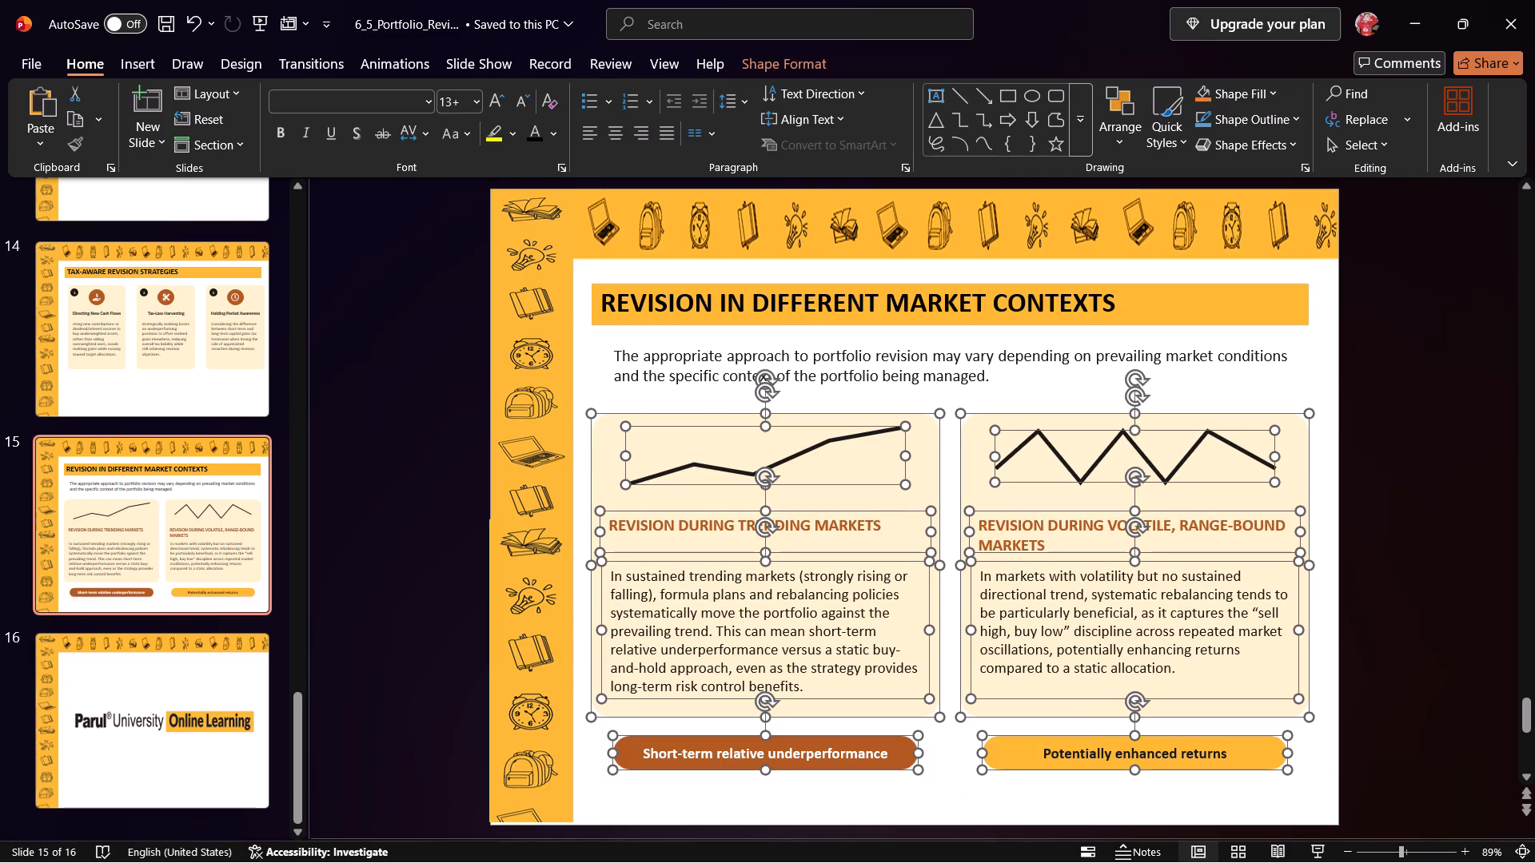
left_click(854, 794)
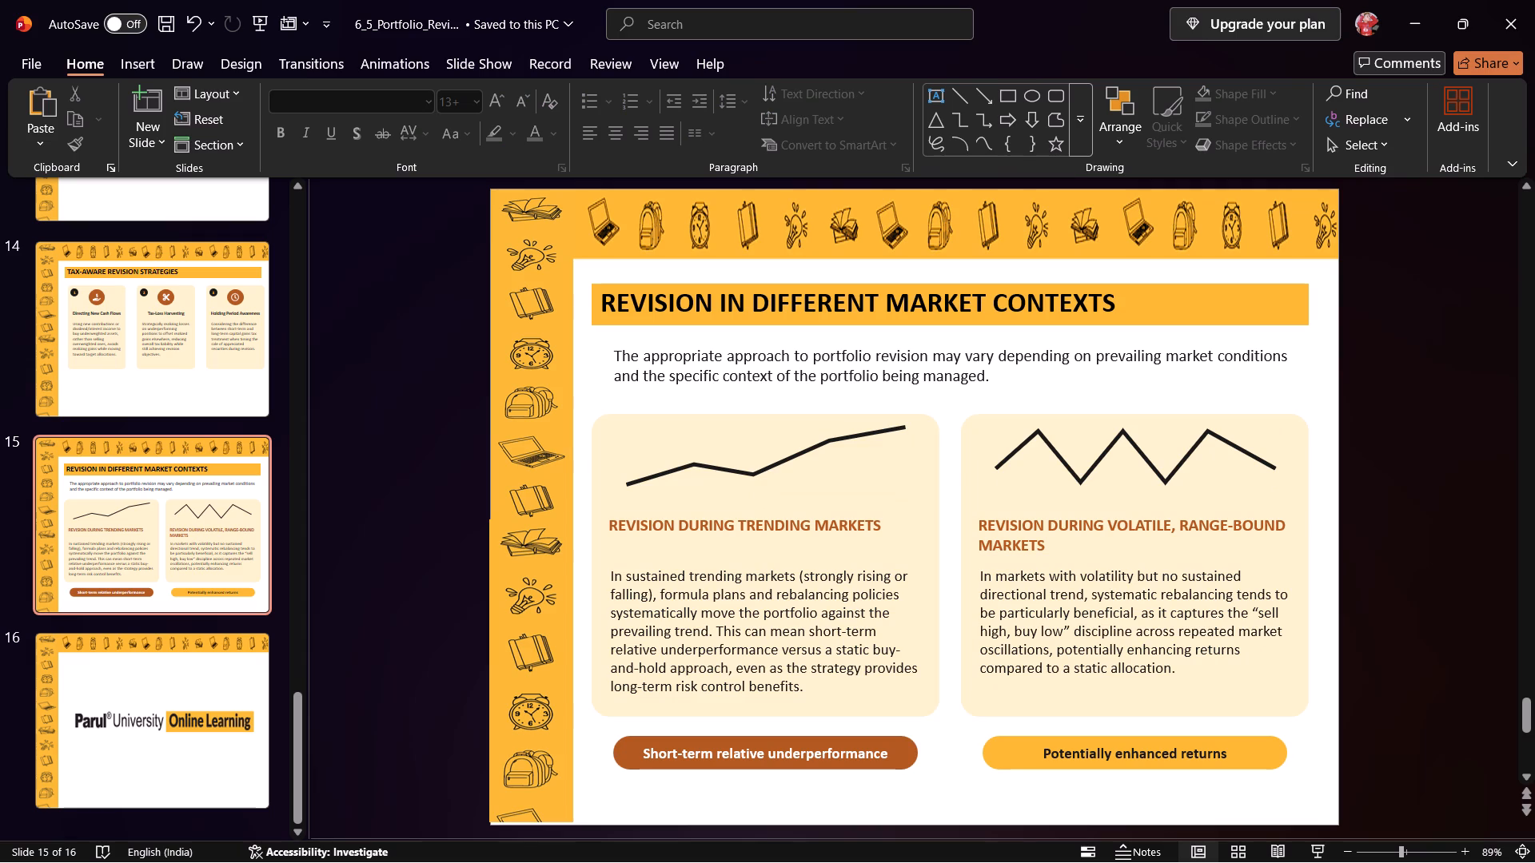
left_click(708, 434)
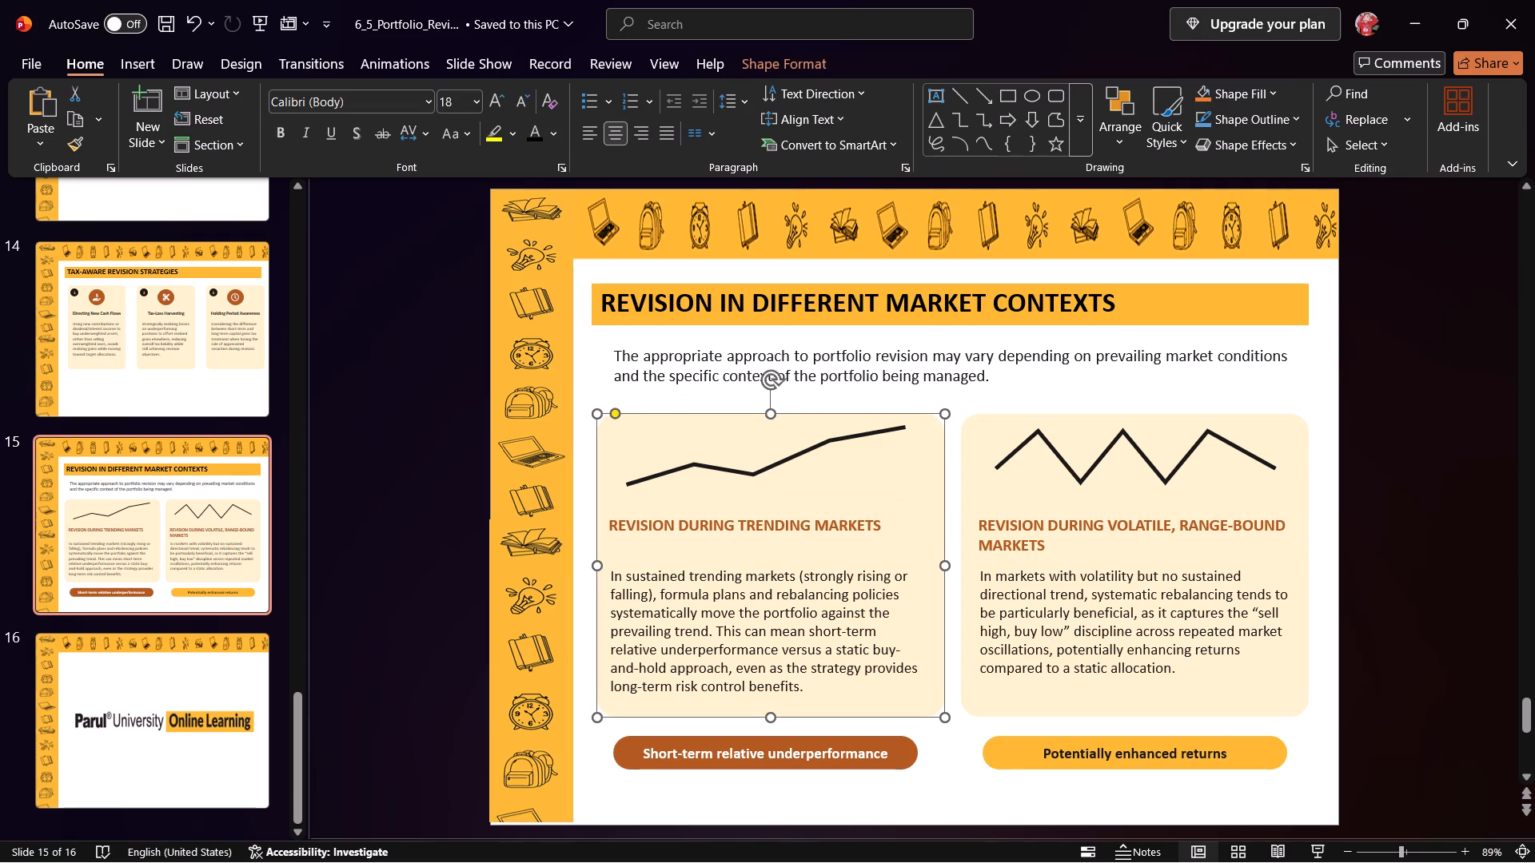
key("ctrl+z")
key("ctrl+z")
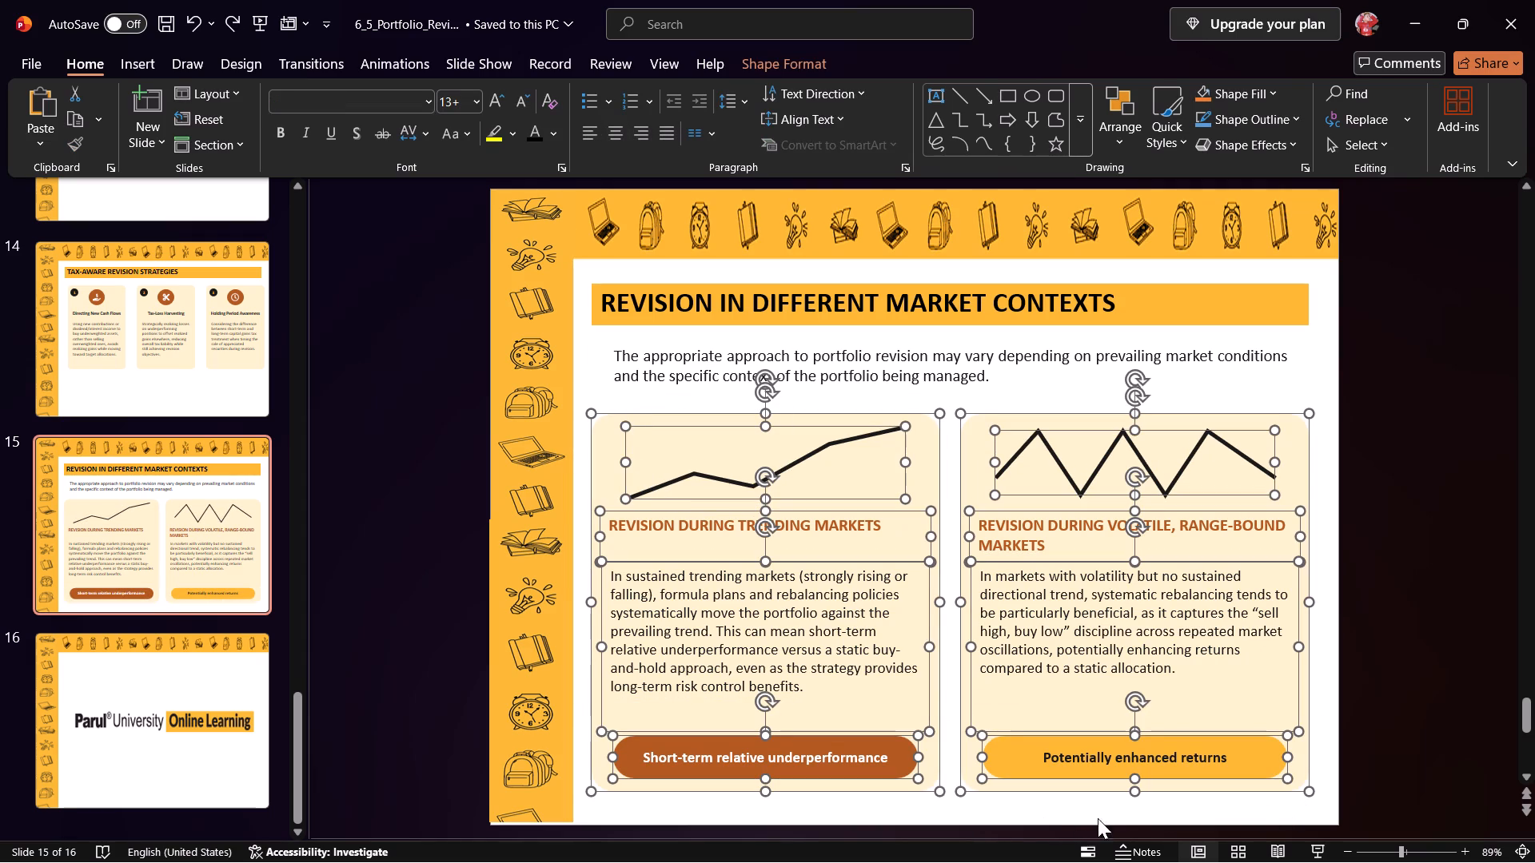
Shorten both market cards with their contents so the labels sit below them, and move everything up directly beneath the intro paragraph.
left_click_drag(1134, 789, 1138, 711)
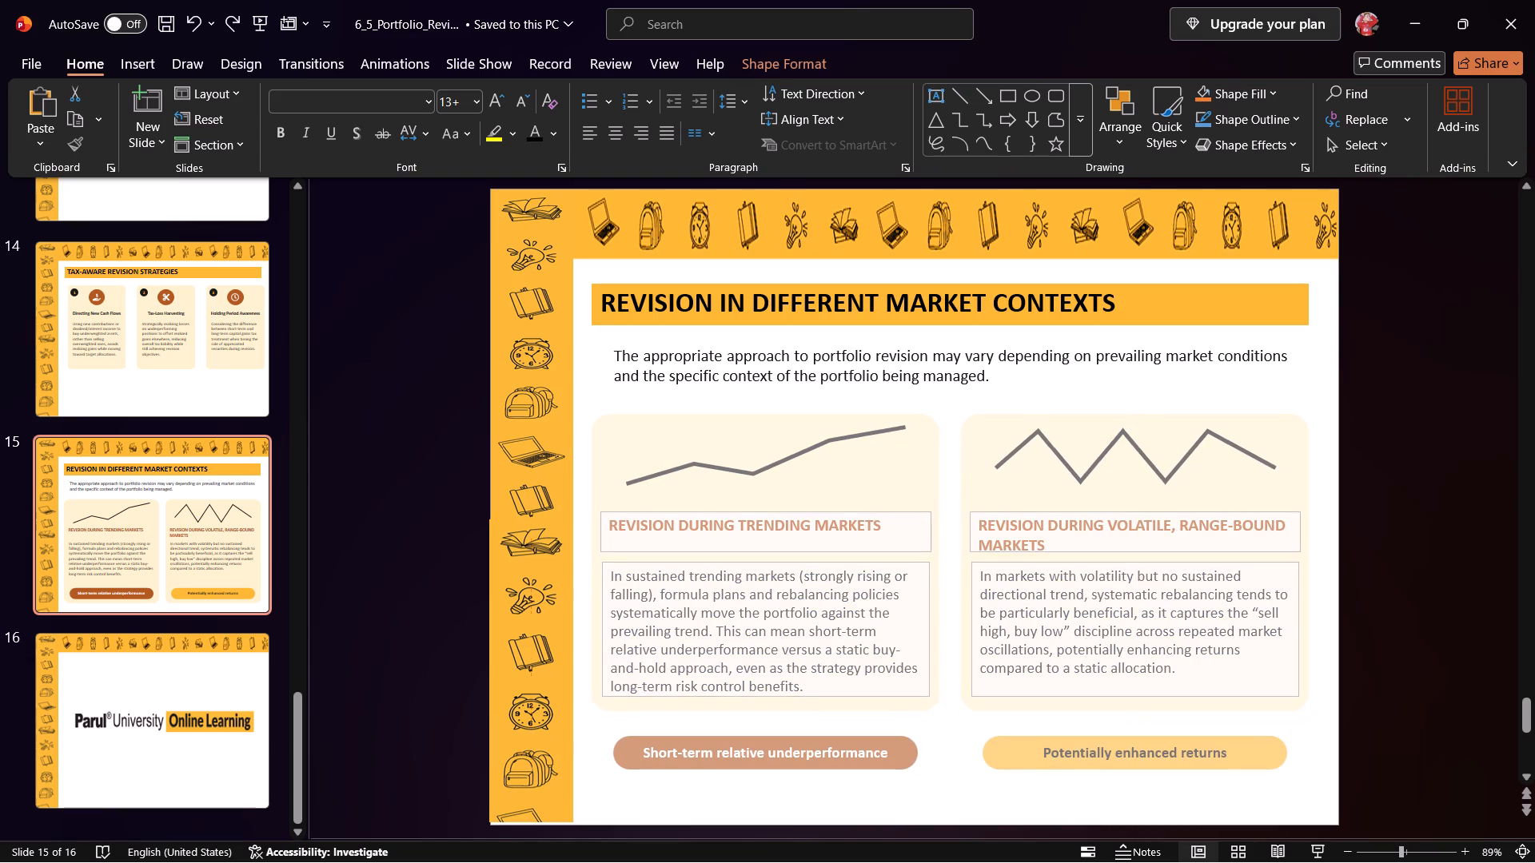
left_click_drag(1138, 711, 1138, 714)
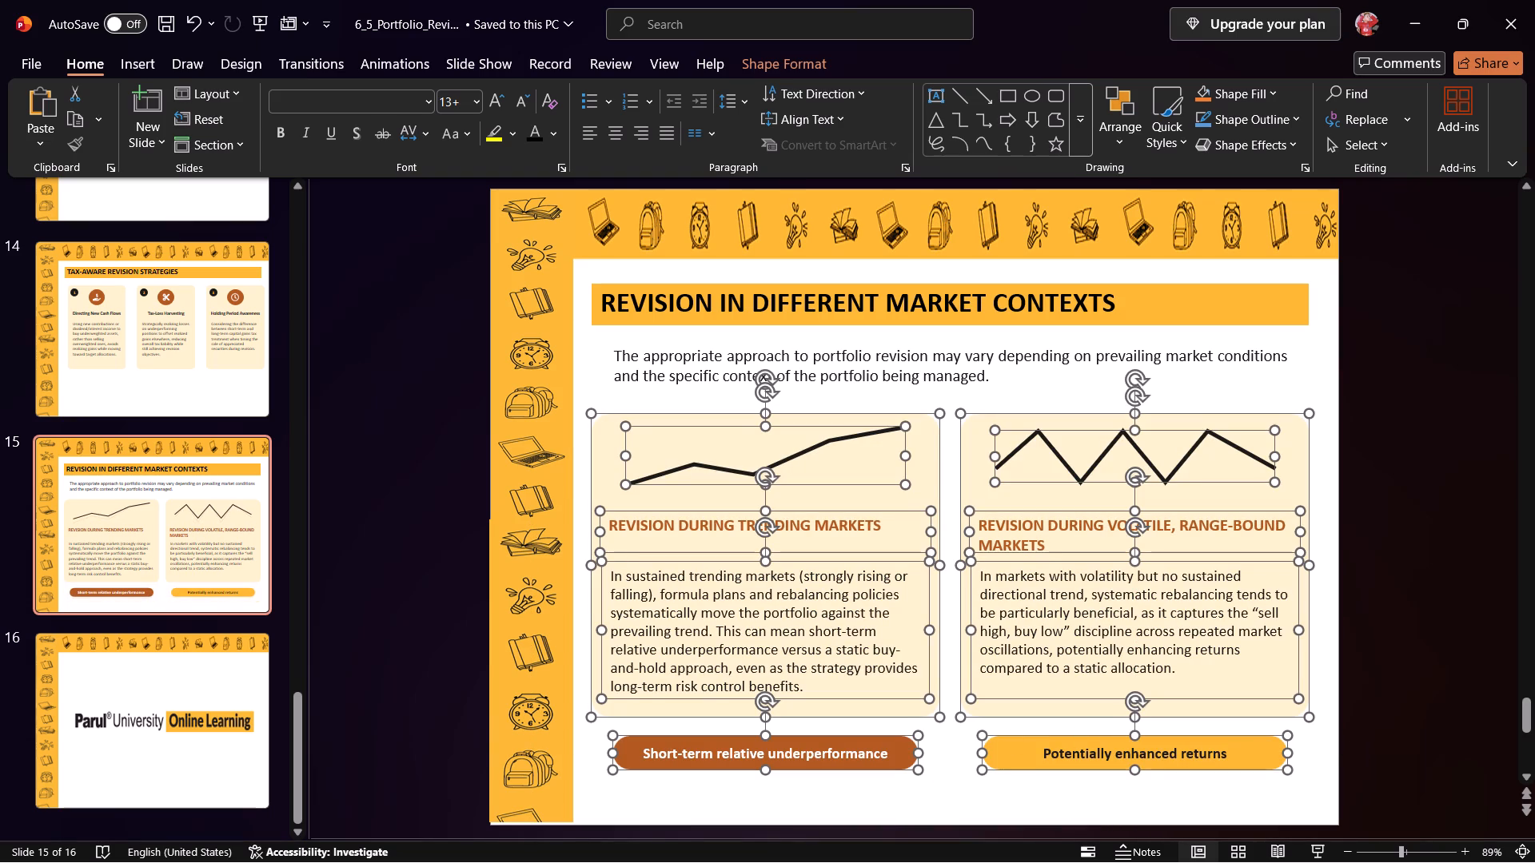
left_click_drag(975, 641, 974, 624)
left_click(950, 791)
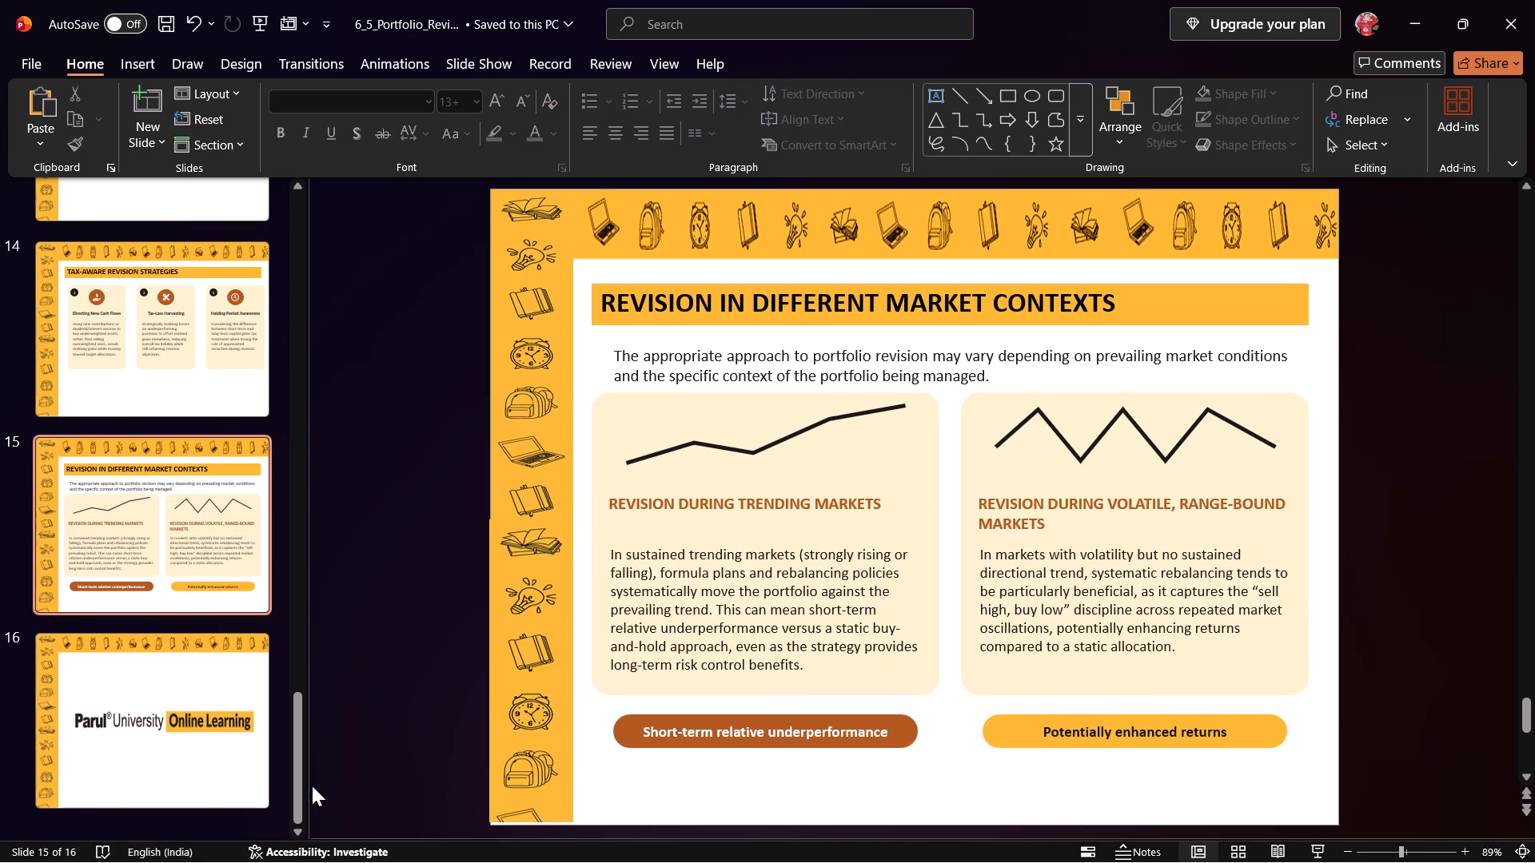
Save a copy of the presentation in Downloads, using slide 2's title, 6.5 PORTFOLIO REVISION, as the file name.
scroll(107, 751, "up", 20)
scroll(107, 751, "up", 12)
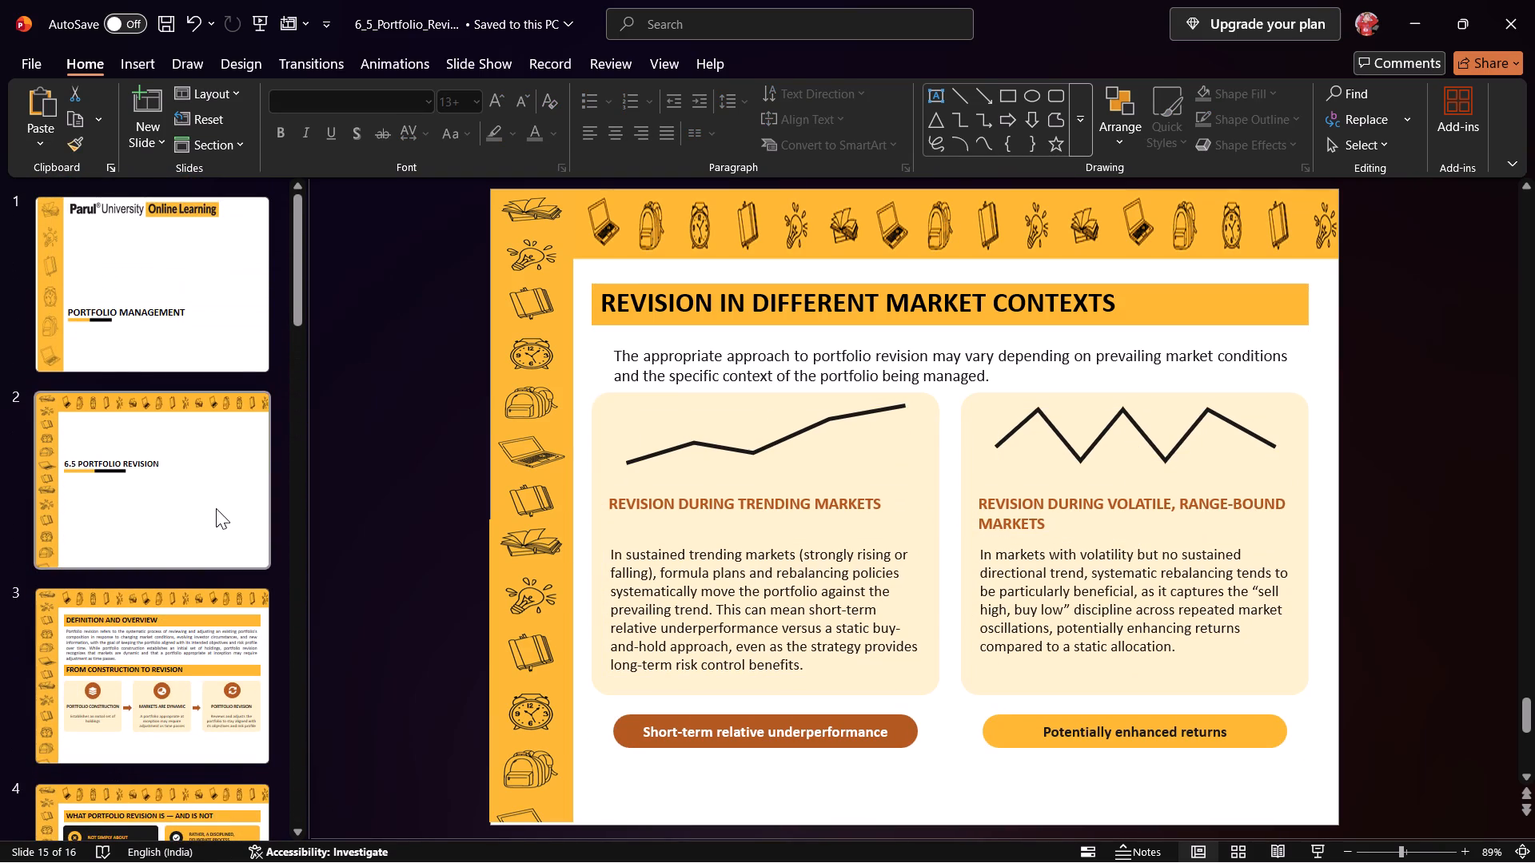
left_click(221, 499)
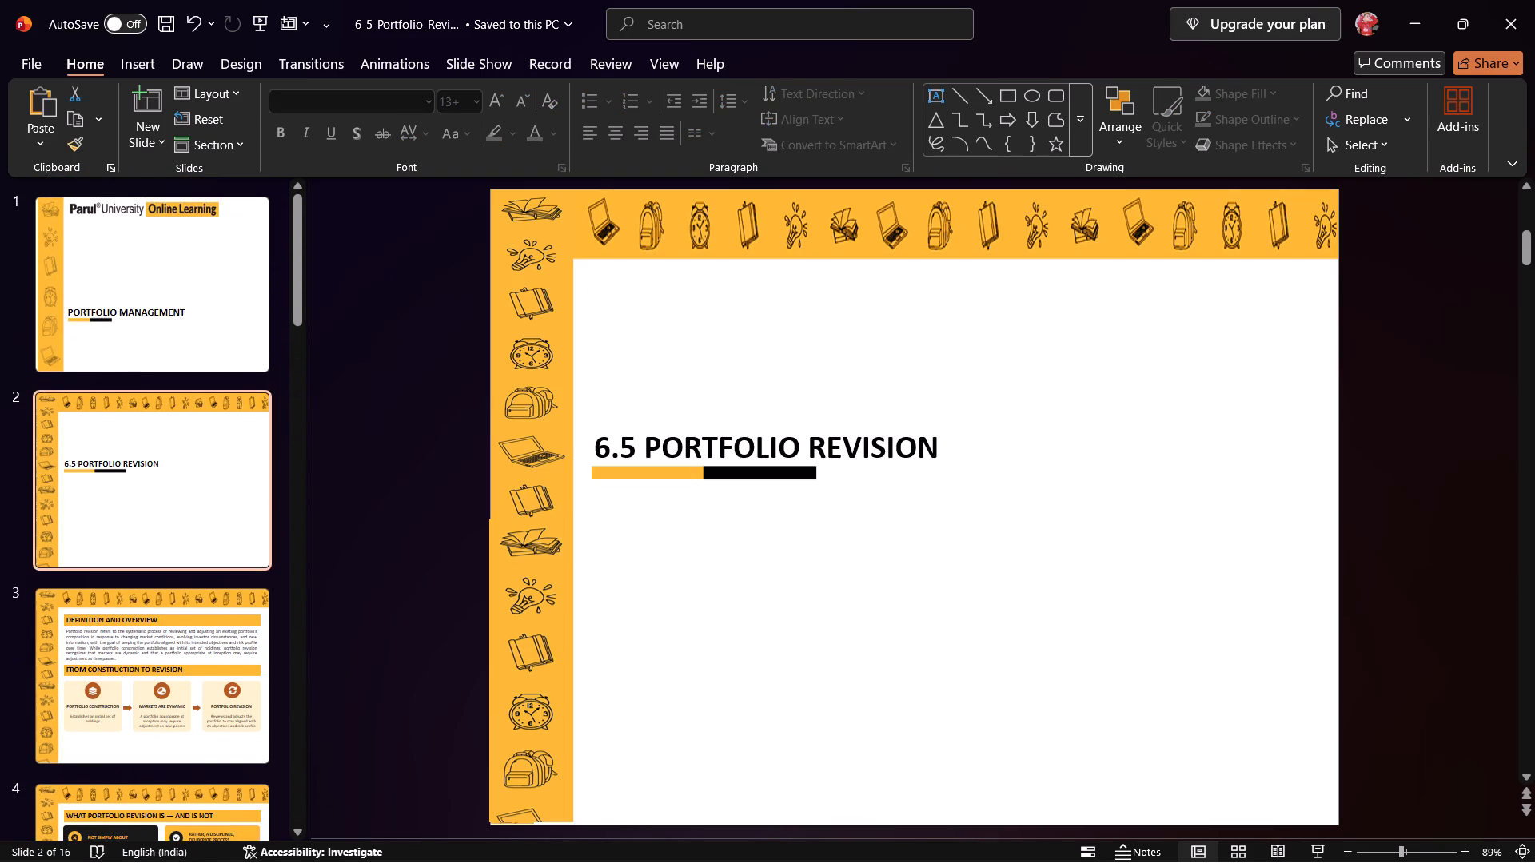
triple_click(712, 447)
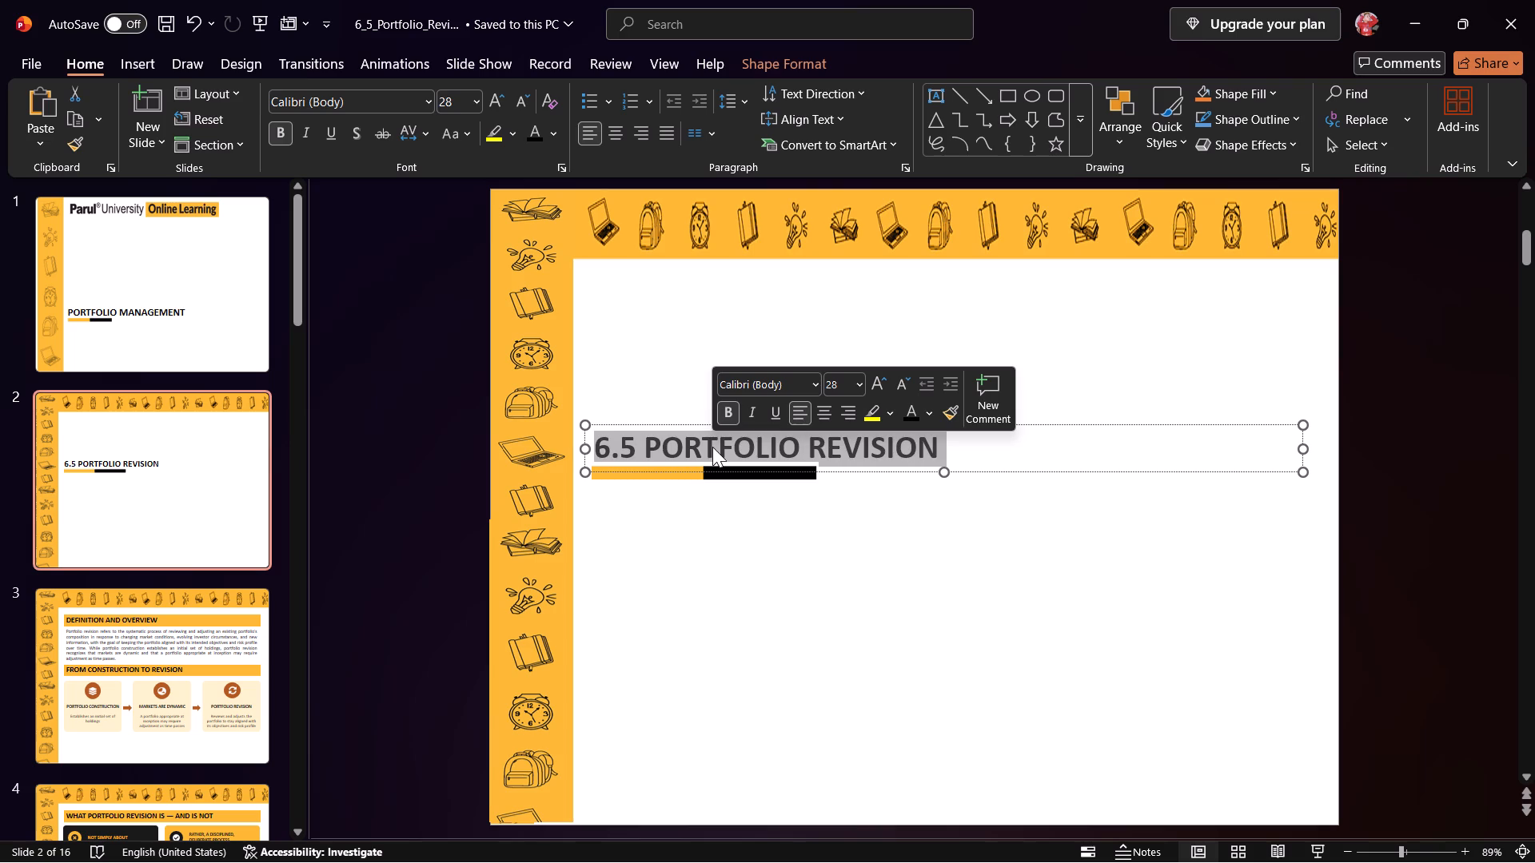
key("ctrl+c")
left_click(41, 69)
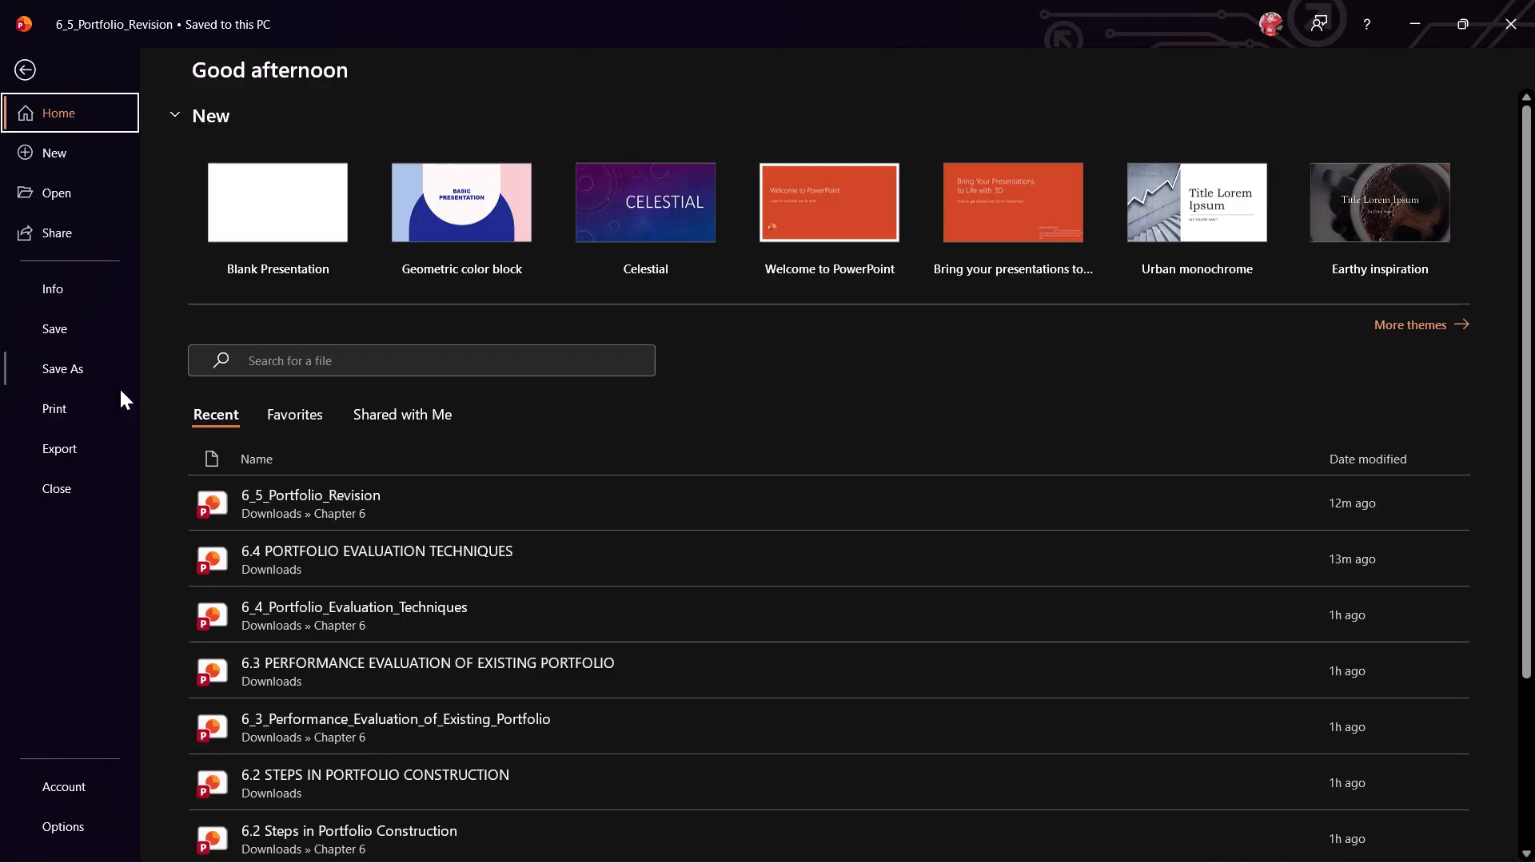
left_click(89, 377)
left_click(701, 177)
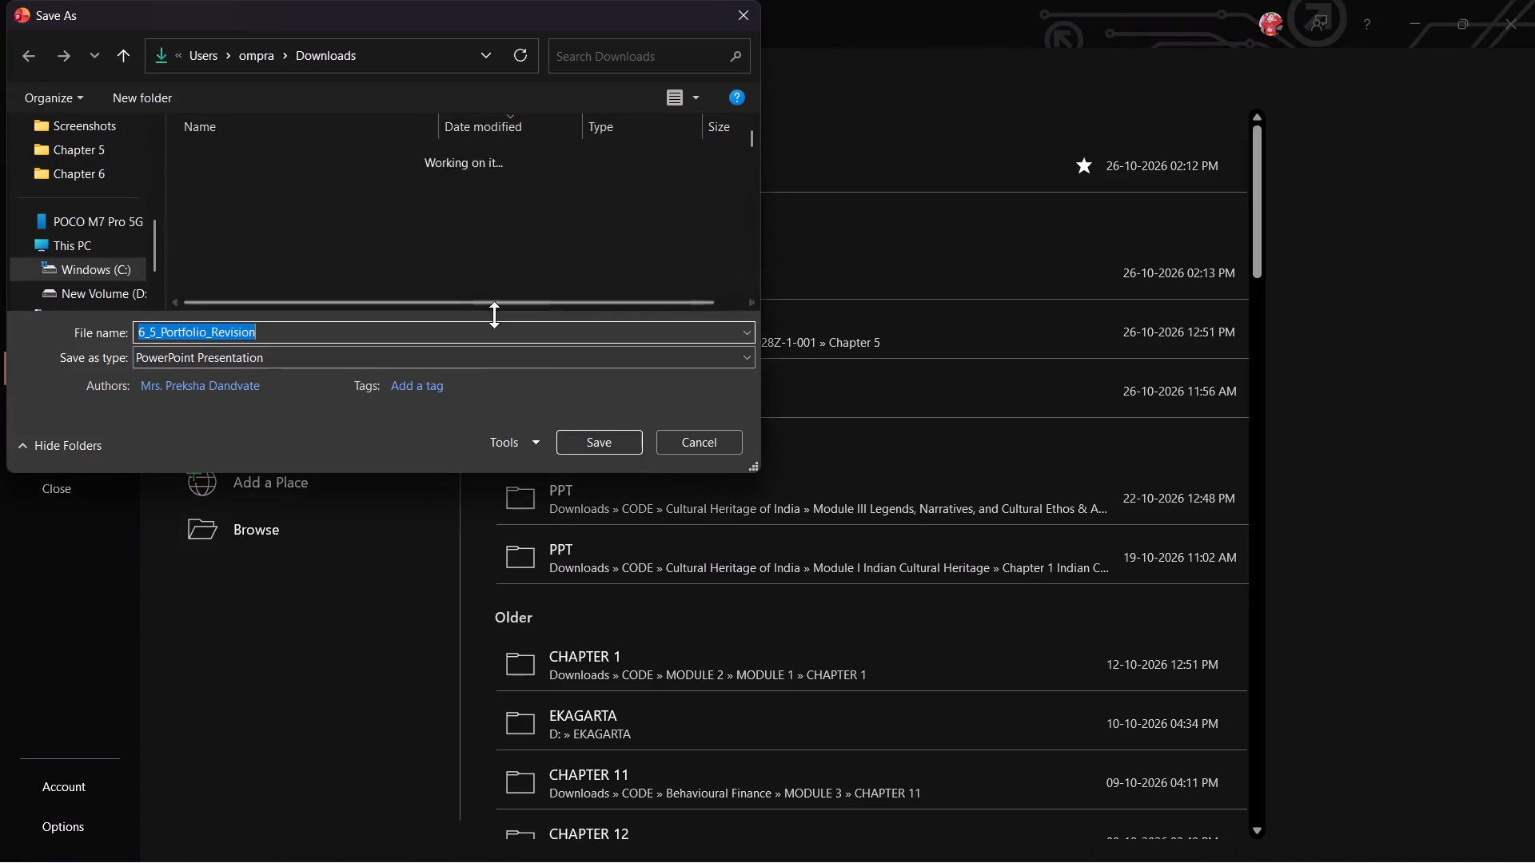
key("BackSpace")
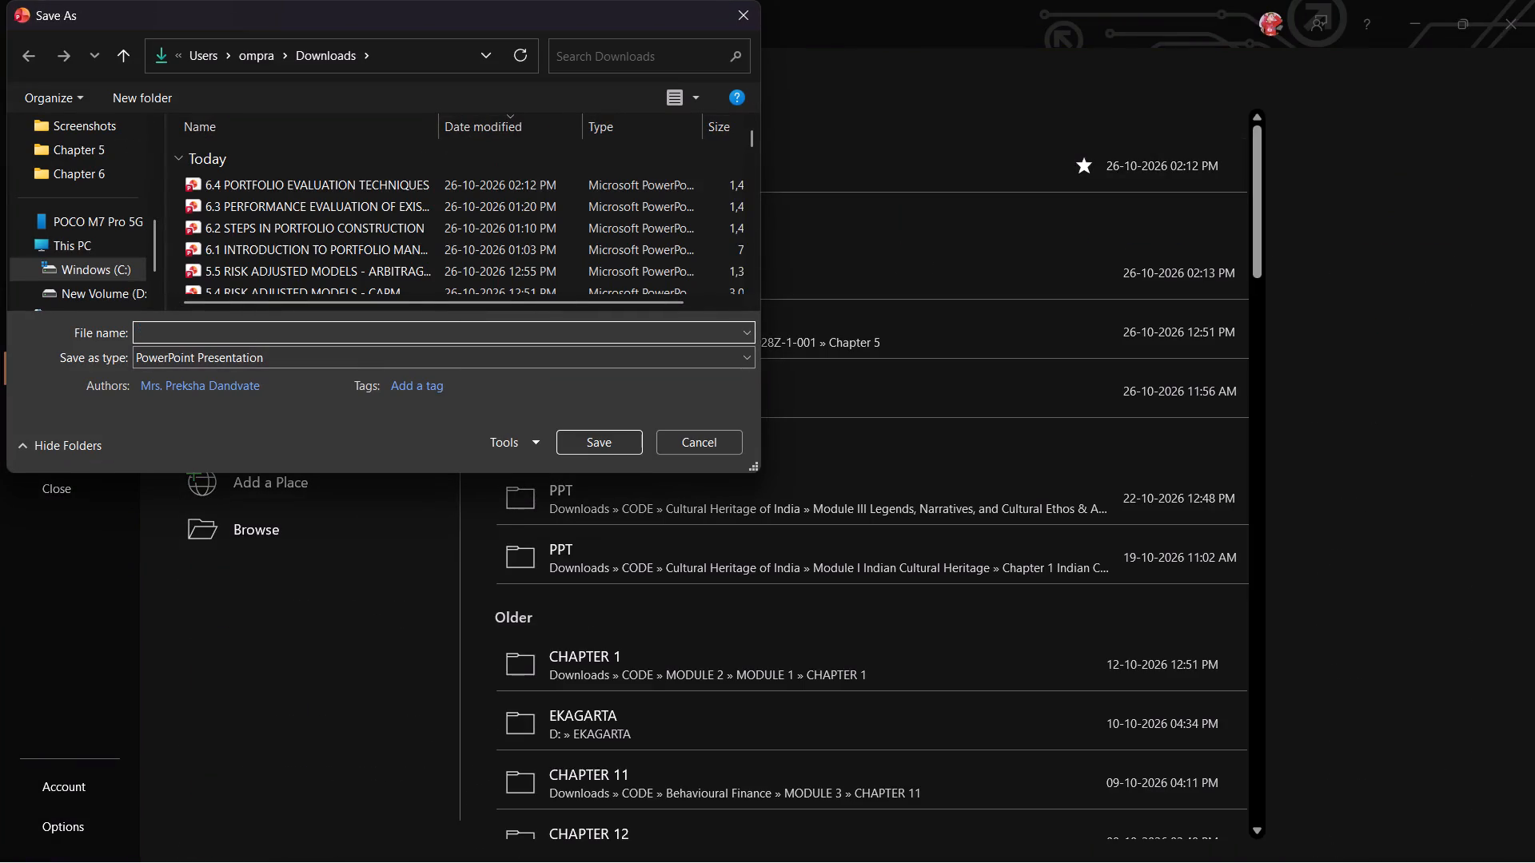
key("ctrl+v")
key("Return")
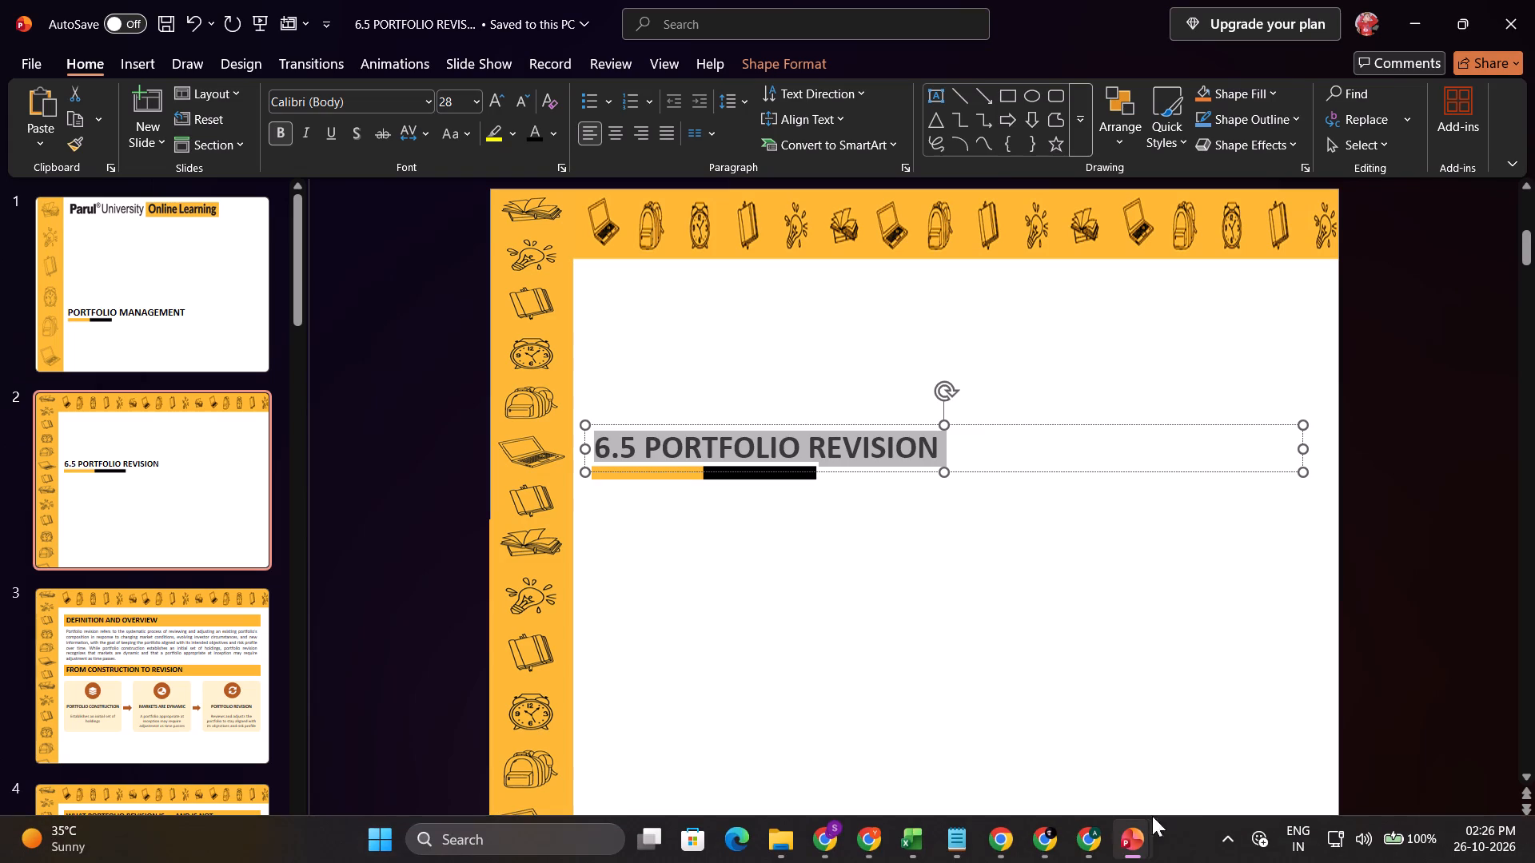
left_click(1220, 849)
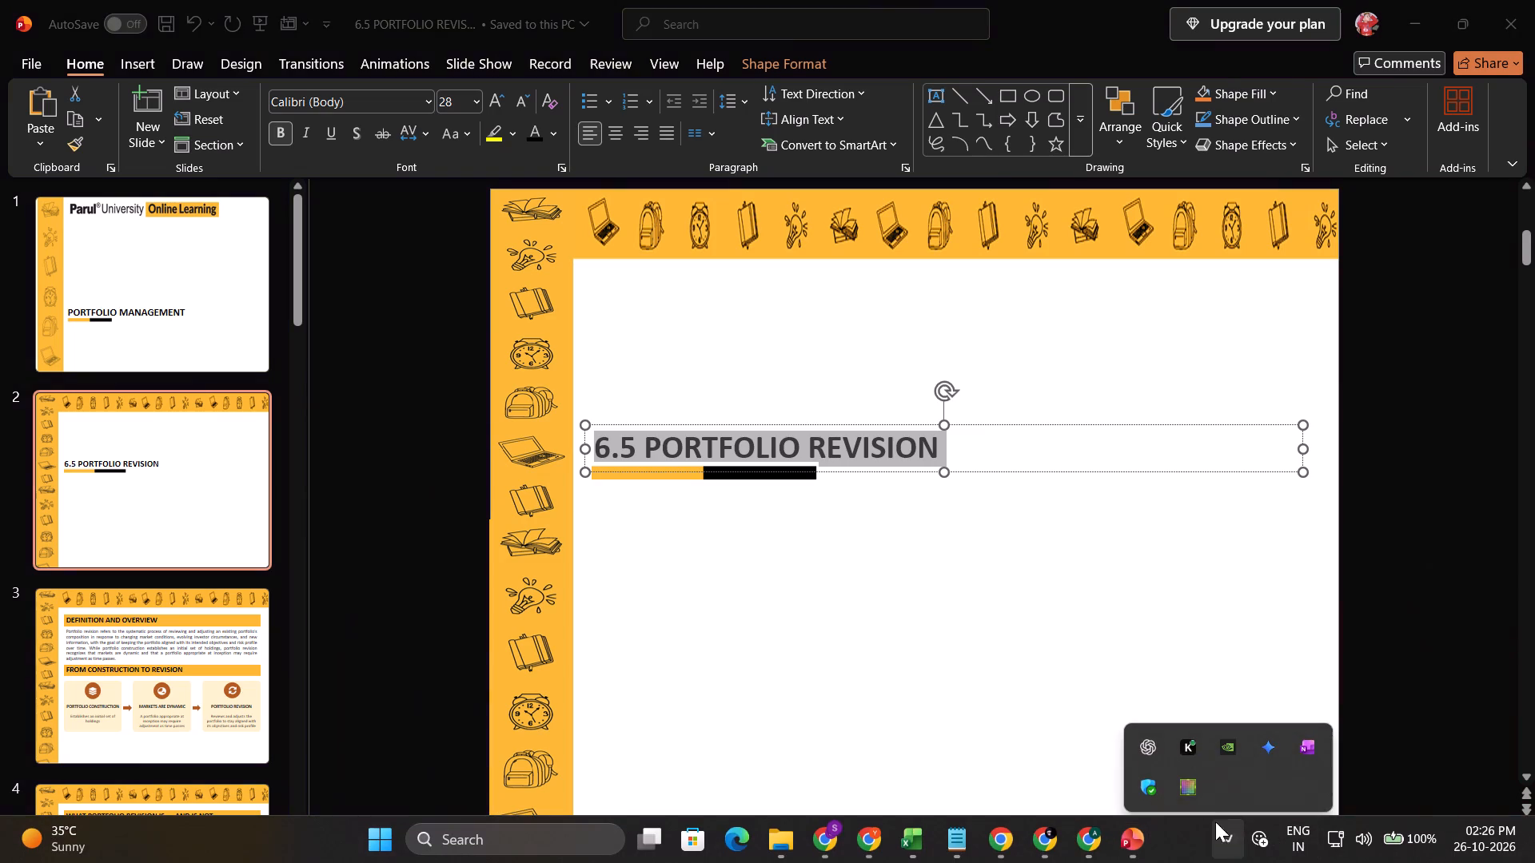
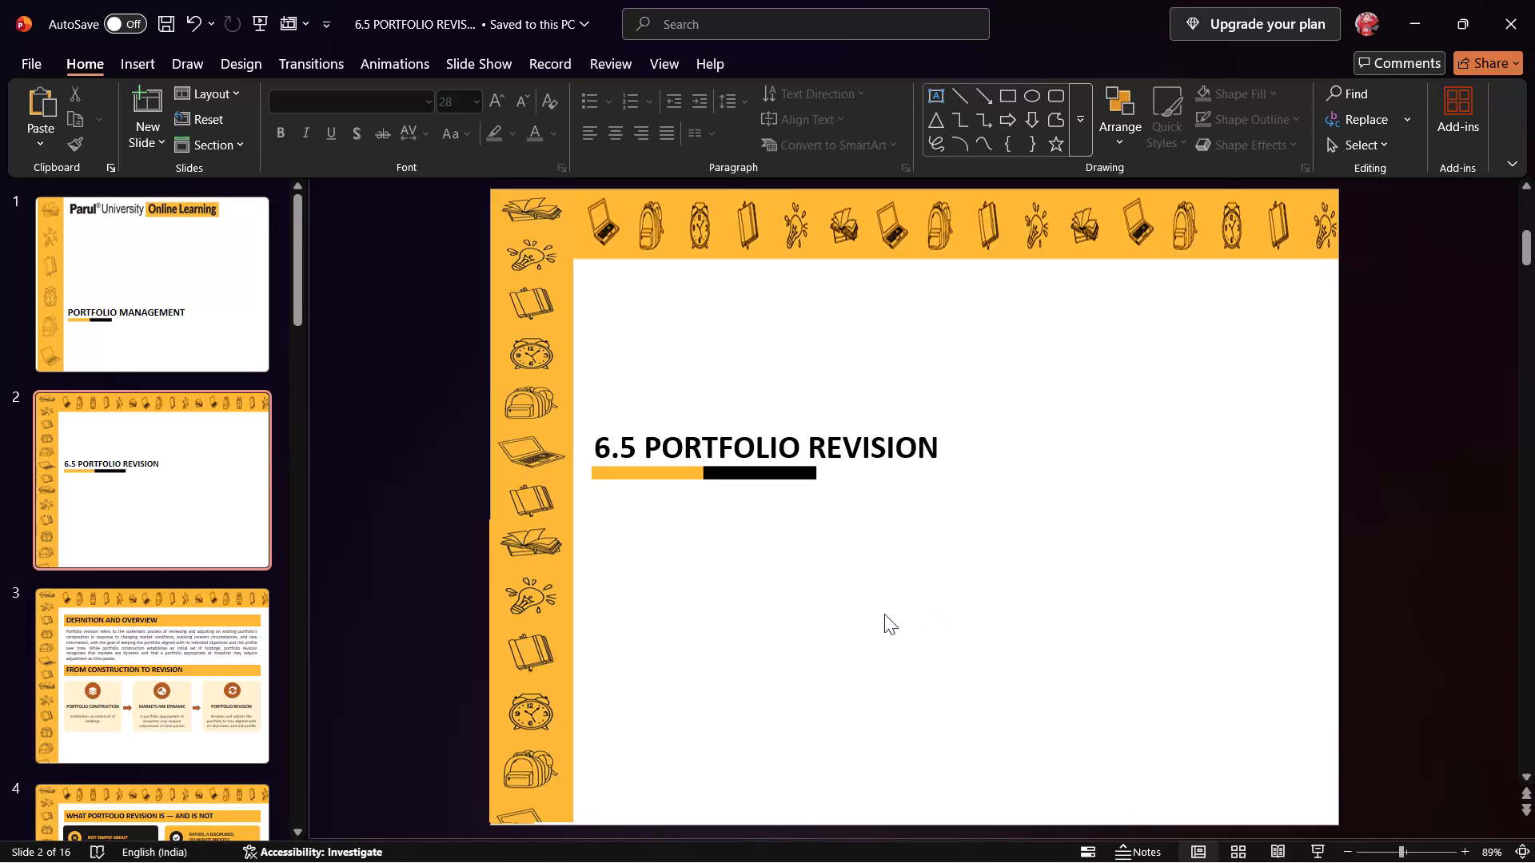
Look through the slides of the saved 6.5 PORTFOLIO REVISION presentation to check the finished layouts.
left_click(122, 654)
scroll(320, 662, "up", 3)
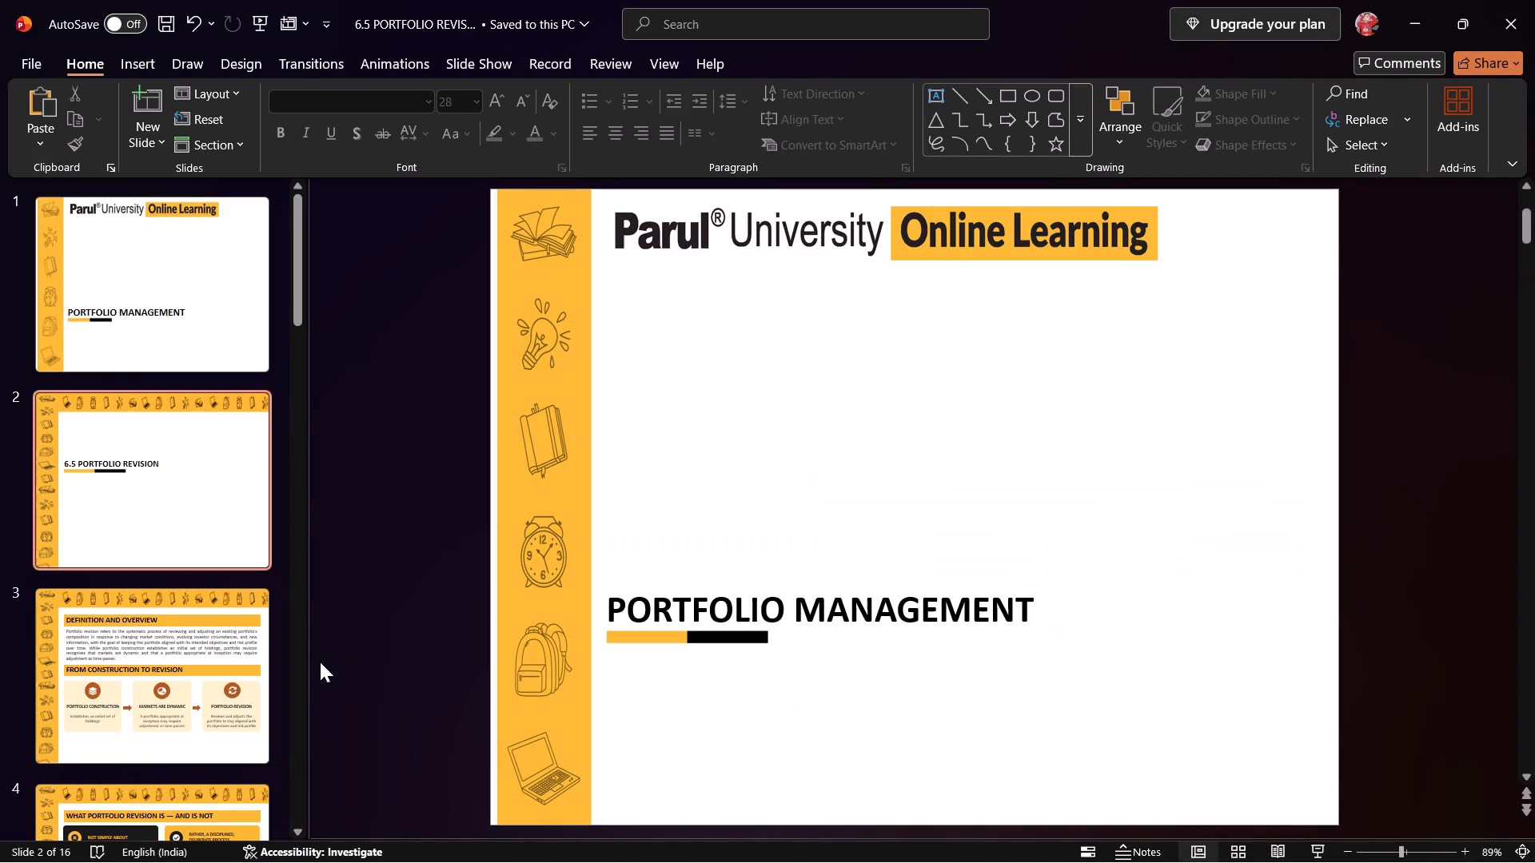
scroll(320, 662, "up", 6)
scroll(320, 662, "down", 7)
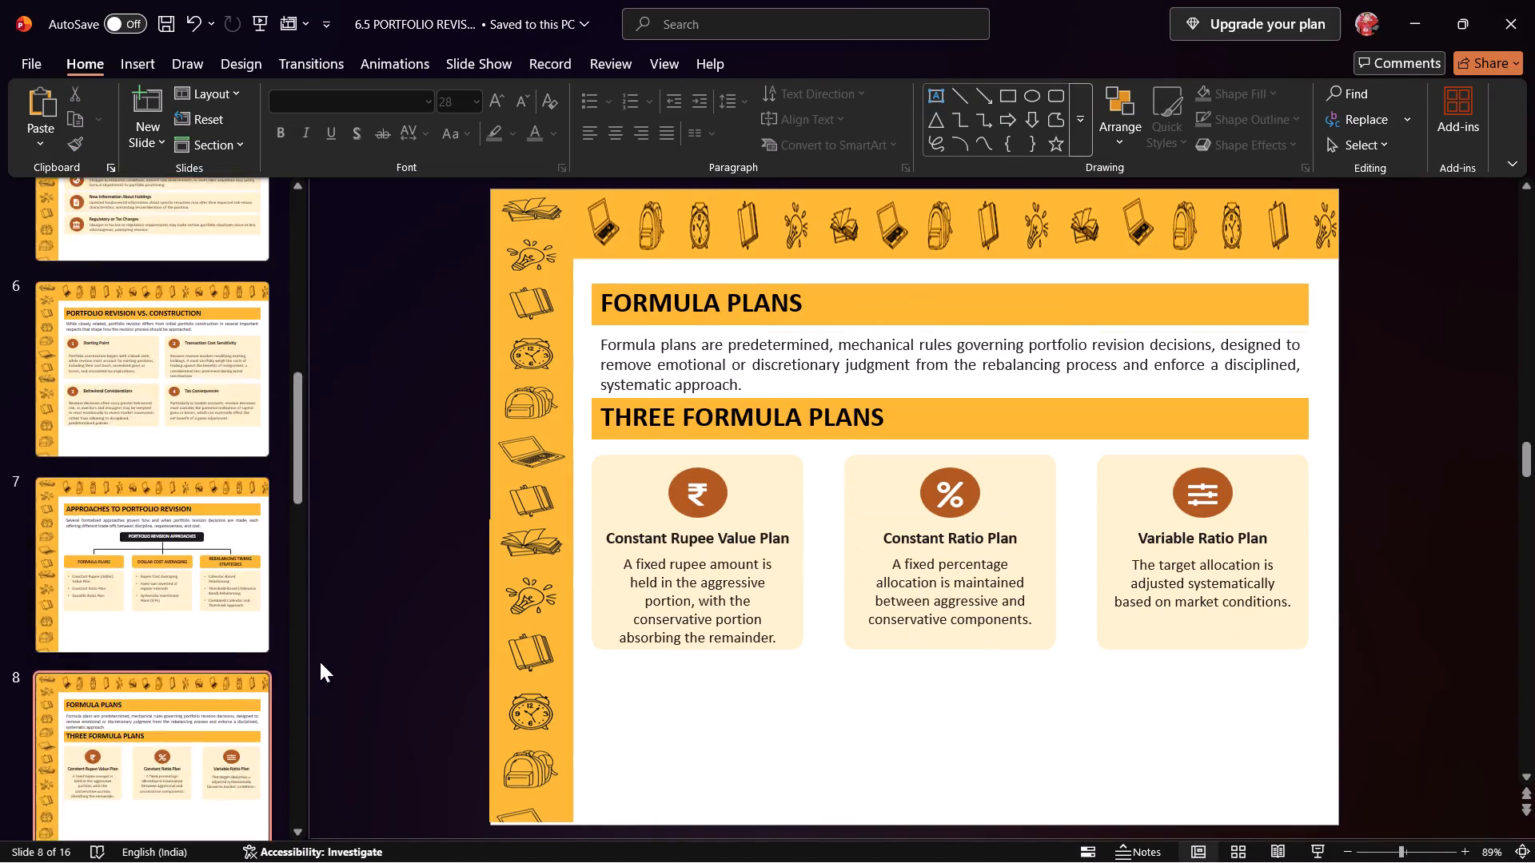
scroll(320, 662, "down", 5)
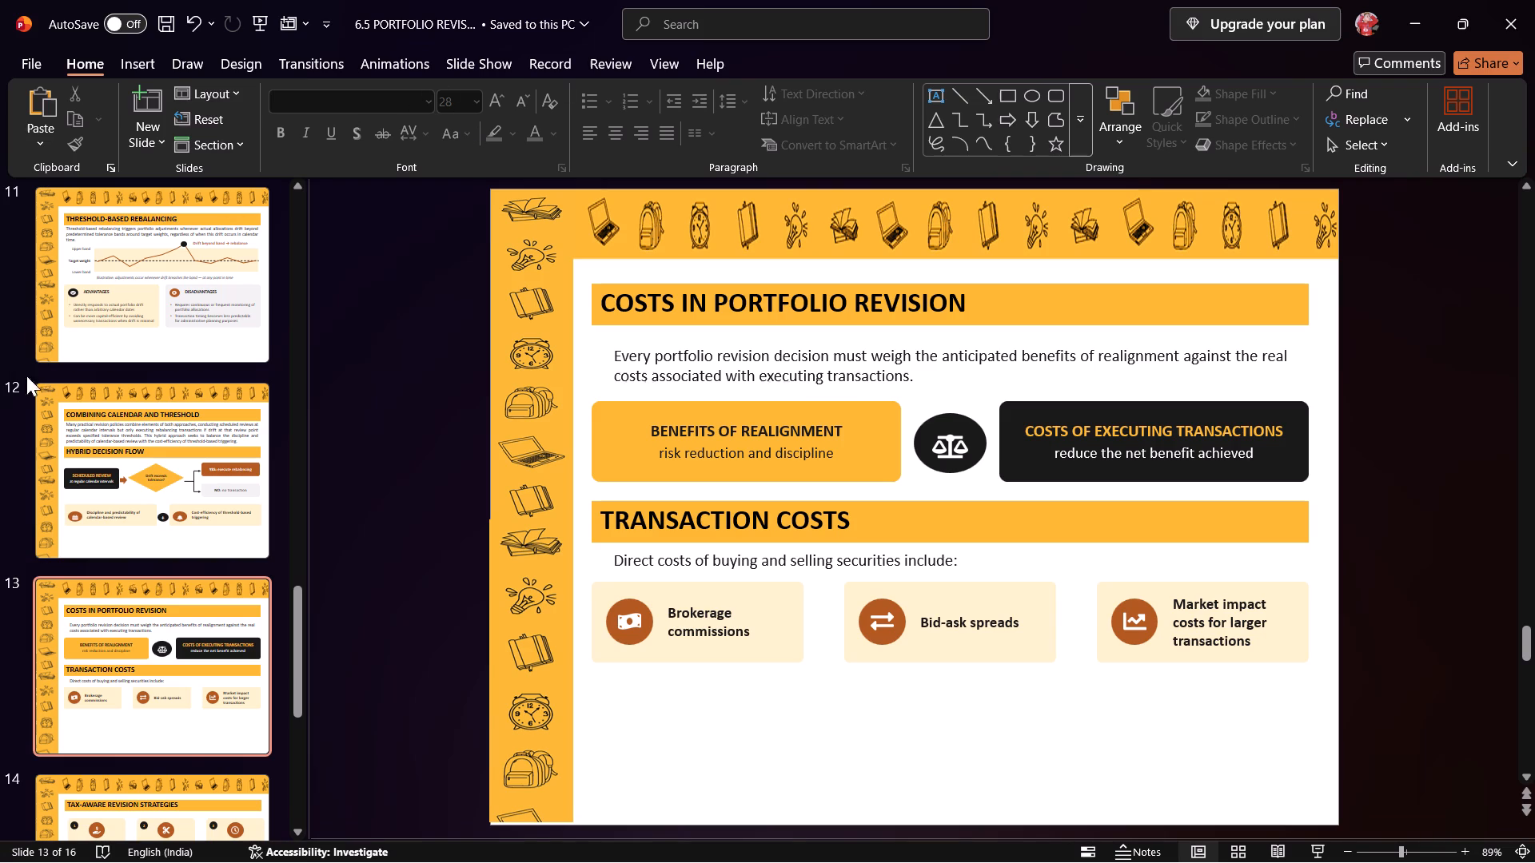
scroll(215, 475, "up", 12)
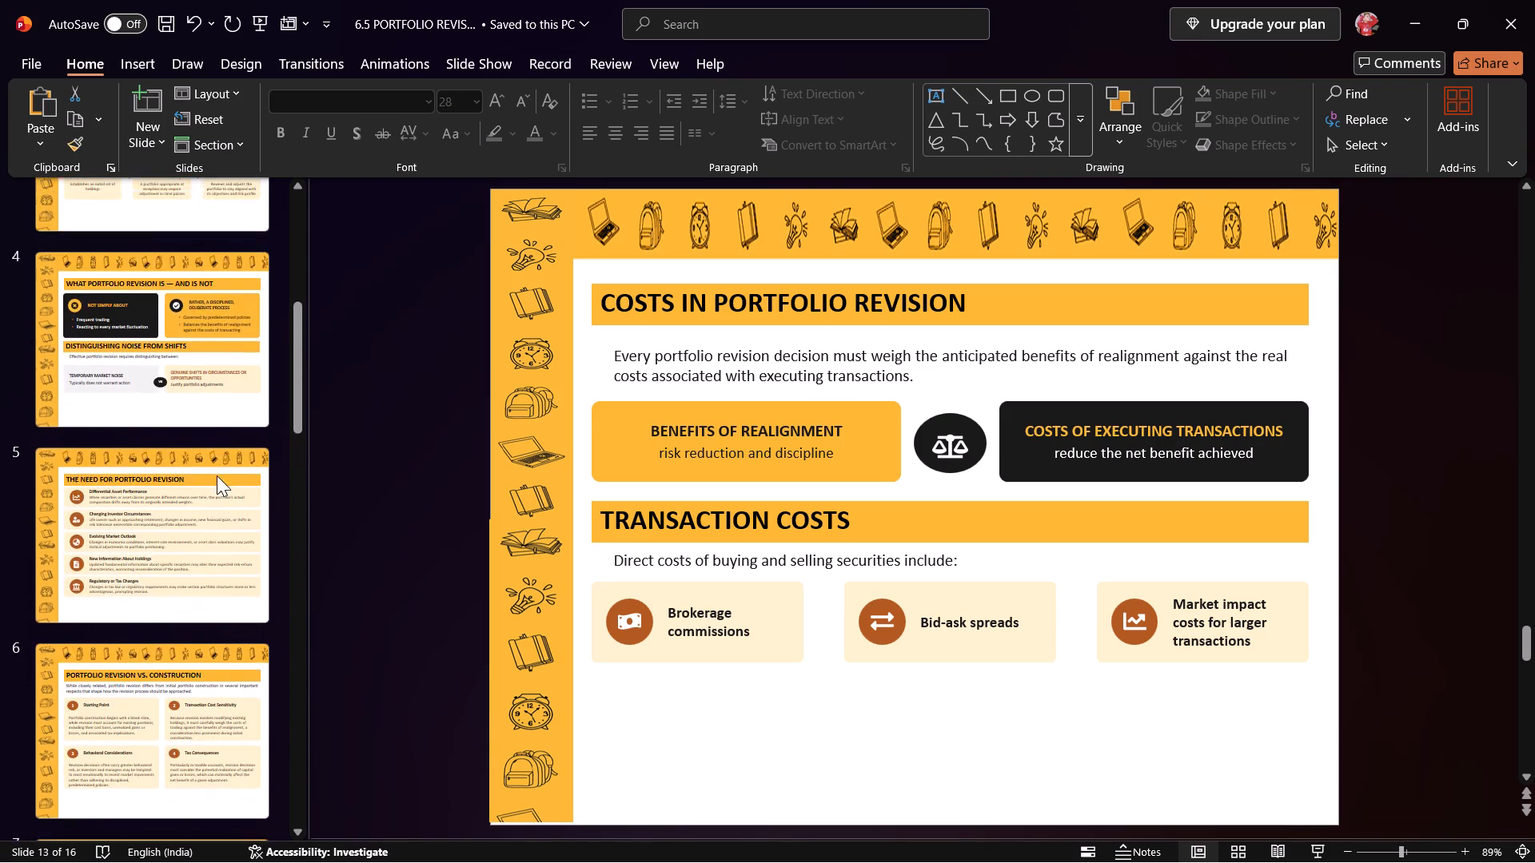
scroll(217, 475, "up", 8)
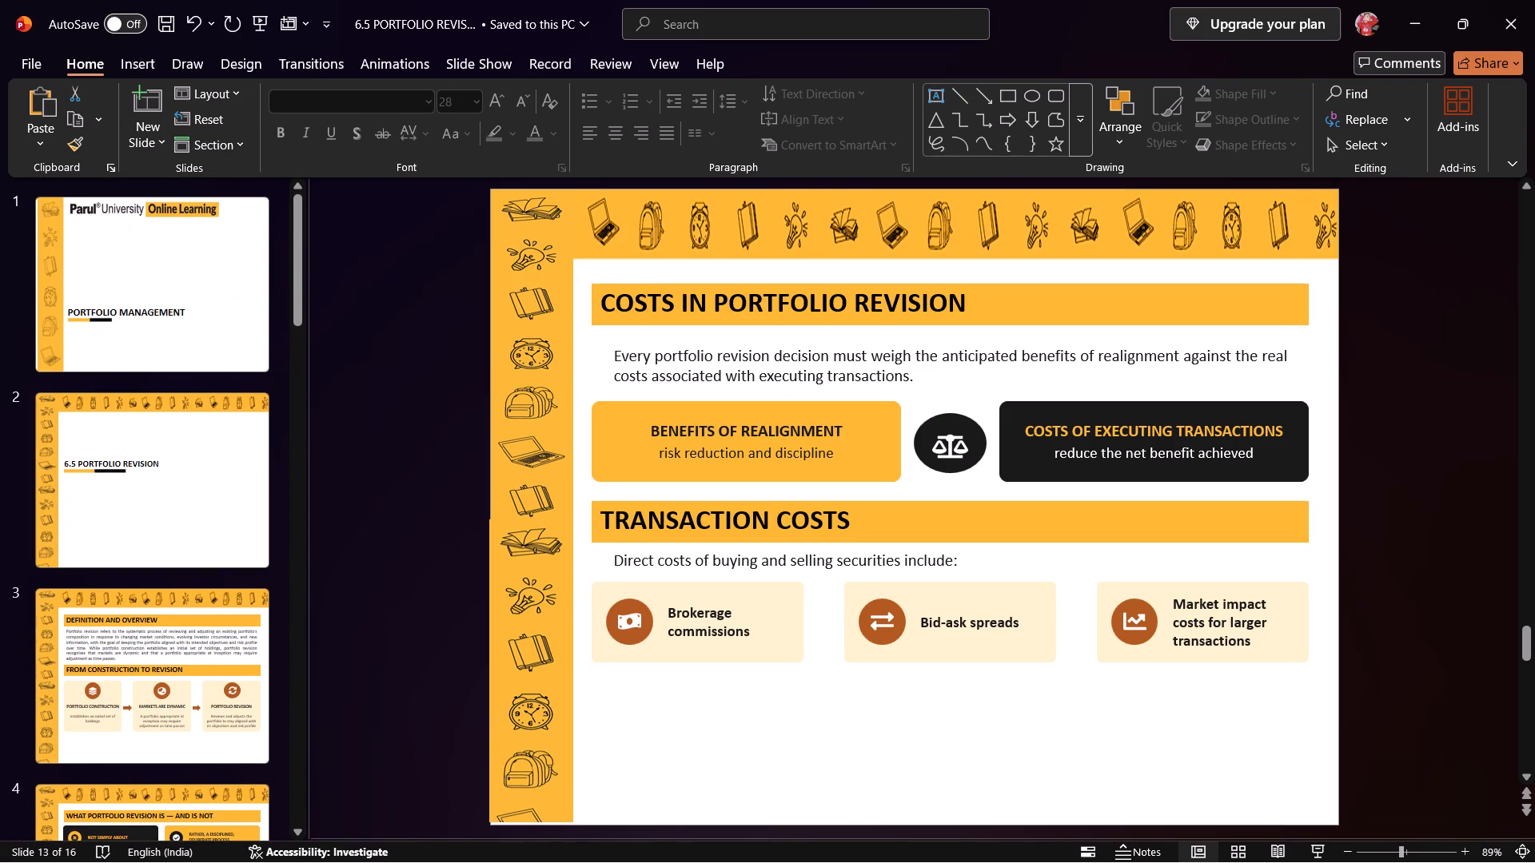
Close the finished 6.5 presentation and refresh the Downloads folder listing in File Explorer.
left_click(1534, 0)
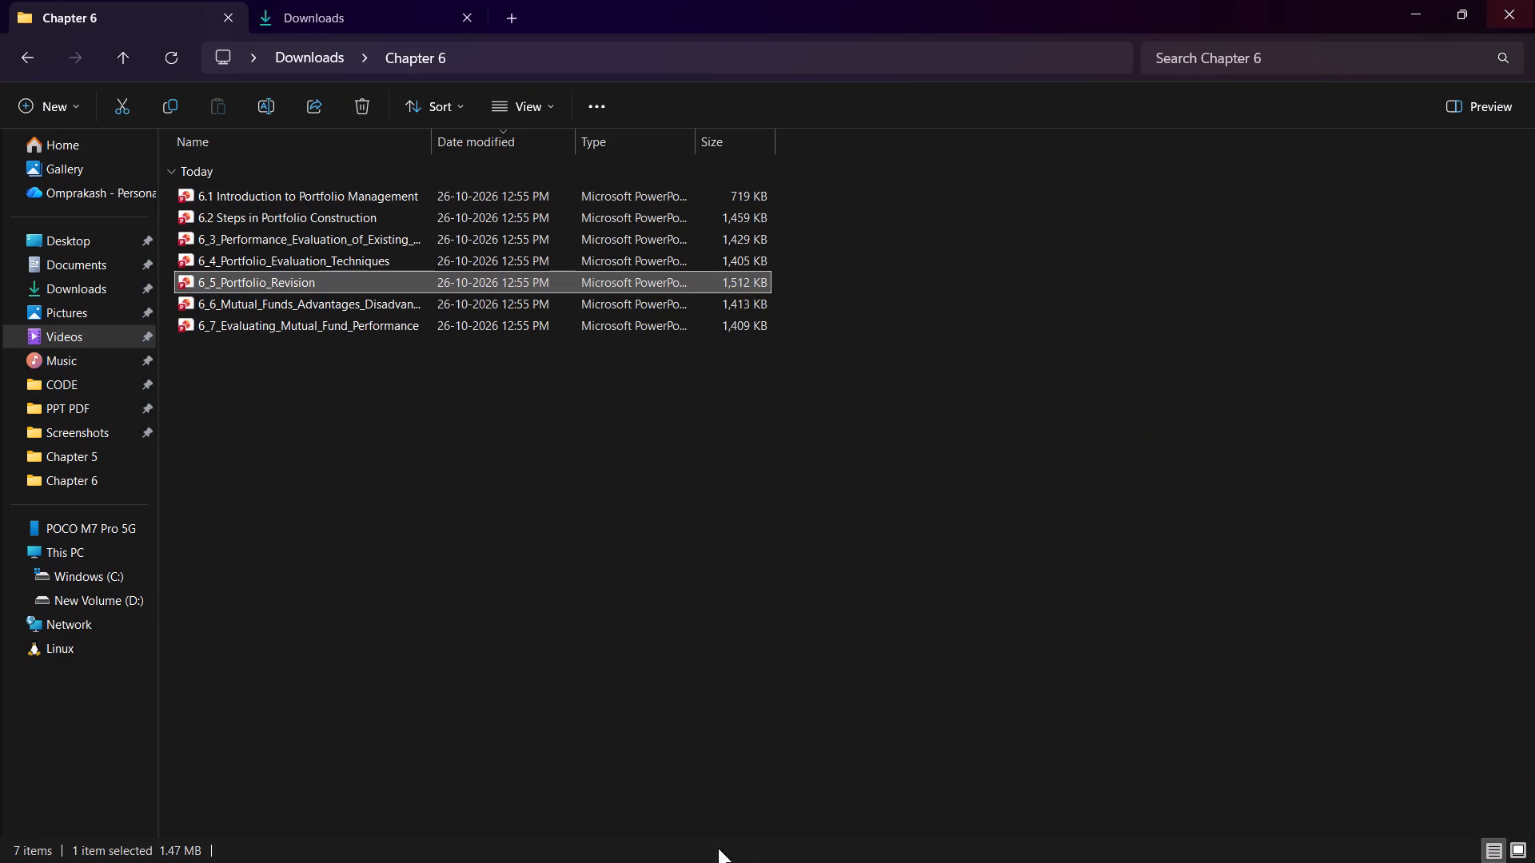
left_click(326, 15)
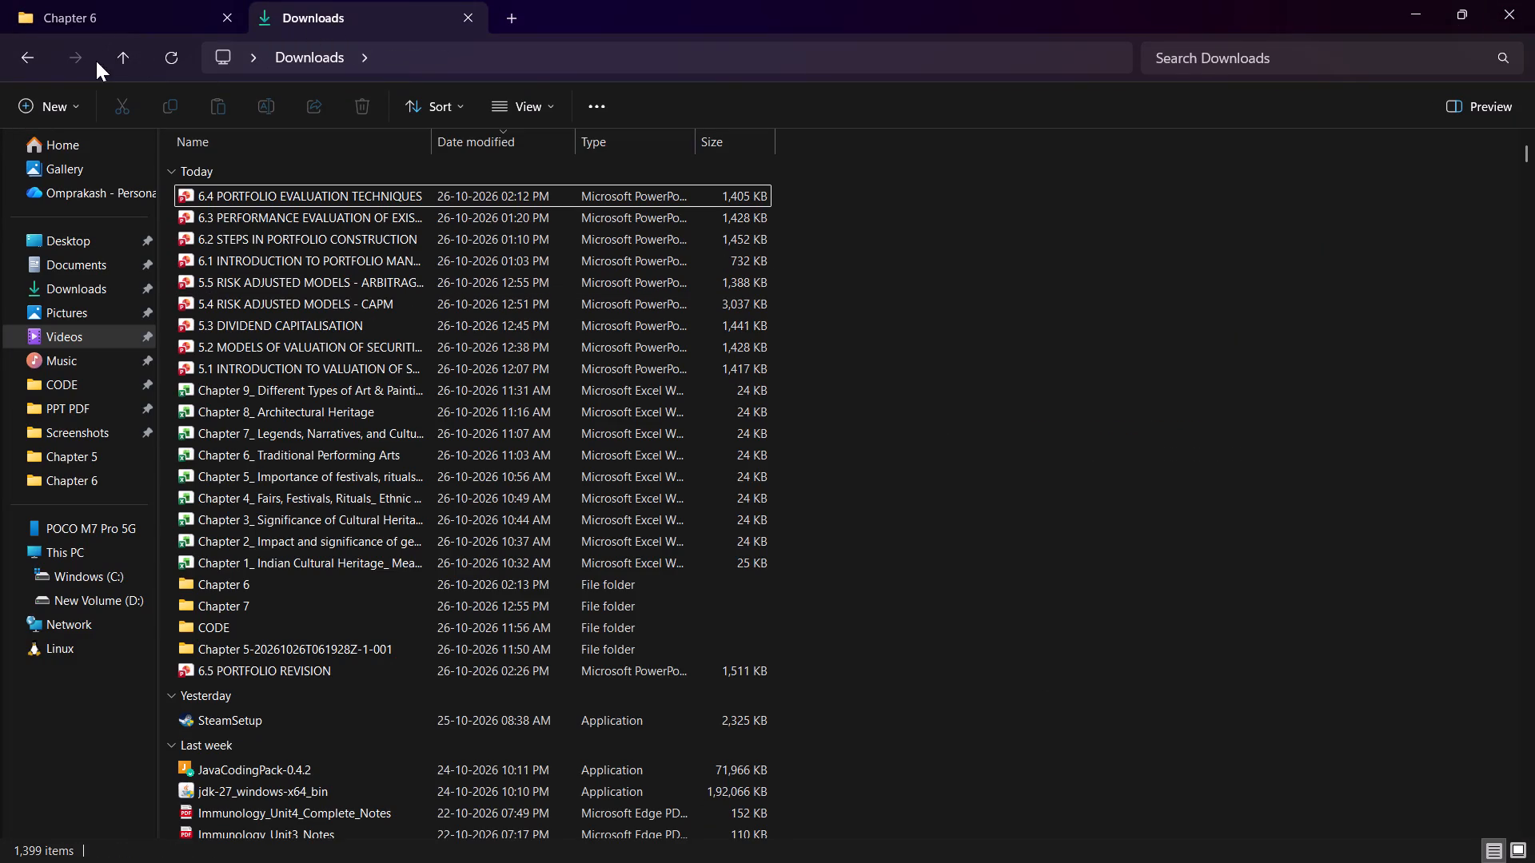
left_click(170, 54)
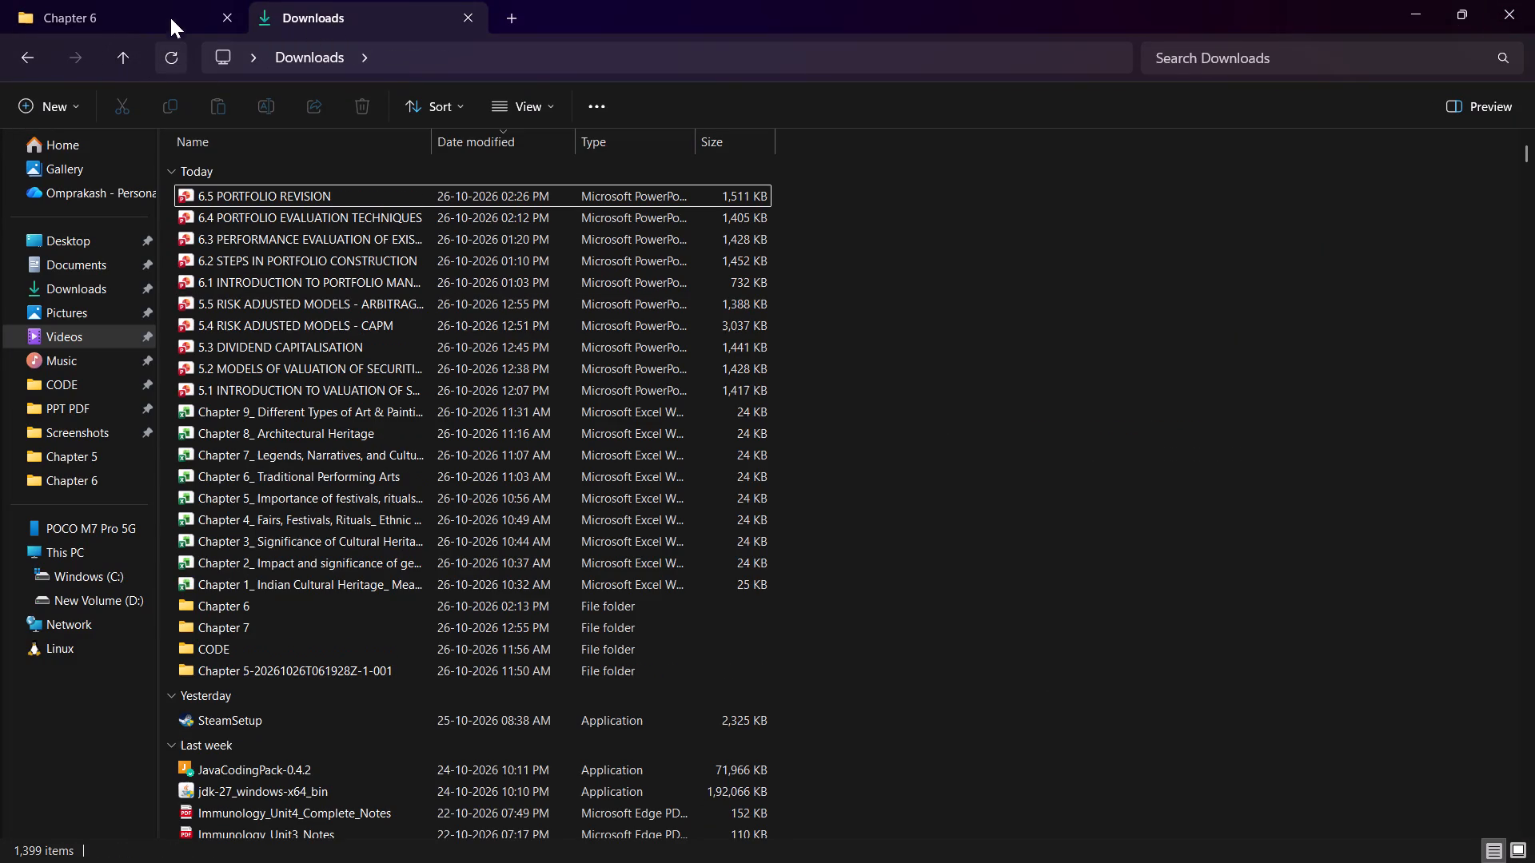
Open the 6_6 Mutual Funds presentation from the Chapter 6 folder, look through its slides and enable editing.
left_click(170, 10)
double_click(231, 304)
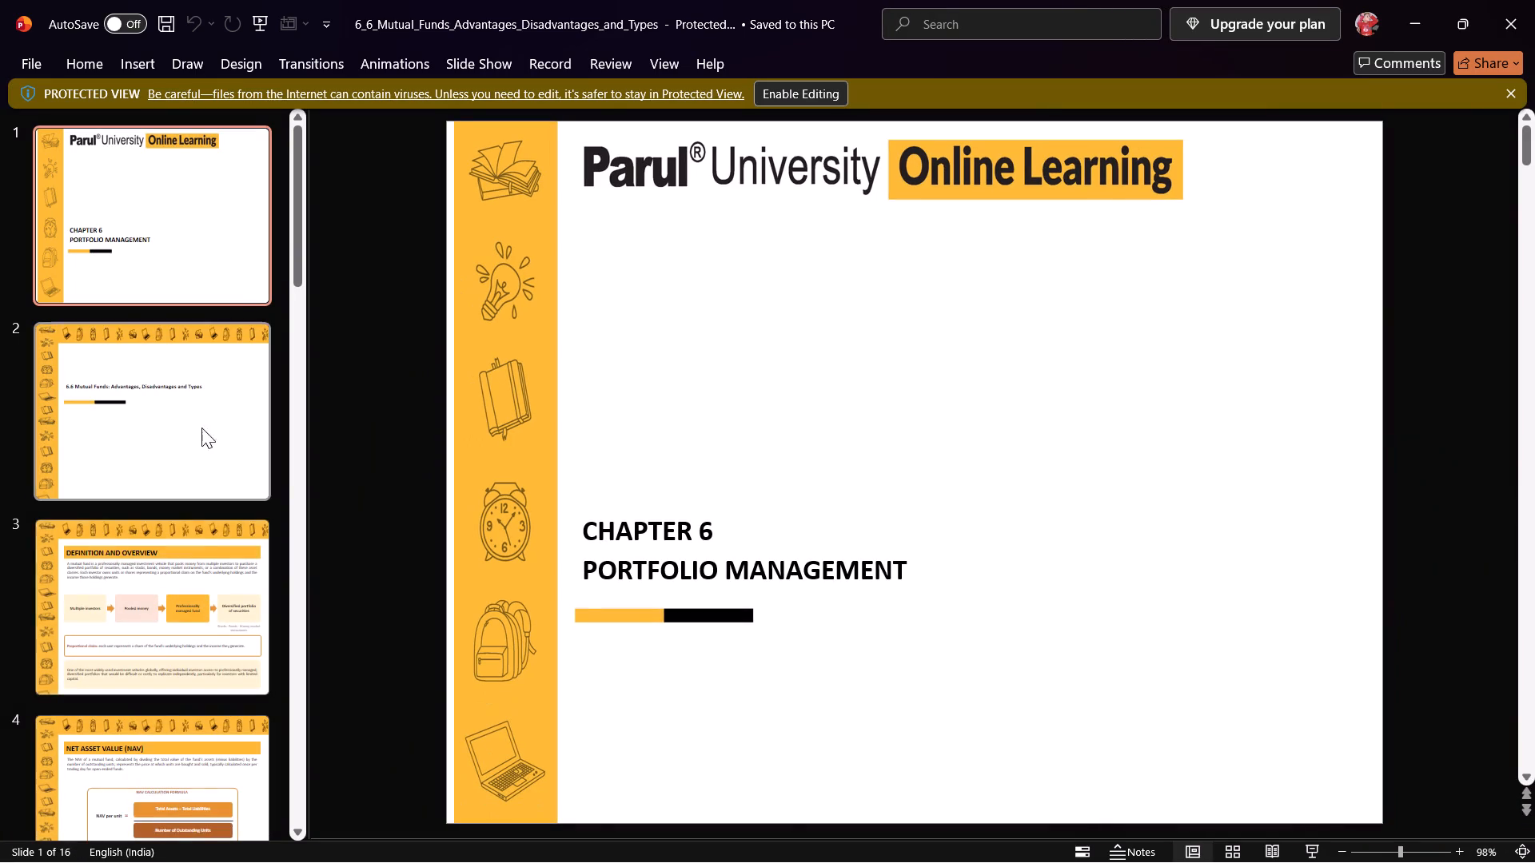
scroll(158, 693, "down", 20)
scroll(159, 673, "down", 7)
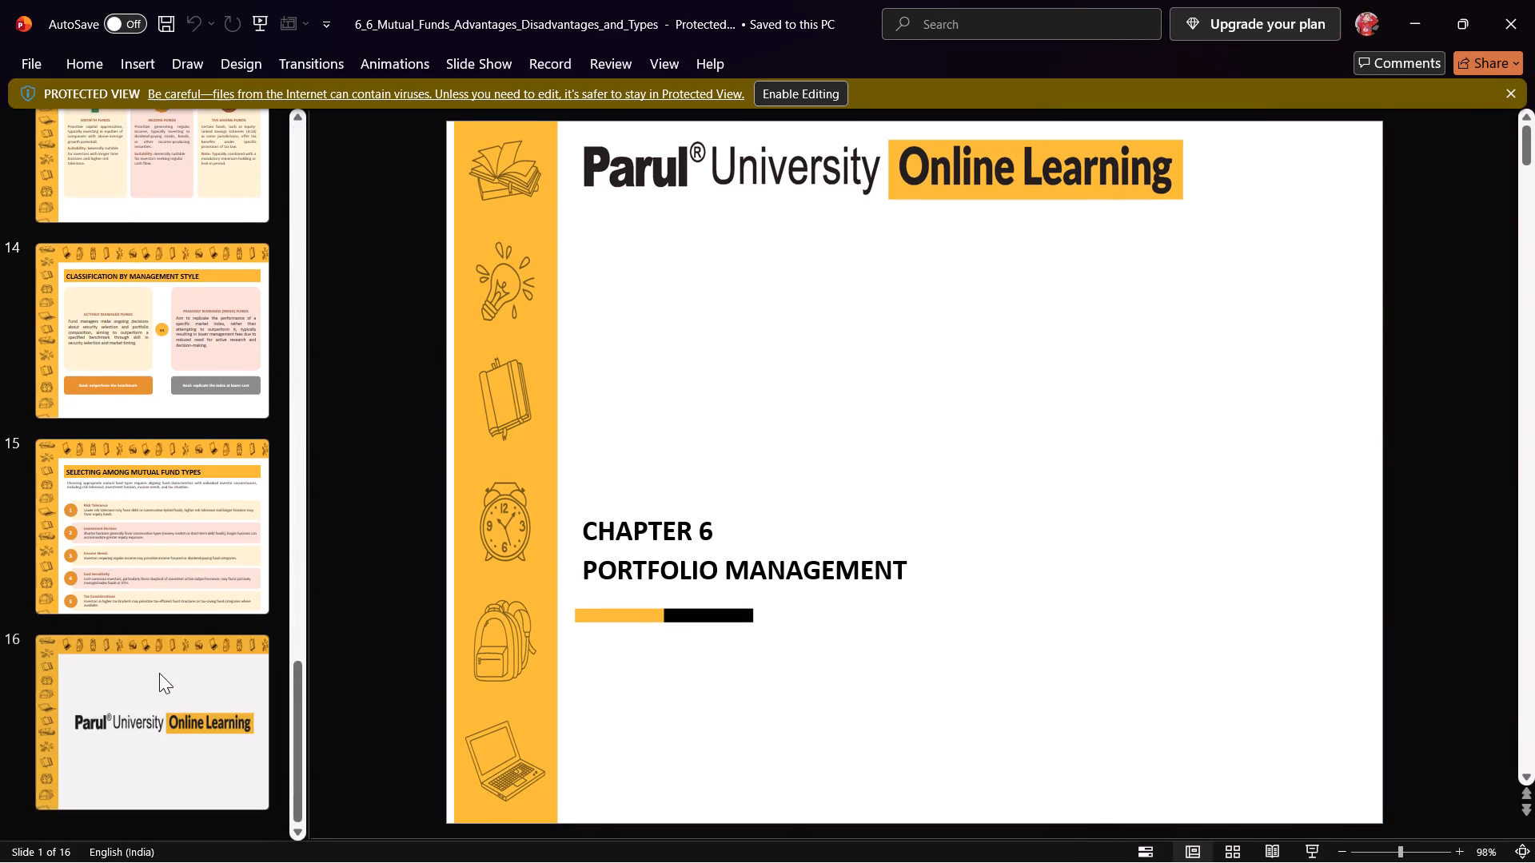
scroll(159, 673, "down", 7)
scroll(159, 673, "up", 20)
scroll(159, 673, "up", 9)
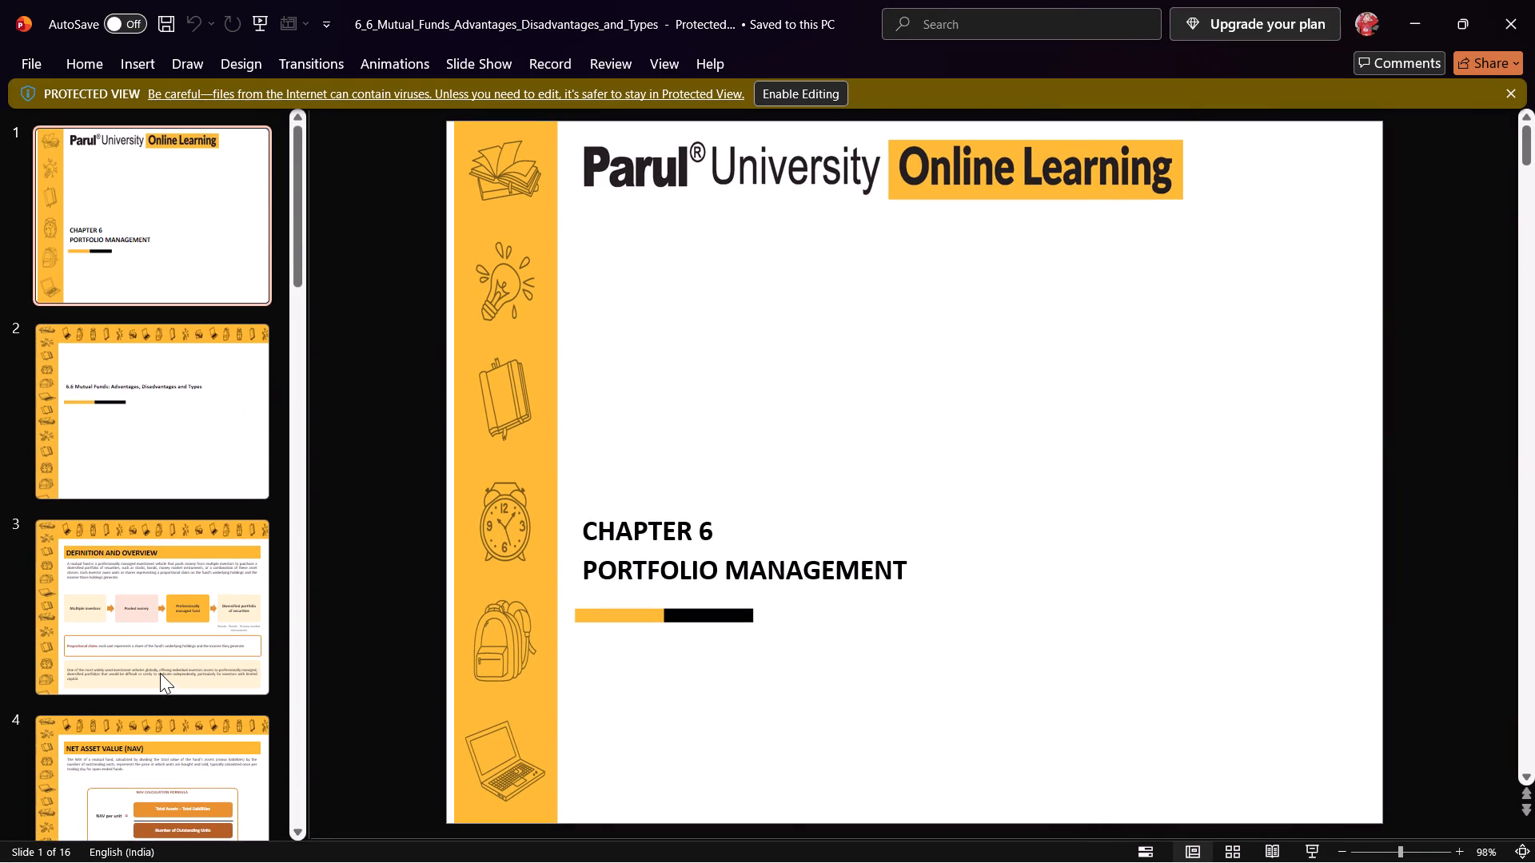
scroll(160, 673, "up", 8)
left_click(788, 86)
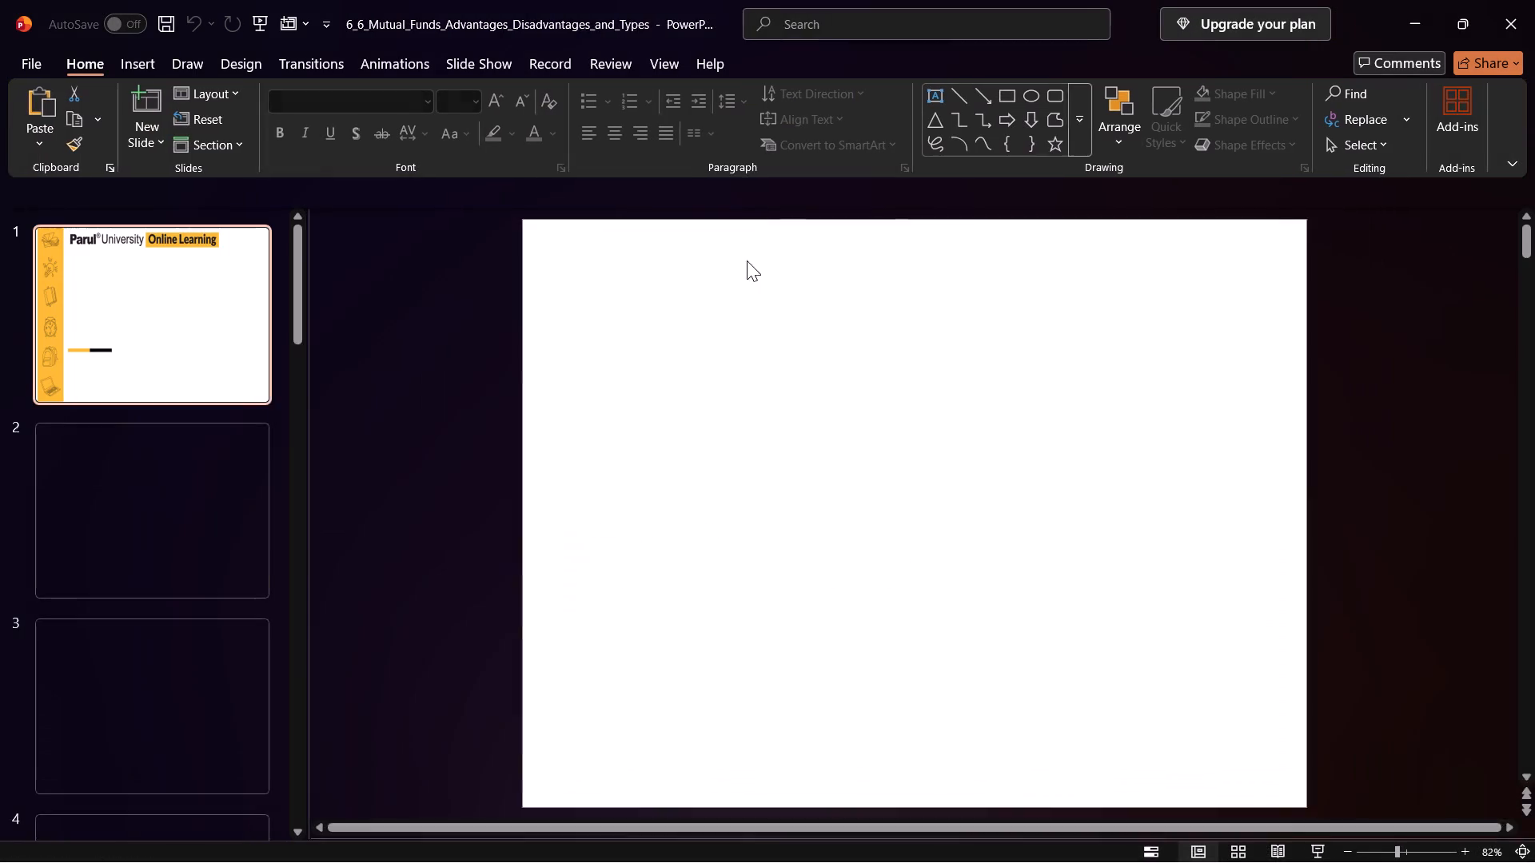
Delete the CHAPTER 6 line from the title text on slide 1.
triple_click(631, 553)
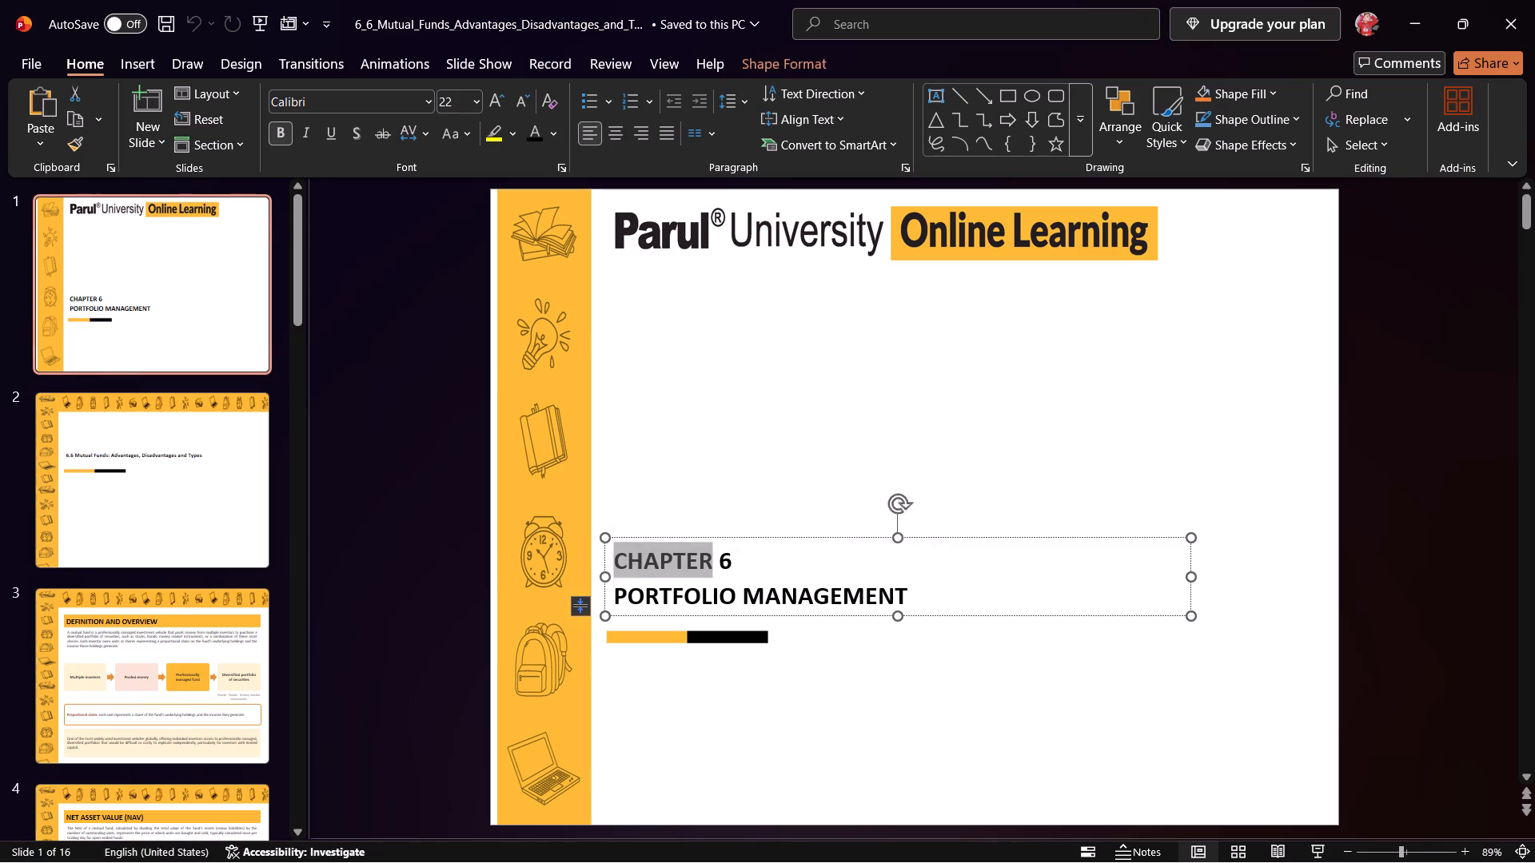
left_click_drag(692, 557, 703, 555)
left_click_drag(748, 550, 607, 544)
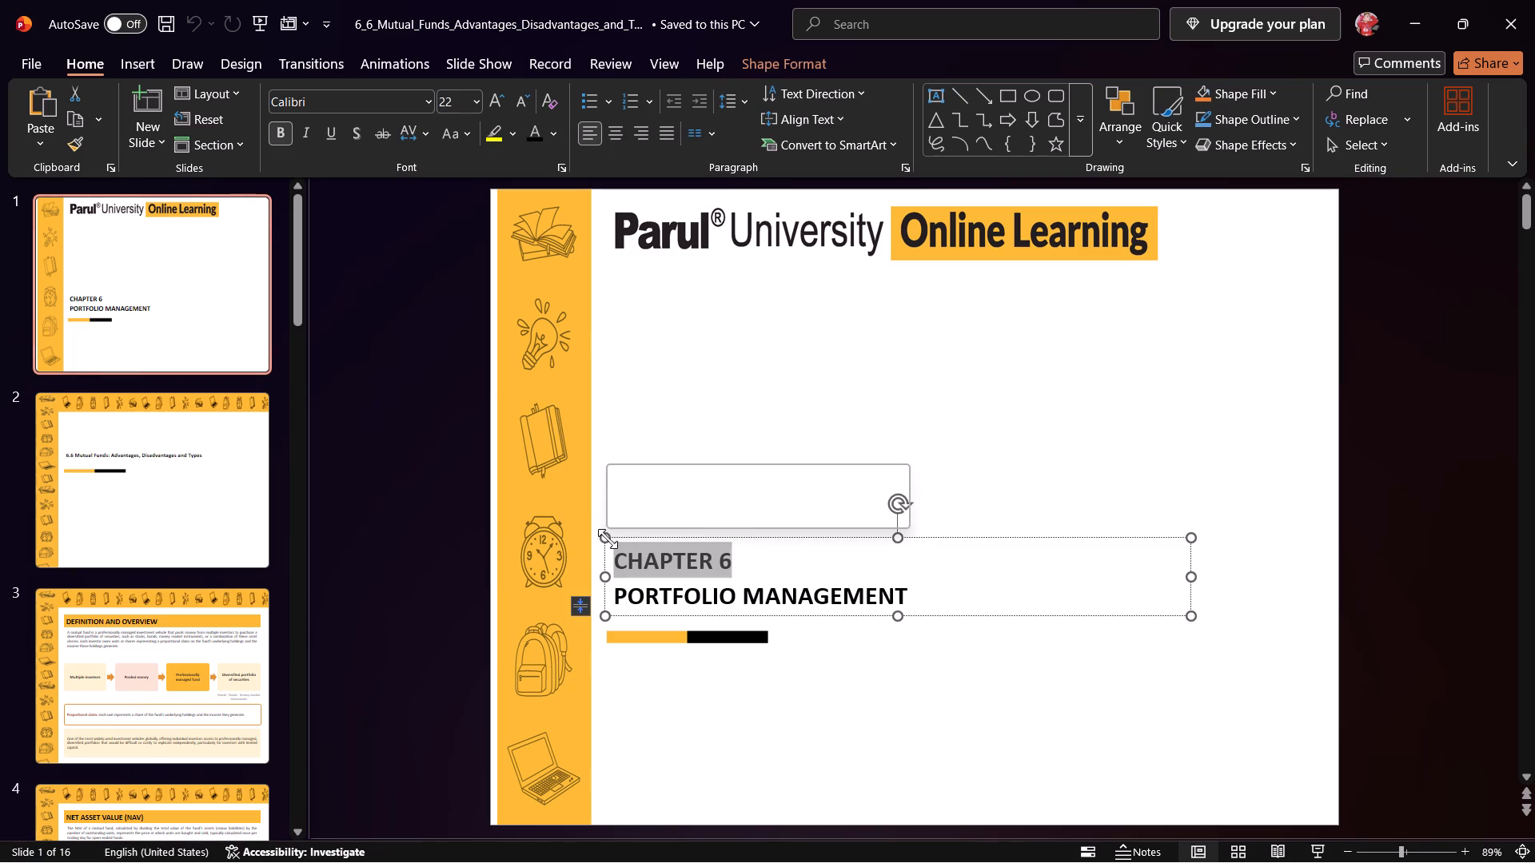
key("BackSpace")
Set the PORTFOLIO MANAGEMENT title on slide 1 to size 32 and move it down directly above the accent bar.
triple_click(643, 601)
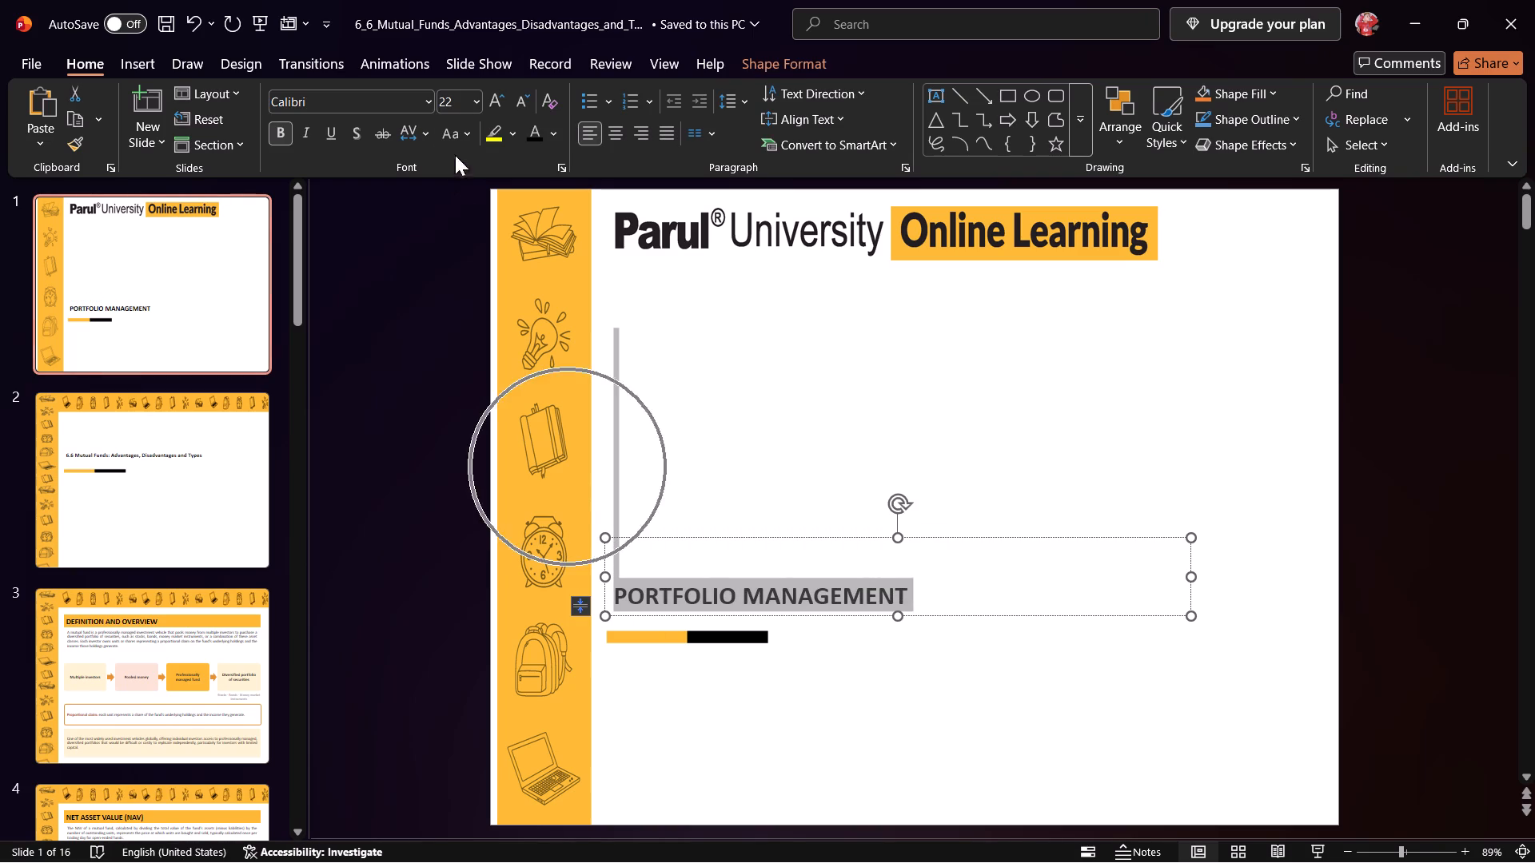
left_click(475, 105)
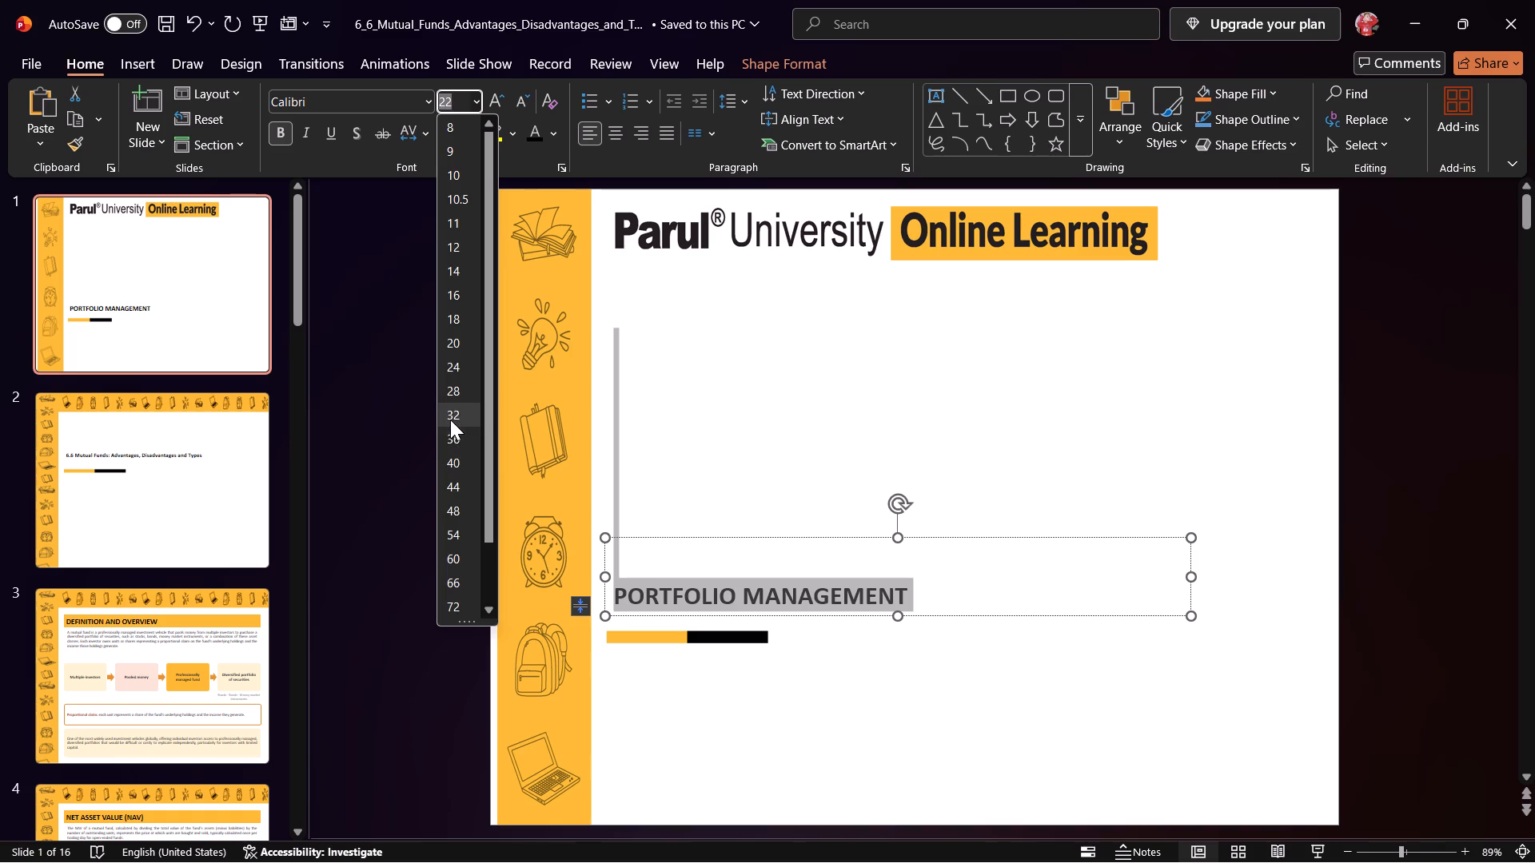
left_click(450, 419)
left_click_drag(684, 621, 678, 640)
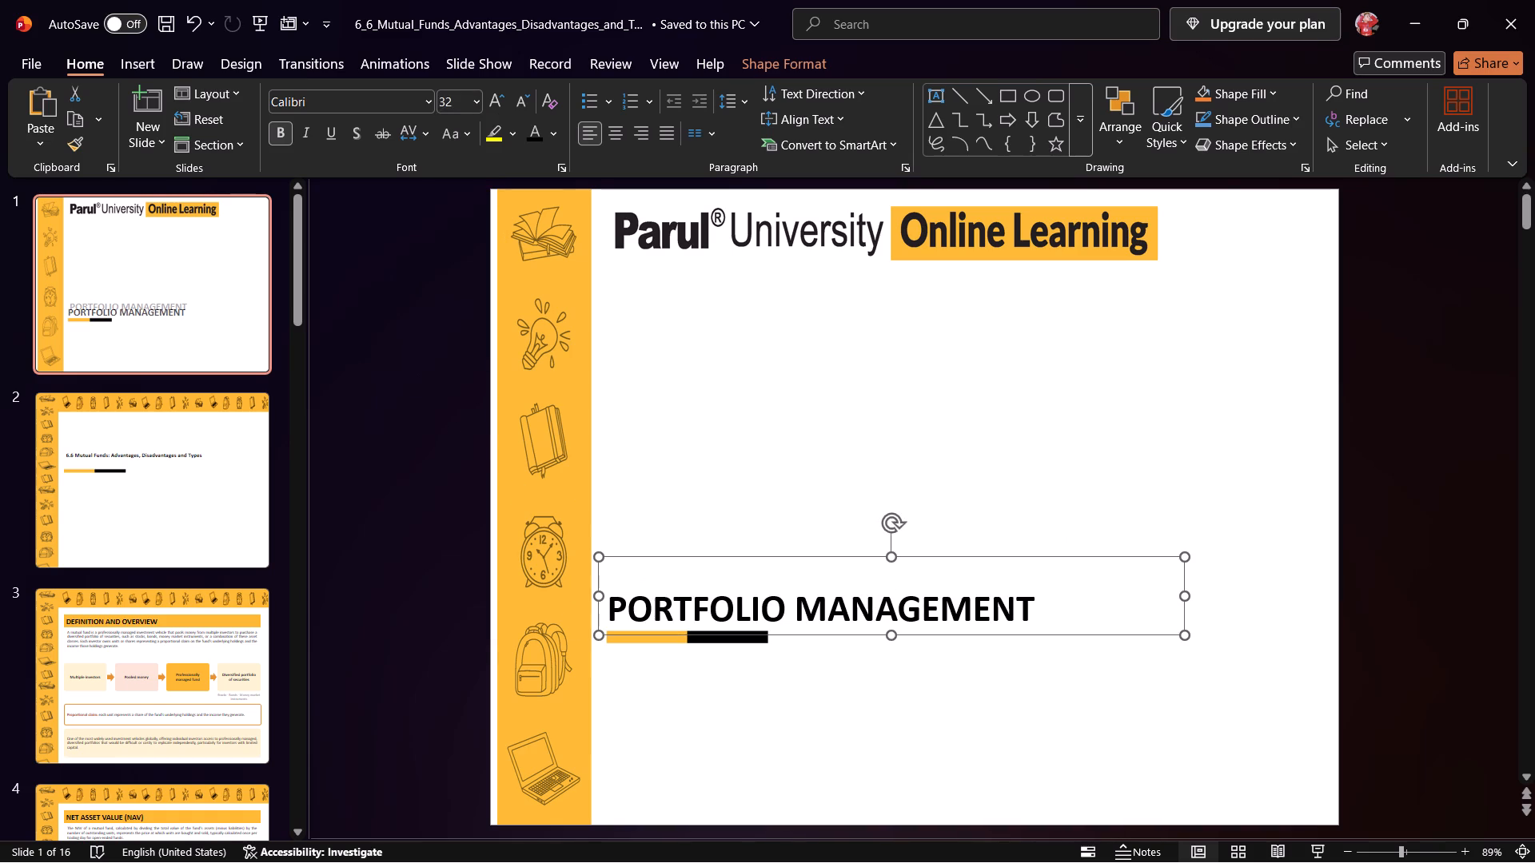
triple_click(655, 610)
Set slide 2's 6.6 Mutual Funds title to size 28 and change it to all uppercase.
left_click_drag(107, 515, 125, 511)
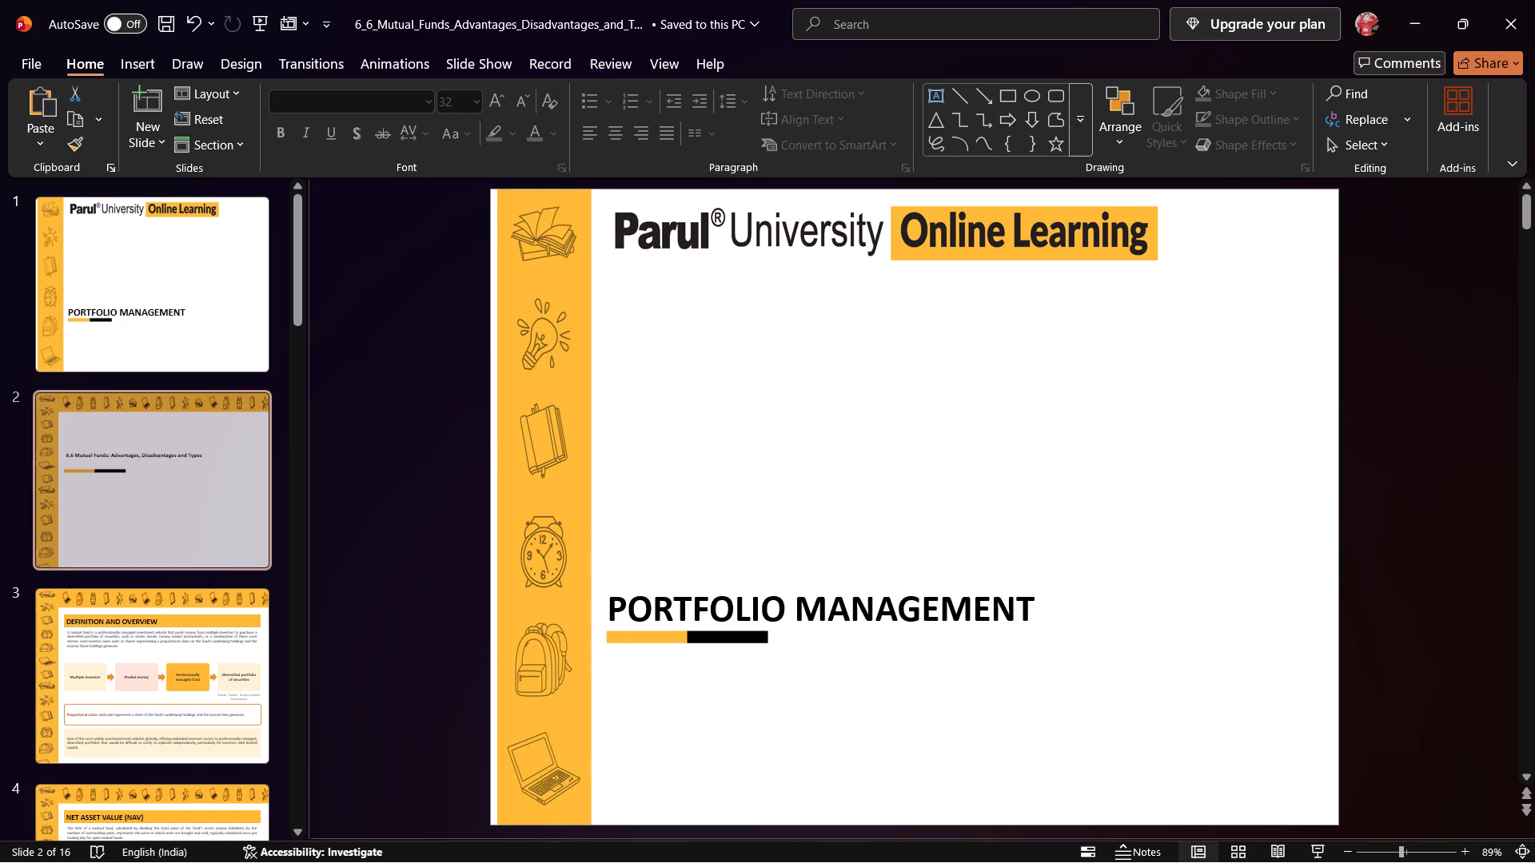
triple_click(643, 407)
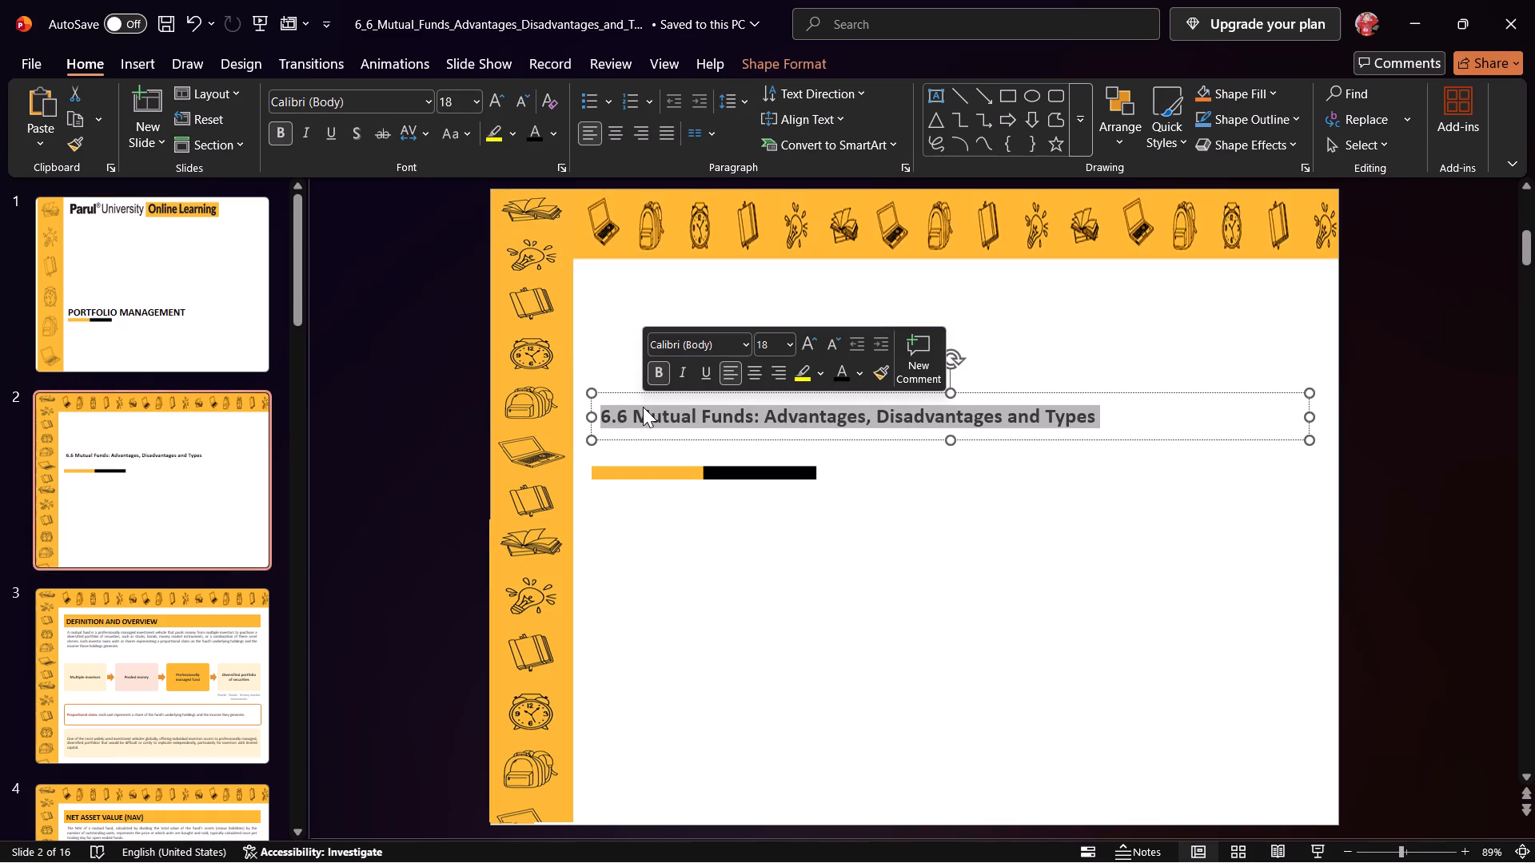
left_click(473, 105)
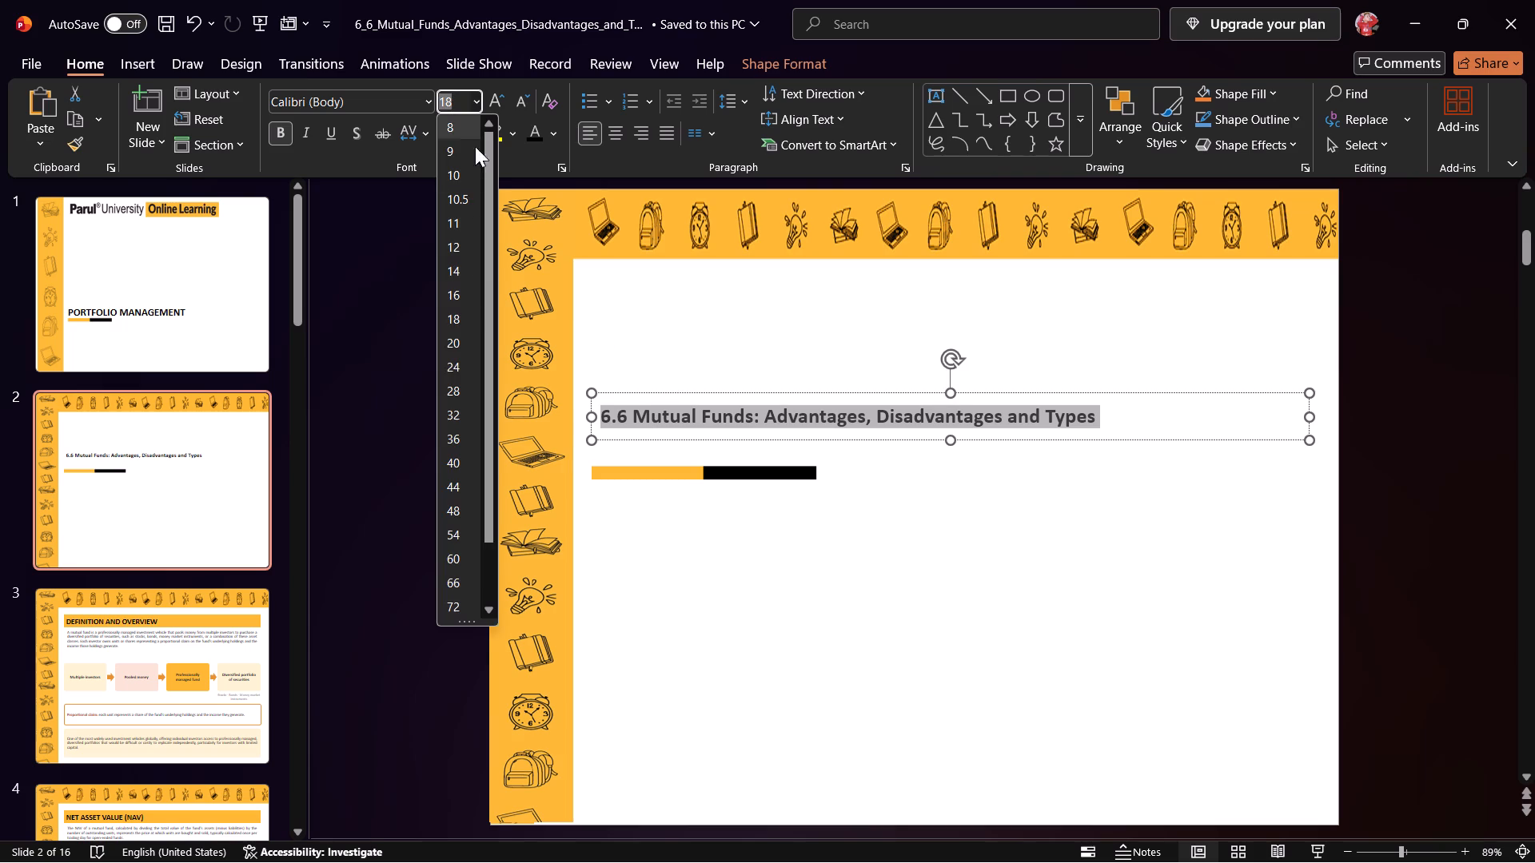
left_click(460, 388)
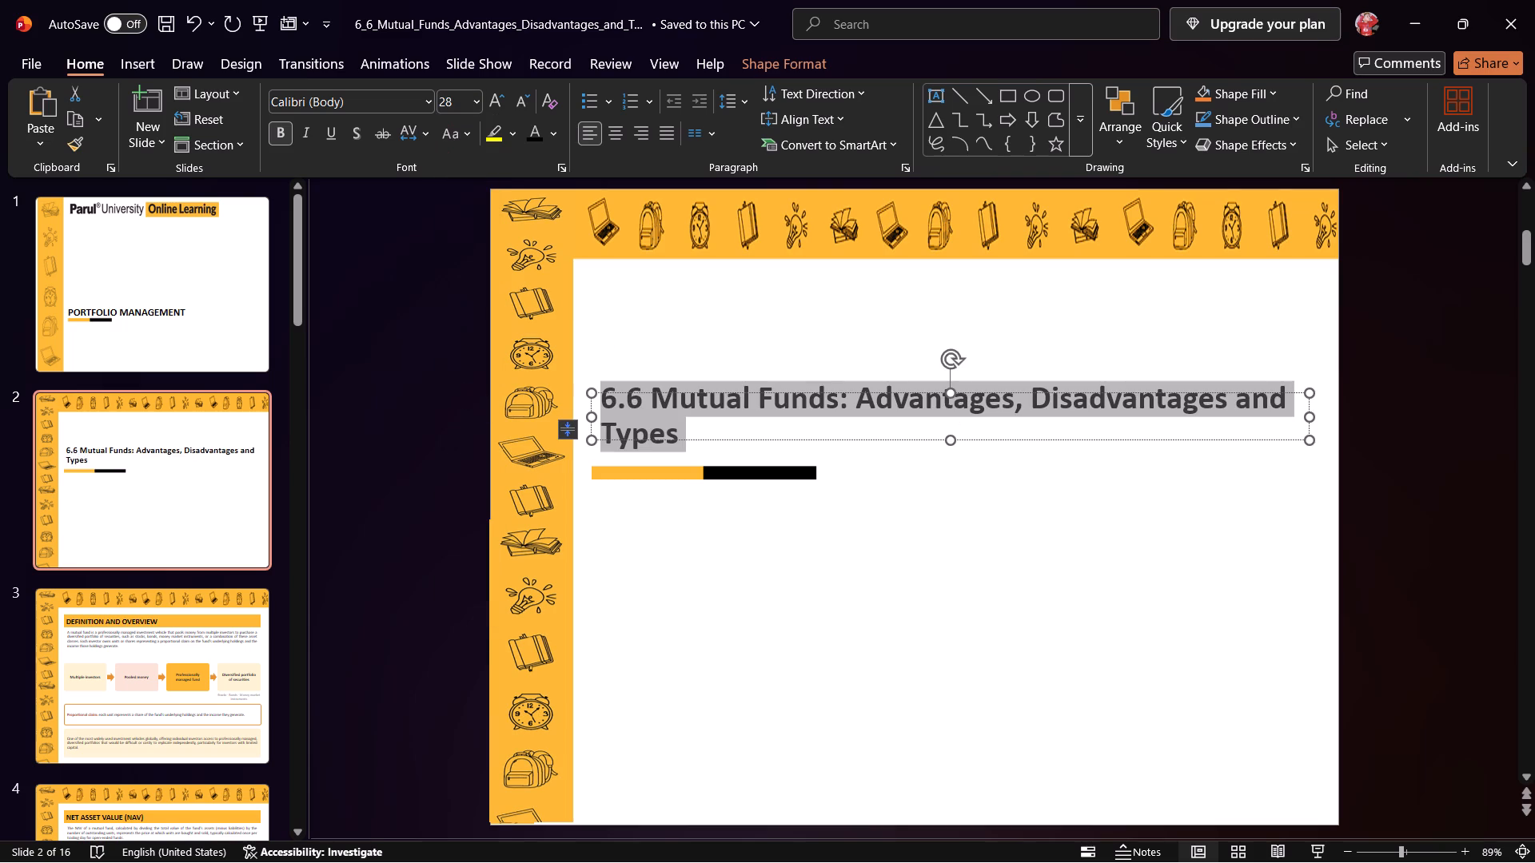
key("shift+F3")
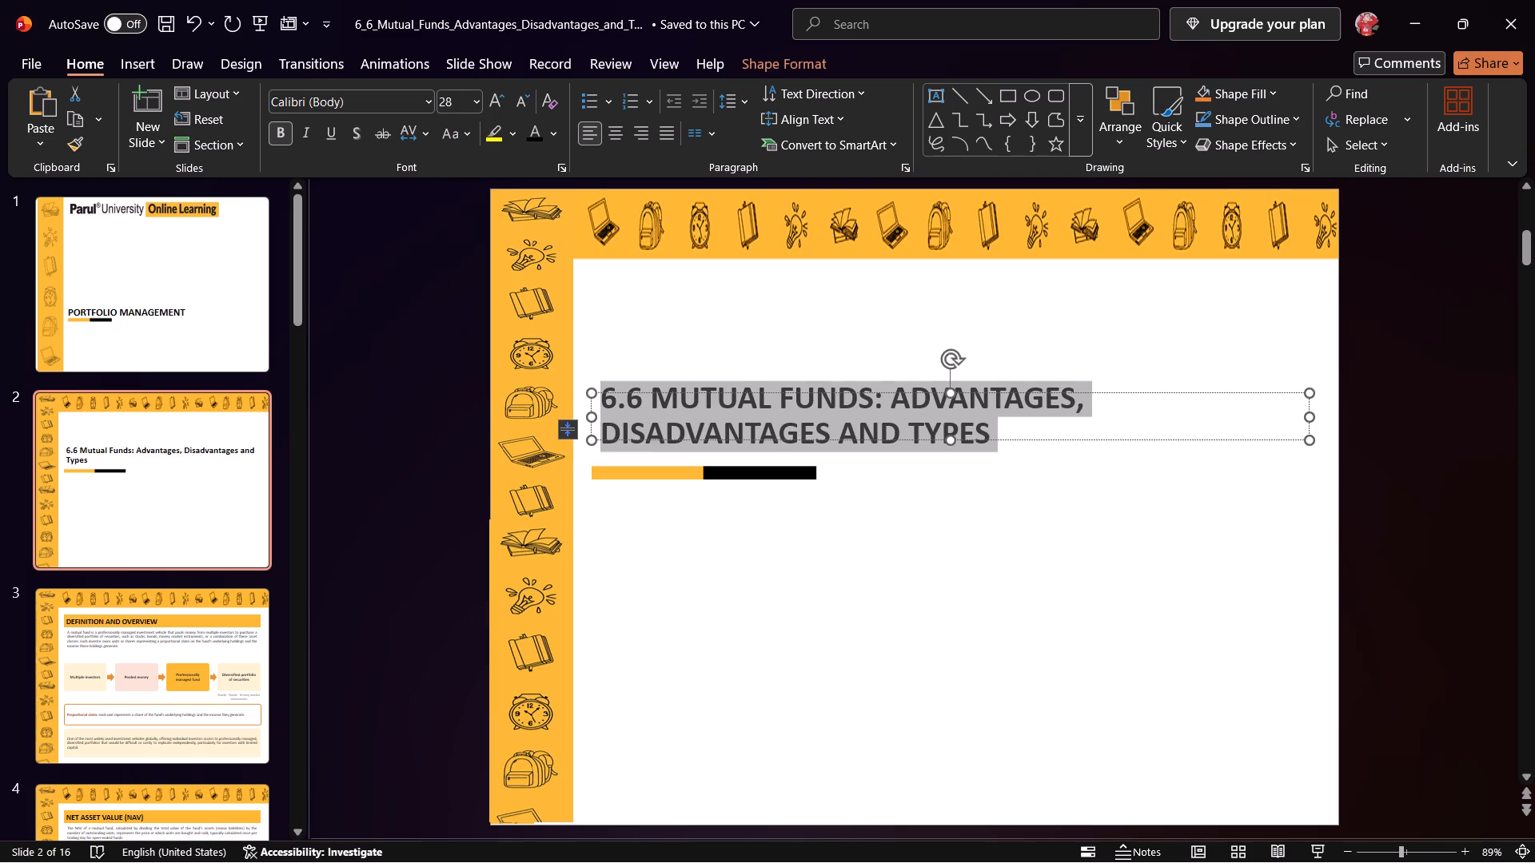
Widen slide 2's title box to the slide's right edge, make it taller, and move it down directly above the accent bar.
left_click_drag(1312, 420, 1314, 420)
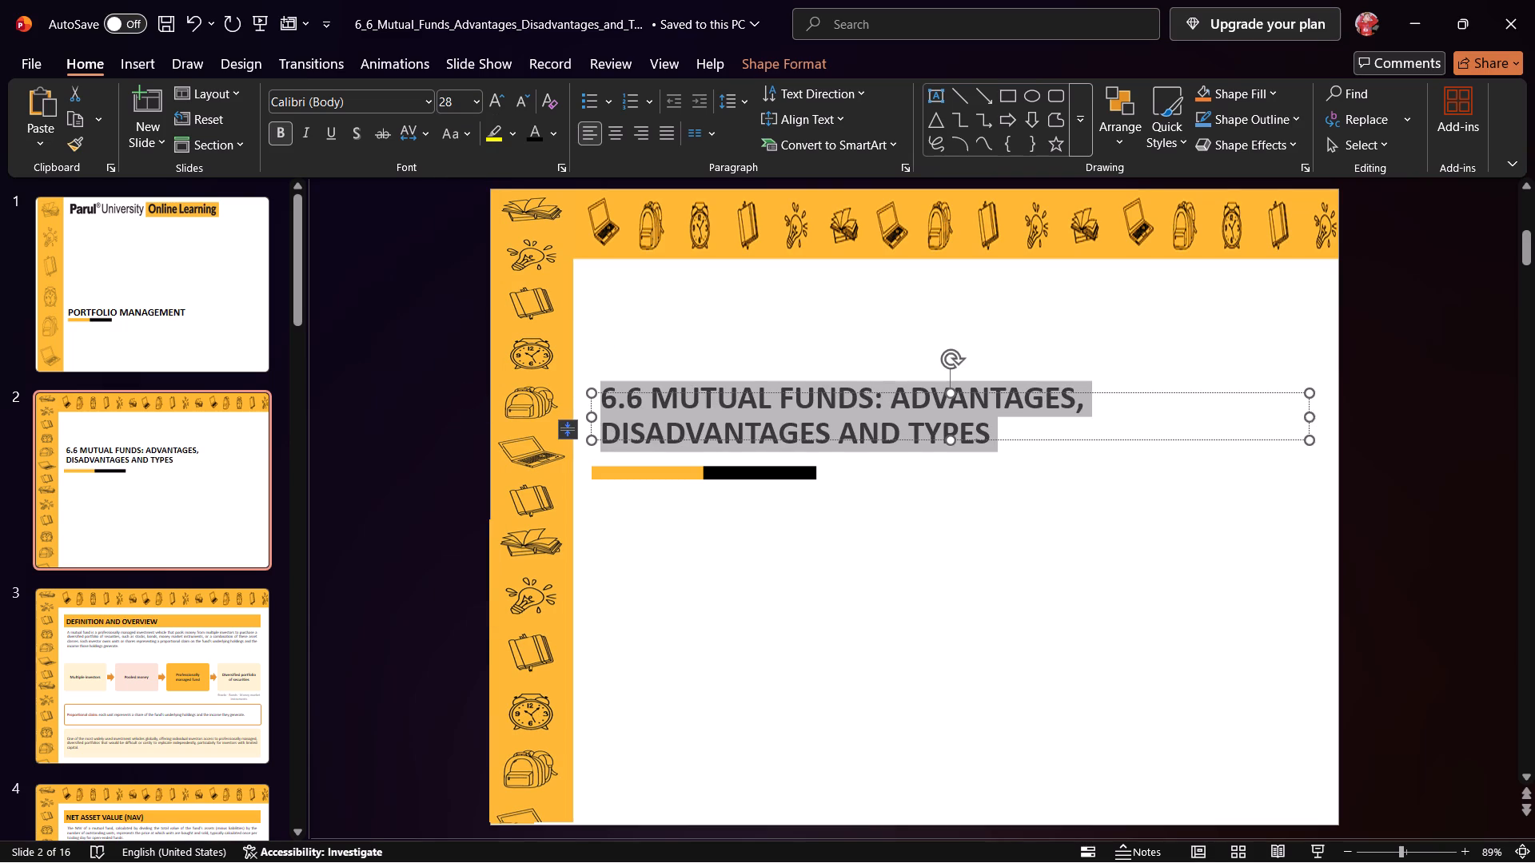
left_click_drag(1314, 420, 1338, 416)
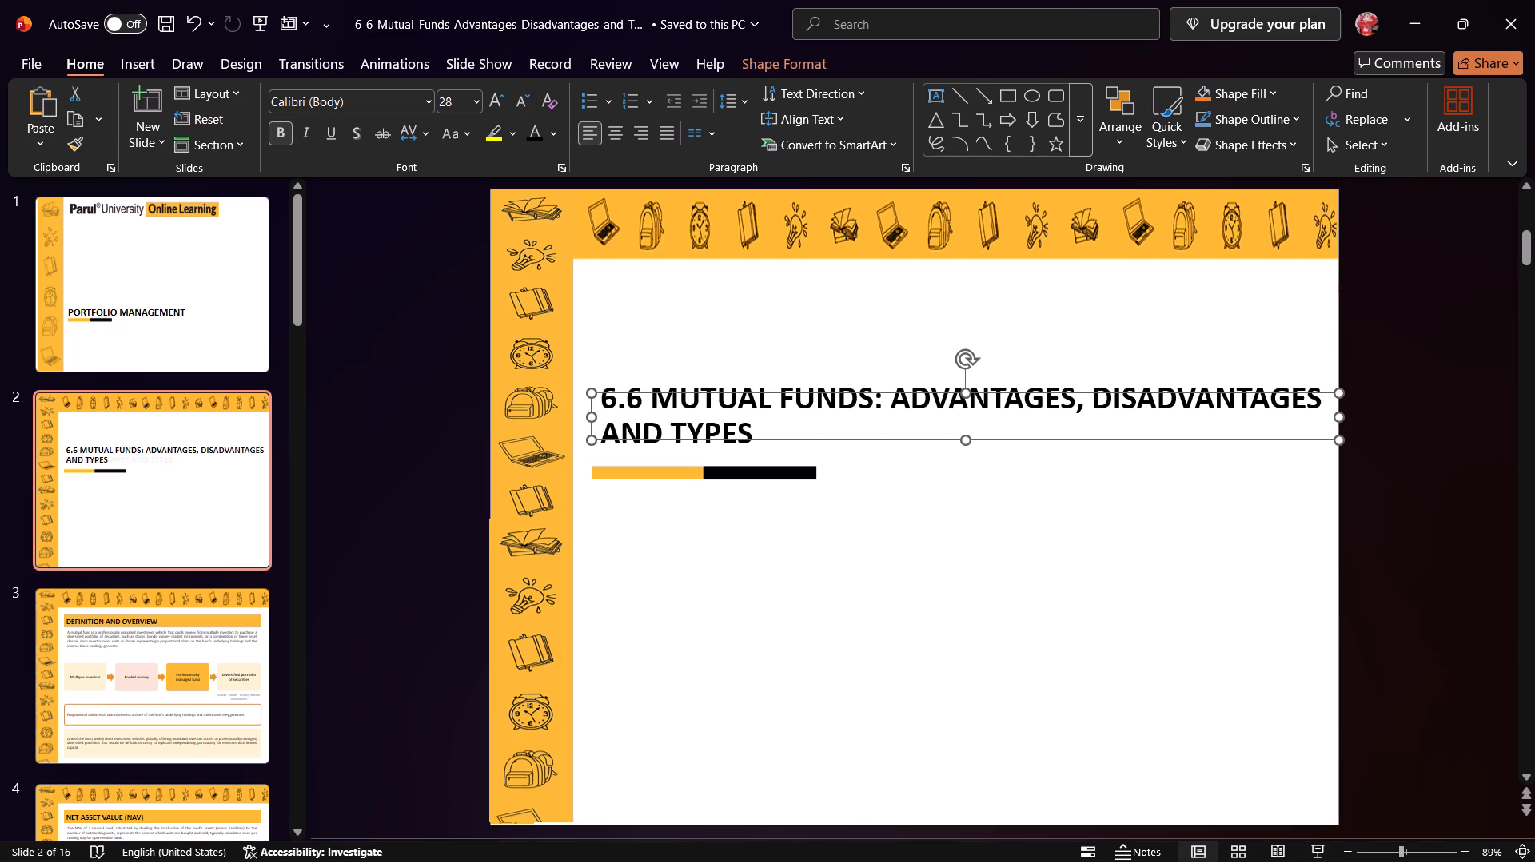
left_click_drag(968, 394, 967, 372)
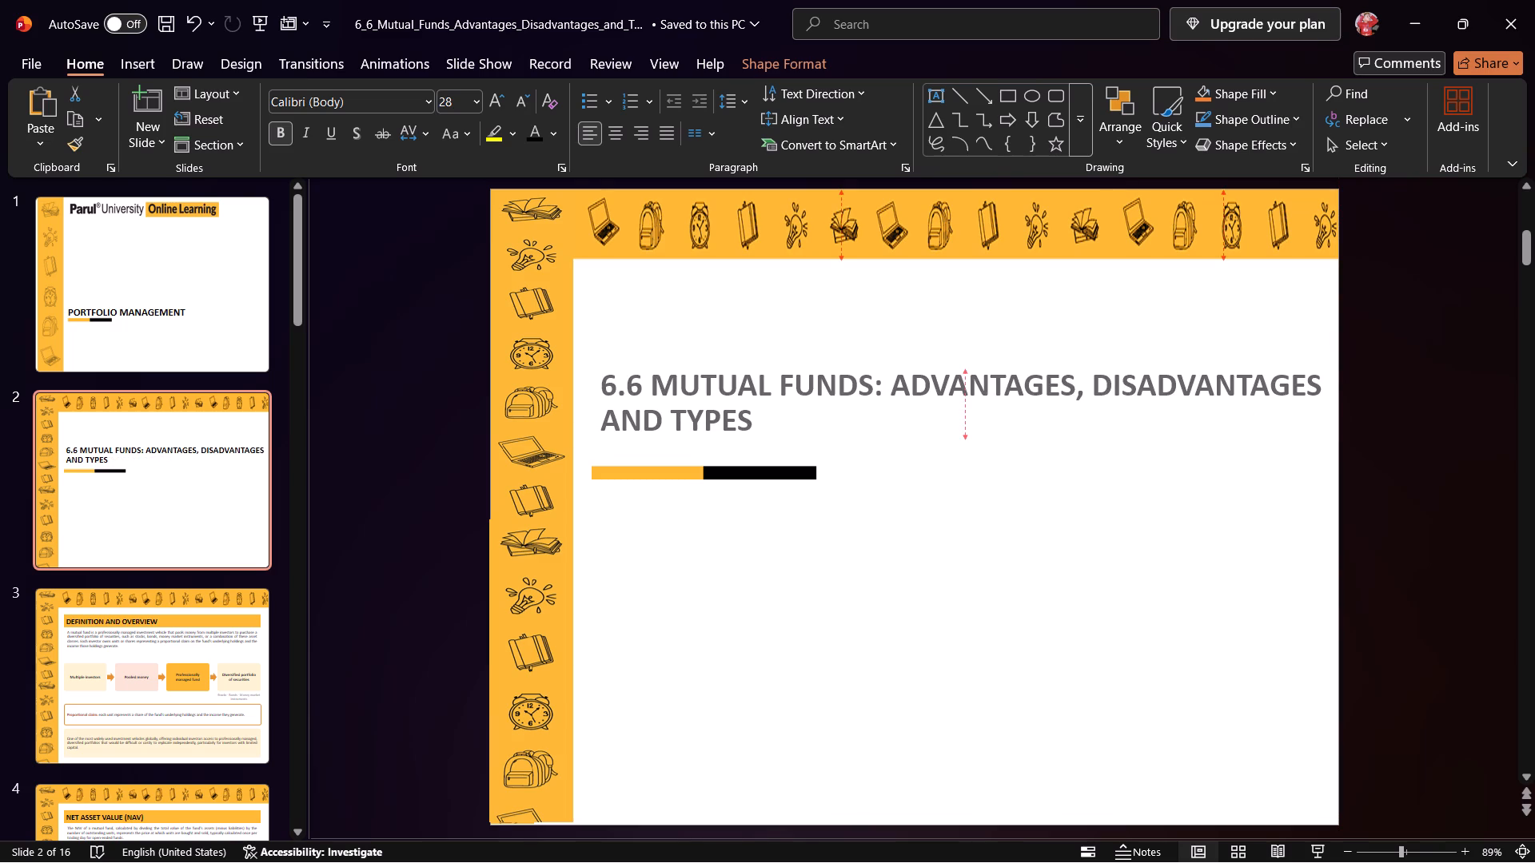
left_click_drag(967, 372, 967, 369)
left_click_drag(874, 439, 875, 446)
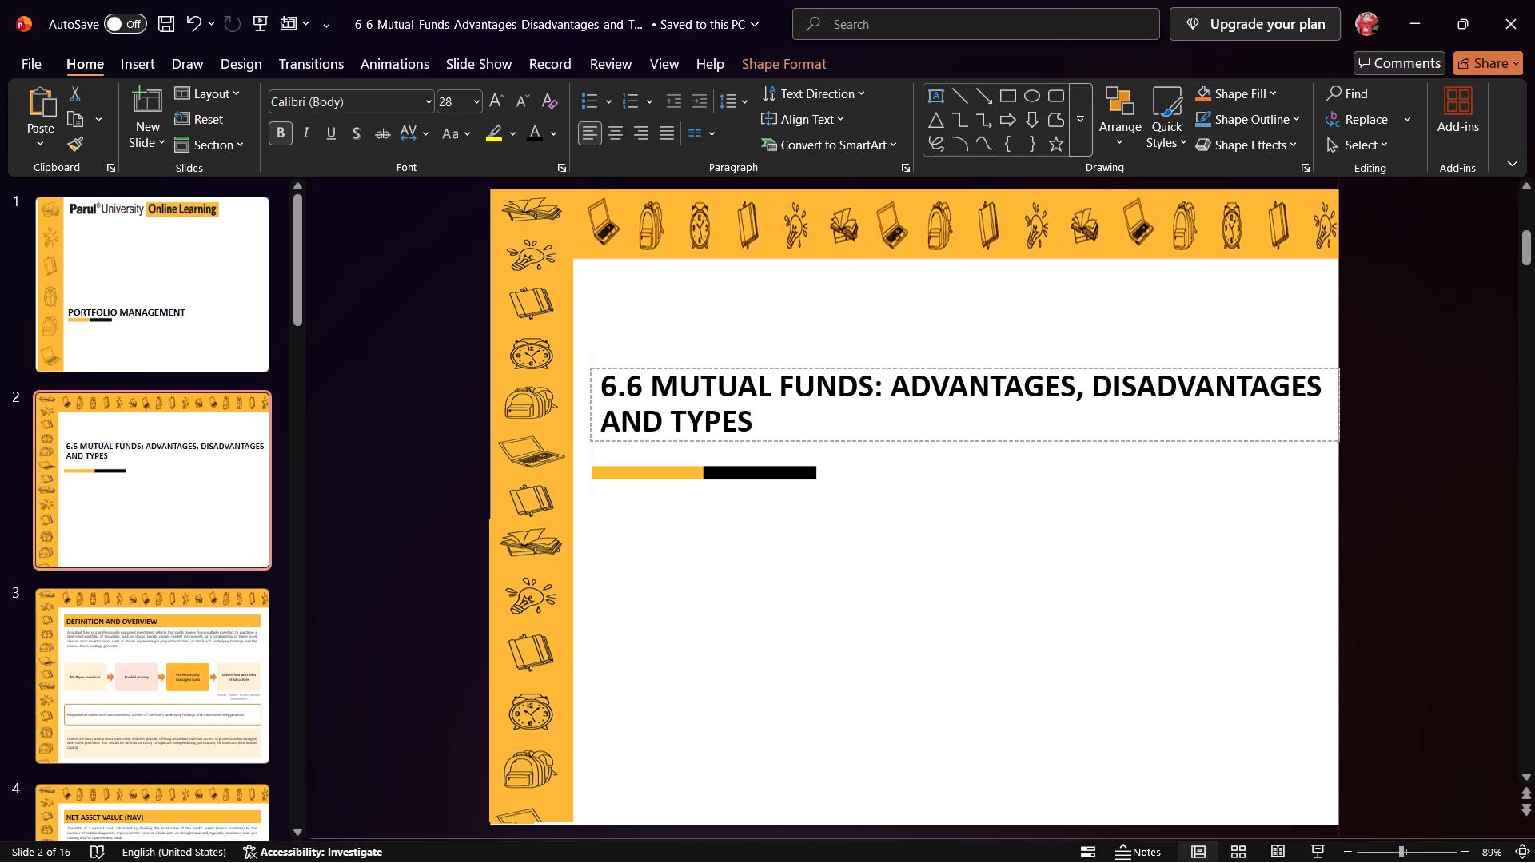
left_click_drag(875, 446, 869, 466)
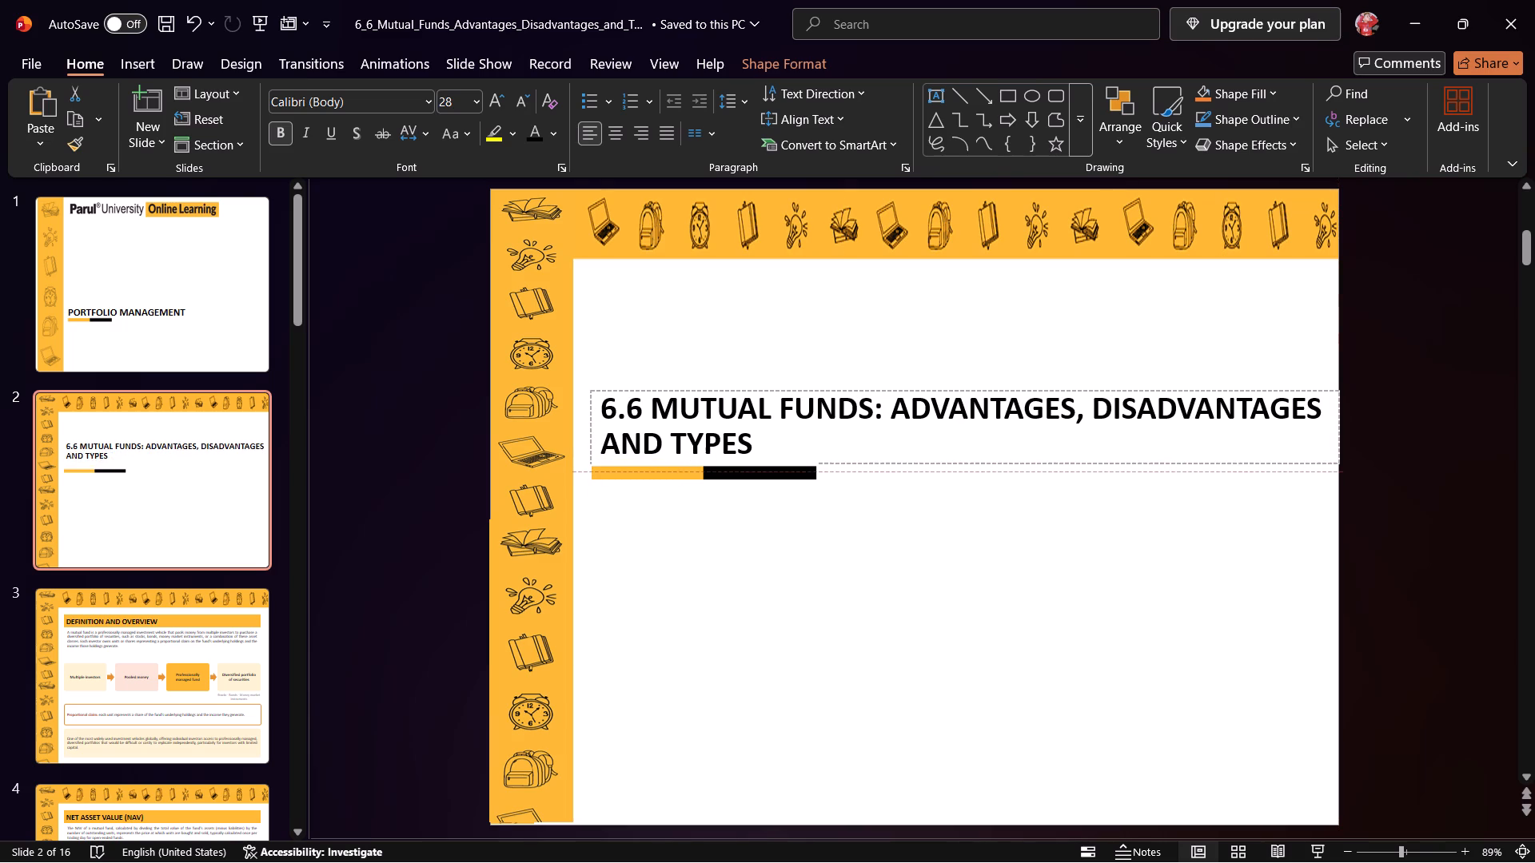
left_click_drag(869, 466, 867, 466)
triple_click(771, 440)
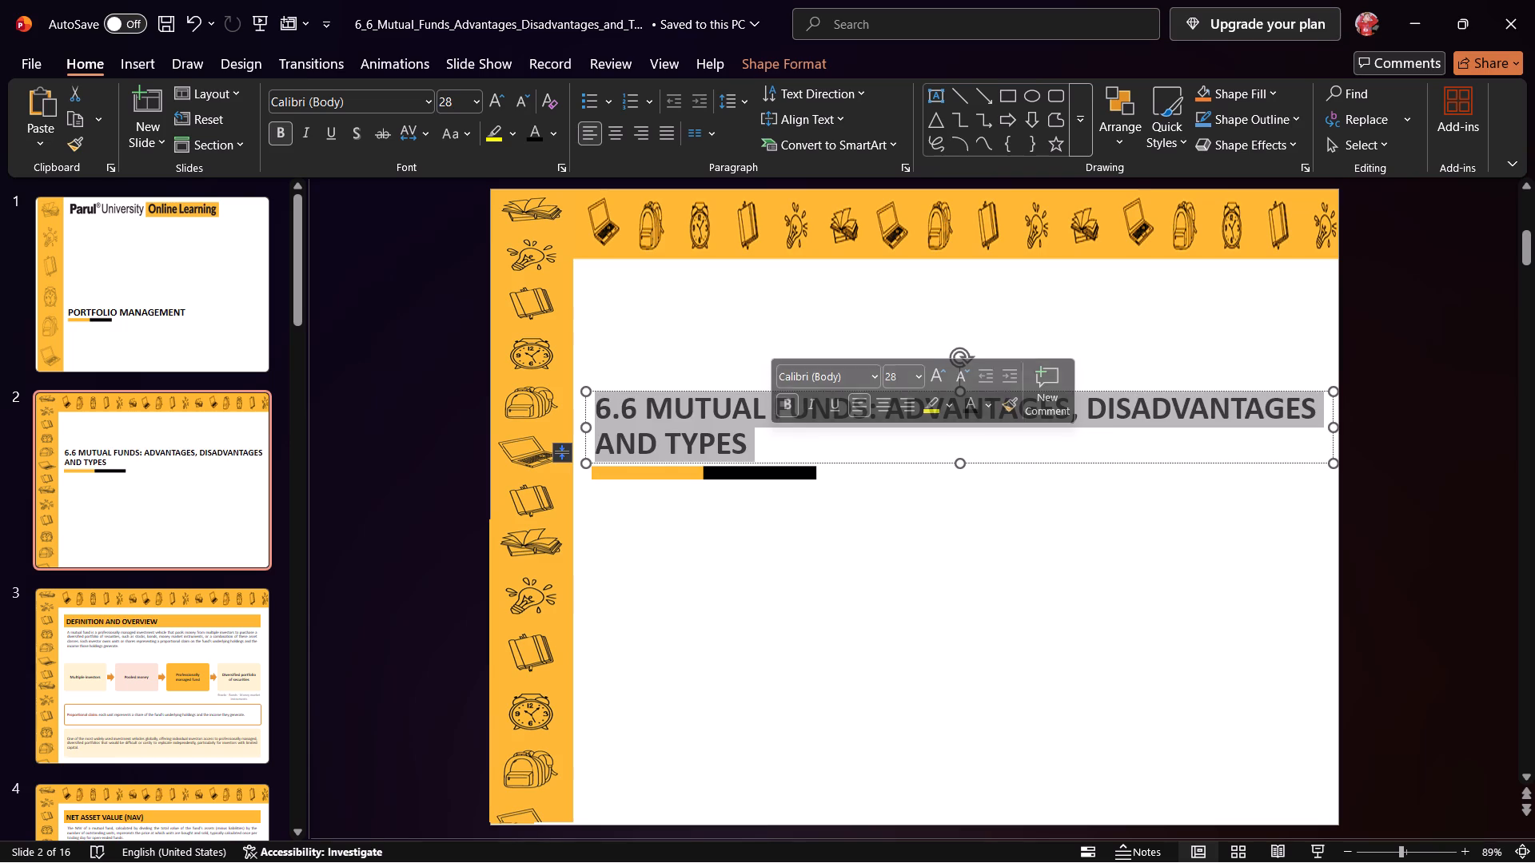
Set the mutual fund intro paragraph under DEFINITION AND OVERVIEW on slide 3 to size 14.
left_click(184, 686)
left_click(776, 402)
left_click_drag(799, 396, 779, 398)
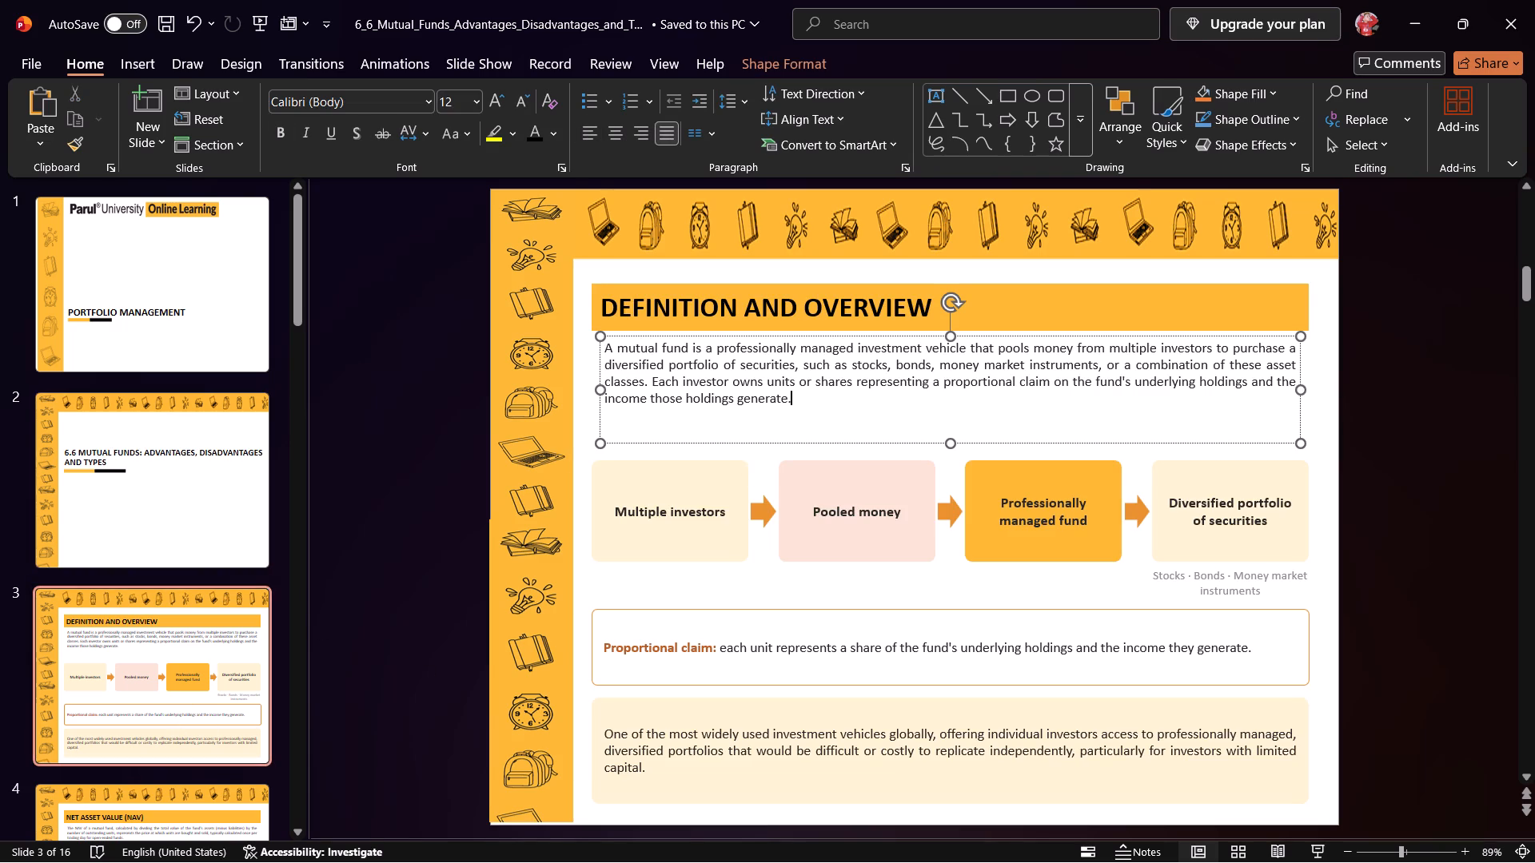
left_click_drag(779, 398, 600, 347)
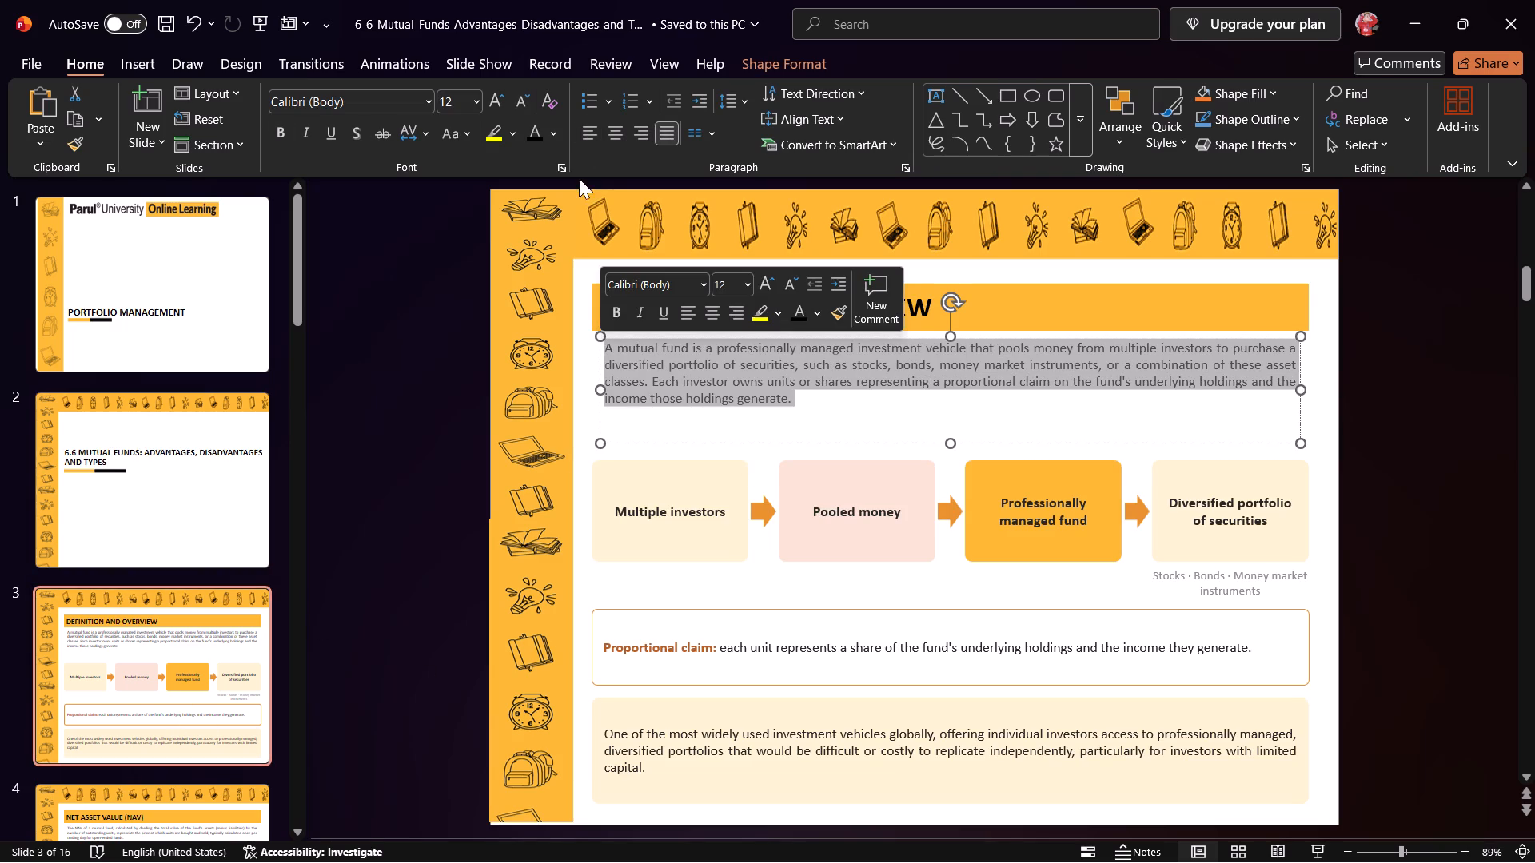
left_click(476, 103)
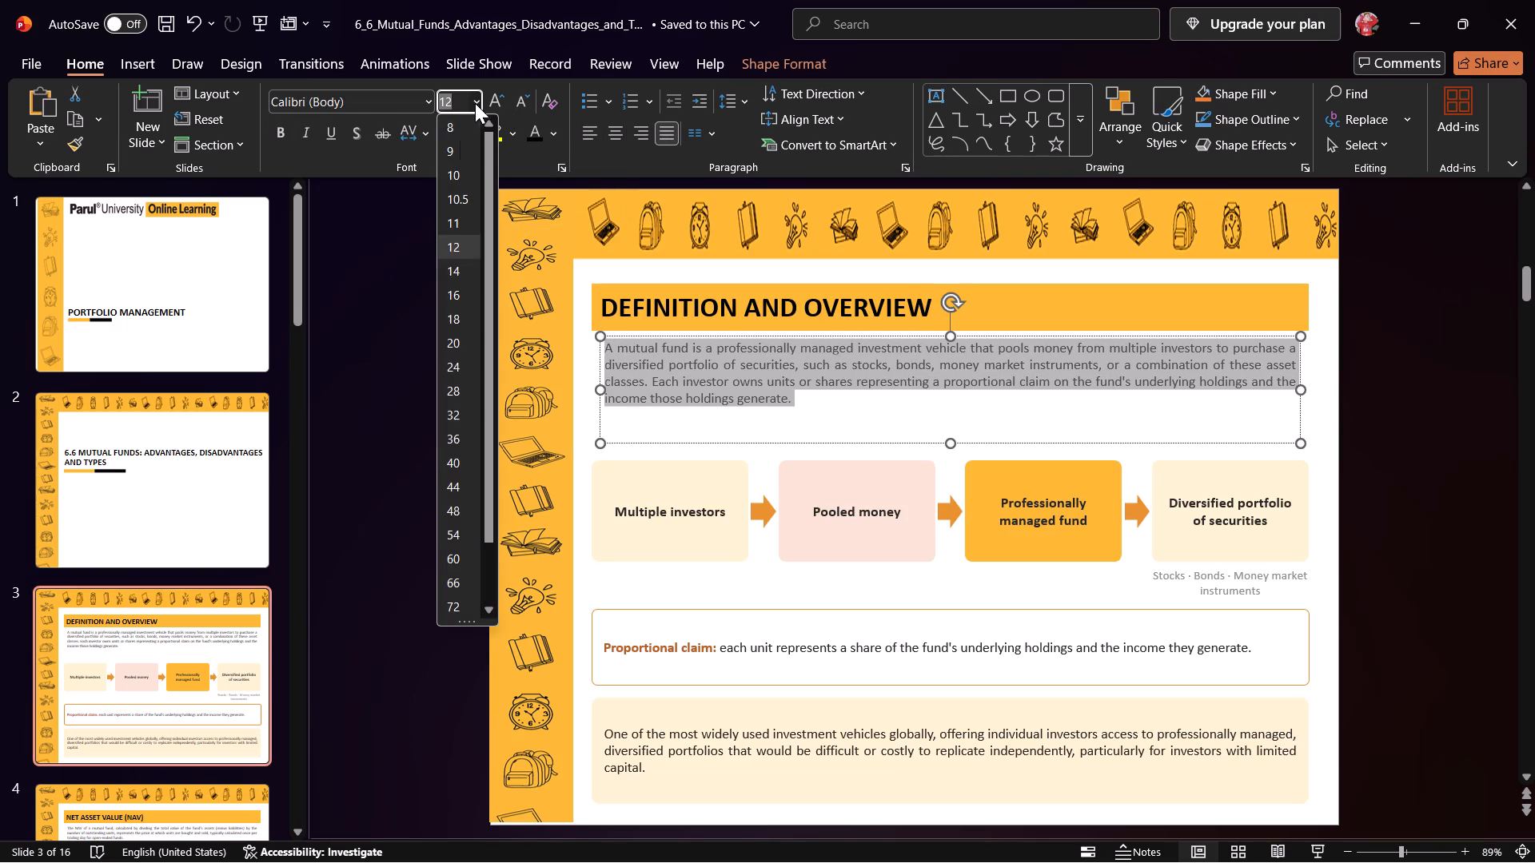
left_click(445, 275)
Delete the Stocks · Bonds · Money market instruments caption below the Diversified portfolio of securities box.
left_click(797, 539)
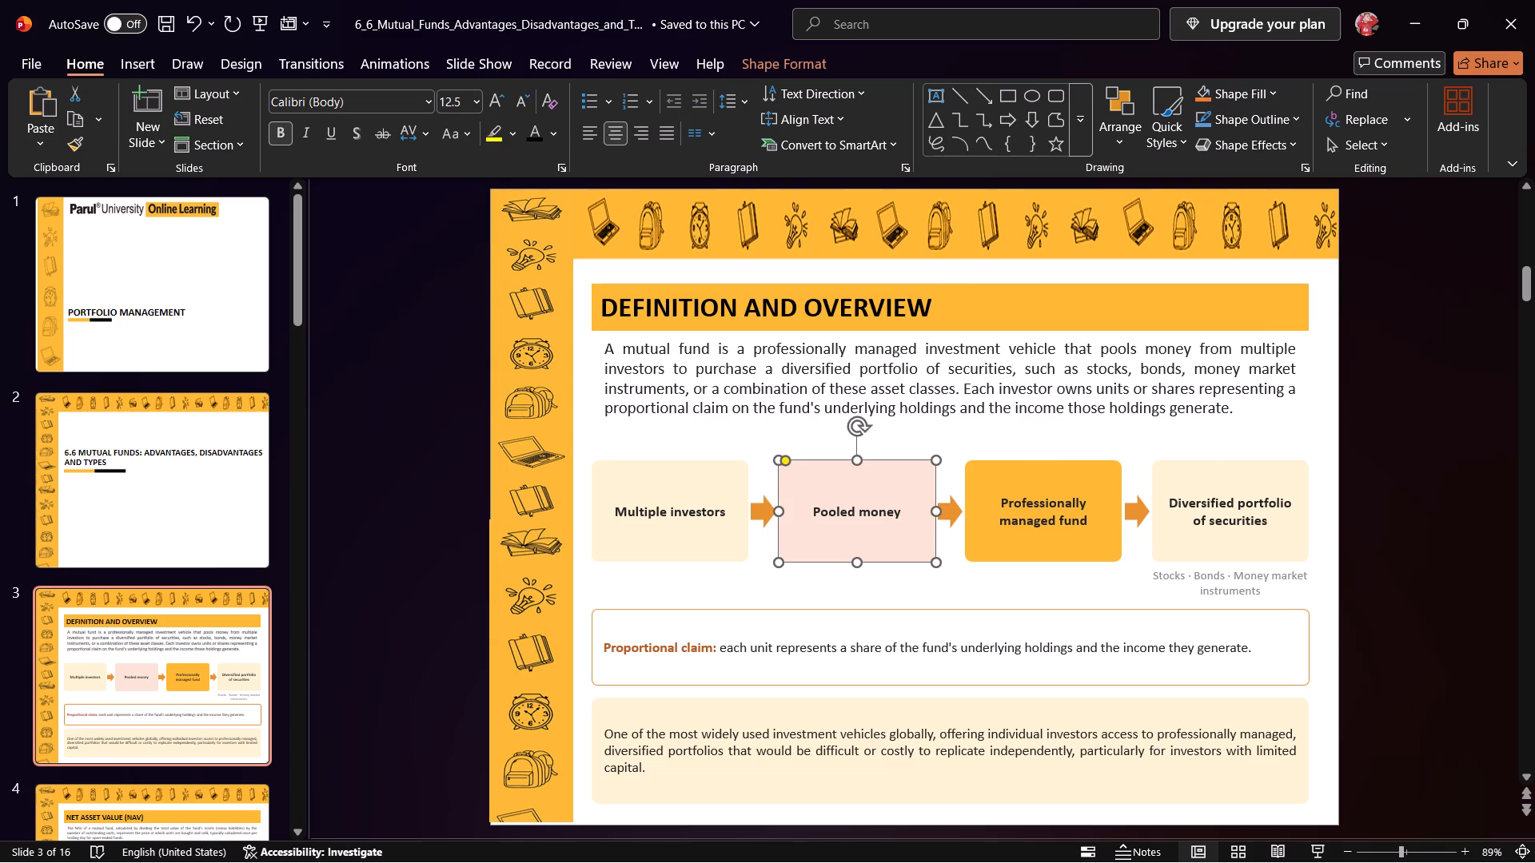
left_click(1271, 587)
left_click(1267, 588)
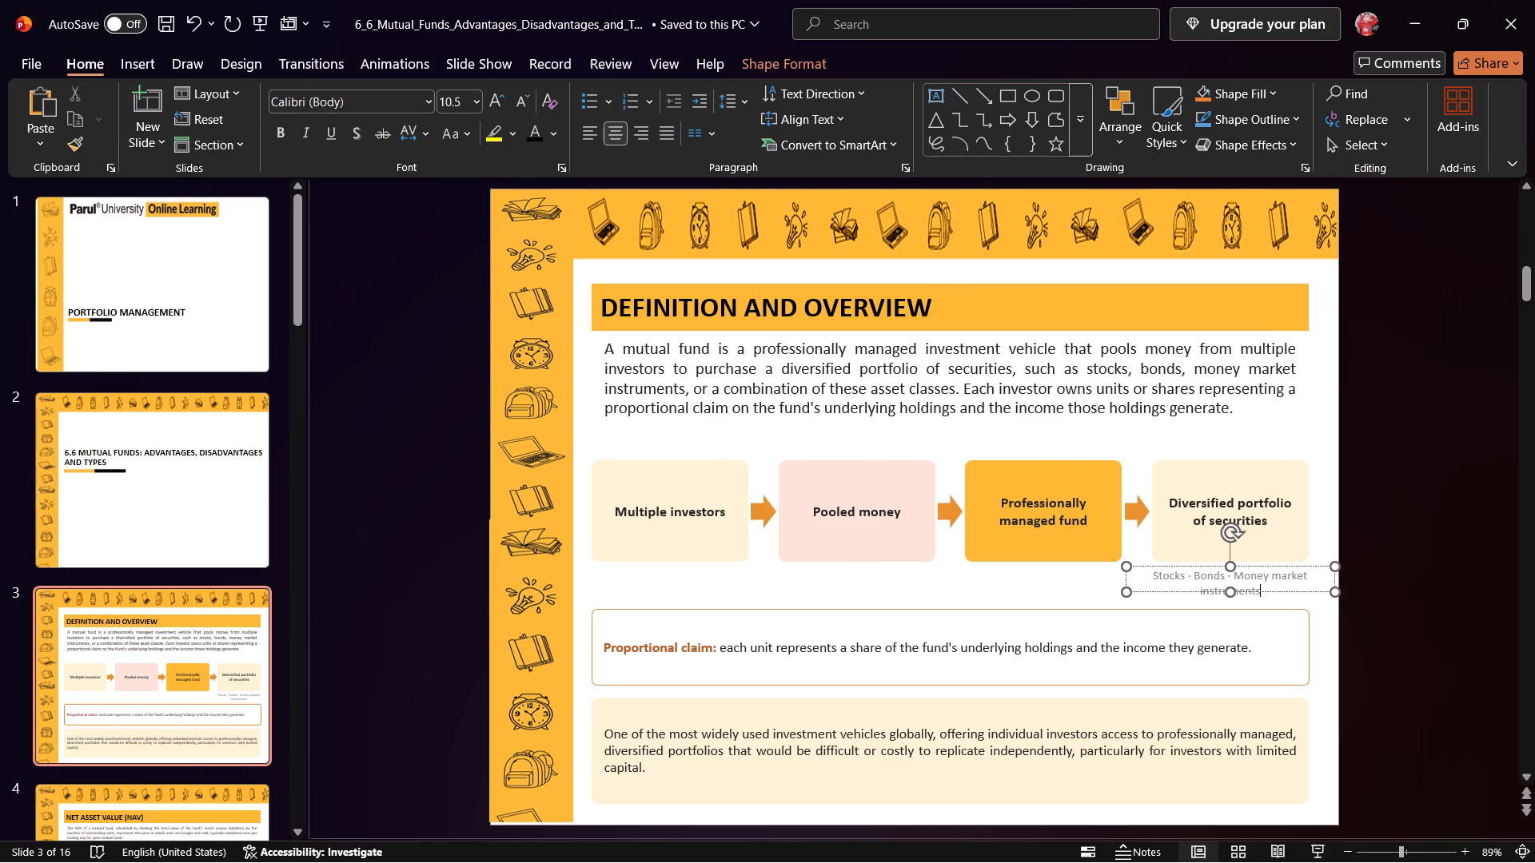
left_click(1265, 591)
key("Delete")
Move the whole four-box flow row with its arrows up together, closer beneath slide 3's intro paragraph.
left_click_drag(1322, 582, 576, 443)
left_click_drag(648, 470, 648, 443)
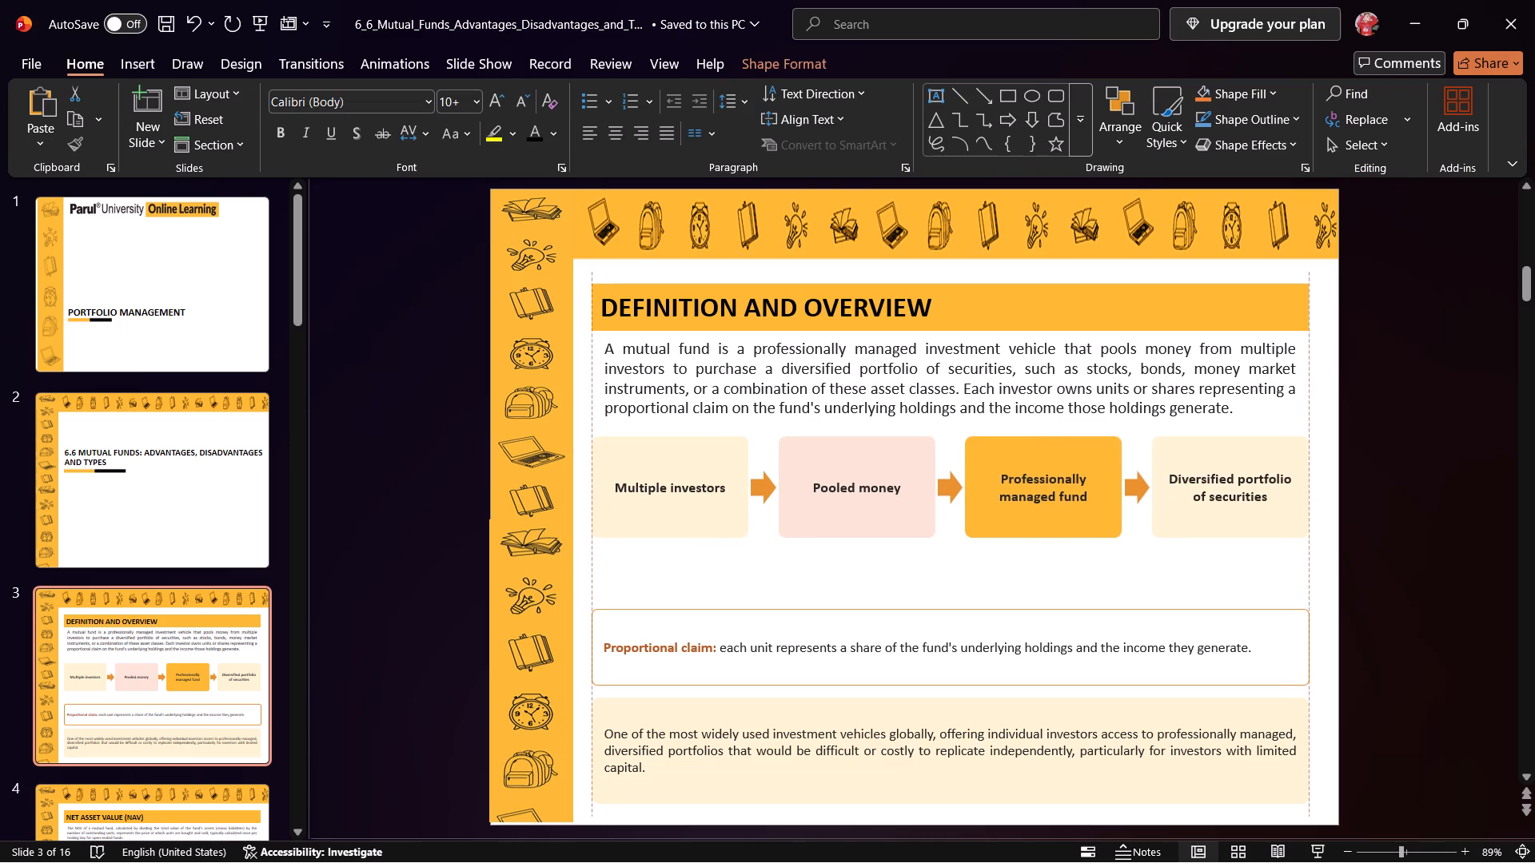
Shorten the four flow boxes on slide 3 together by raising their bottom edges.
left_click_drag(648, 443, 648, 443)
left_click_drag(671, 536, 674, 519)
Delete the outlined Proportional claim box below the flow row on slide 3.
left_click(681, 611)
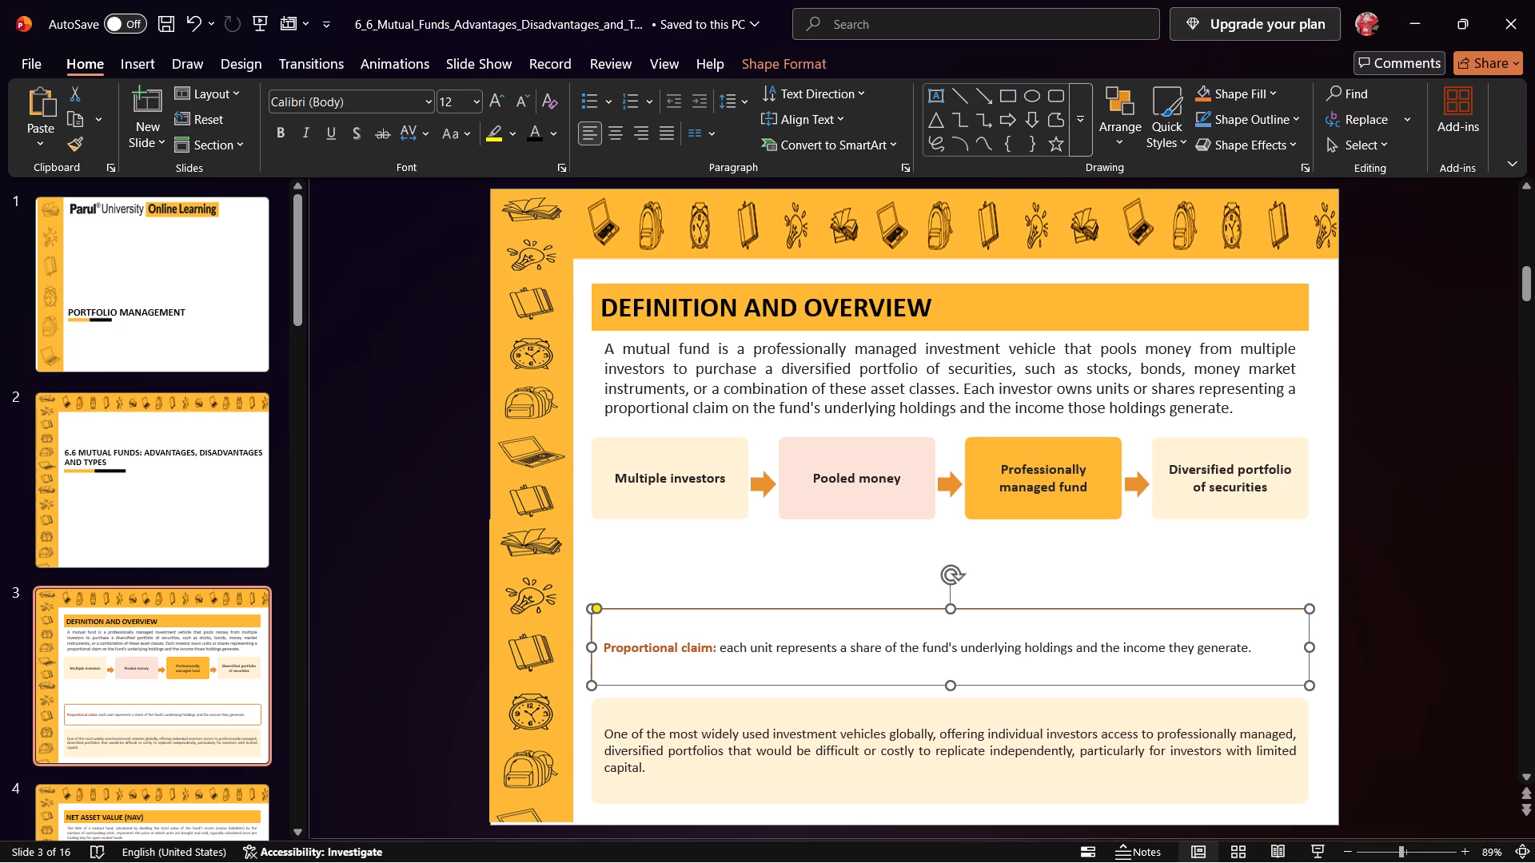
key("Delete")
Move the "One of the most widely used investment vehicles" box up beneath the flow row, aligned with the heading bar's edges.
left_click(757, 713)
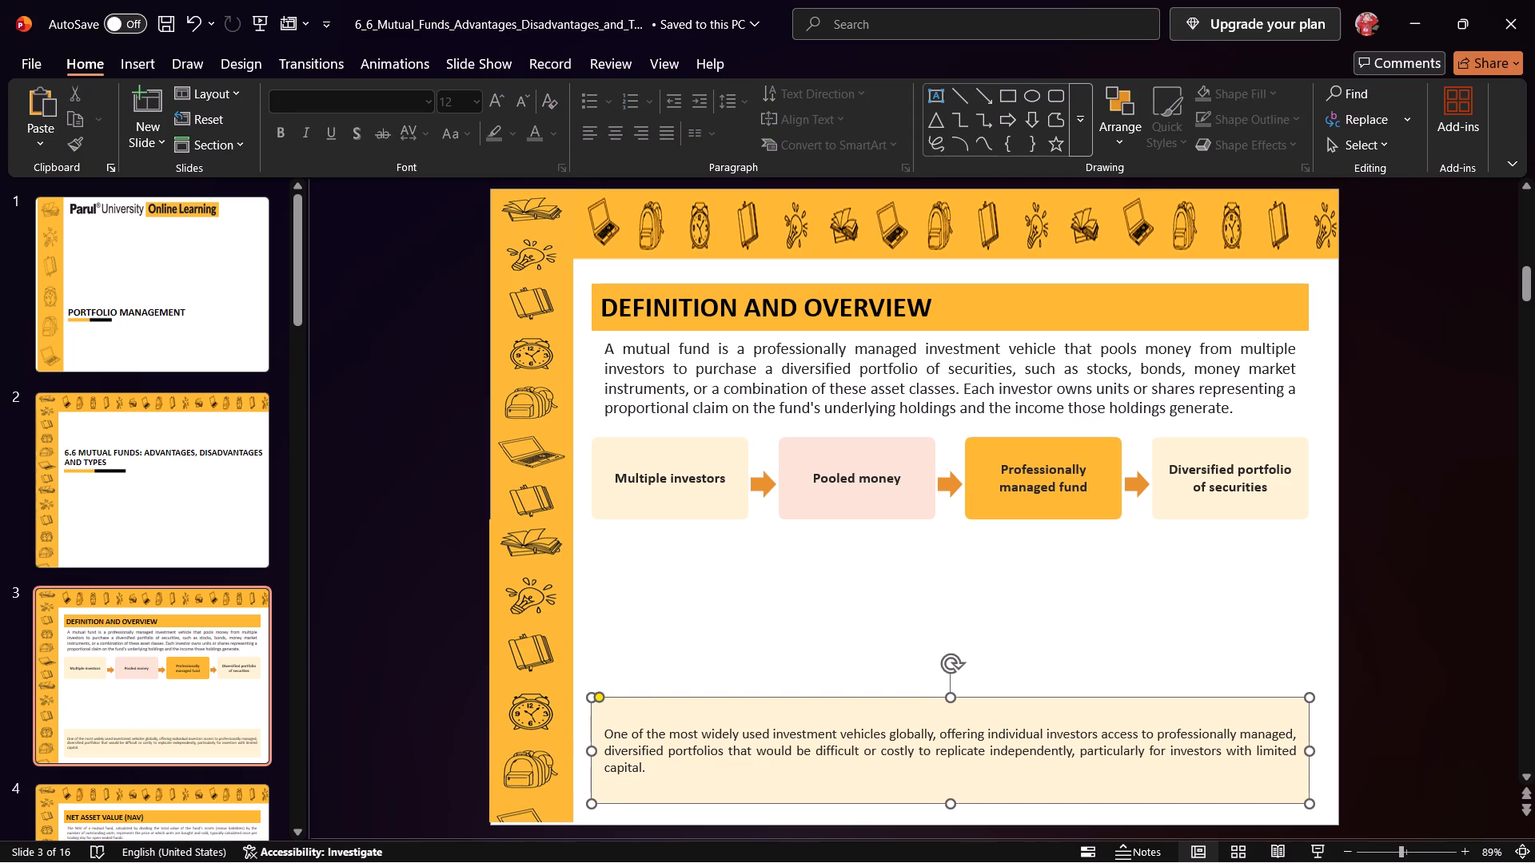
left_click_drag(756, 712, 752, 664)
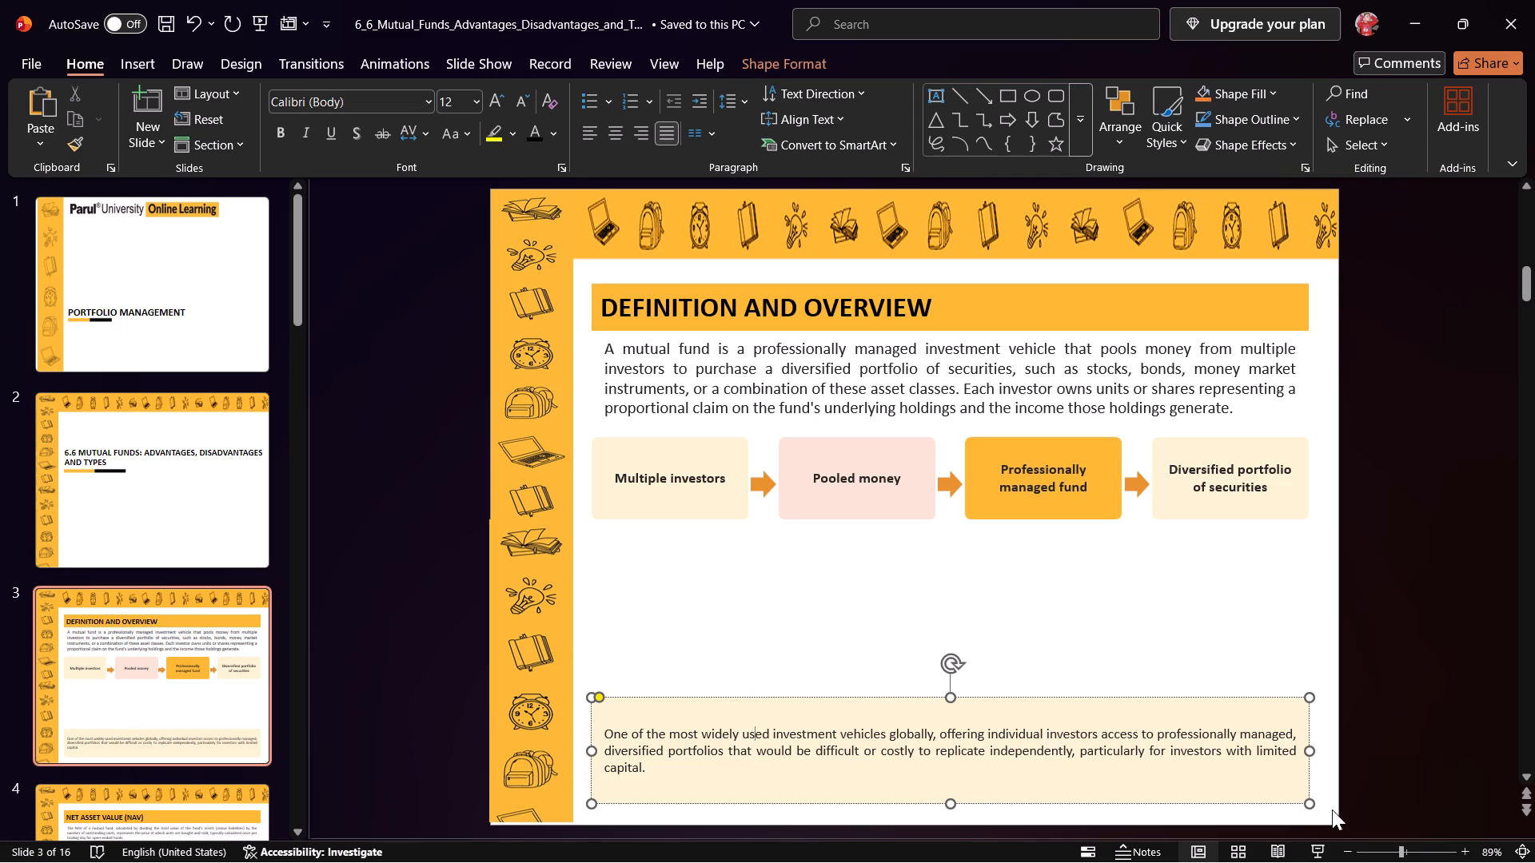
left_click(1331, 805)
left_click_drag(1323, 807, 589, 683)
left_click_drag(619, 699, 634, 570)
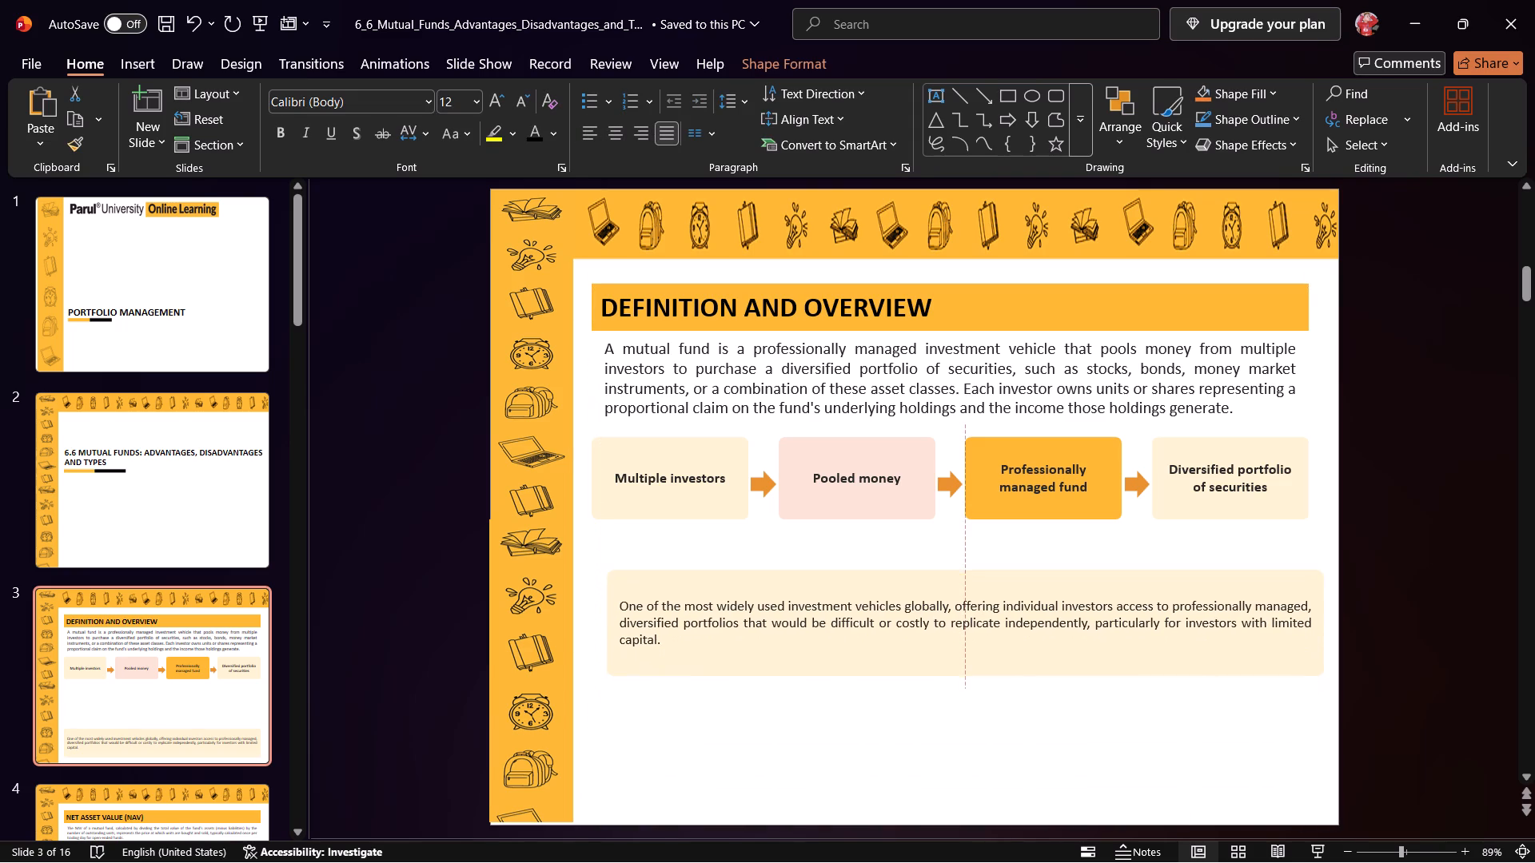
left_click_drag(634, 570, 620, 560)
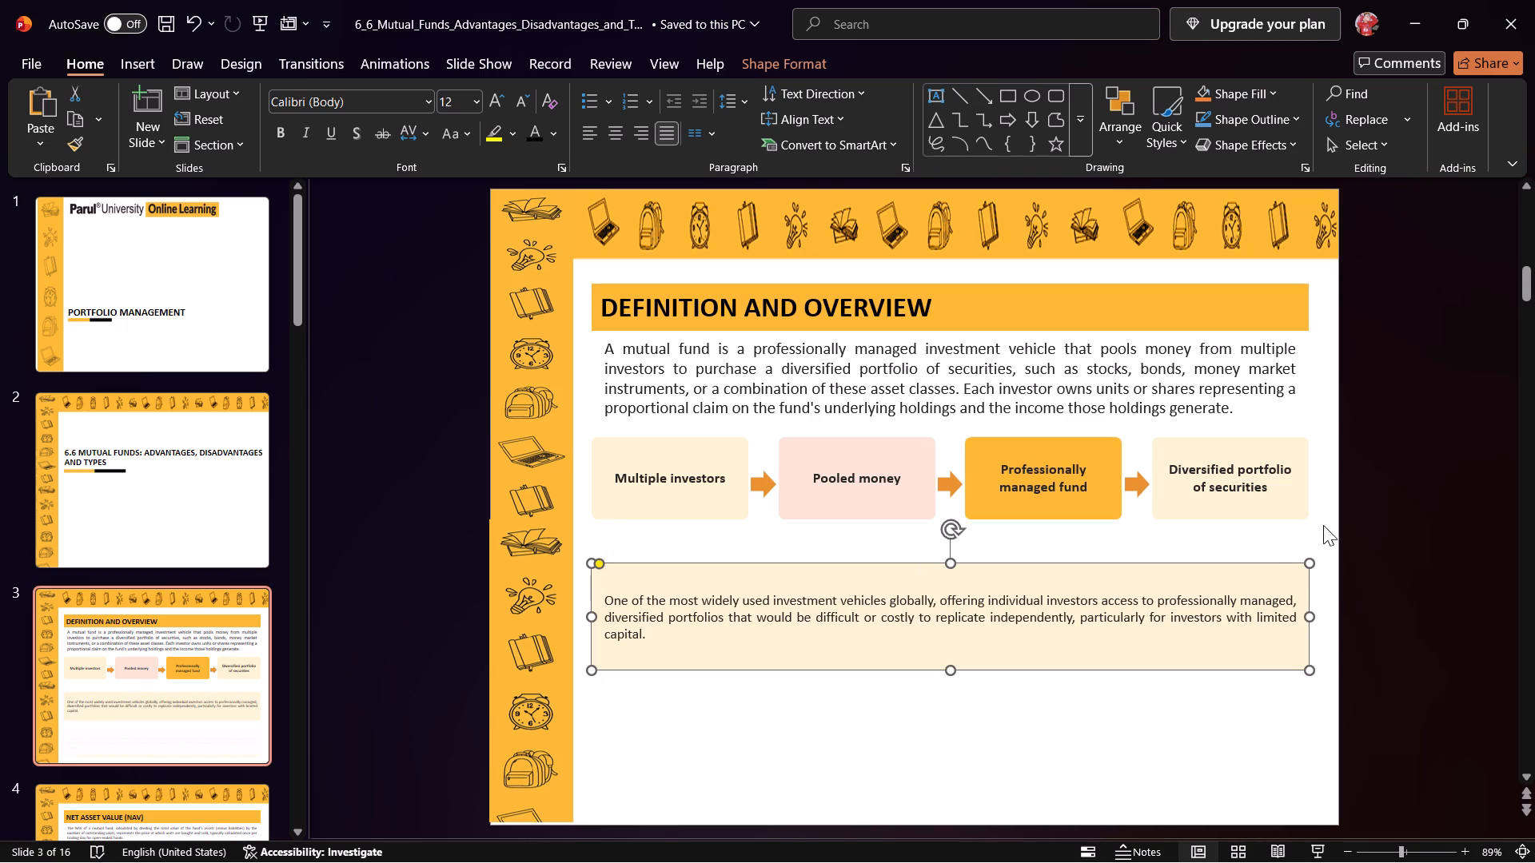
Move the whole four-box flow row with its arrows slightly down, between the intro paragraph and the beige text box.
left_click_drag(1331, 539, 572, 432)
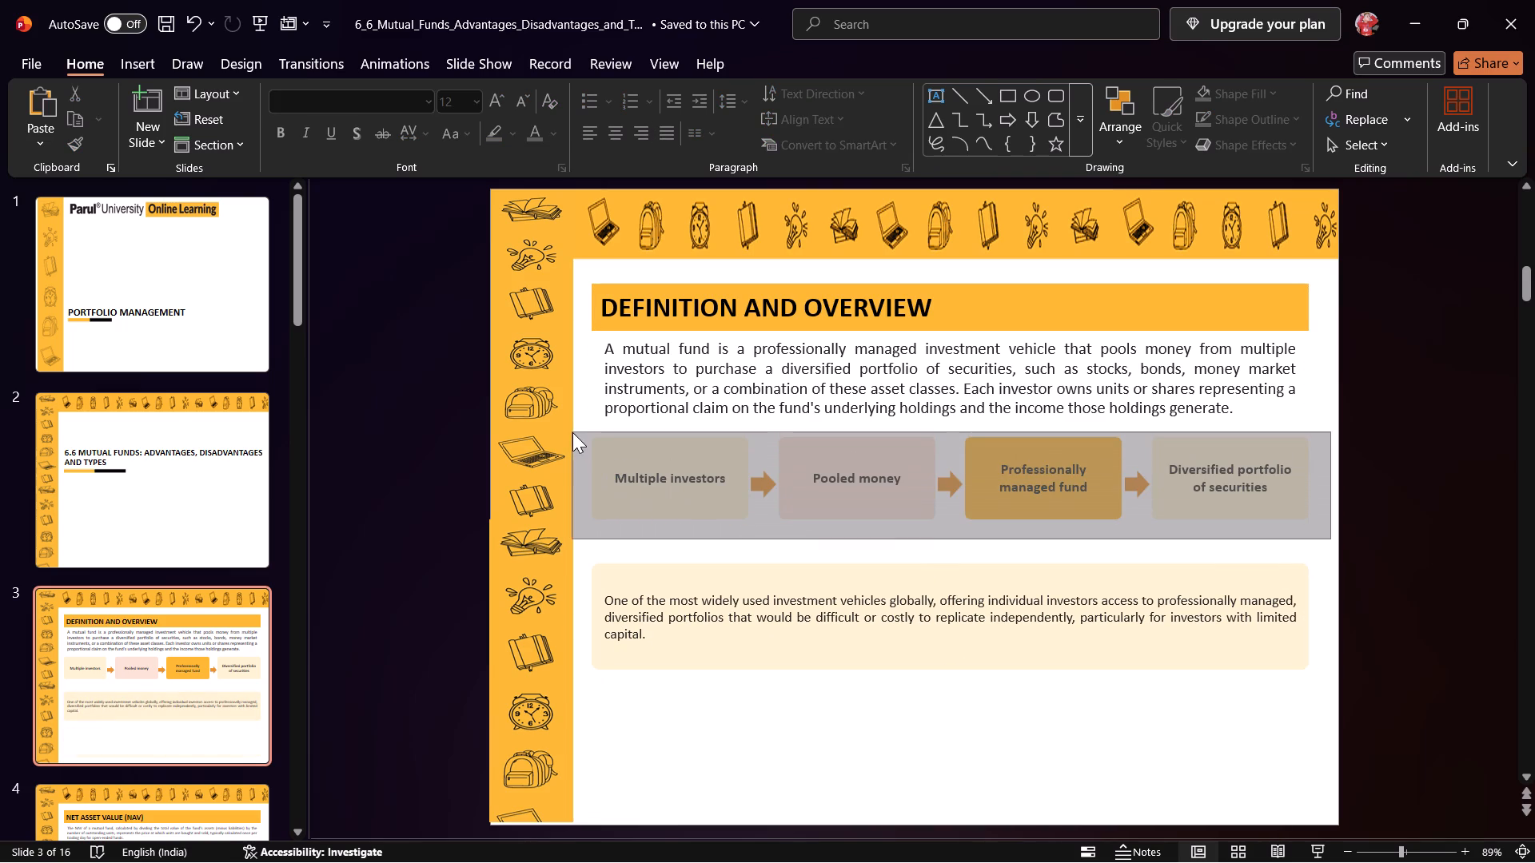
left_click_drag(572, 432, 584, 424)
left_click_drag(604, 459, 609, 474)
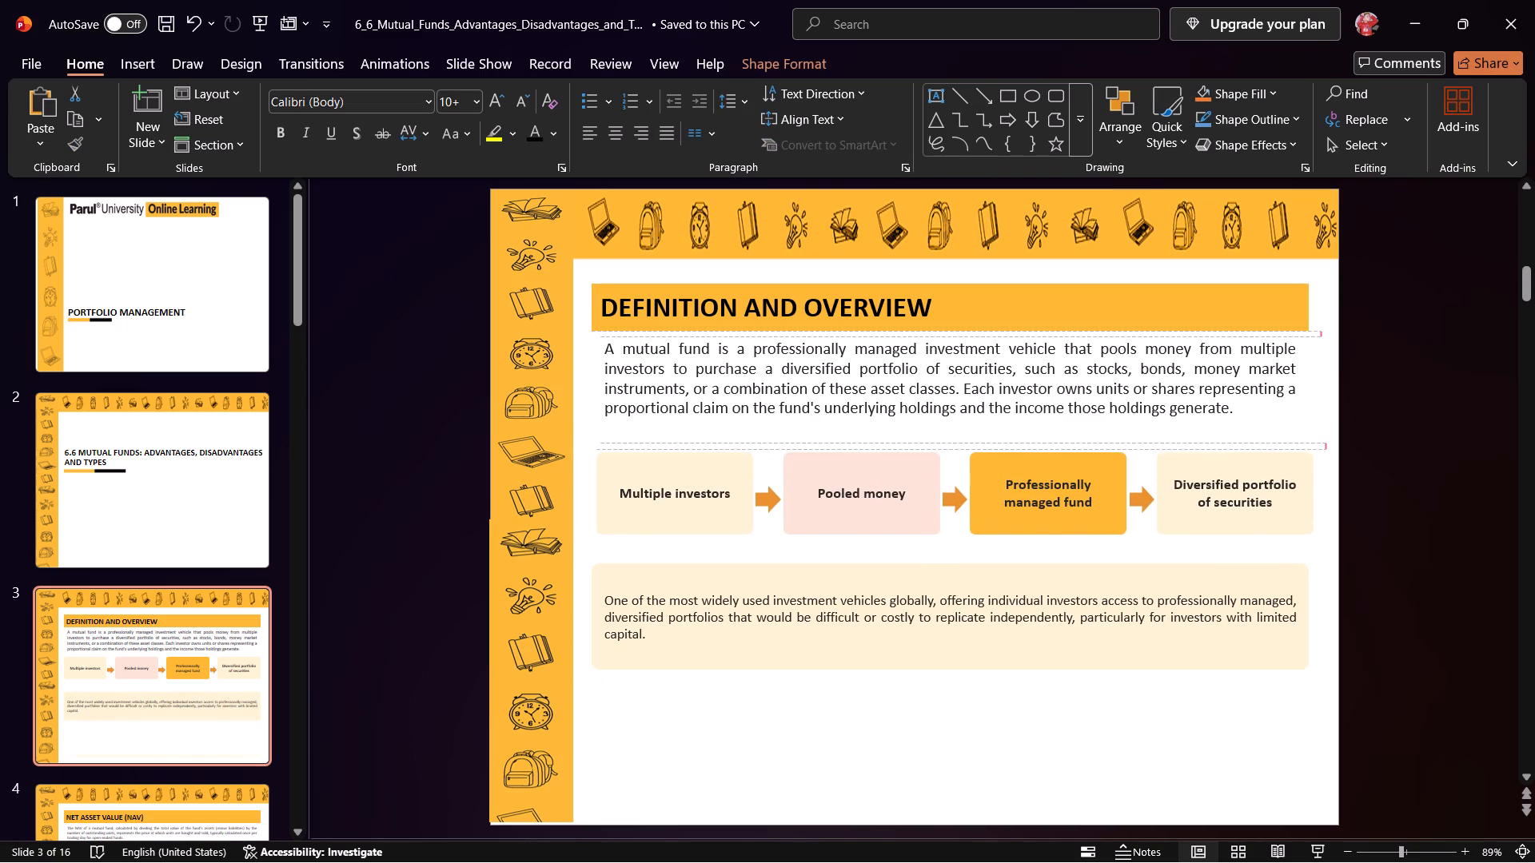
left_click_drag(609, 474, 607, 479)
Move the intro paragraph box slightly down, align it with the heading bar's left edge, and widen it to the bar's right edge.
left_click(615, 407)
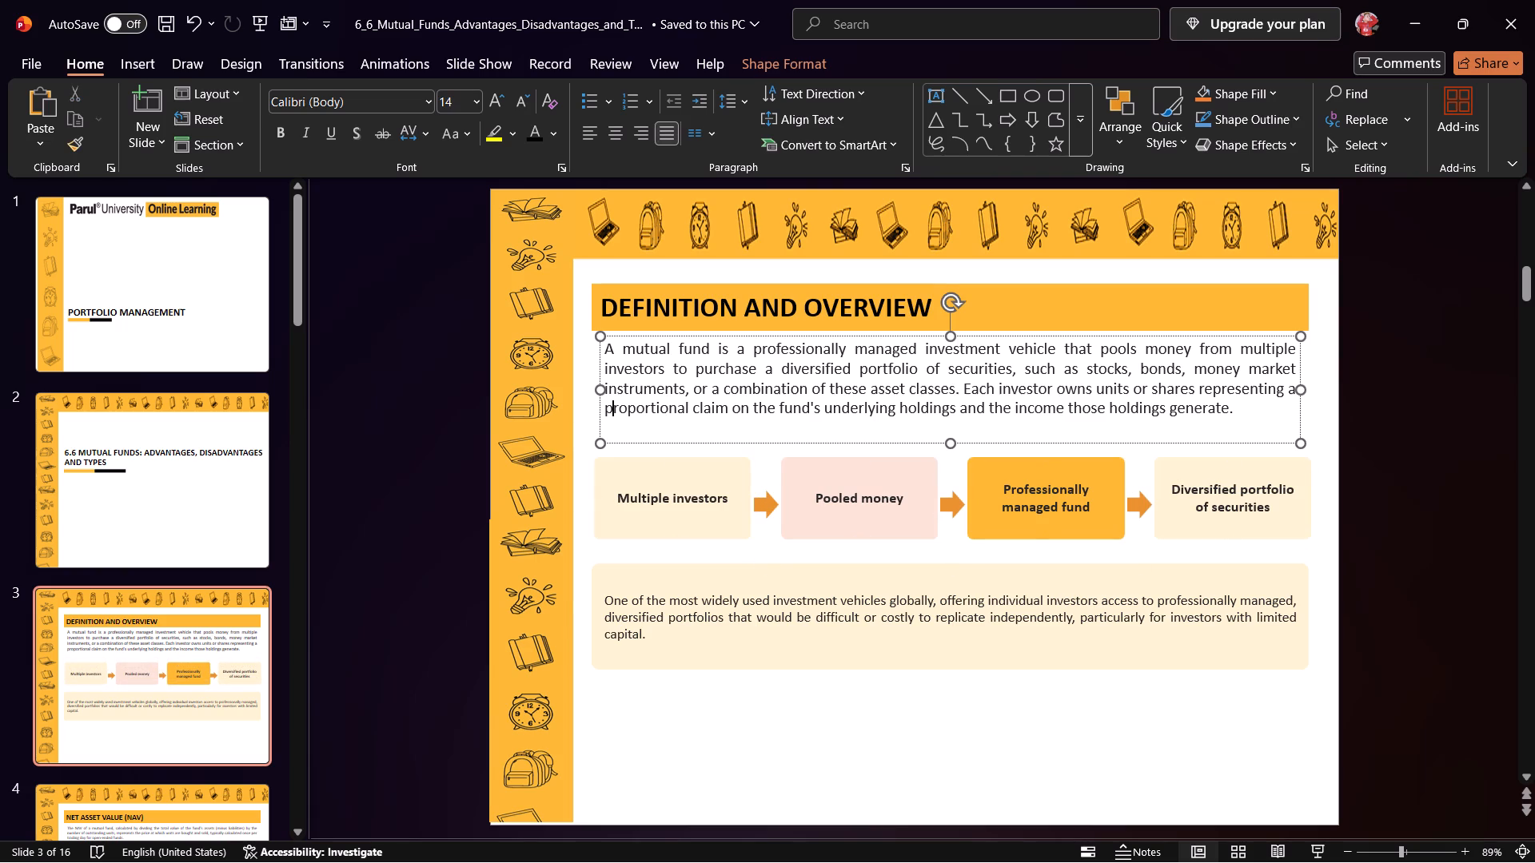
left_click_drag(628, 442, 621, 453)
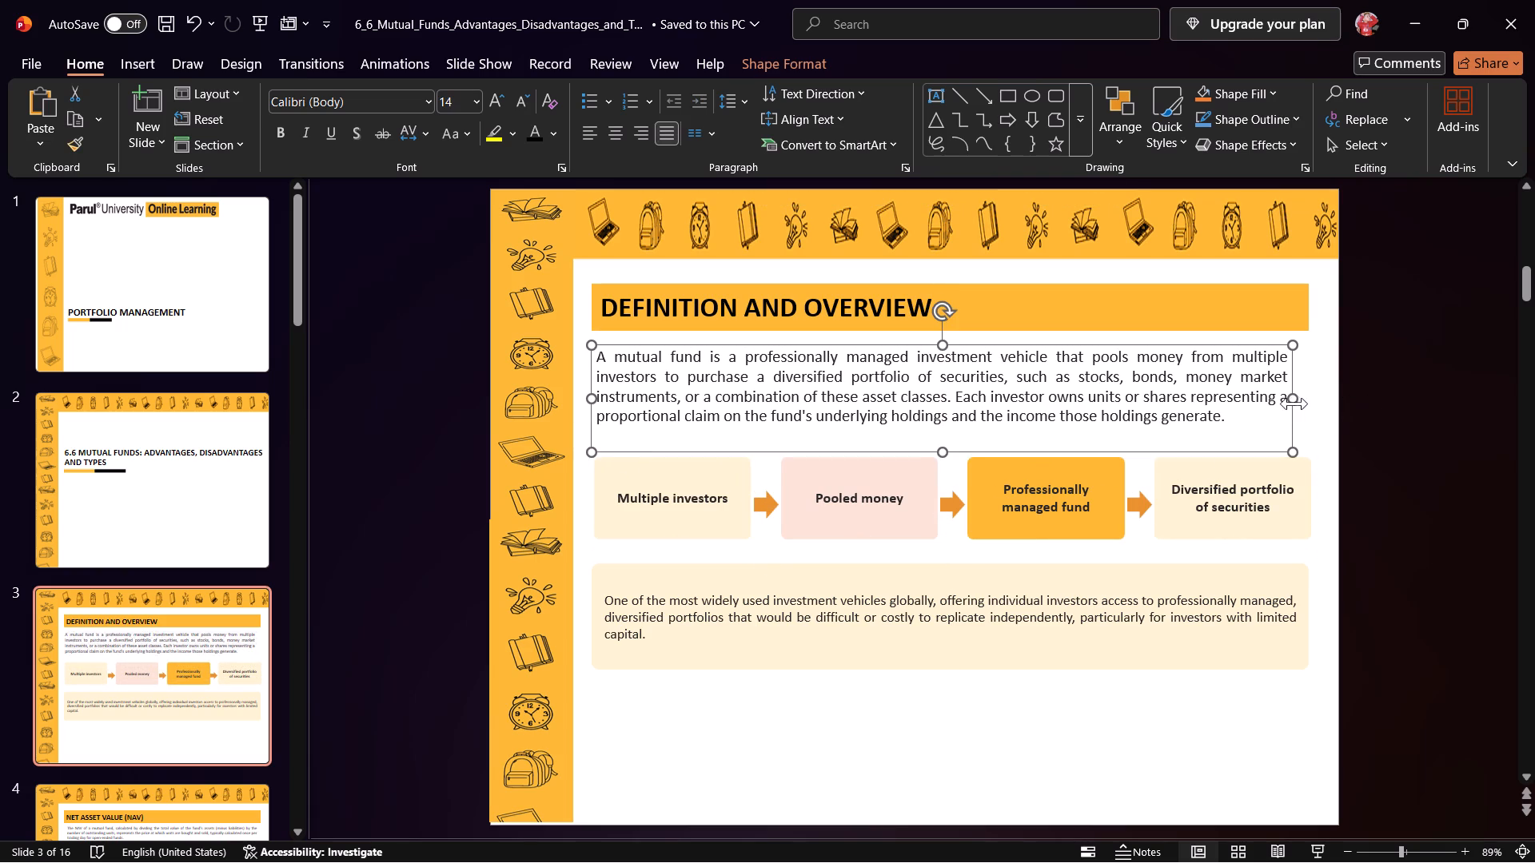
left_click_drag(1292, 400, 1305, 400)
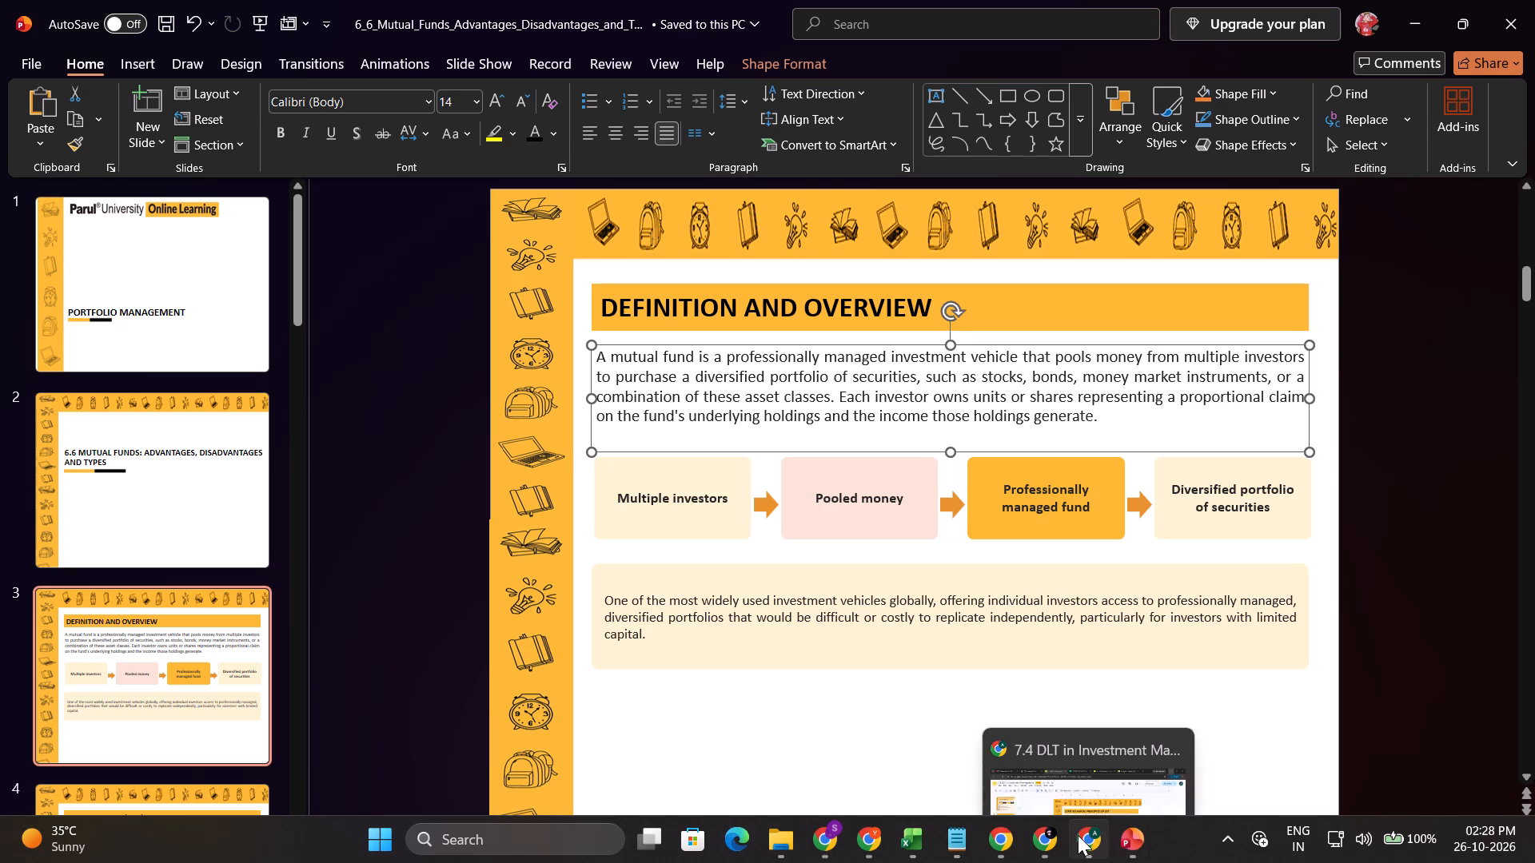
Switch to Chrome and look over the CHAPTER-7 PPT folder in Drive and the 7.4 DLT in Investment Management slides.
left_click(1093, 833)
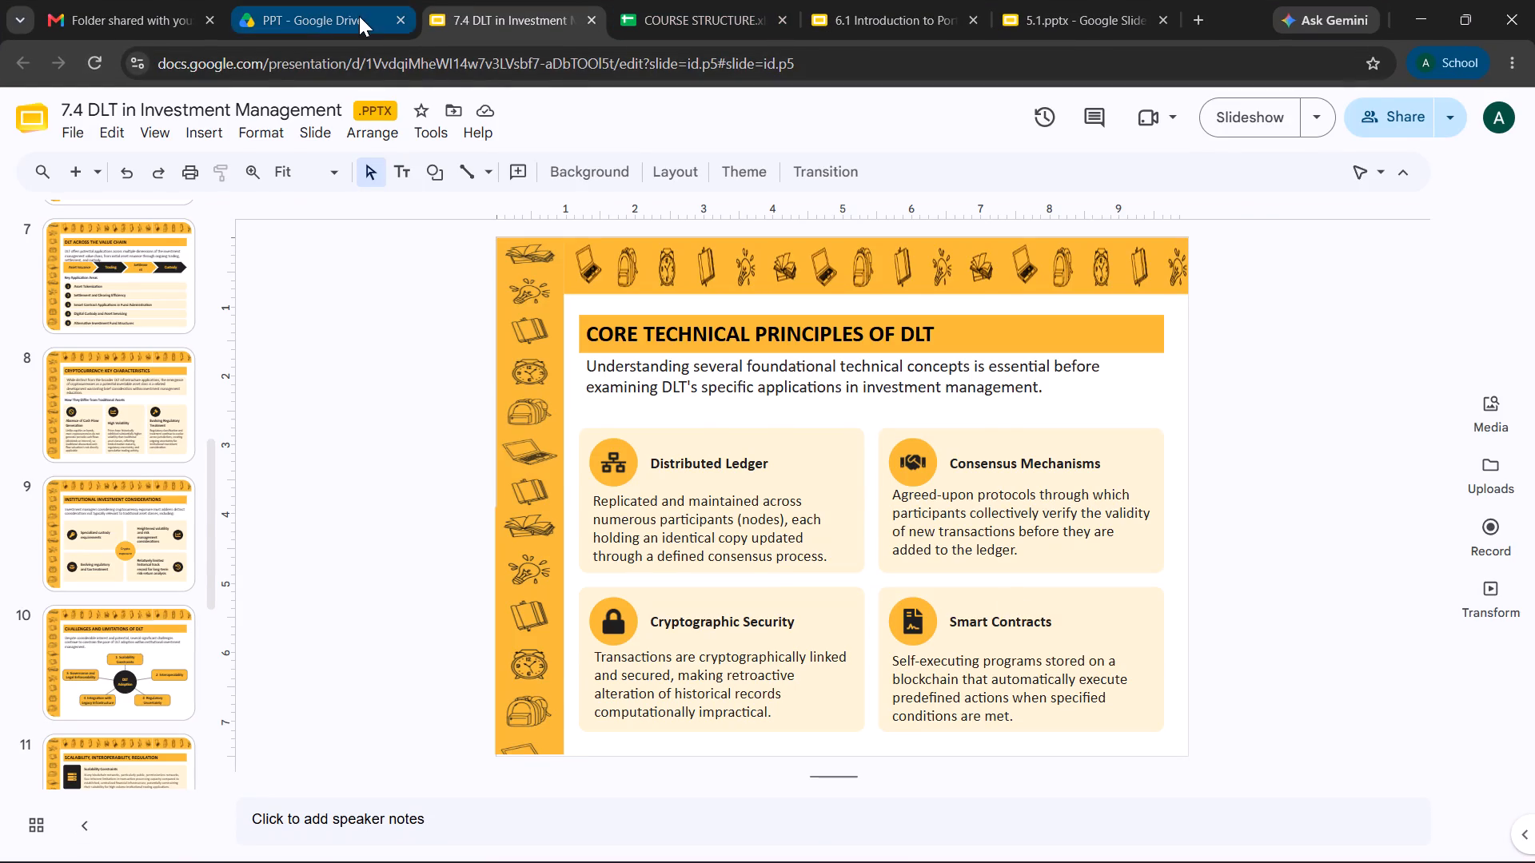
left_click(359, 16)
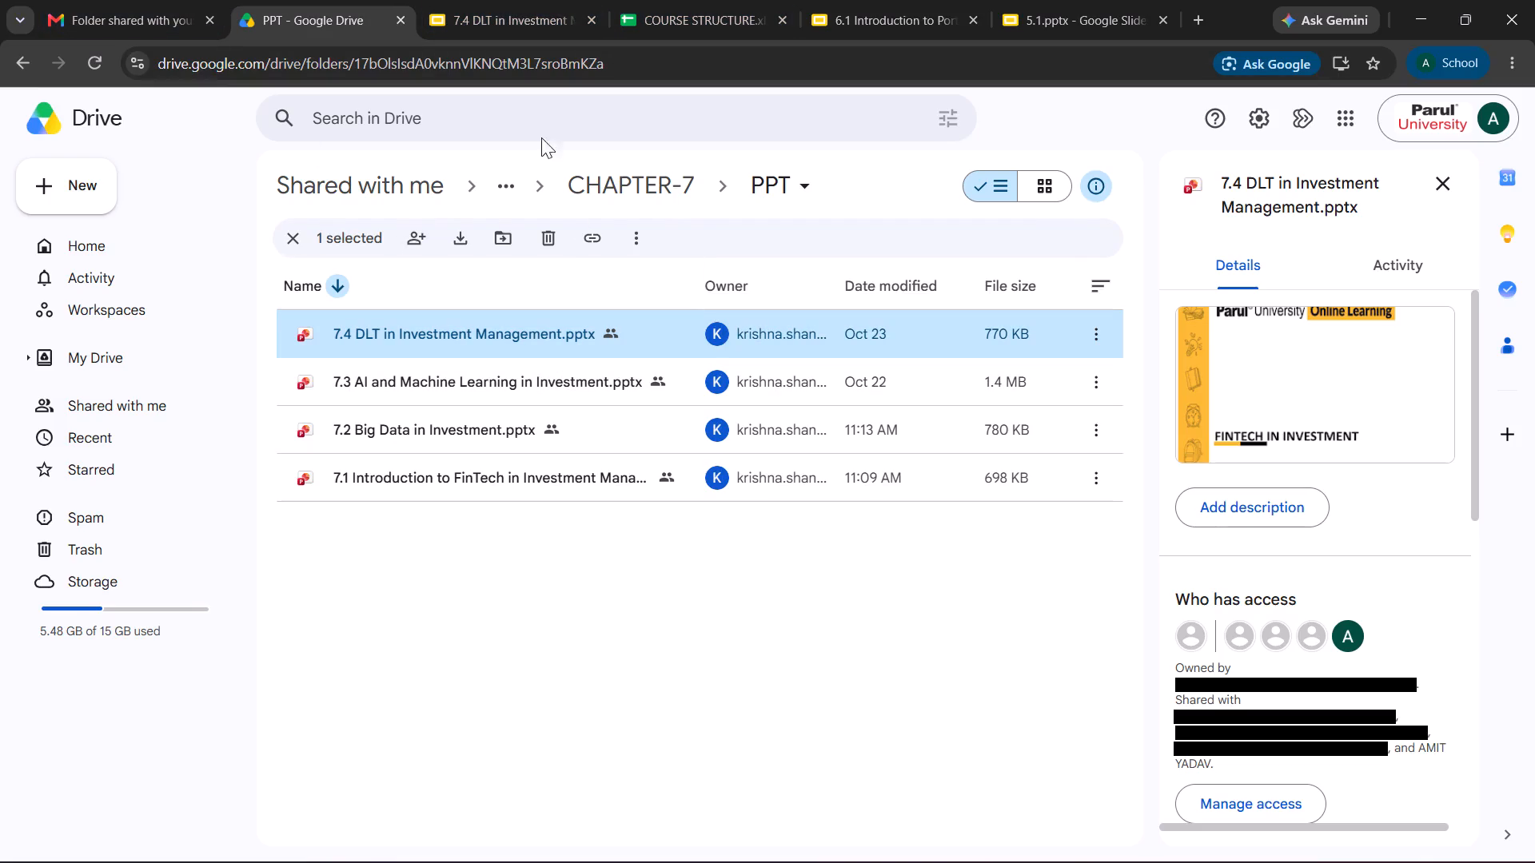
left_click(503, 30)
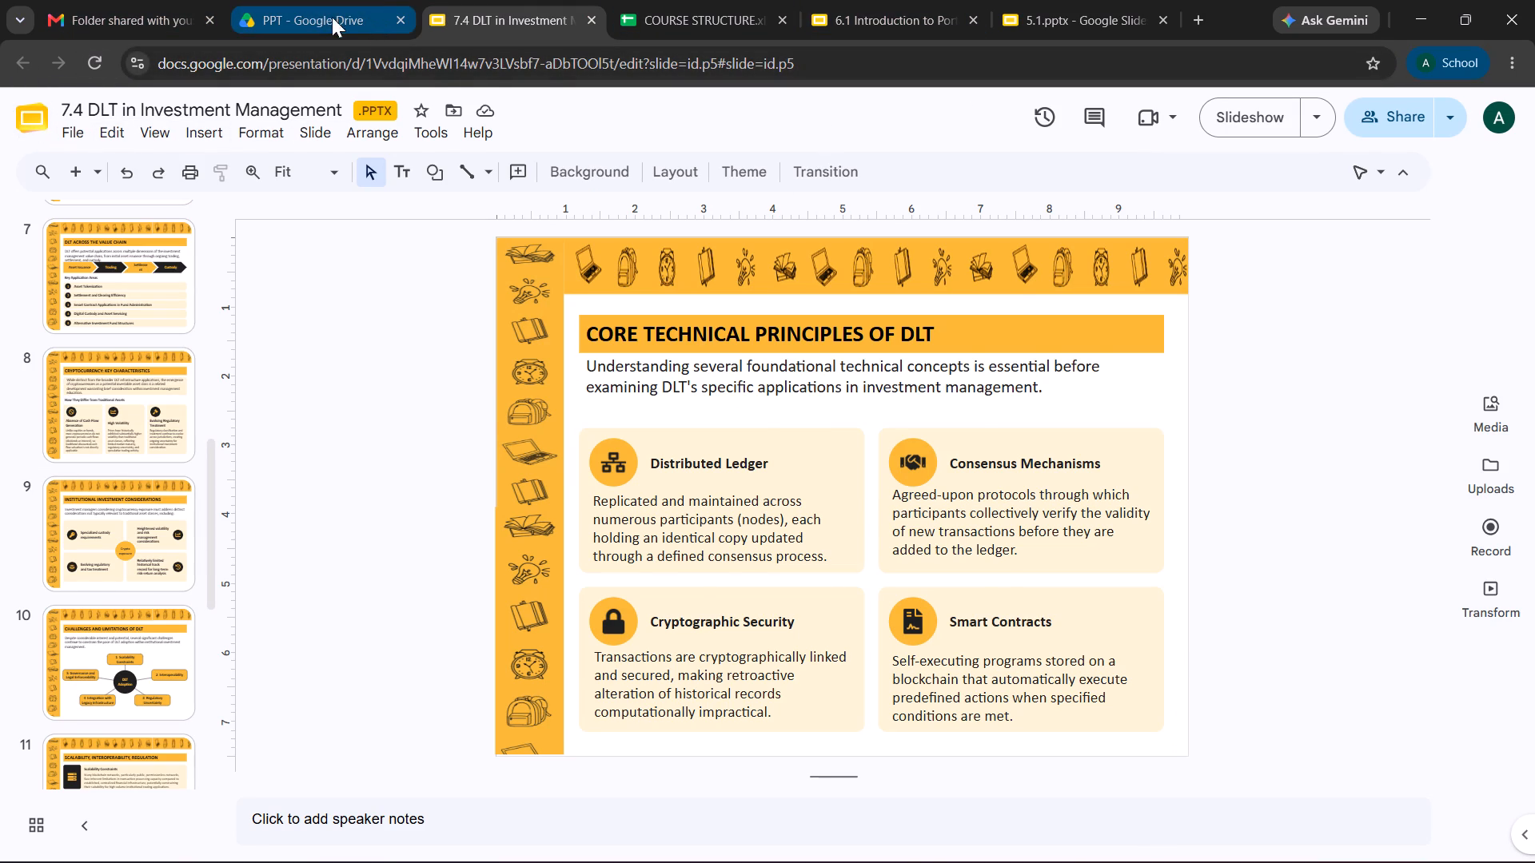
left_click(306, 17)
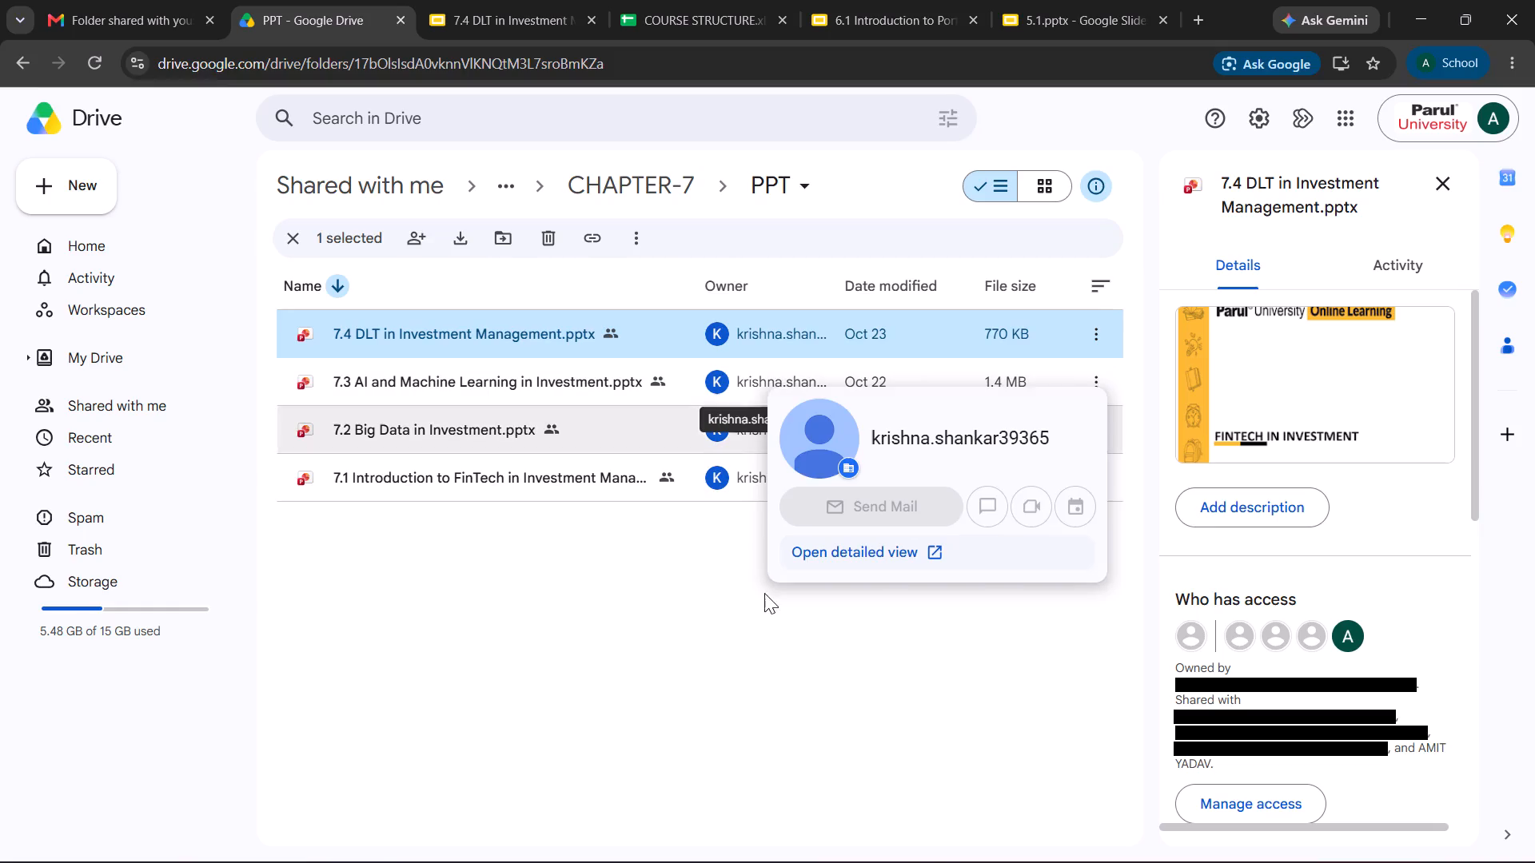
left_click(751, 713)
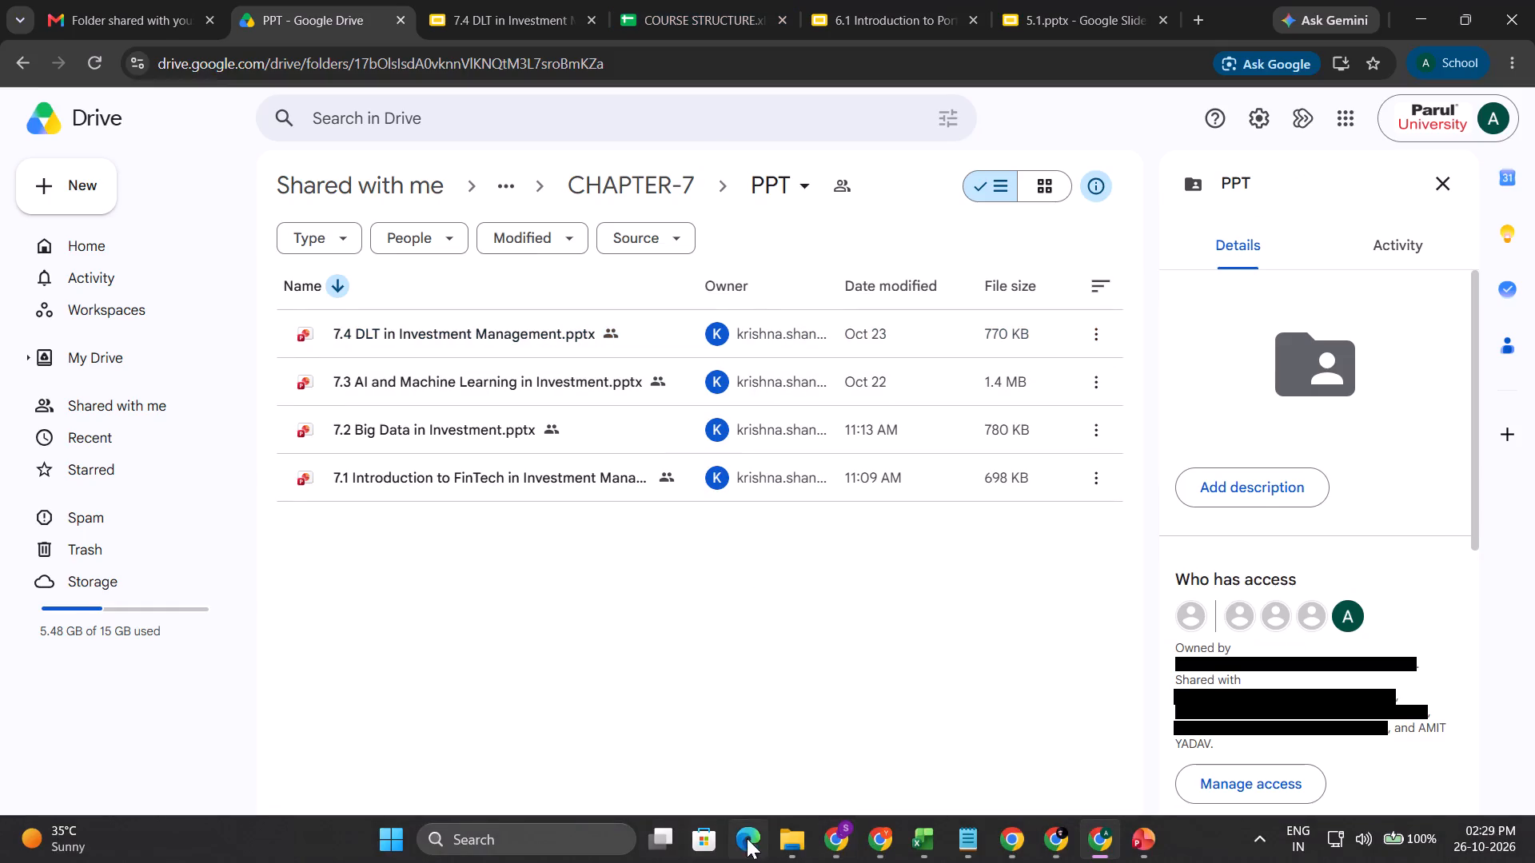
Open the 6.4 PORTFOLIO EVALUATION TECHNIQUES presentation from the Downloads folder in File Explorer.
left_click(793, 835)
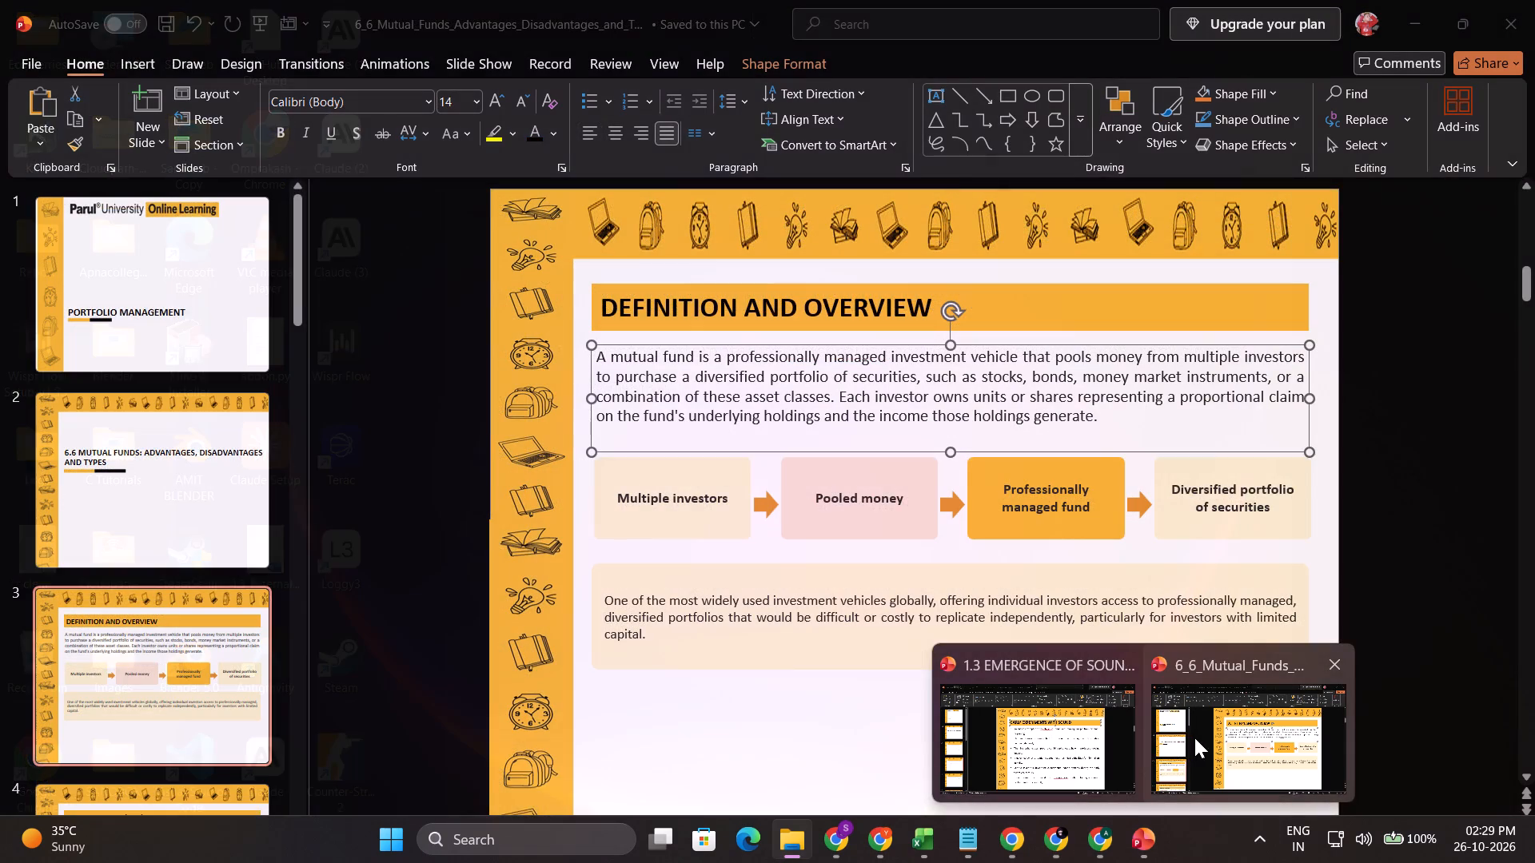
left_click(1197, 738)
left_click(199, 710)
scroll(199, 710, "down", 4)
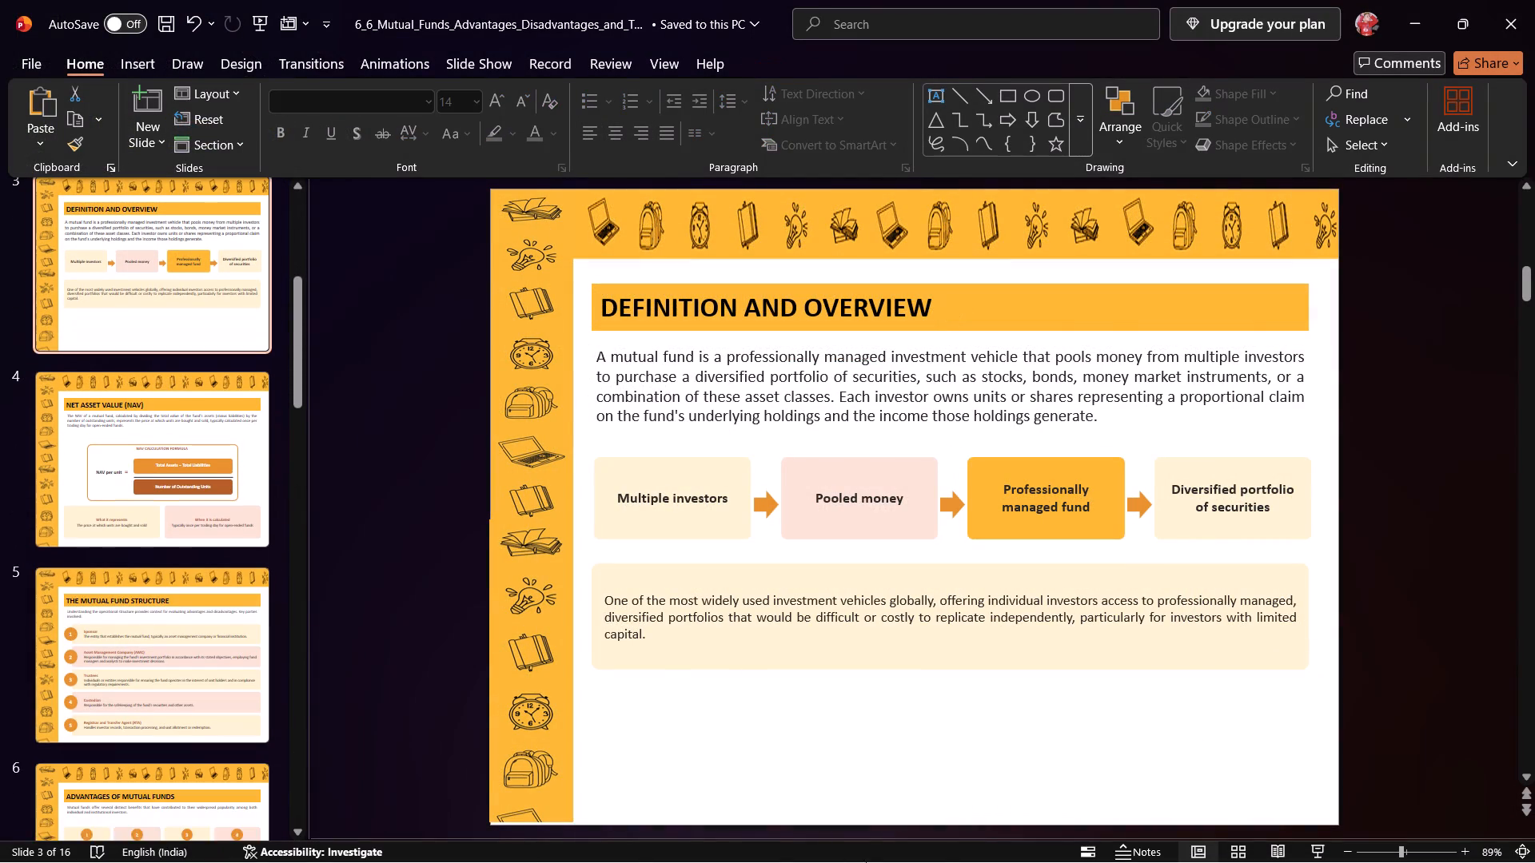
left_click(780, 861)
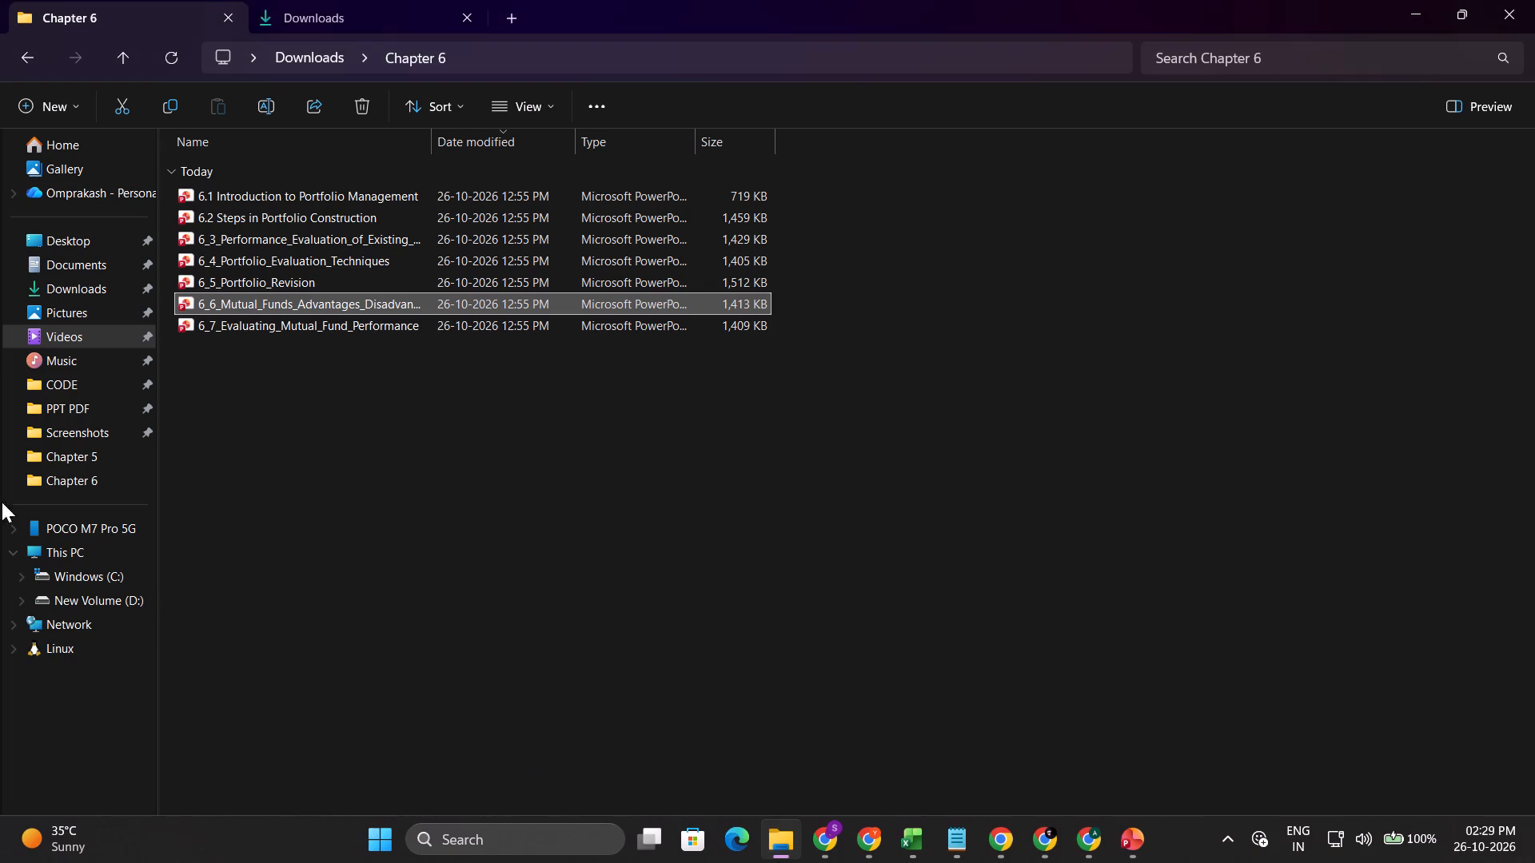
left_click(262, 20)
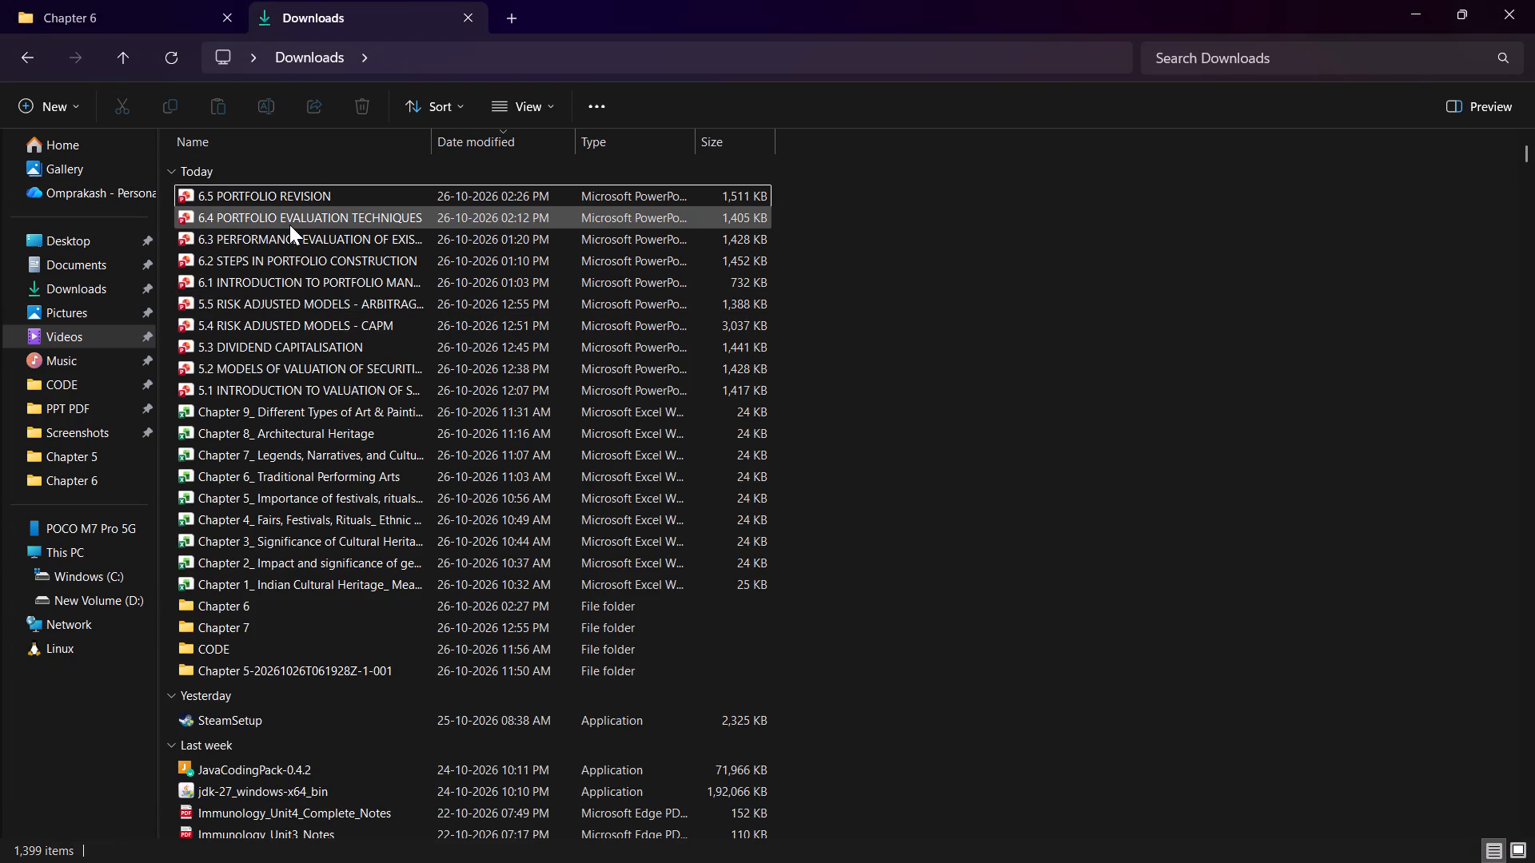
double_click(289, 225)
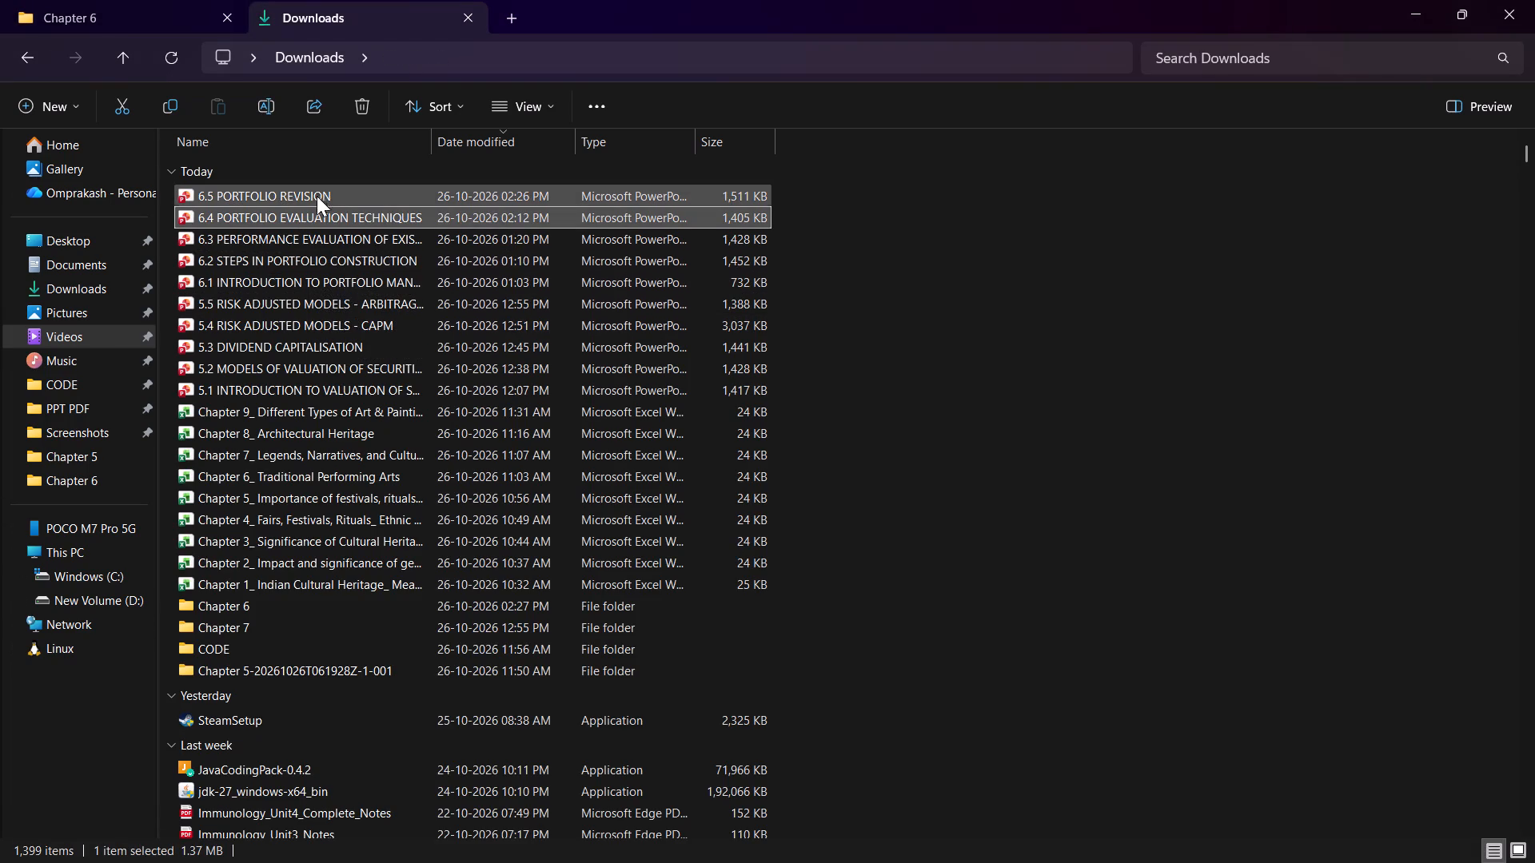
double_click(330, 216)
Look through the slides of the 6.4 presentation to the end and return to slide 3, DEFINITION AND OVERVIEW.
left_click(153, 694)
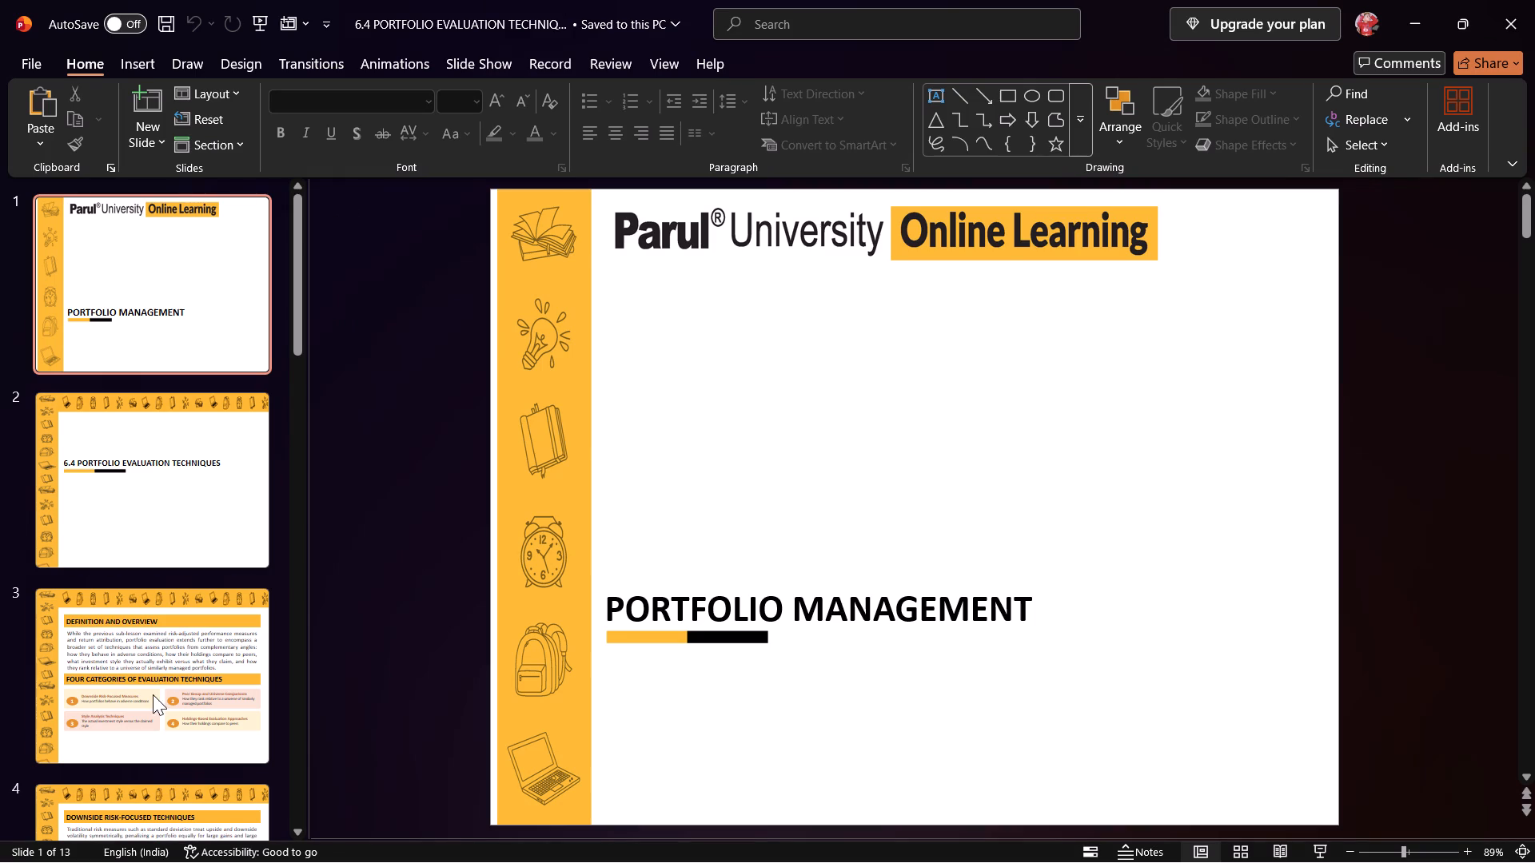
scroll(652, 480, "down", 4)
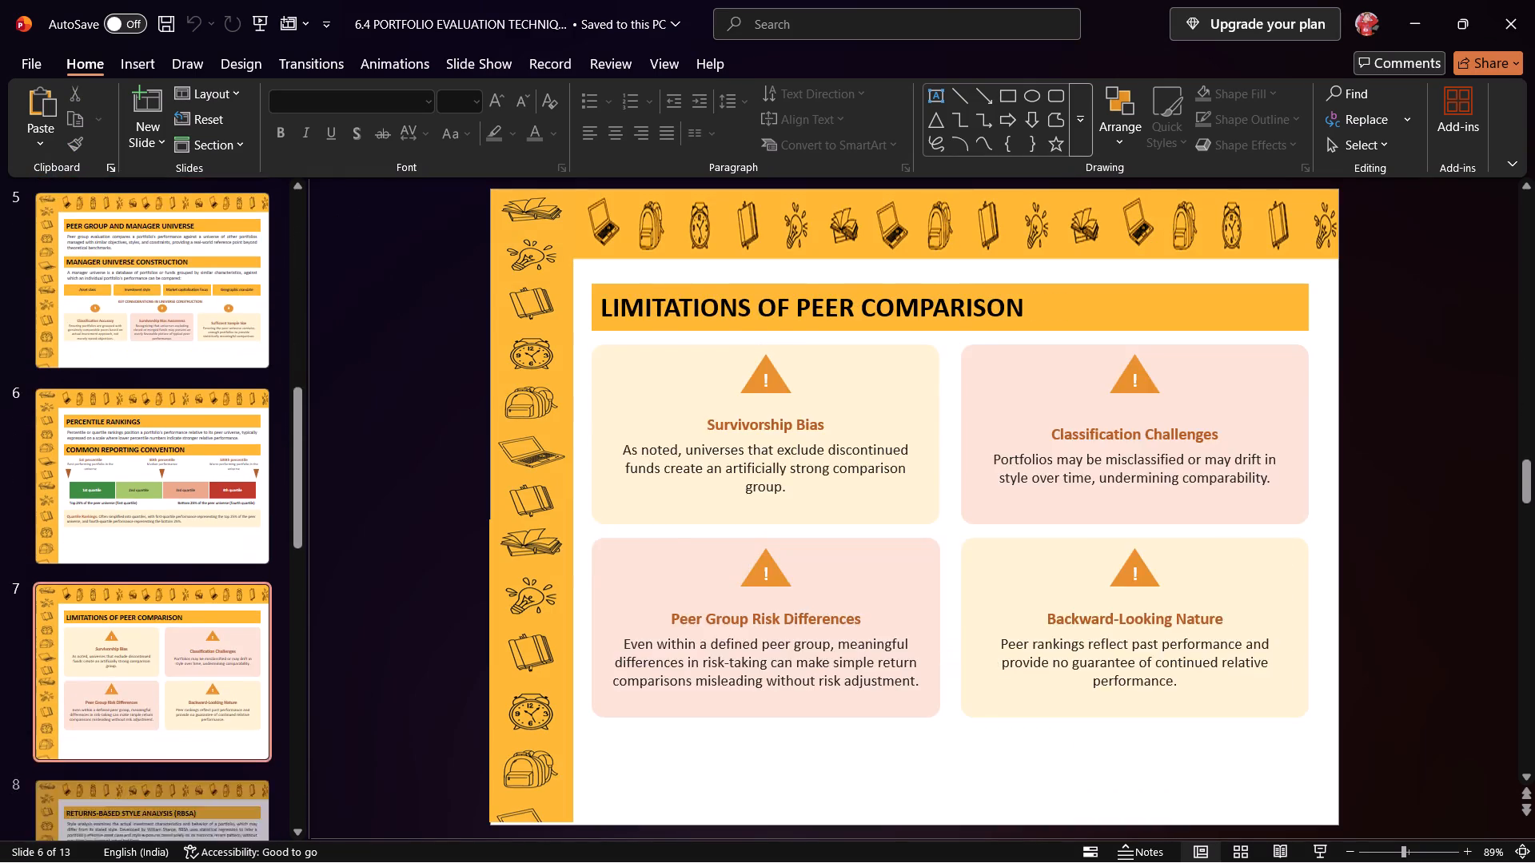
scroll(656, 478, "down", 4)
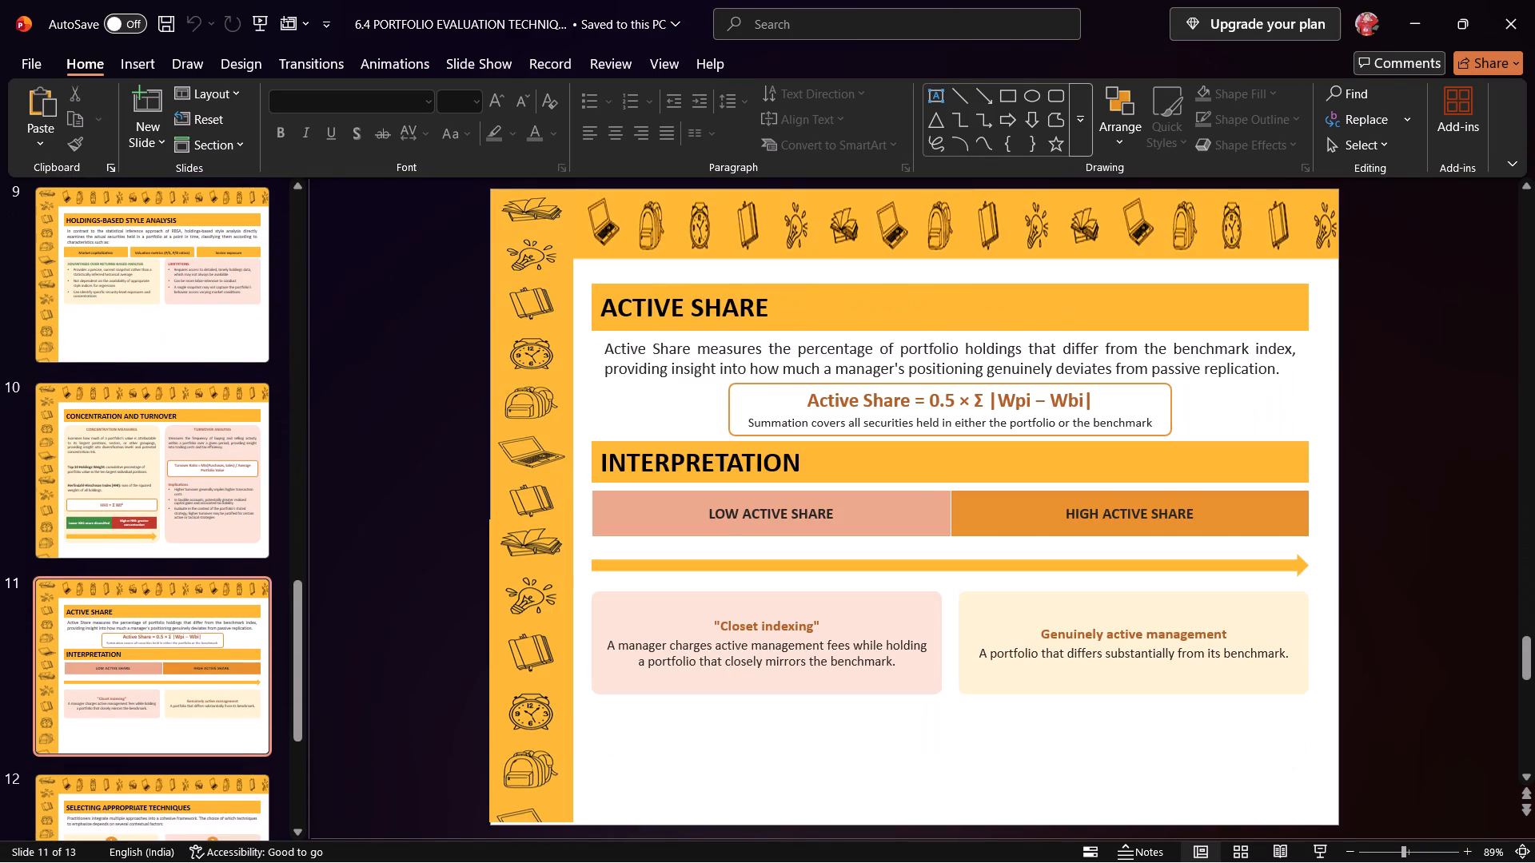
scroll(656, 478, "down", 4)
scroll(656, 477, "up", 2)
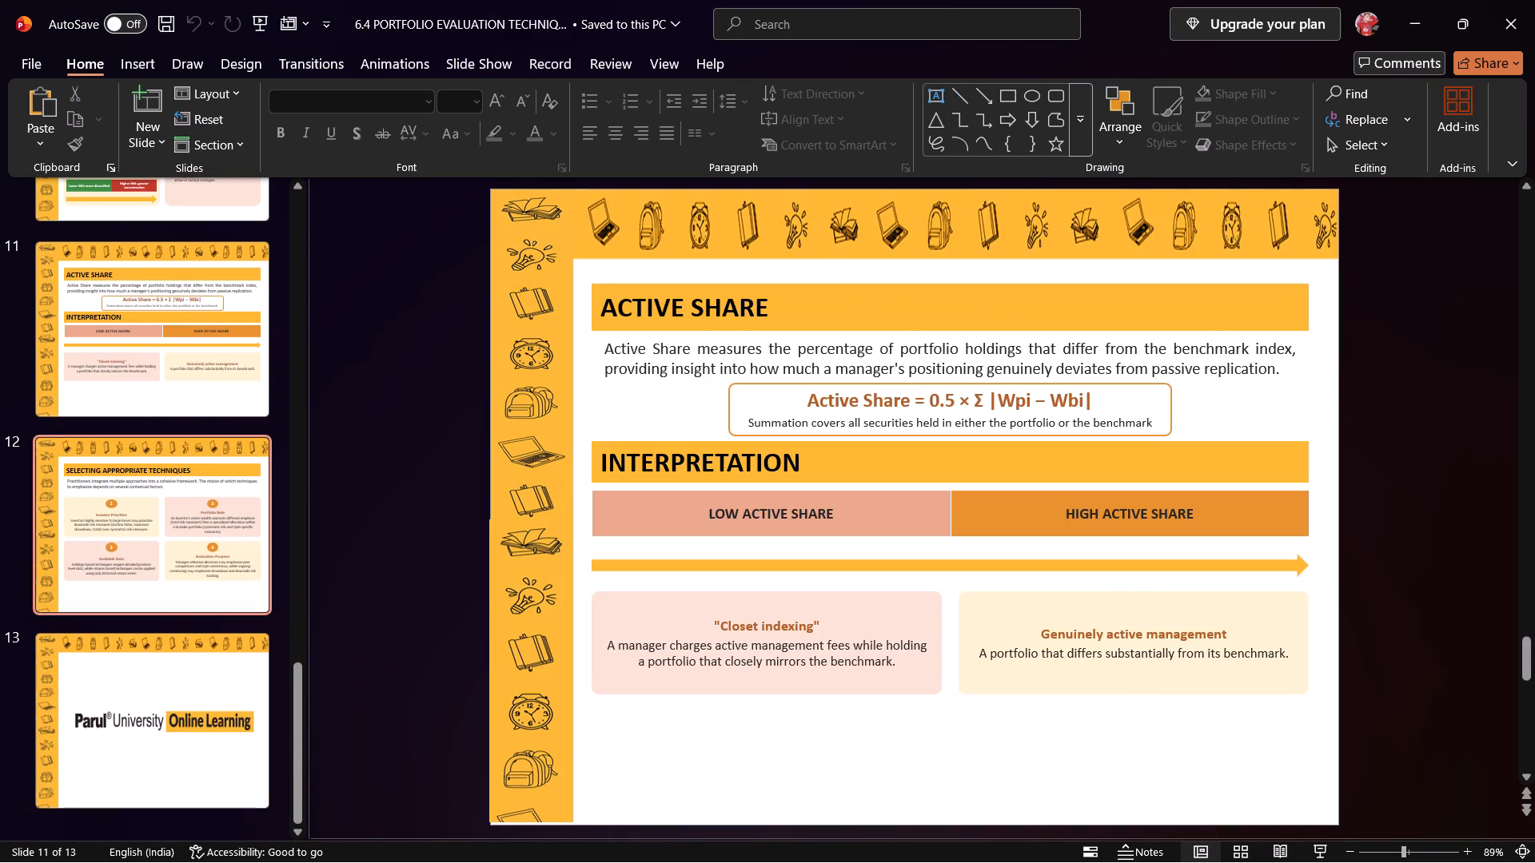
scroll(656, 477, "up", 1)
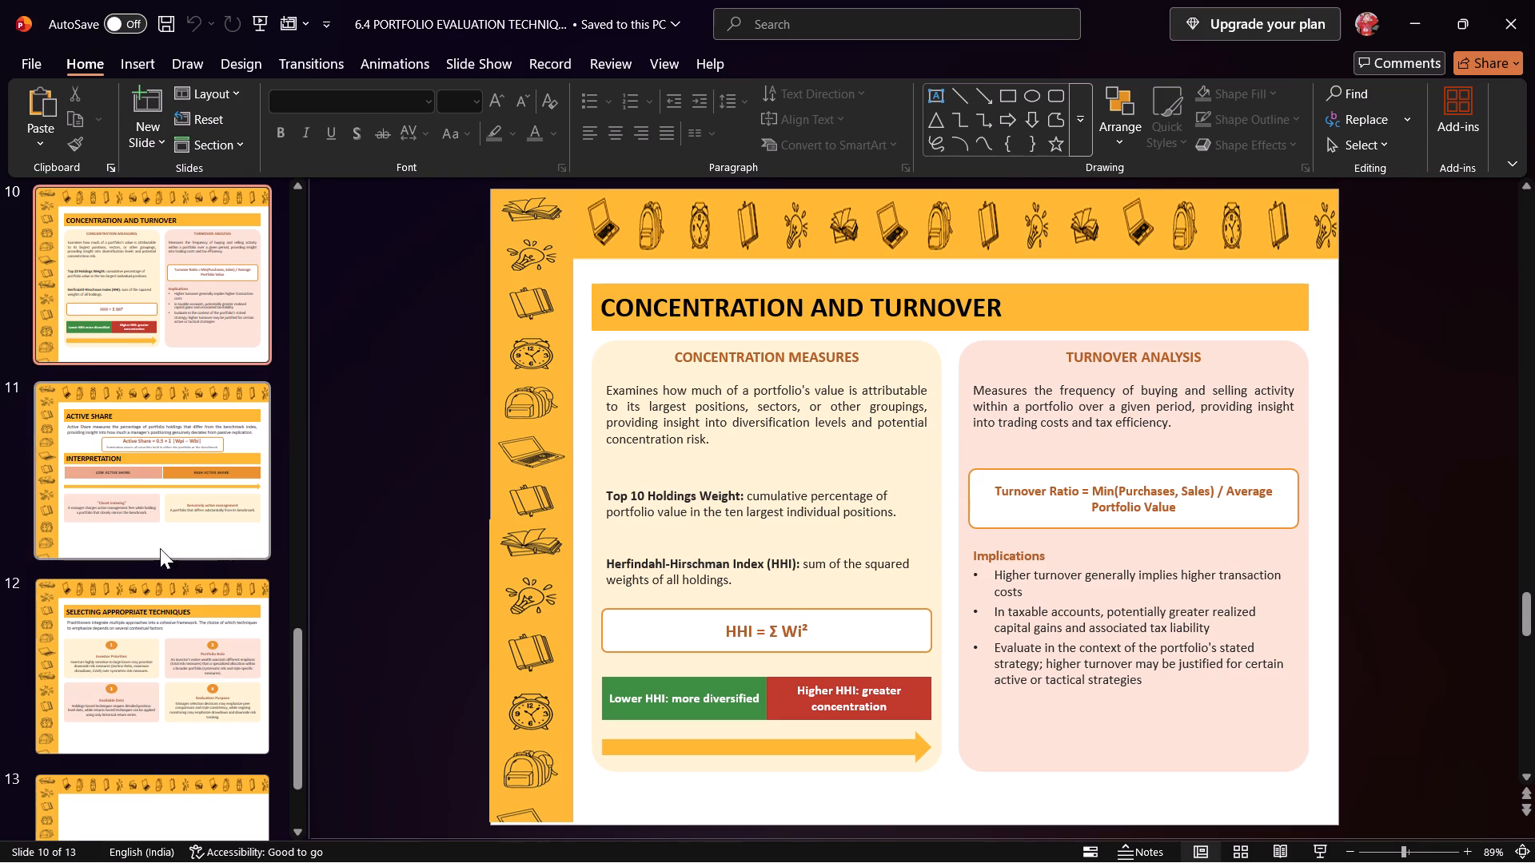
scroll(160, 548, "up", 15)
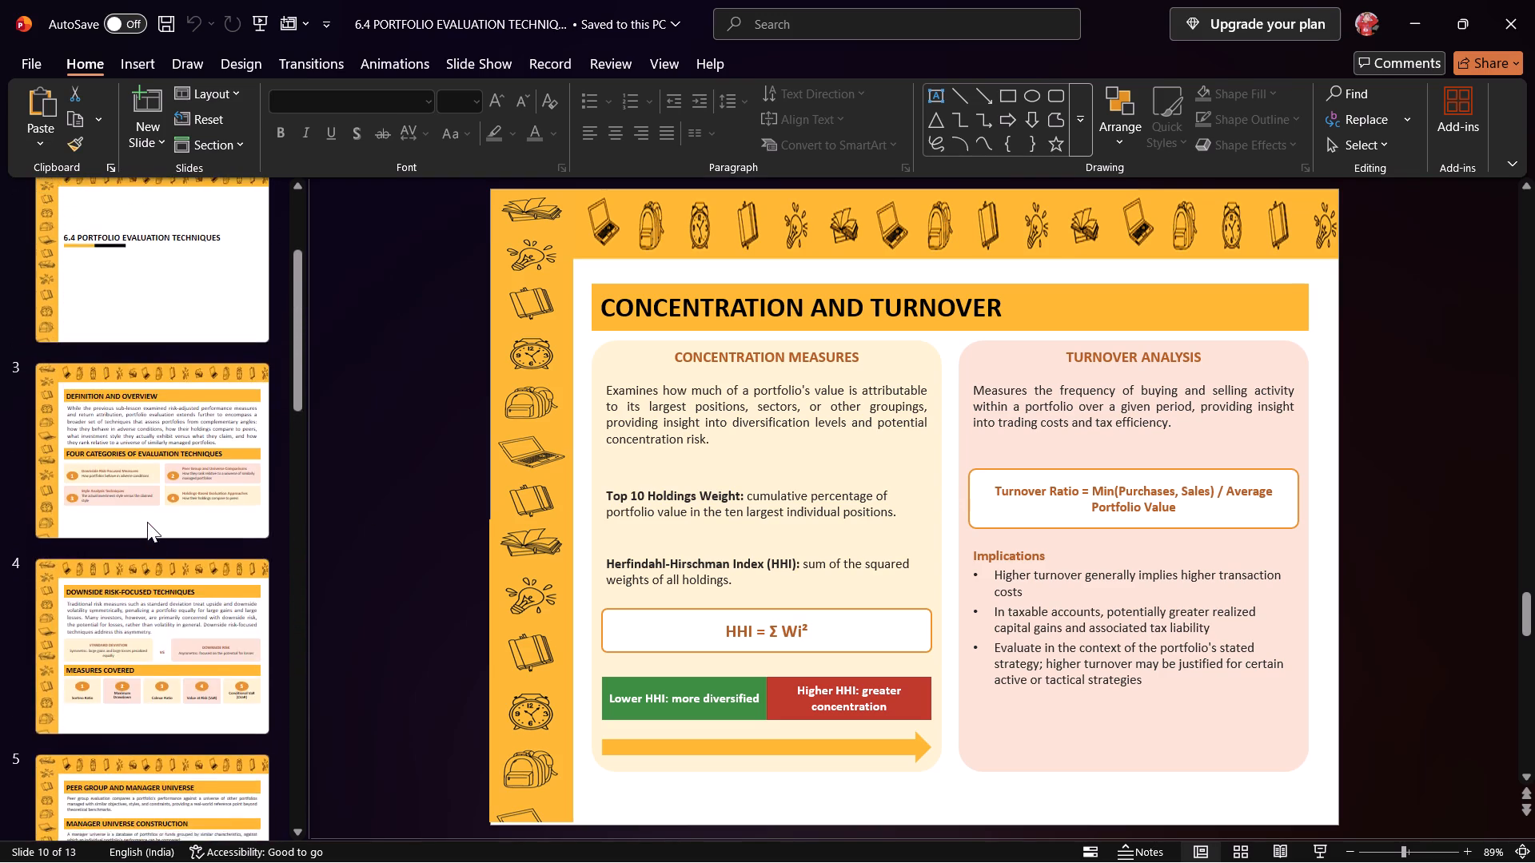
scroll(147, 522, "up", 1)
left_click(147, 522)
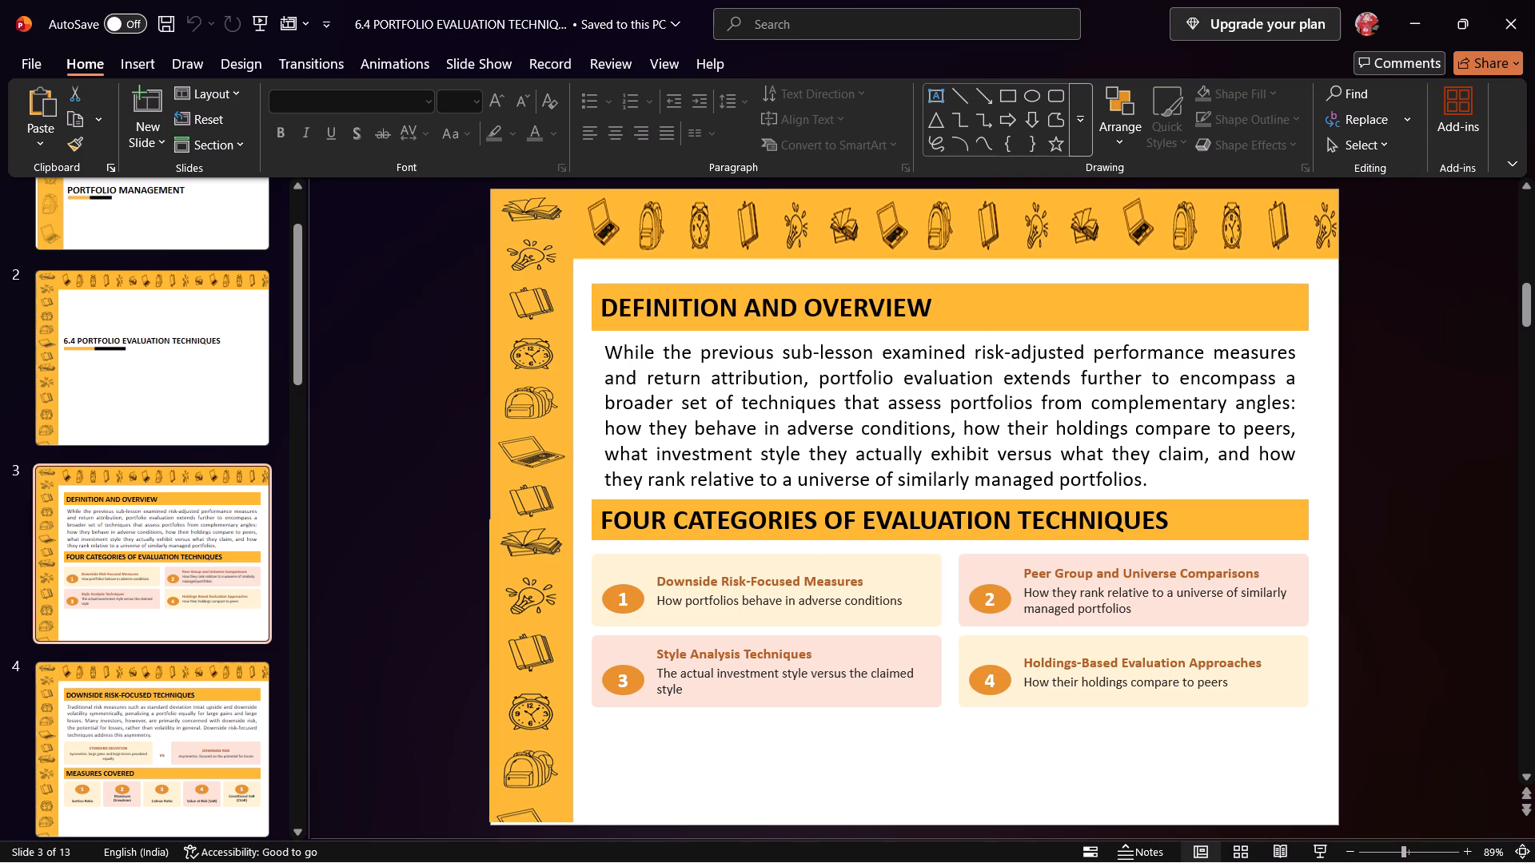
Widen slide 3's intro paragraph box on both sides to match the width of the DEFINITION AND OVERVIEW heading bar.
left_click(724, 457)
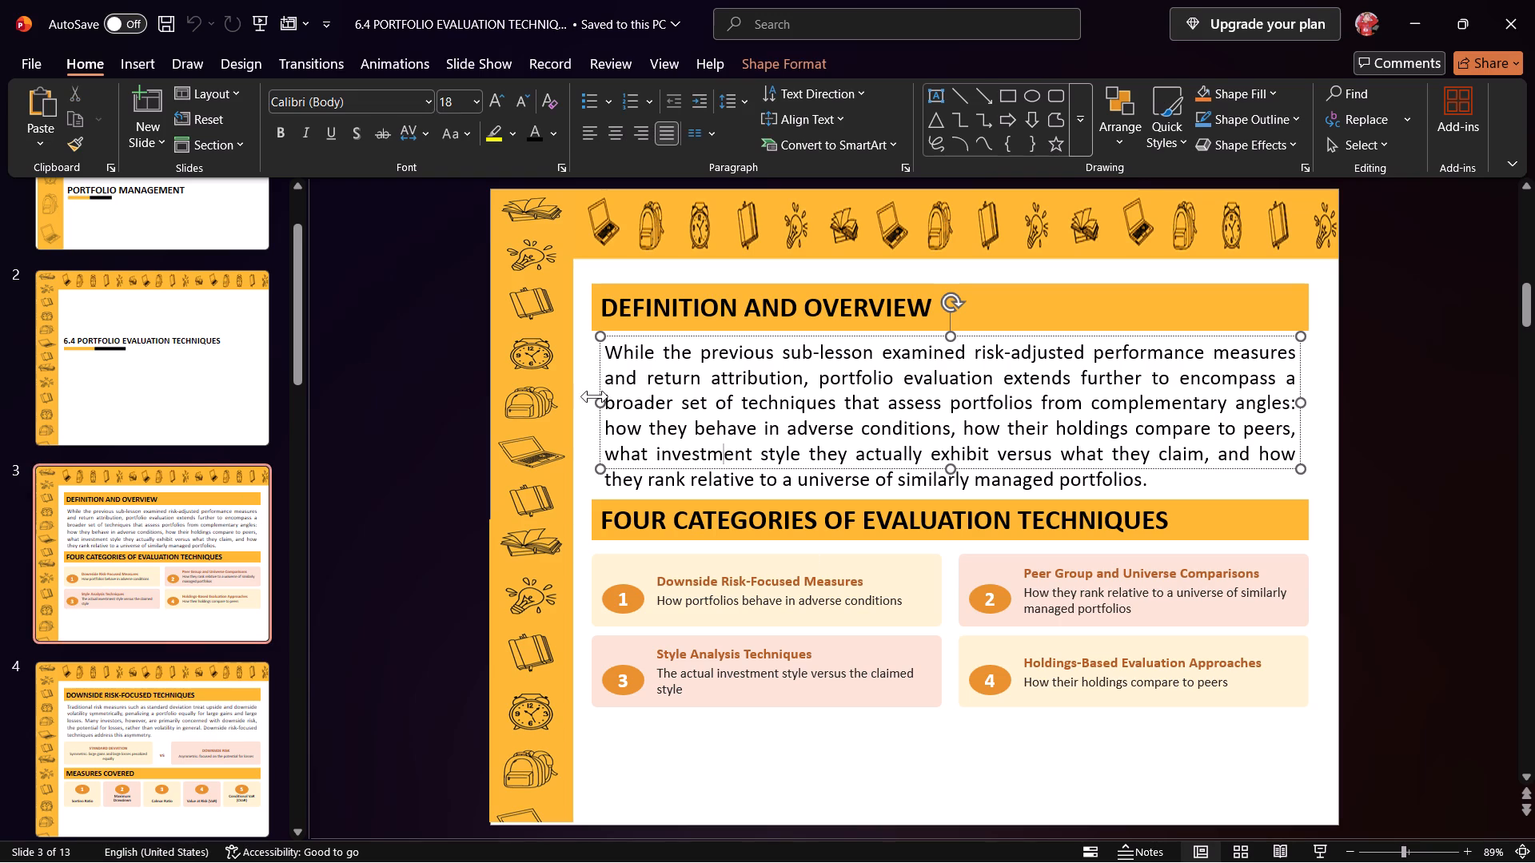
left_click_drag(600, 402, 590, 404)
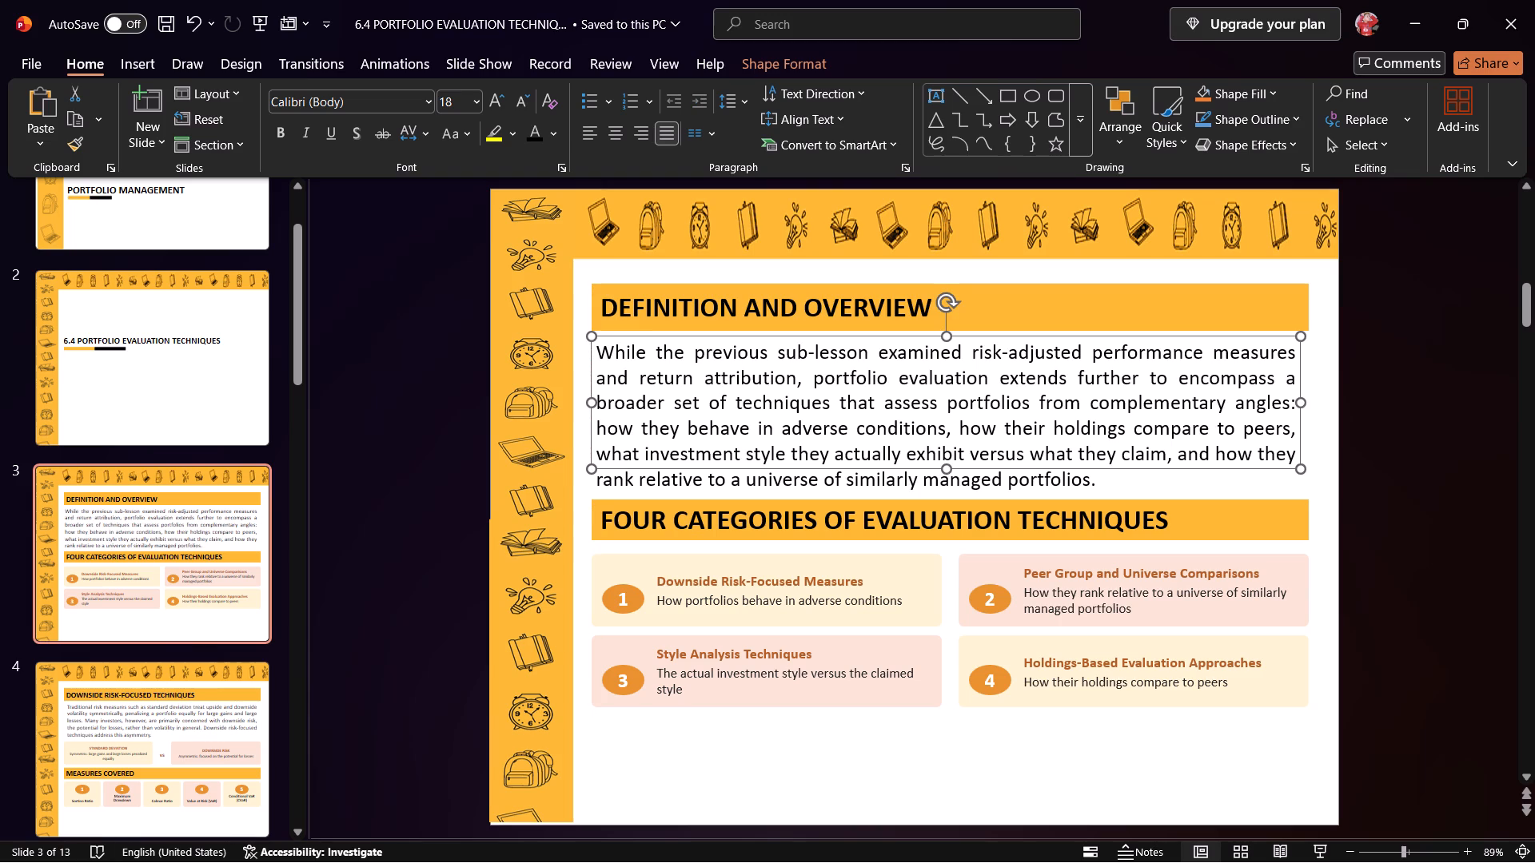
left_click(1302, 402)
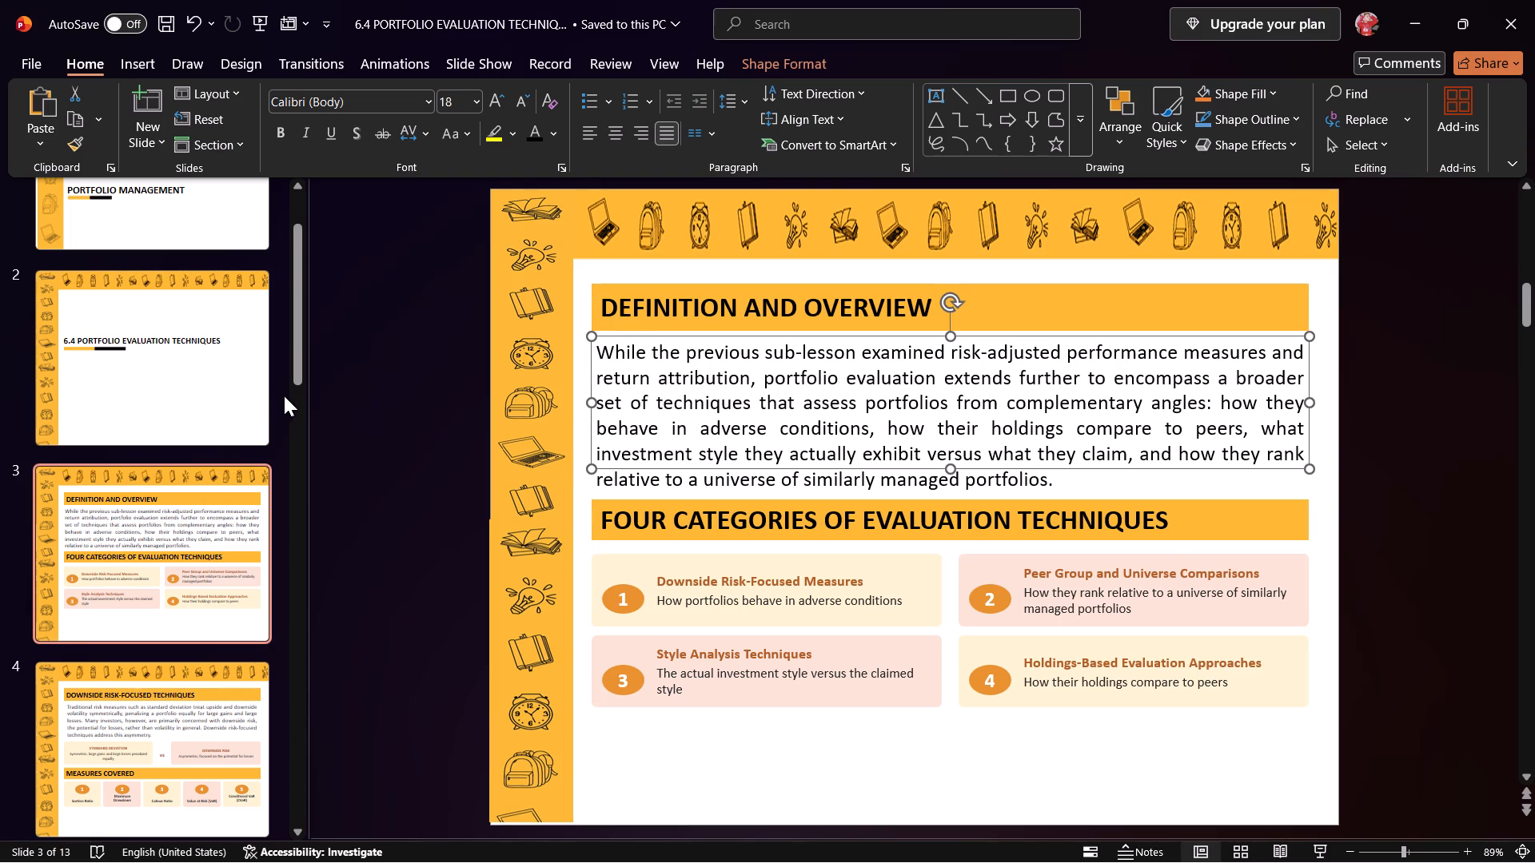
Review the layout of the 6.4 presentation's remaining slides, from slide 4 through slide 12, SELECTING APPROPRIATE TECHNIQUES.
left_click_drag(296, 372, 313, 449)
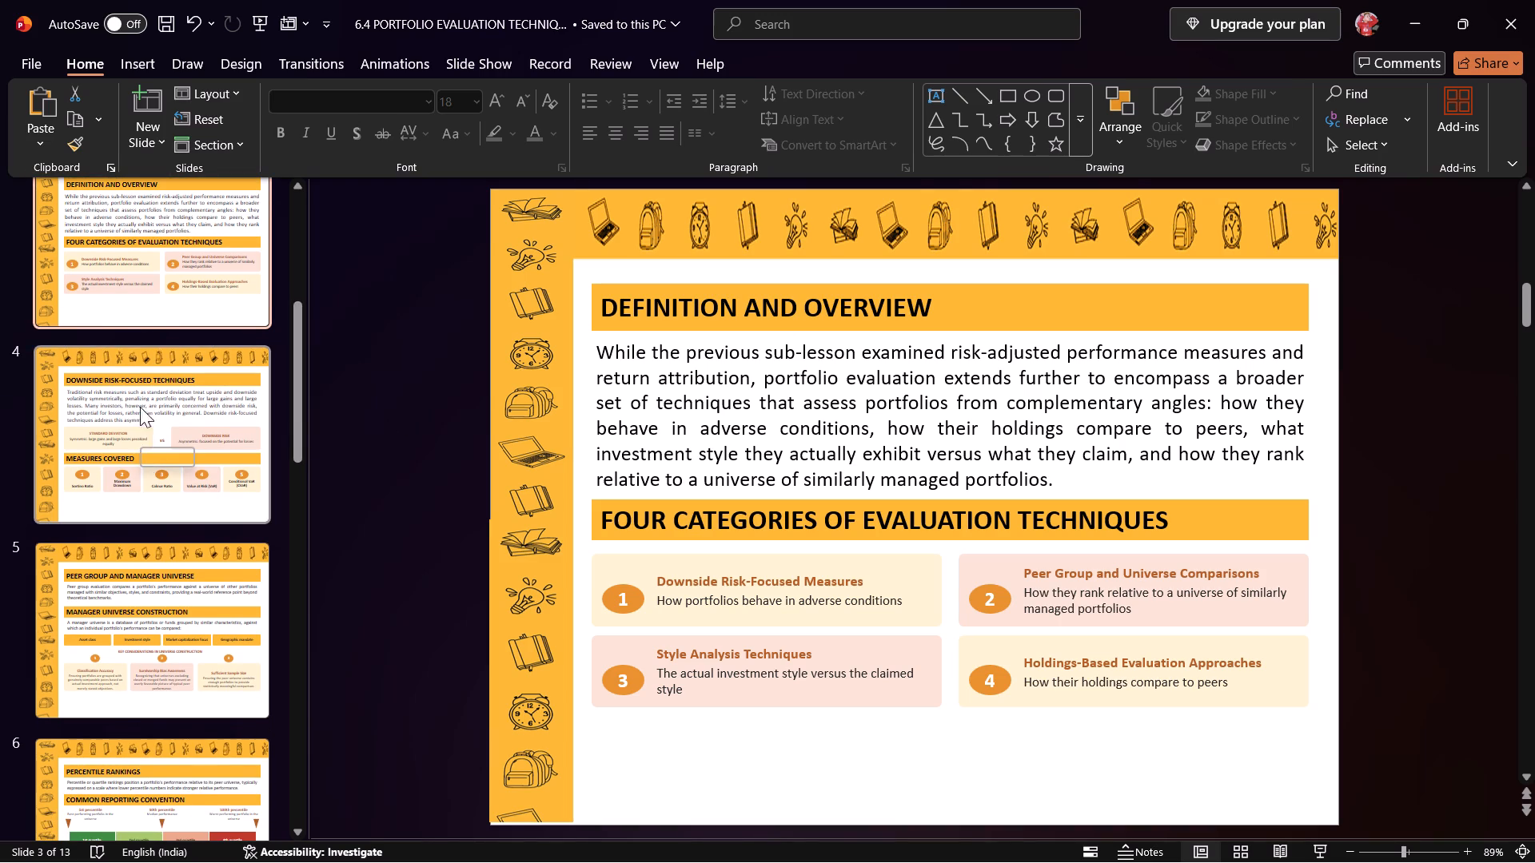
left_click(153, 296)
scroll(153, 296, "down", 2)
left_click(154, 291)
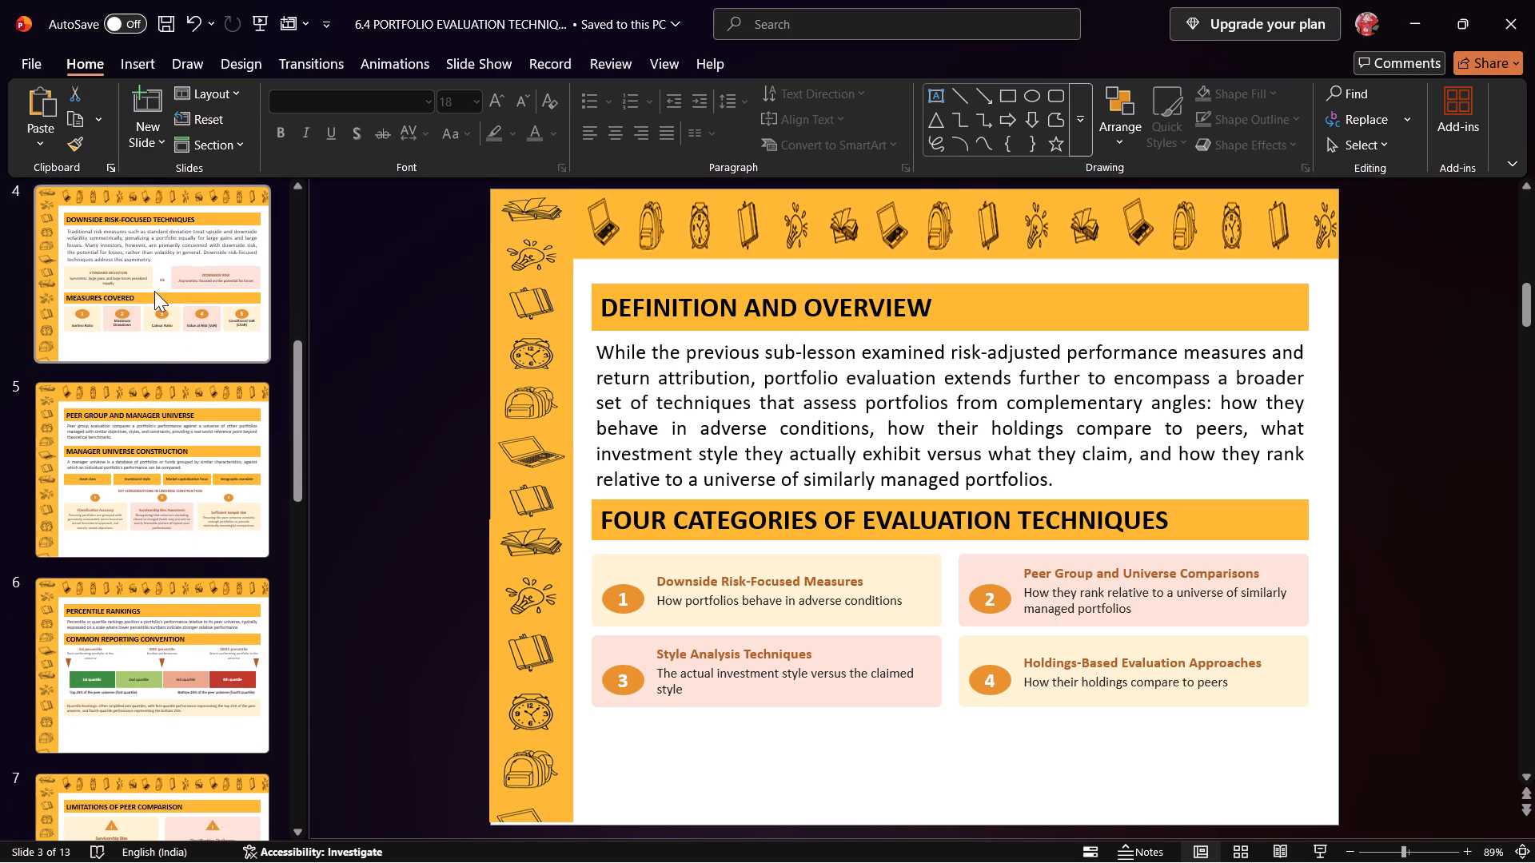
key("Down")
key("Down")
key("Down")
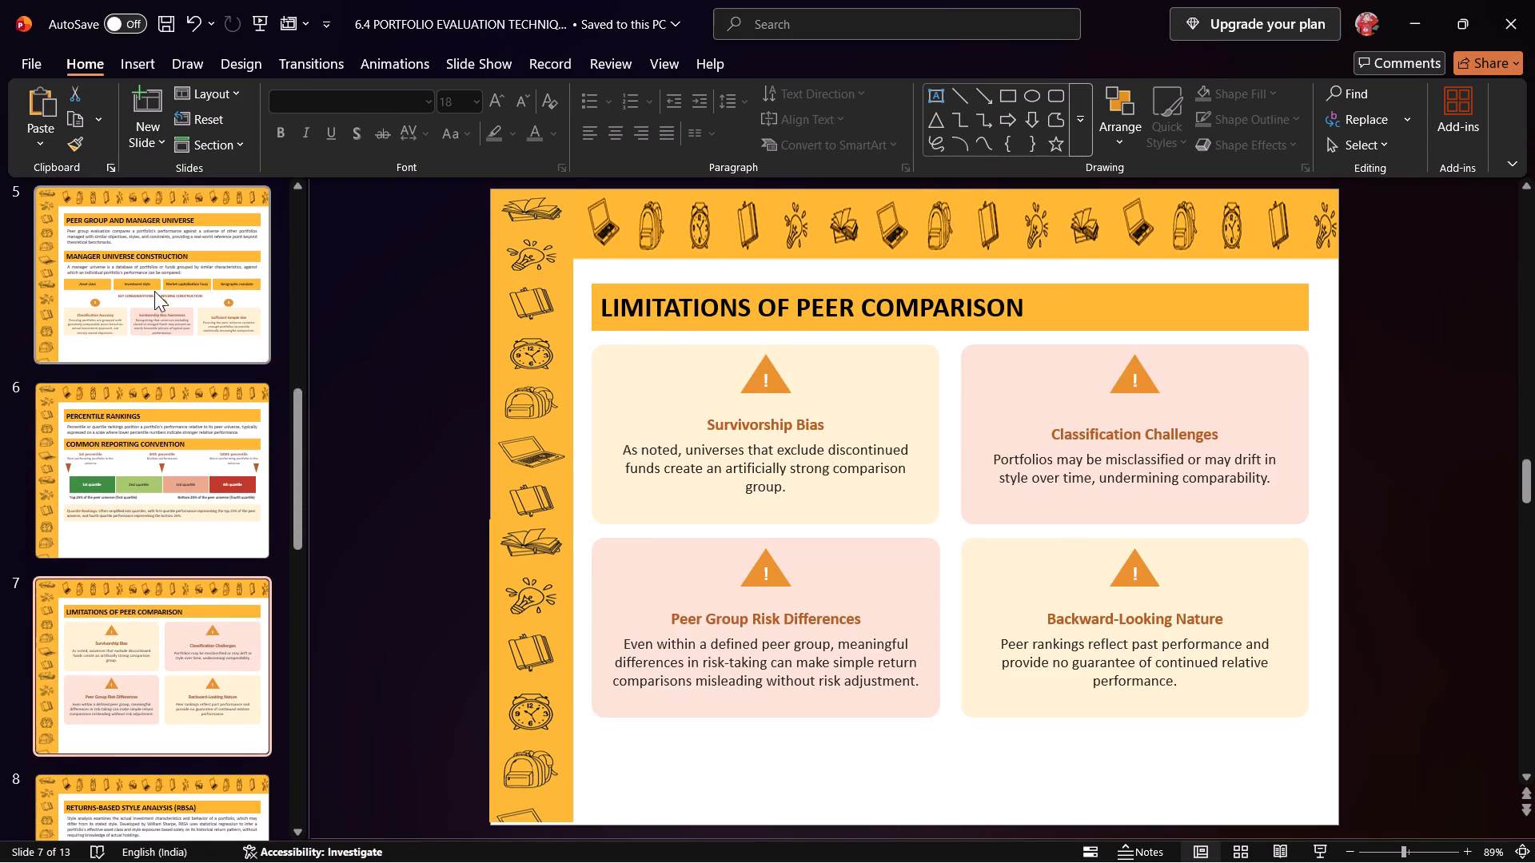
key("Down")
key("Down")
key("Down")
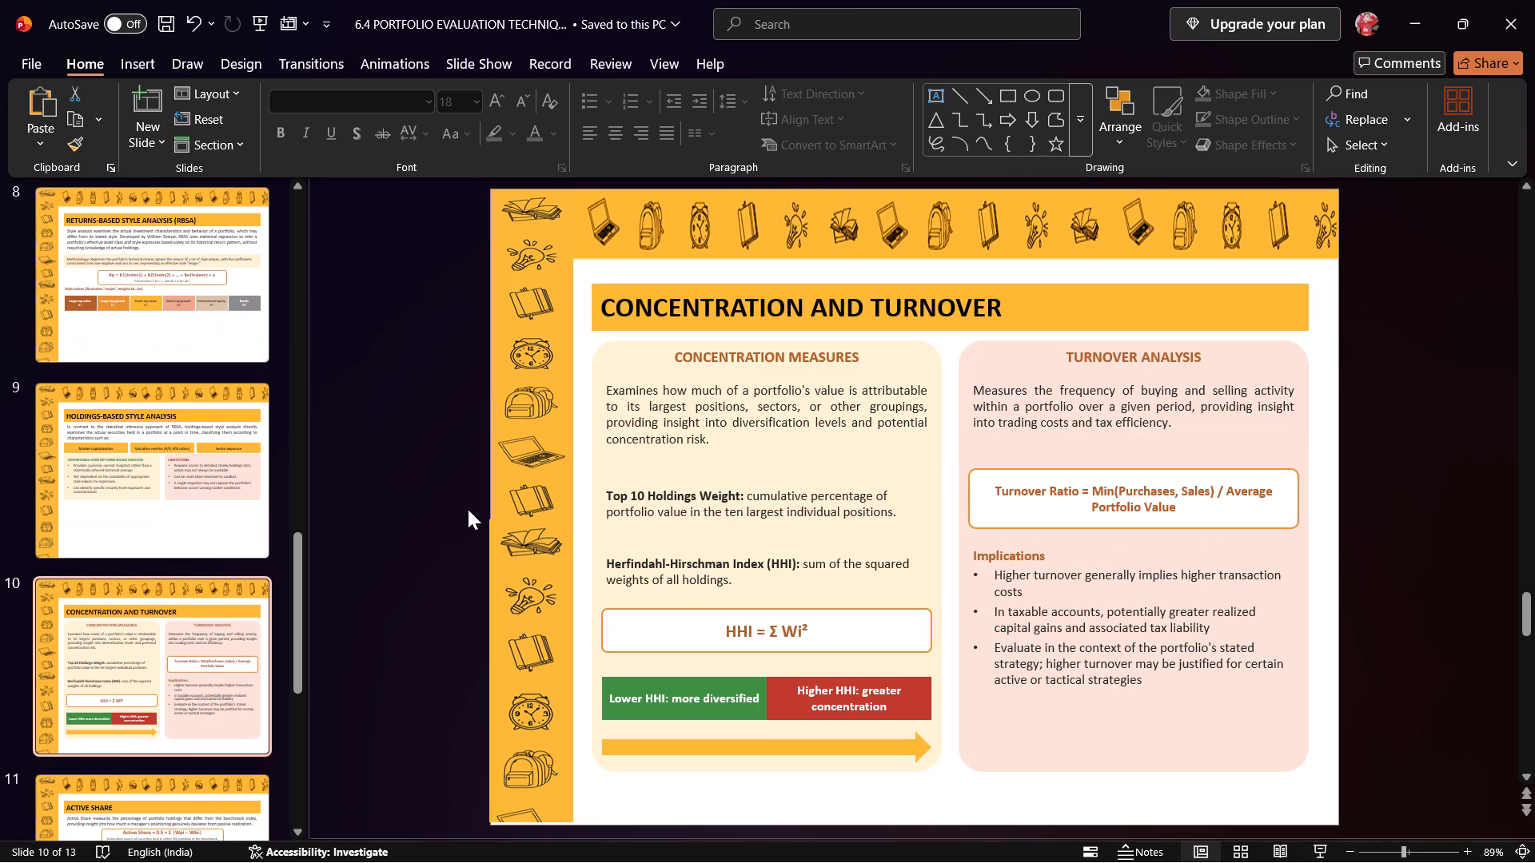
key("Down")
key("Down")
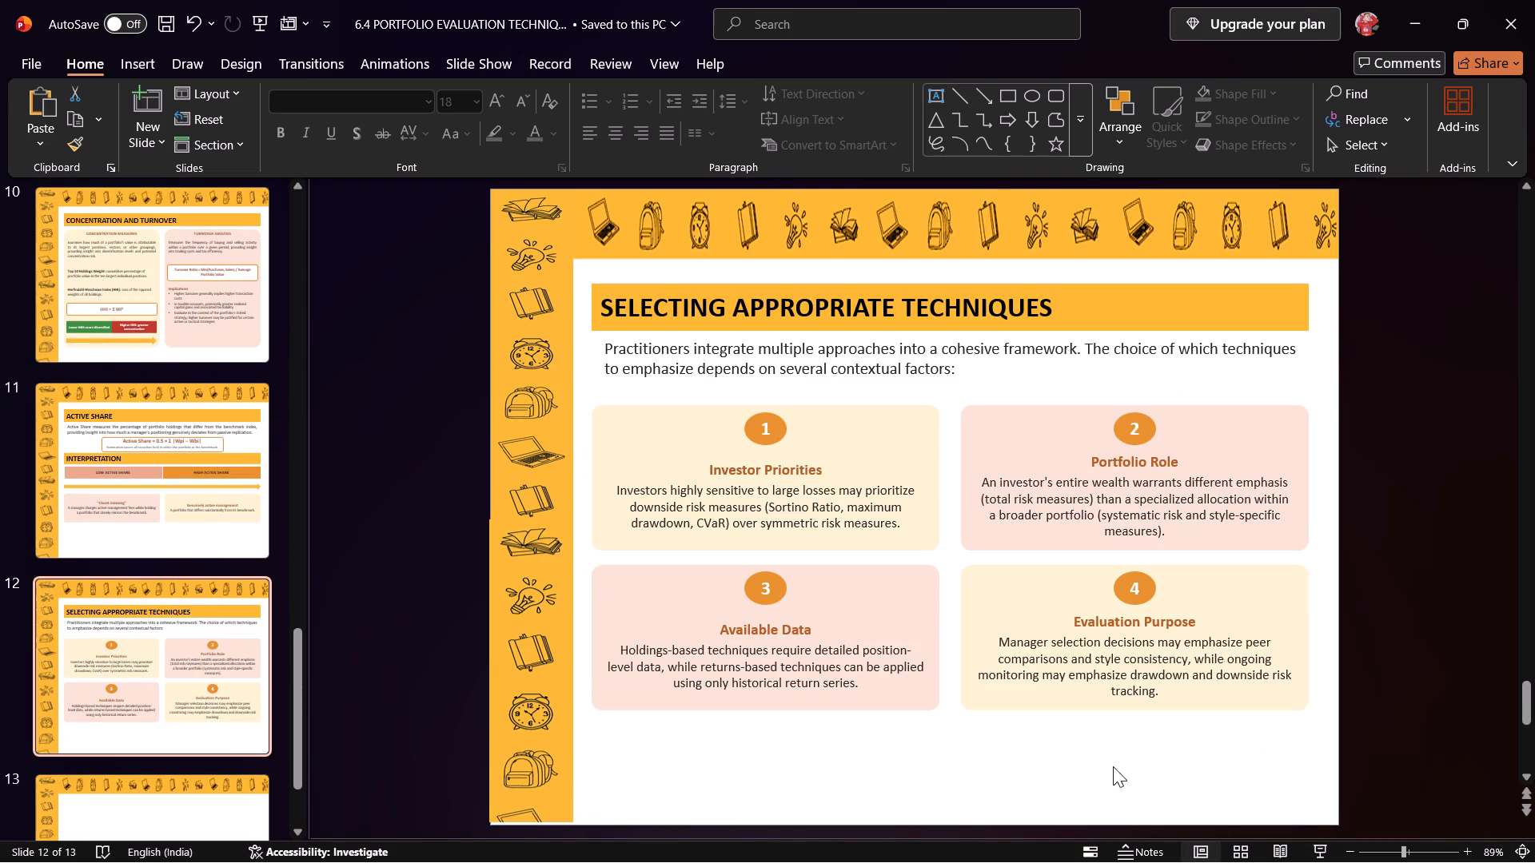
Recheck the layout of the 6.4 presentation's slides back to slide 5, PEER GROUP AND MANAGER UNIVERSE, and on slide 6, PERCENTILE RANKINGS.
key("Up")
key("Up")
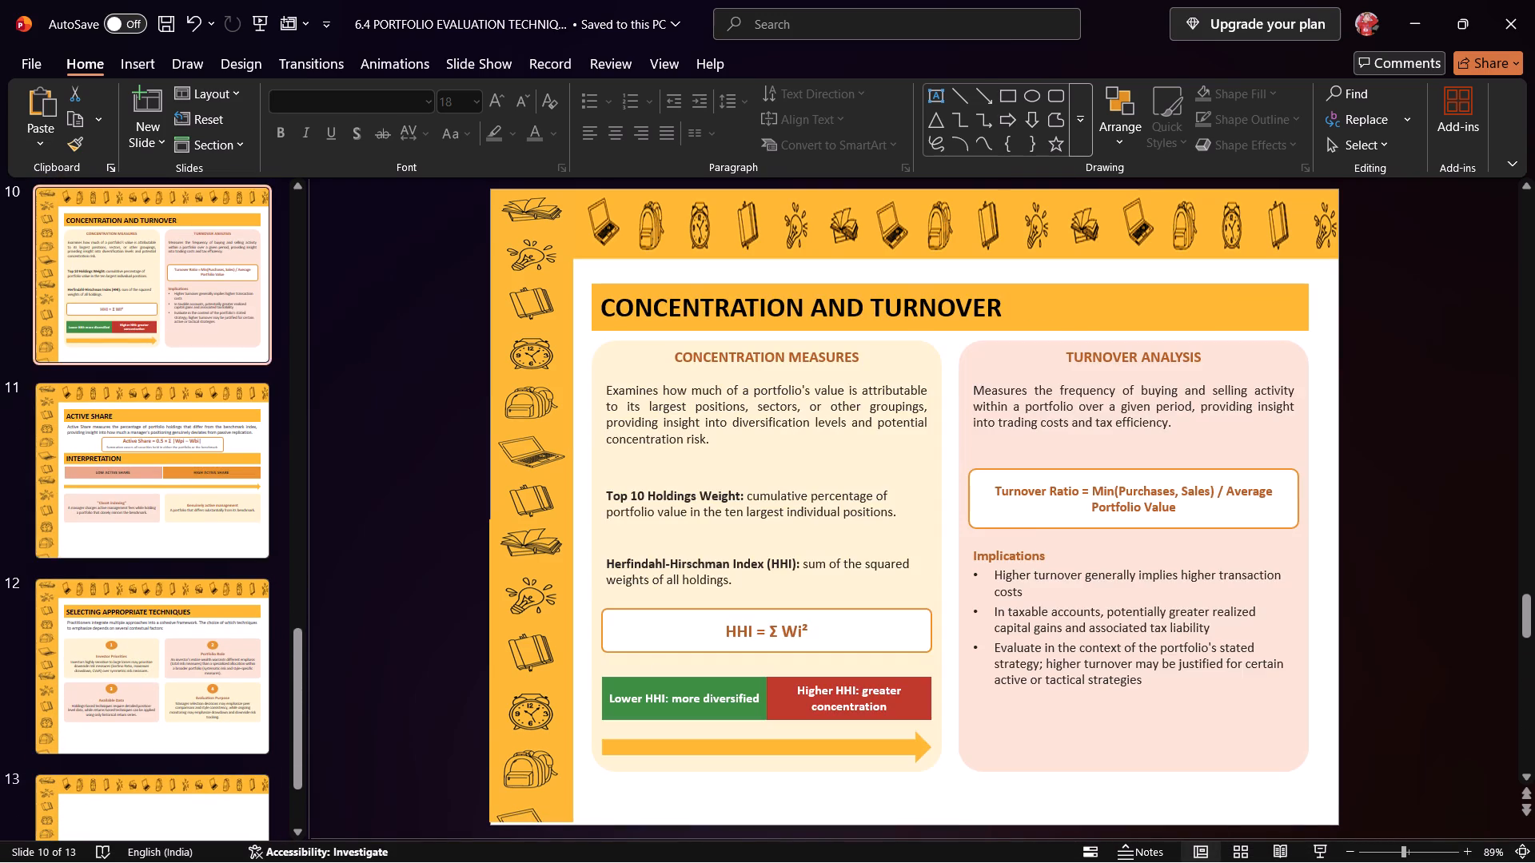
key("Up")
key("Up")
key("Up")
key("Up")
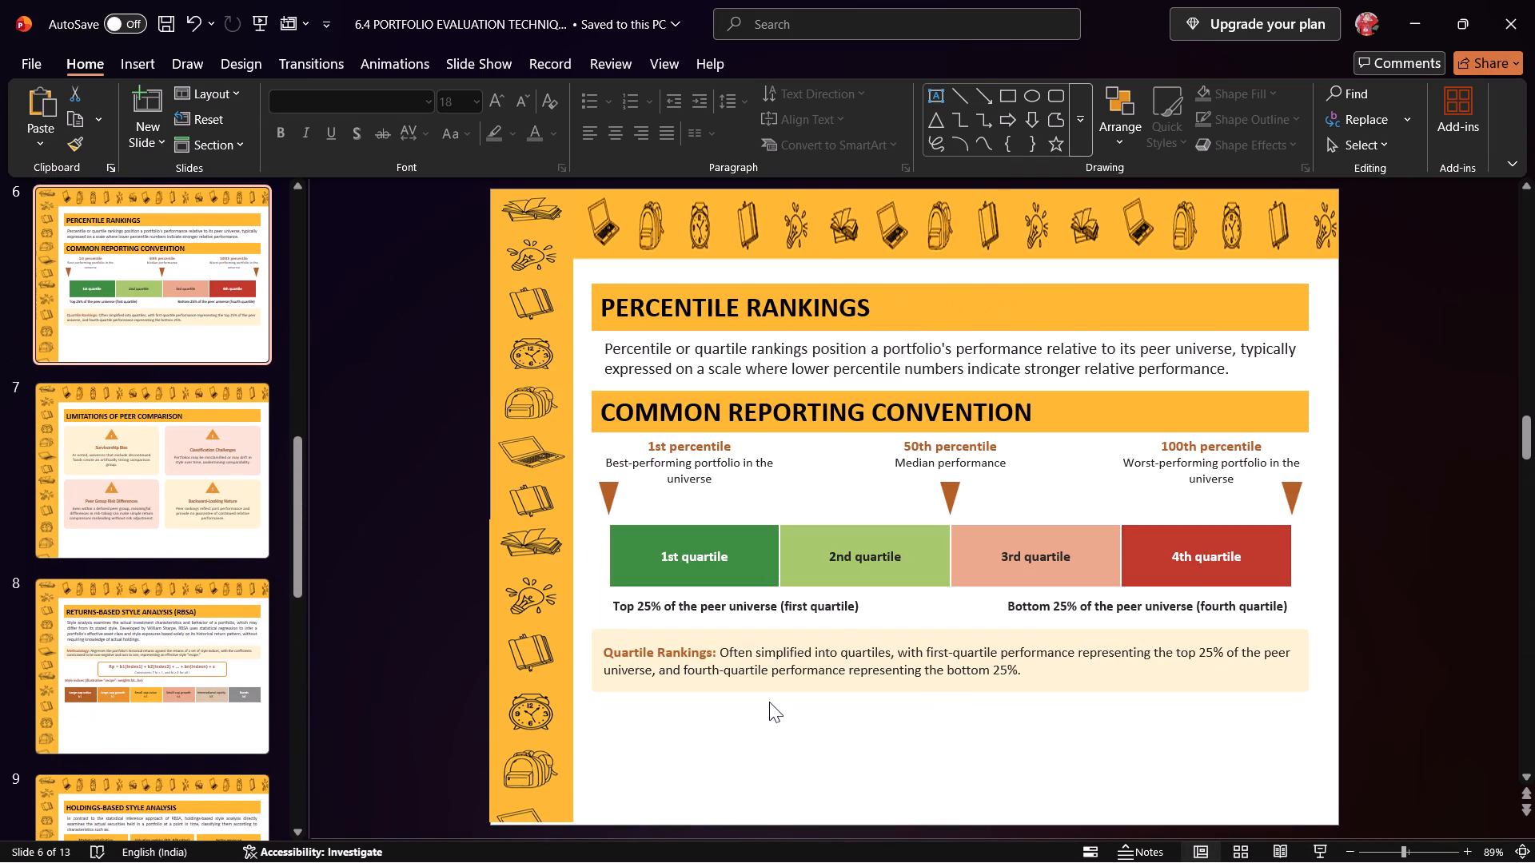
key("Up")
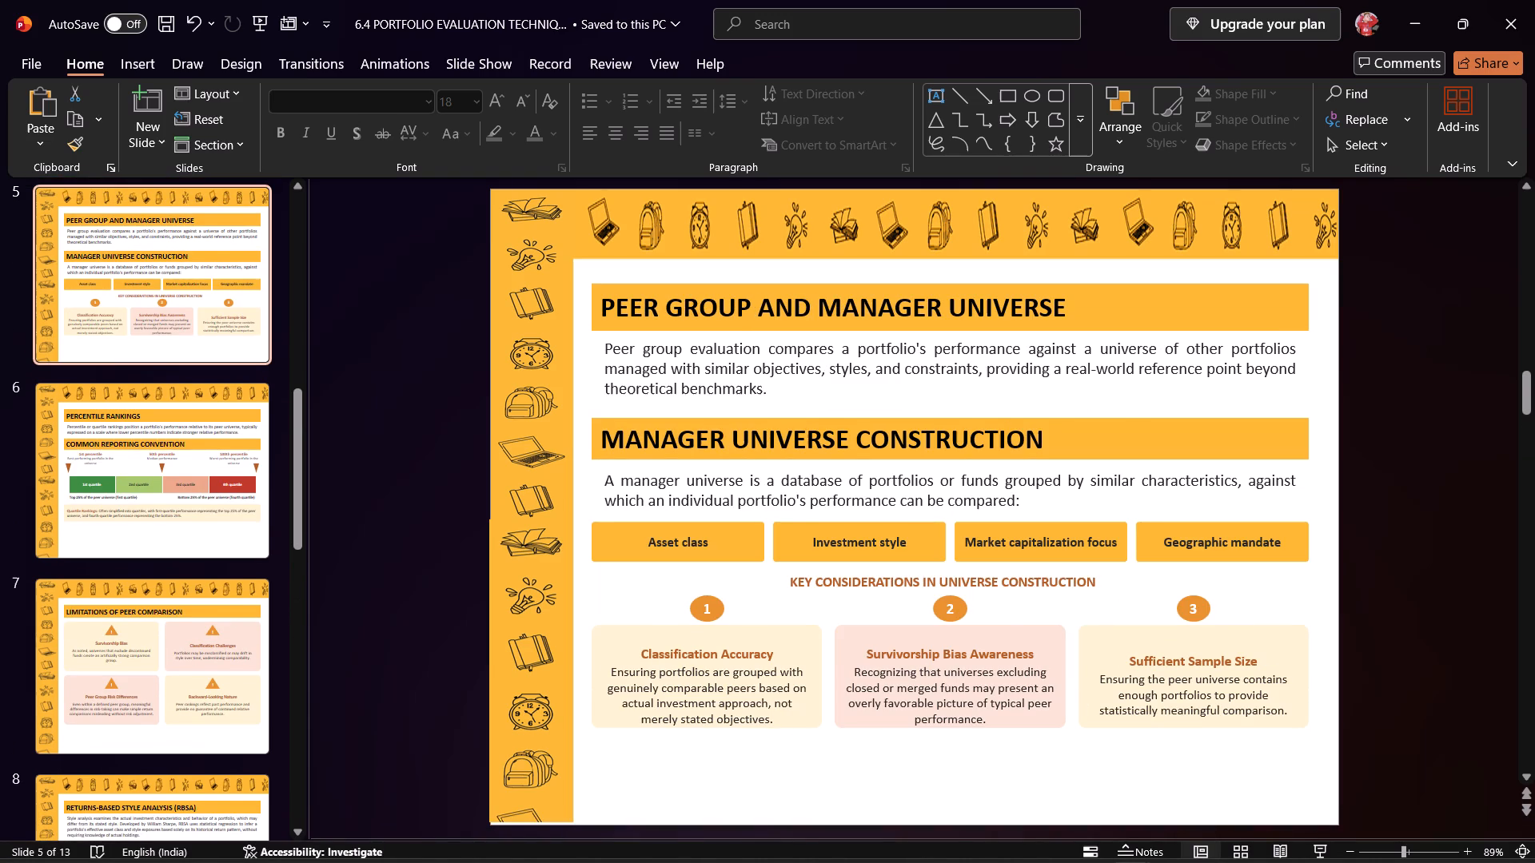
left_click(1233, 641)
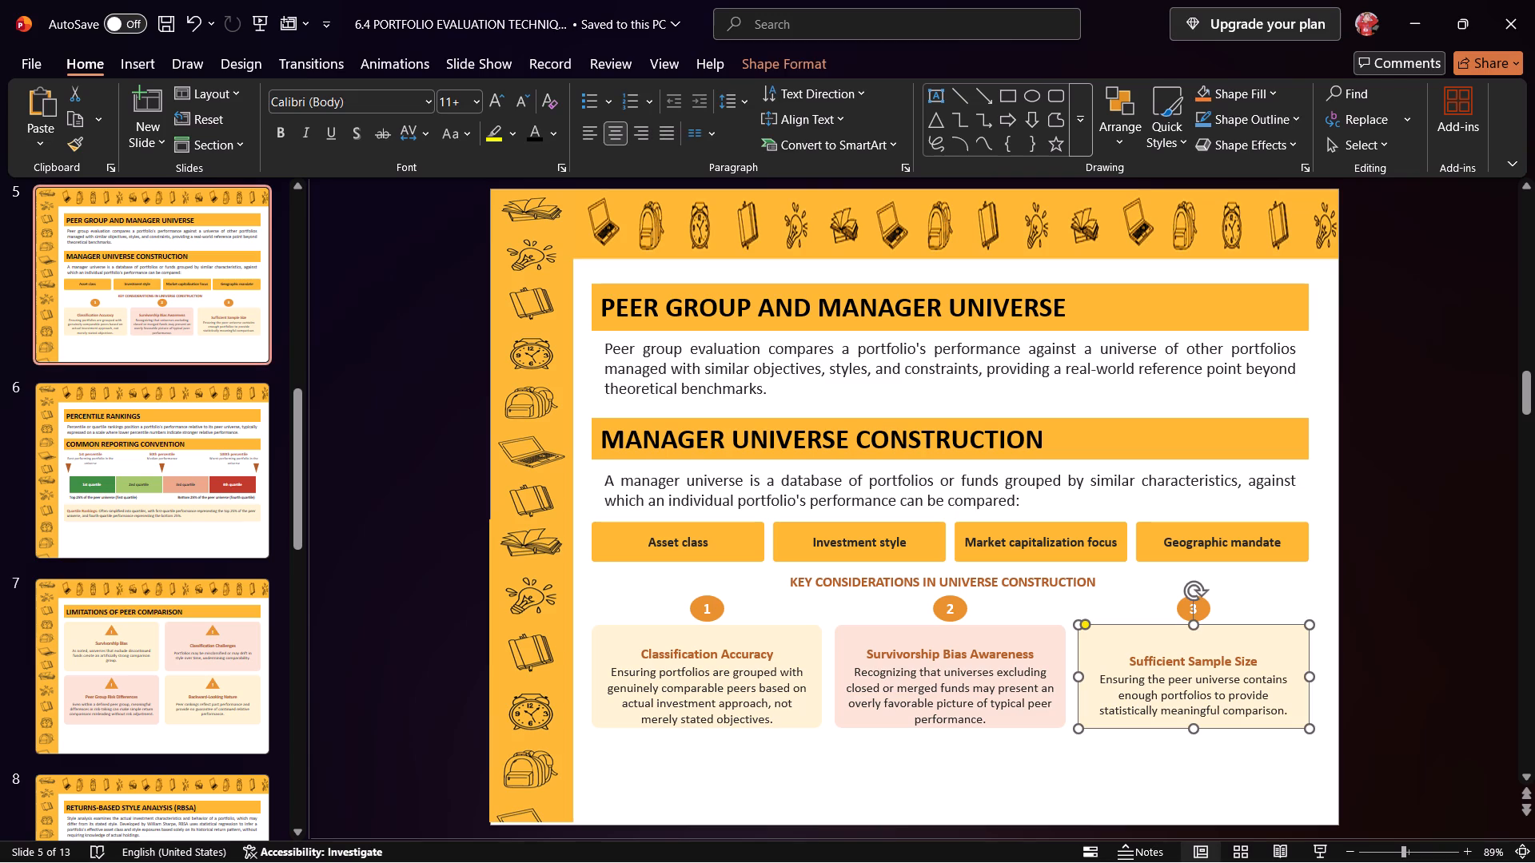
left_click(1215, 748)
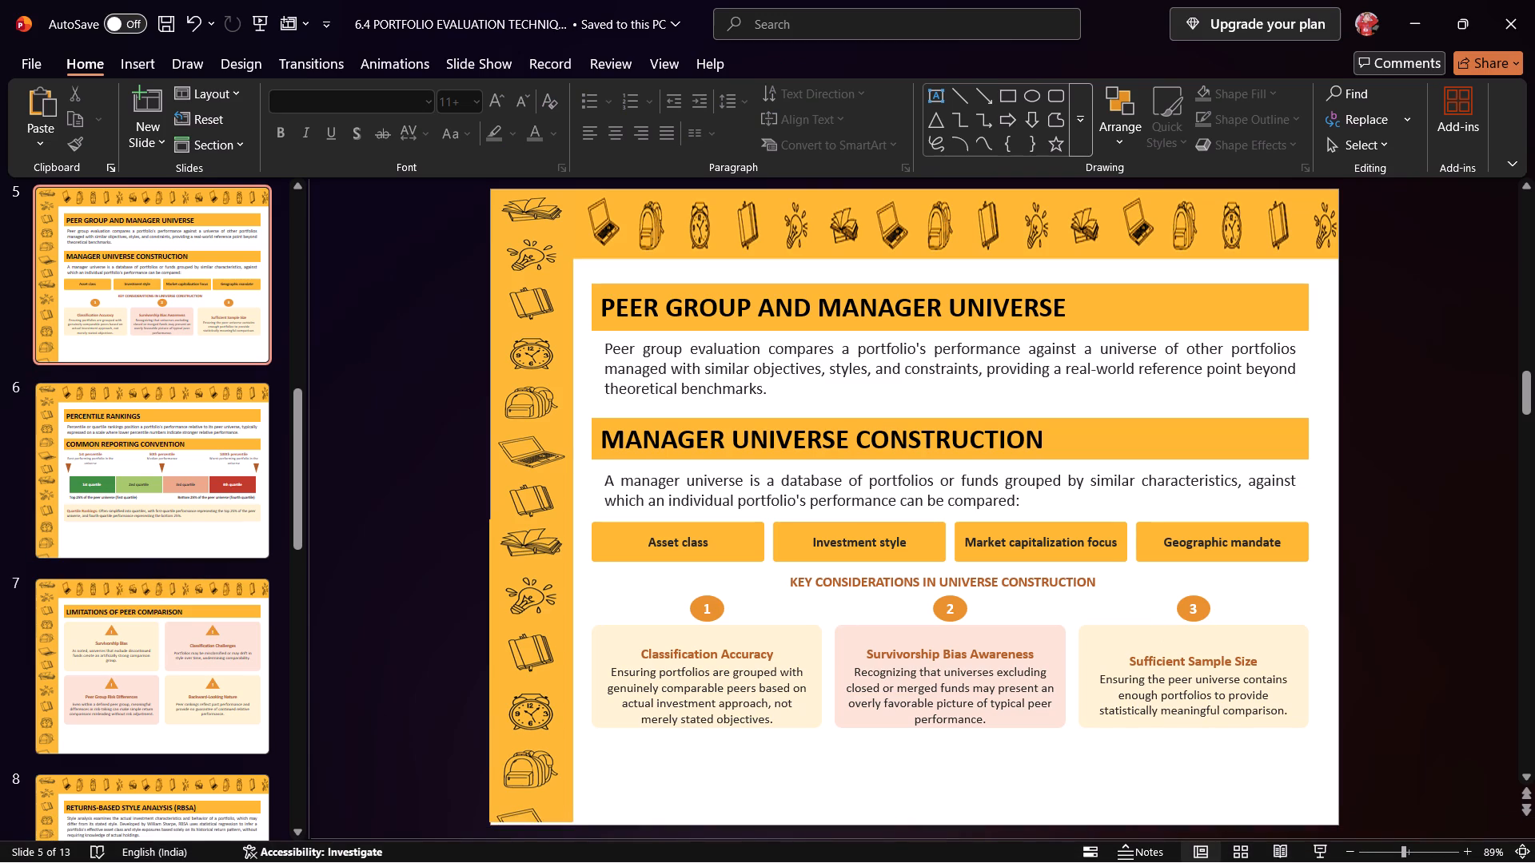
left_click(1237, 696)
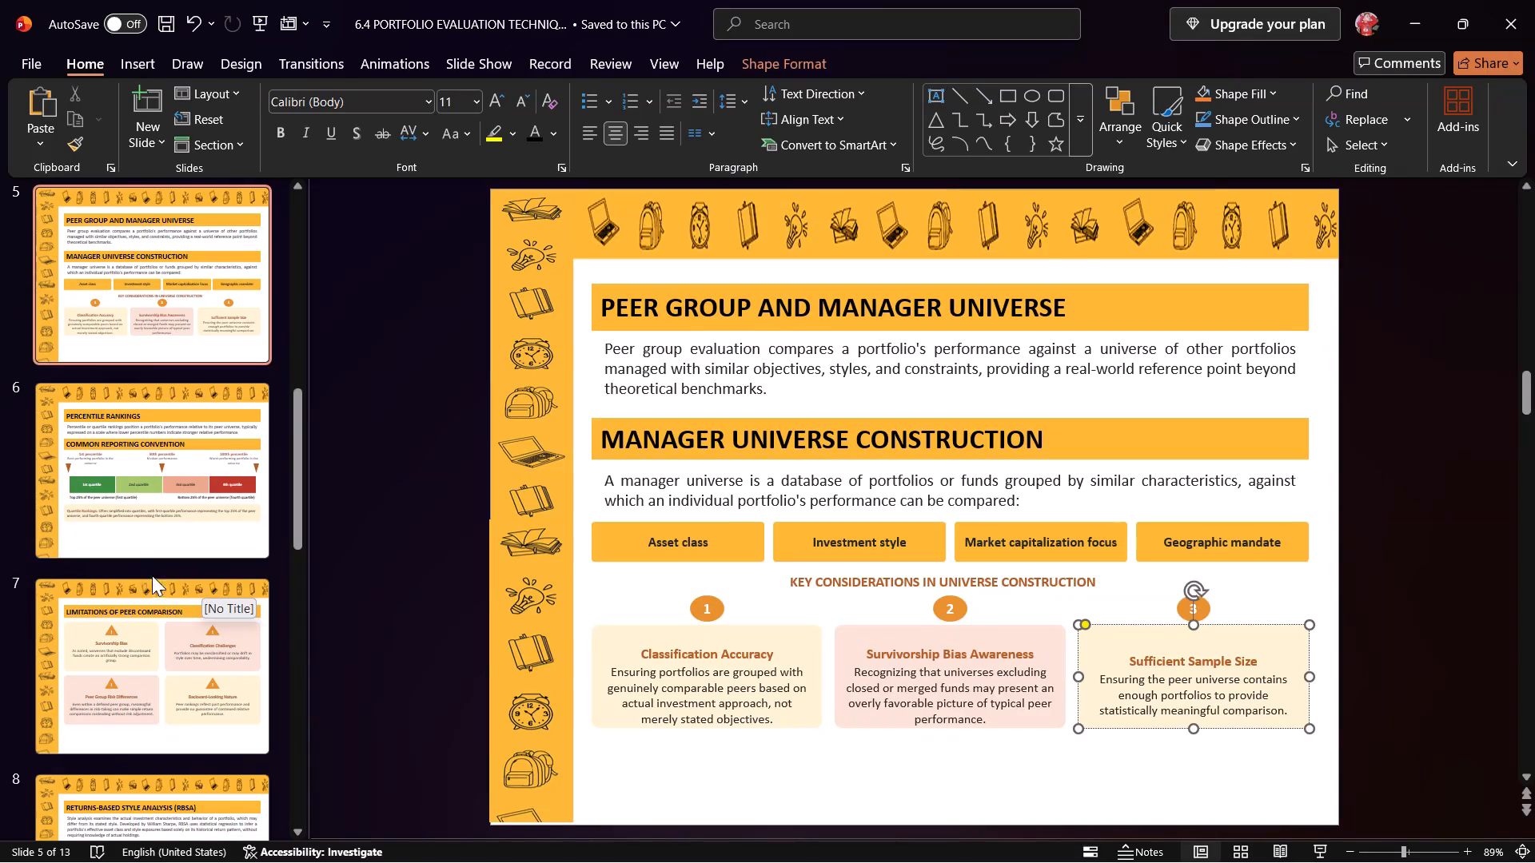
left_click(150, 519)
triple_click(710, 368)
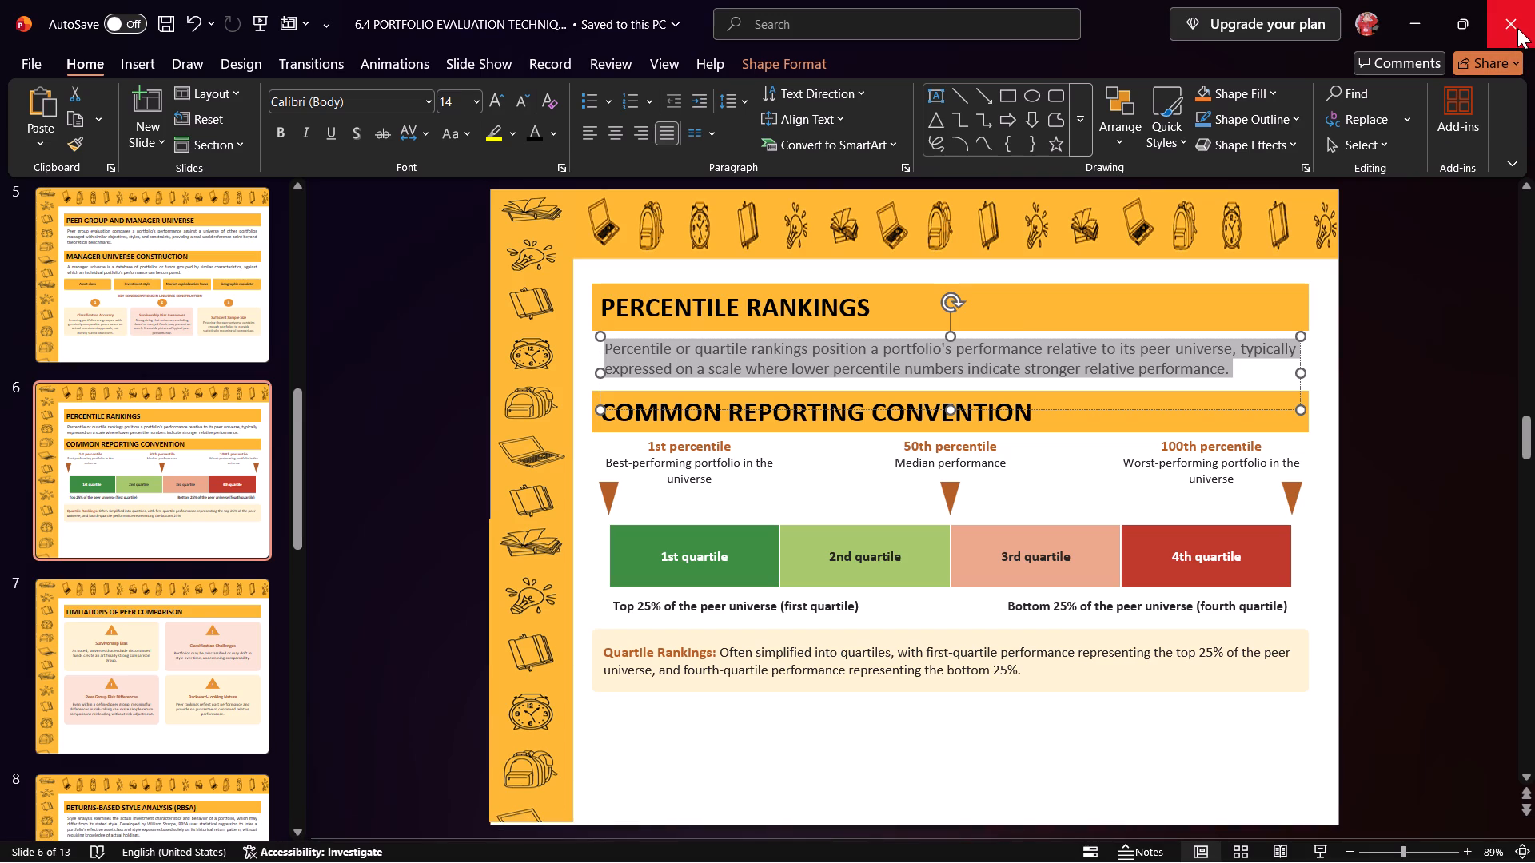
Close the 6.4 PORTFOLIO EVALUATION TECHNIQUES presentation without saving the pending changes.
left_click(1517, 28)
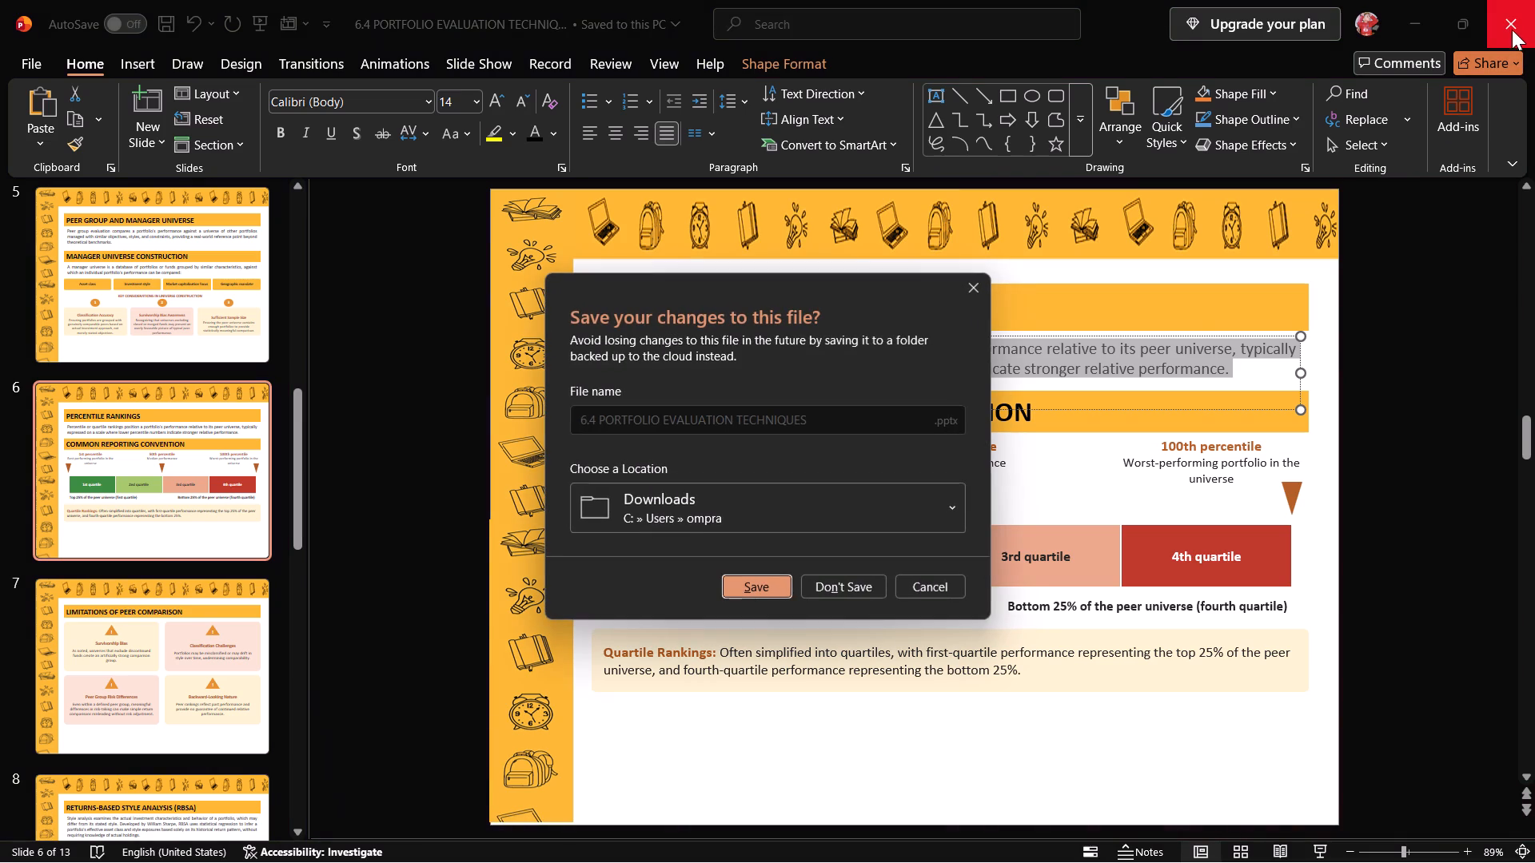
left_click(855, 583)
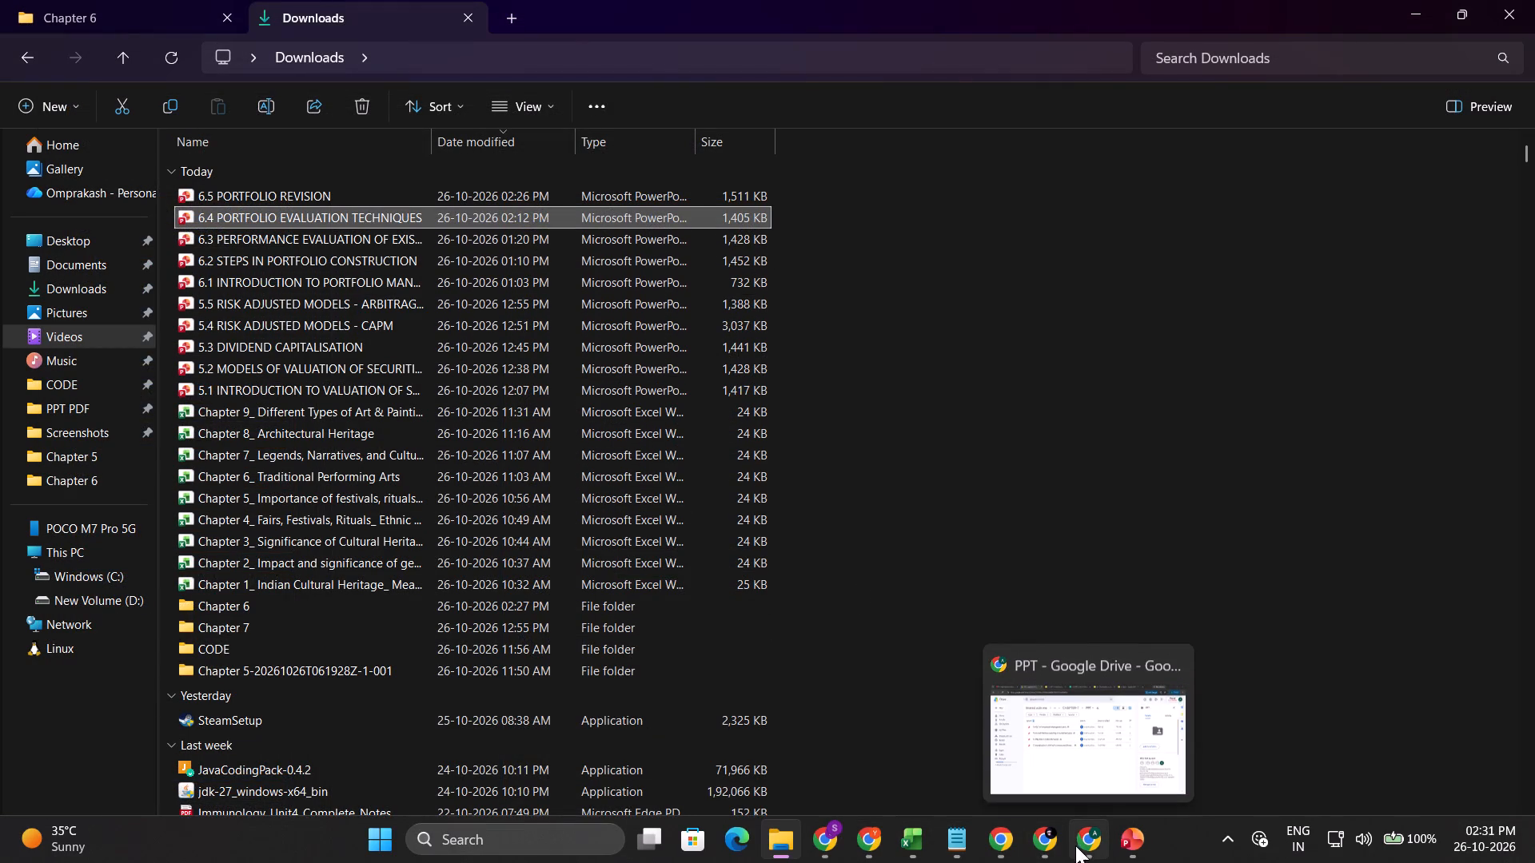
Switch to Google Drive in Chrome, browse from SAPM through UPDATED PPTs and CHAPTER-7 to PPT, and open 7.4 DLT in Investment Management.
left_click(1078, 838)
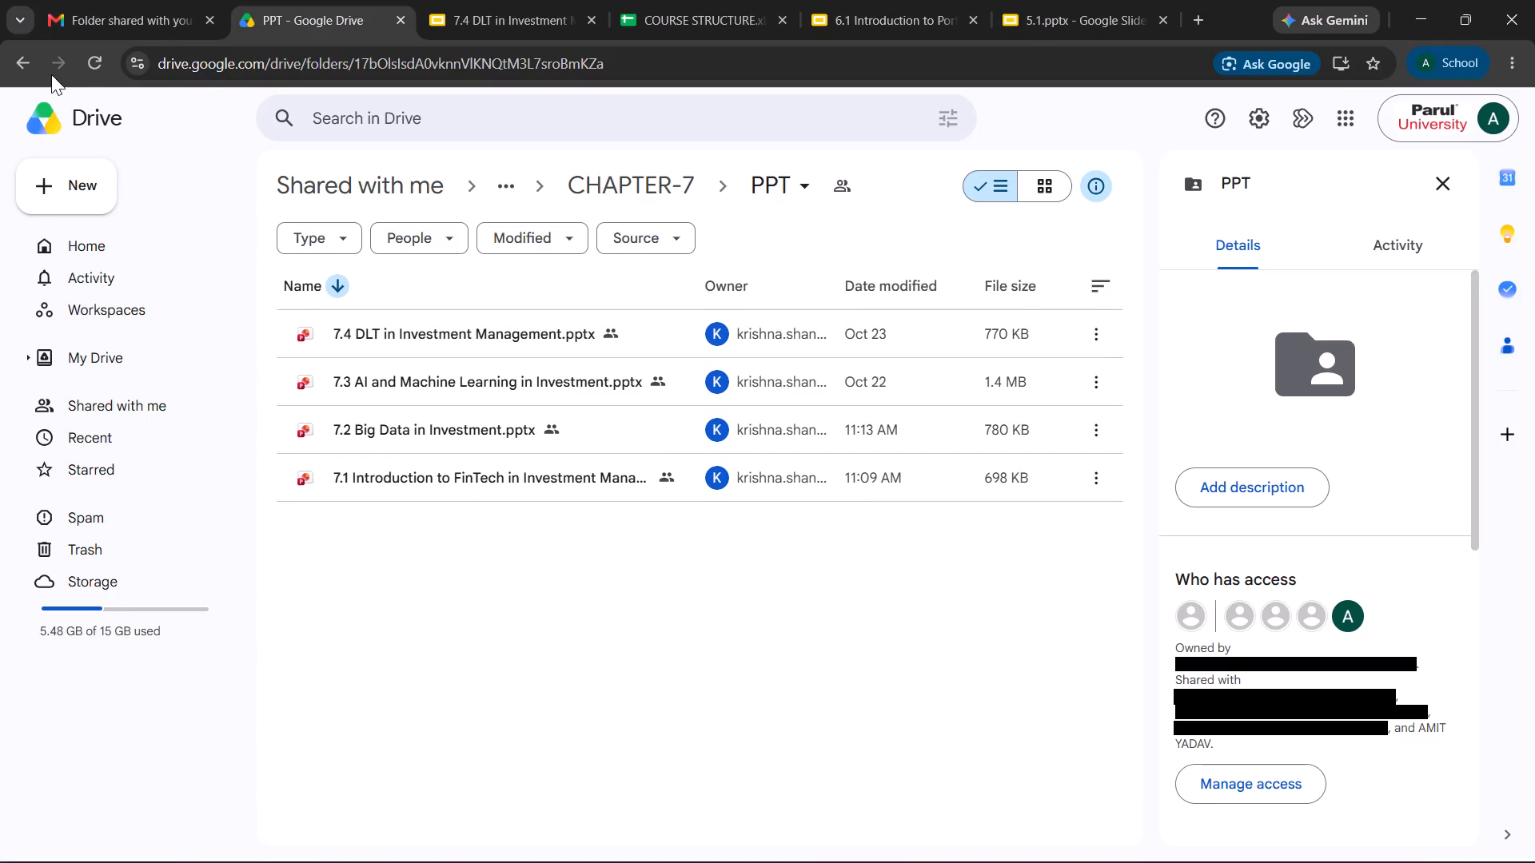
left_click(16, 66)
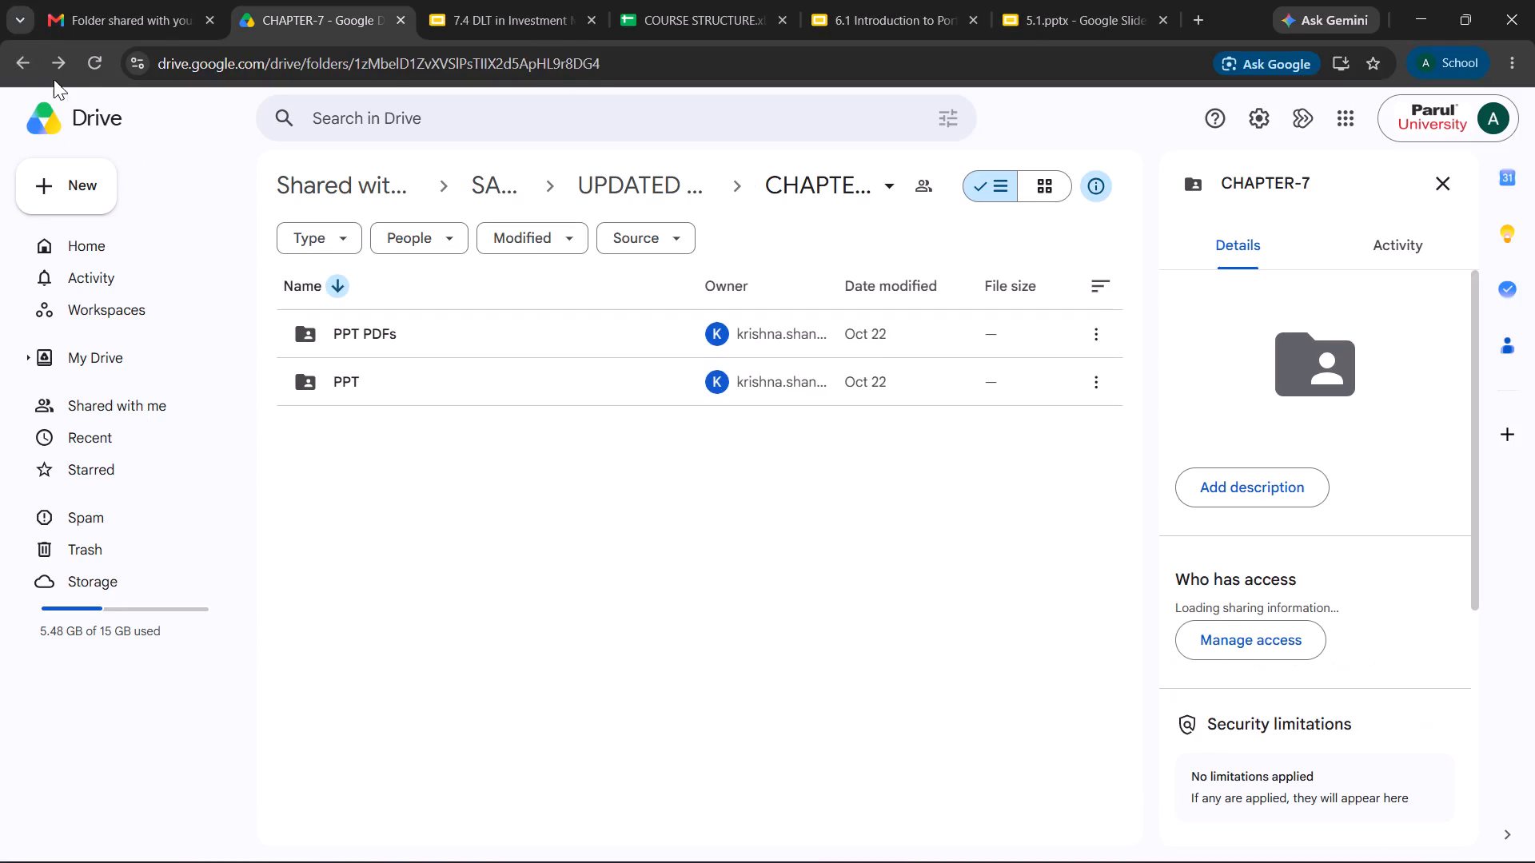
left_click(25, 68)
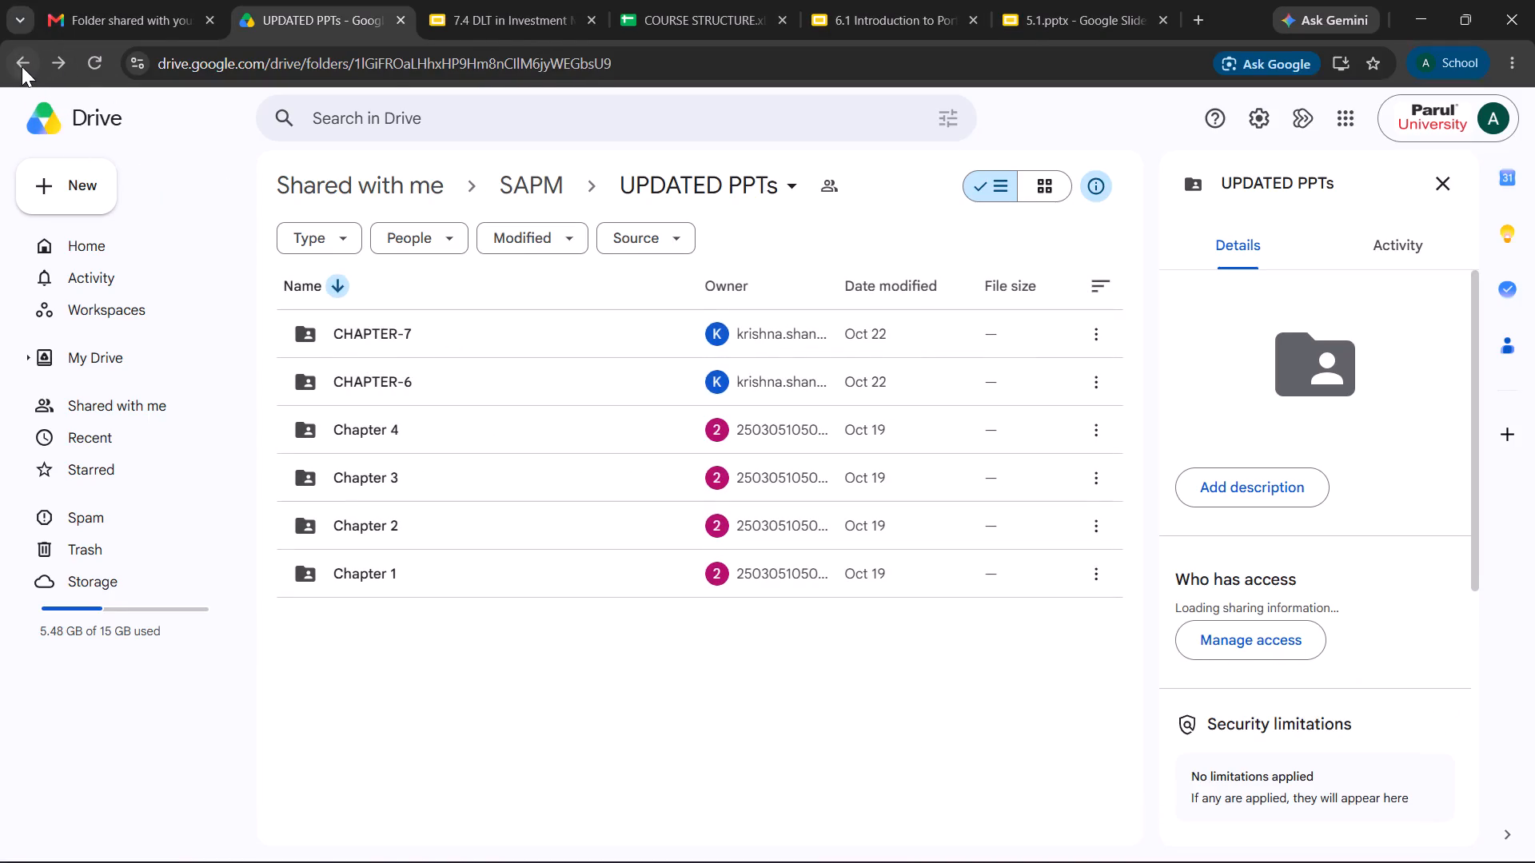
left_click(22, 66)
double_click(455, 316)
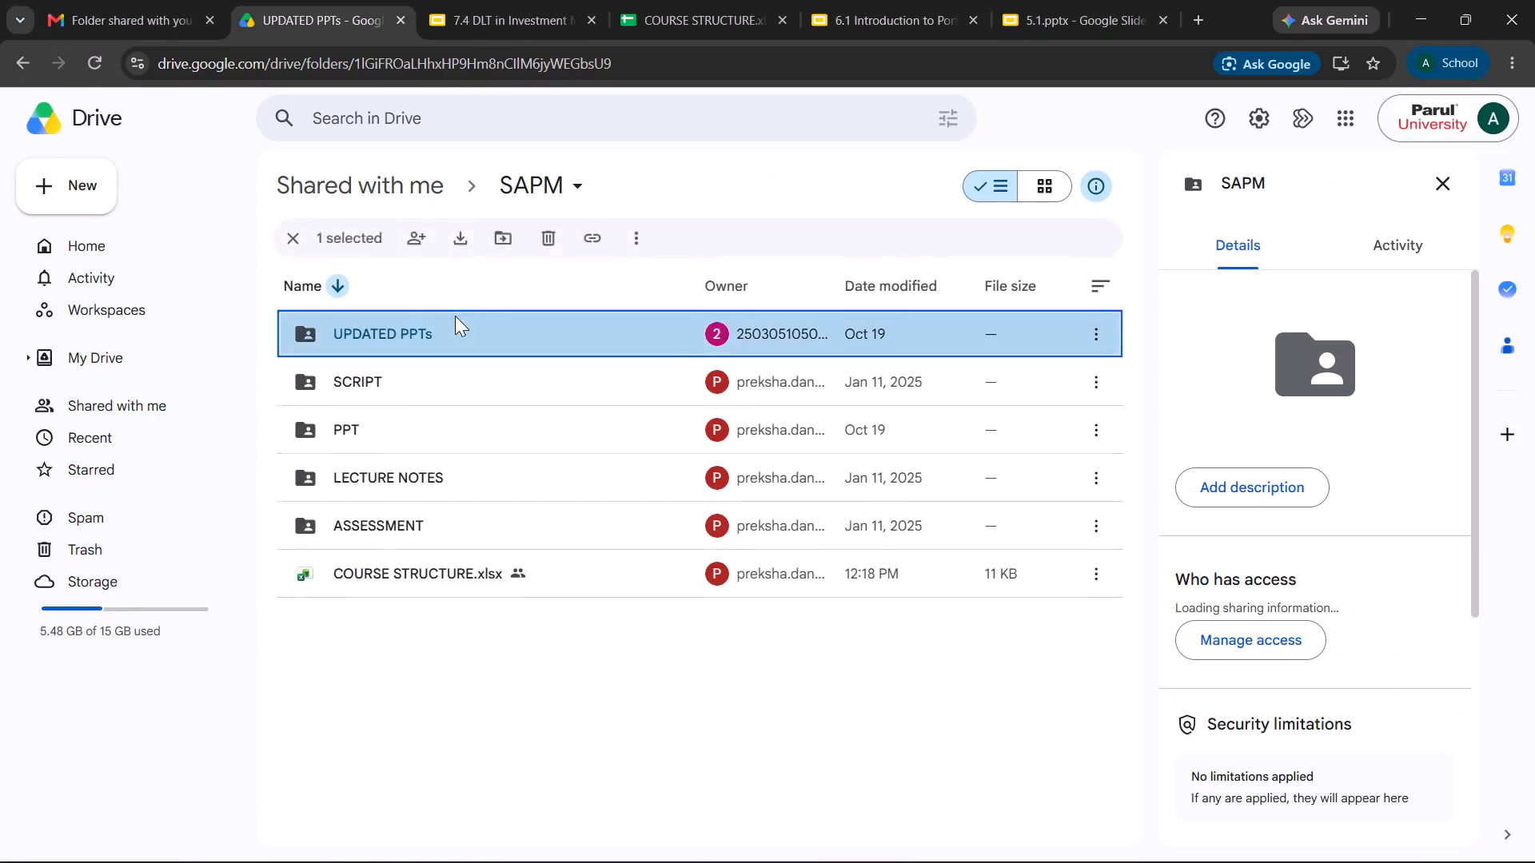
double_click(448, 331)
double_click(445, 373)
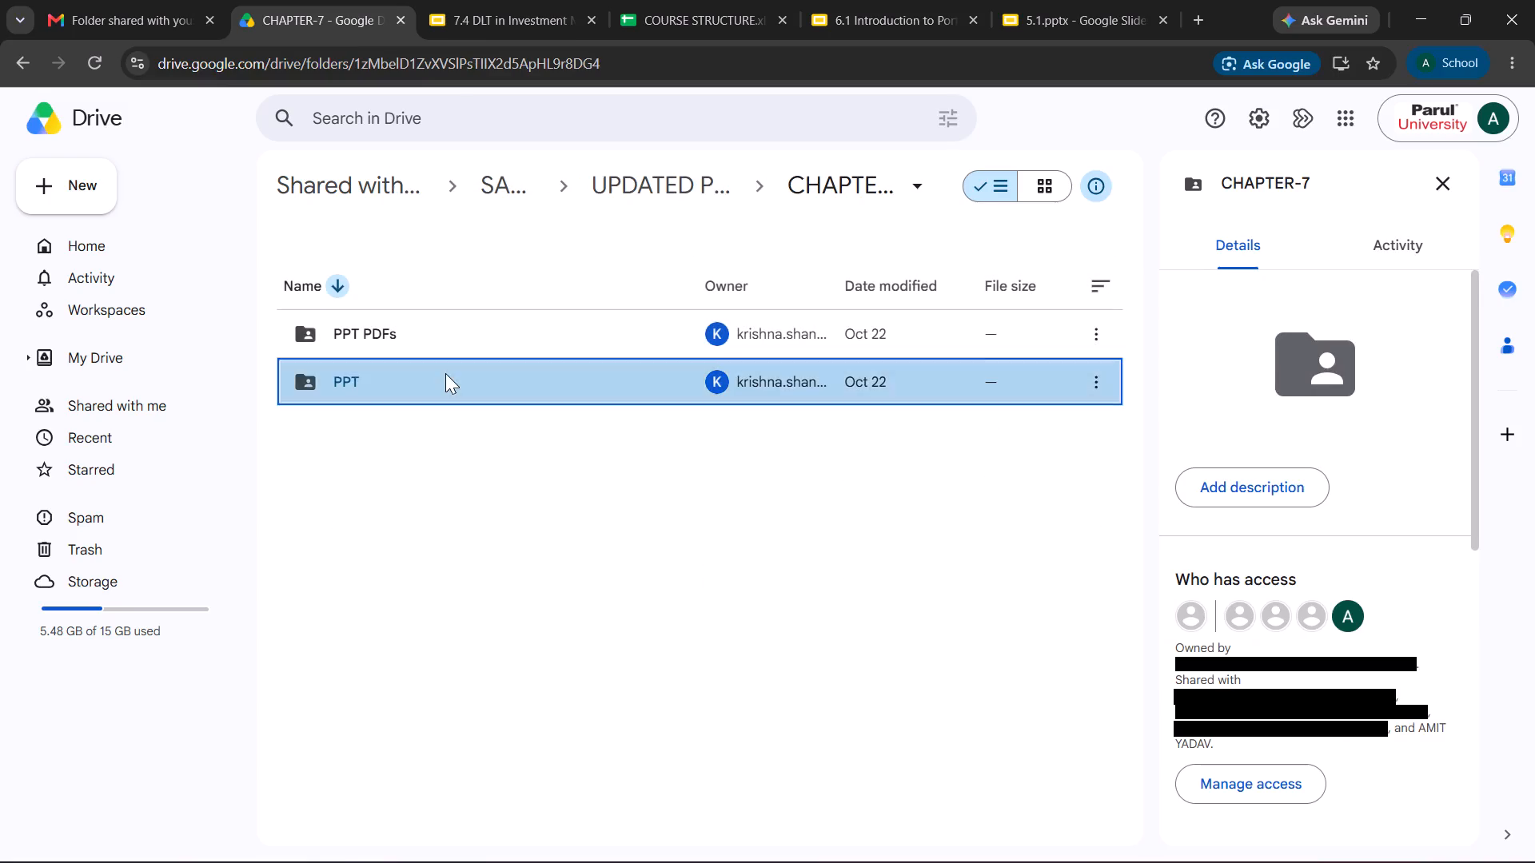
double_click(441, 344)
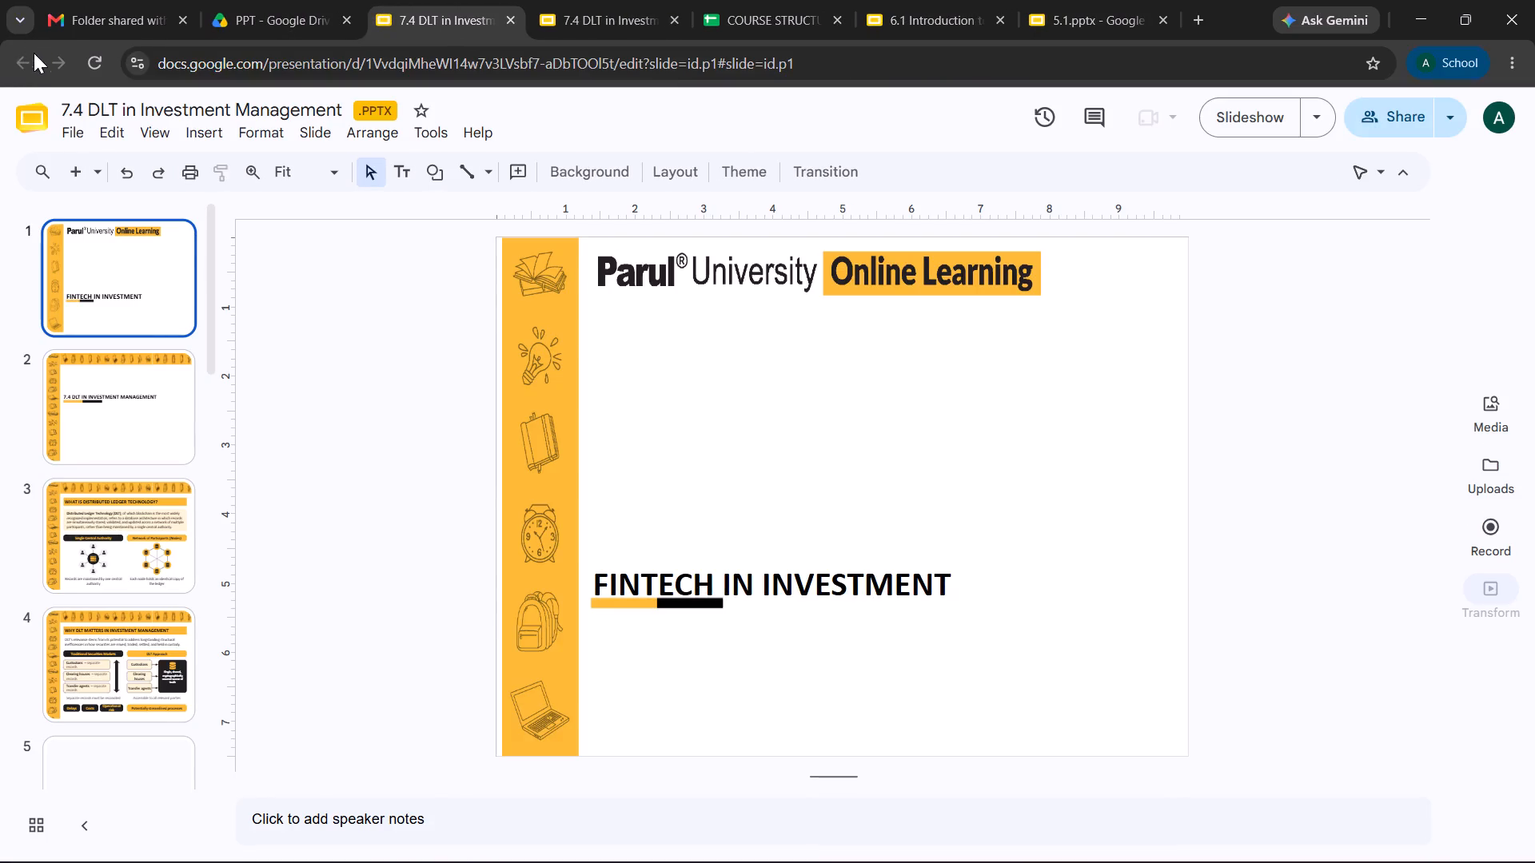
Switch back to Google Drive and examine the activity history of the CHAPTER-7 folder and its PPT subfolder.
left_click(285, 31)
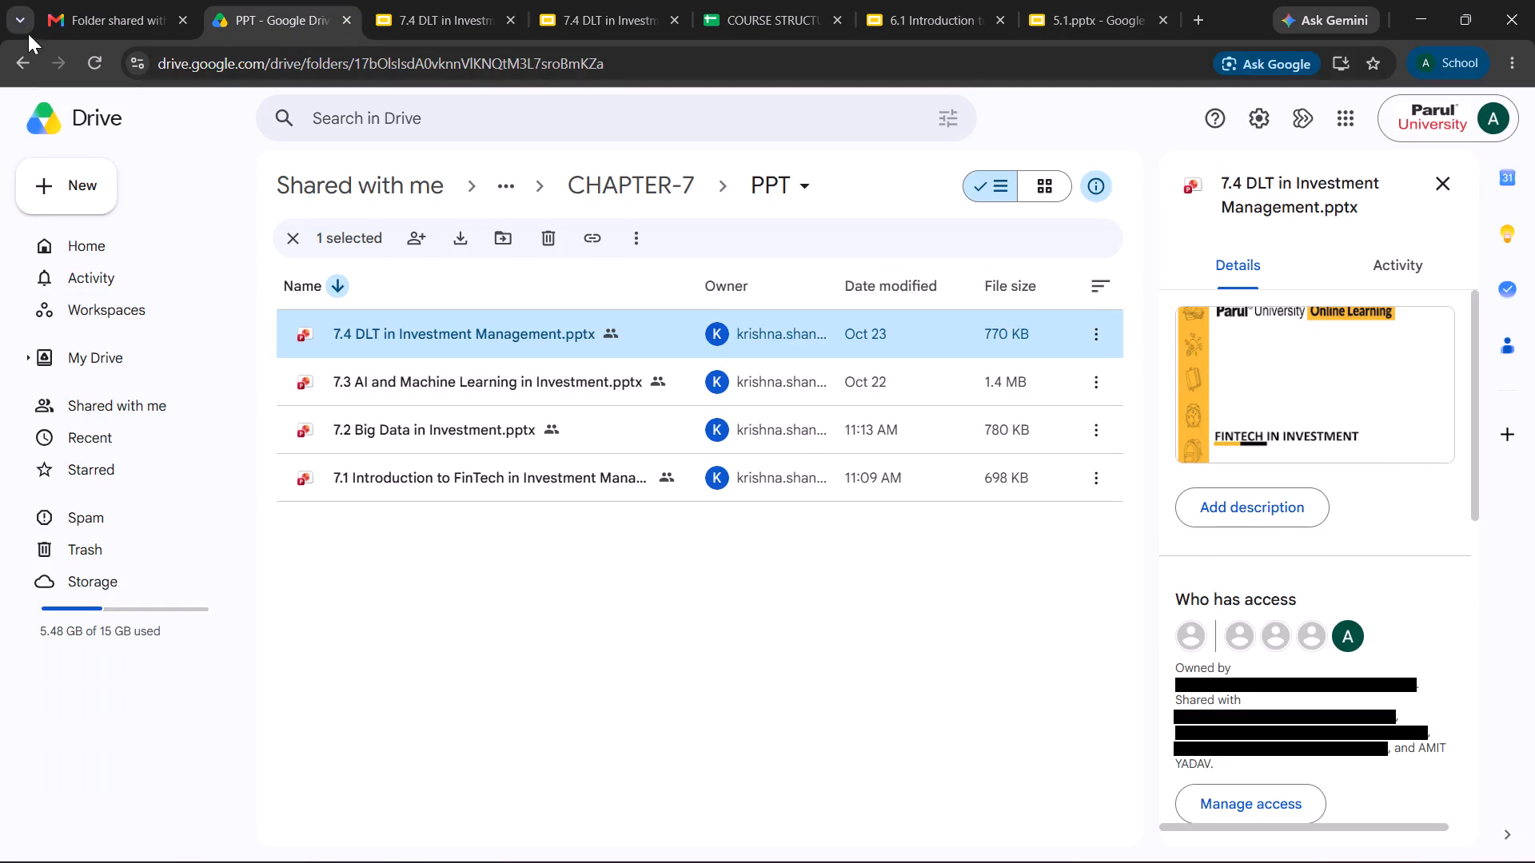
left_click(26, 58)
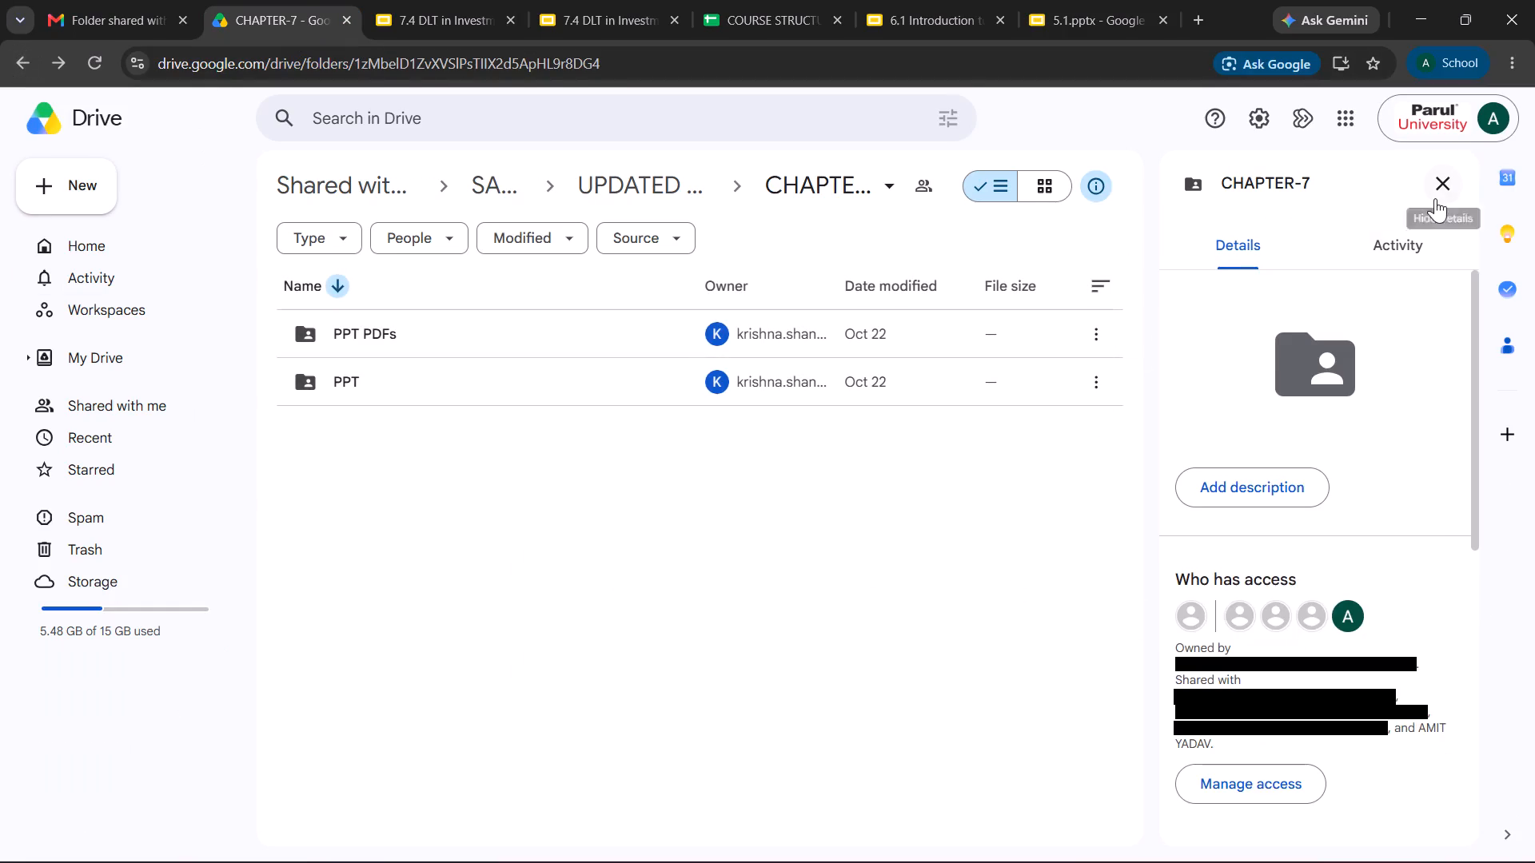
left_click(1439, 175)
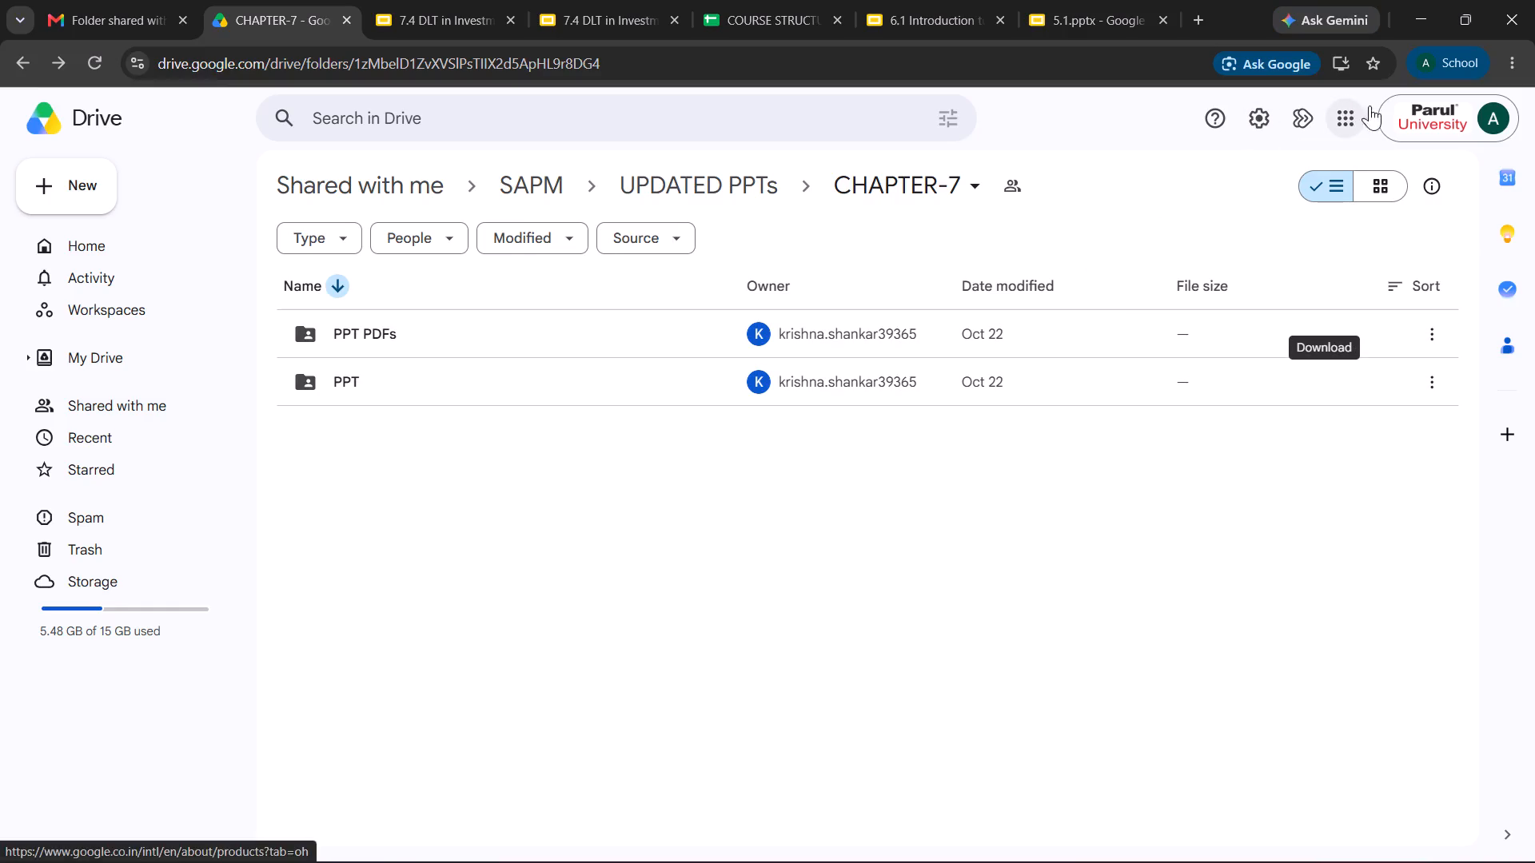
left_click(1426, 192)
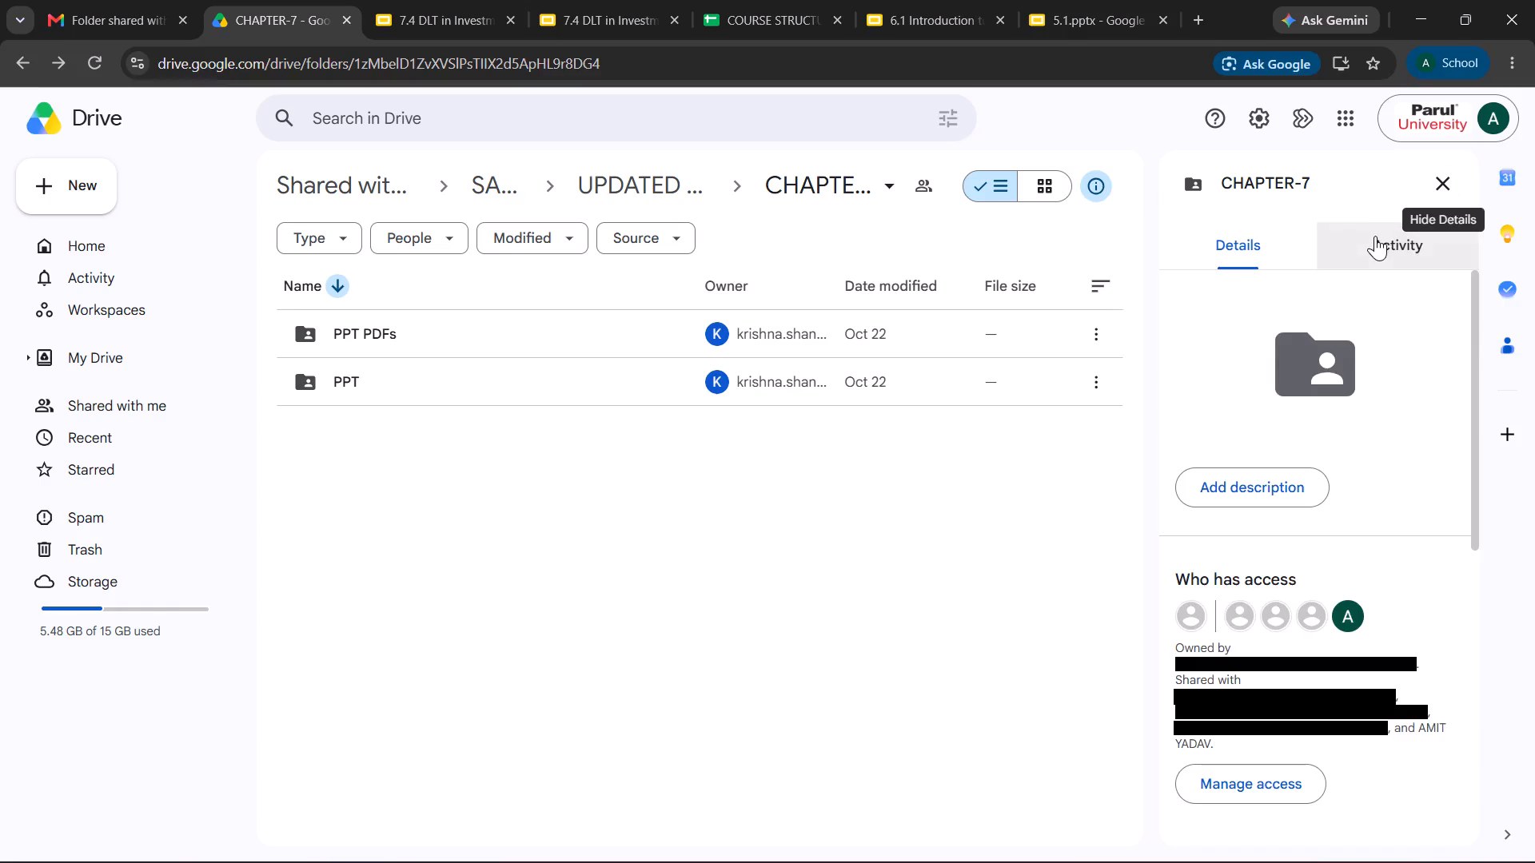
left_click(1375, 236)
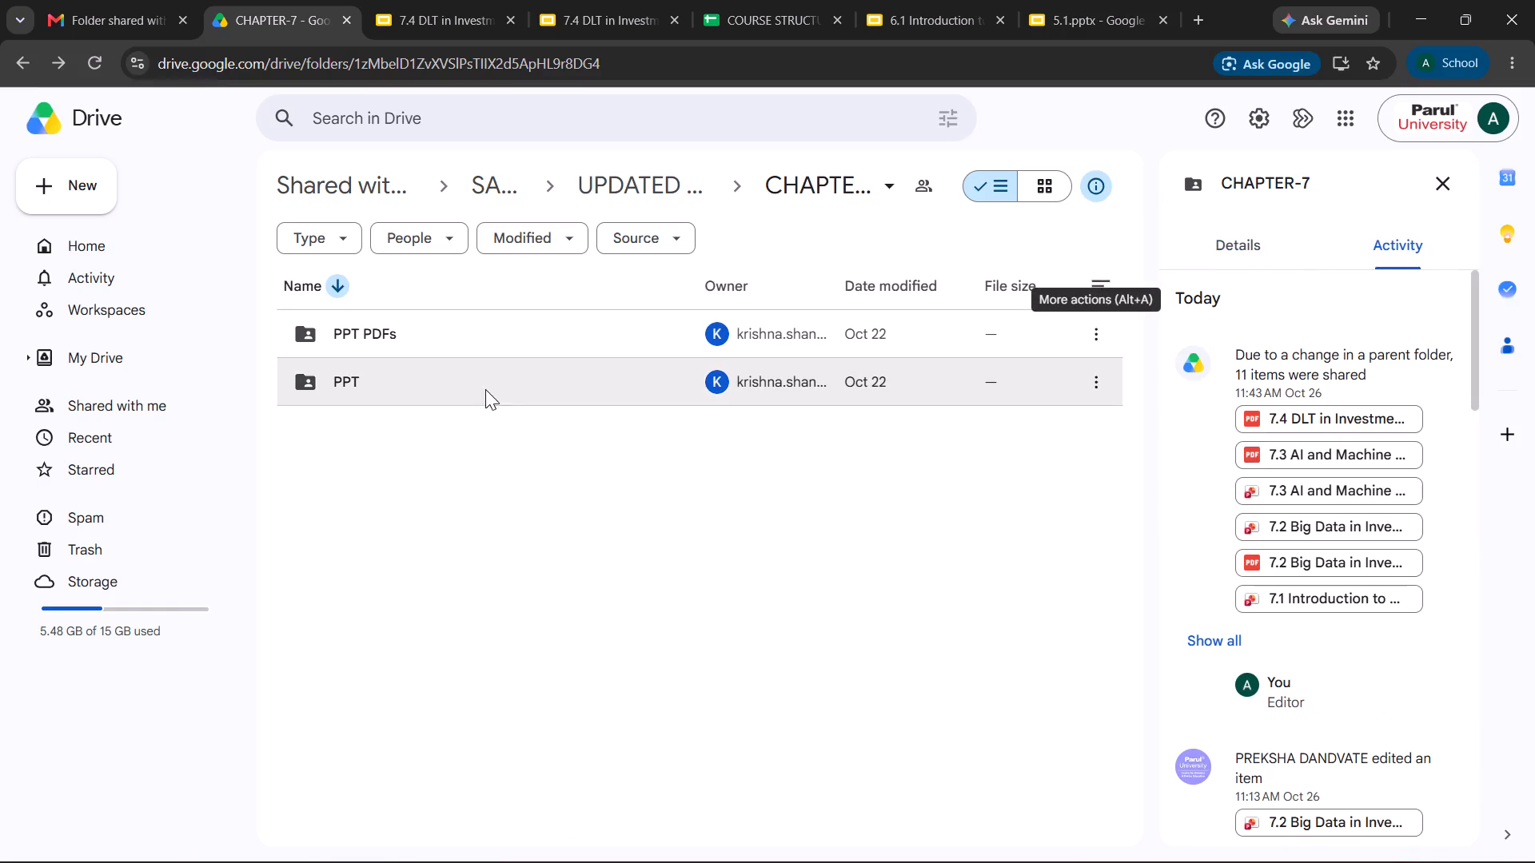
double_click(496, 370)
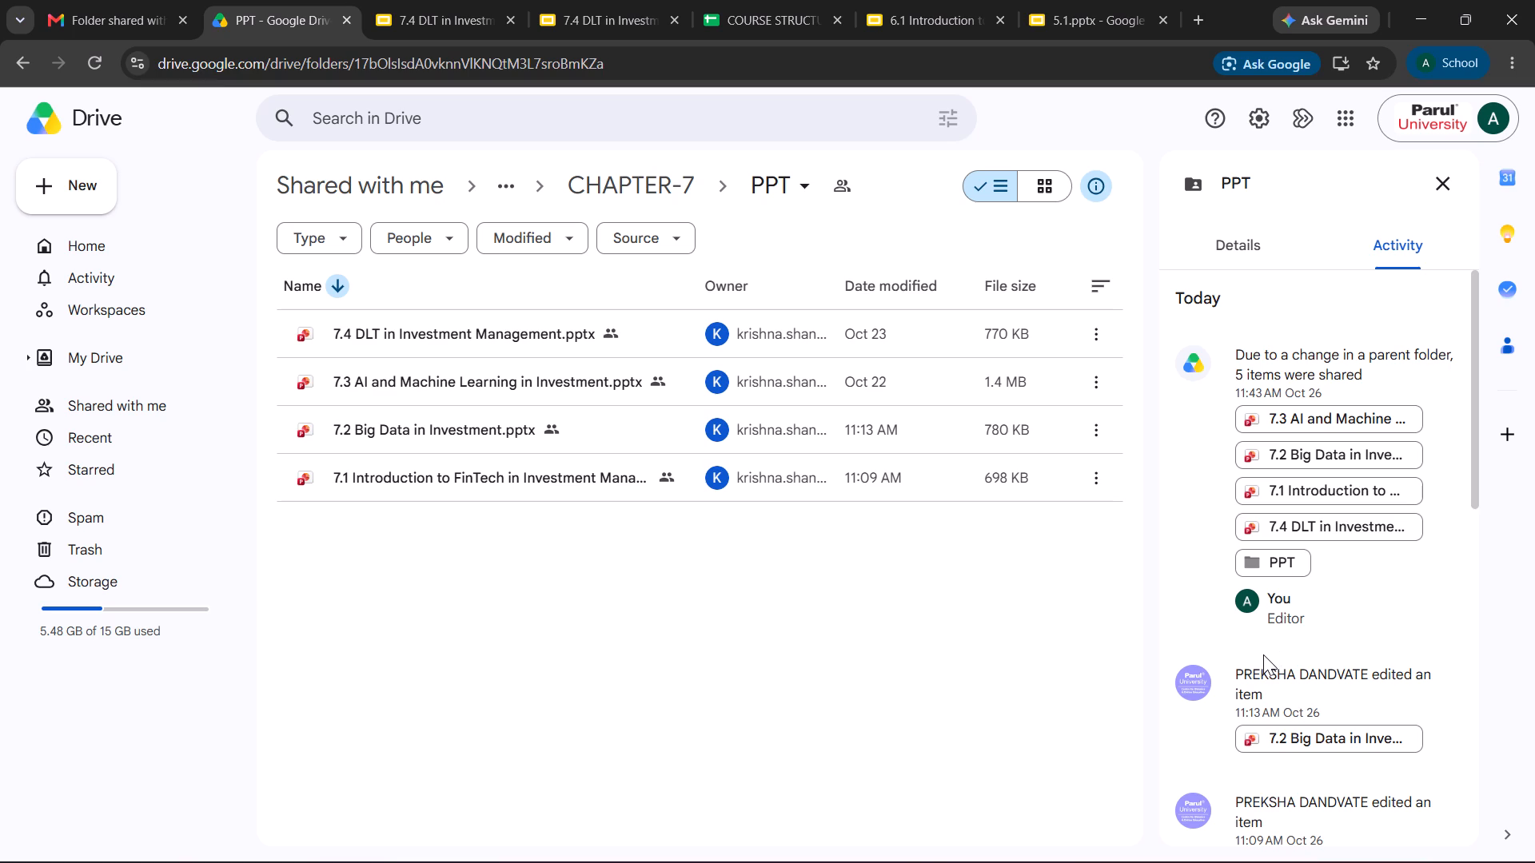
scroll(1288, 656, "down", 2)
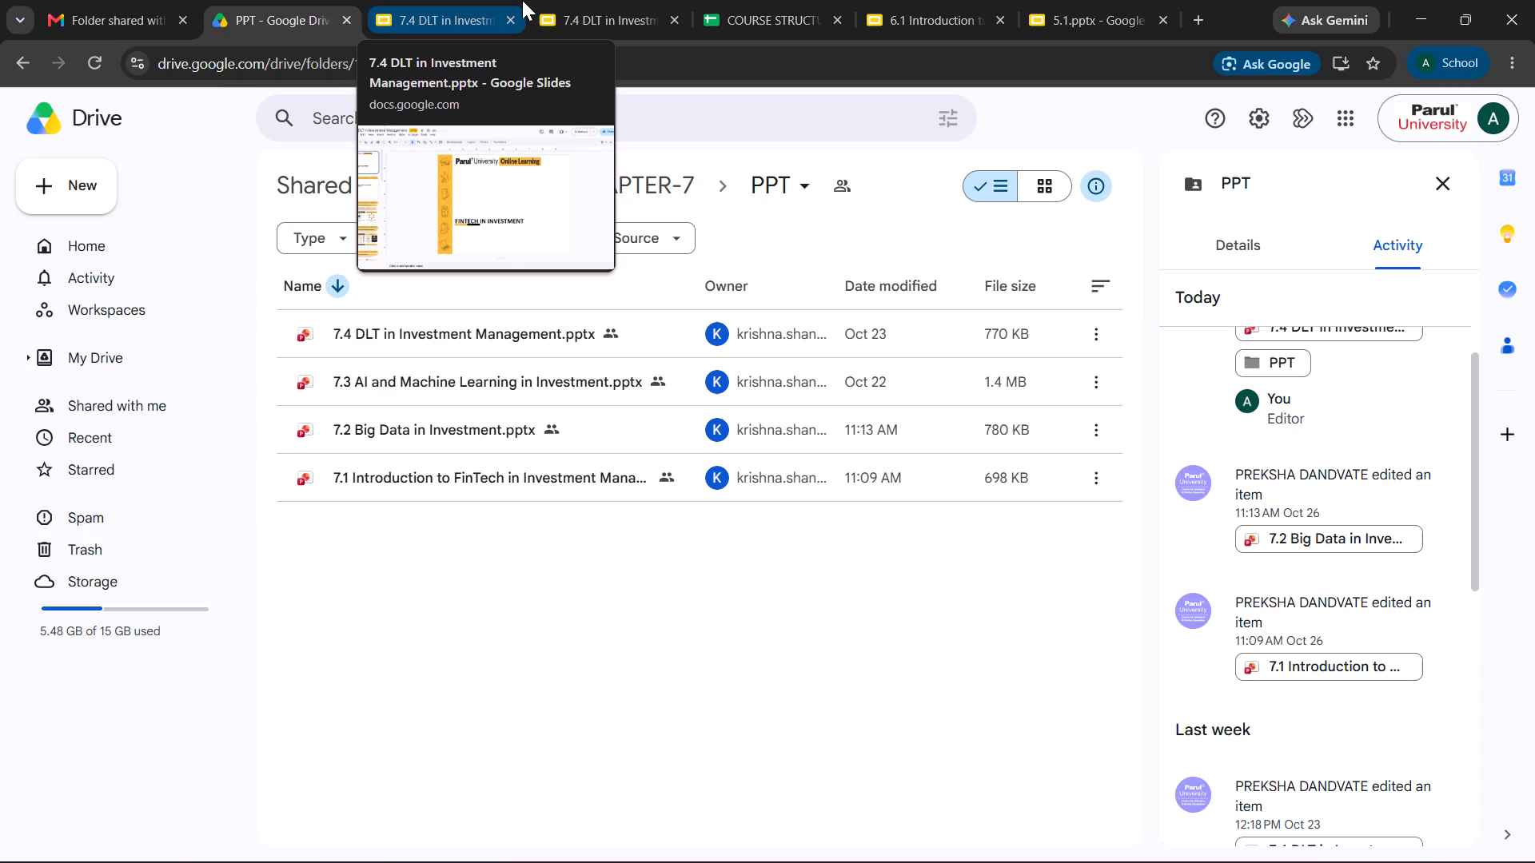
scroll(1358, 618, "up", 3)
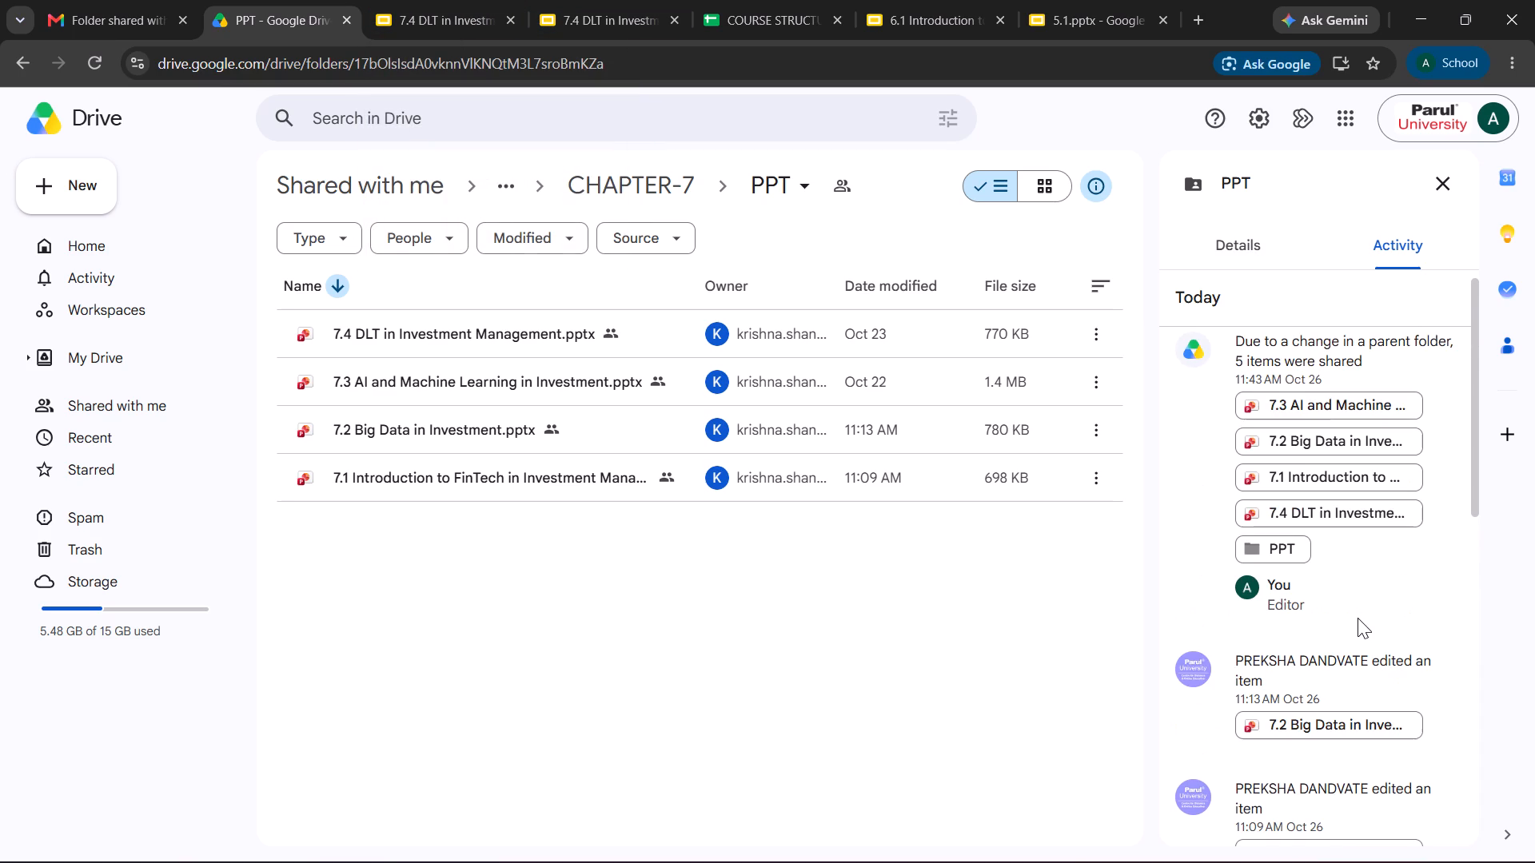
scroll(1245, 499, "down", 2)
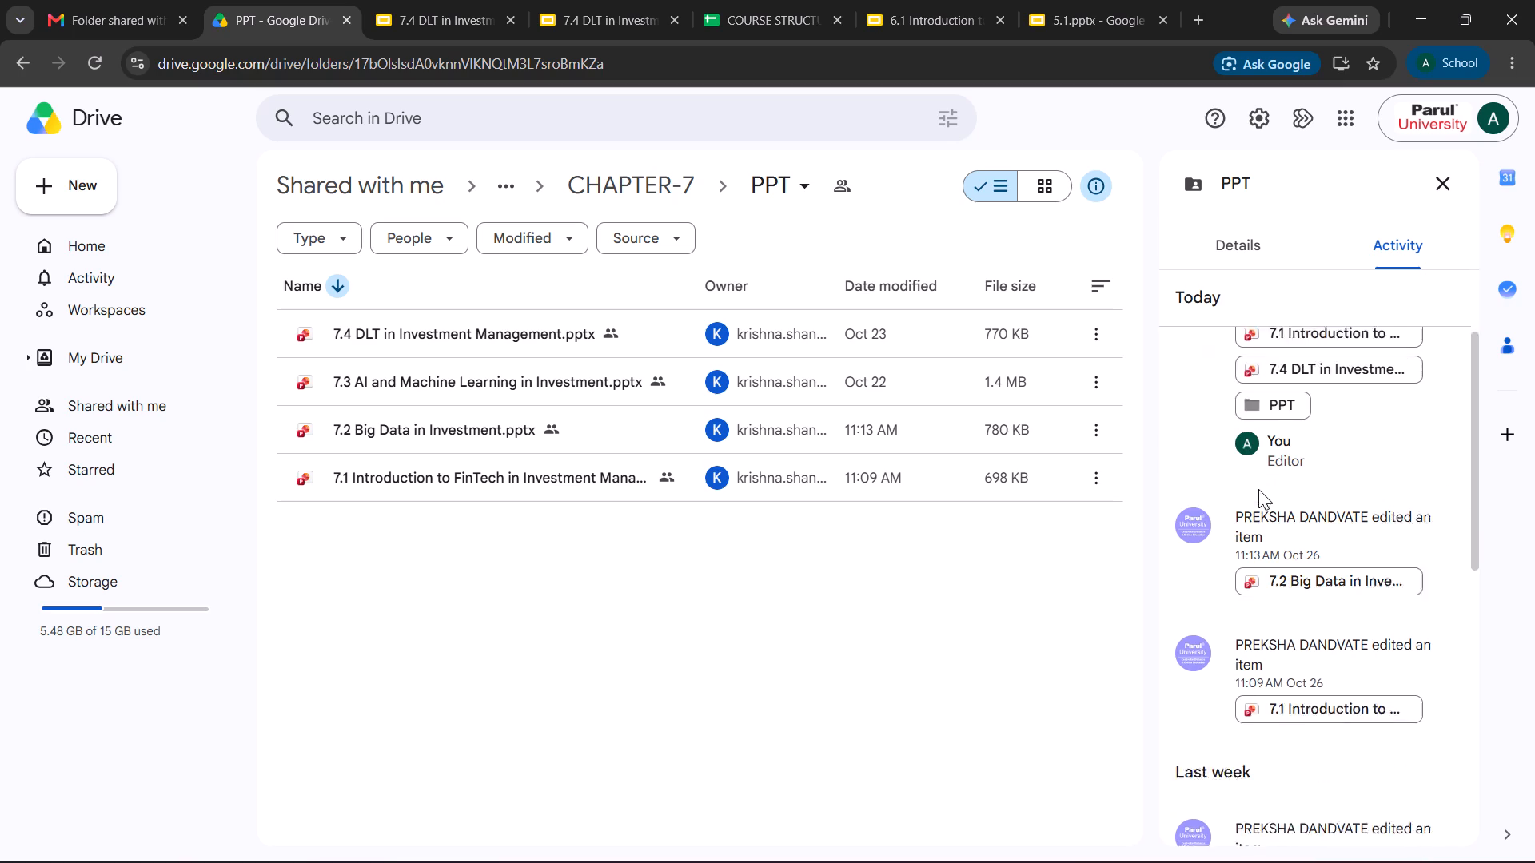
Open 7.4 DLT in Investment Management again and review its slide layouts from slide 3 through slide 14, AREAS OF CONTINUED DEVELOPMENT.
double_click(519, 330)
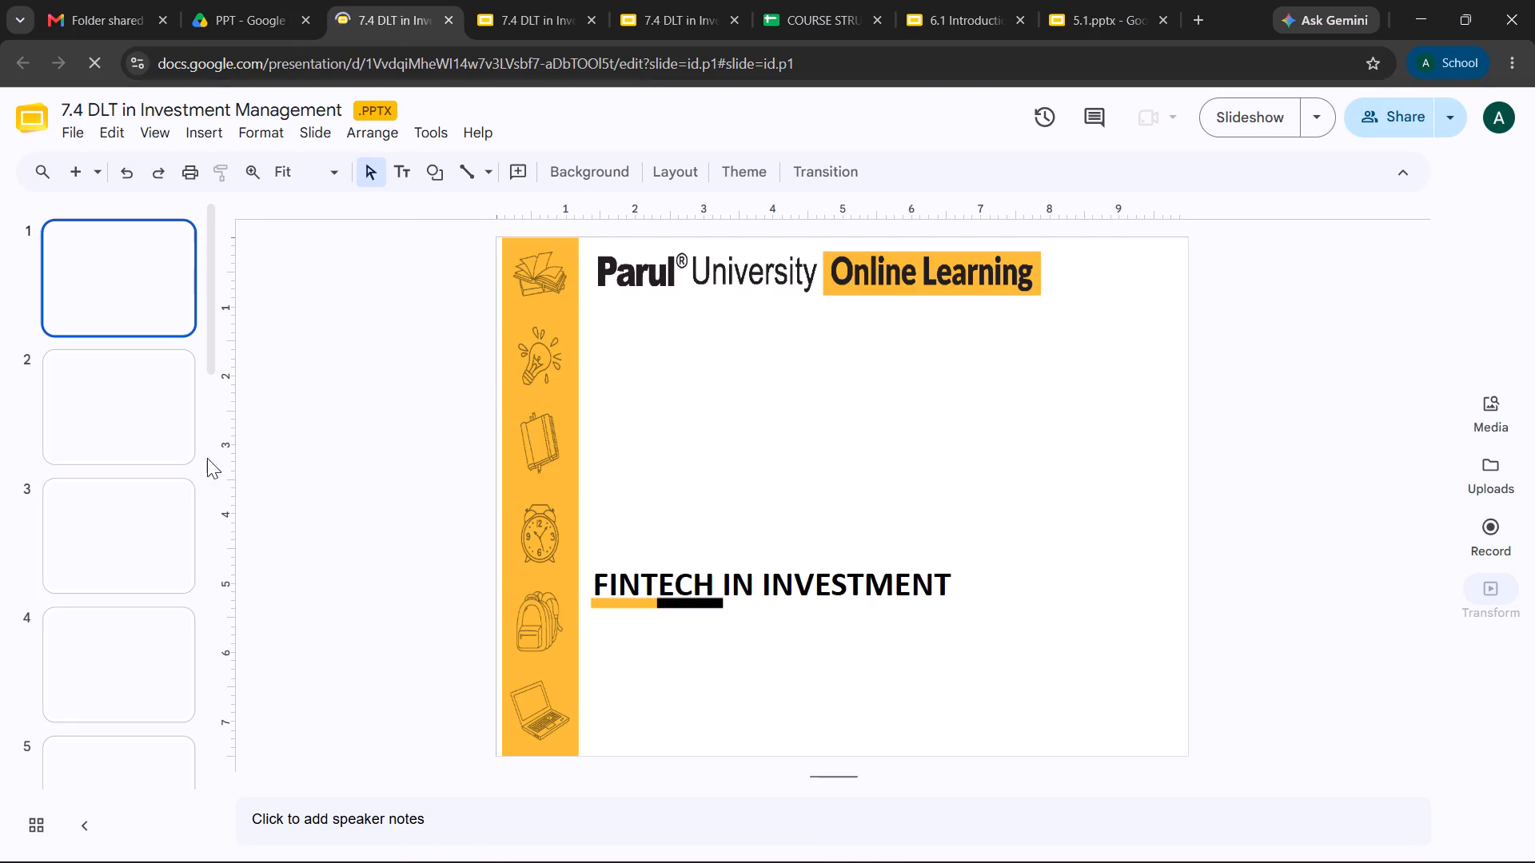
left_click(91, 500)
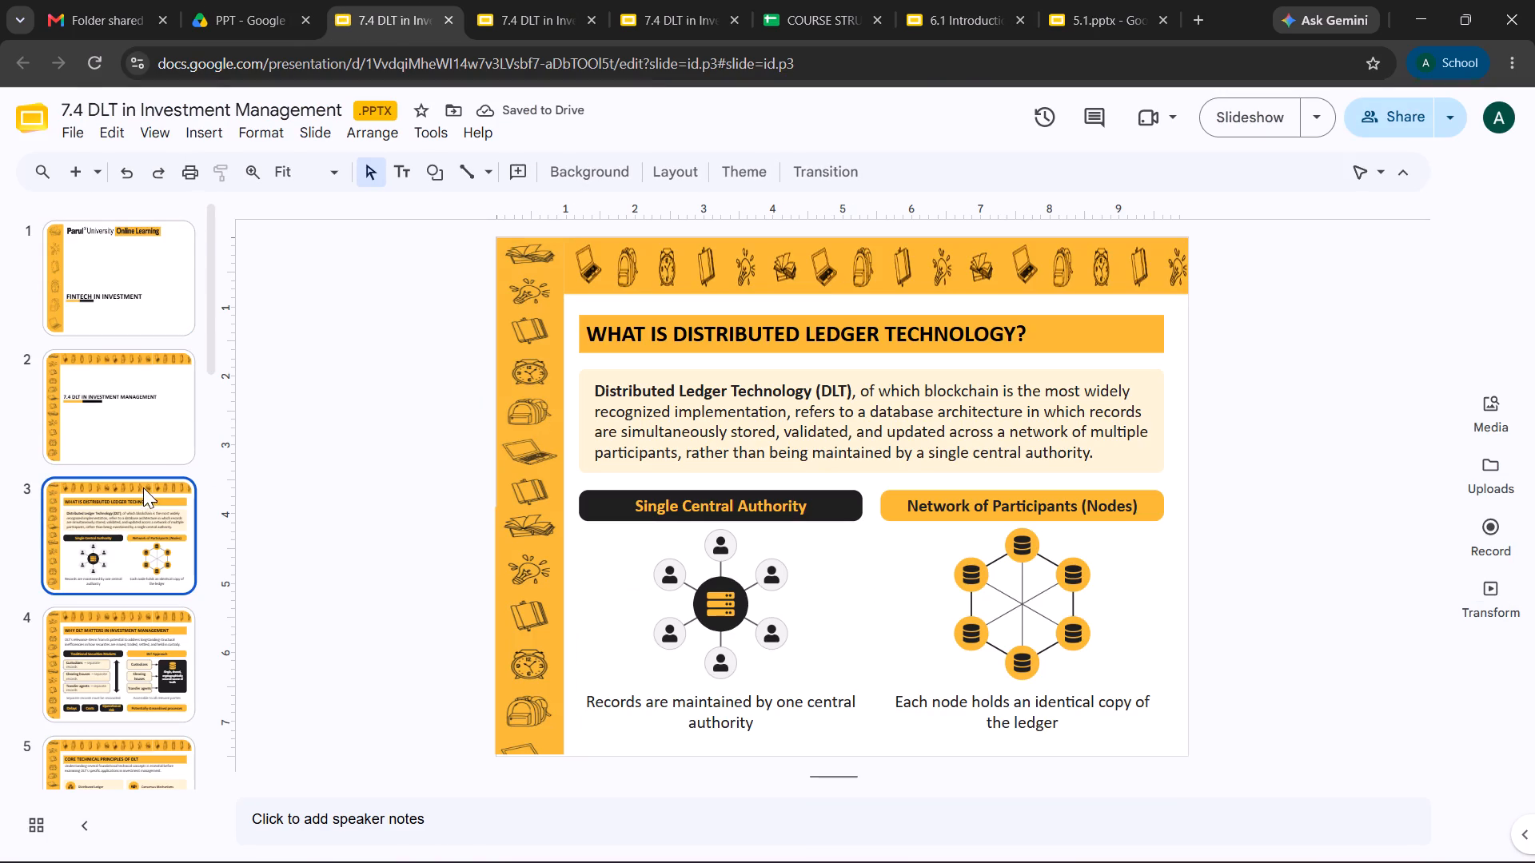
scroll(143, 487, "down", 2)
left_click(126, 503)
scroll(126, 503, "down", 4)
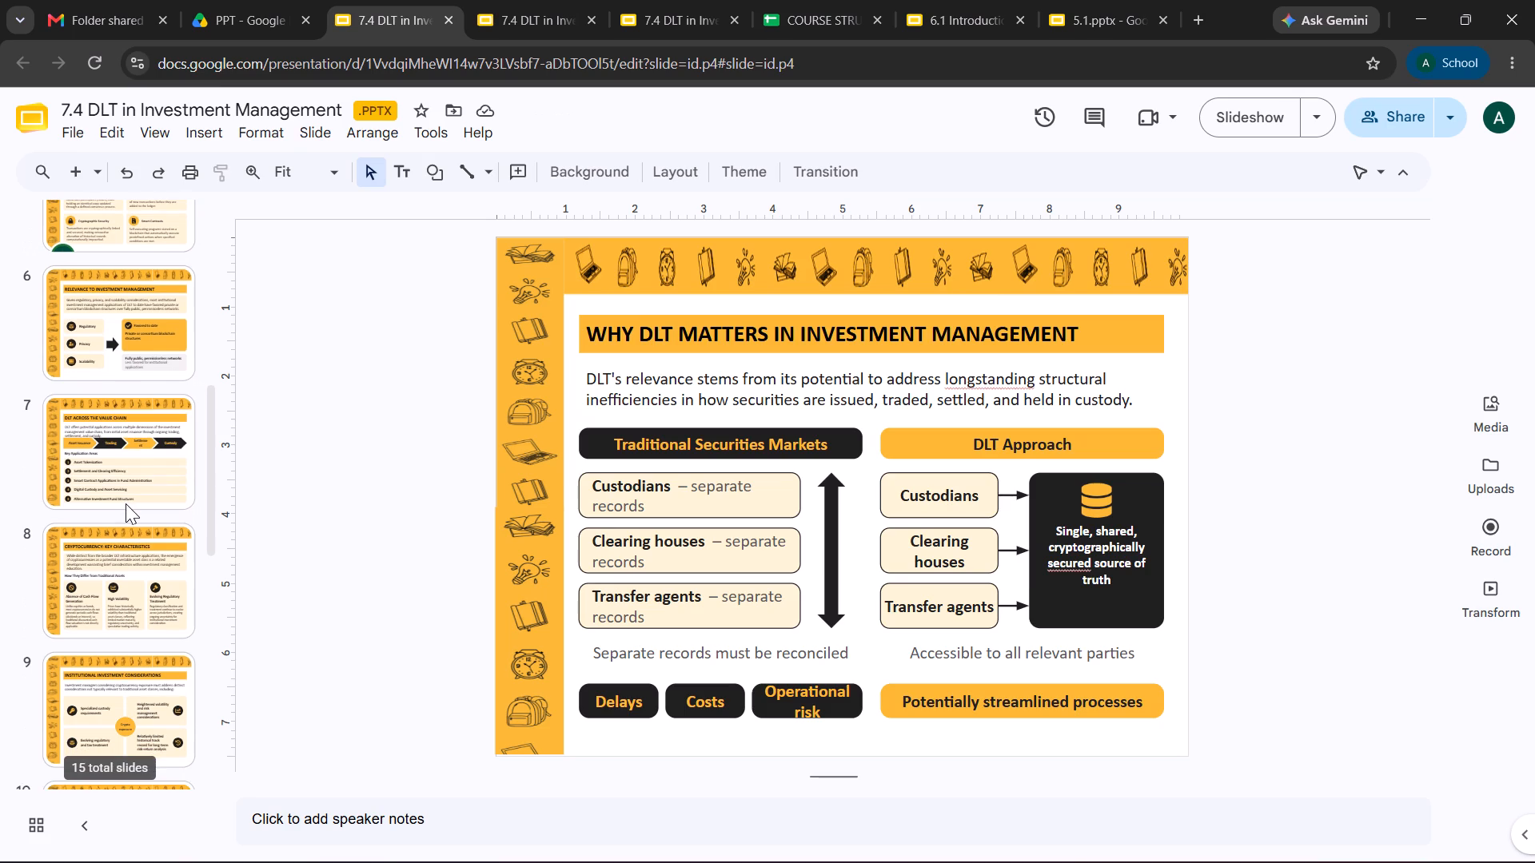
left_click(125, 503)
scroll(125, 503, "down", 4)
left_click(125, 503)
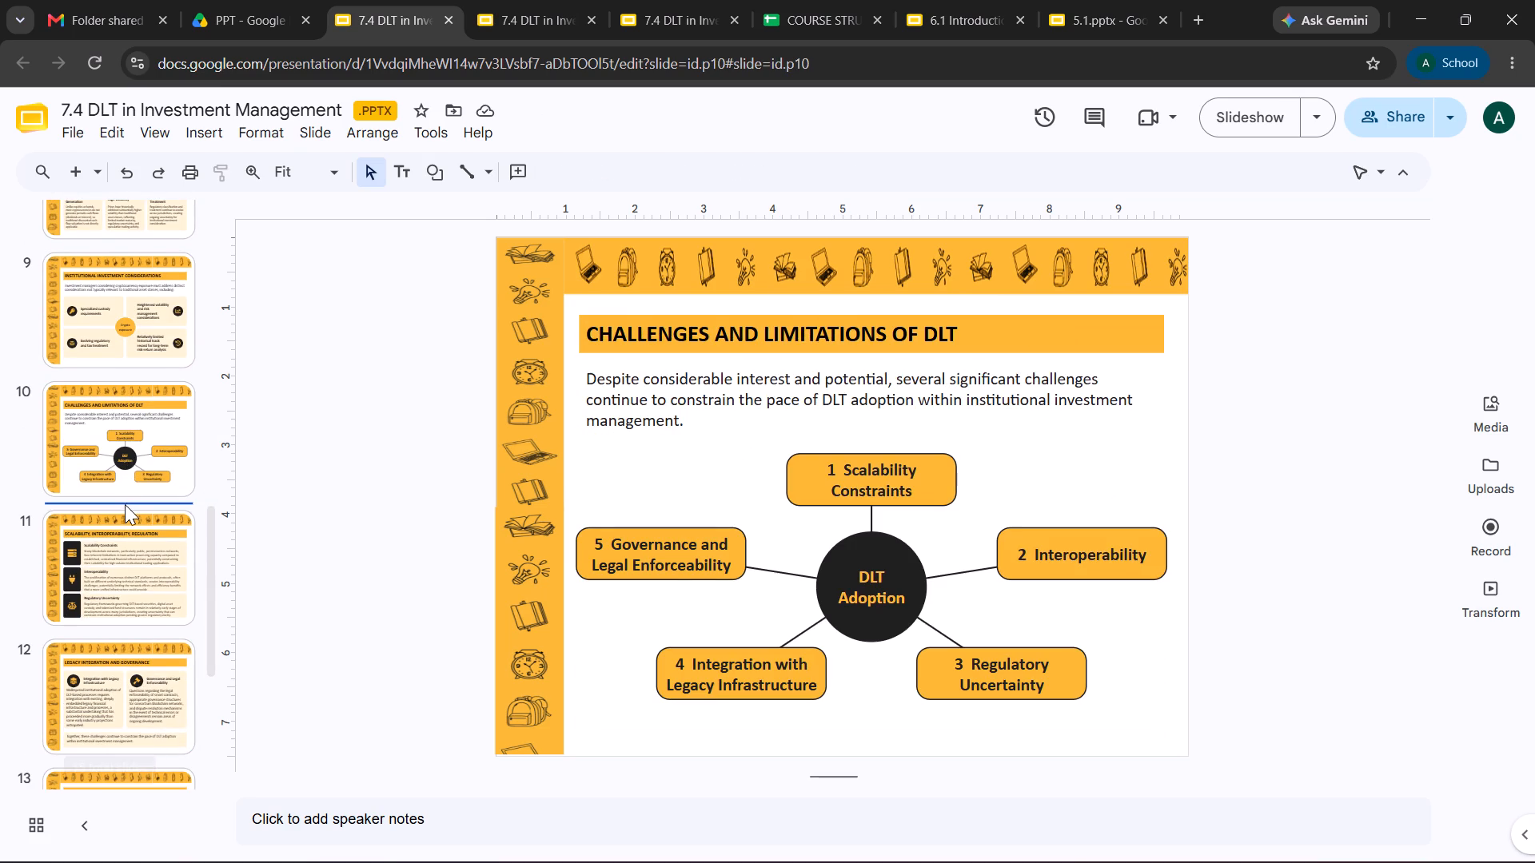
left_click(125, 531)
scroll(125, 531, "down", 3)
left_click(125, 531)
scroll(125, 531, "down", 5)
left_click(132, 575)
Recheck the 7.4 presentation's slides backwards, including slide 9, INSTITUTIONAL INVESTMENT CONSIDERATIONS, to the title slide, FINTECH IN INVESTMENT.
scroll(131, 544, "up", 5)
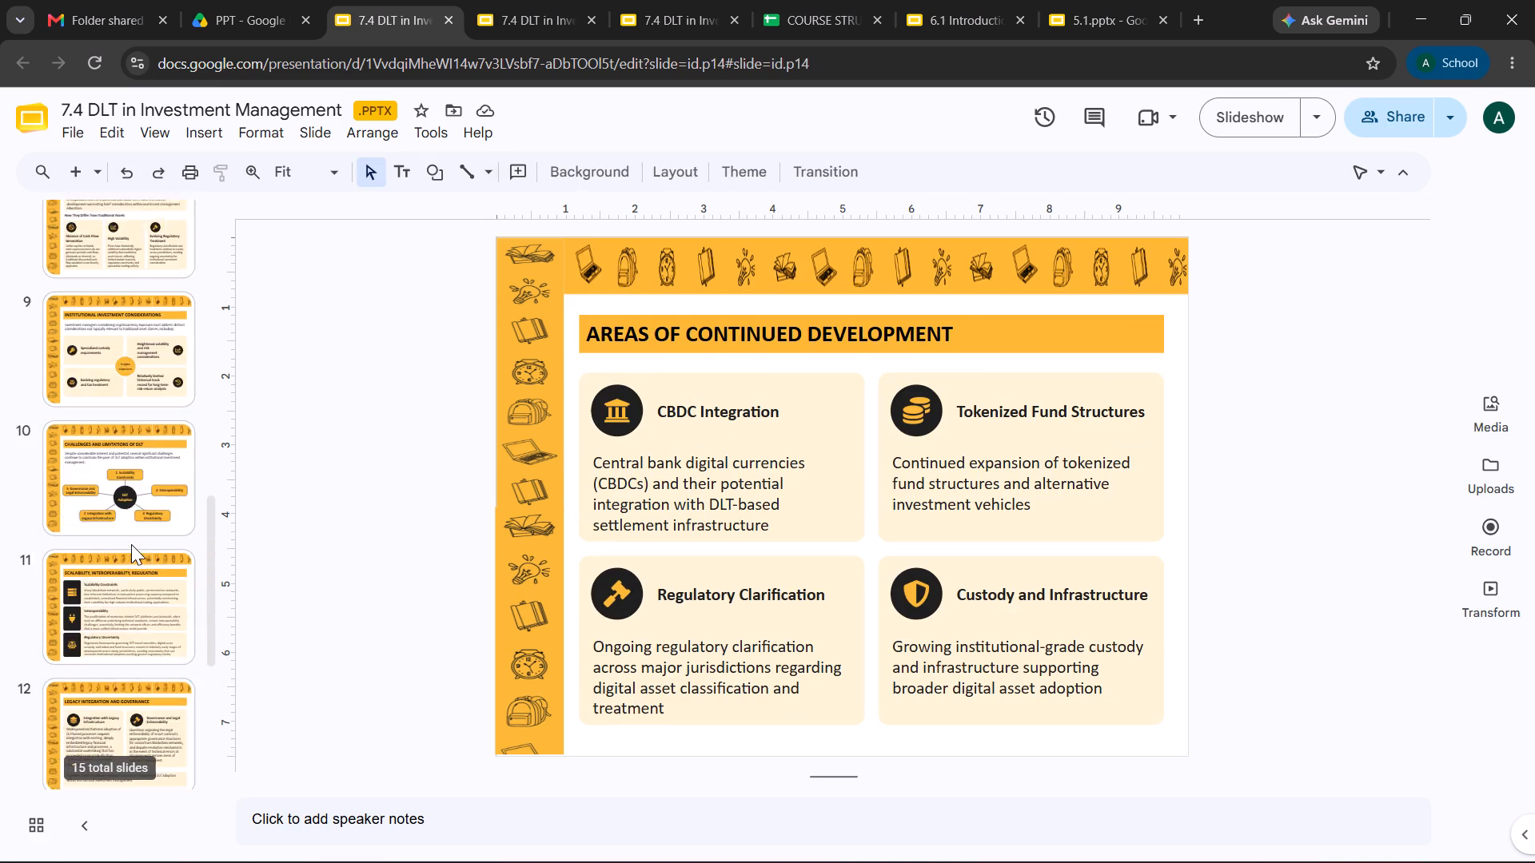
scroll(131, 544, "up", 1)
left_click(131, 544)
scroll(131, 544, "up", 6)
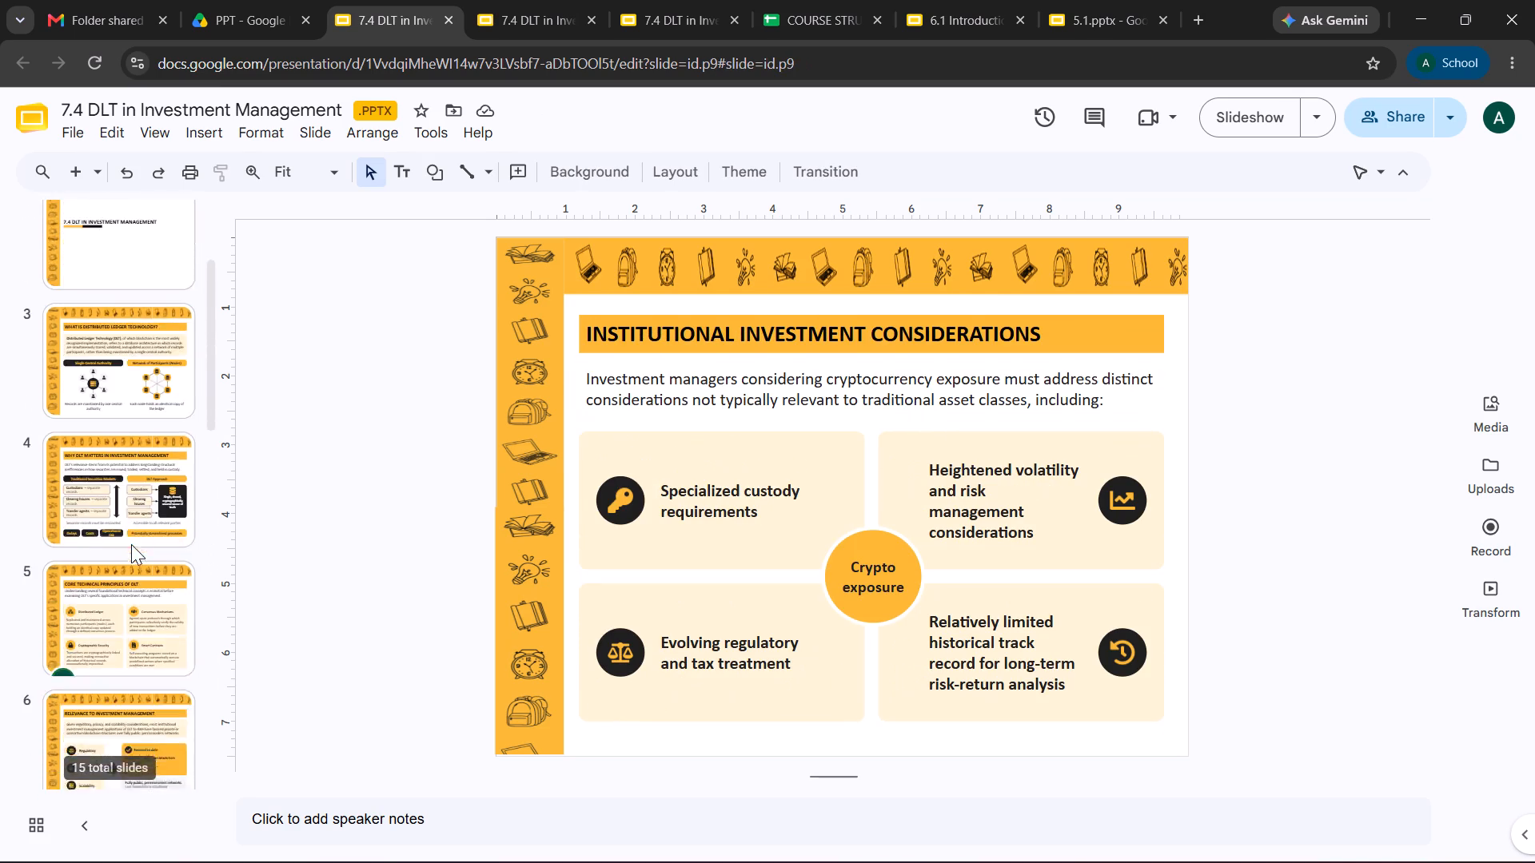
scroll(131, 544, "up", 2)
left_click(131, 543)
left_click(157, 433)
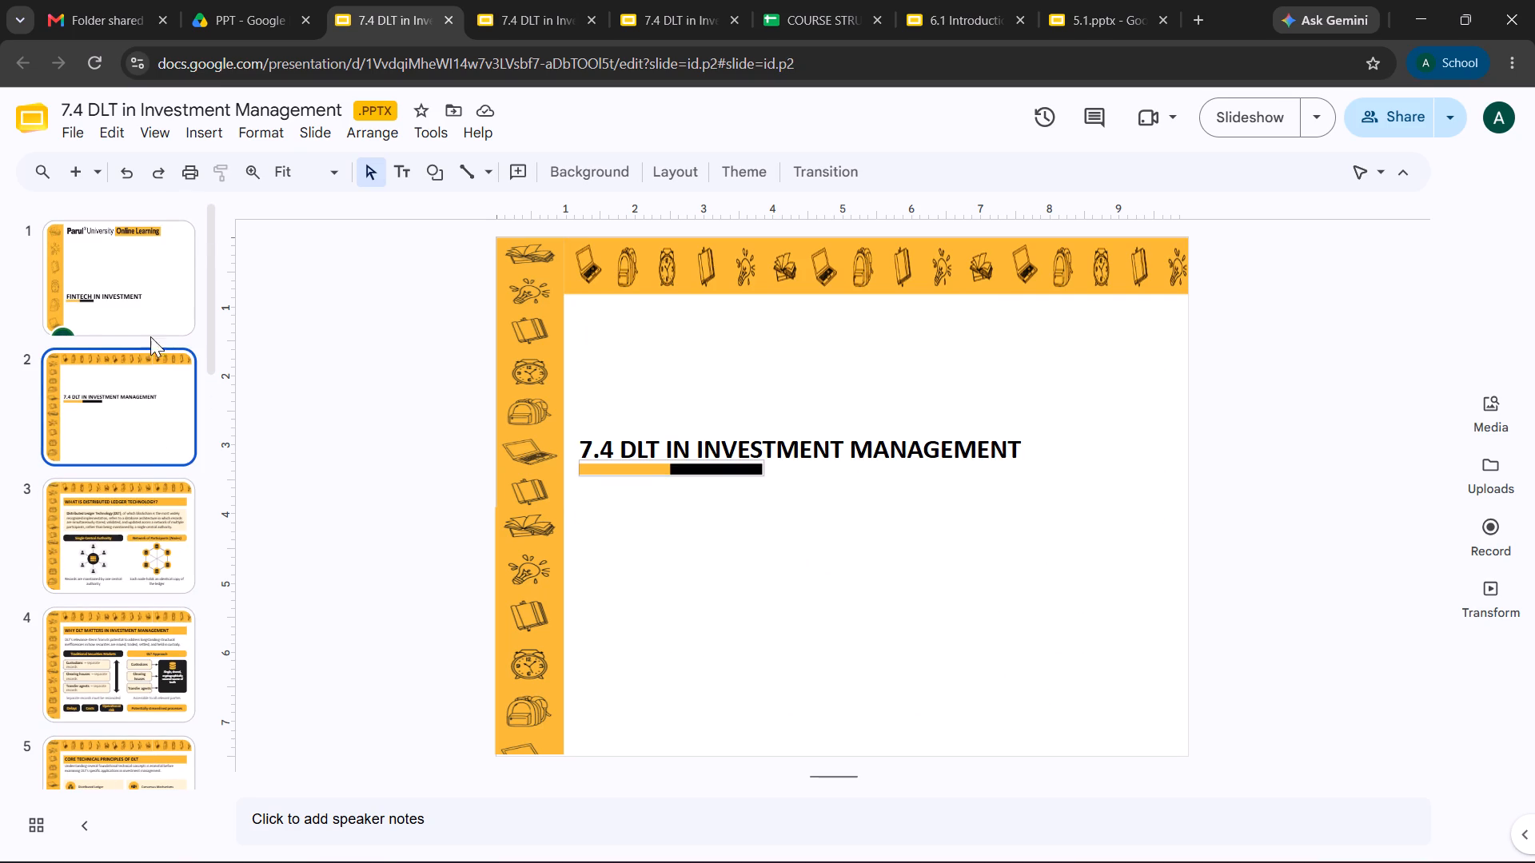
left_click(140, 307)
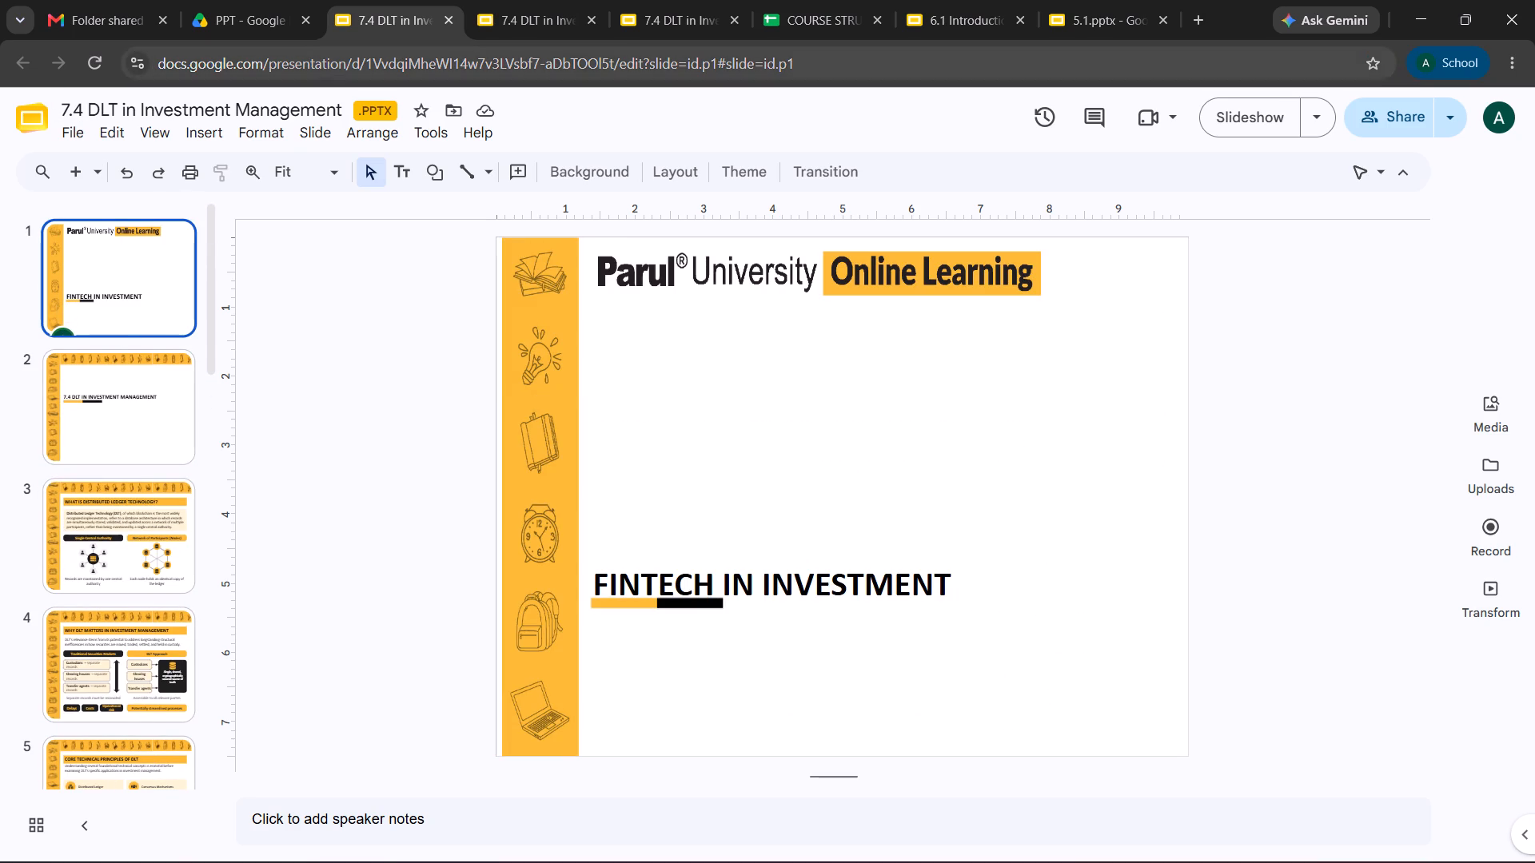
Close the three open 7.4 DLT presentations plus the 6.1 and 5.1 presentations, keeping the mail, Drive and COURSE STRUCTURE pages open.
triple_click(449, 18)
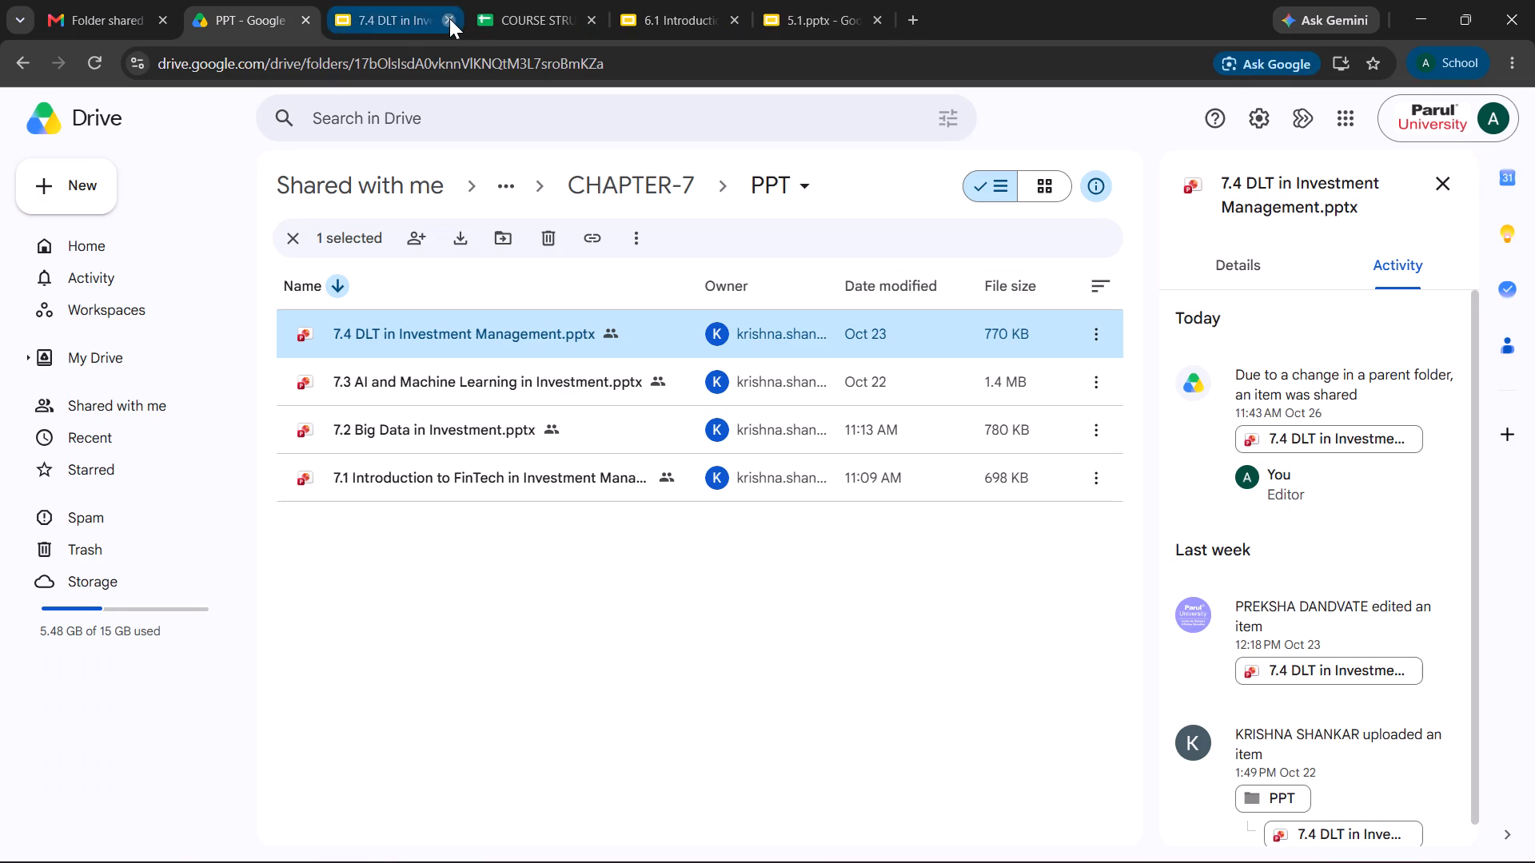
left_click(588, 19)
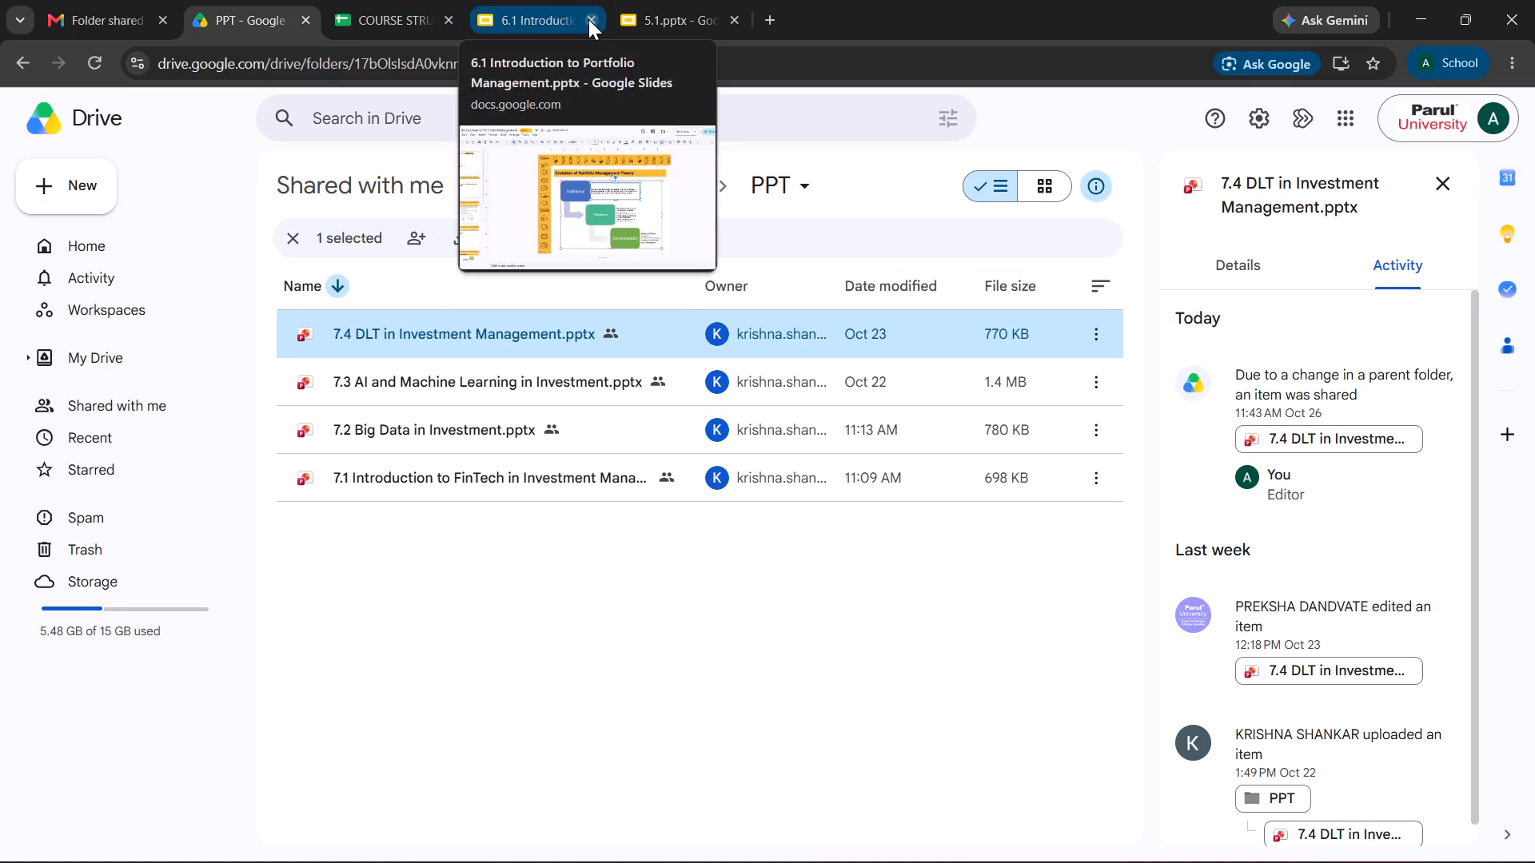
left_click(594, 20)
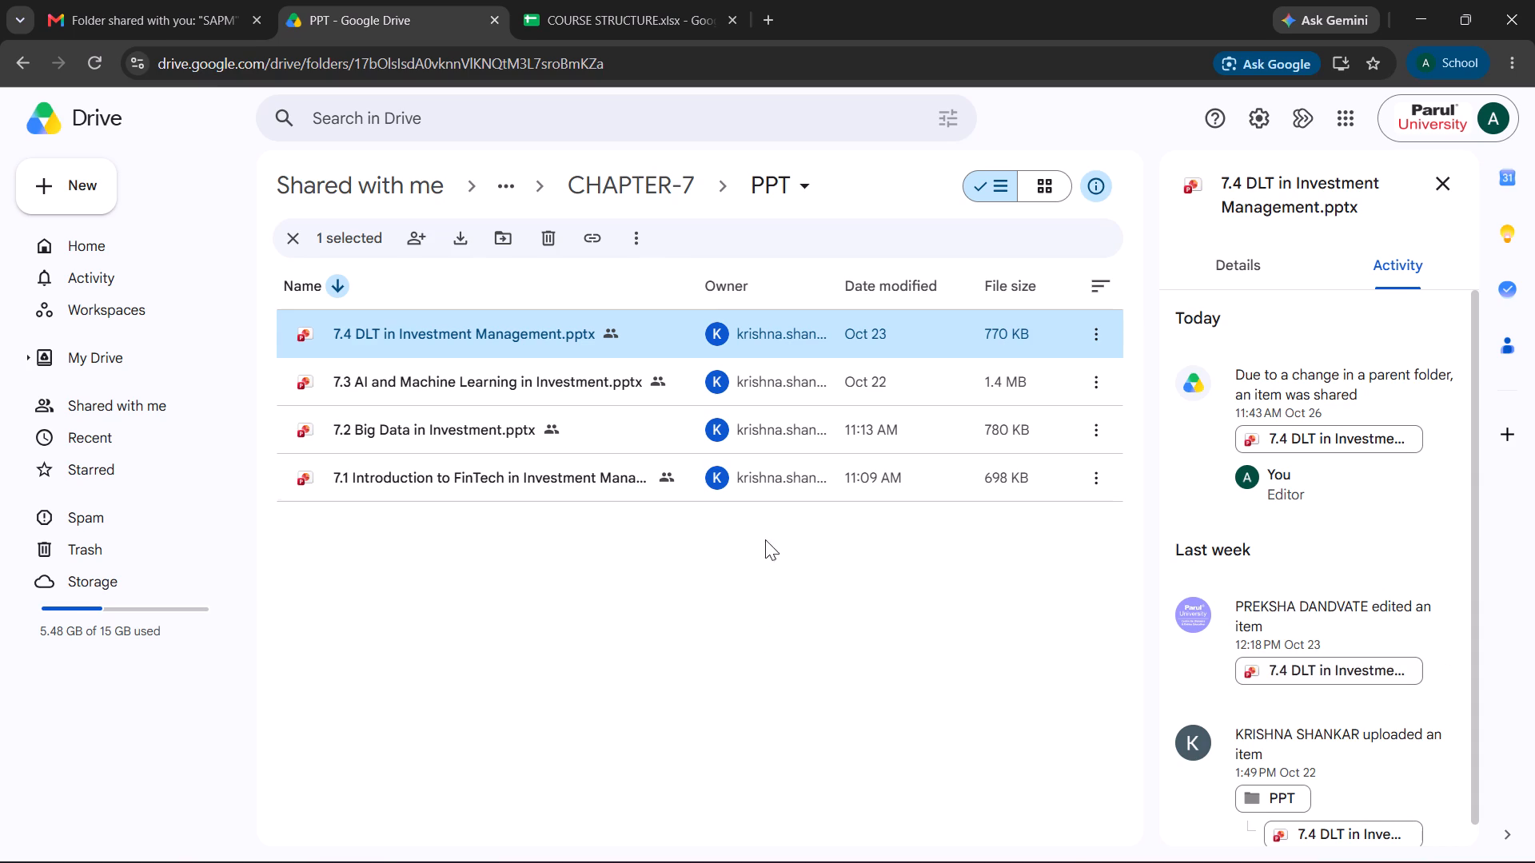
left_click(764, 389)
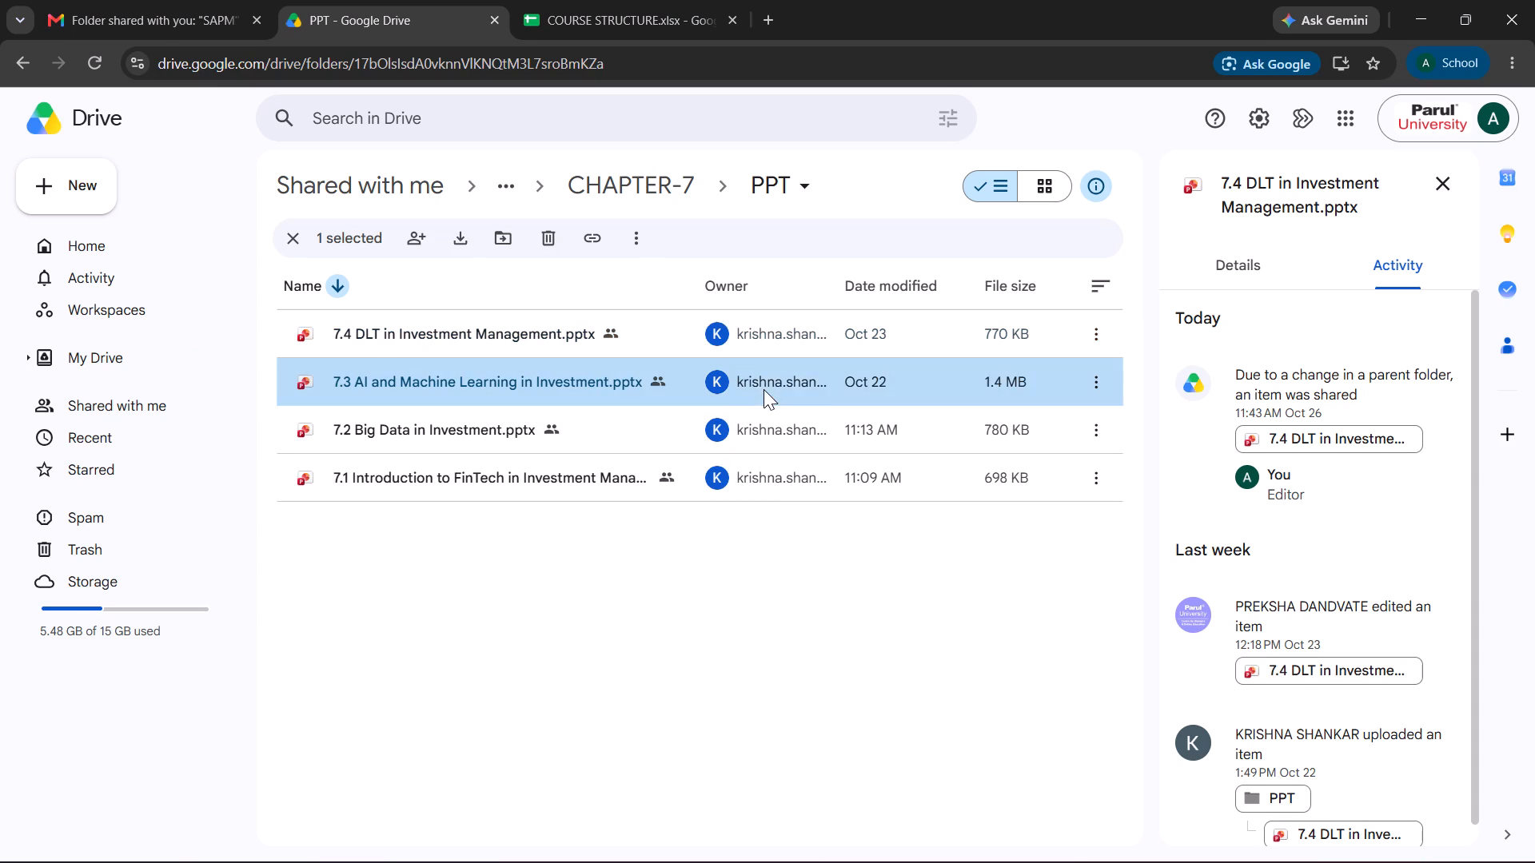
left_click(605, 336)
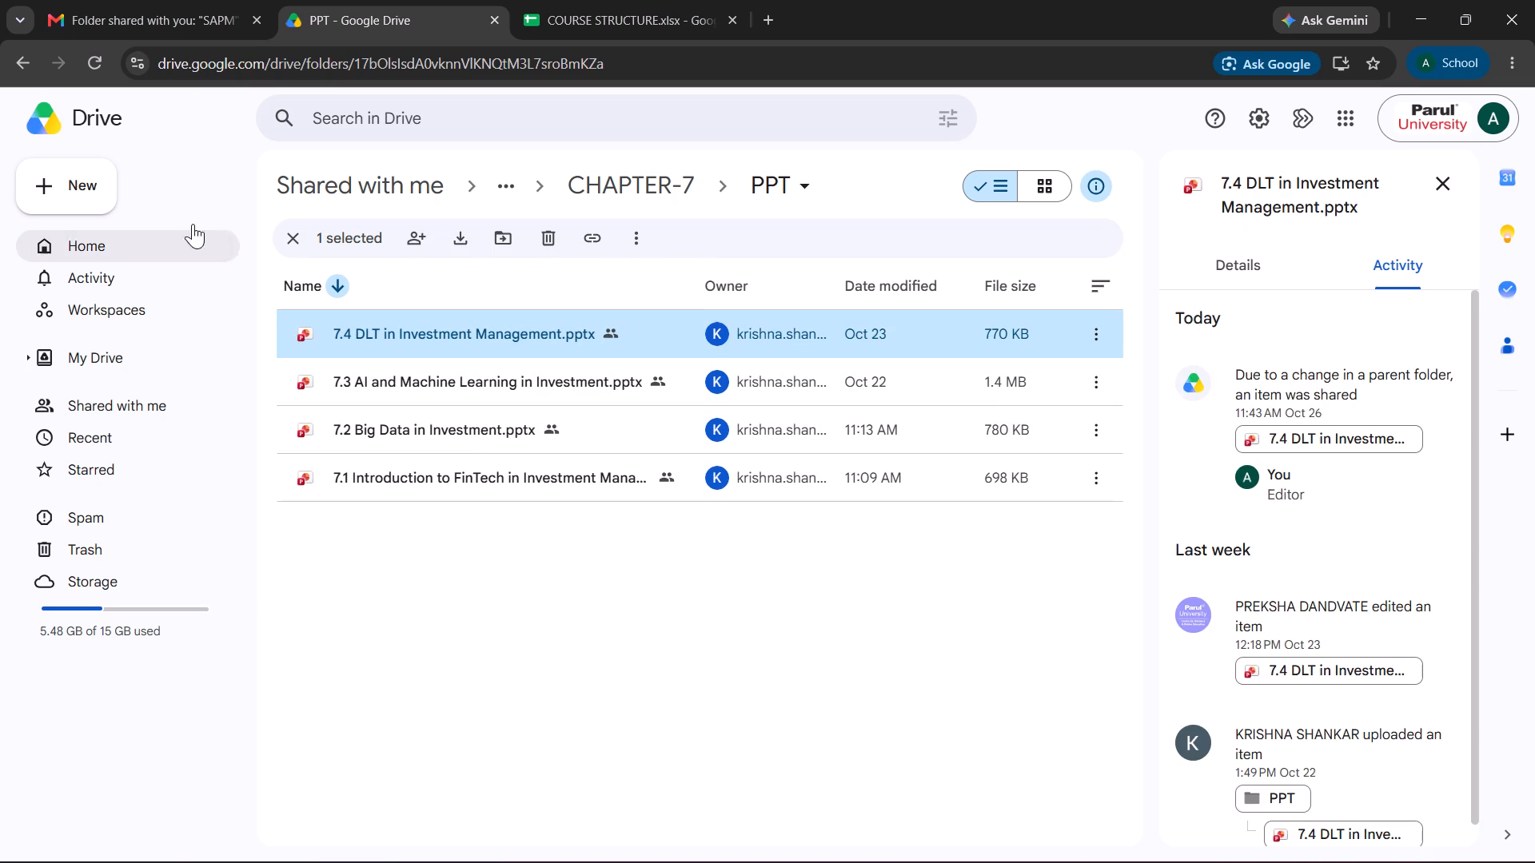
Return to the CHAPTER-7 folder and open 7.1 Introduction to FinTech in Investment Management from its activity history.
left_click(15, 60)
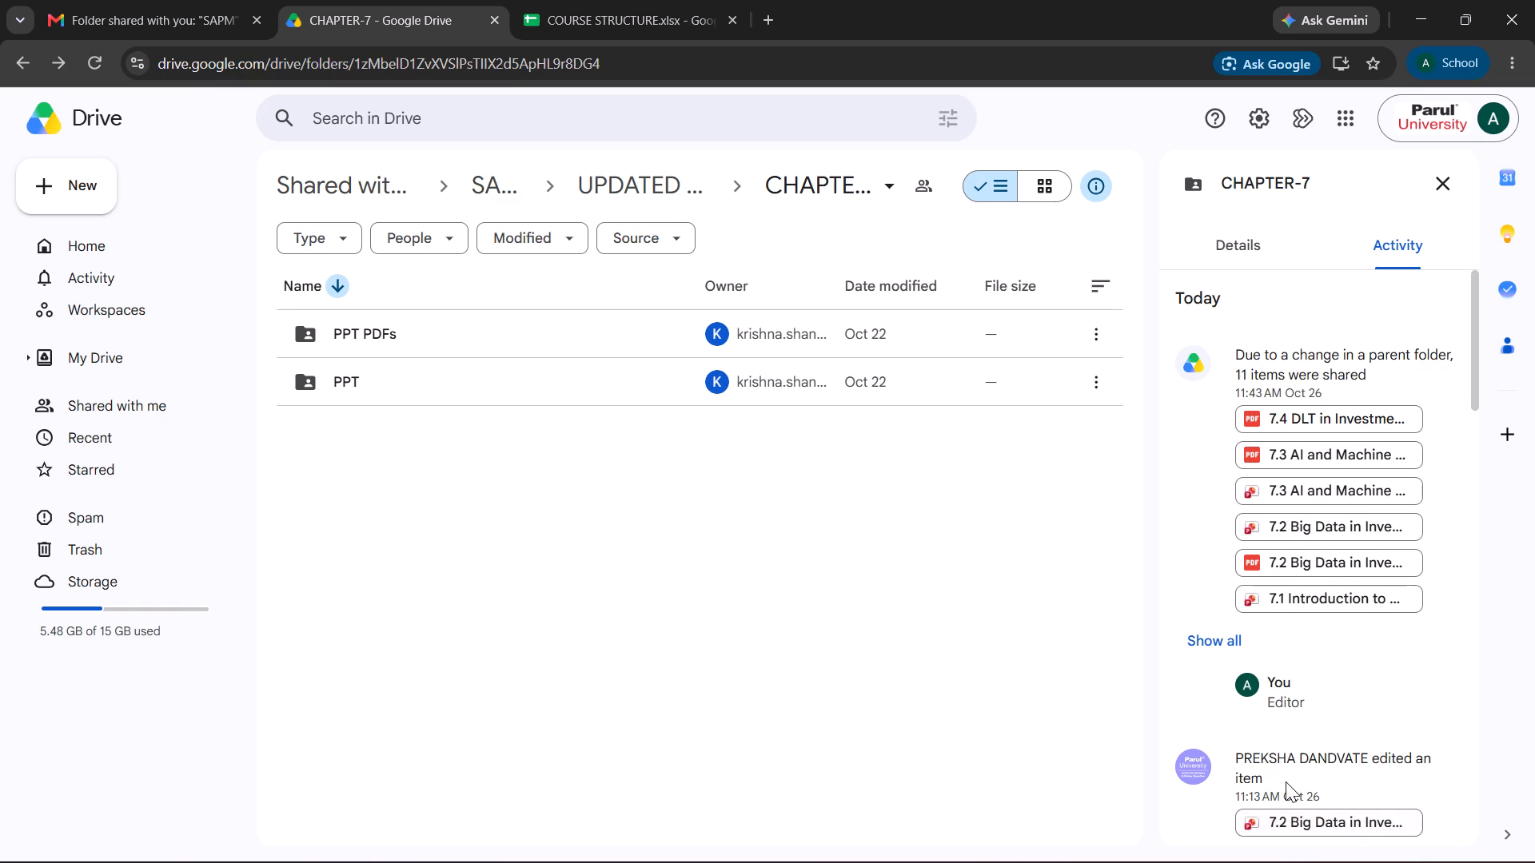
scroll(1286, 781, "down", 3)
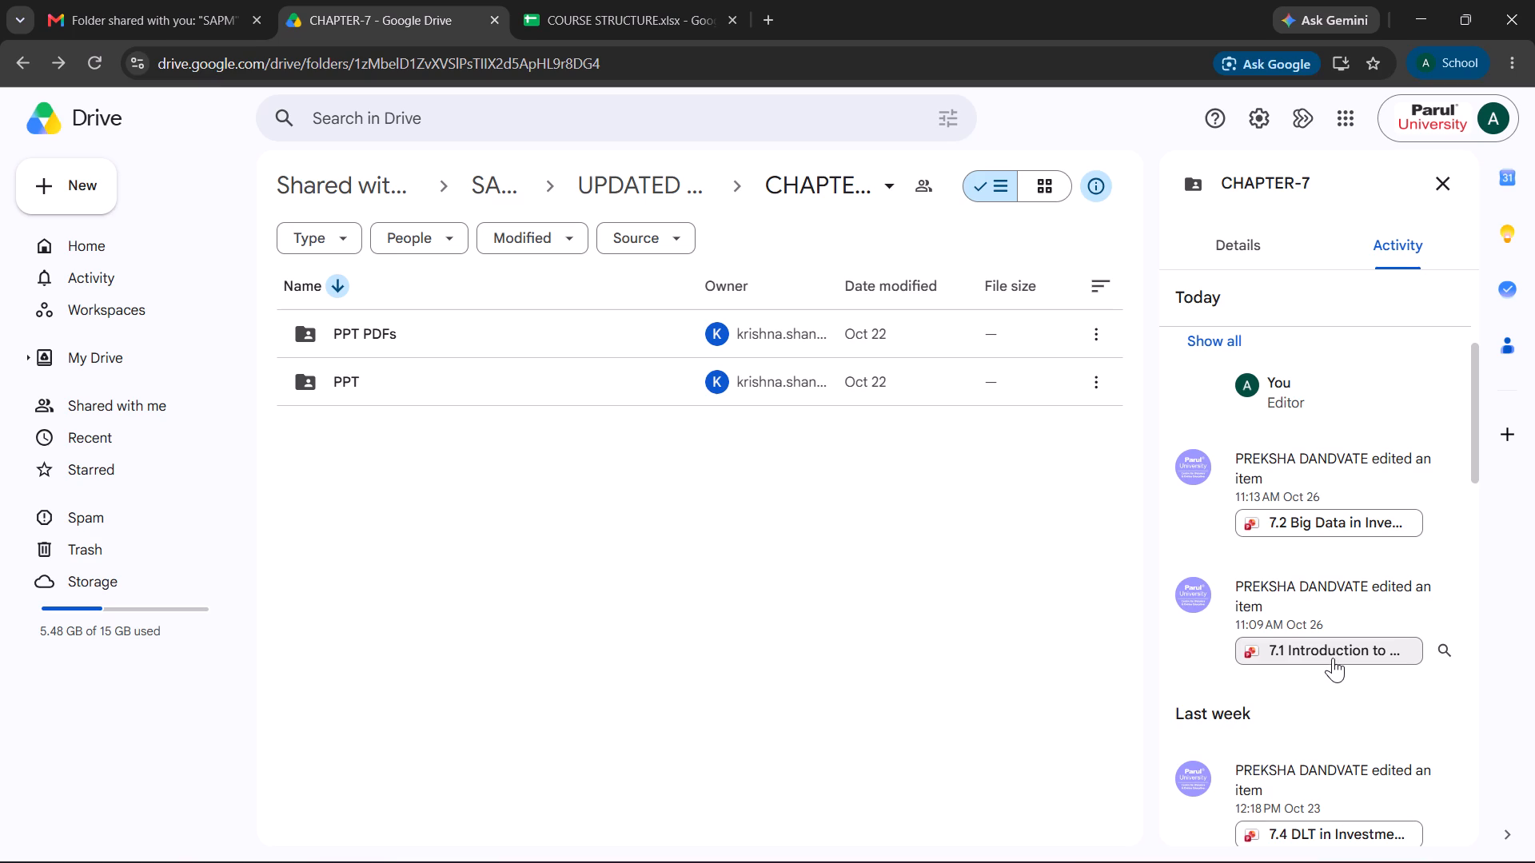
left_click(1333, 658)
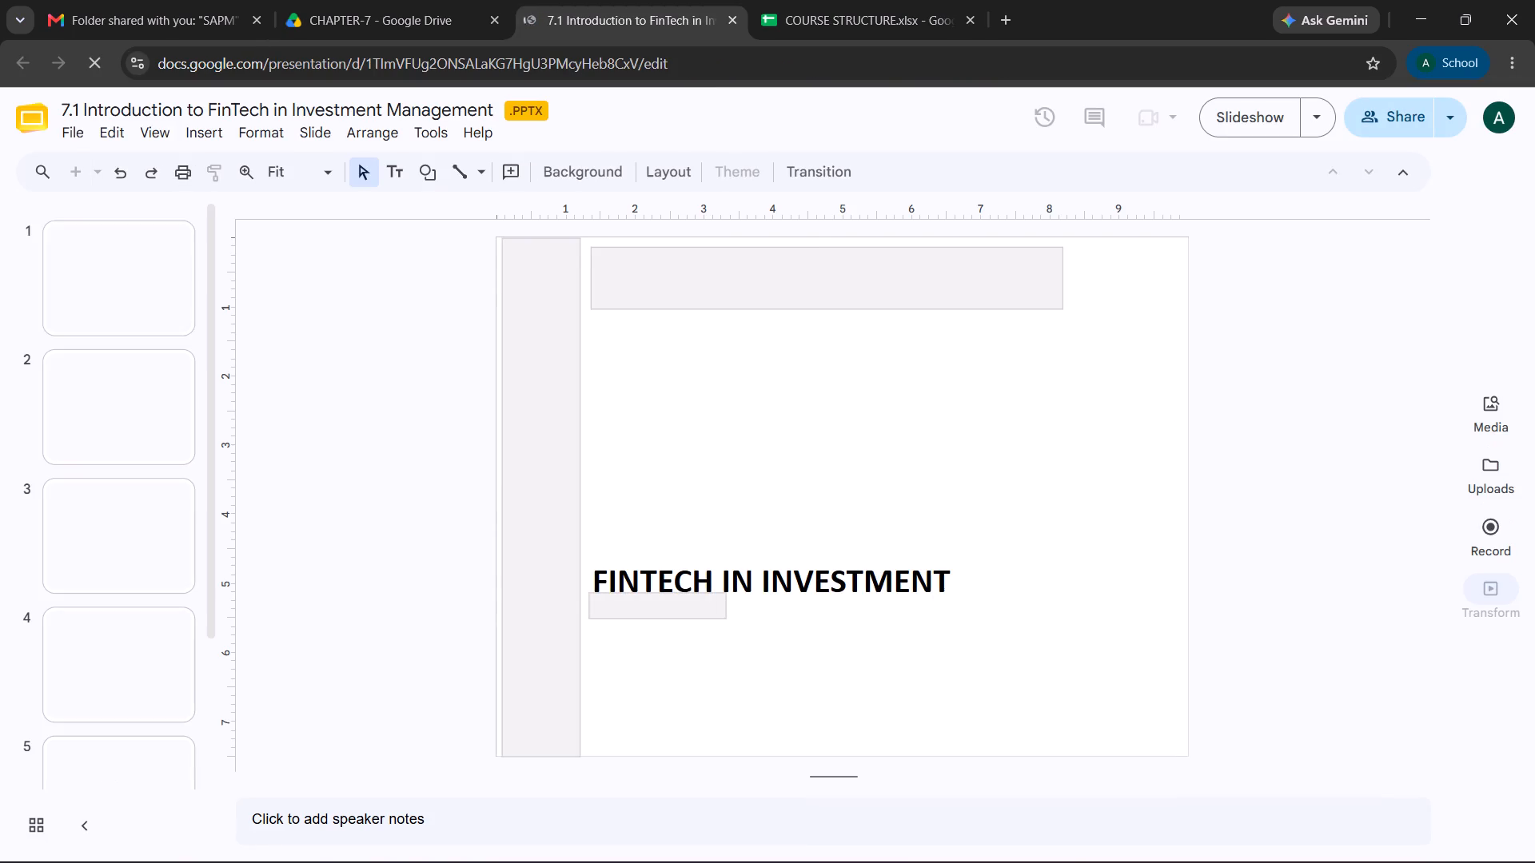
Look through the 7.1 presentation from slide 3, DEFINITION AND OVERVIEW, to the last slide and close it.
left_click(125, 555)
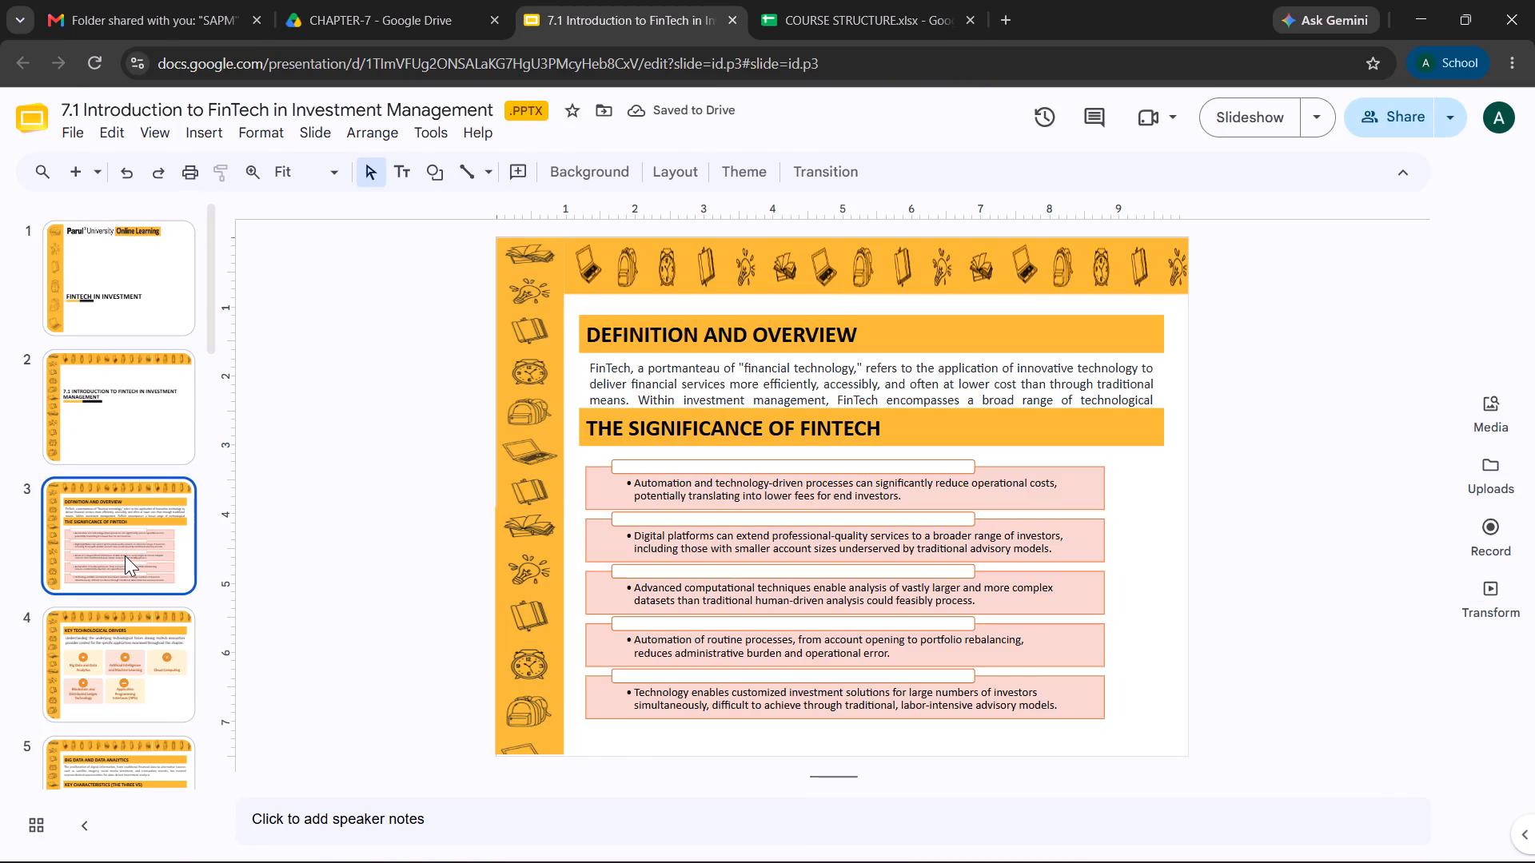
key("Down")
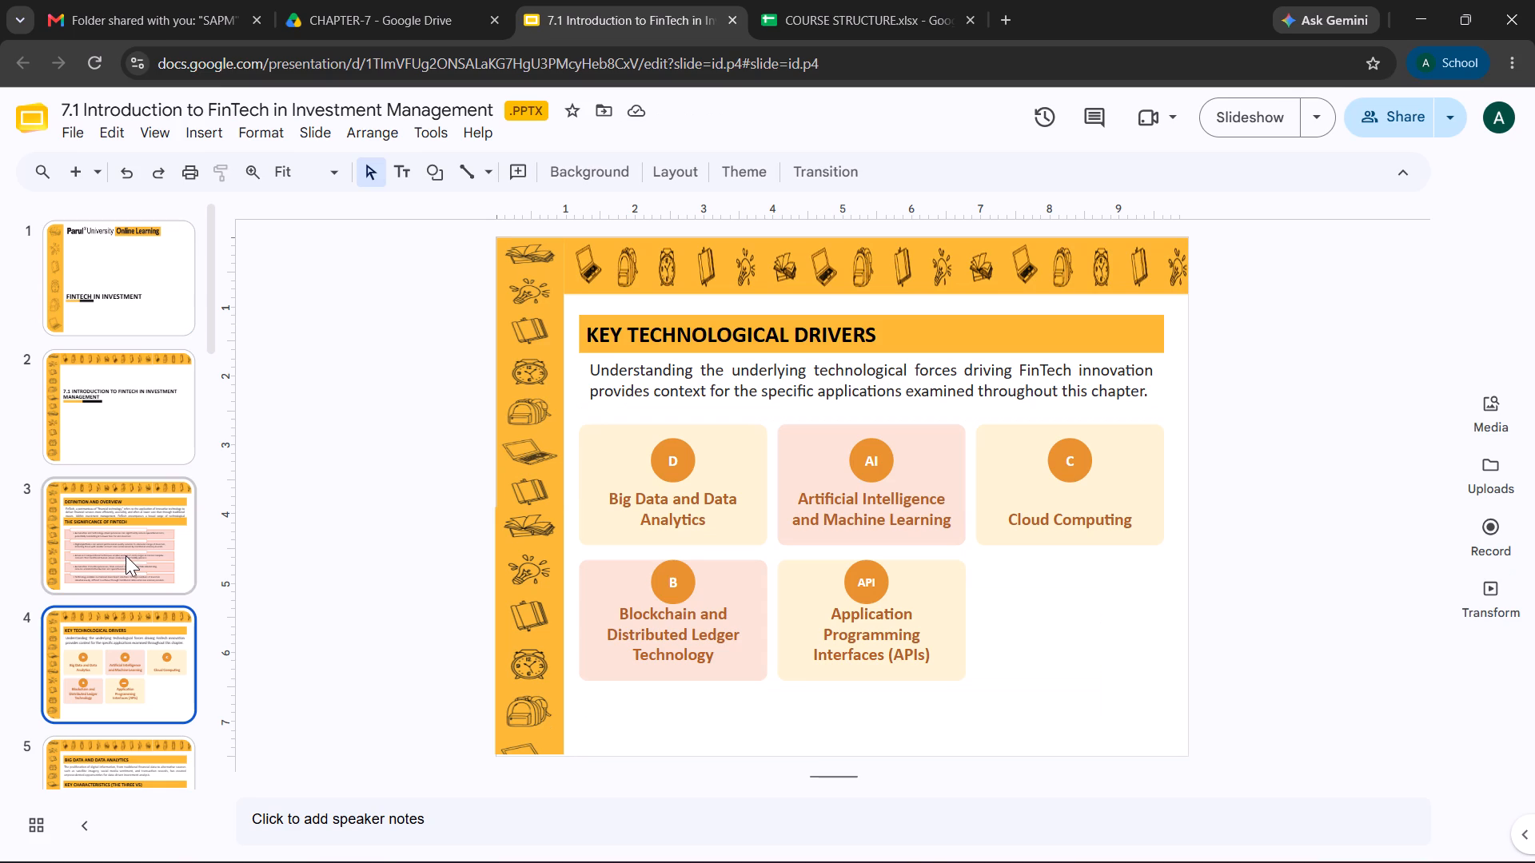
key("Down")
key("Down")
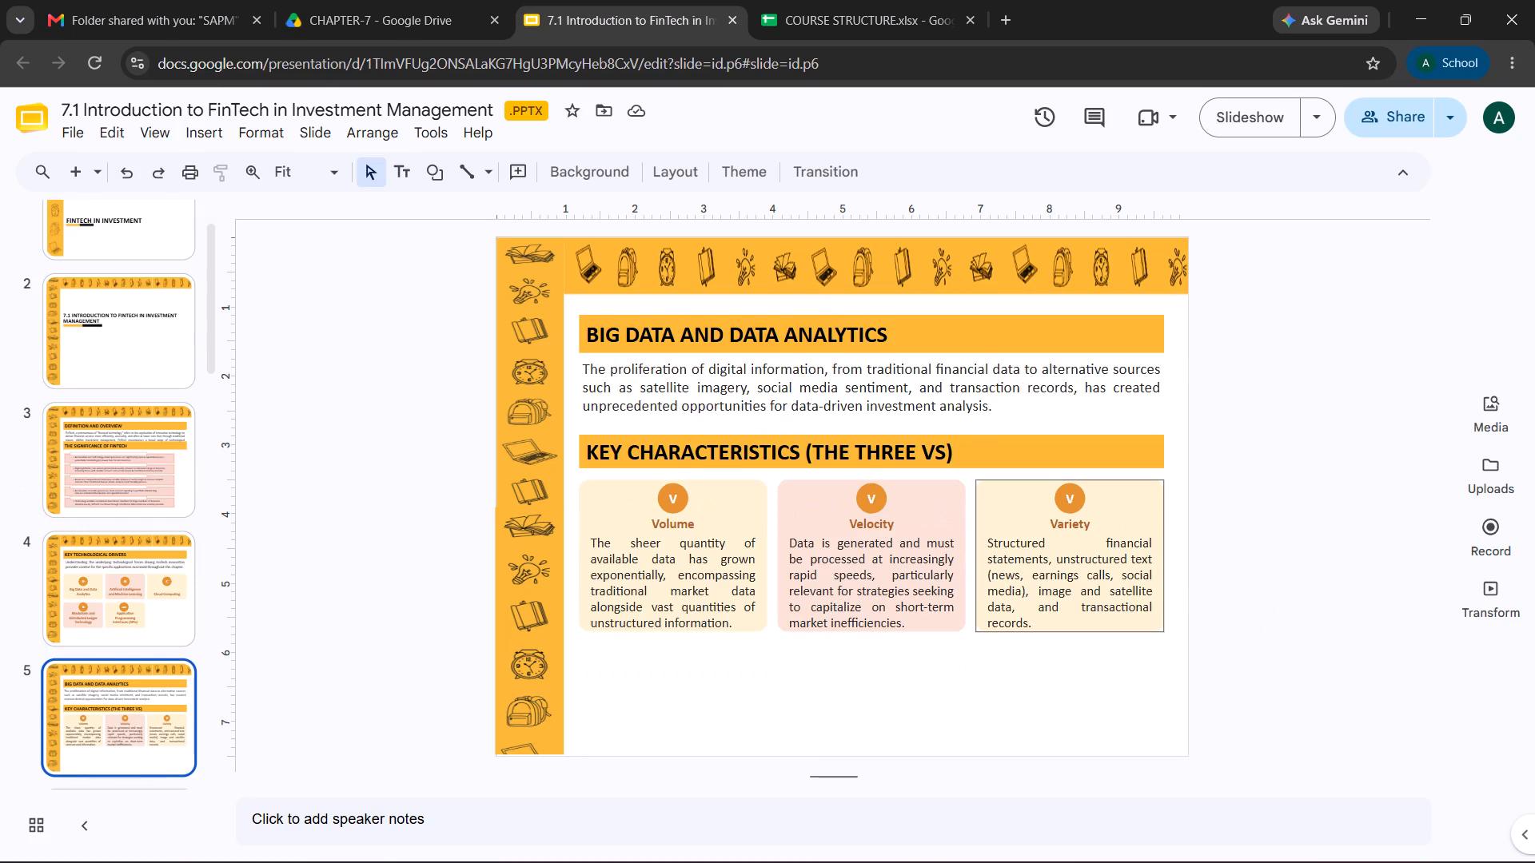
key("Down")
key("Down")
key("Down")
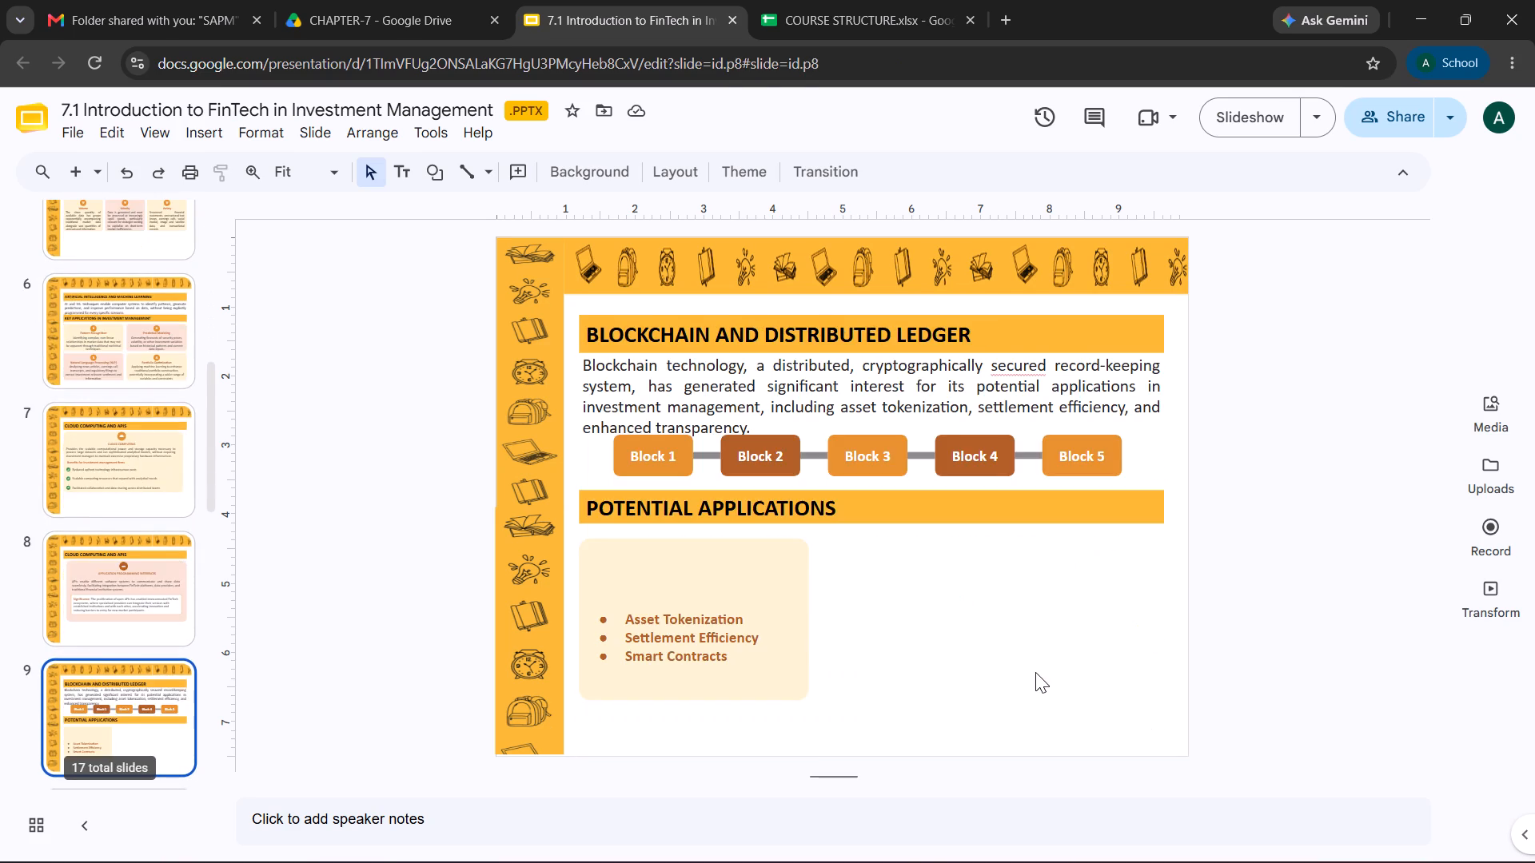
key("Down")
key("Down")
key("Down")
key("Down")
key("Down")
key("Down")
key("Down")
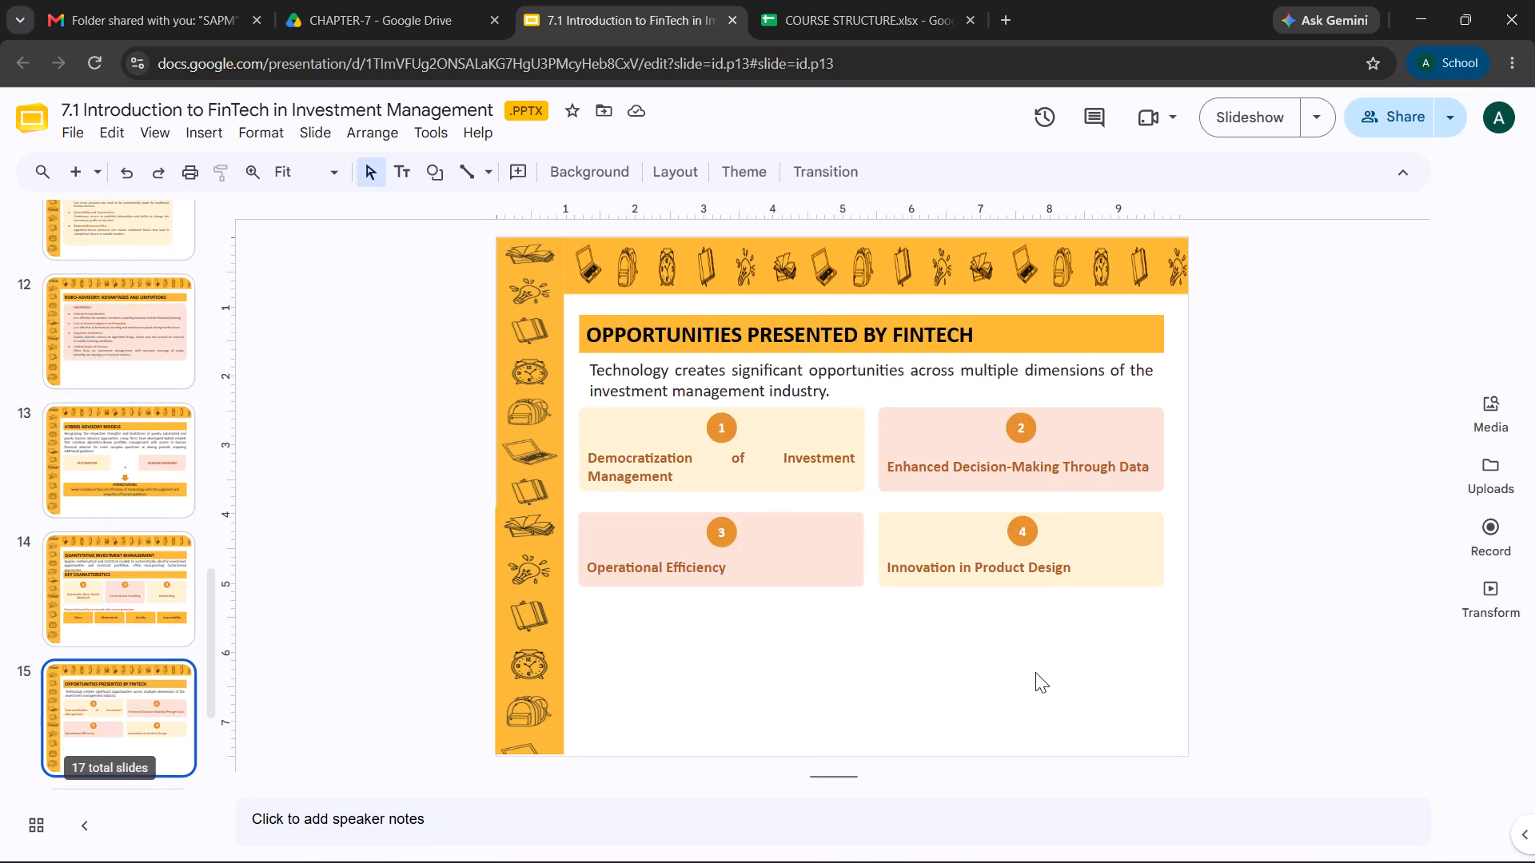
key("Down")
key("Down")
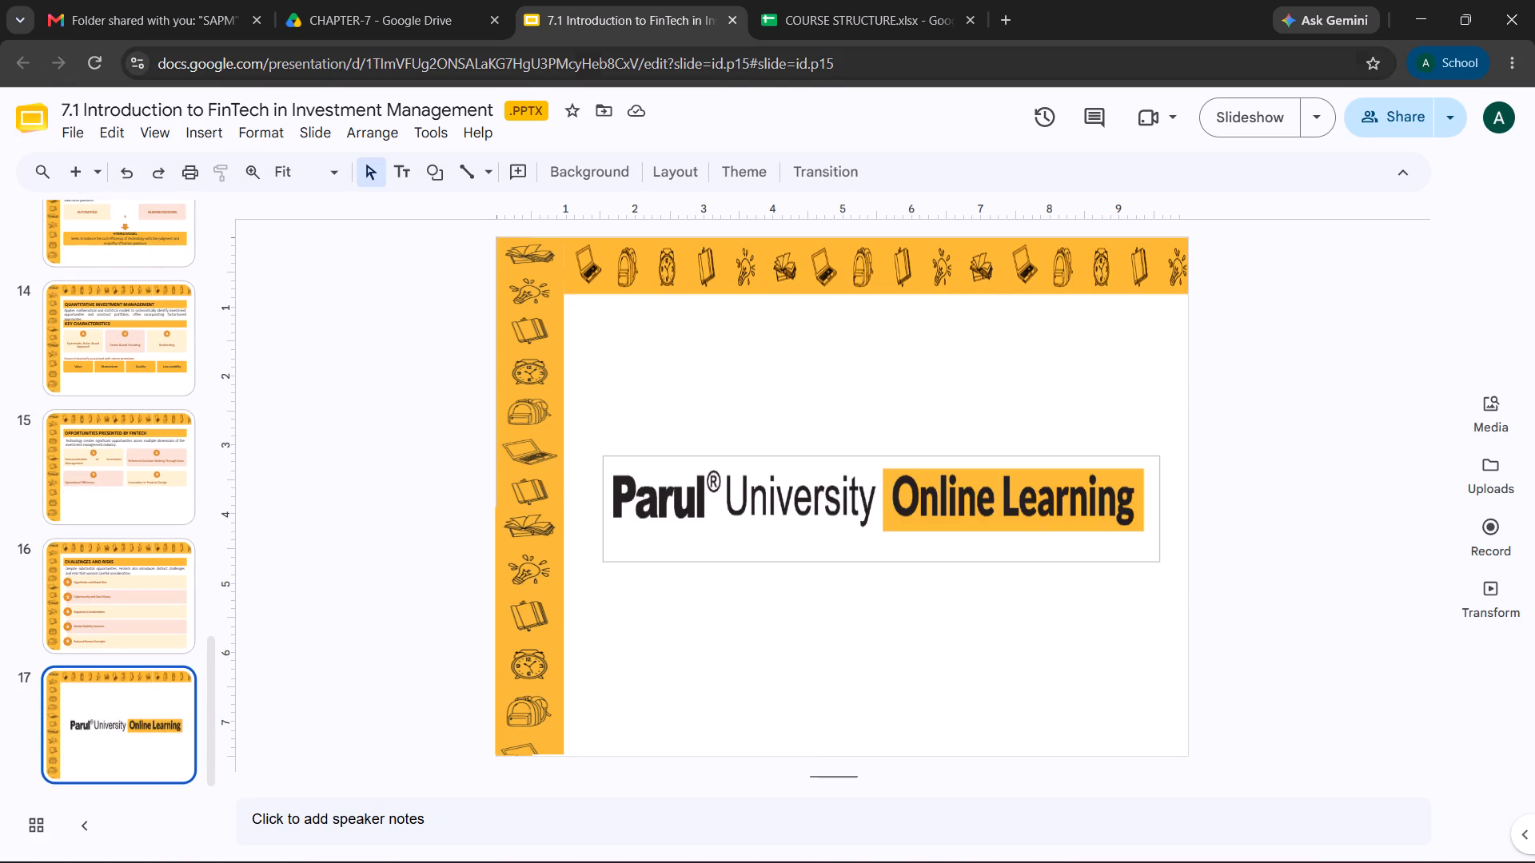
left_click(730, 19)
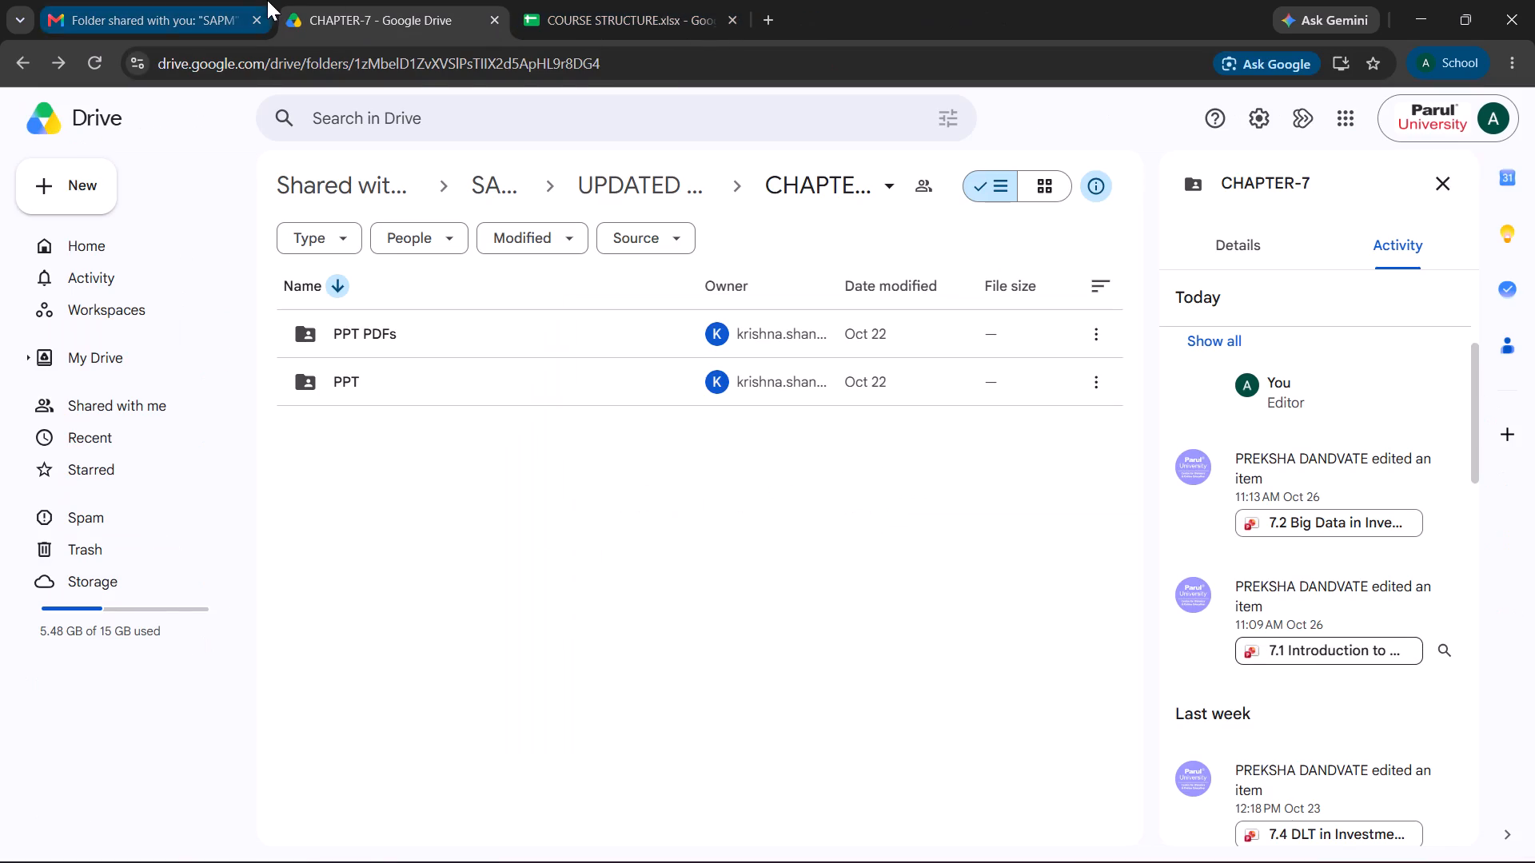
Return from the CHAPTER-7 folder to the UPDATED PPTs folder in Drive.
left_click(364, 18)
left_click(23, 52)
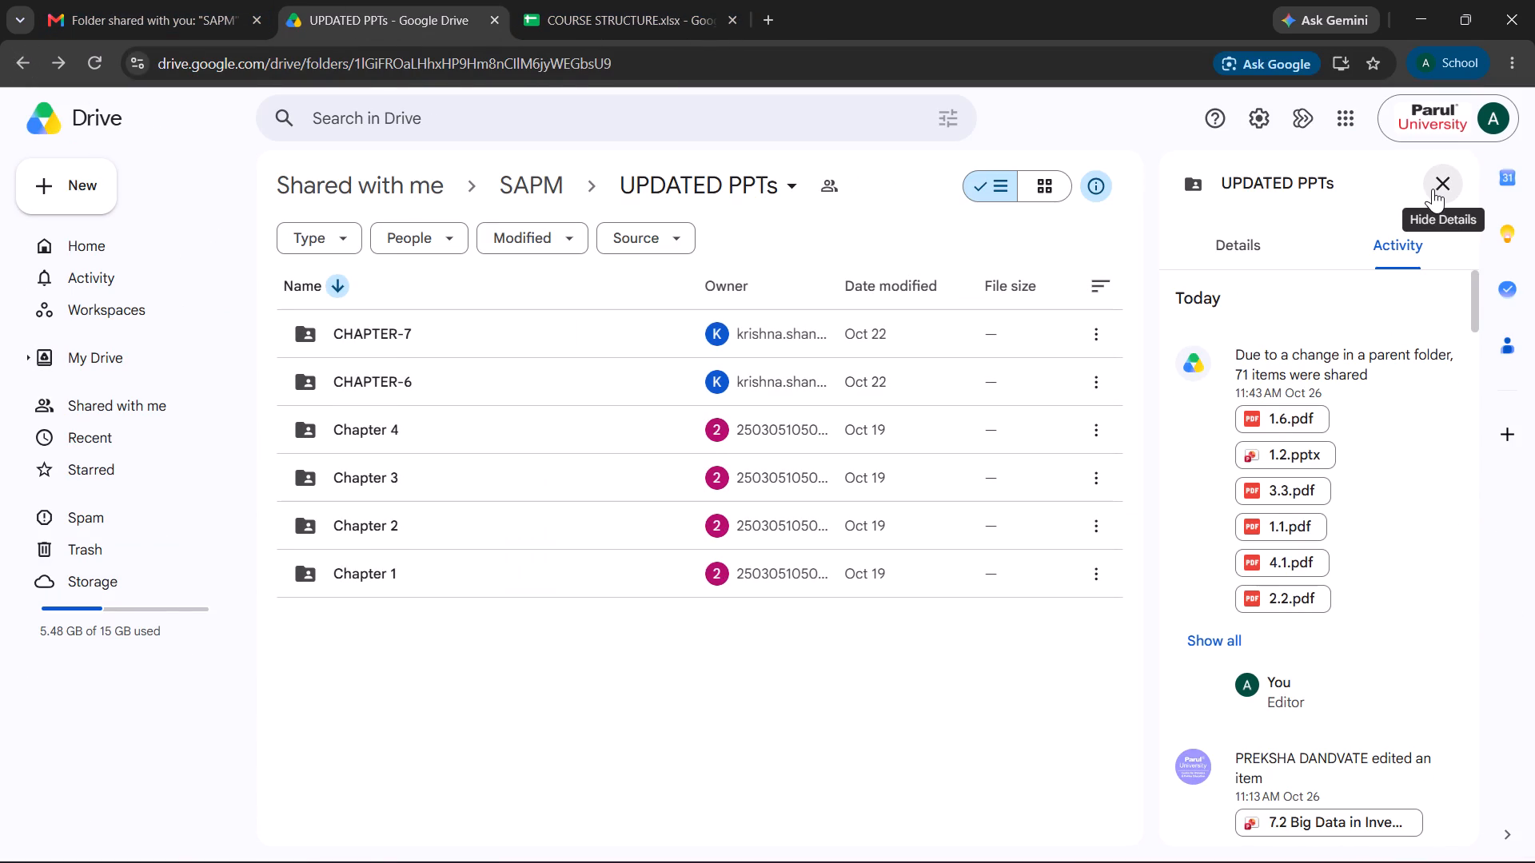
left_click(938, 655)
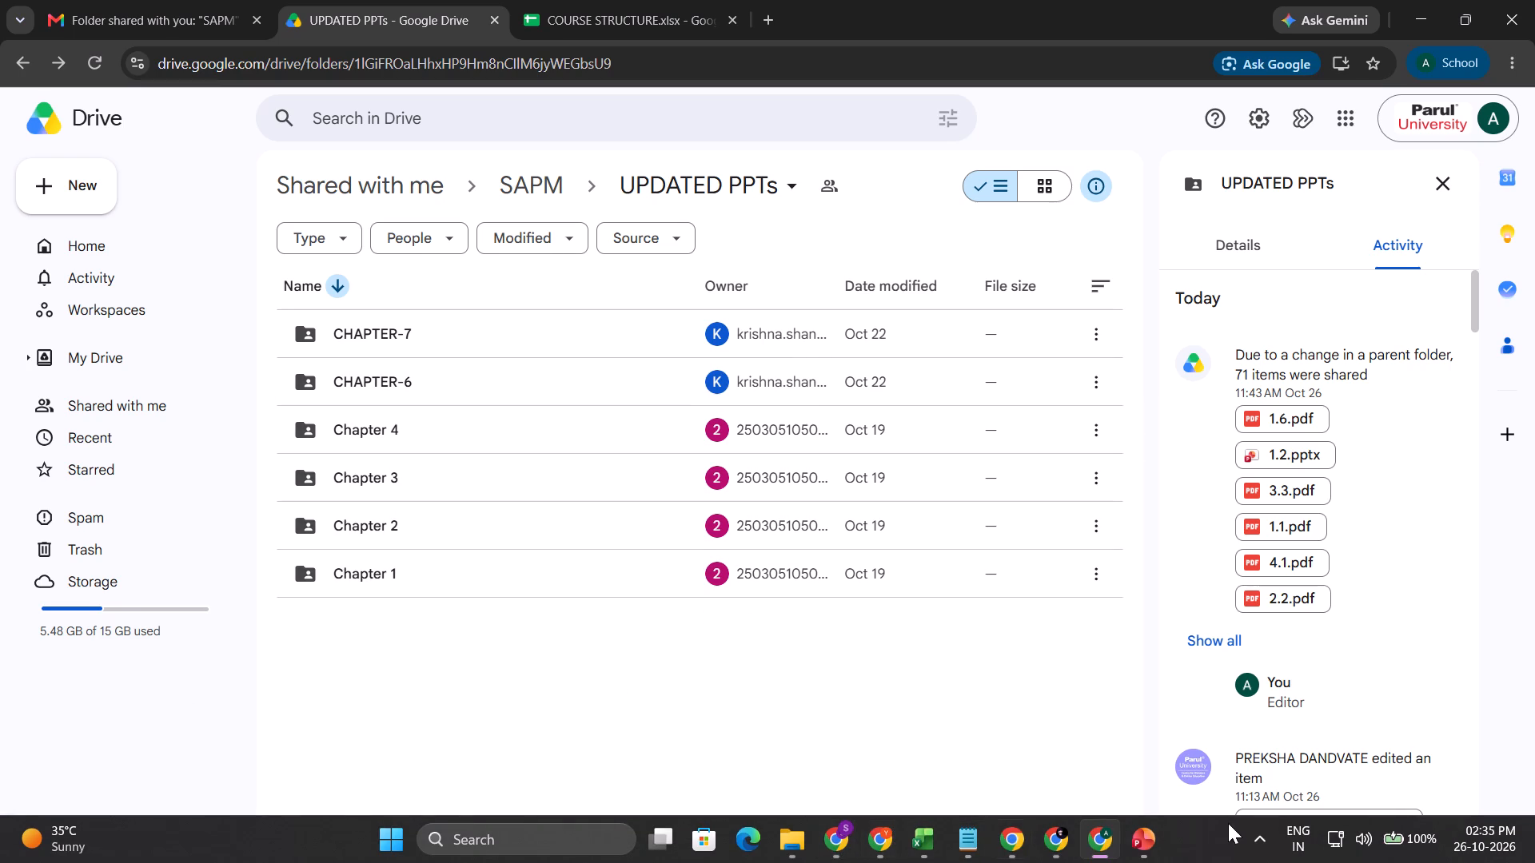
Switch to Downloads in File Explorer, open the 5.1 INTRODUCTION TO VALUATION OF SECURITIES presentation, look through its slides to the end and close it.
left_click(802, 834)
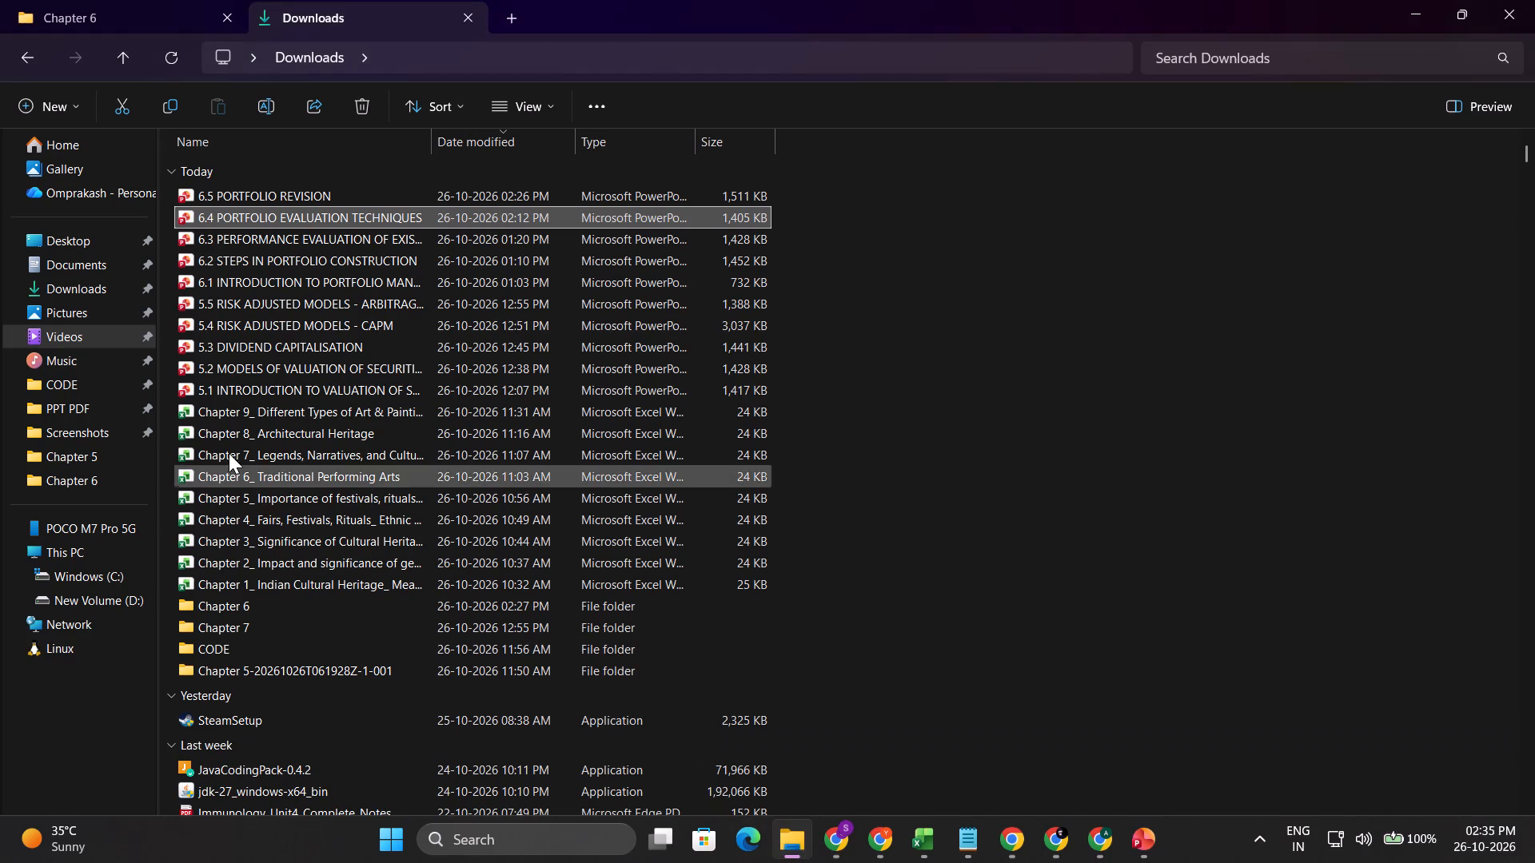
double_click(250, 384)
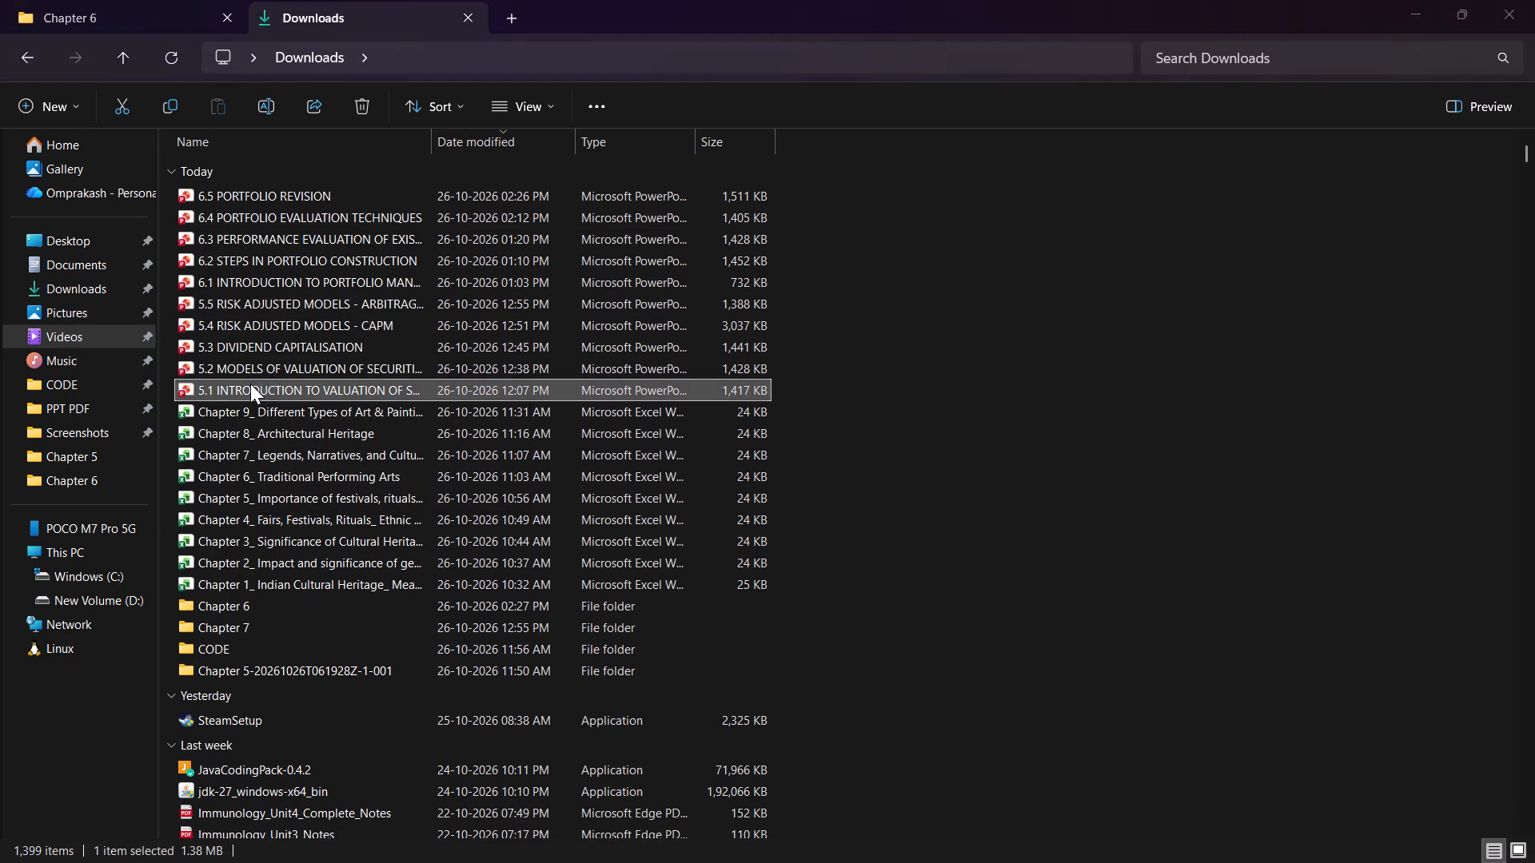
key("Down")
key("Down")
key("Down")
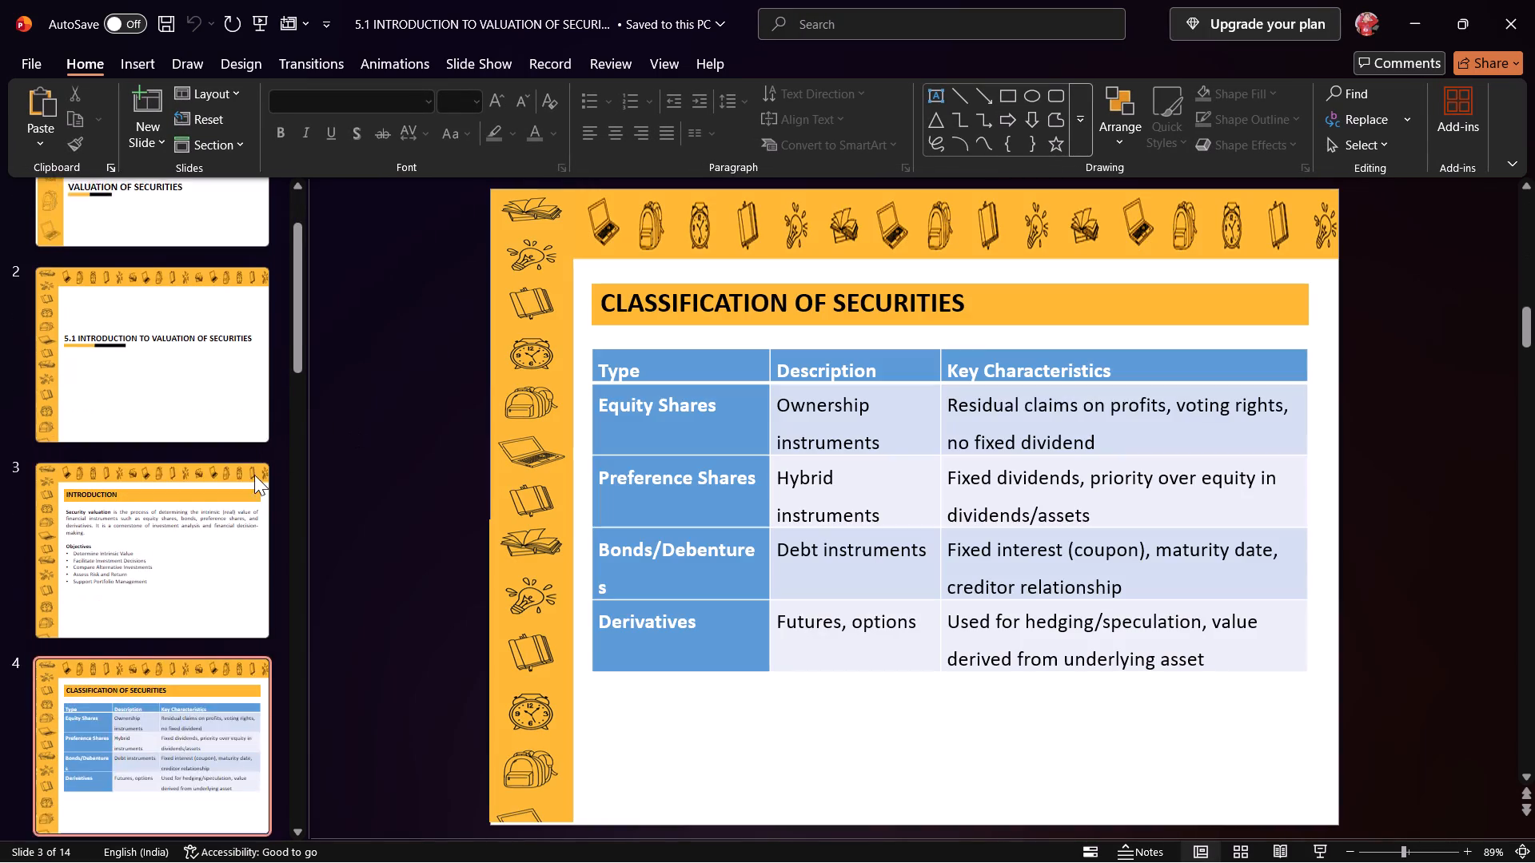
key("Down")
key("Down")
key("Down")
key("Down")
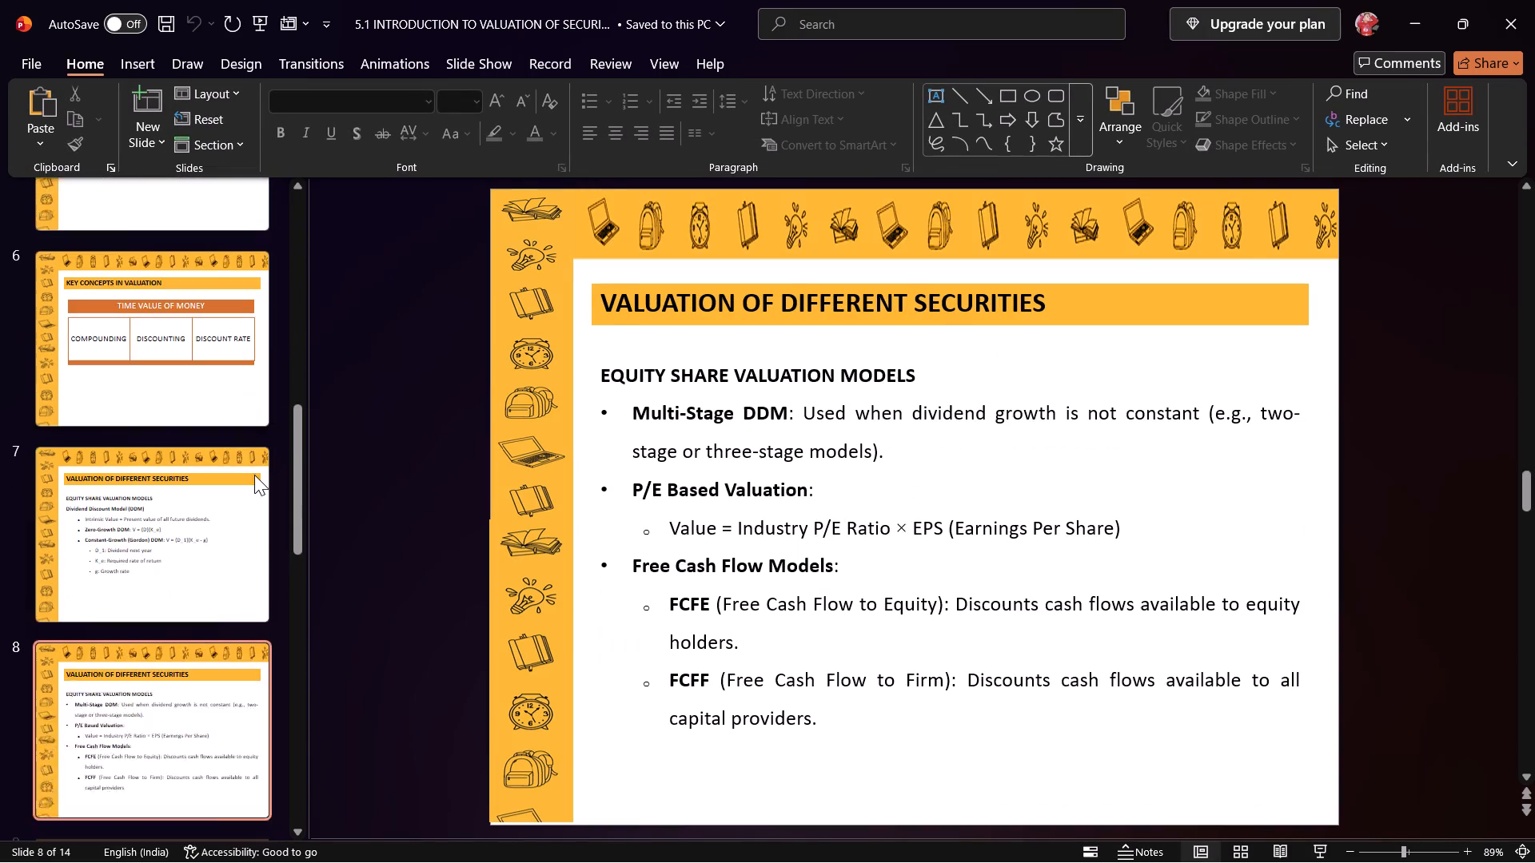
key("Down")
key("Down")
key("Down")
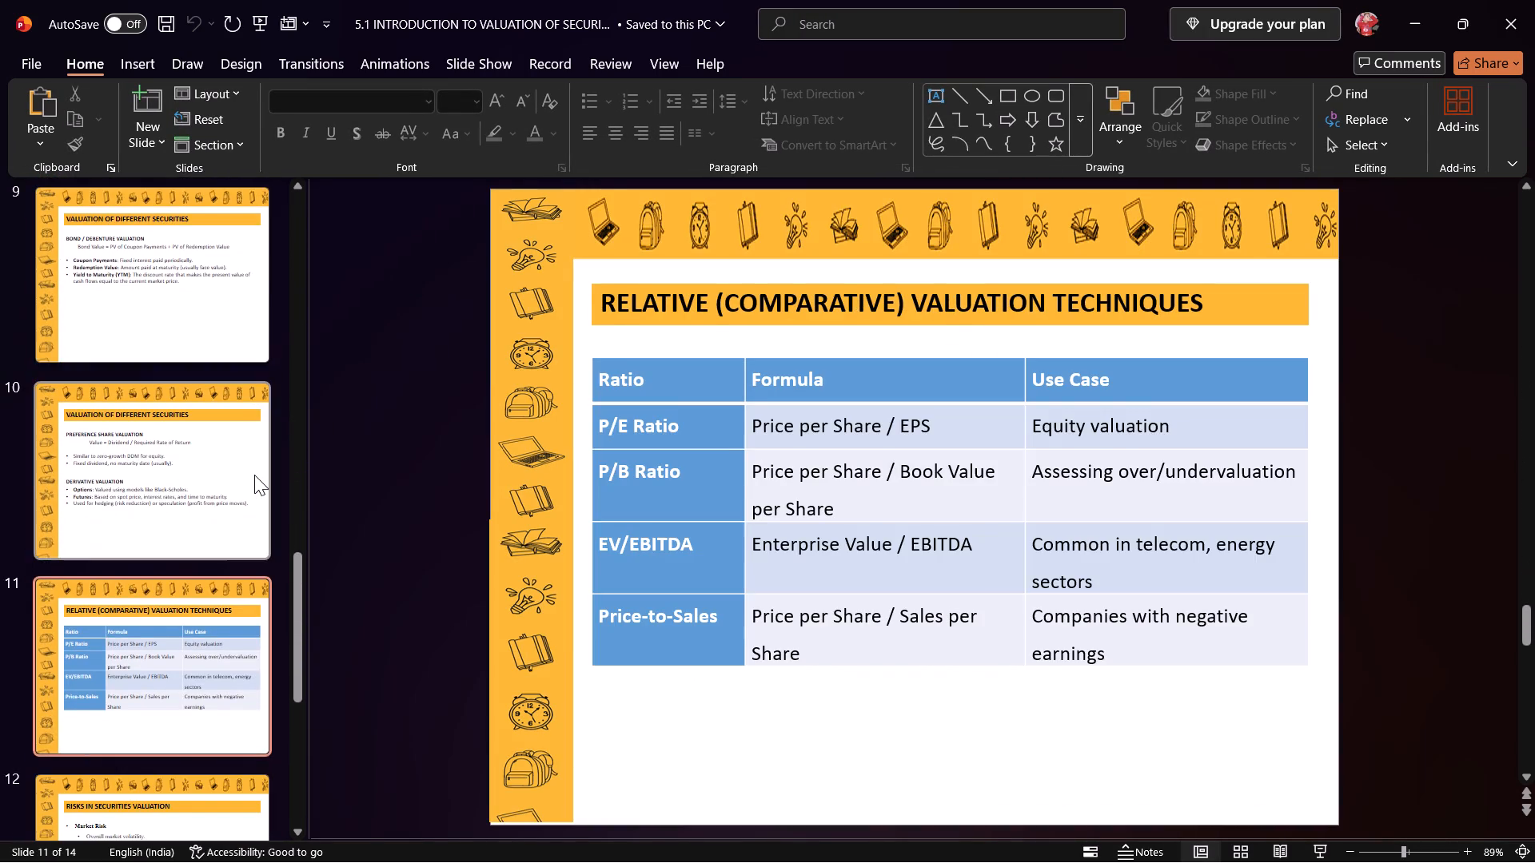
key("Down")
key("Down")
key("Down")
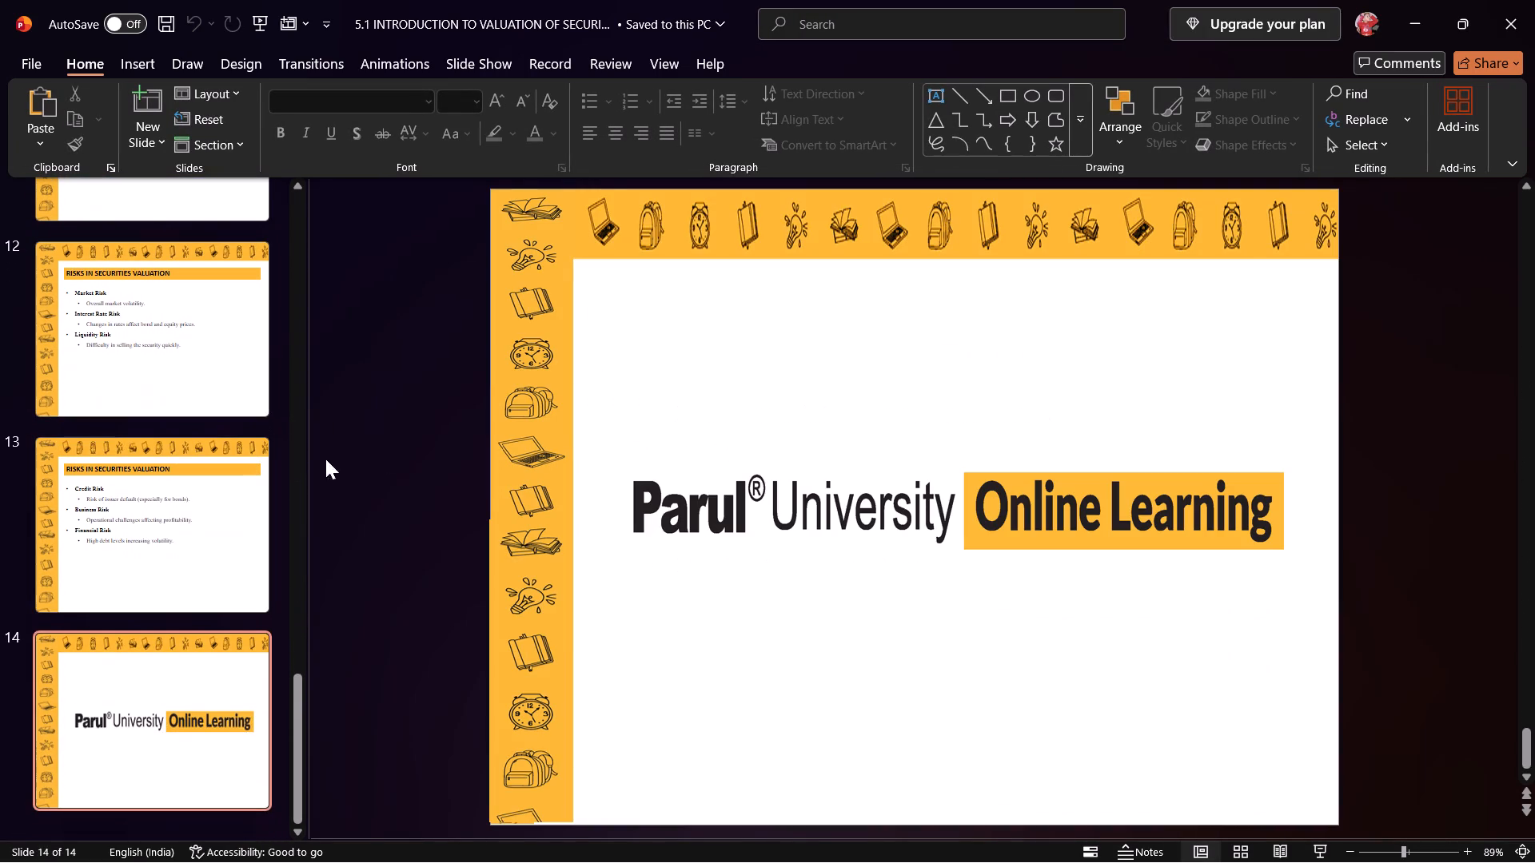
left_click(1534, 1)
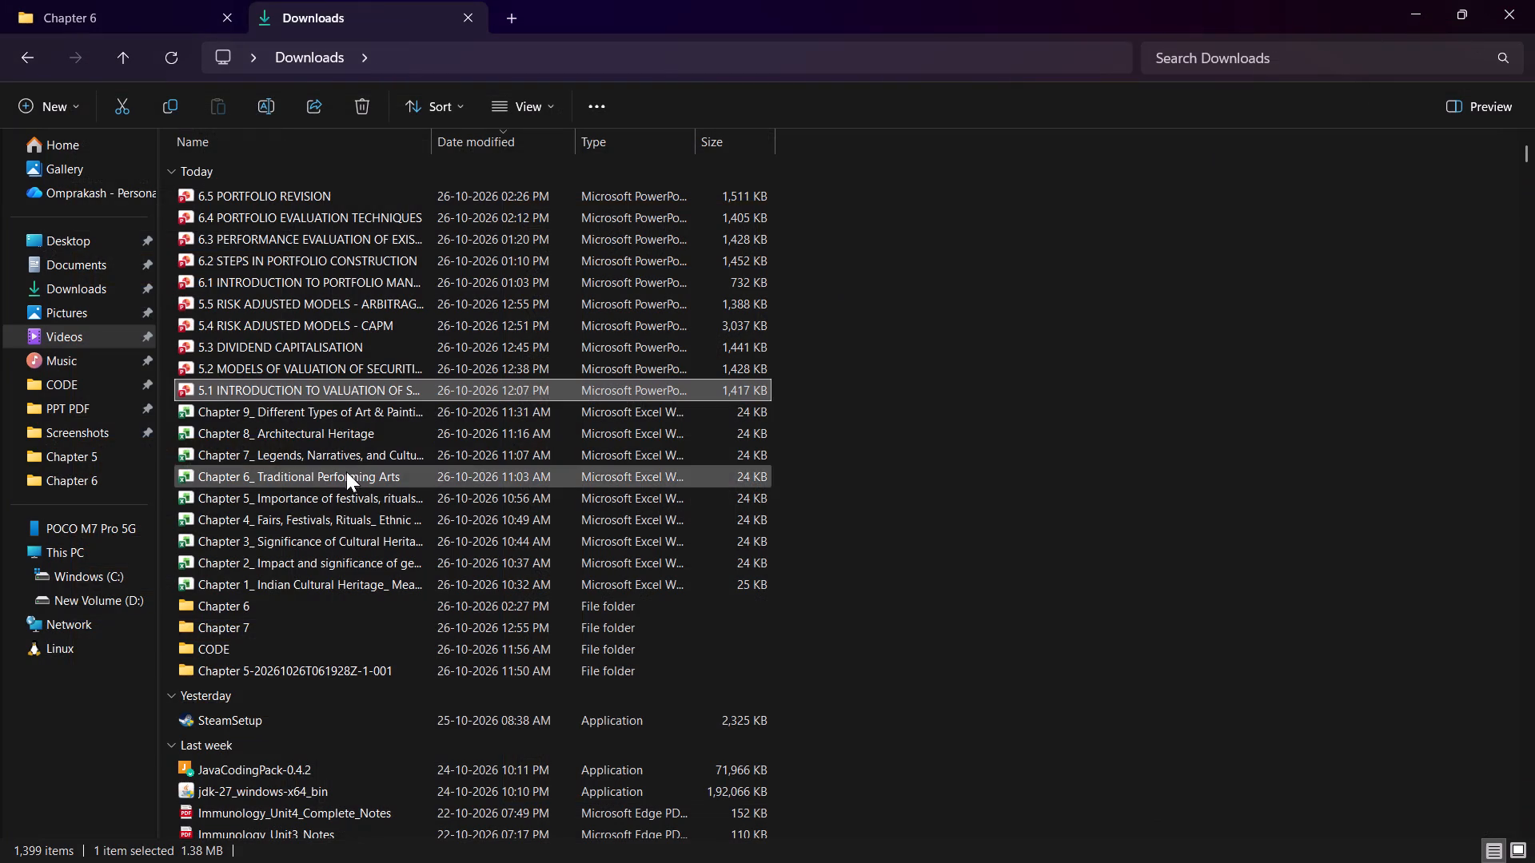
Open the 5.5 RISK ADJUSTED MODELS - ARBITRAGE PRICING THEORY presentation from Downloads, look through its slides to the last one and close it.
double_click(479, 300)
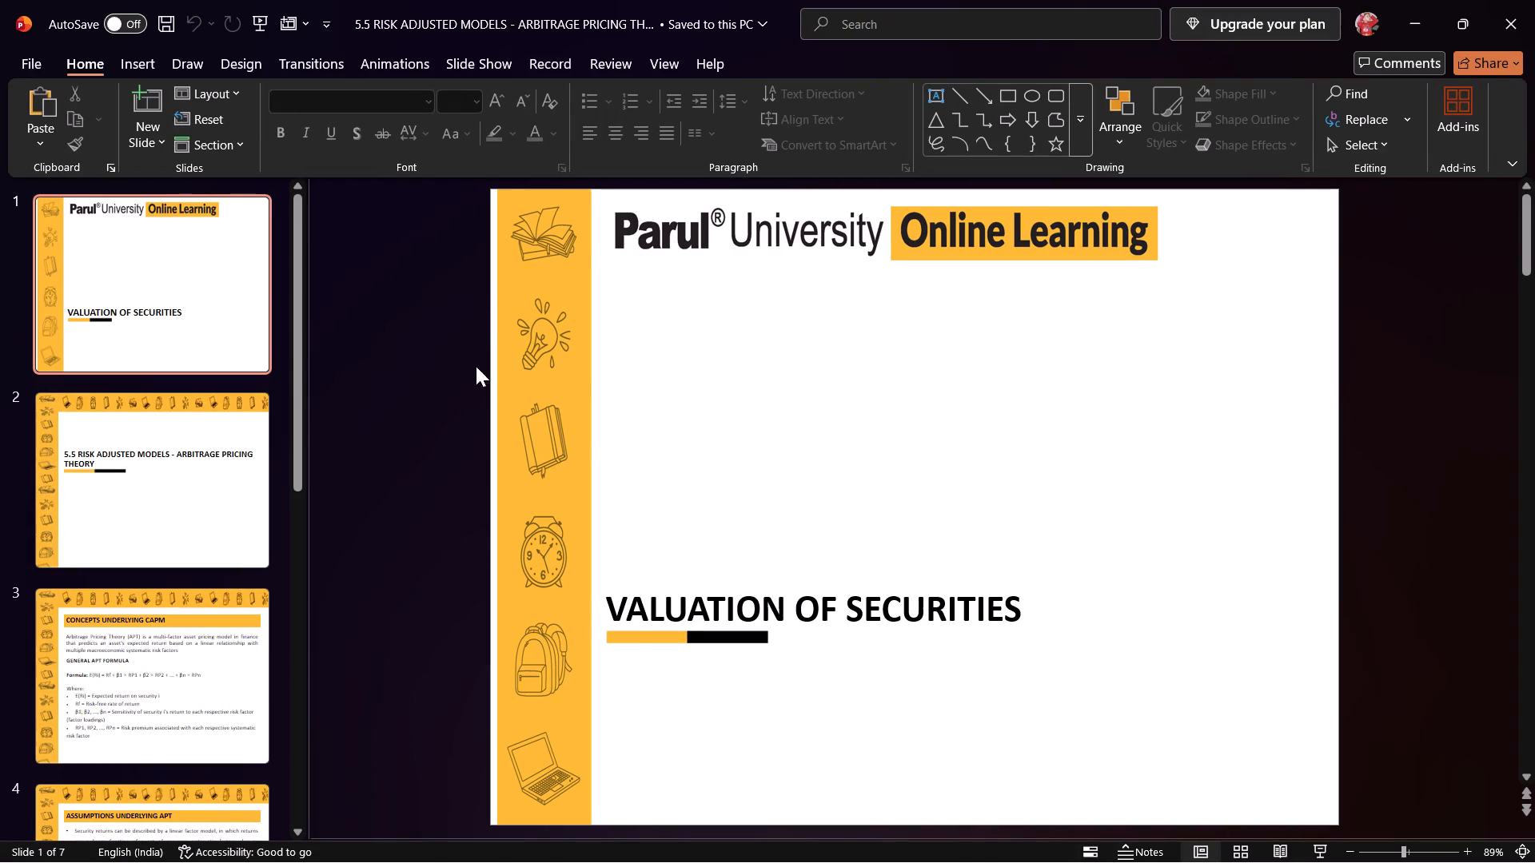
key("Down")
key("Down")
key("Down")
key("Down")
key("Down")
key("Down")
key("Down")
key("Down")
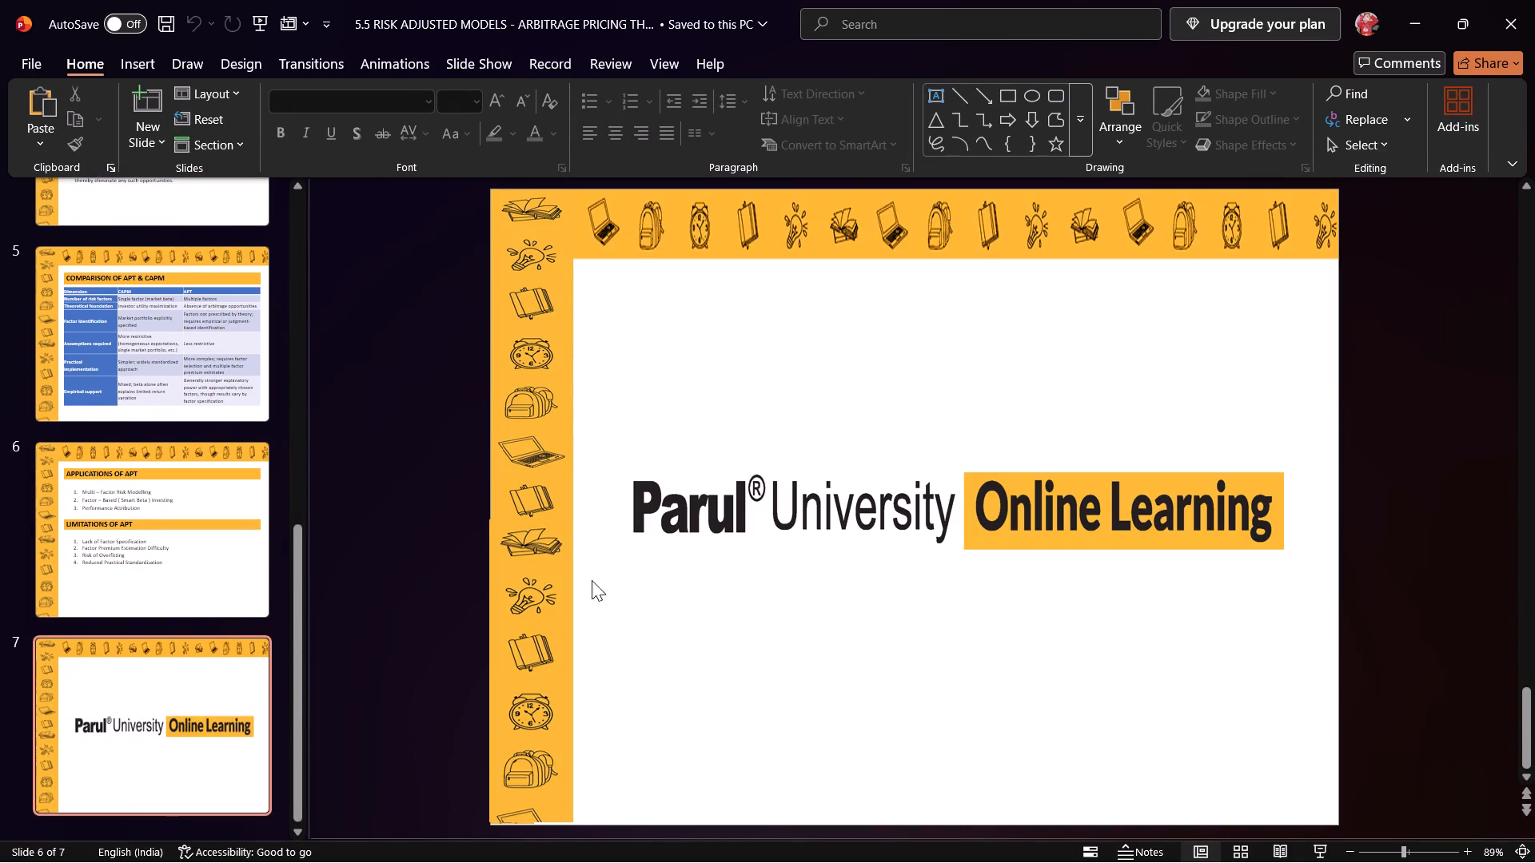
key("Down")
left_click(1527, 17)
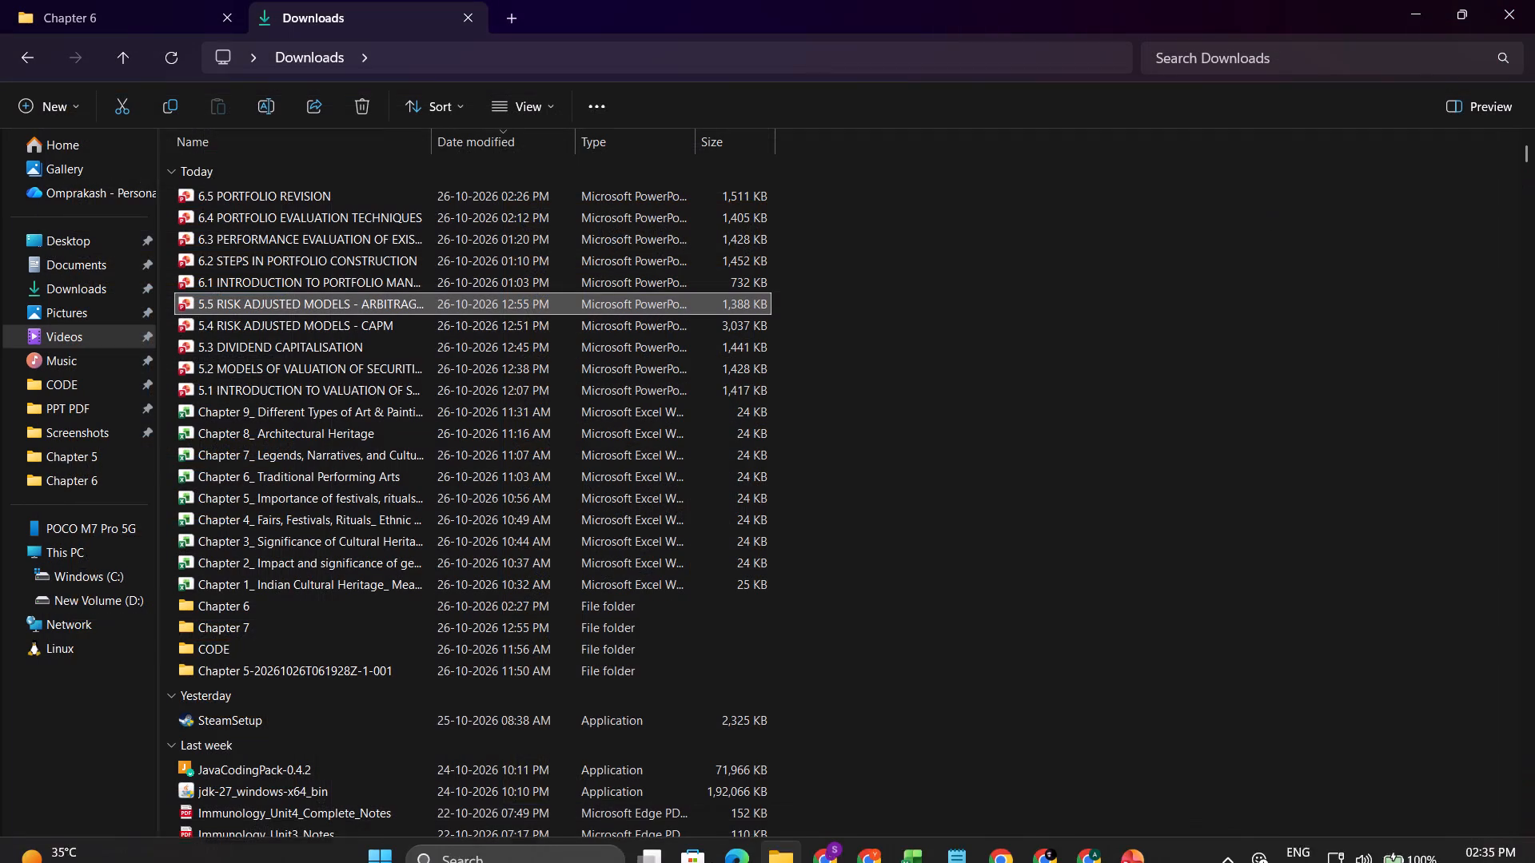
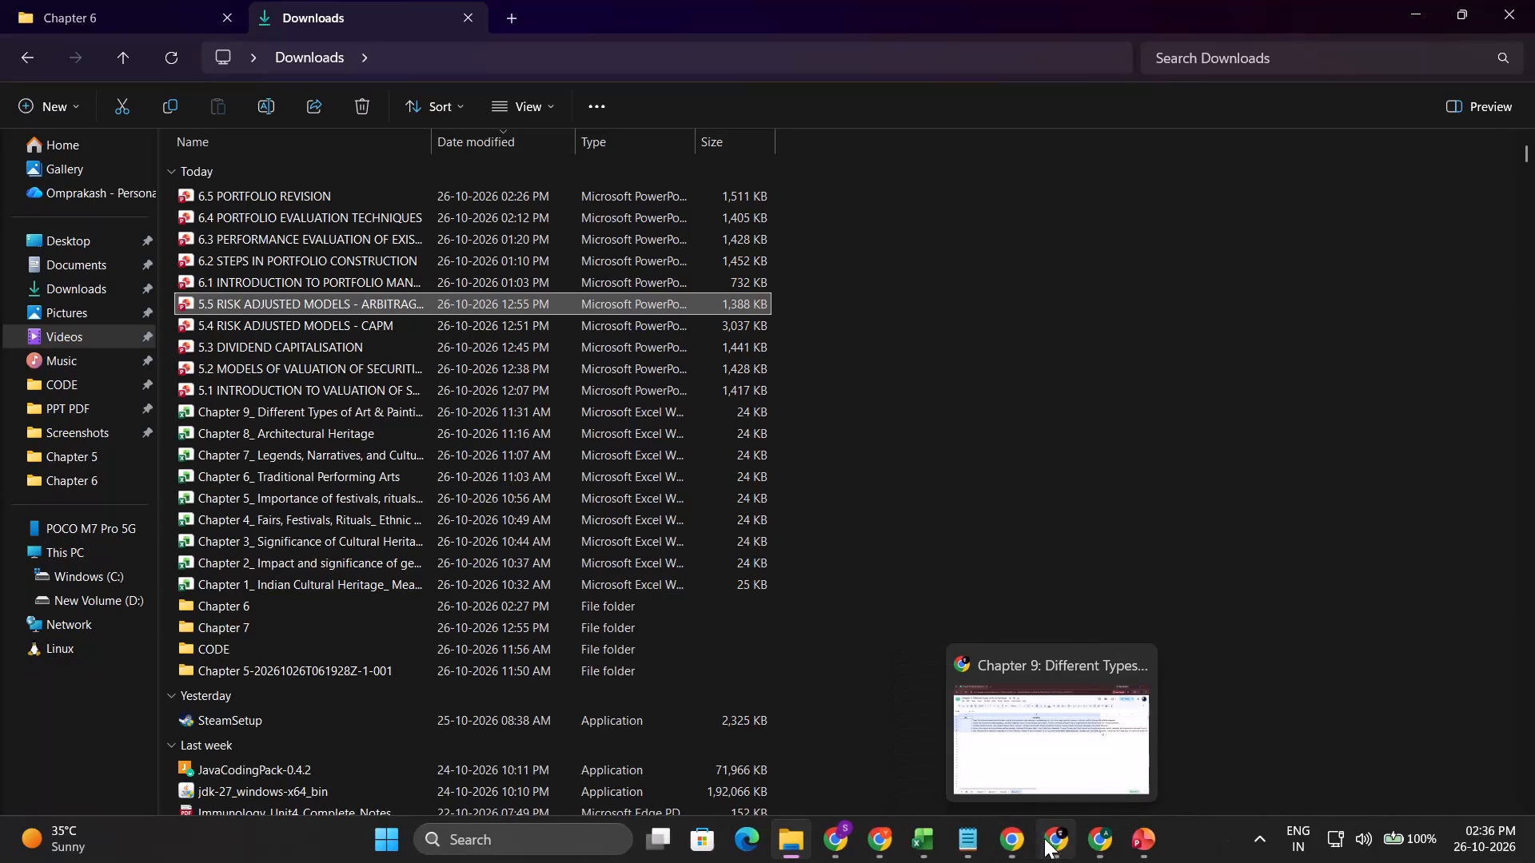
Switch to Drive in Chrome, go back to the shared SAPM folder and download COURSE STRUCTURE.xlsx.
left_click(1102, 833)
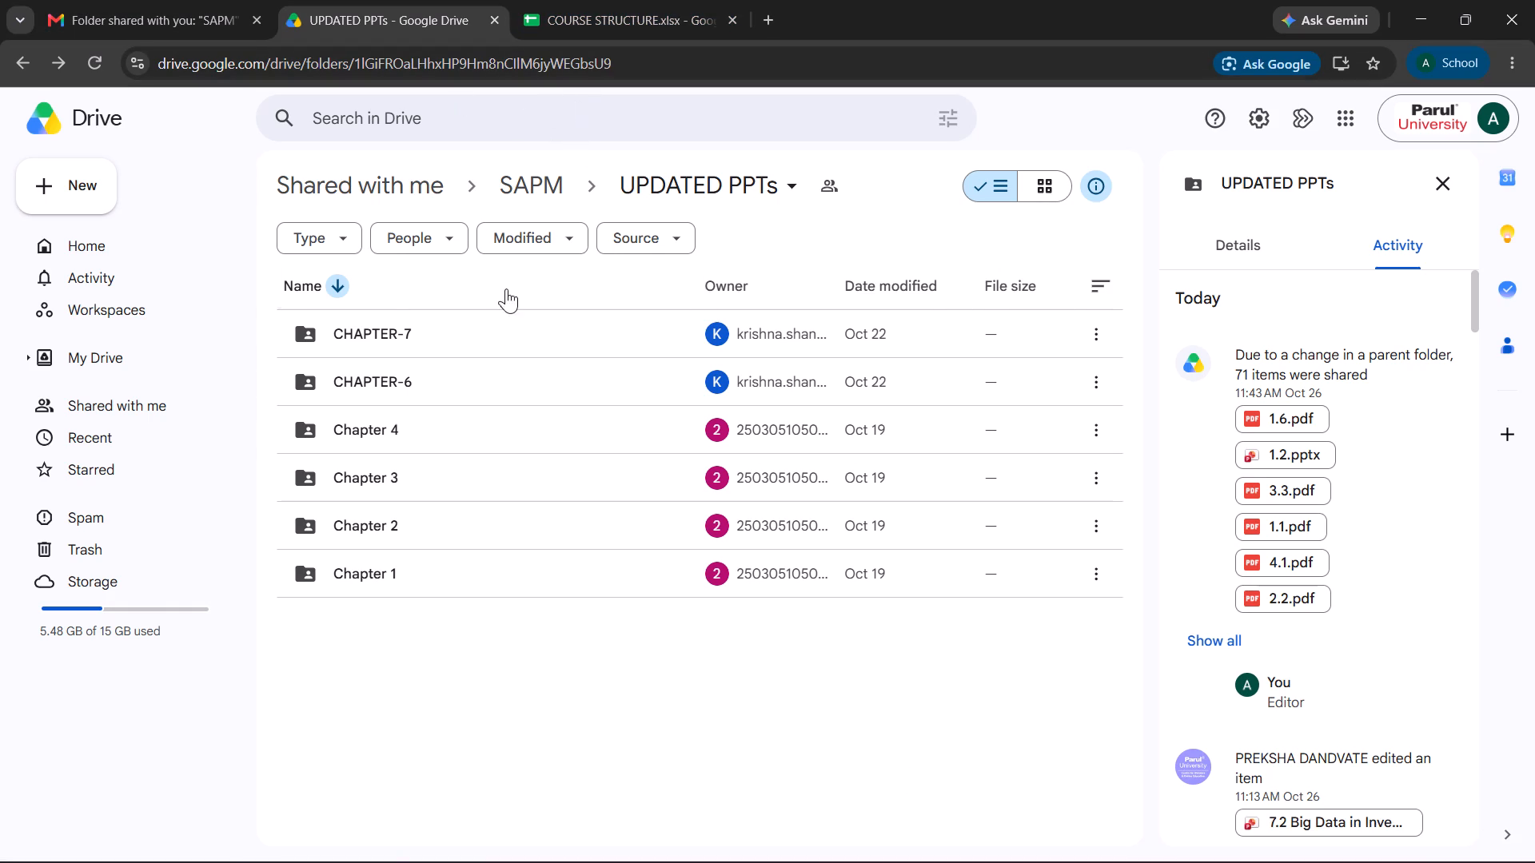
left_click(2, 62)
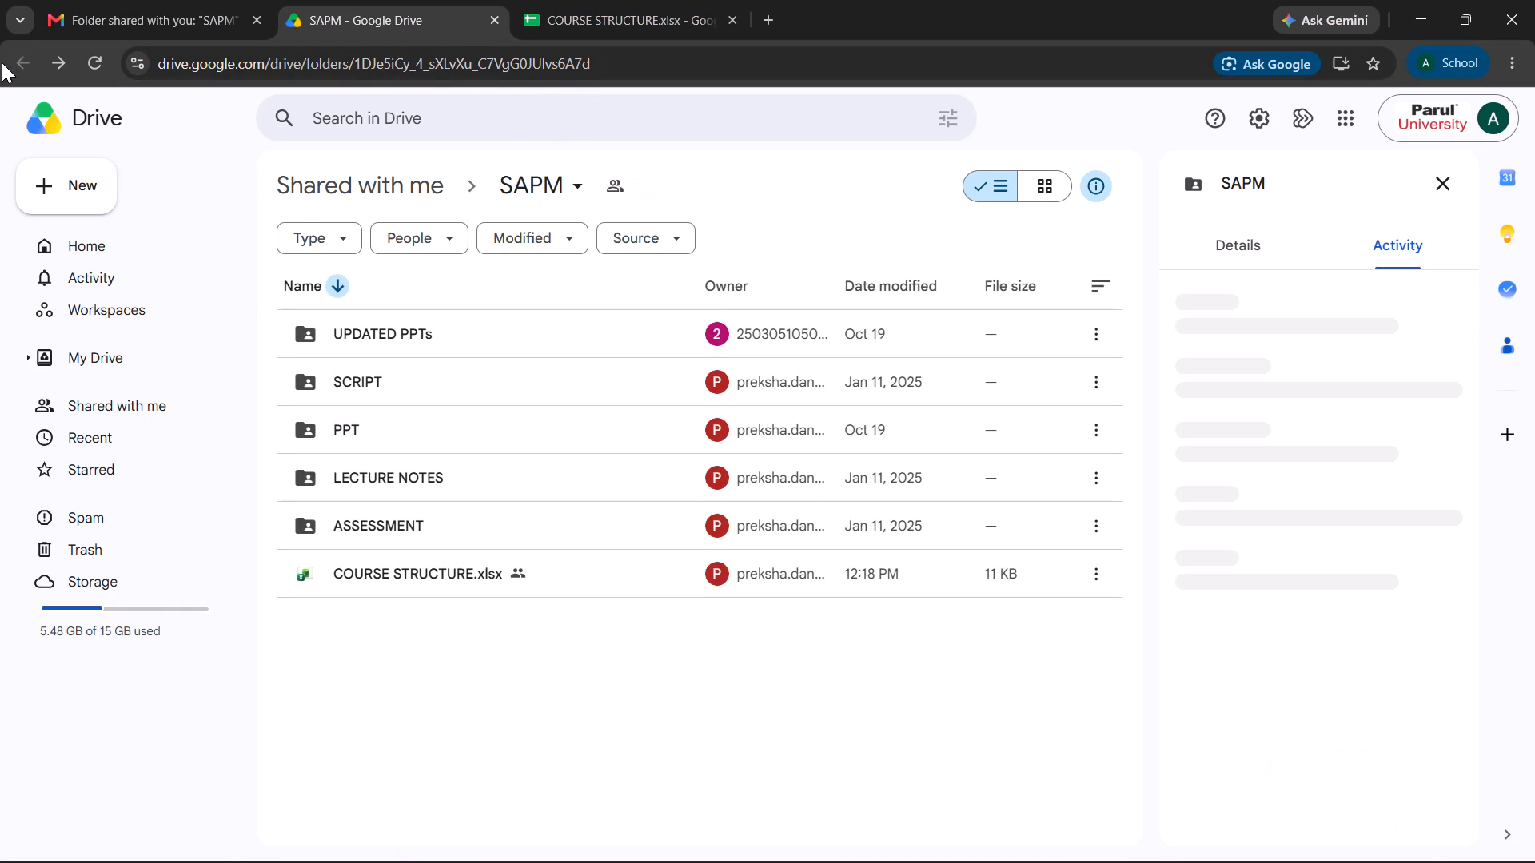
left_click(2, 62)
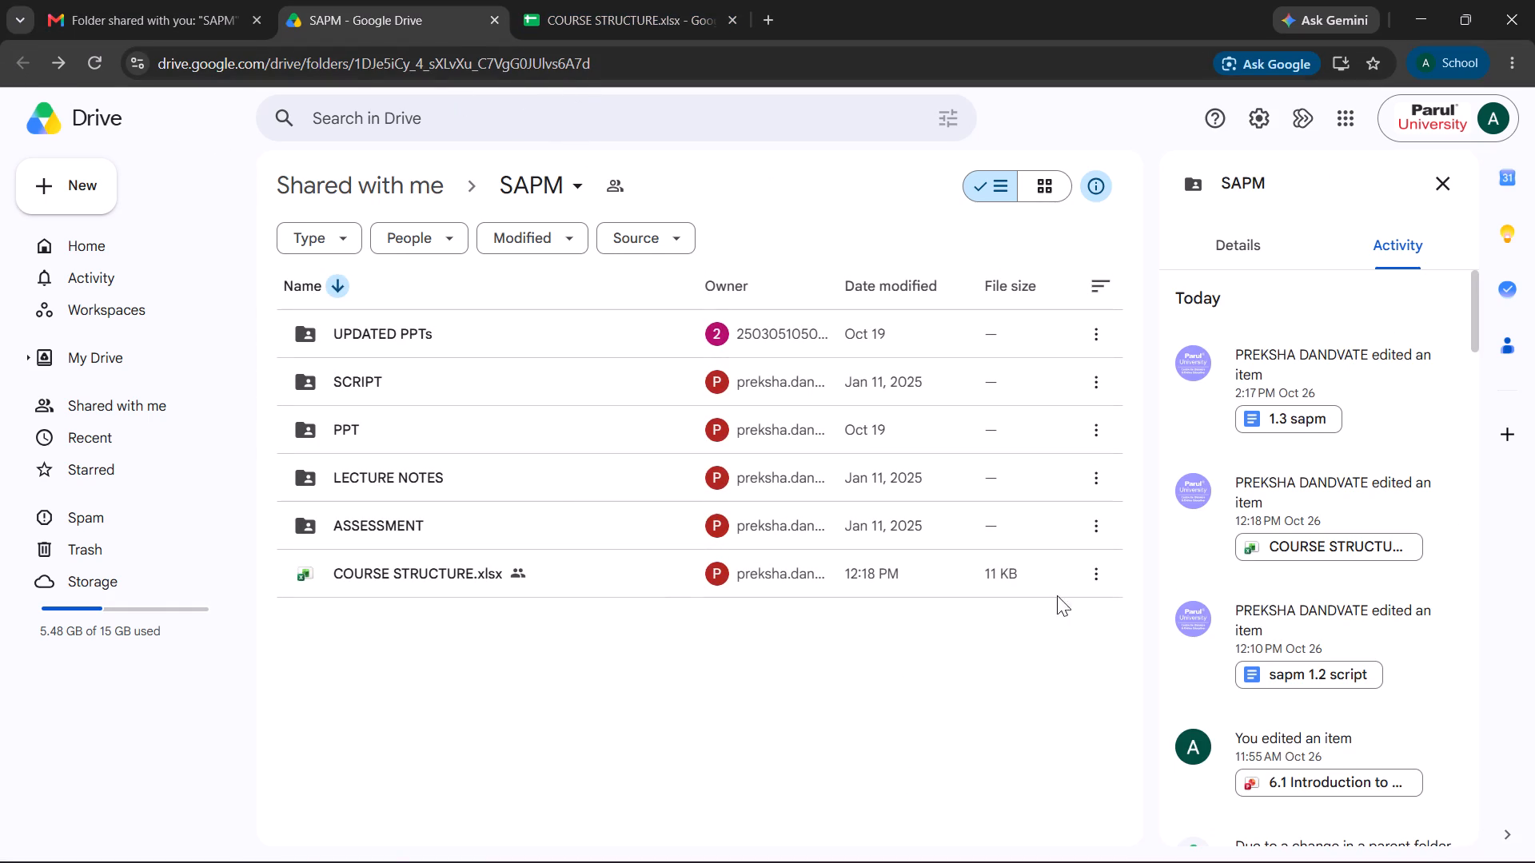
left_click(1093, 576)
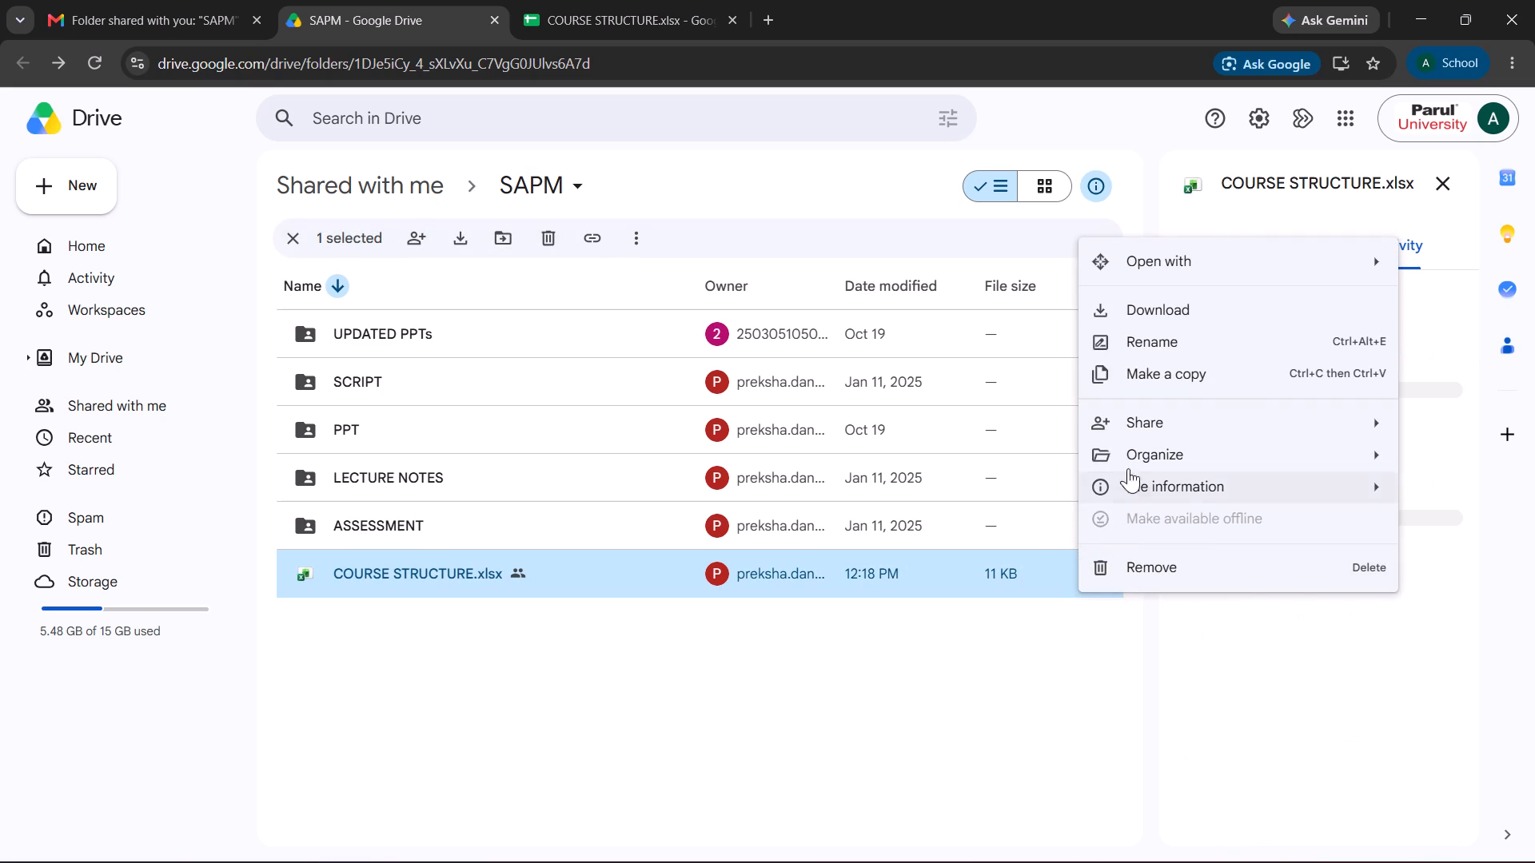
left_click(1142, 308)
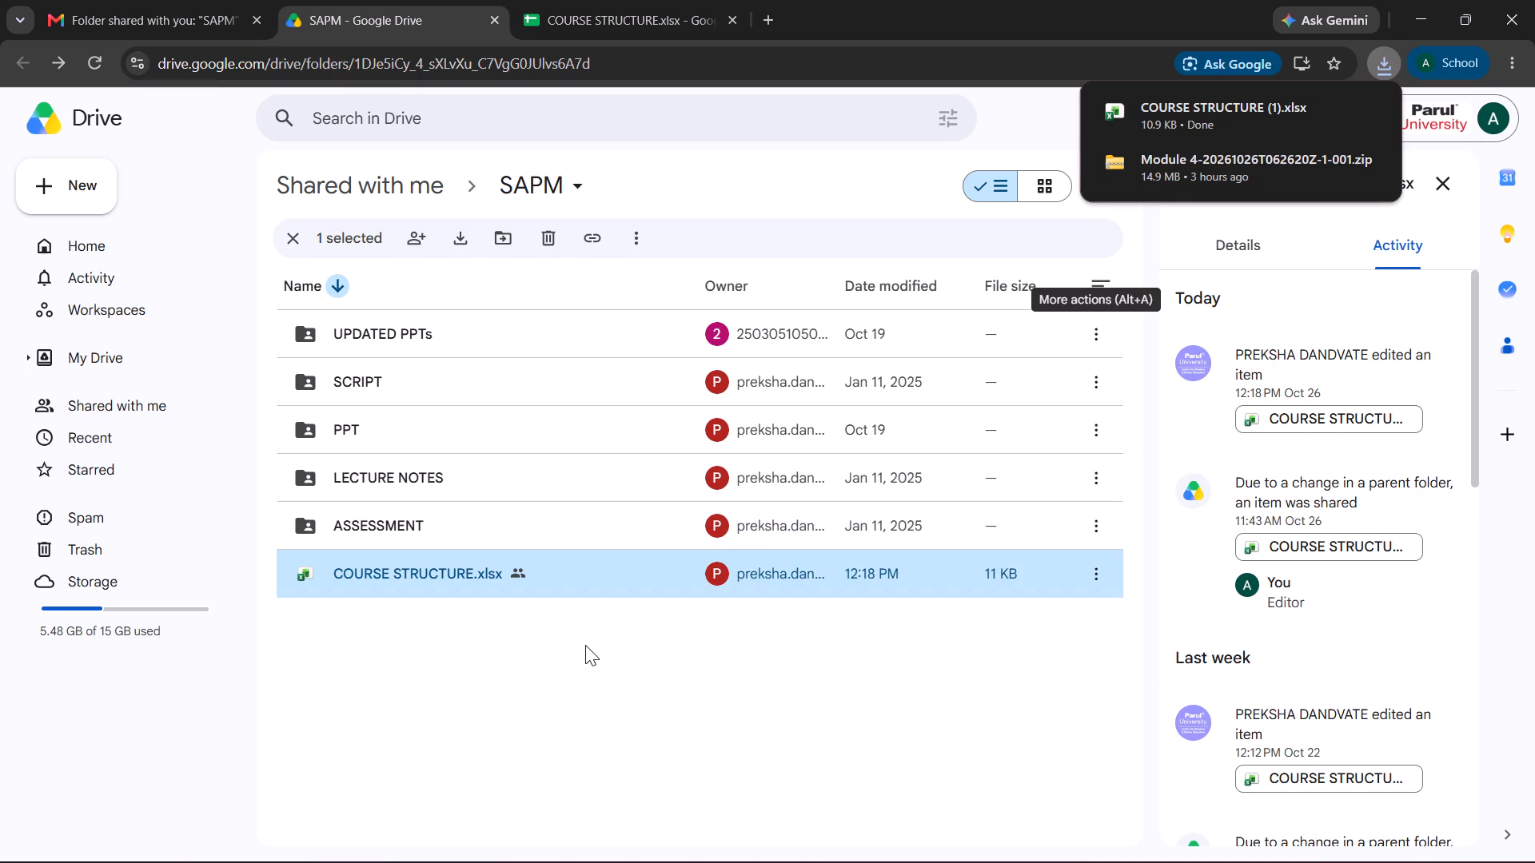
Download all the documents in the CHAPTER 6 folder of LECTURE NOTES as one zip, cancelling the duplicate download.
double_click(395, 486)
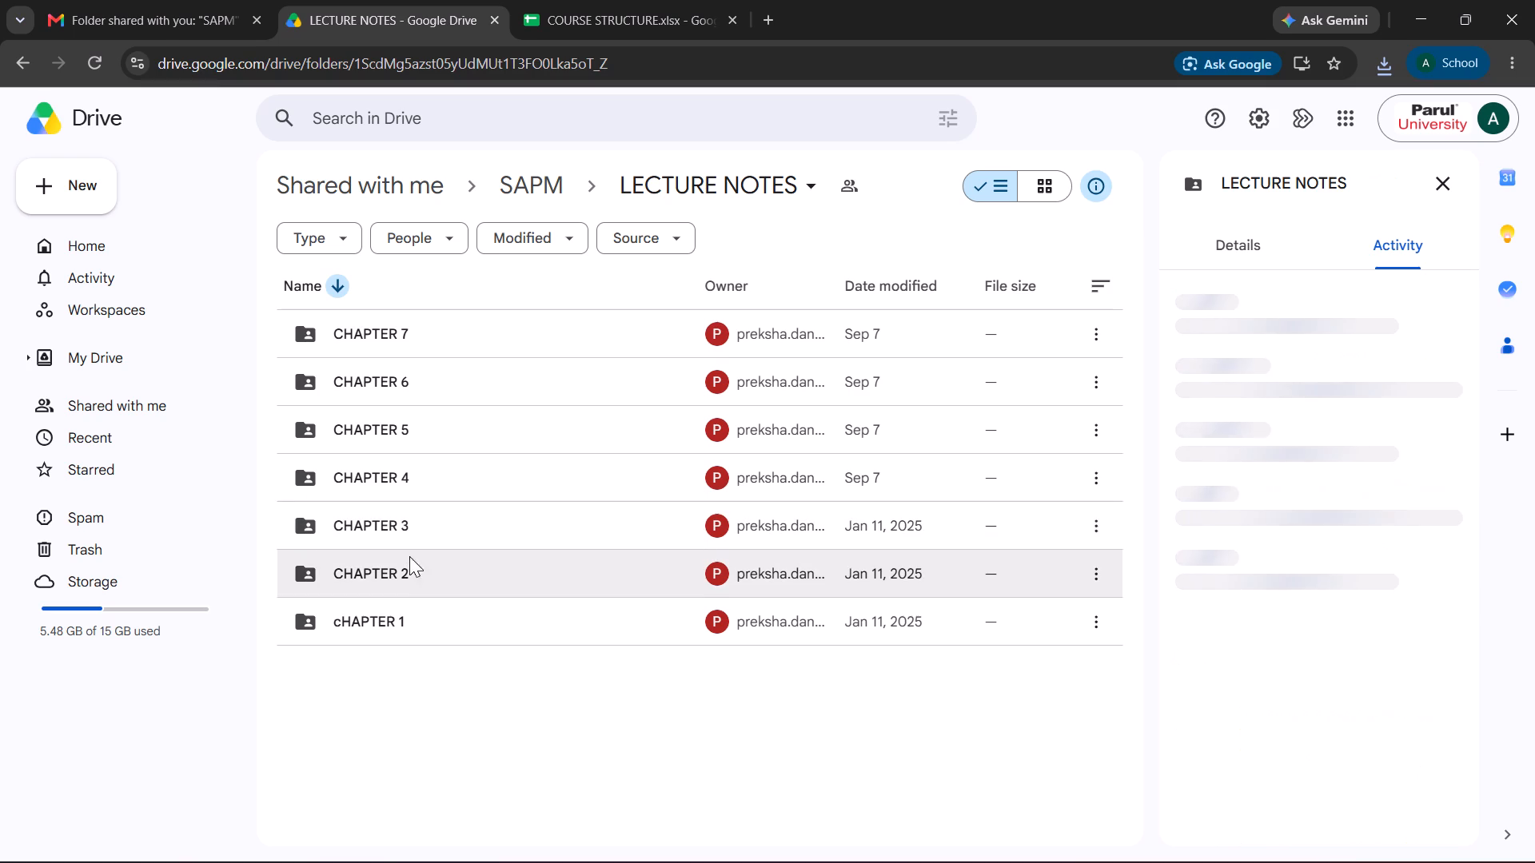
double_click(445, 388)
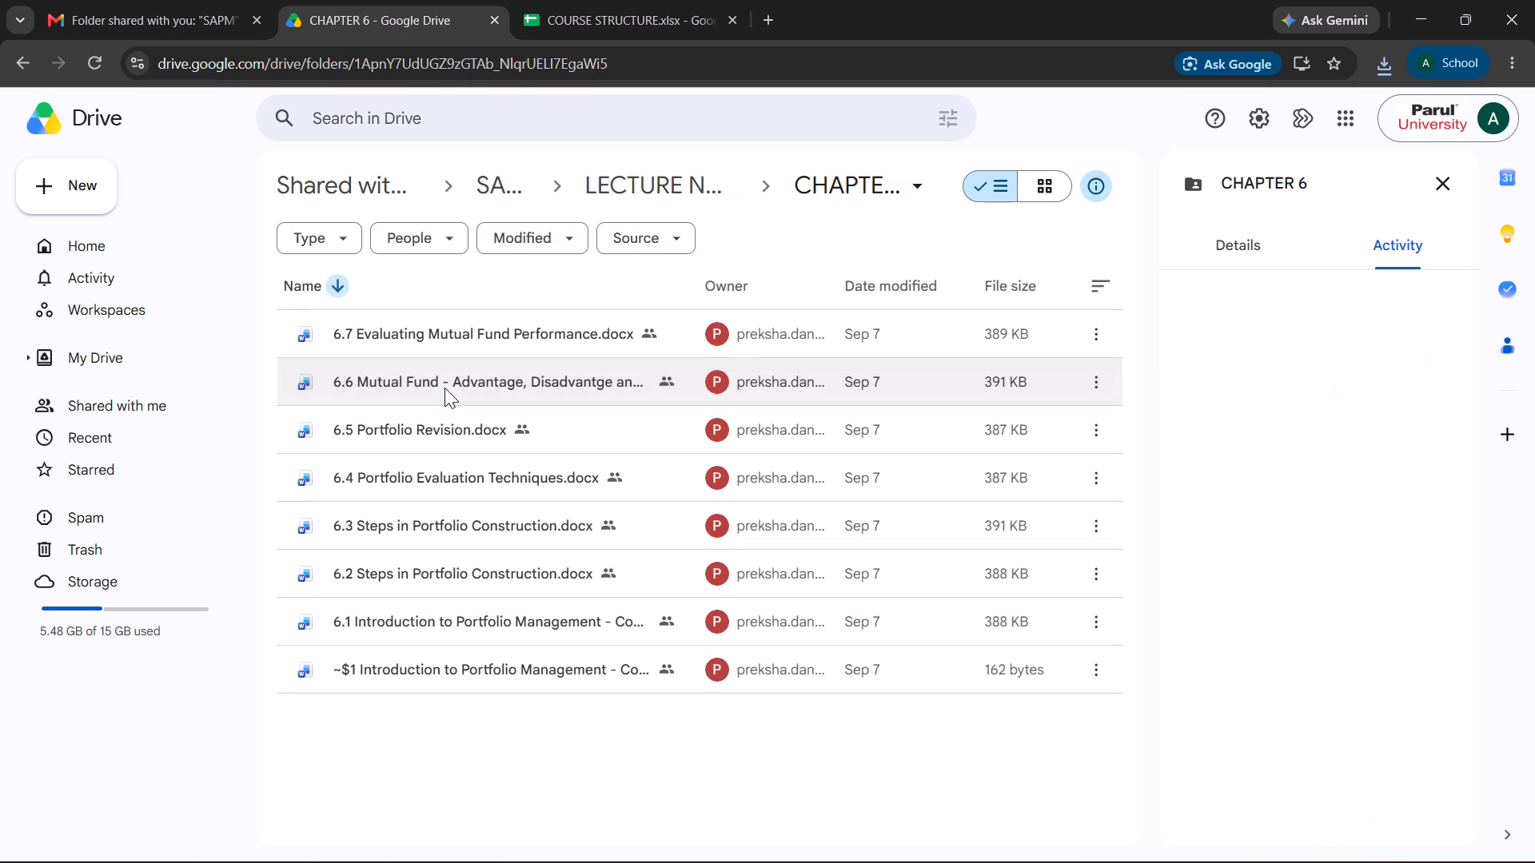
left_click_drag(870, 740, 1051, 336)
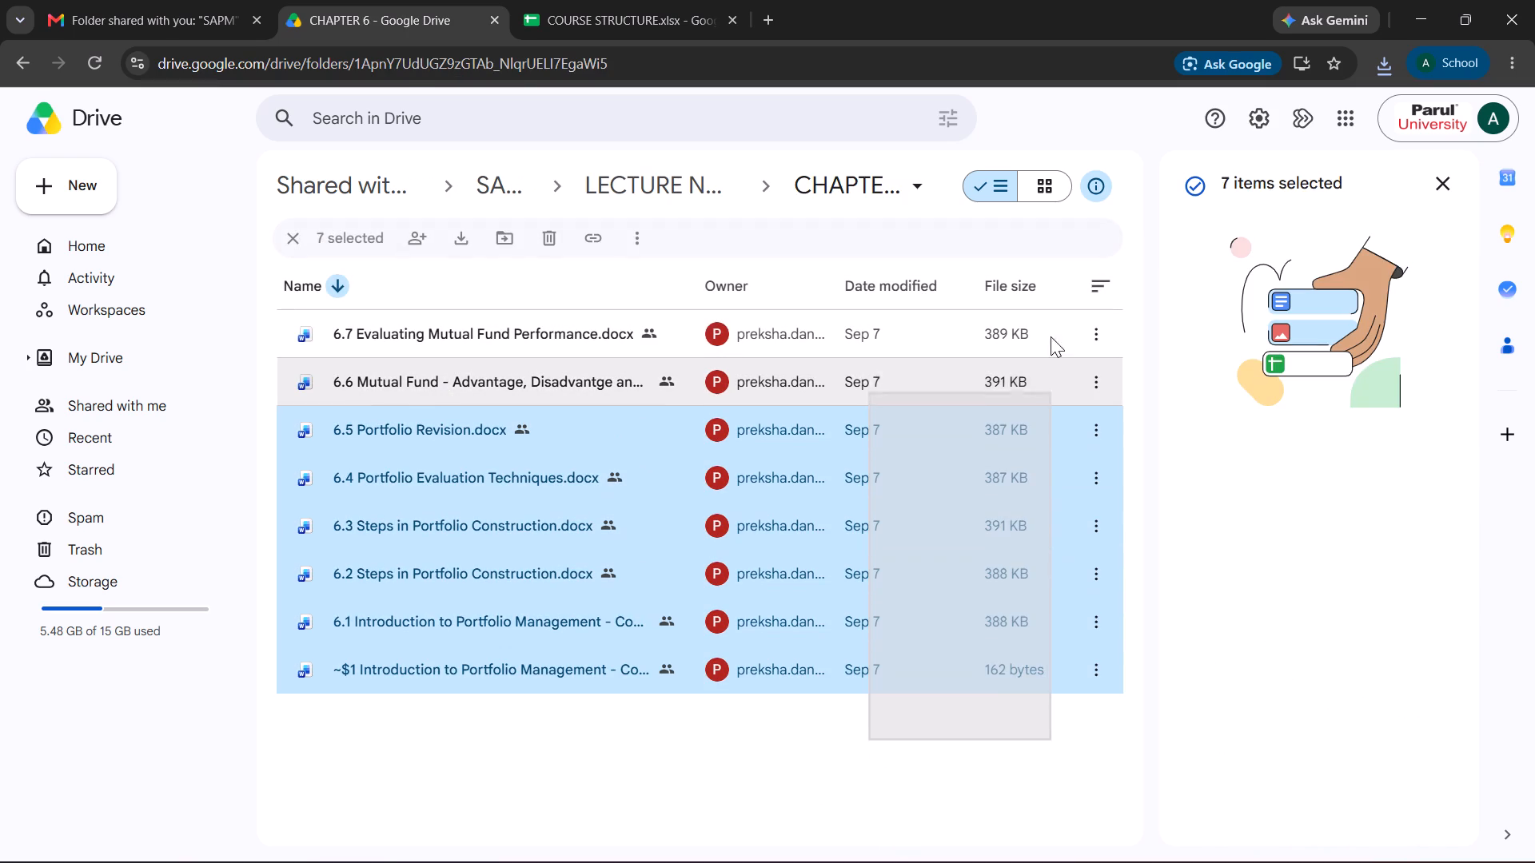
left_click_drag(1051, 336, 1051, 308)
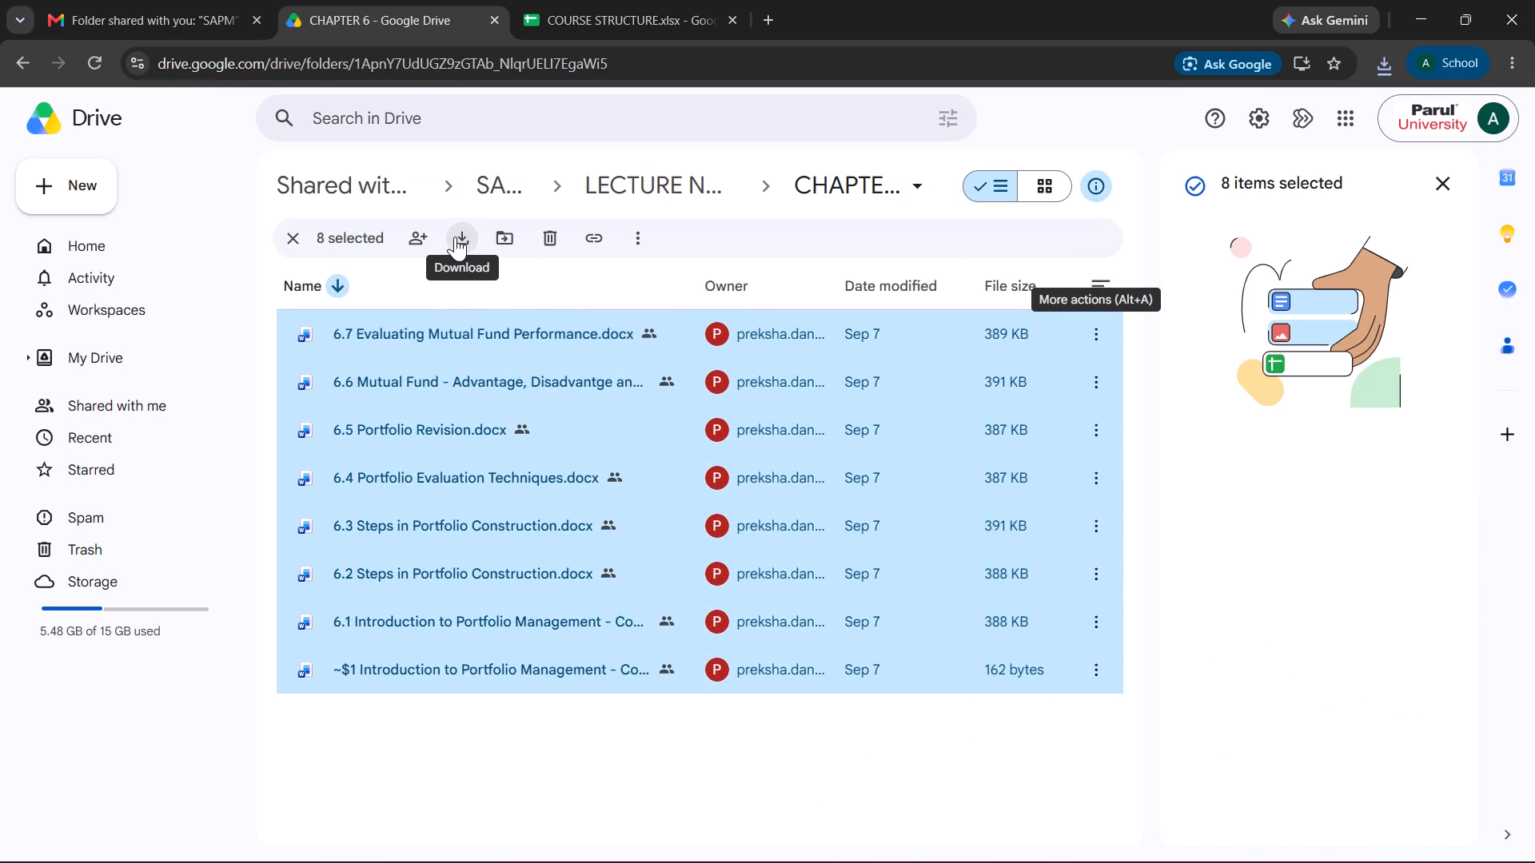
left_click_drag(455, 237, 455, 225)
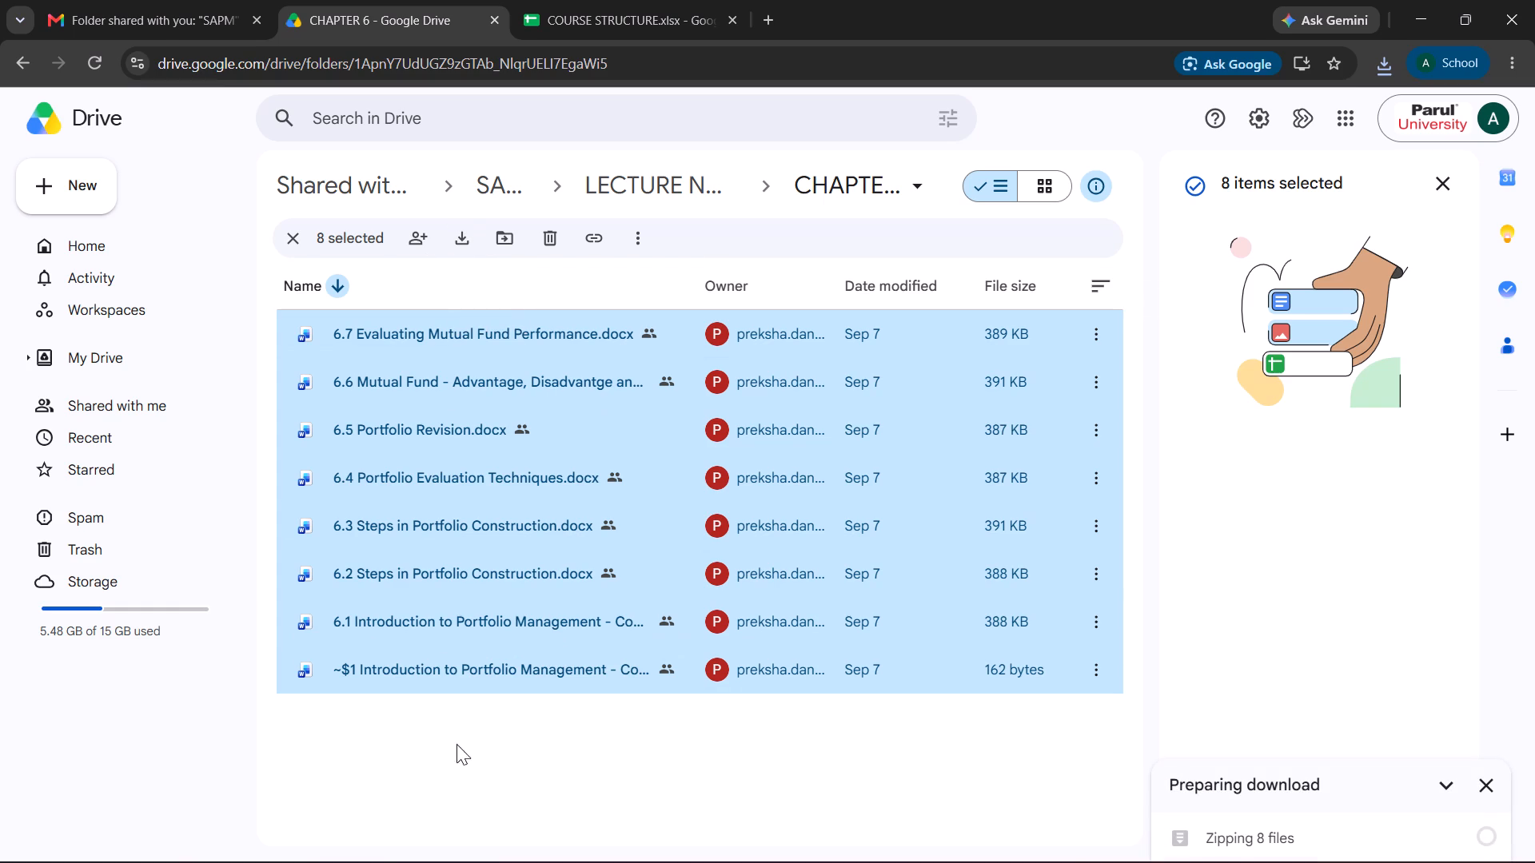
left_click(470, 240)
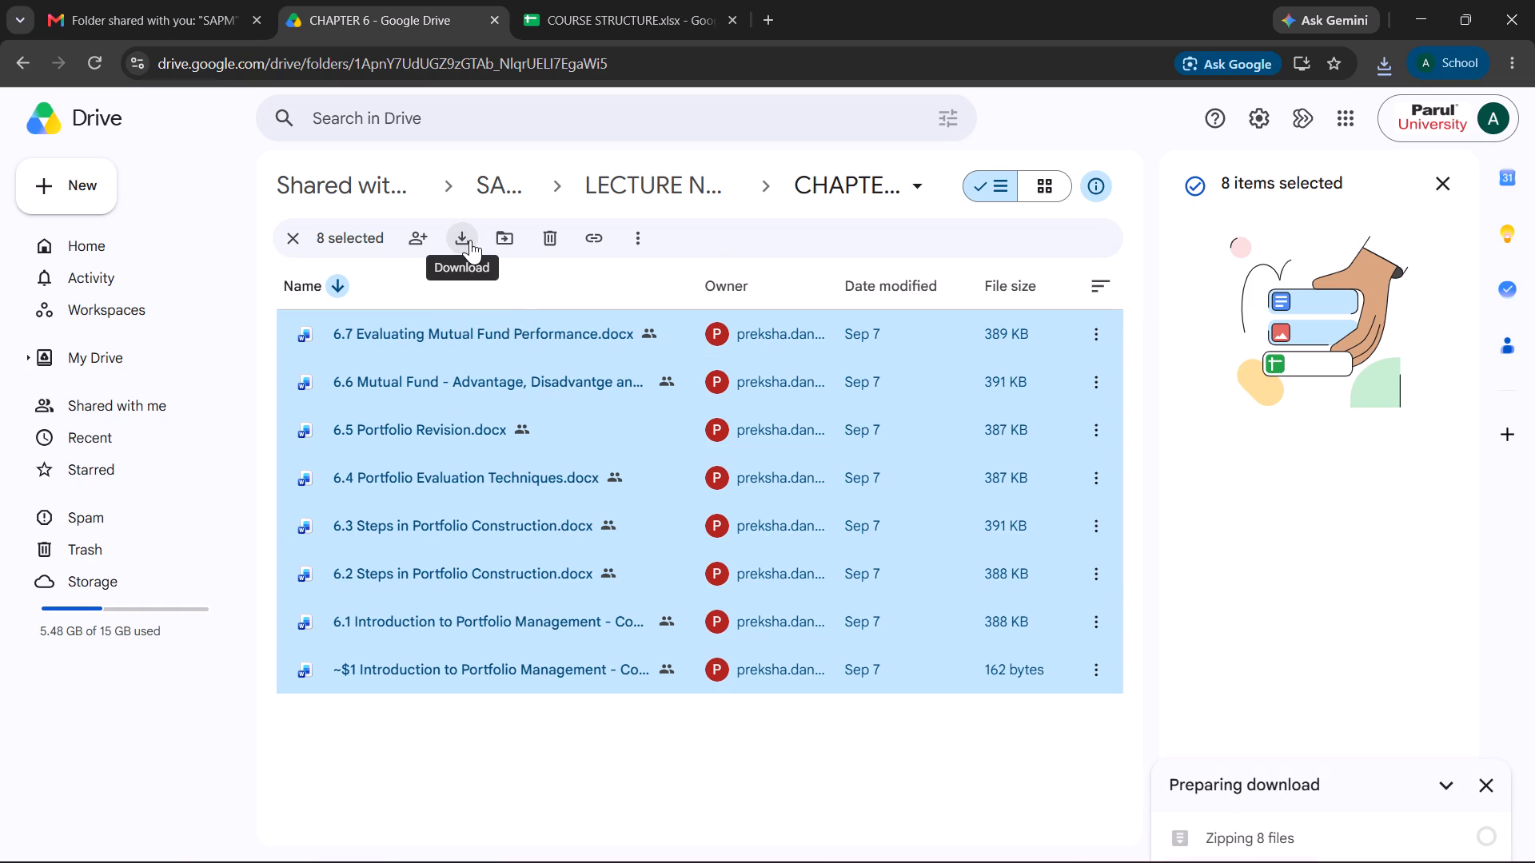
scroll(1186, 640, "down", 4)
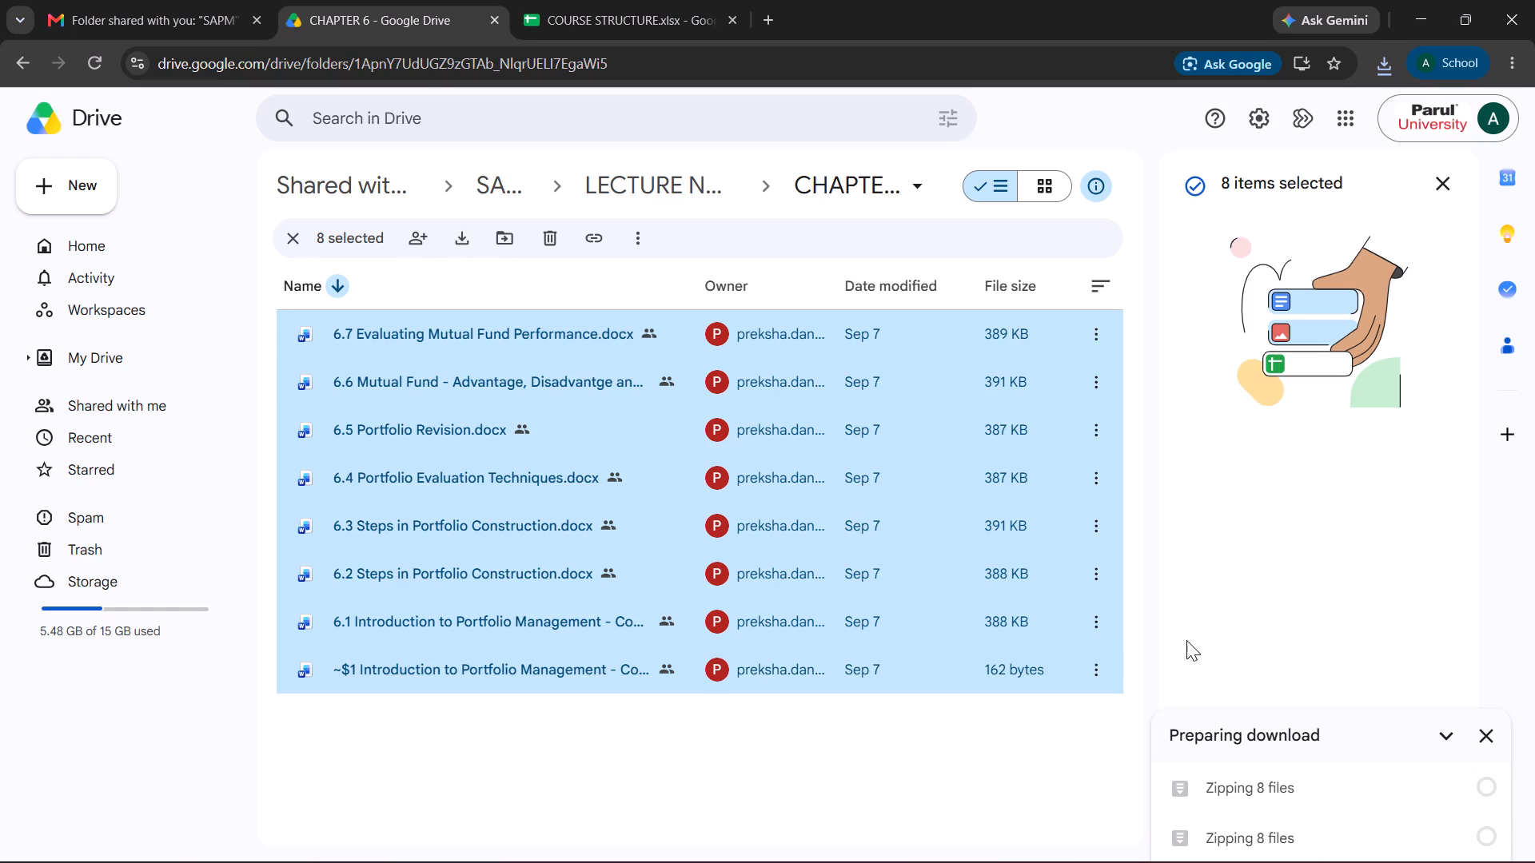
scroll(1401, 814, "down", 3)
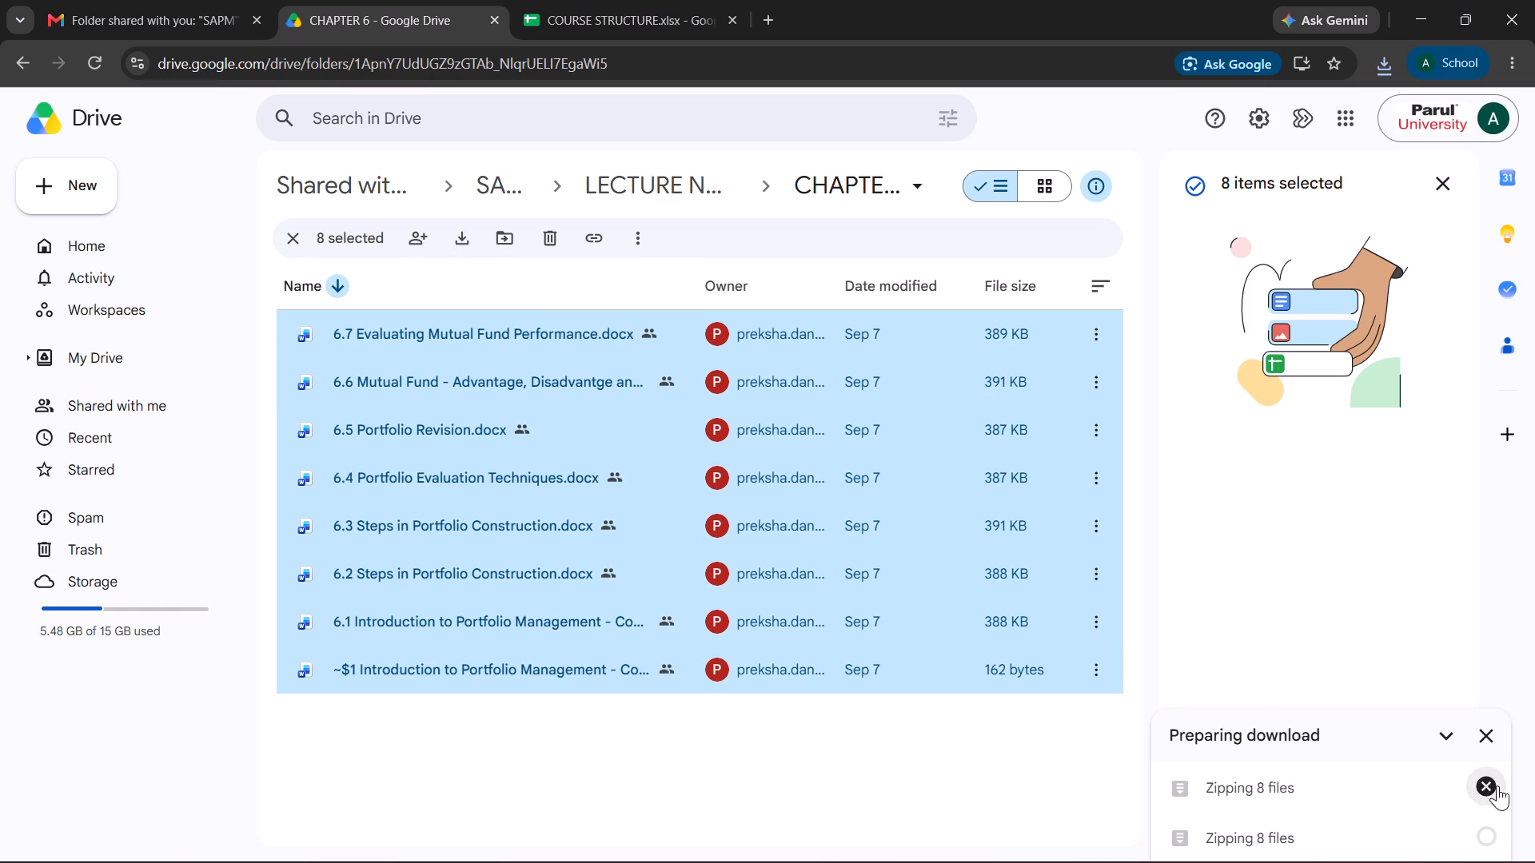
left_click(1482, 781)
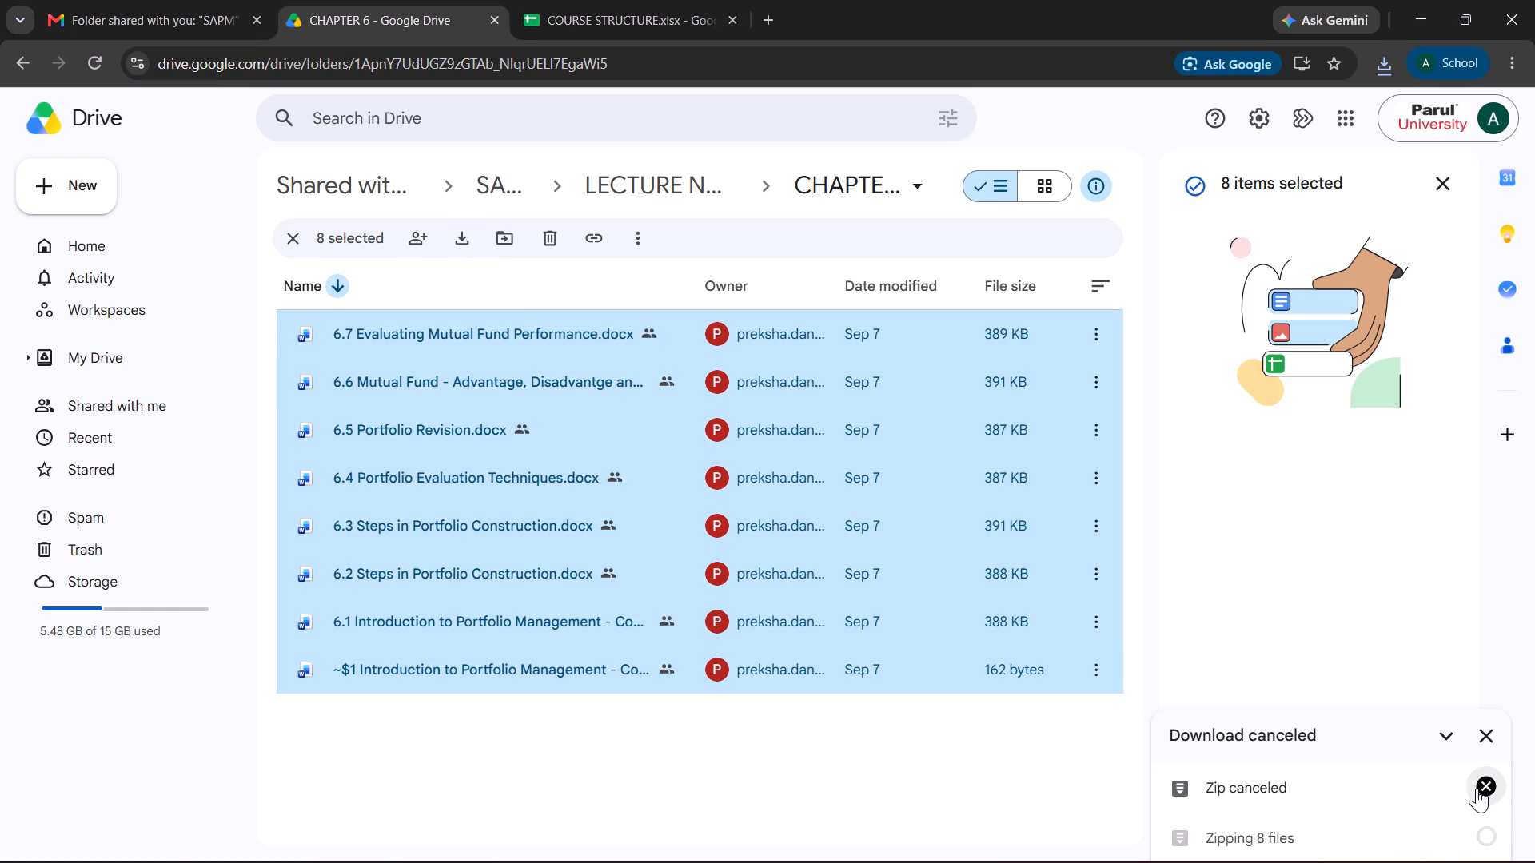
left_click(1481, 785)
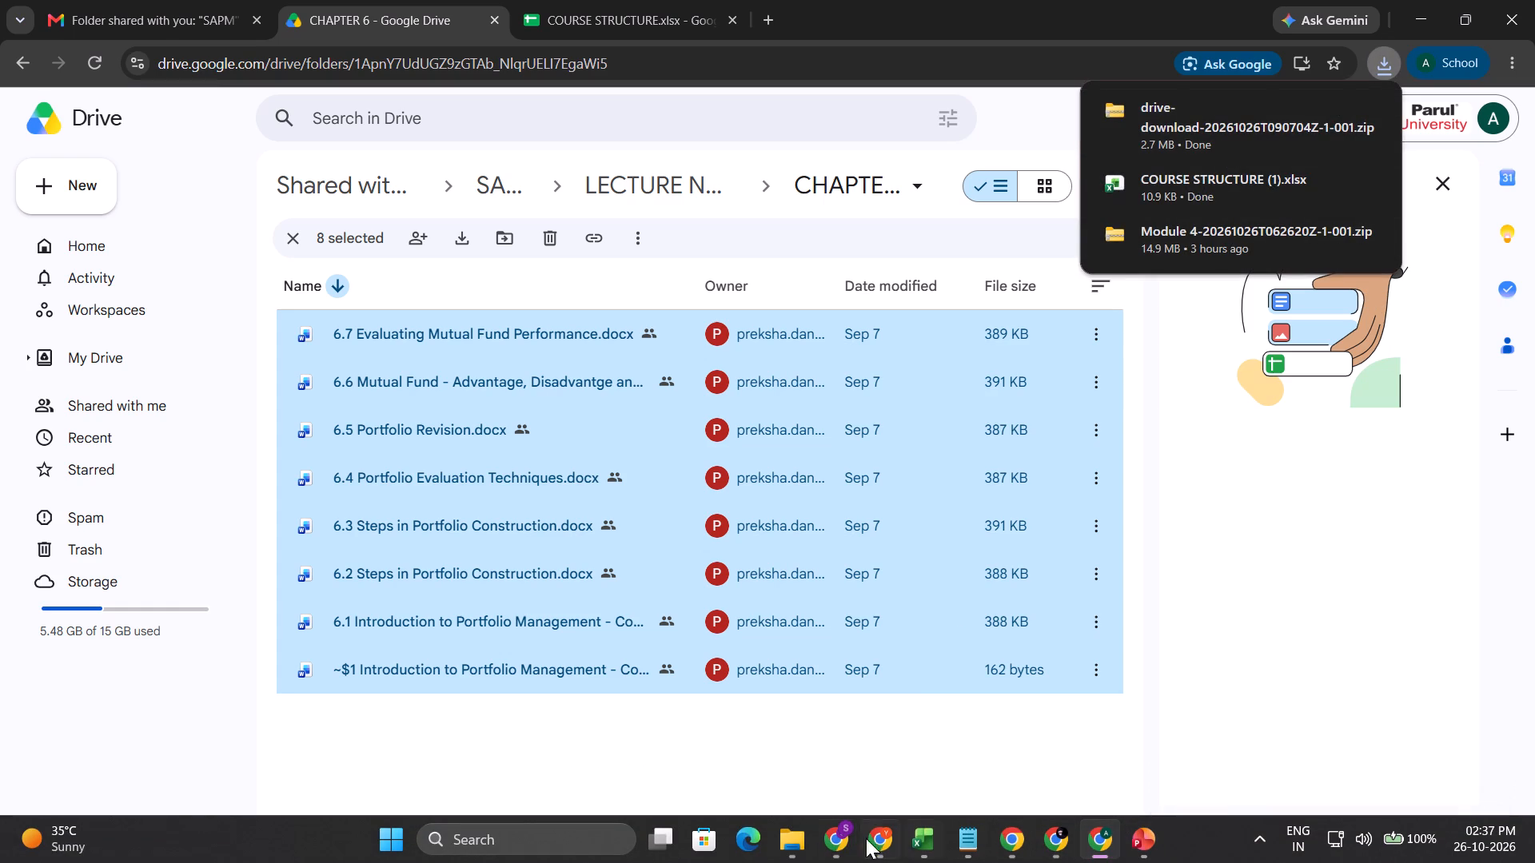
In File Explorer, copy all the Word documents from the downloaded drive-download zip into the Downloads folder and refresh it.
left_click(803, 835)
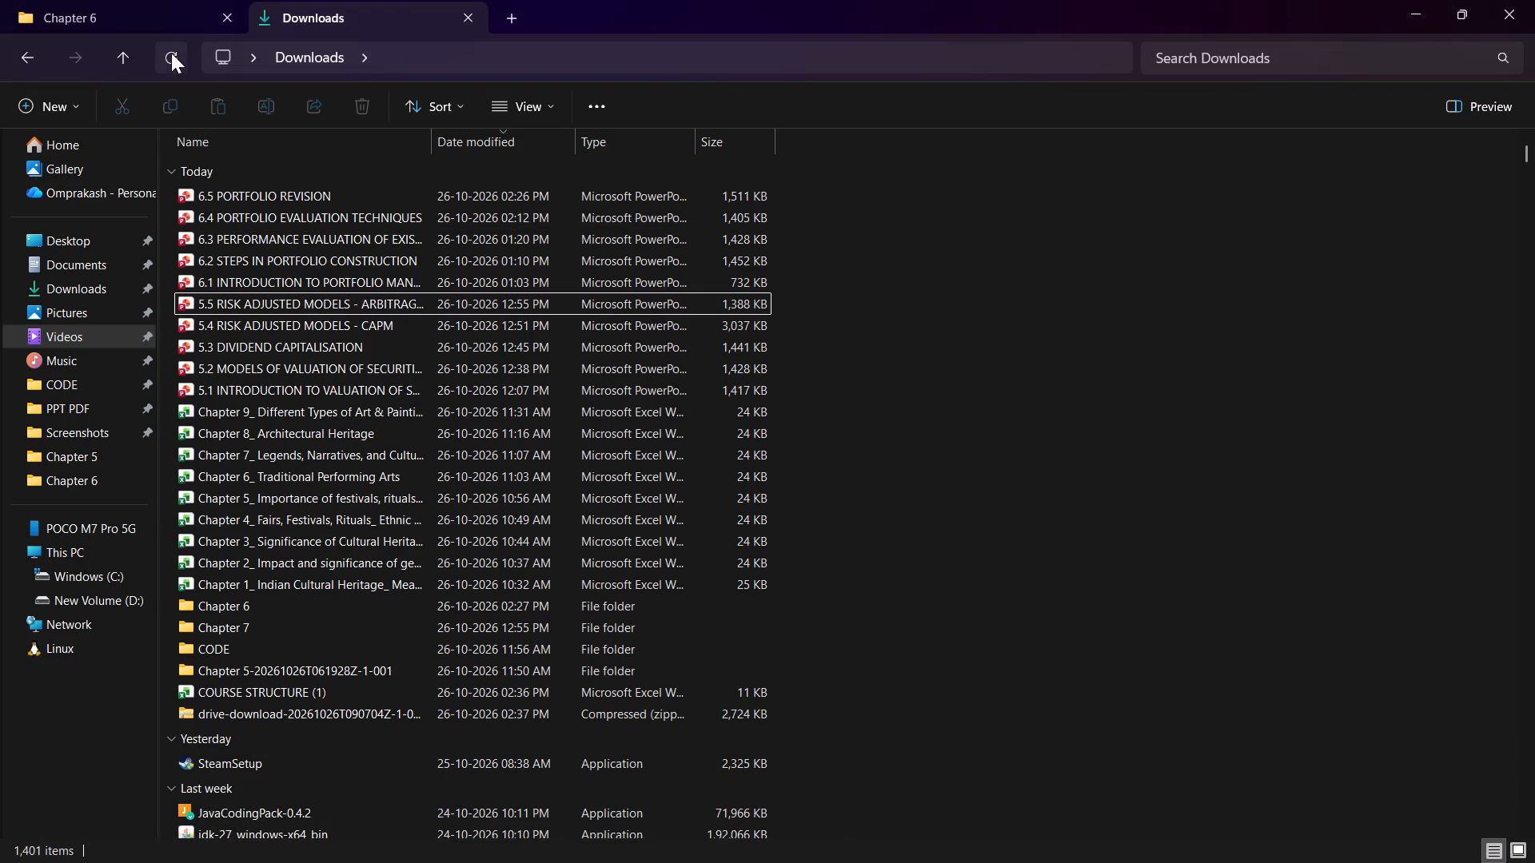
left_click(171, 53)
double_click(224, 186)
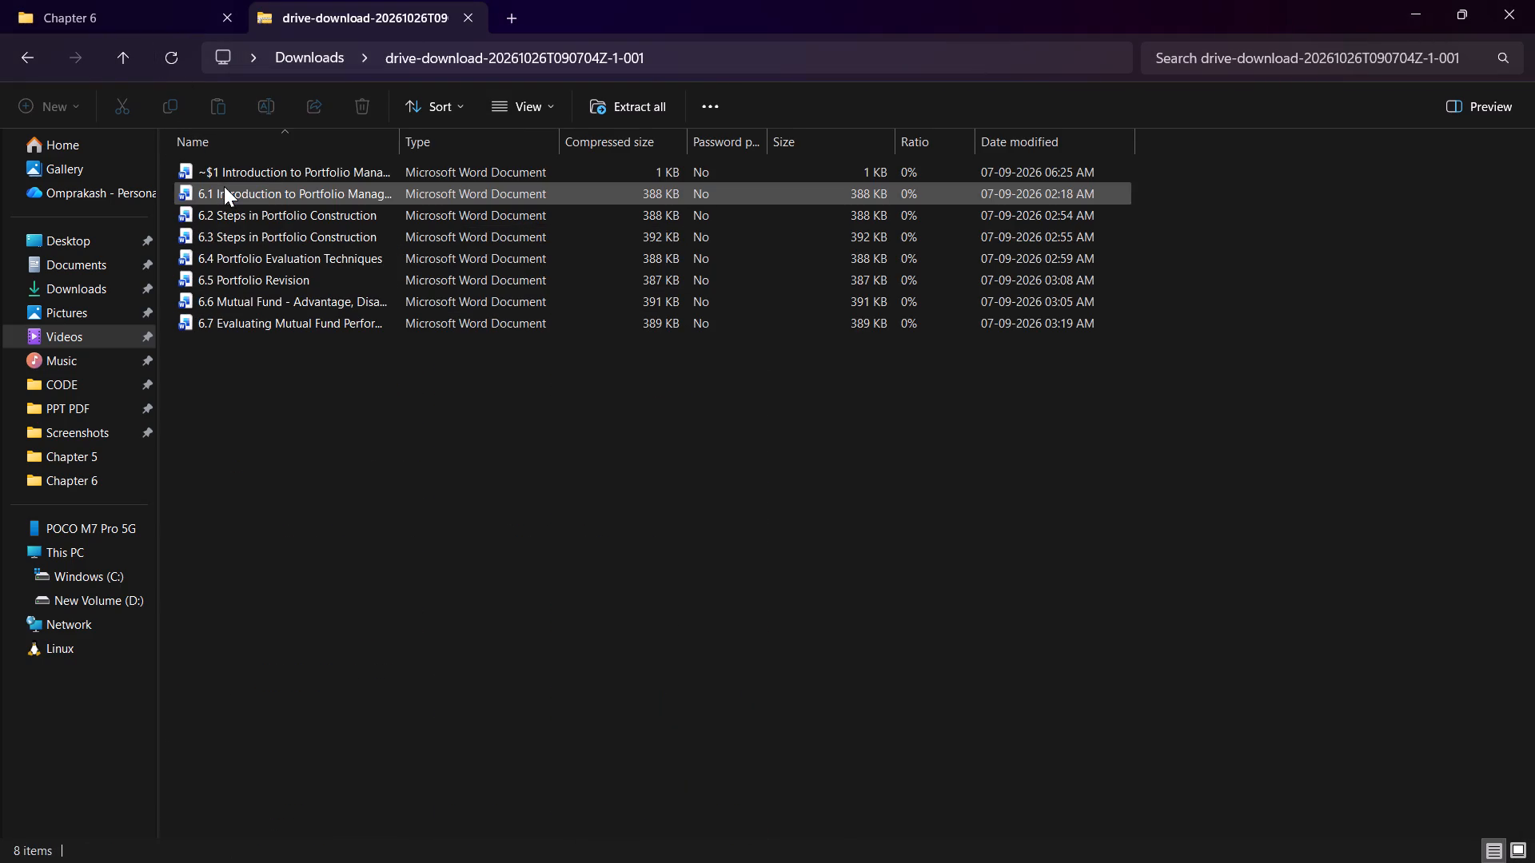
left_click_drag(325, 368, 361, 201)
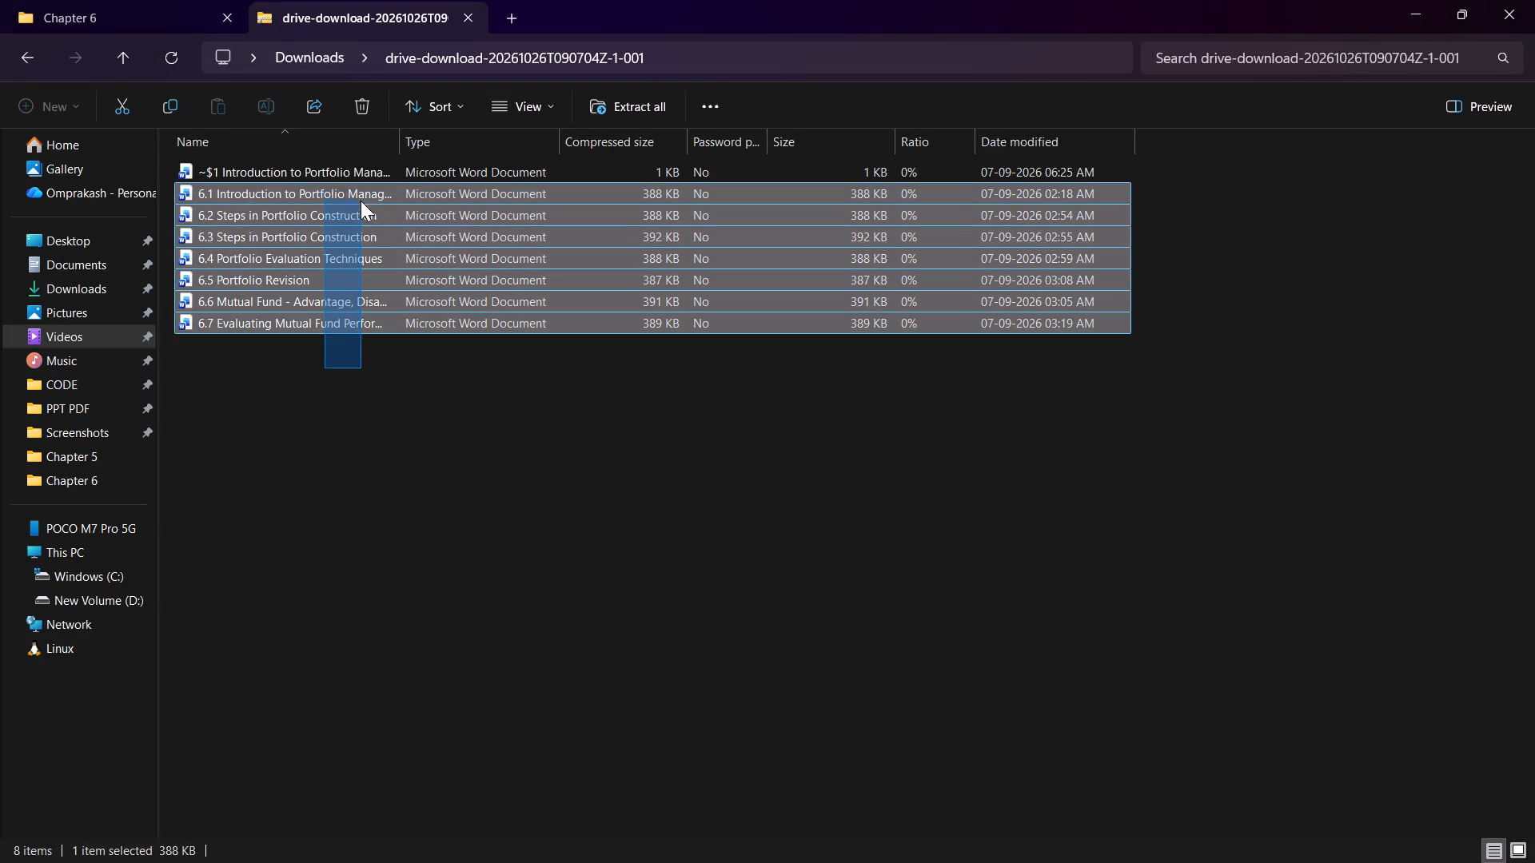
left_click_drag(361, 201, 365, 167)
left_click(164, 105)
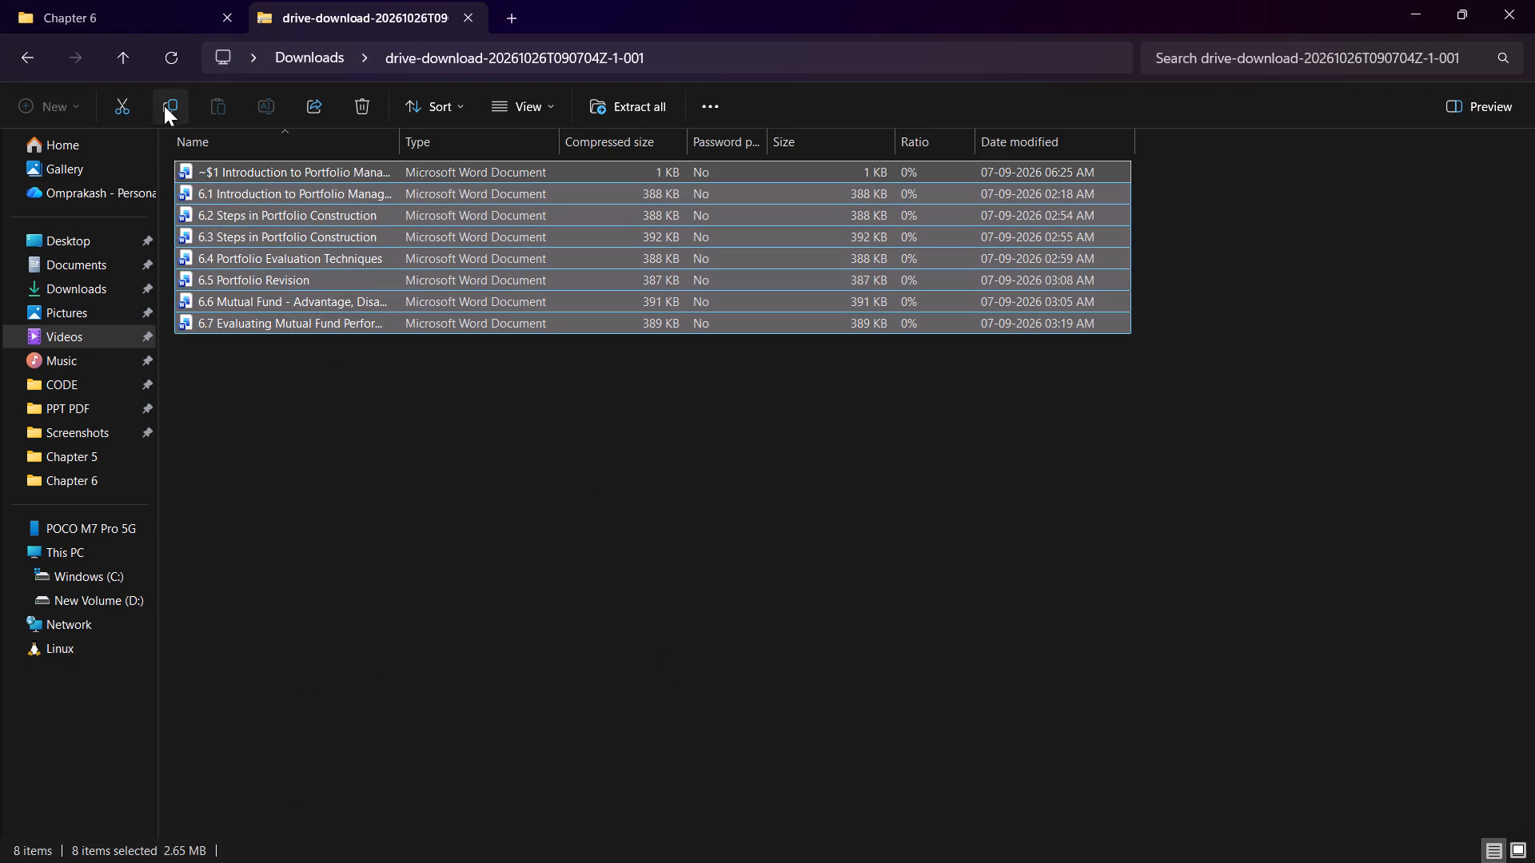
left_click(134, 11)
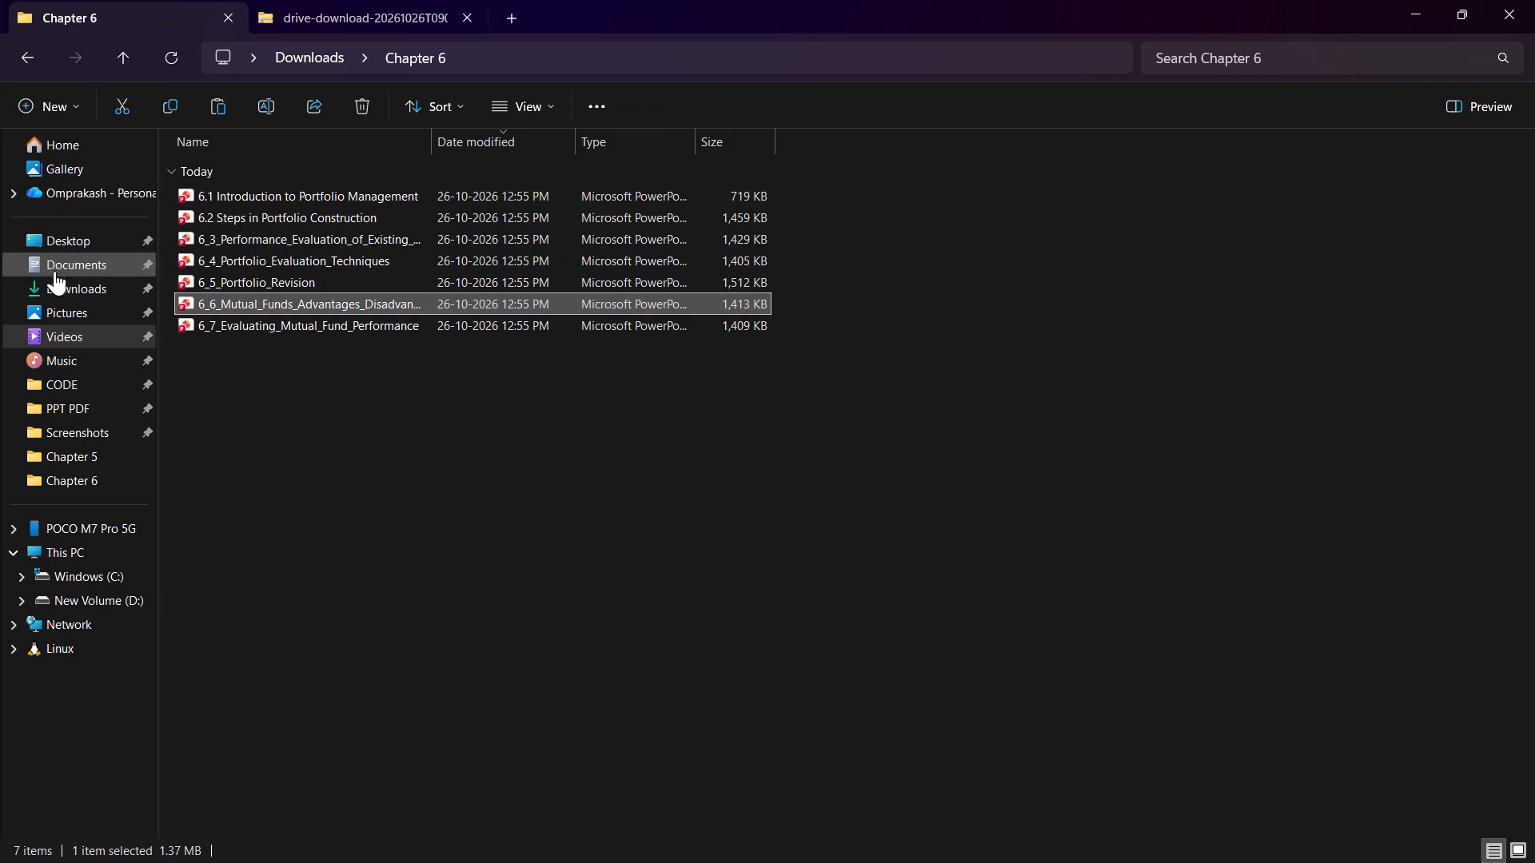
left_click(57, 285)
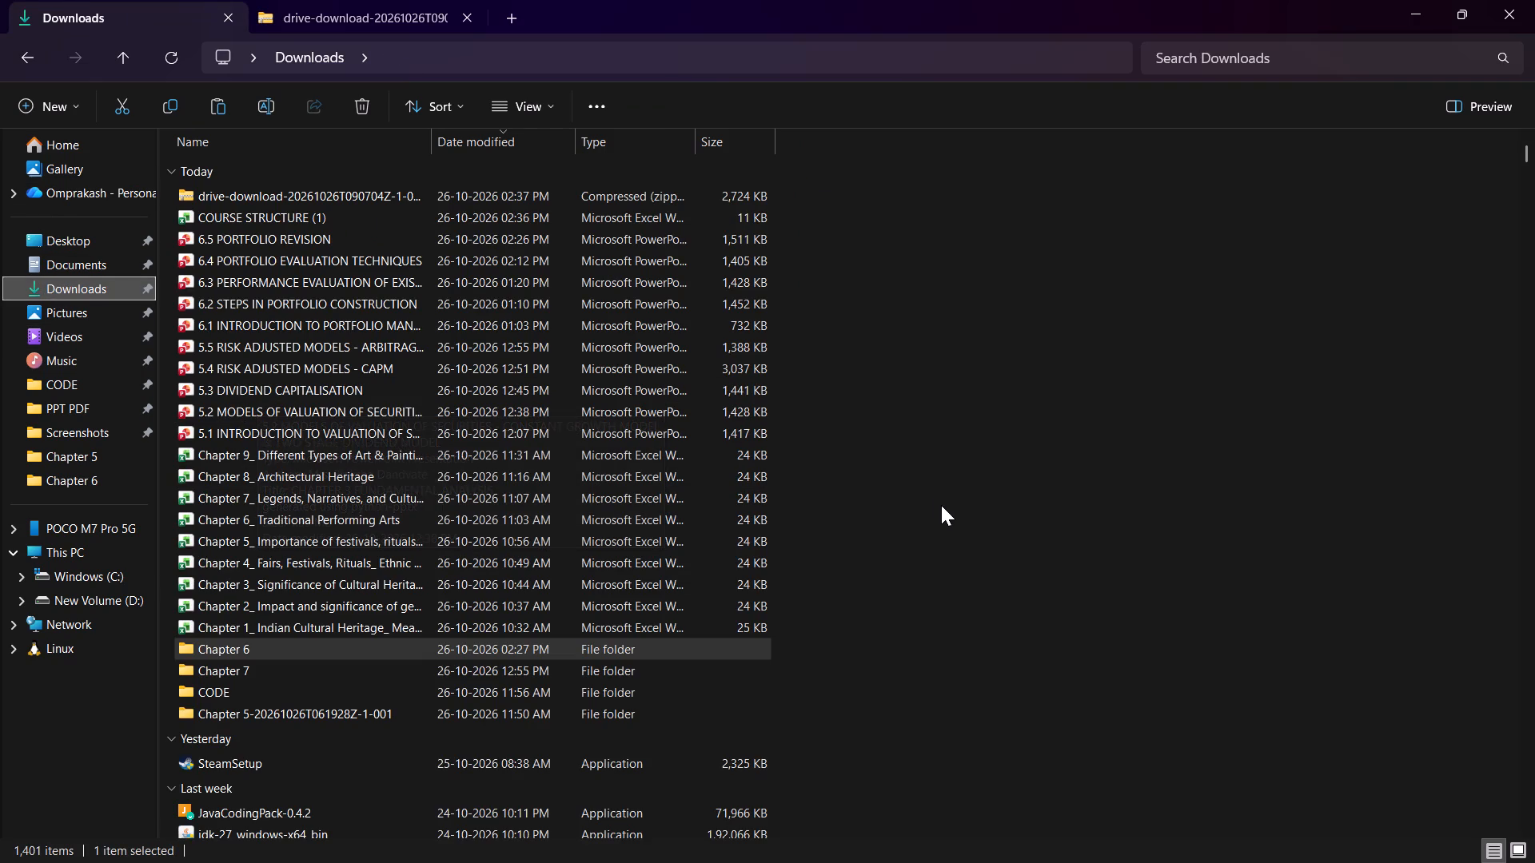
key("ctrl+v")
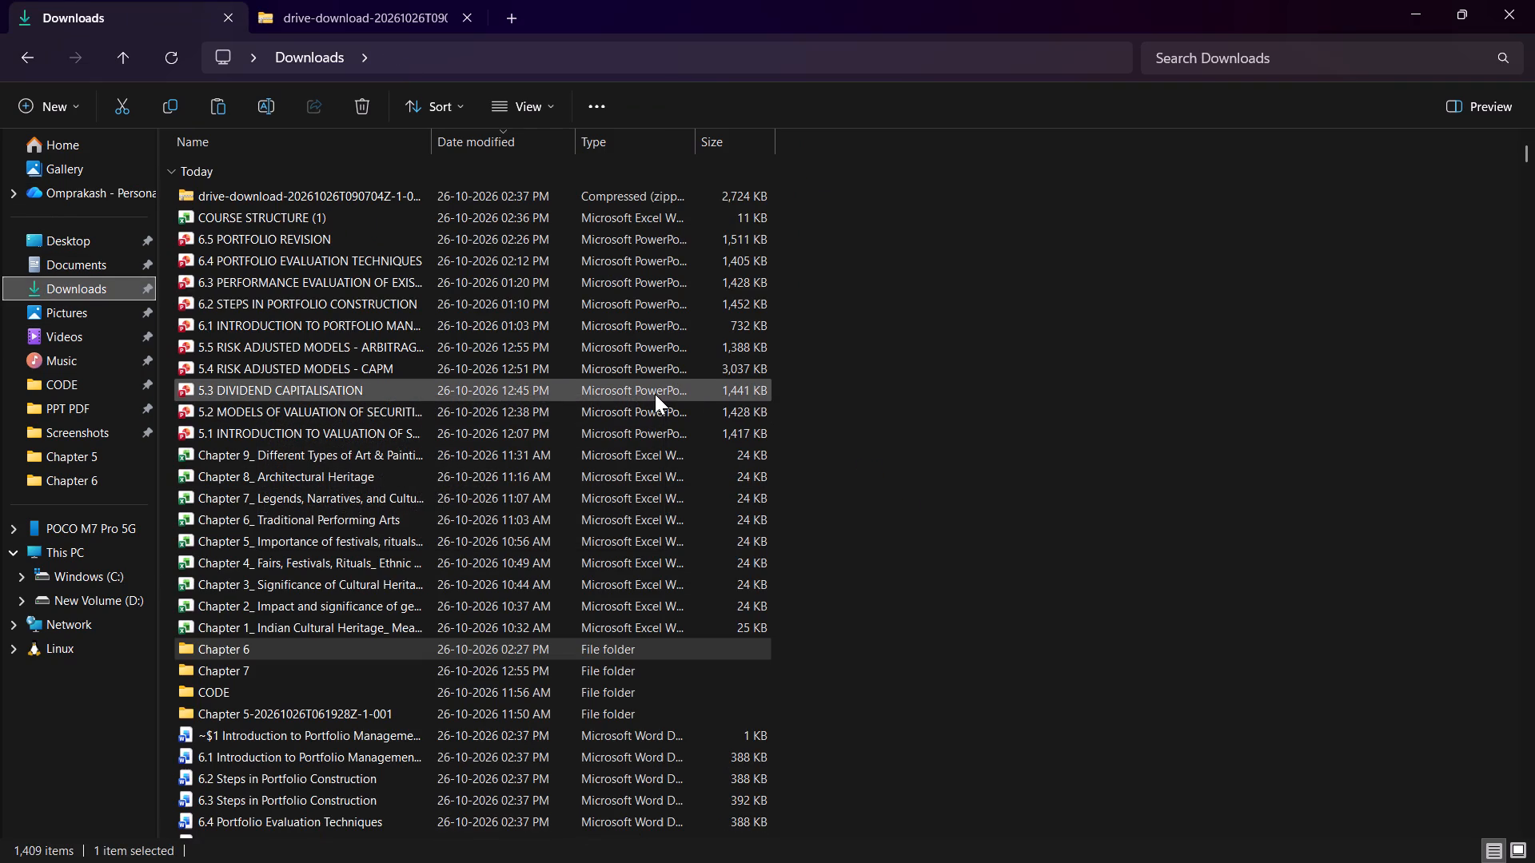
left_click(161, 48)
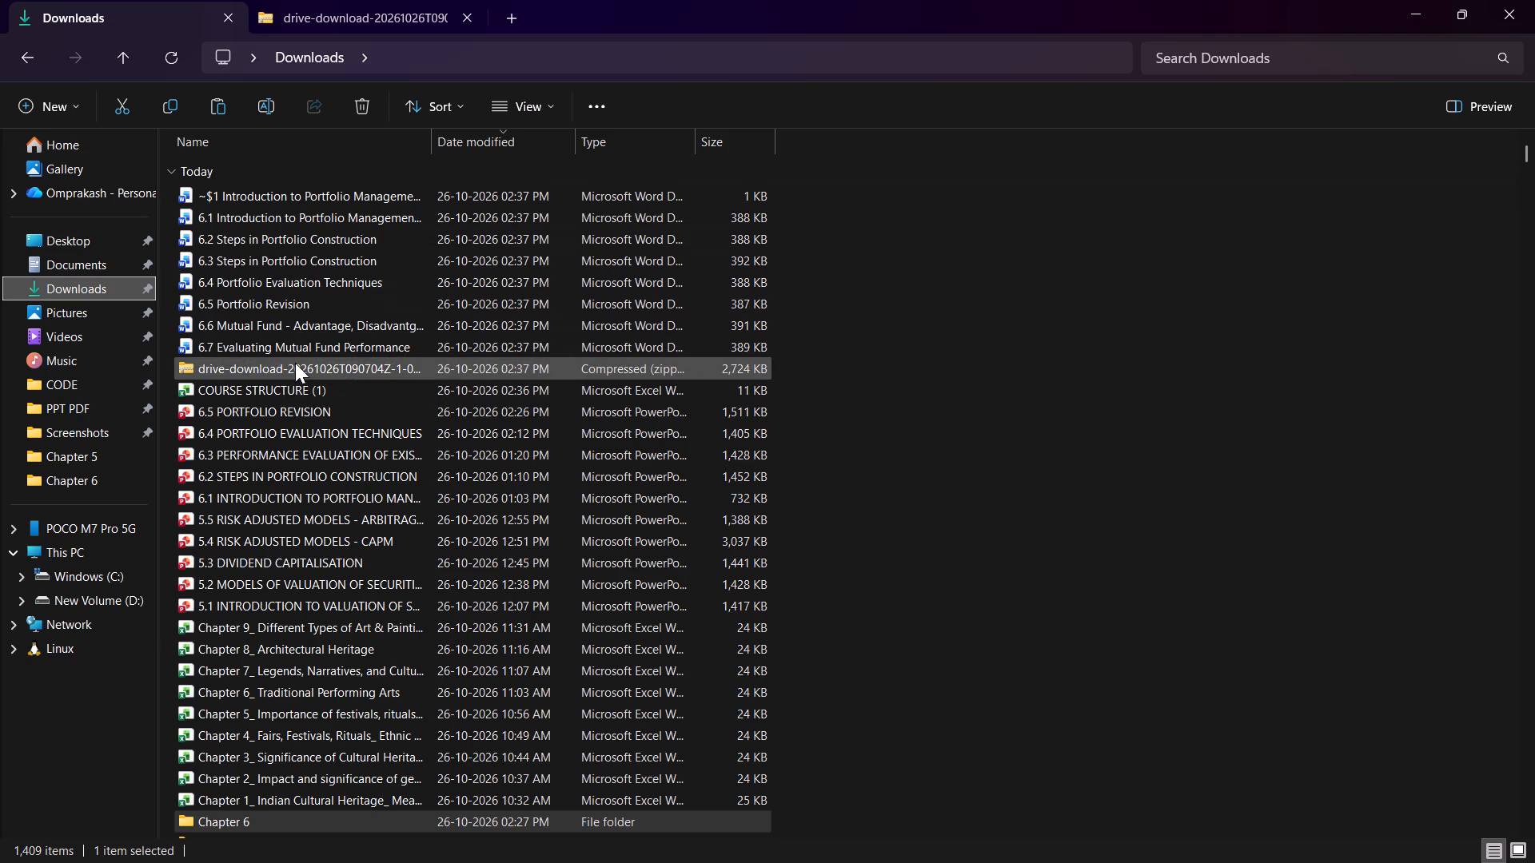
Delete the drive-download zip file from Downloads.
left_click(295, 363)
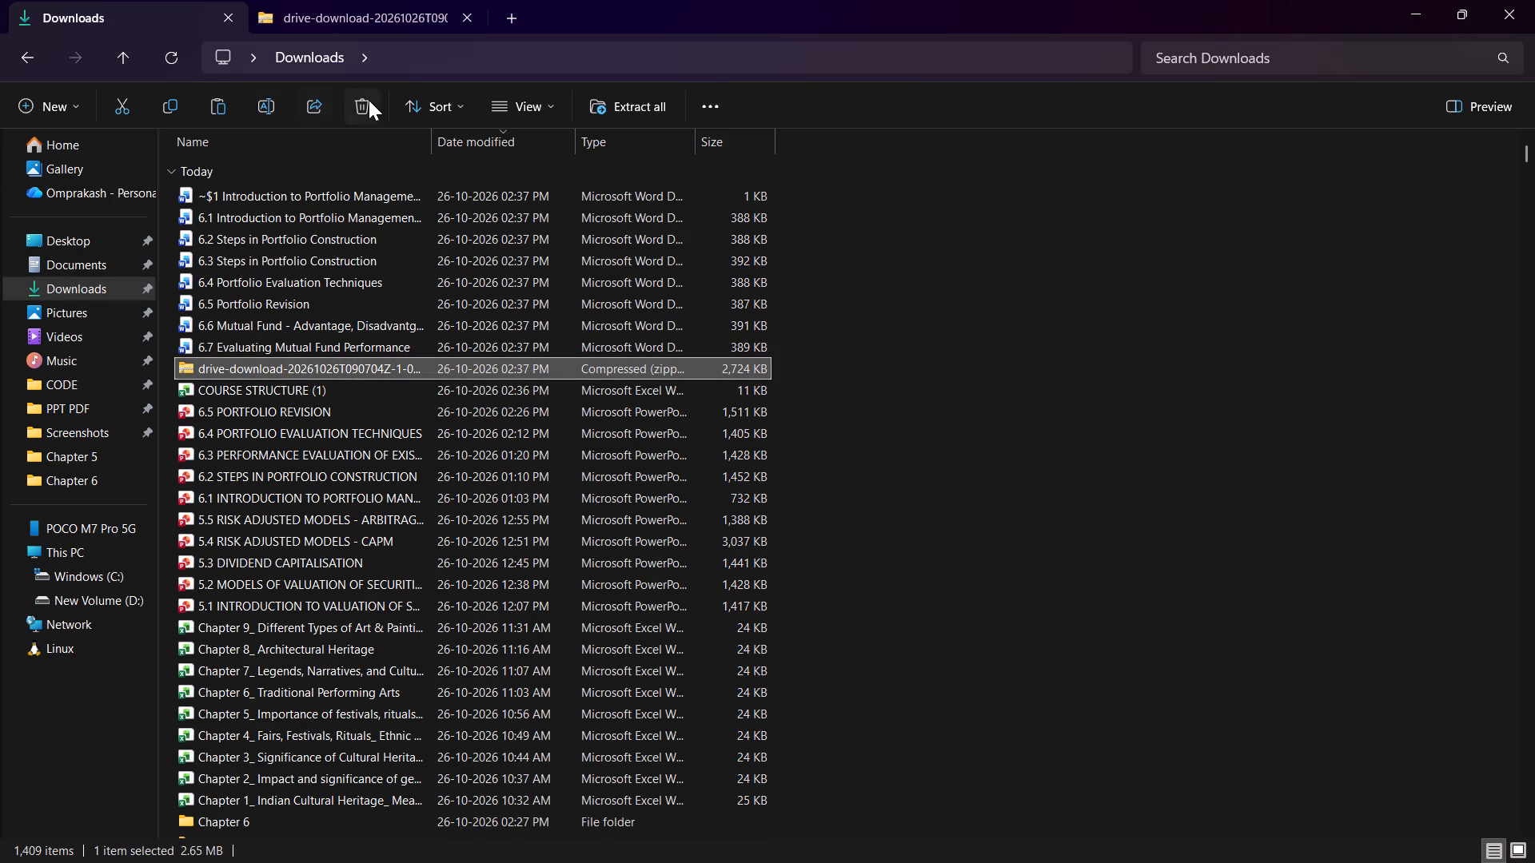
left_click(369, 100)
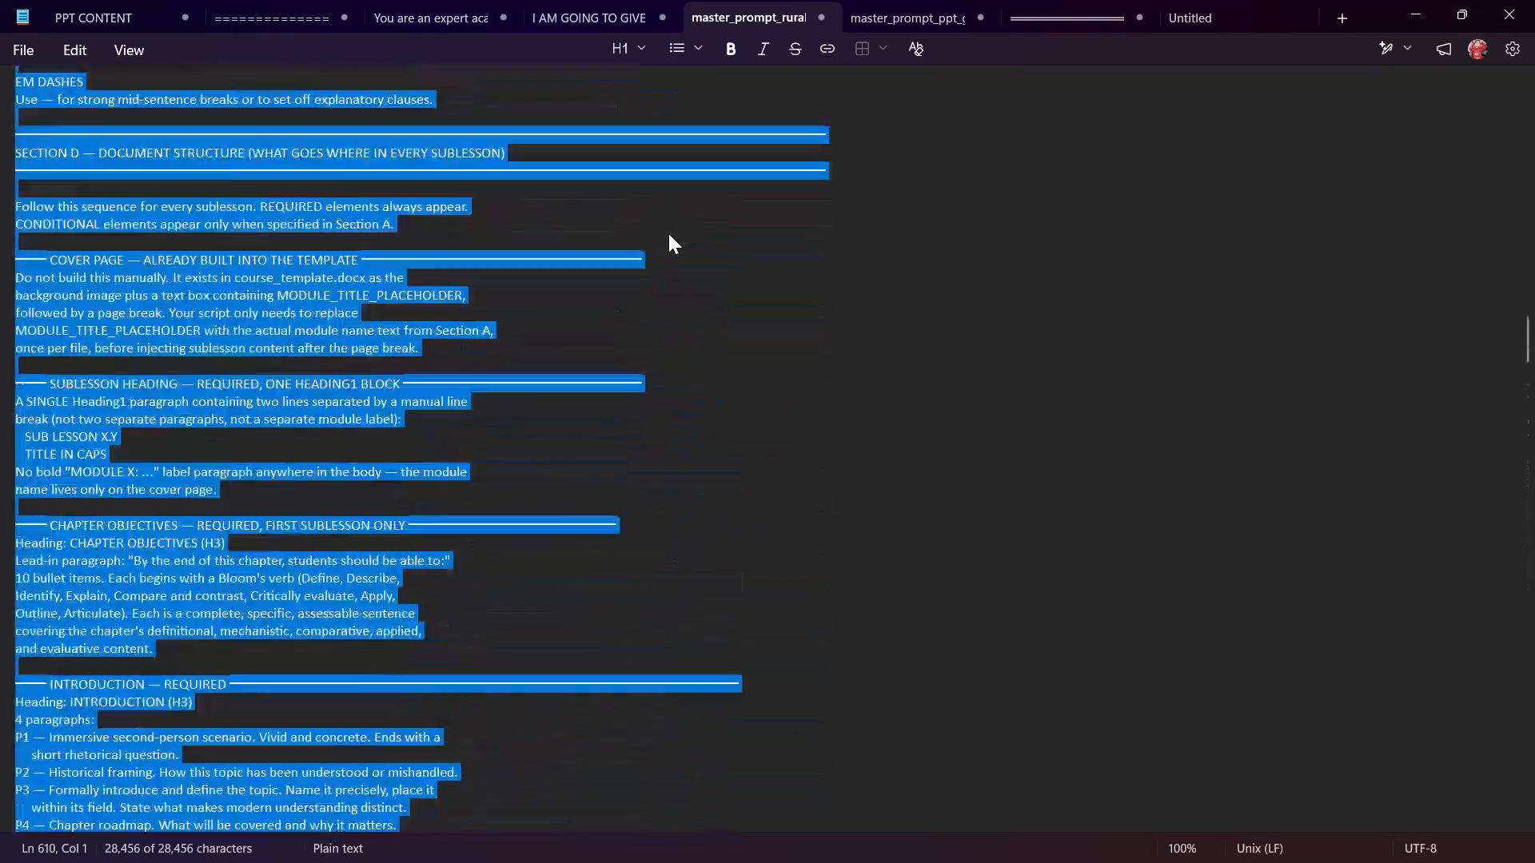
scroll(668, 233, "up", 20)
scroll(668, 233, "up", 20)
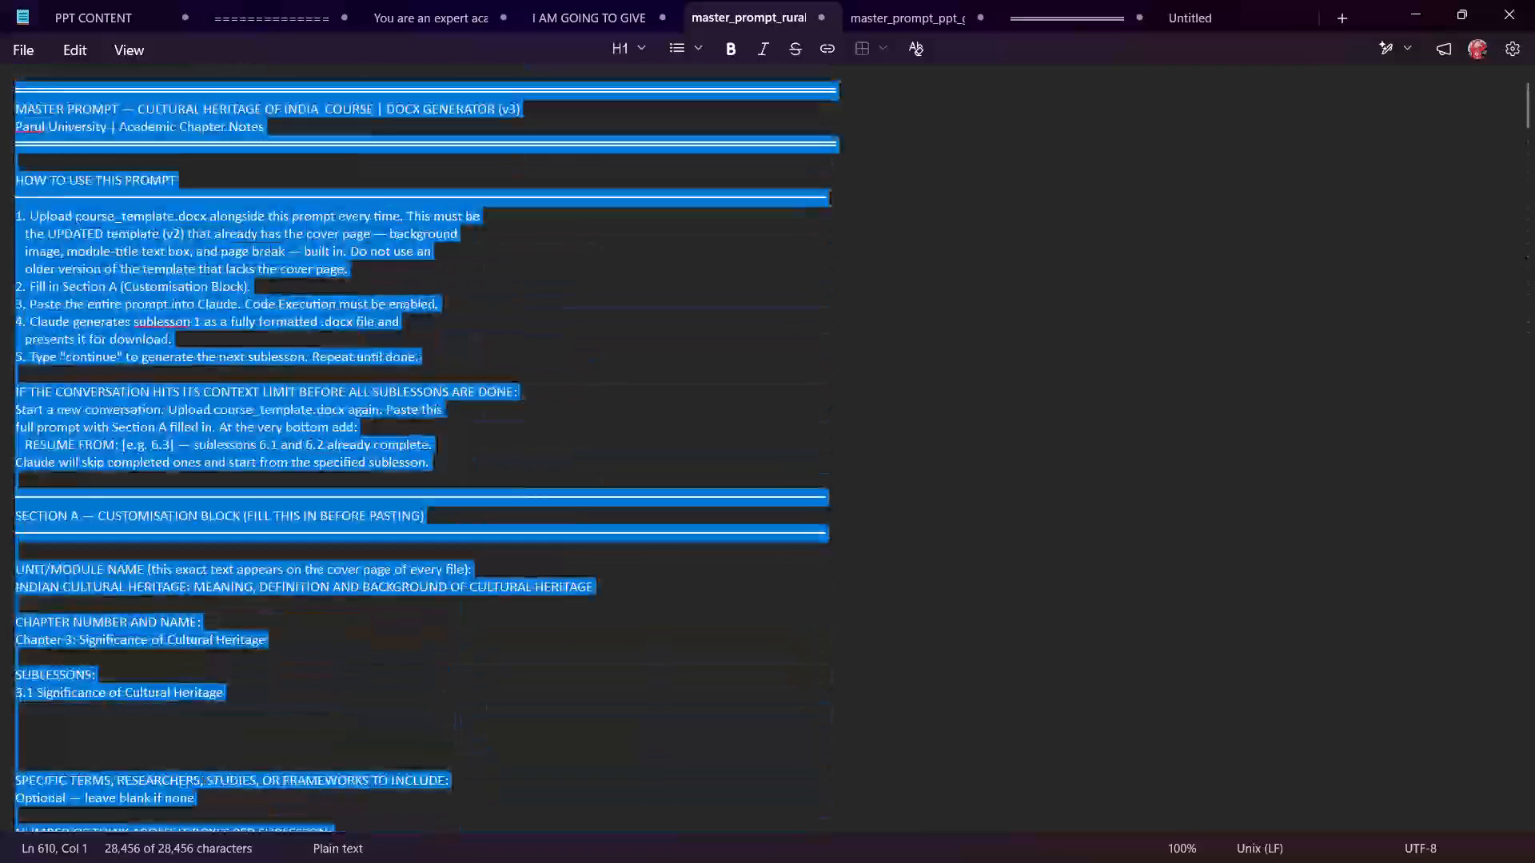
left_click(671, 233)
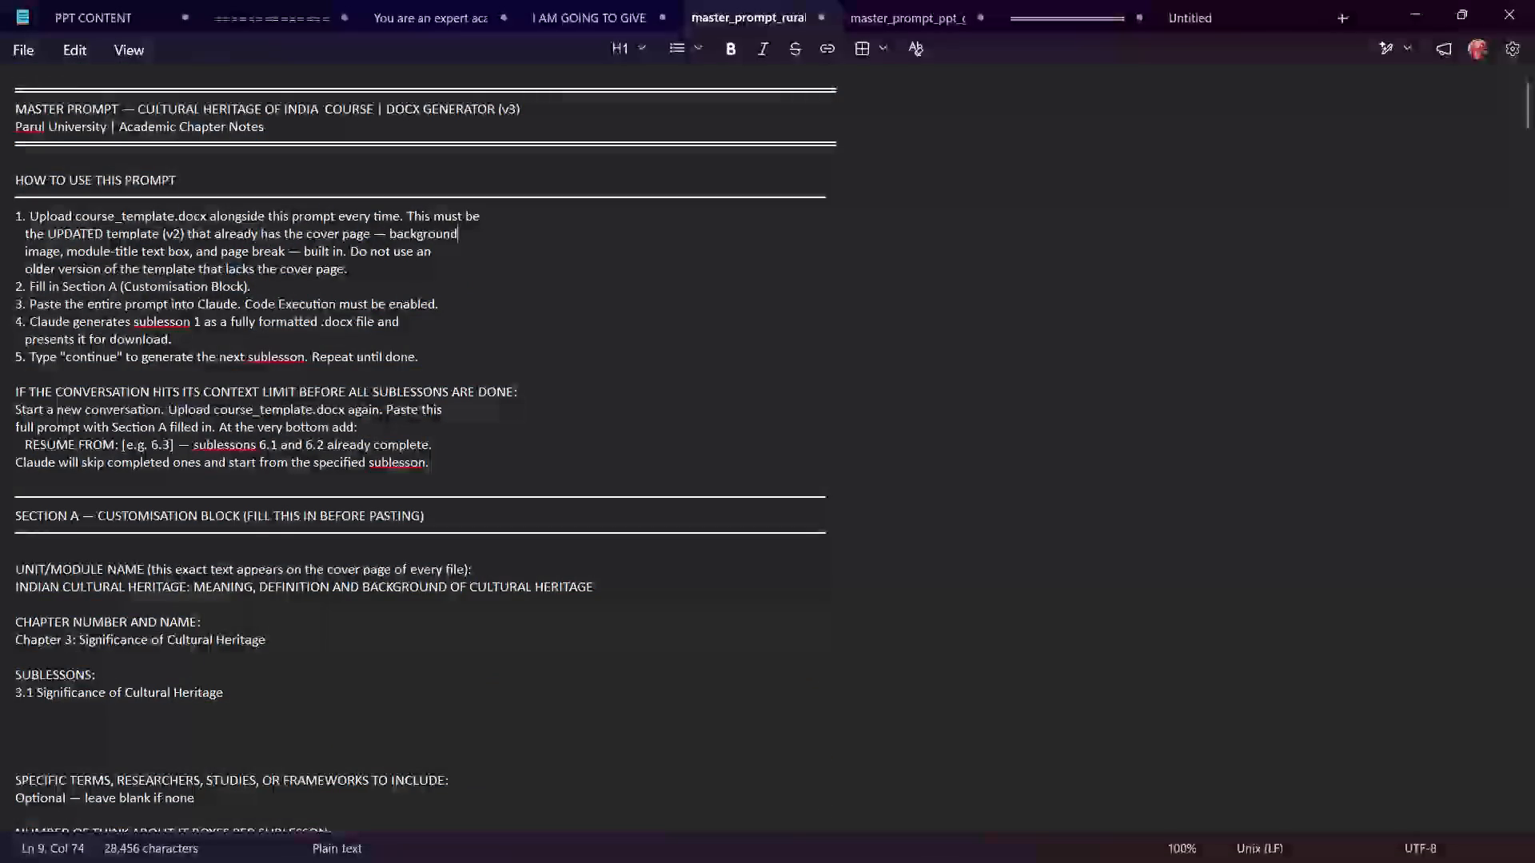
left_click(882, 16)
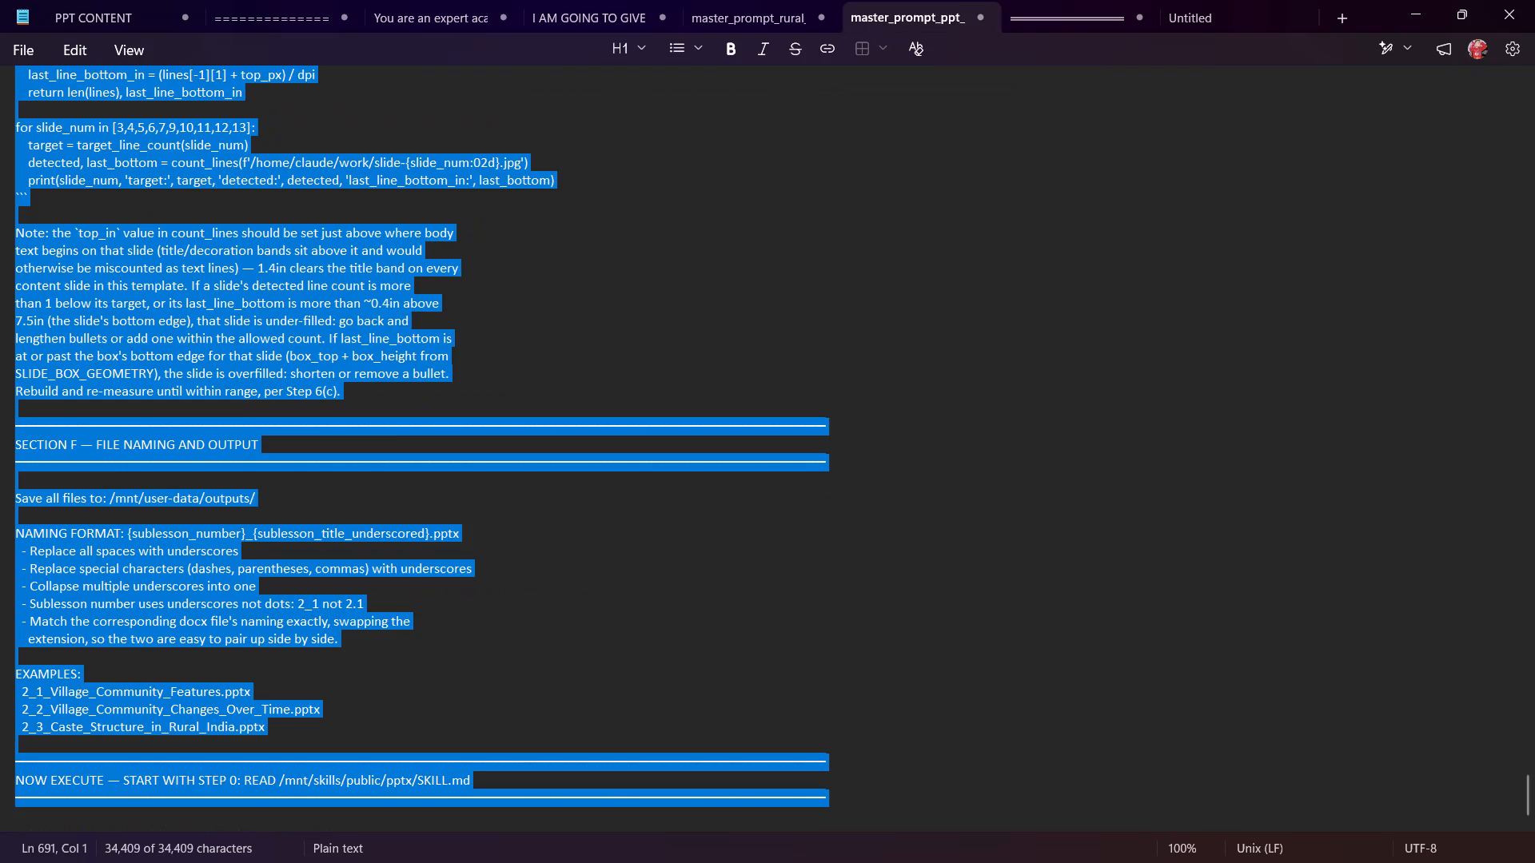
scroll(643, 319, "up", 20)
scroll(643, 319, "up", 20)
scroll(643, 319, "up", 20)
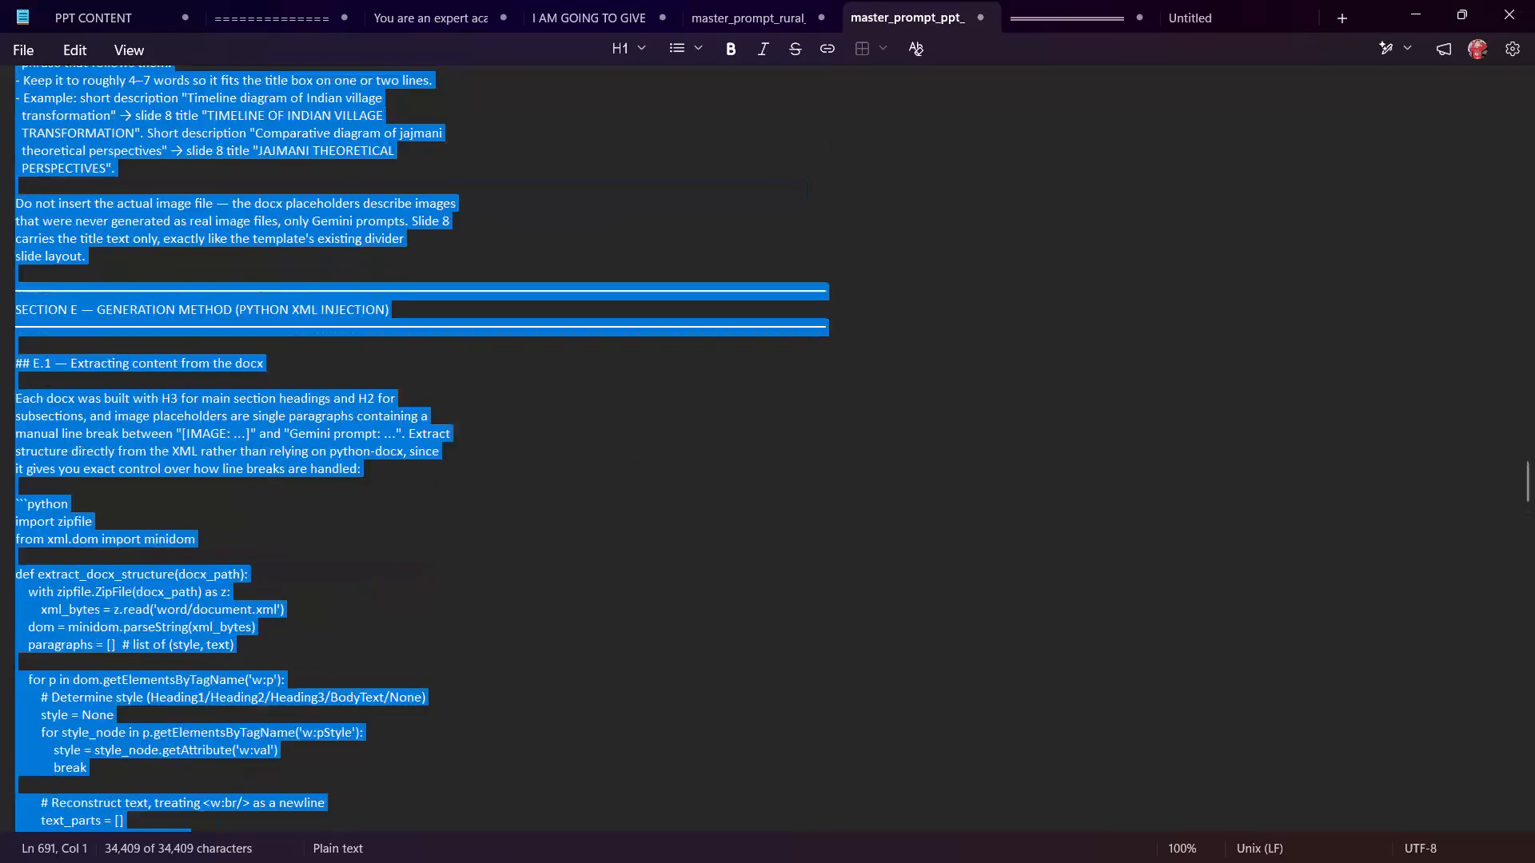
scroll(644, 319, "up", 20)
scroll(644, 319, "up", 20)
scroll(644, 319, "up", 20)
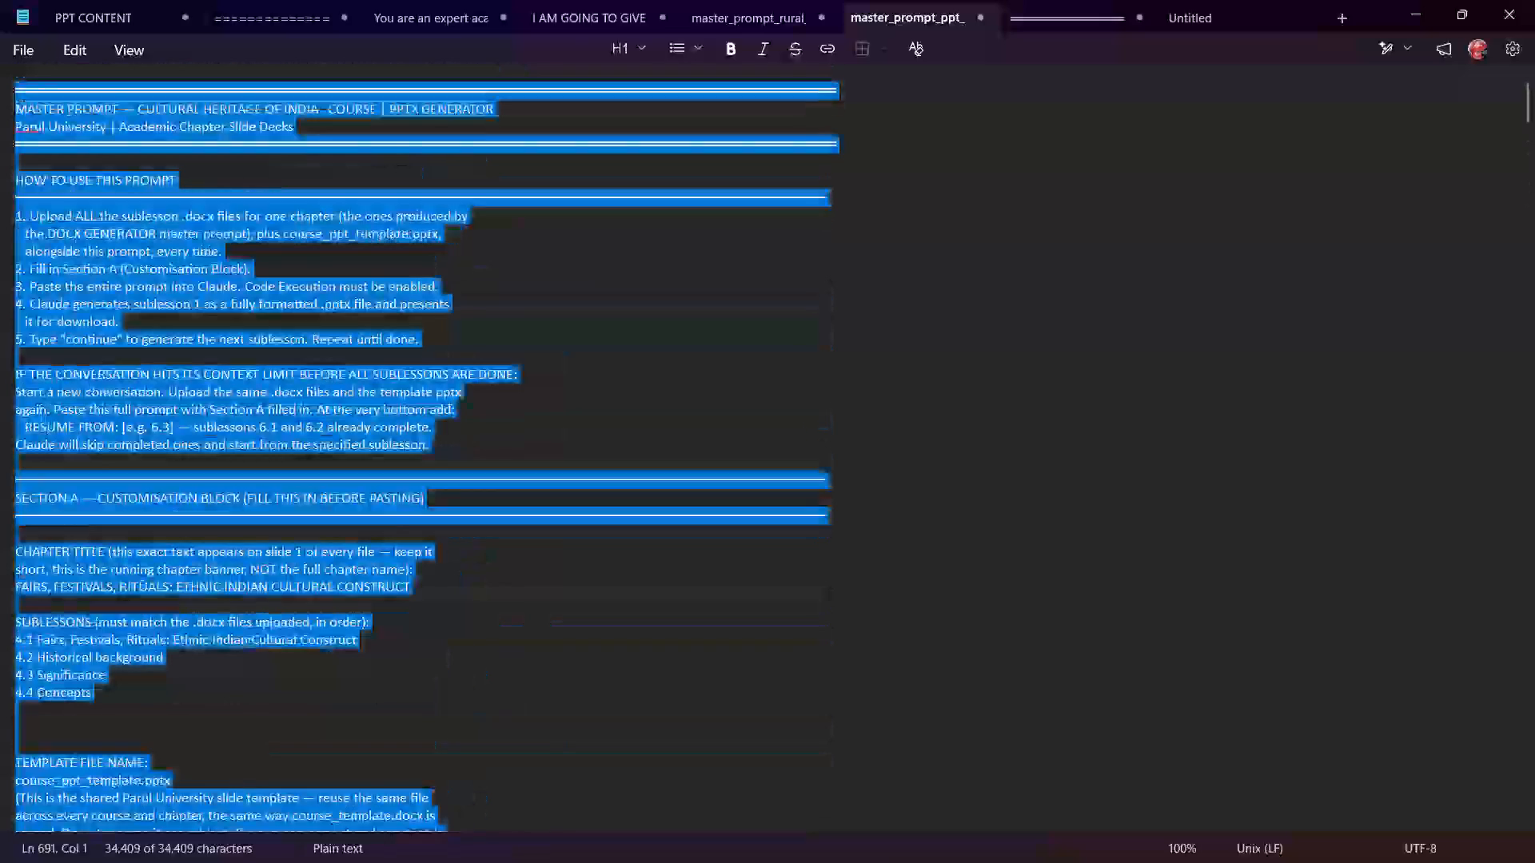
scroll(644, 319, "up", 3)
left_click(644, 319)
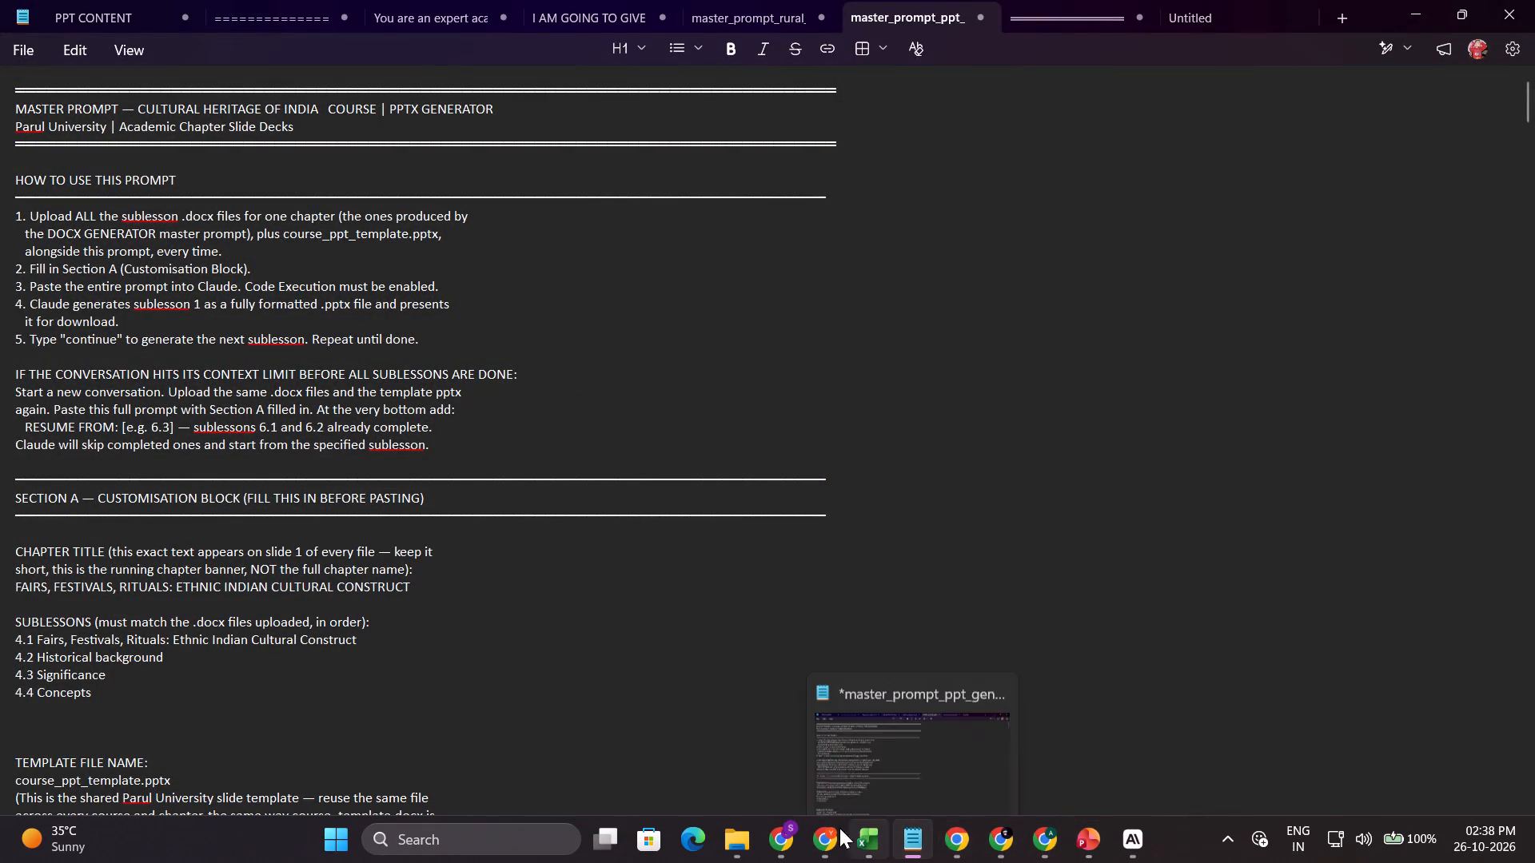
Try to open the downloaded COURSE STRUCTURE (1) workbook, then close the older COURSE STRUCTURE workbook without saving.
left_click_drag(721, 832, 941, 854)
left_click(962, 832)
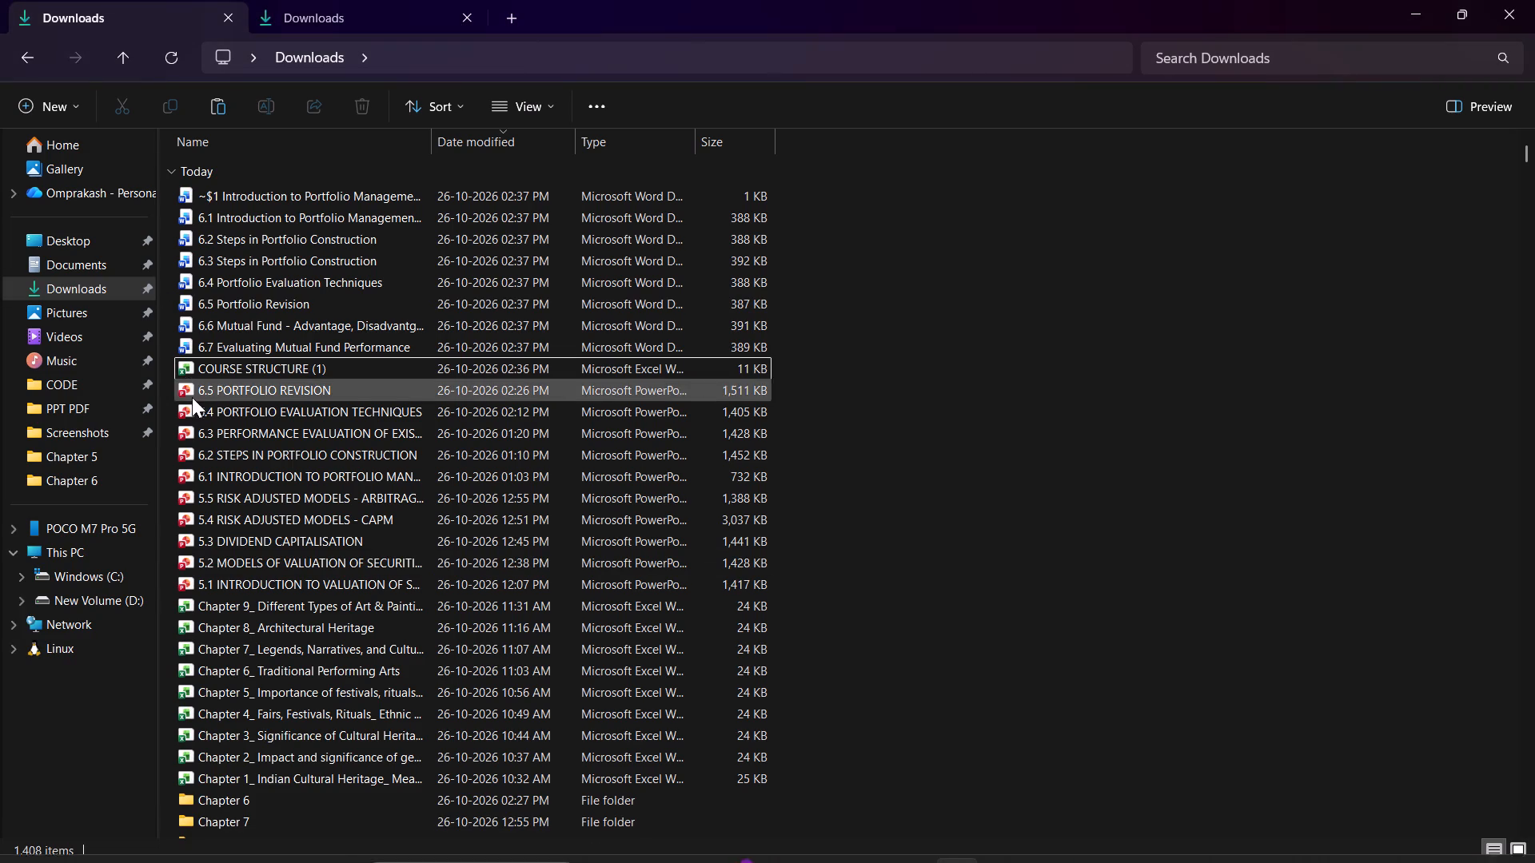
double_click(217, 367)
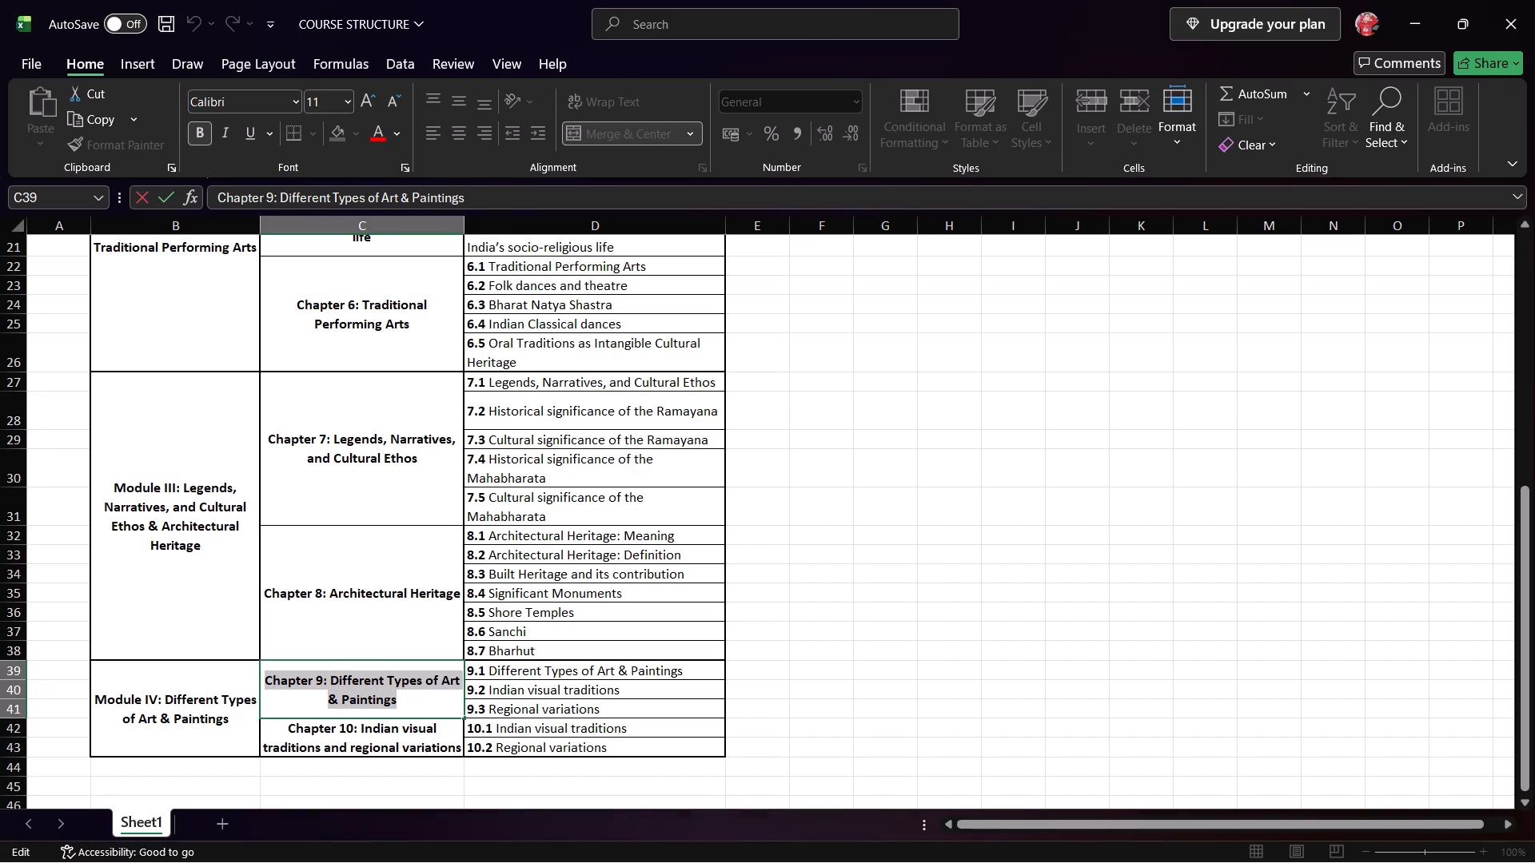
left_click(1534, 0)
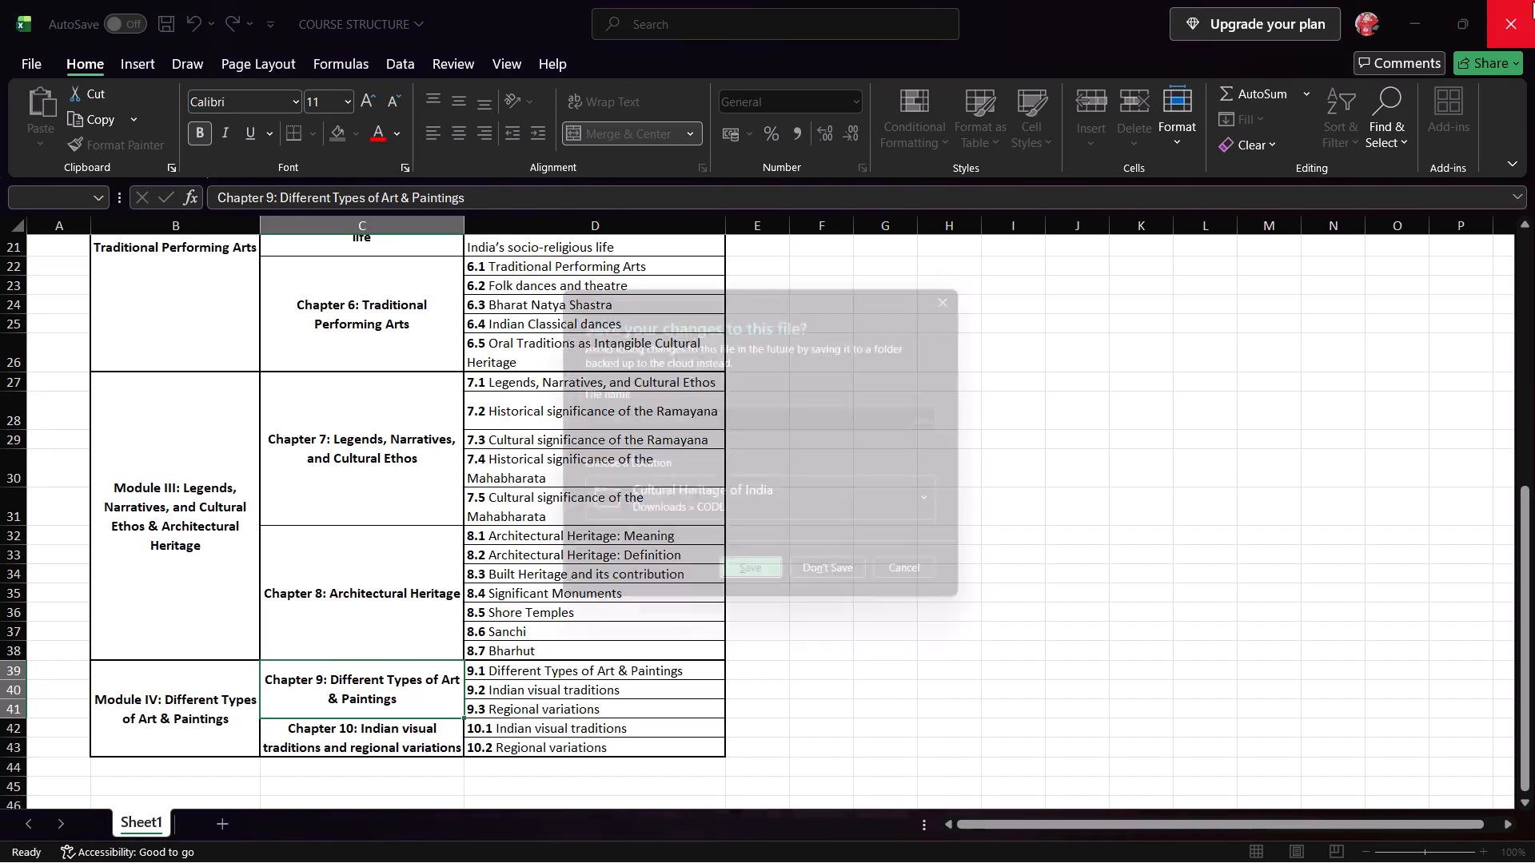
left_click(848, 580)
From the Downloads folder in File Explorer, open the COURSE STRUCTURE (1) workbook and enable editing.
scroll(394, 494, "up", 5)
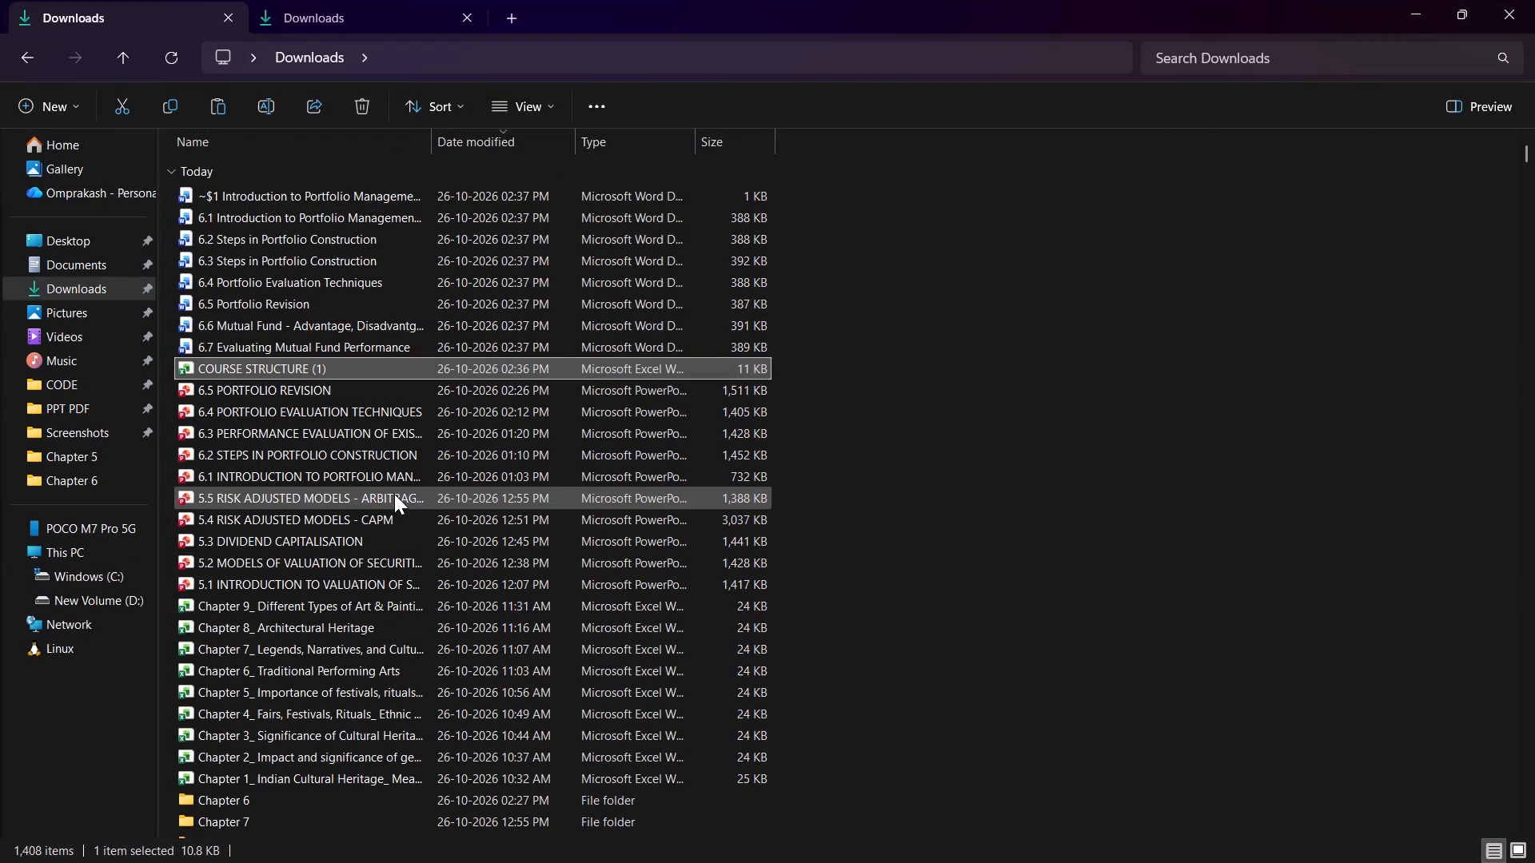
scroll(394, 494, "up", 4)
left_click(165, 57)
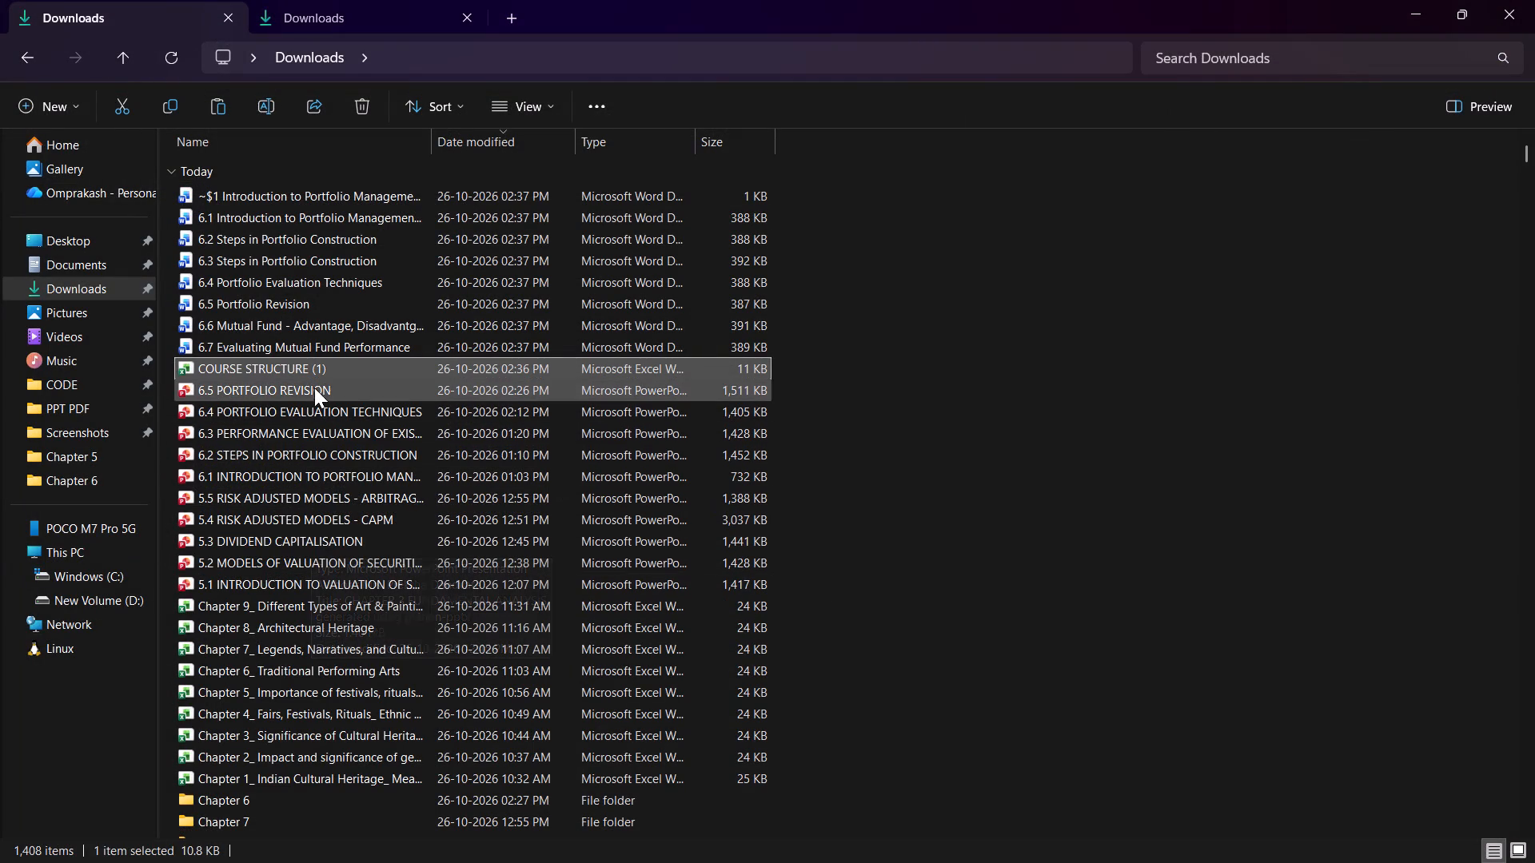
double_click(321, 364)
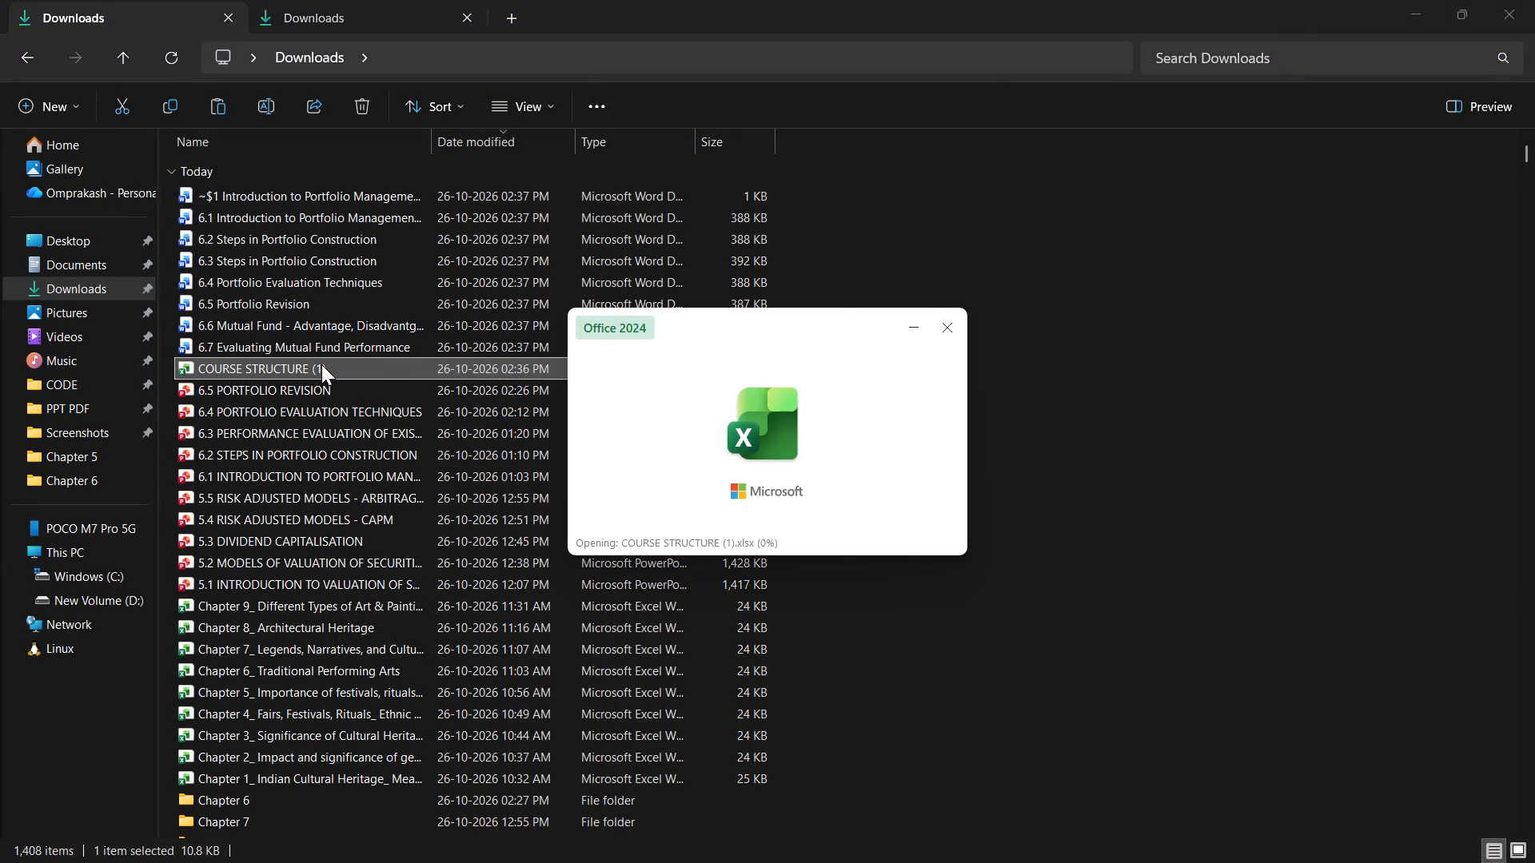
left_click(784, 93)
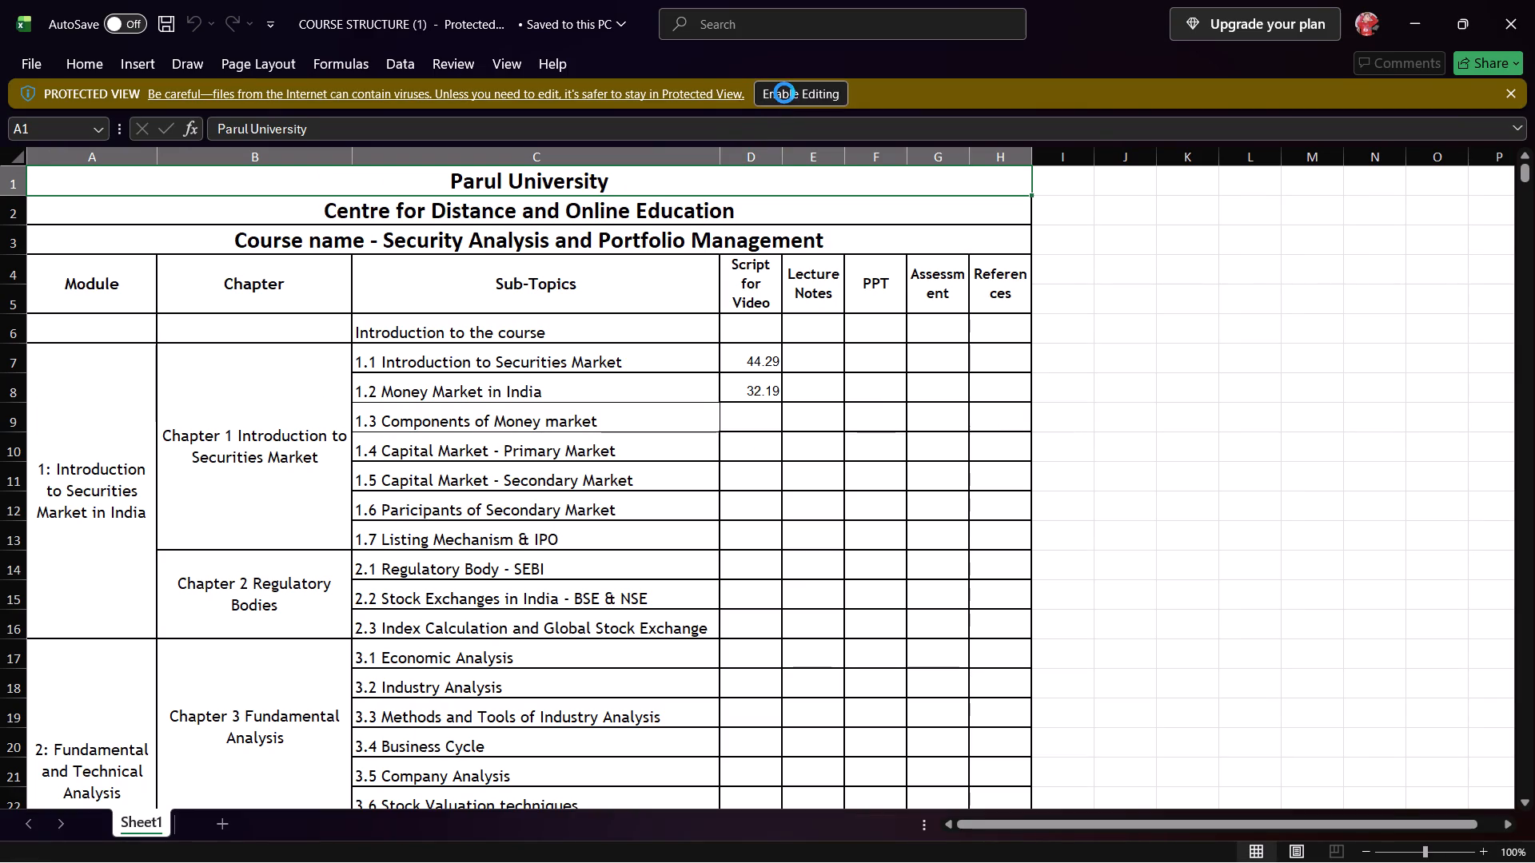
Copy the text "Chapter 6 Portfolio Management" from its cell in the Chapter column.
scroll(519, 482, "down", 1)
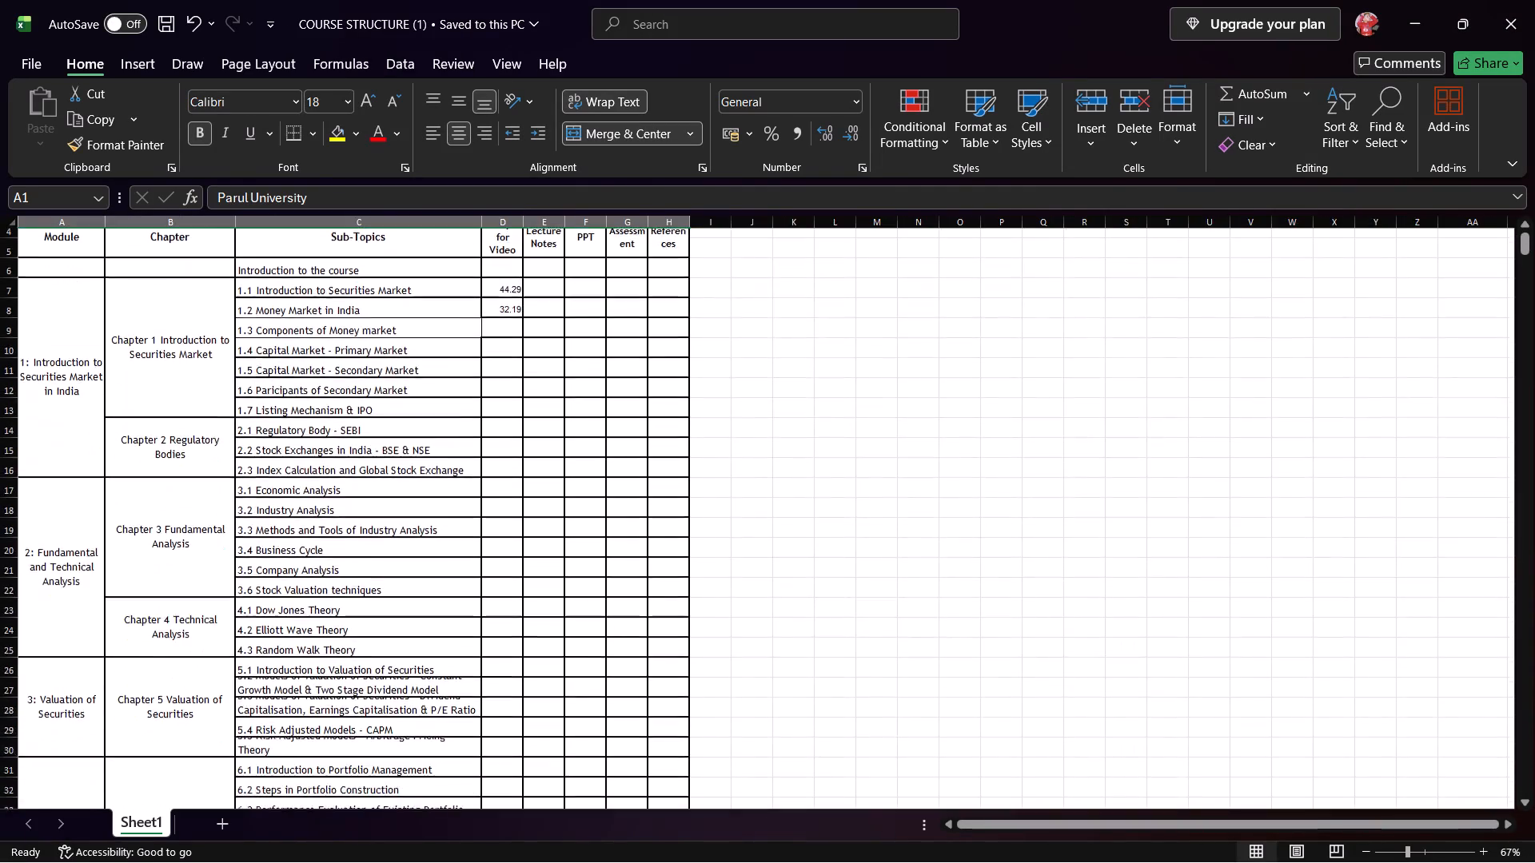
scroll(519, 482, "down", 2)
scroll(311, 659, "down", 1)
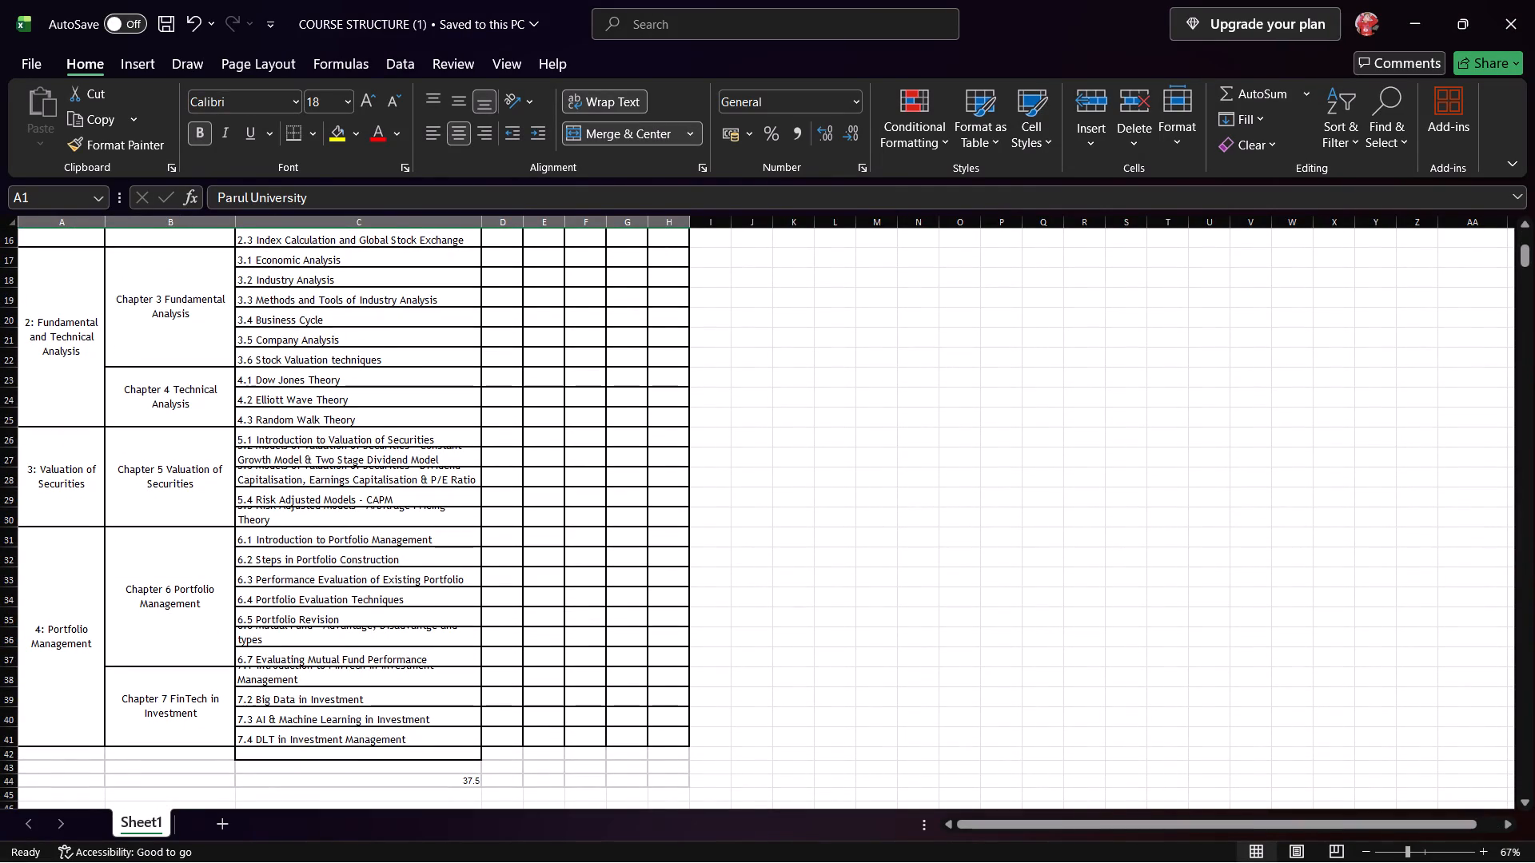
triple_click(212, 606)
left_click(212, 606)
left_click_drag(212, 606, 183, 603)
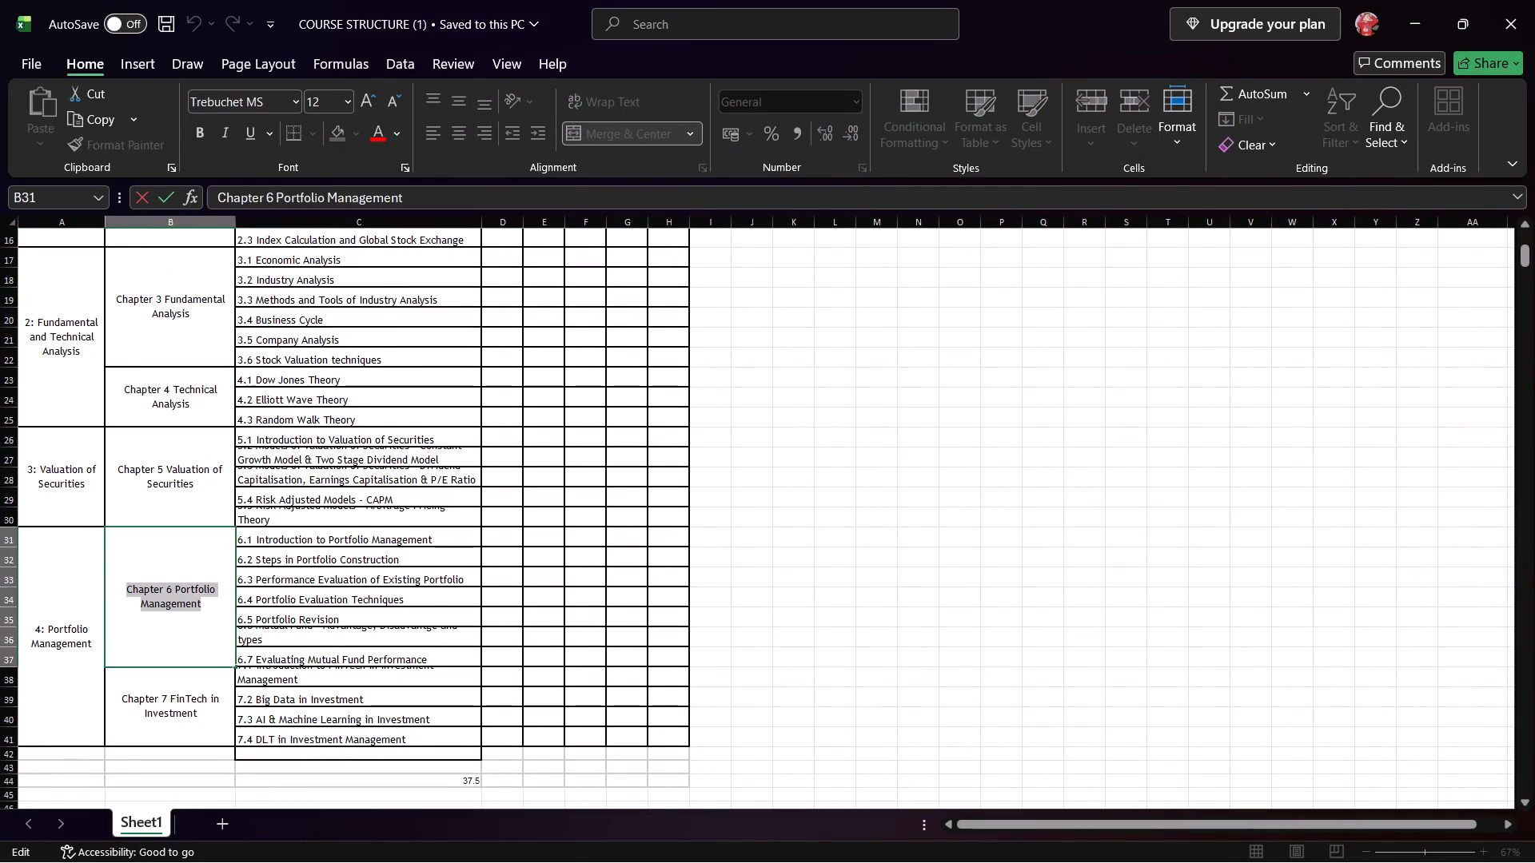
left_click_drag(183, 603, 182, 603)
key("ctrl+c")
Paste the chapter title into Windows Search, convert "Portfolio Management" to all capitals and copy it.
key("alt+Tab")
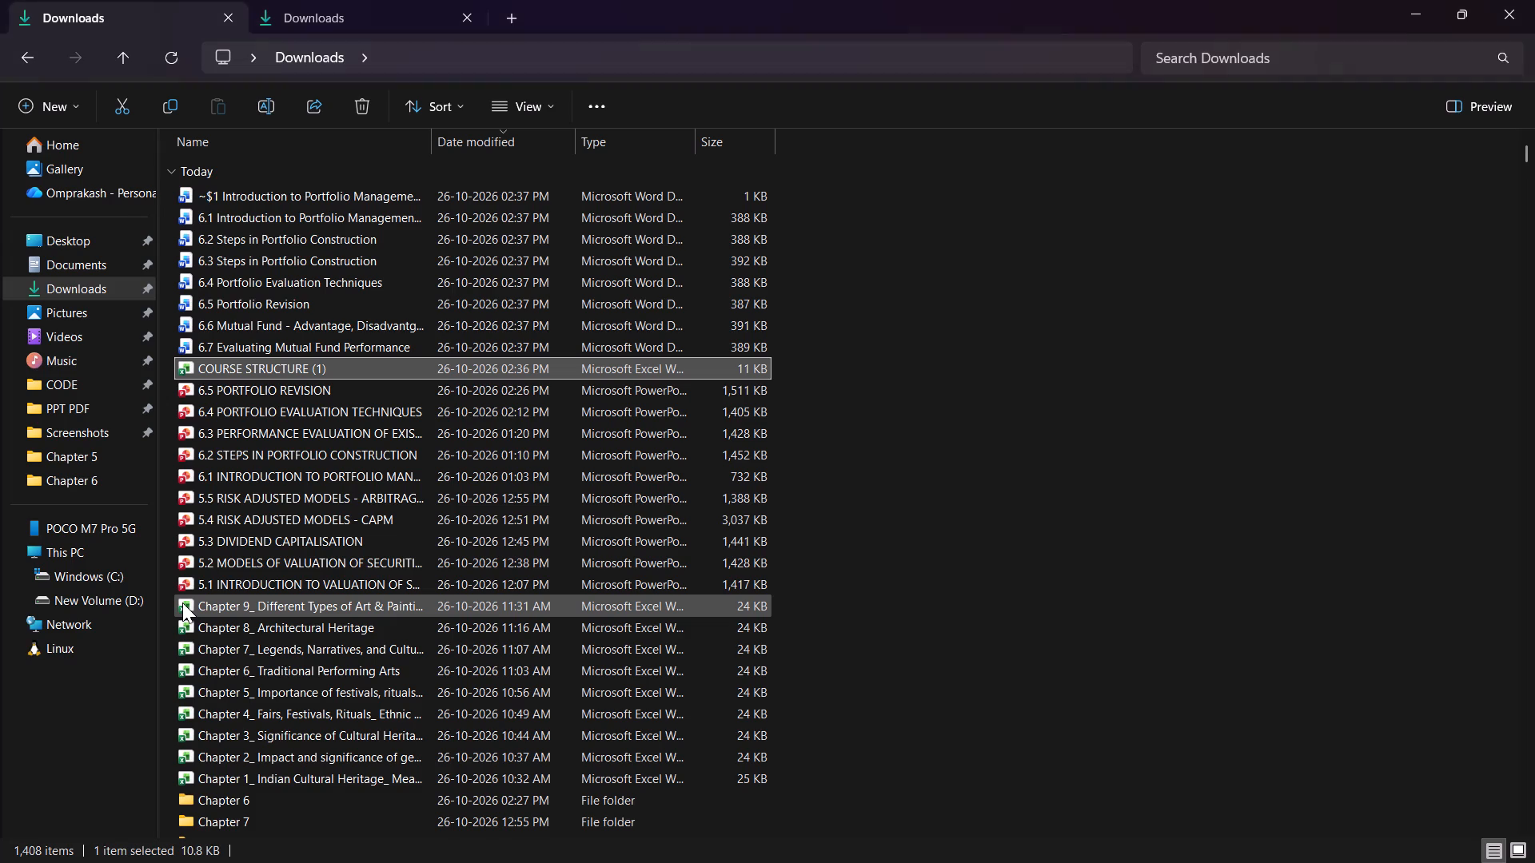
key("alt+Tab")
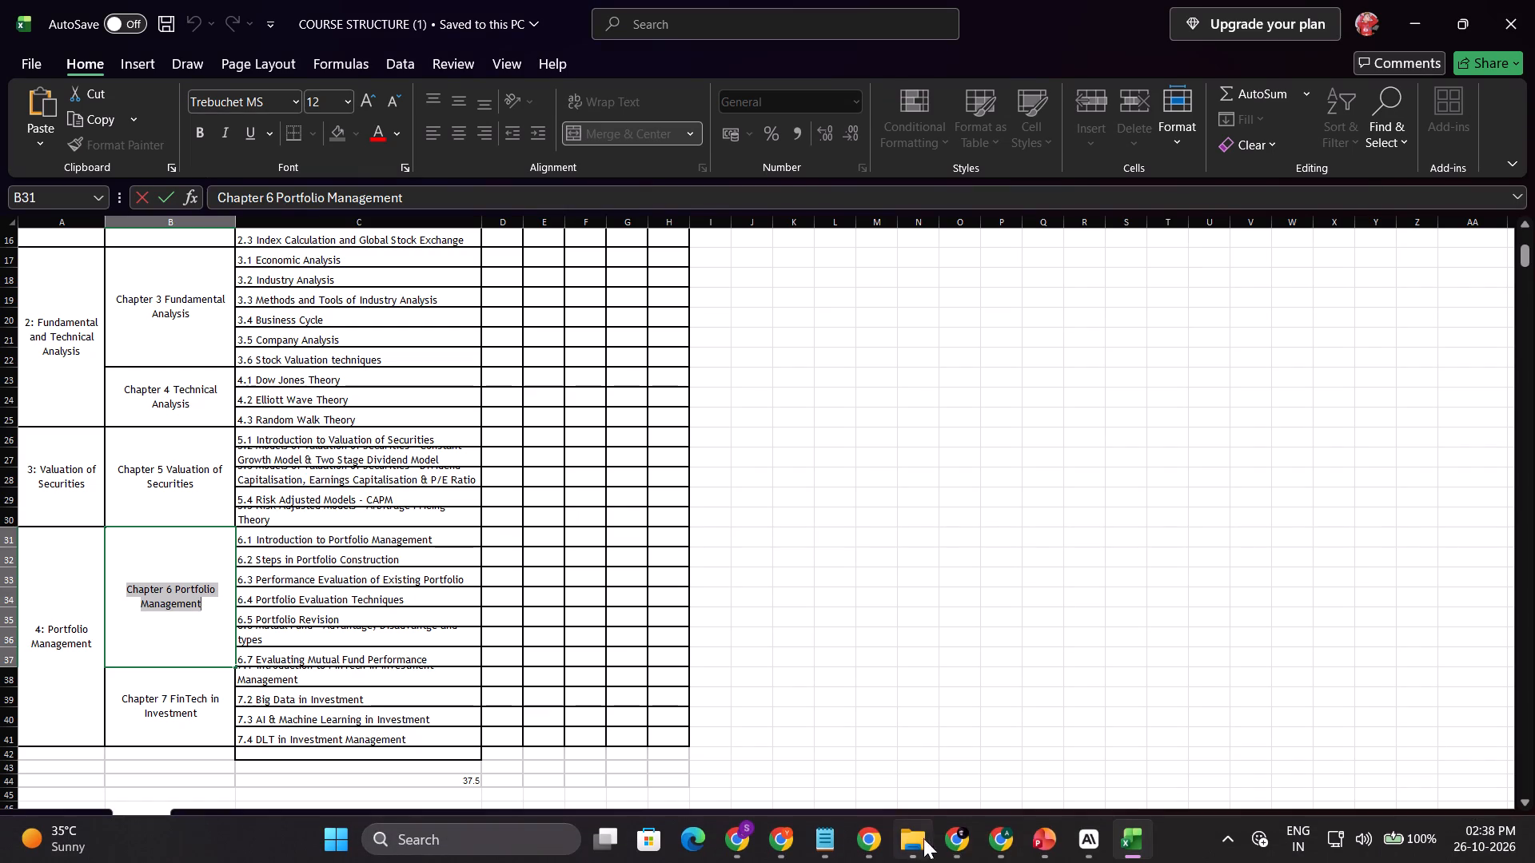
left_click_drag(811, 835, 988, 836)
left_click(1005, 832)
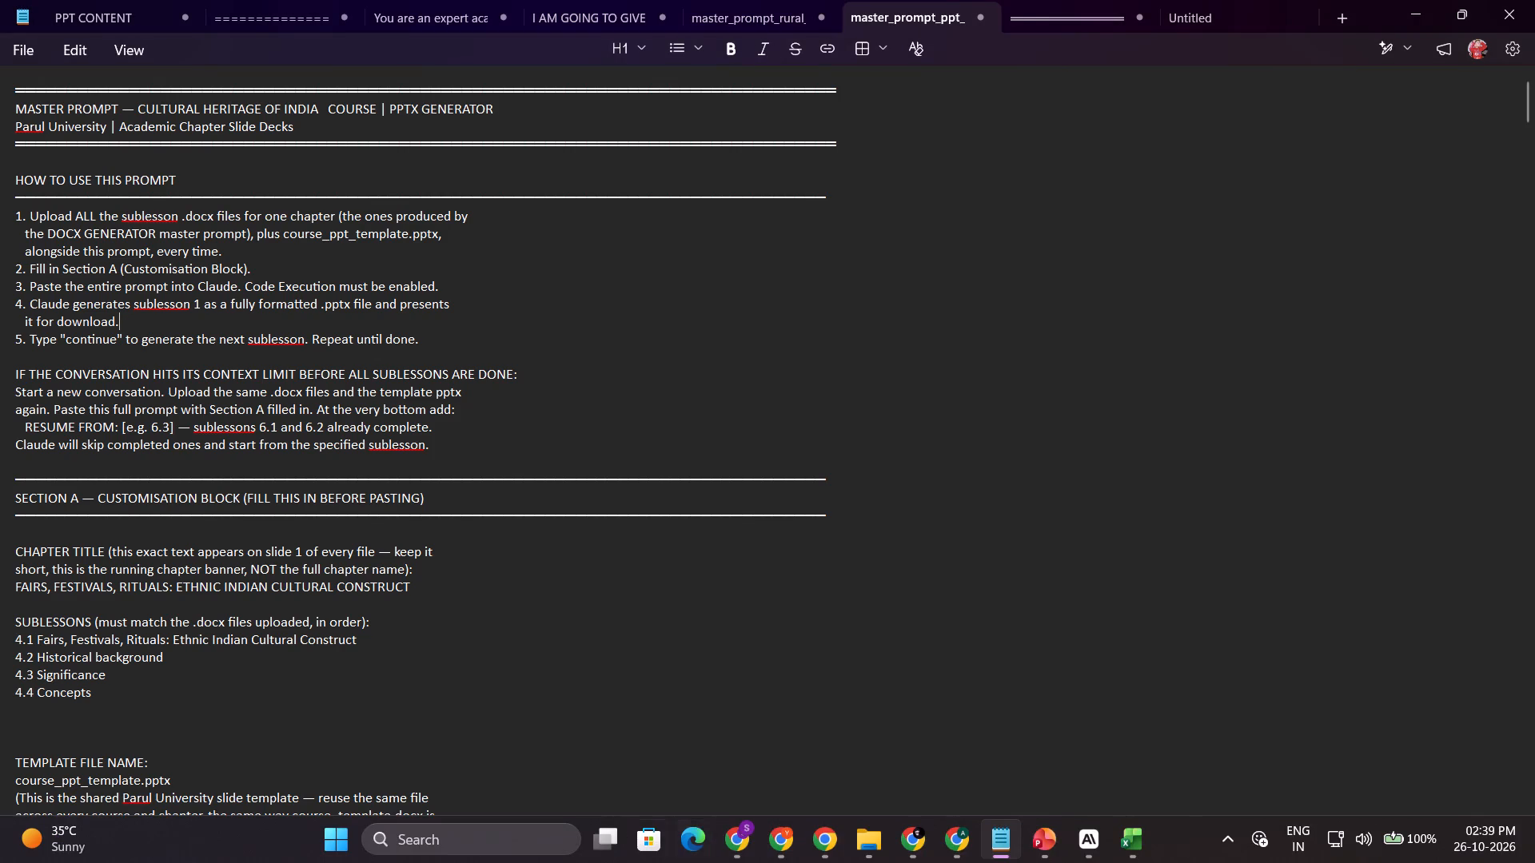
left_click(421, 843)
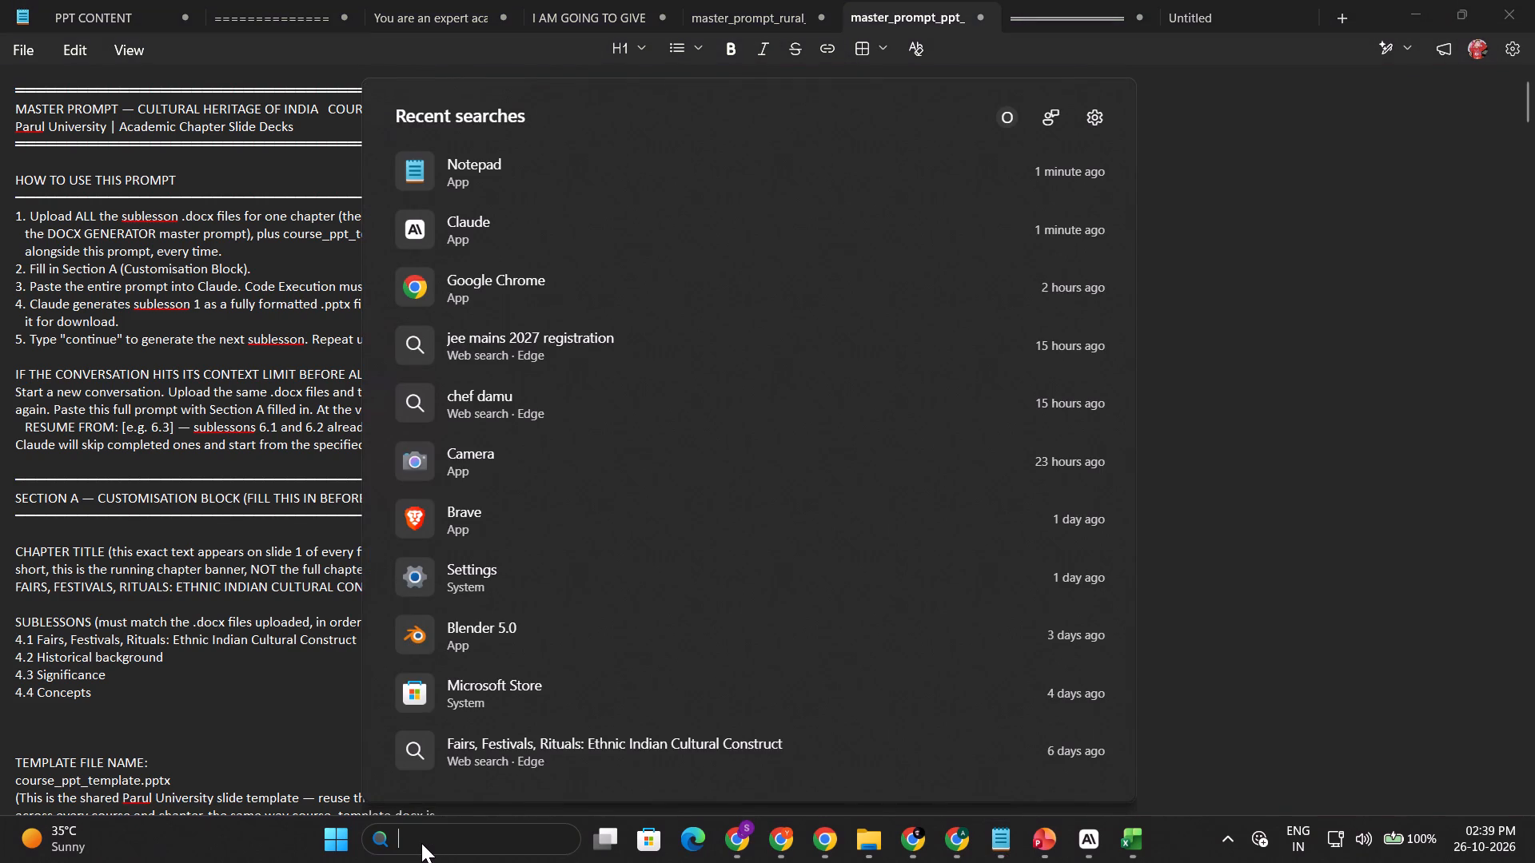
key("ctrl+v")
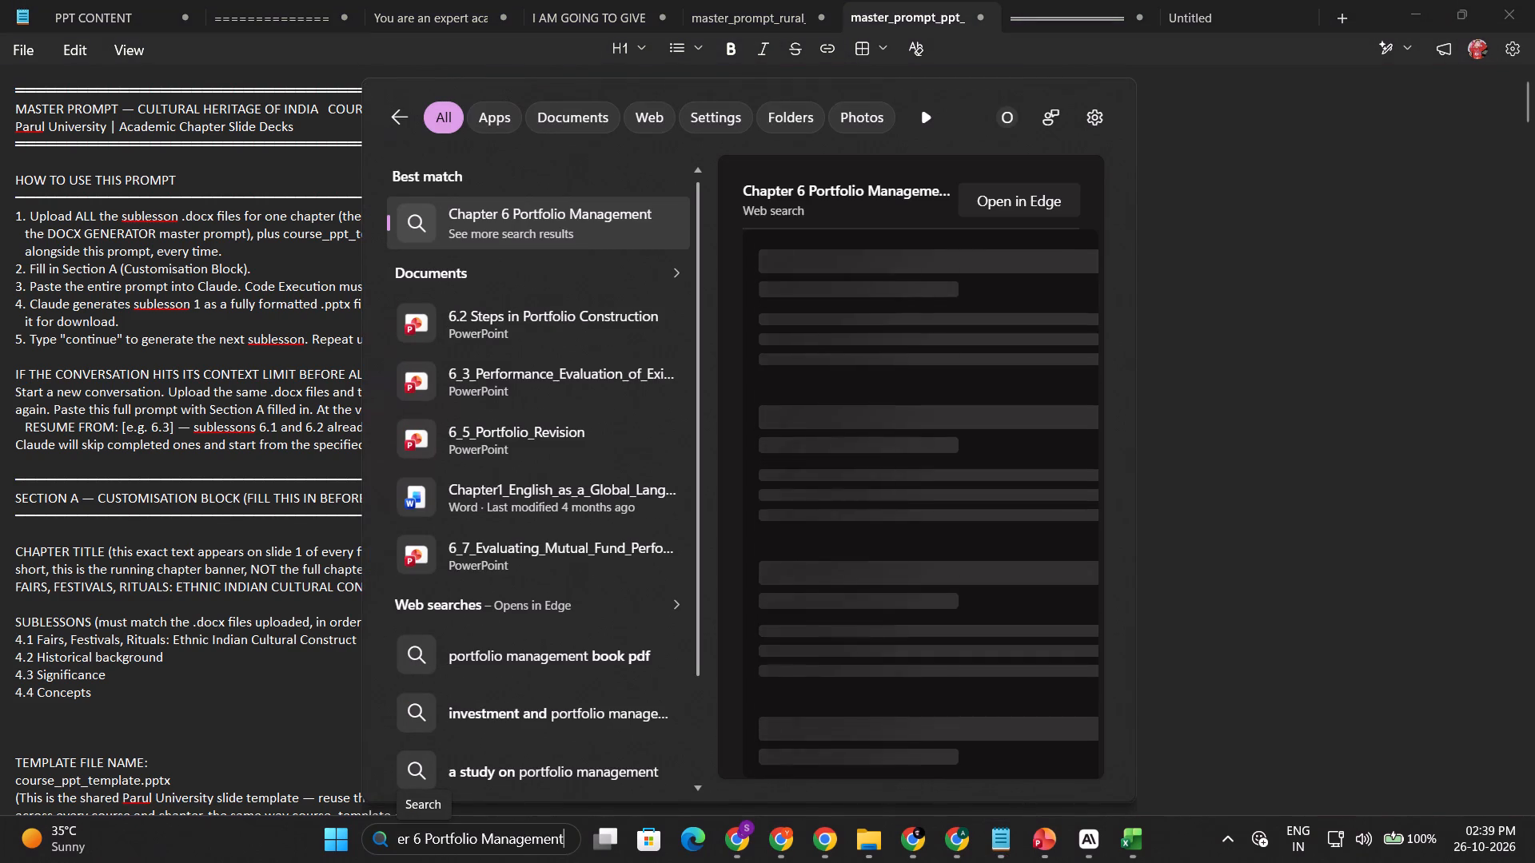
left_click_drag(426, 837, 473, 844)
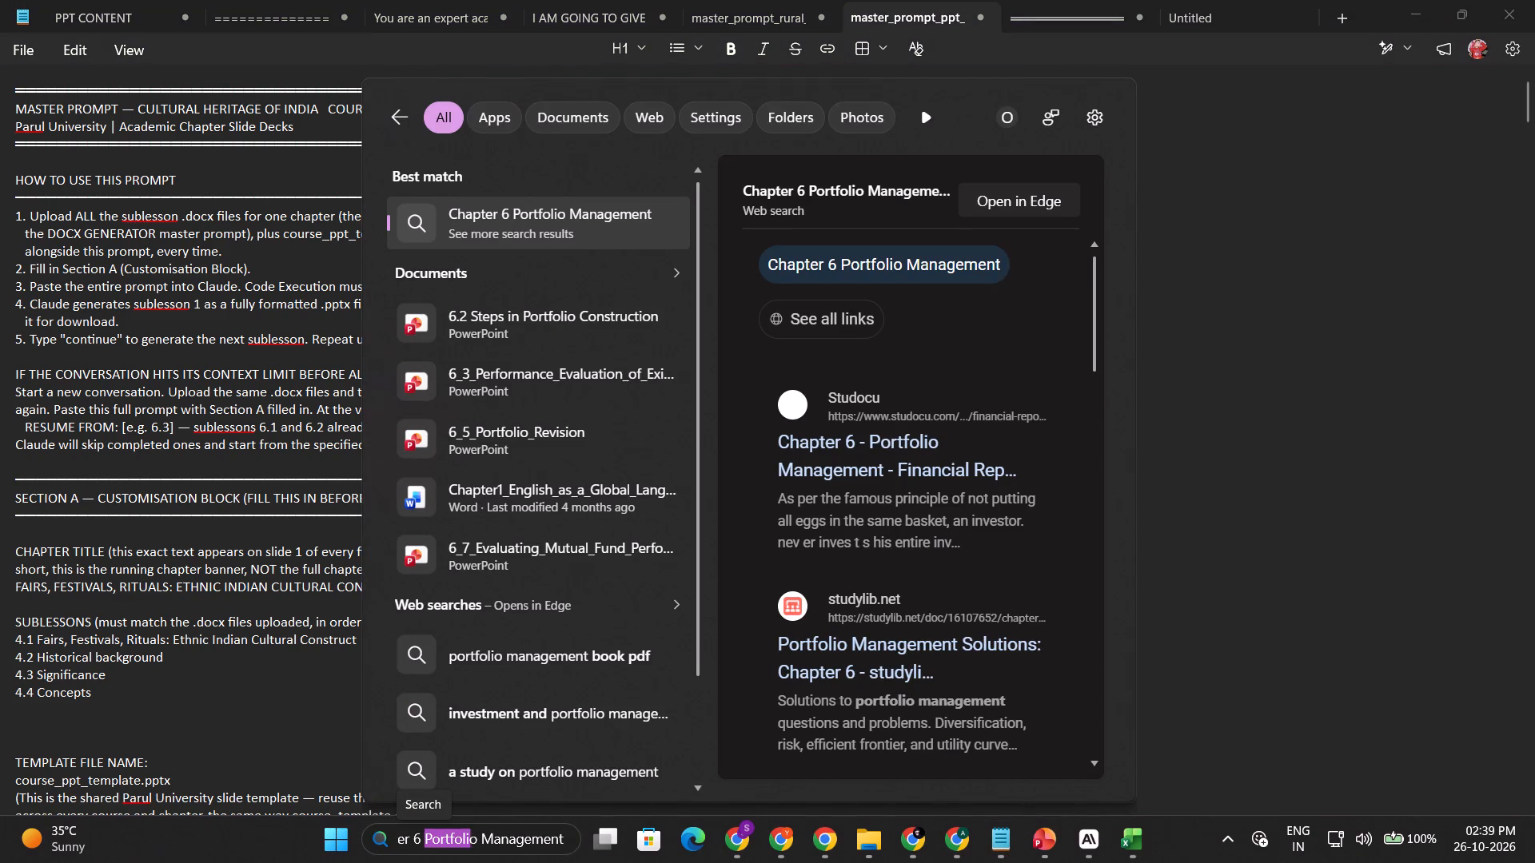
left_click_drag(473, 844, 612, 858)
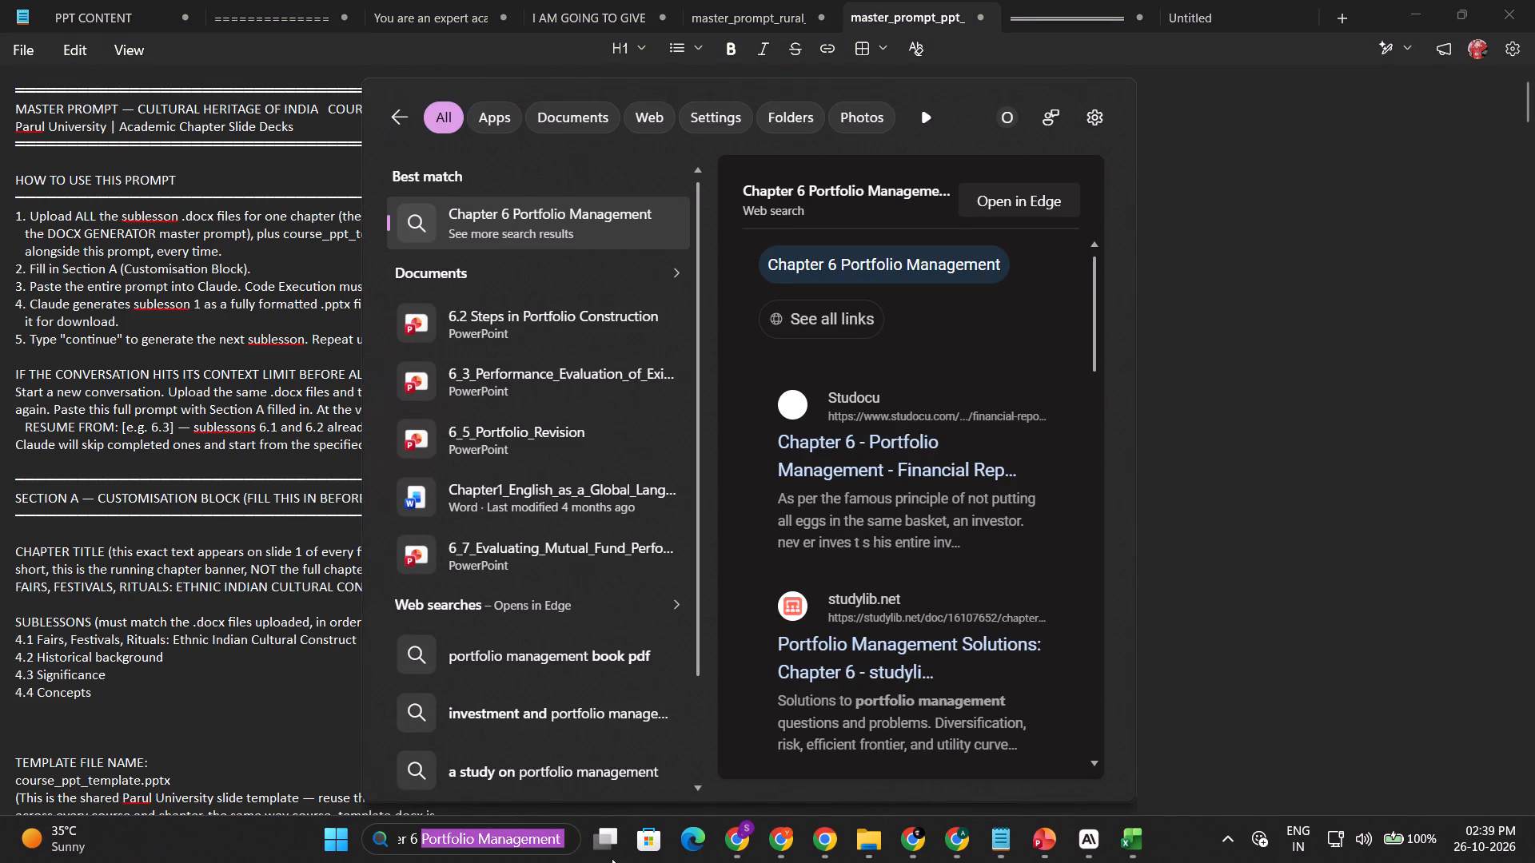
key("shift+F3")
key("ctrl+c")
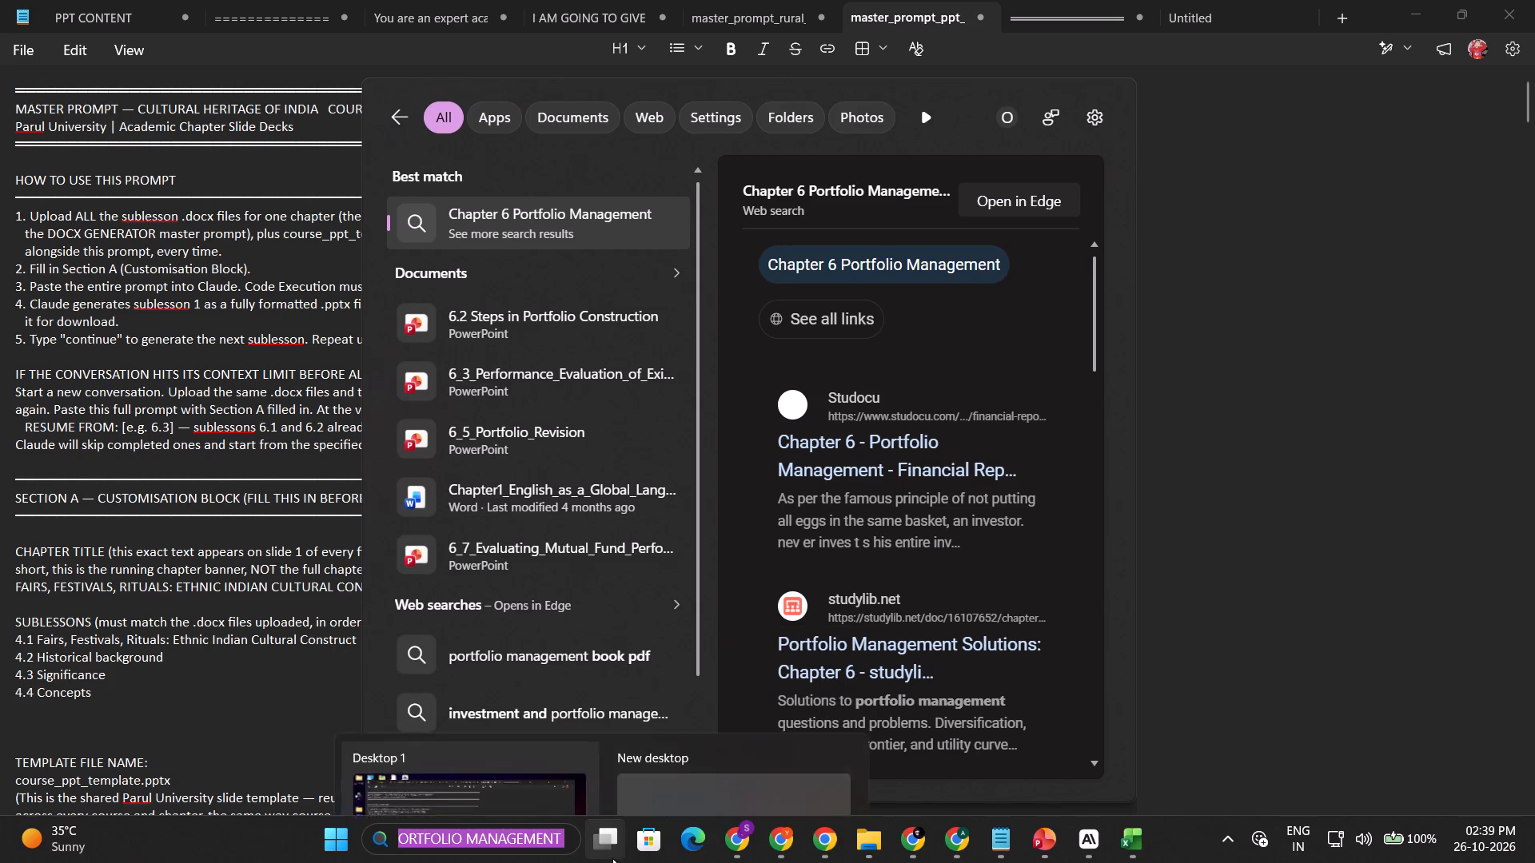
In Notepad, replace the chapter title in Section A of the PPTX master prompt with PORTFOLIO MANAGEMENT.
left_click(261, 717)
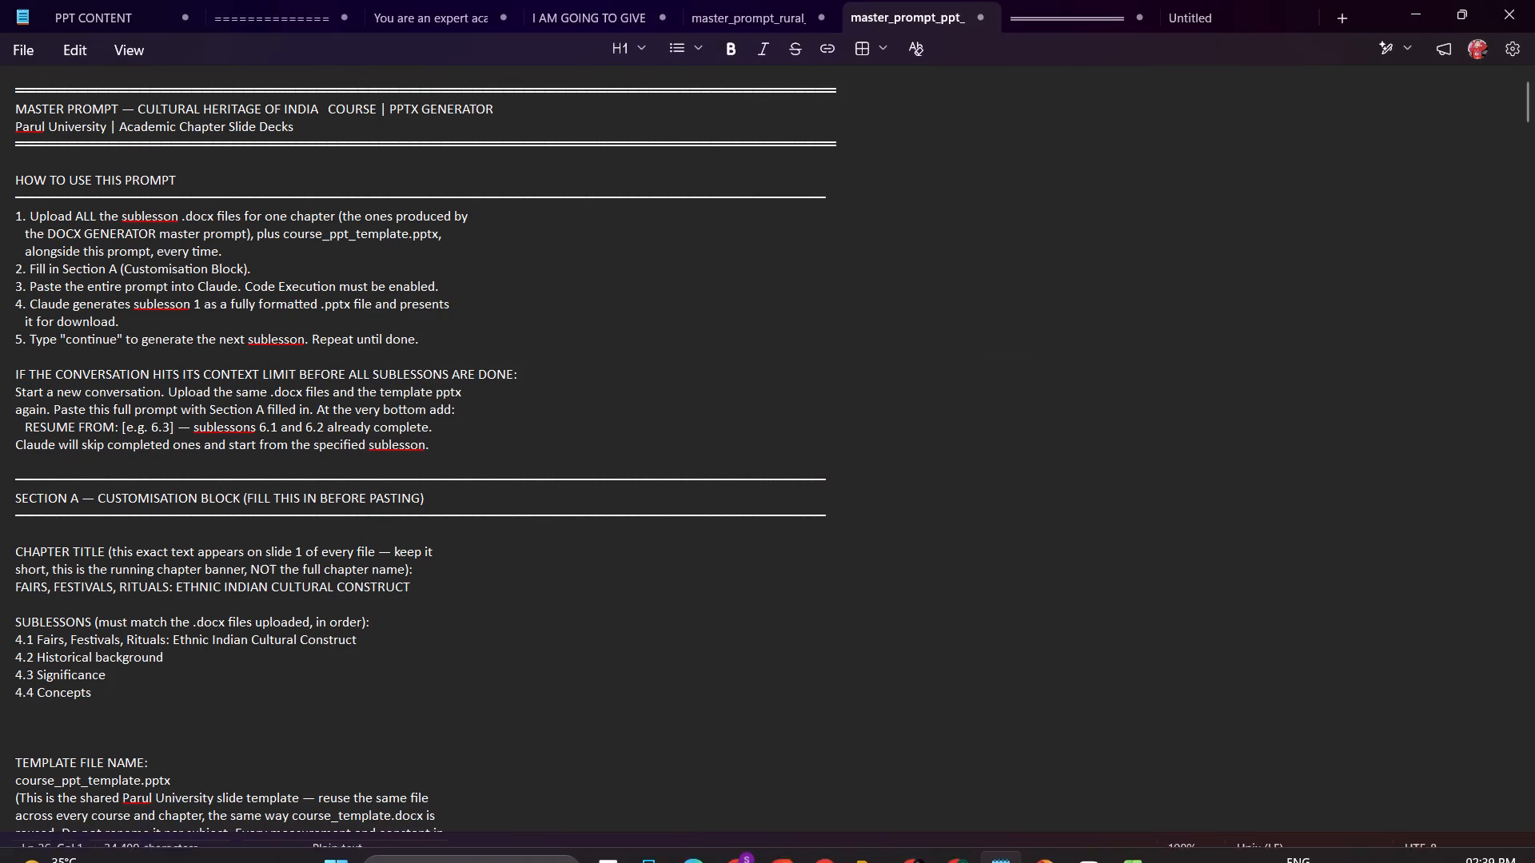
left_click_drag(426, 582, 10, 579)
key("ctrl+v")
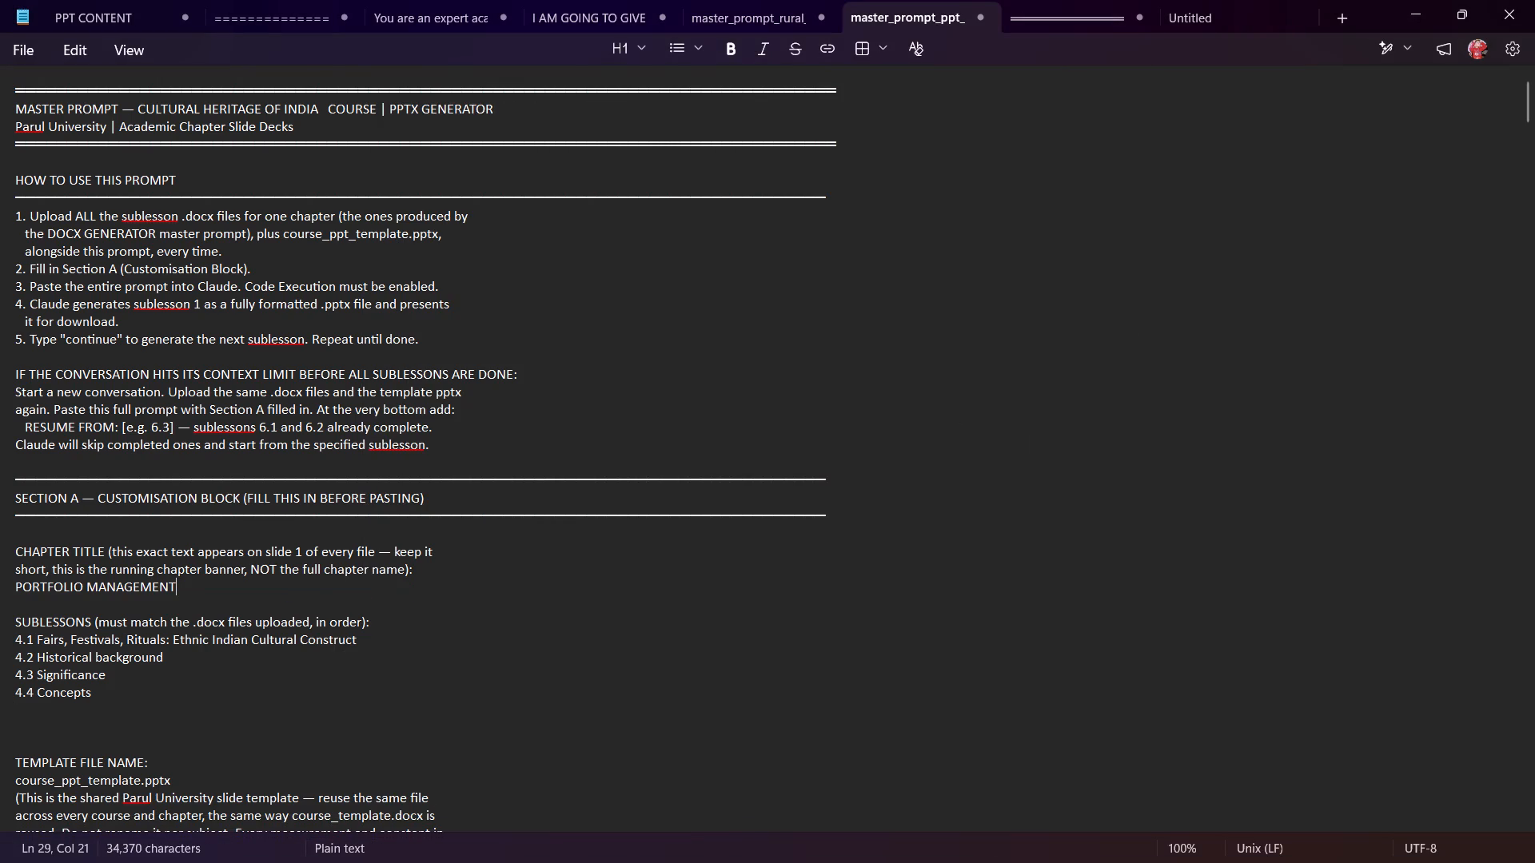
In the COURSE STRUCTURE (1) workbook, copy "Security Analysis and Portfolio Management" from the course name heading.
key("alt+Tab")
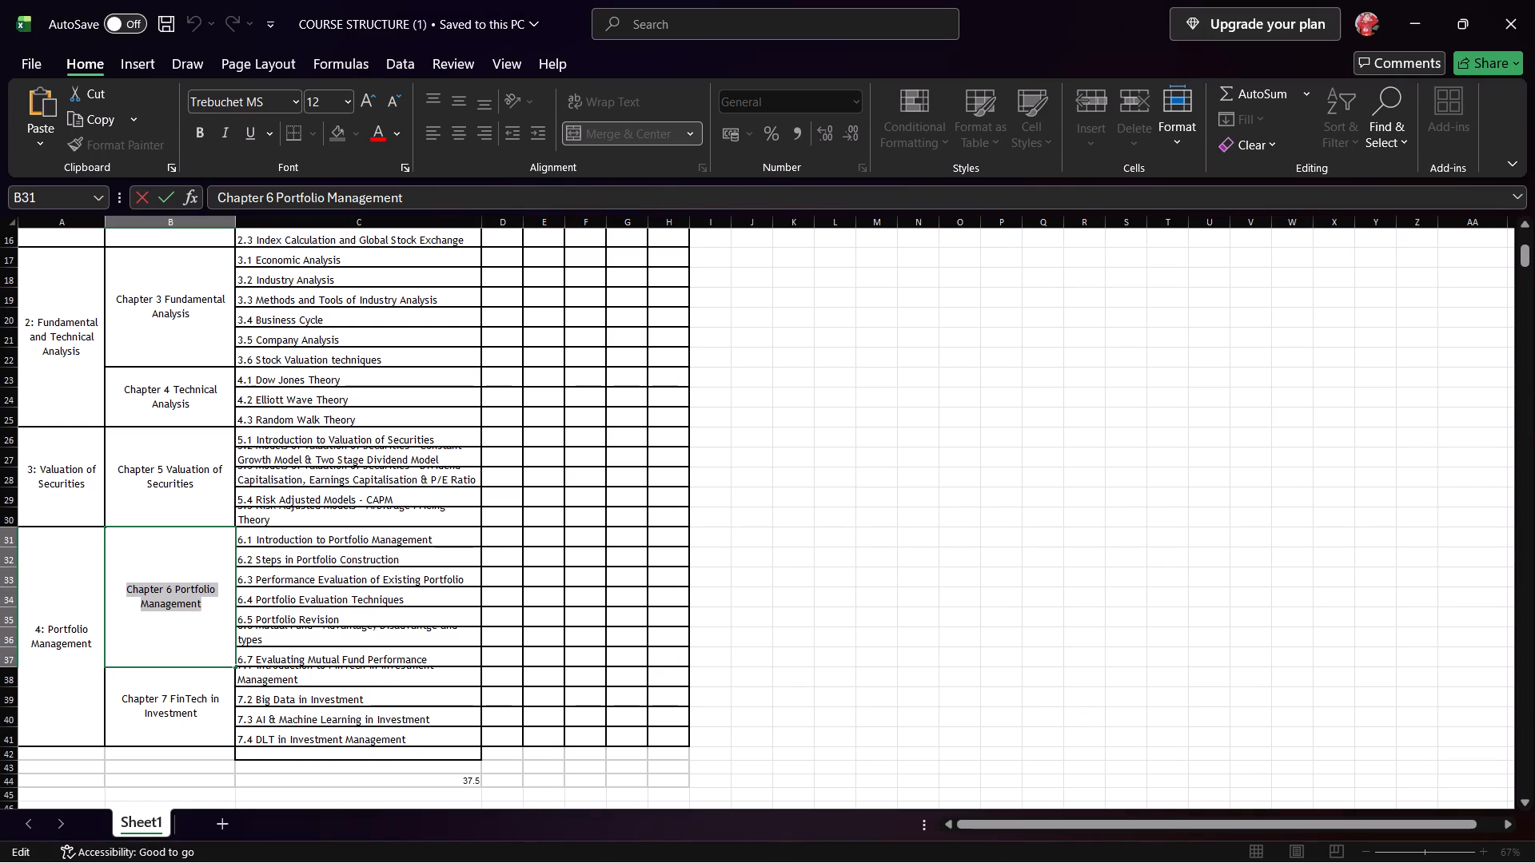
key("alt+Tab")
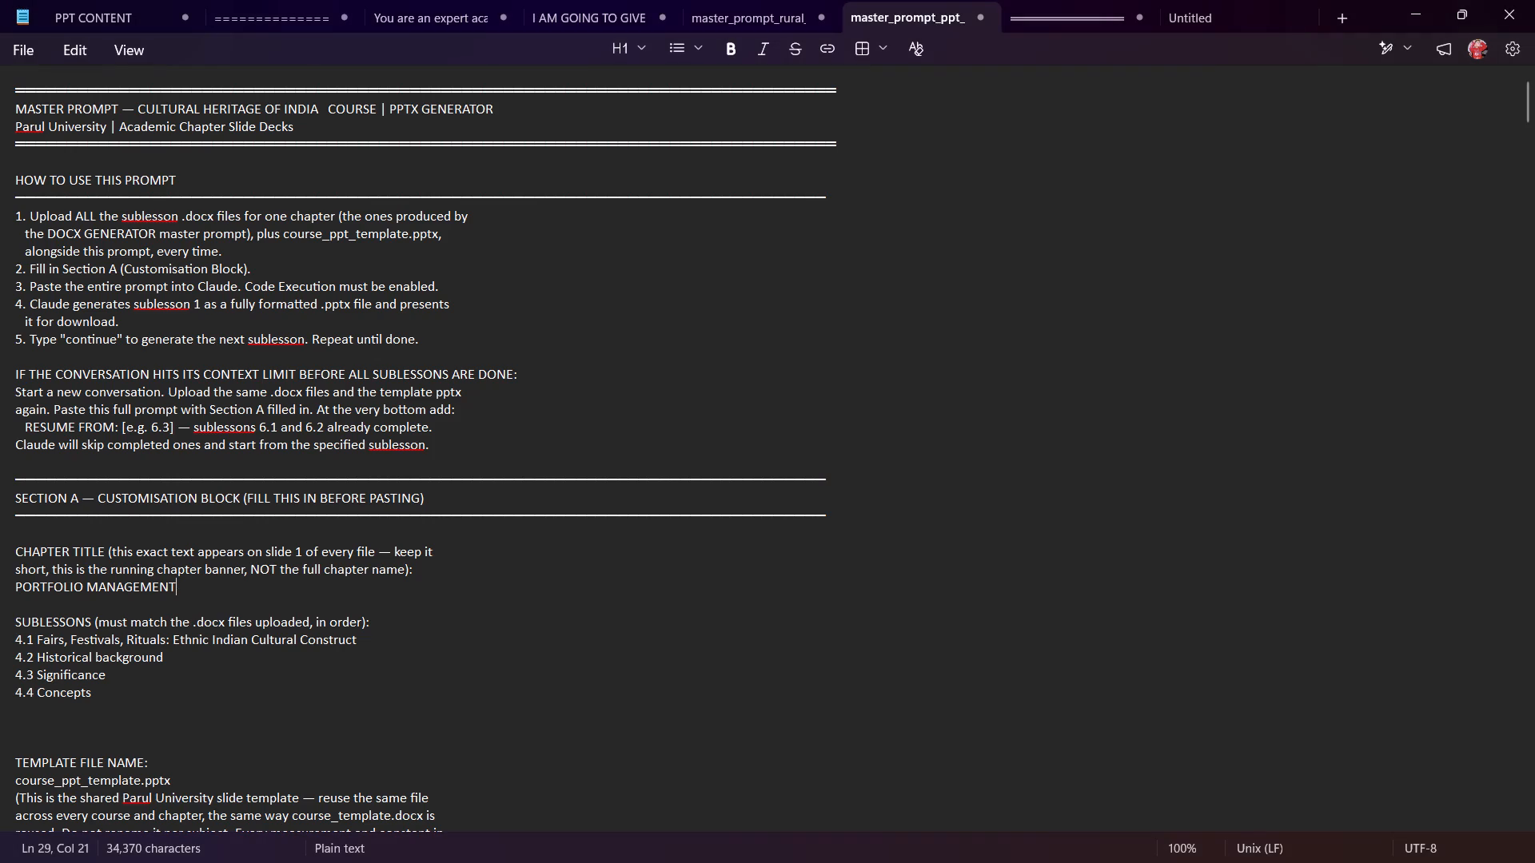
key("alt+Tab")
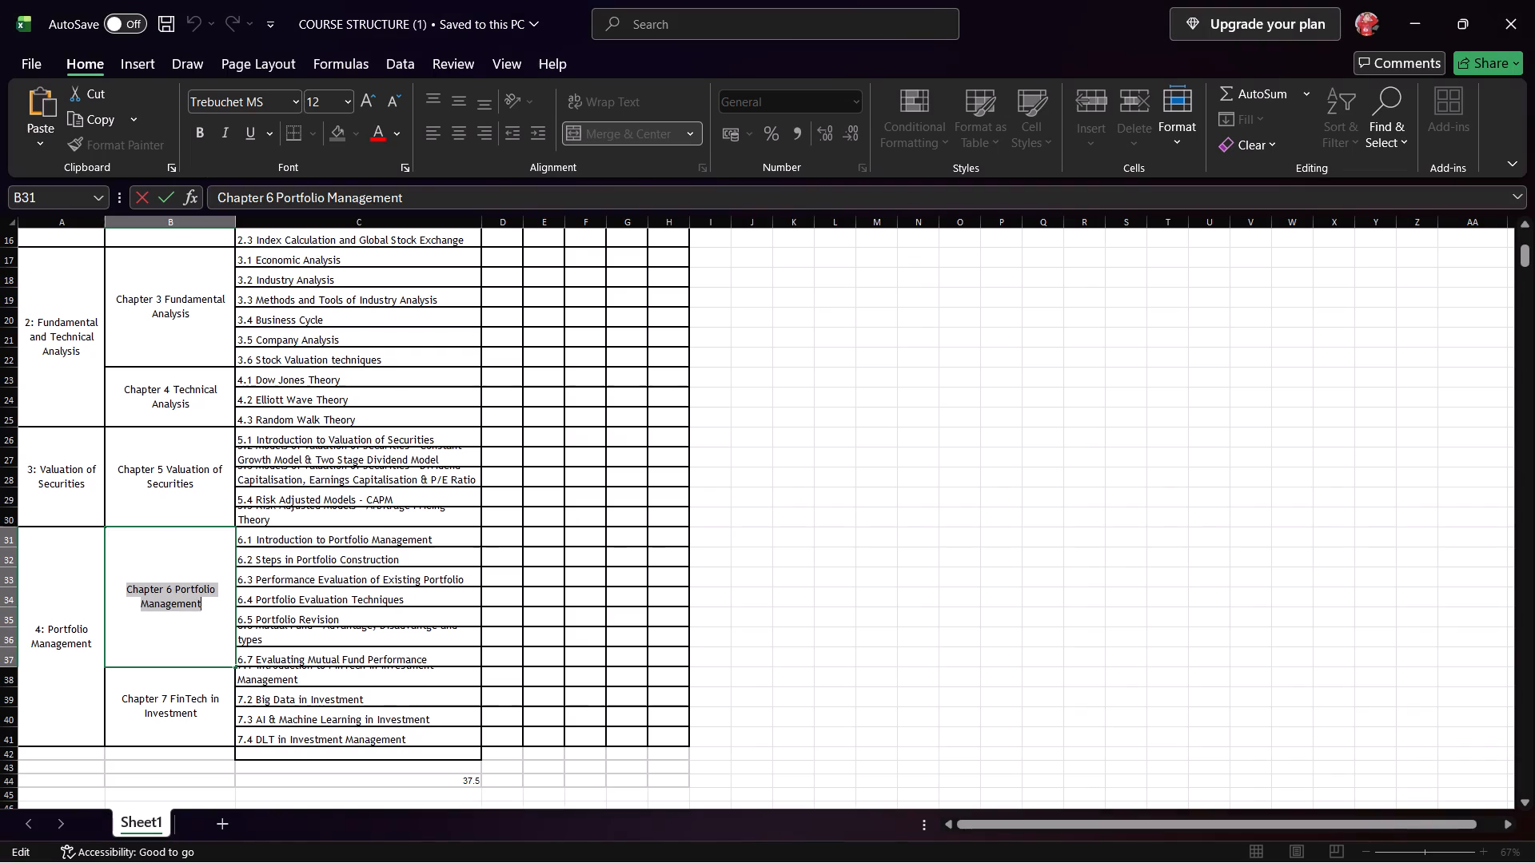
scroll(276, 580, "up", 15)
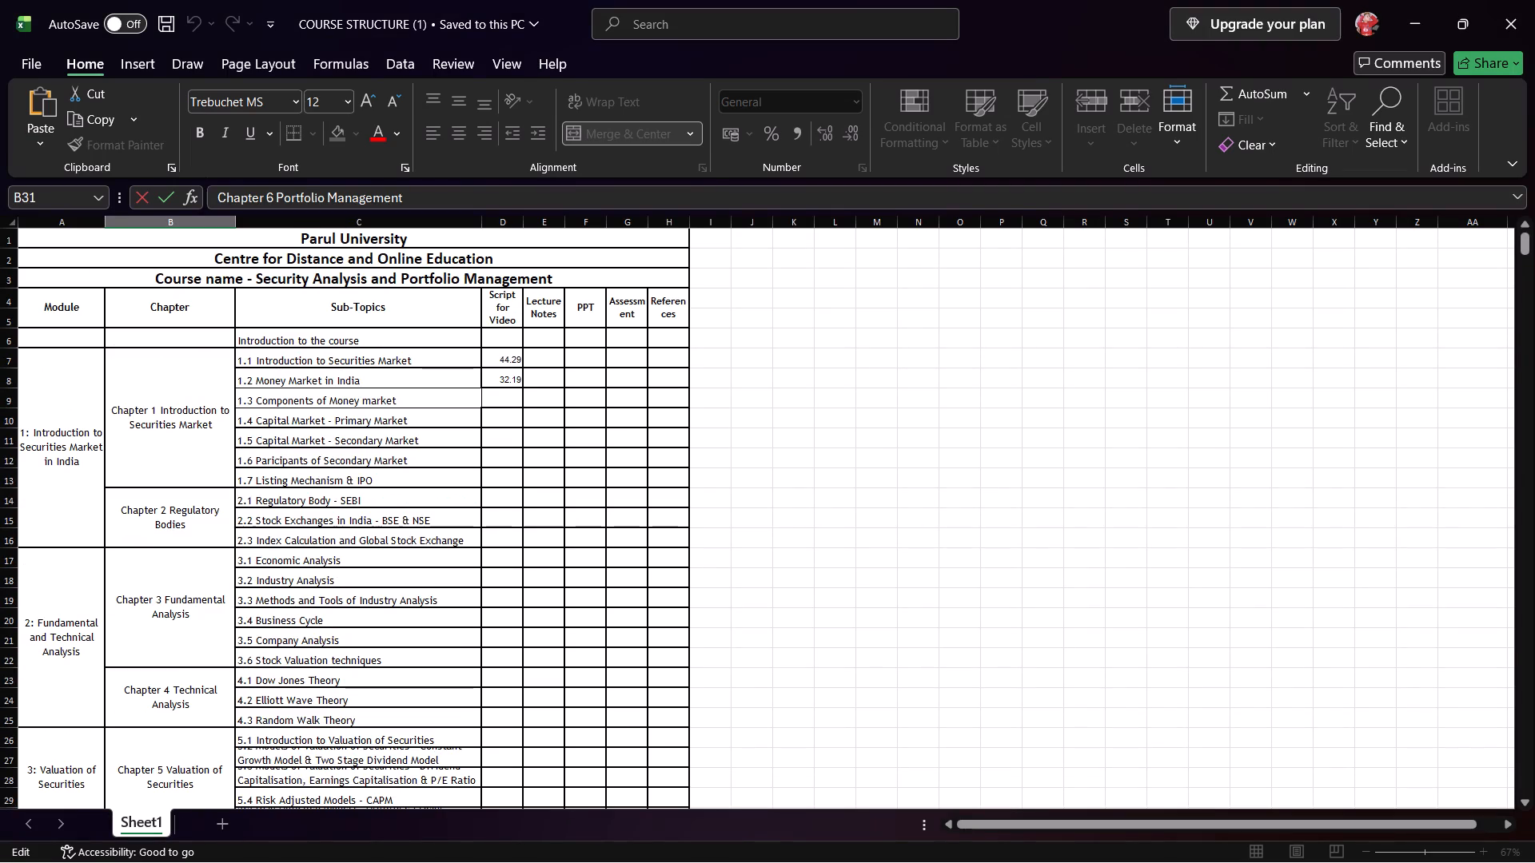
left_click(274, 276)
triple_click(258, 277)
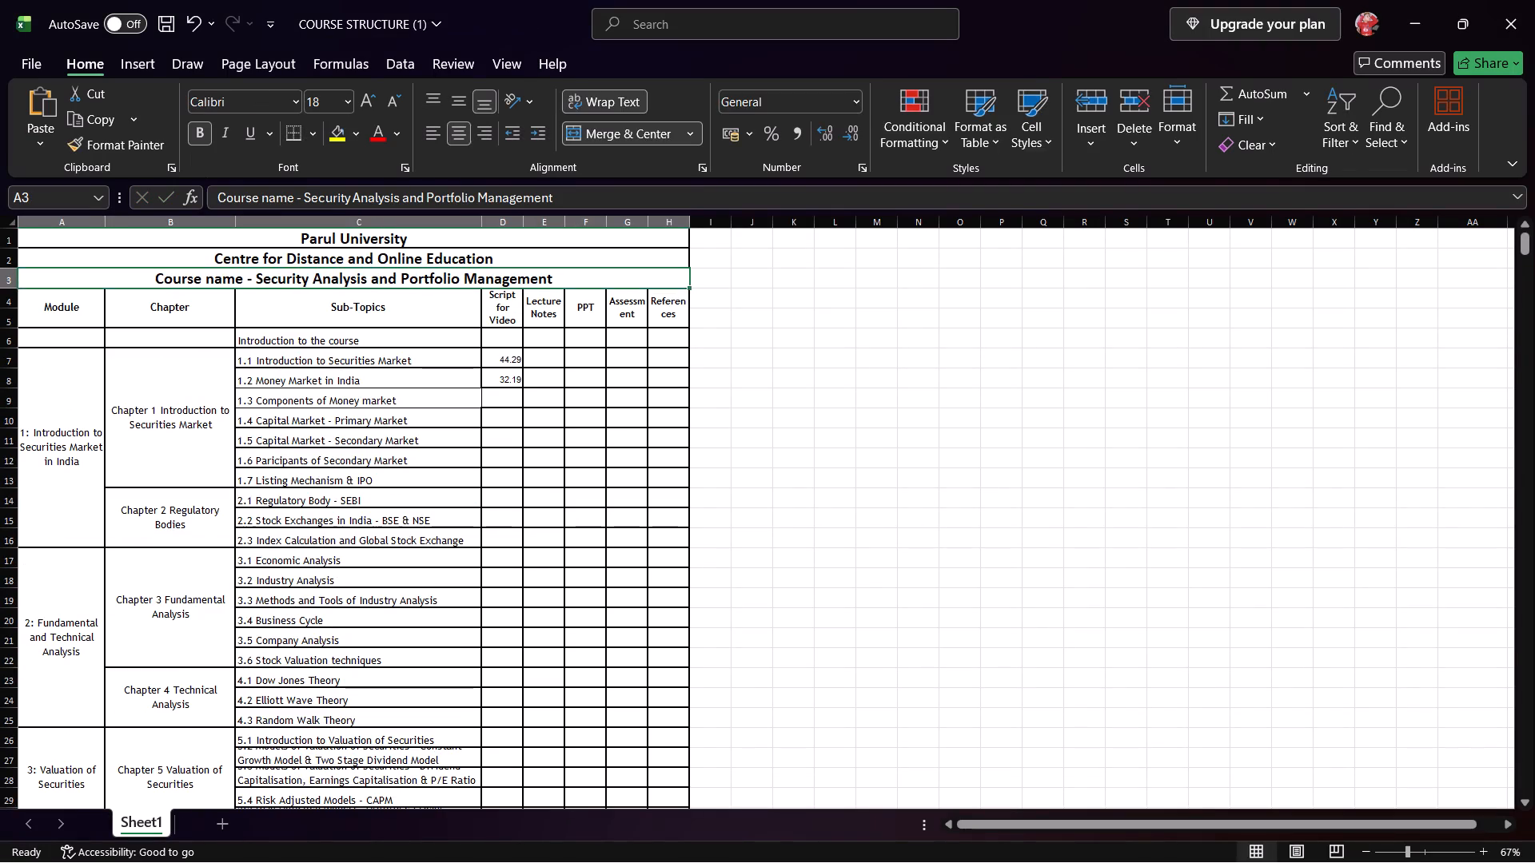
left_click_drag(257, 296, 556, 300)
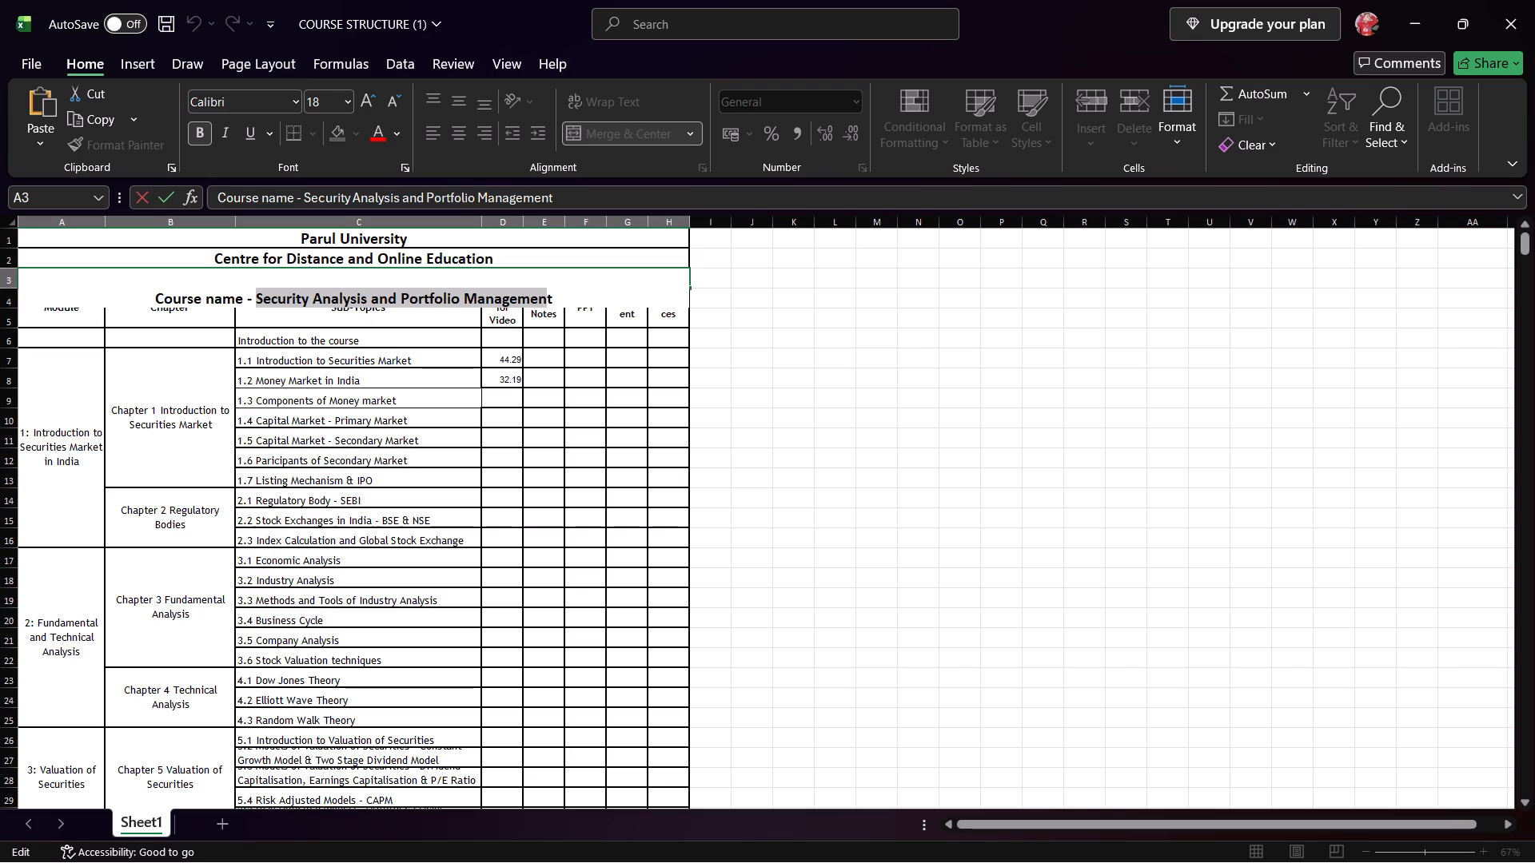
left_click_drag(556, 300, 556, 300)
key("ctrl+c")
left_click(445, 447)
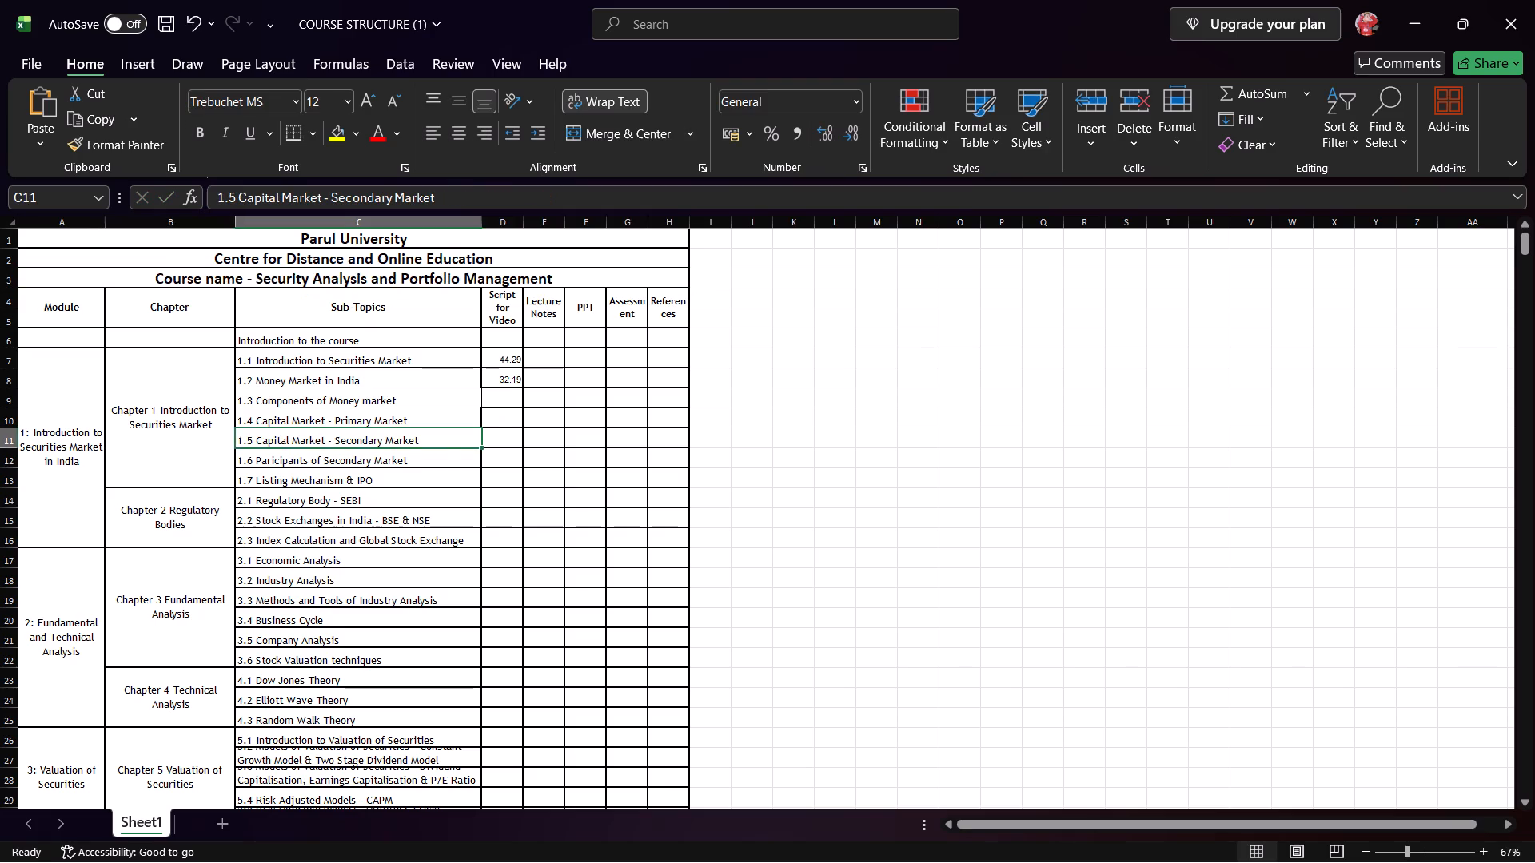
In Notepad, replace "CULTURAL HERITAGE OF INDIA COURSE" in the master prompt heading with the copied course name.
key("alt+Tab")
double_click(185, 105)
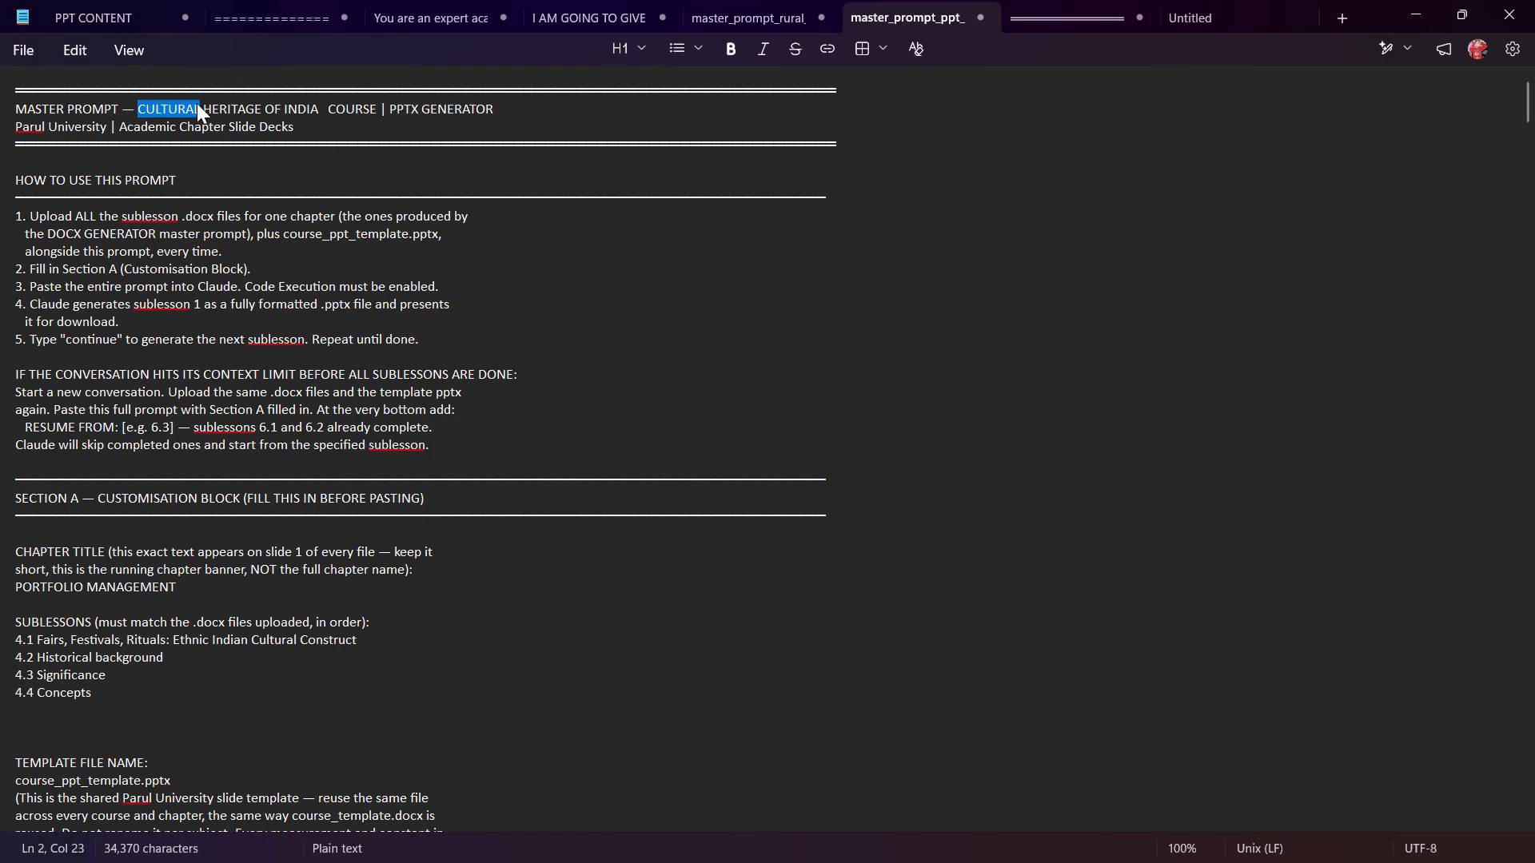
left_click_drag(373, 107, 317, 109)
left_click_drag(378, 105, 147, 101)
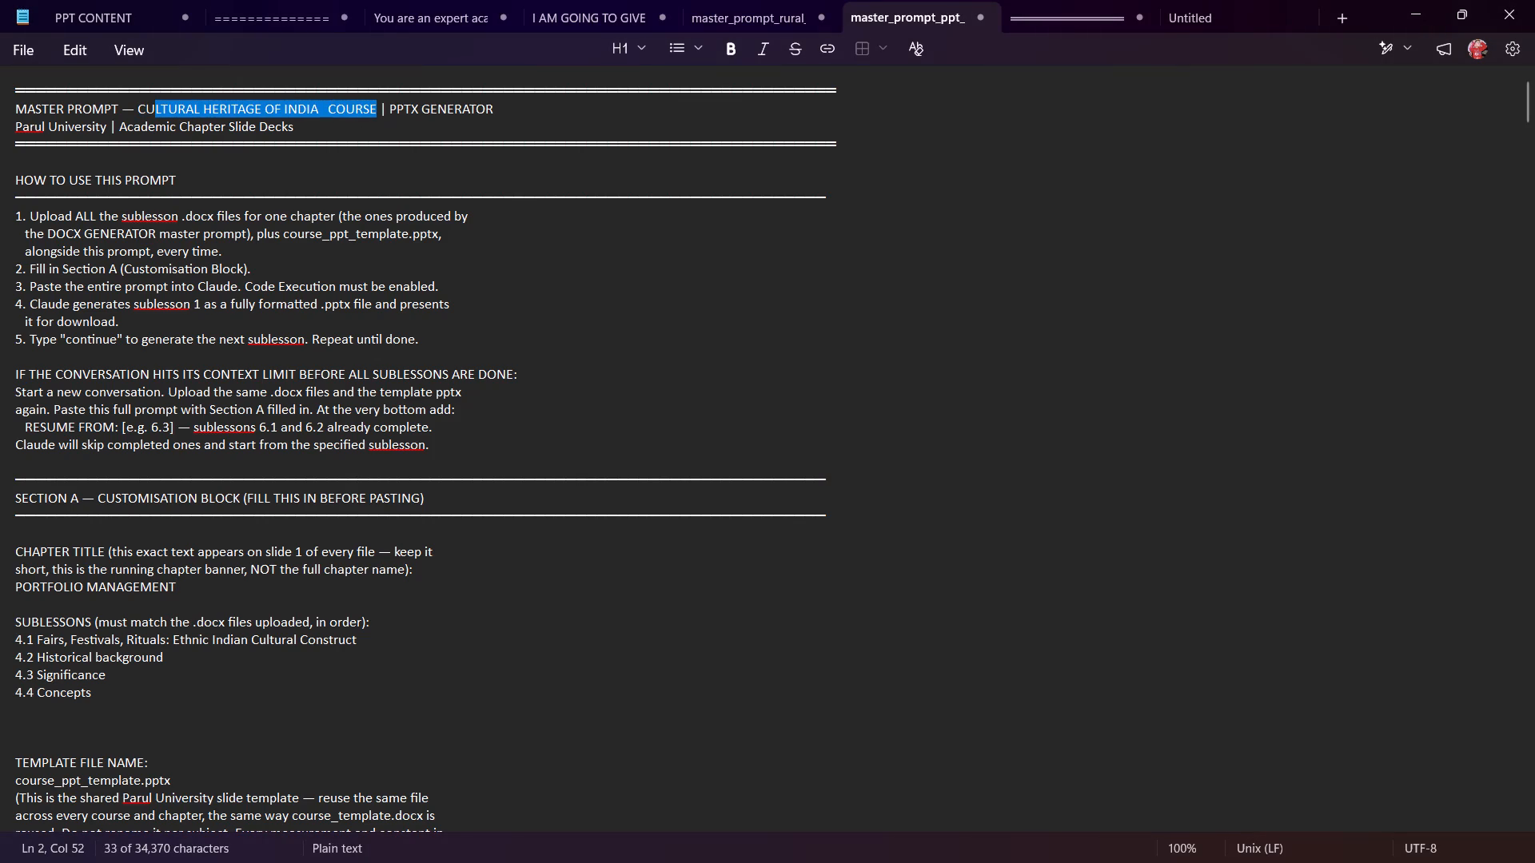
left_click_drag(147, 101, 138, 102)
key("ctrl+v")
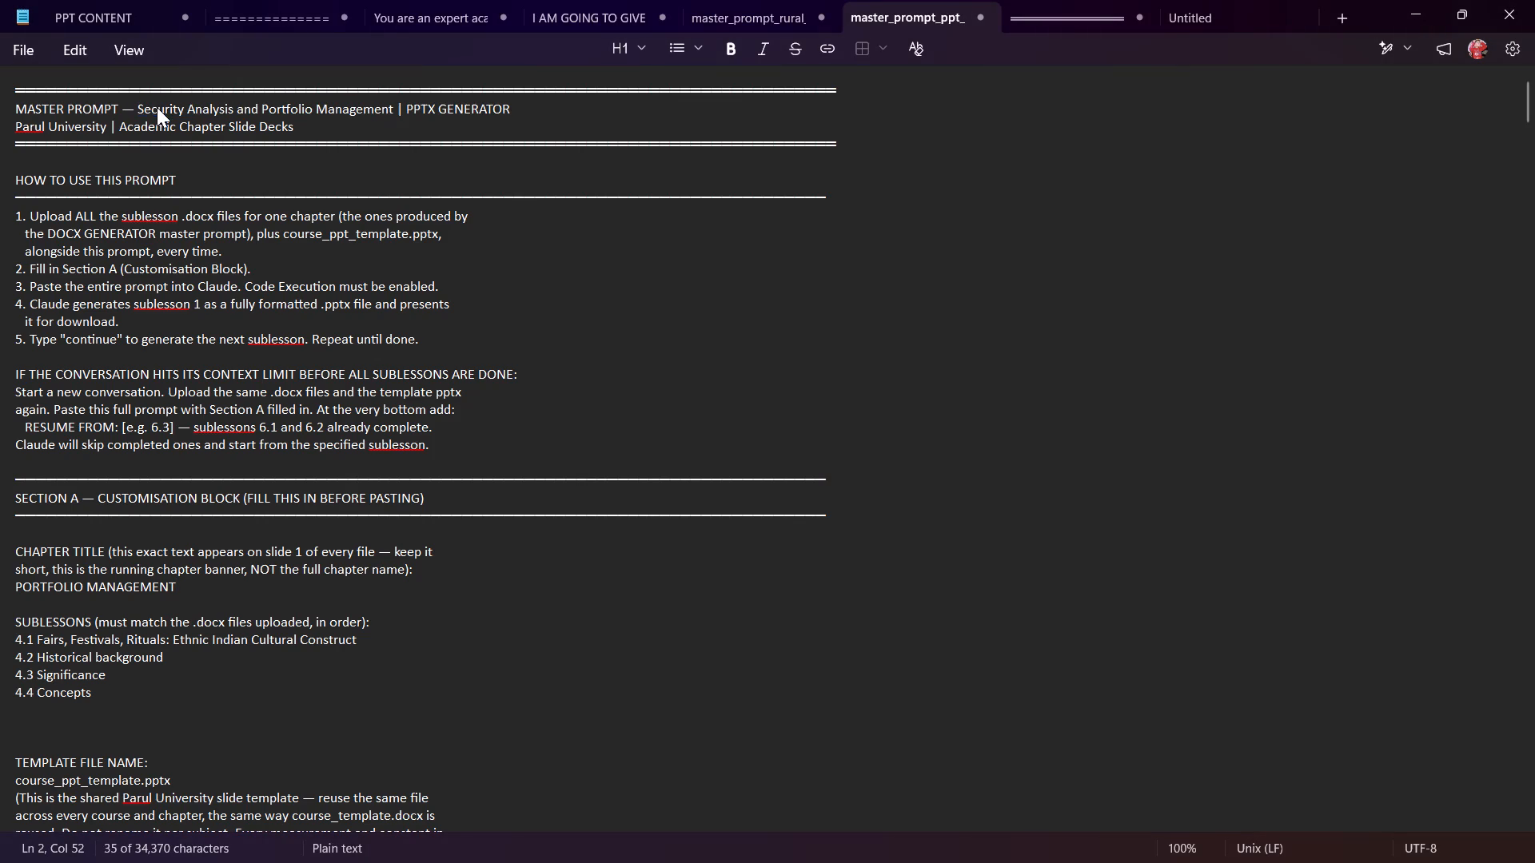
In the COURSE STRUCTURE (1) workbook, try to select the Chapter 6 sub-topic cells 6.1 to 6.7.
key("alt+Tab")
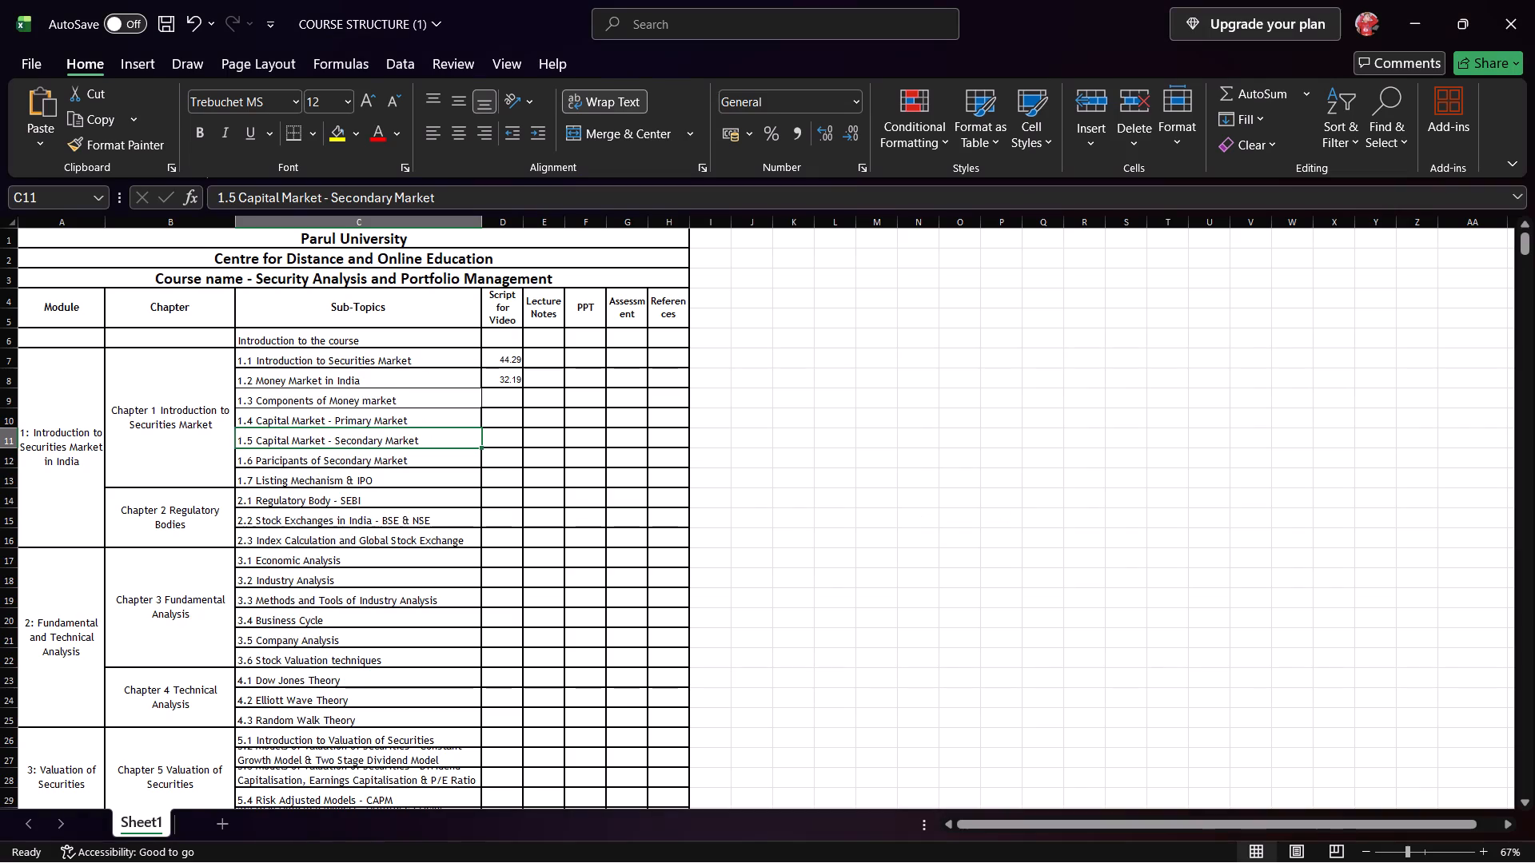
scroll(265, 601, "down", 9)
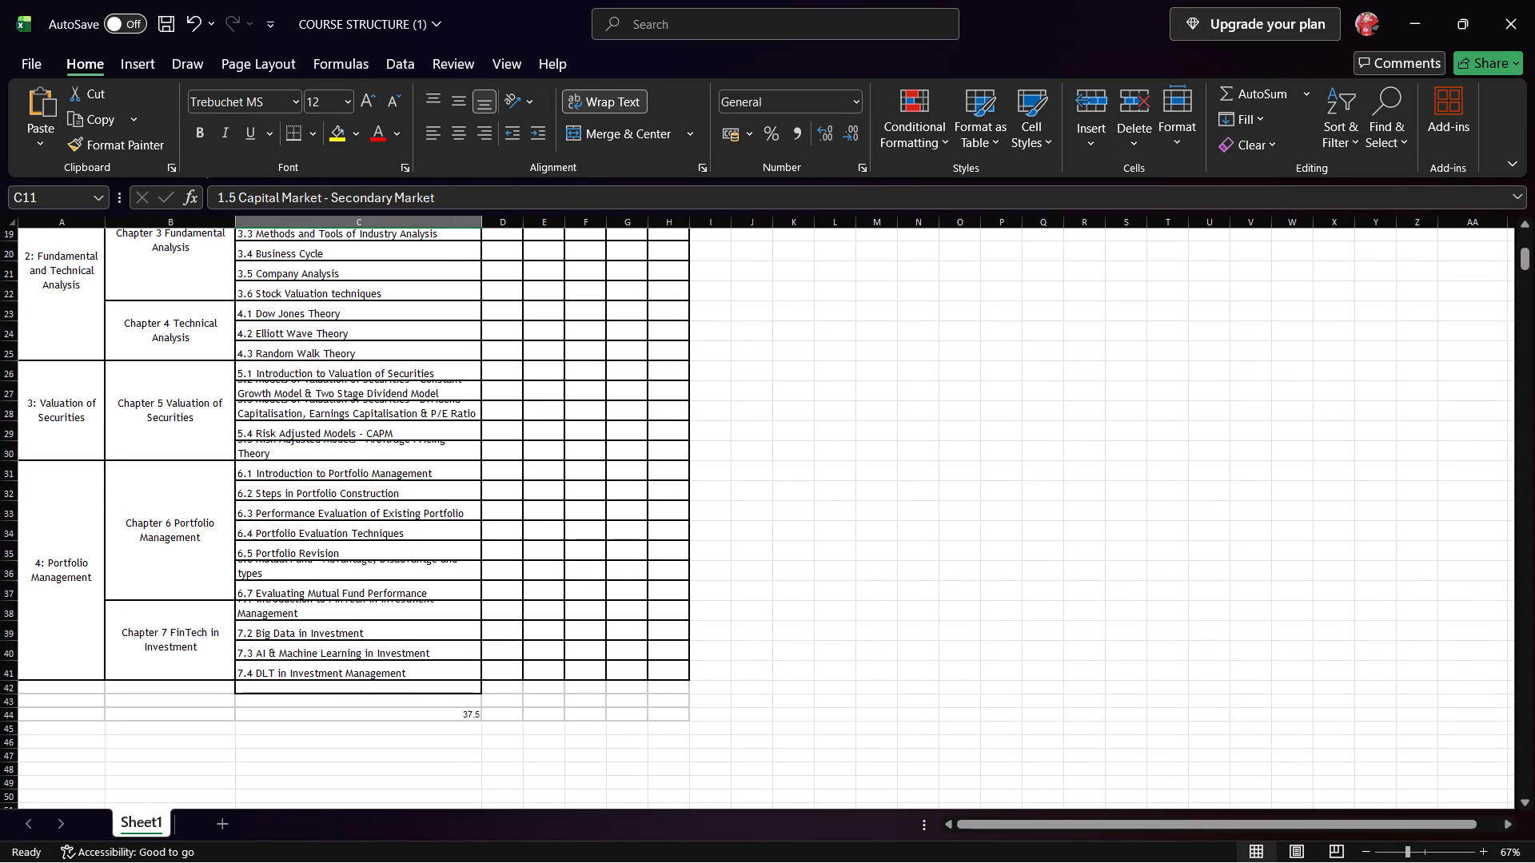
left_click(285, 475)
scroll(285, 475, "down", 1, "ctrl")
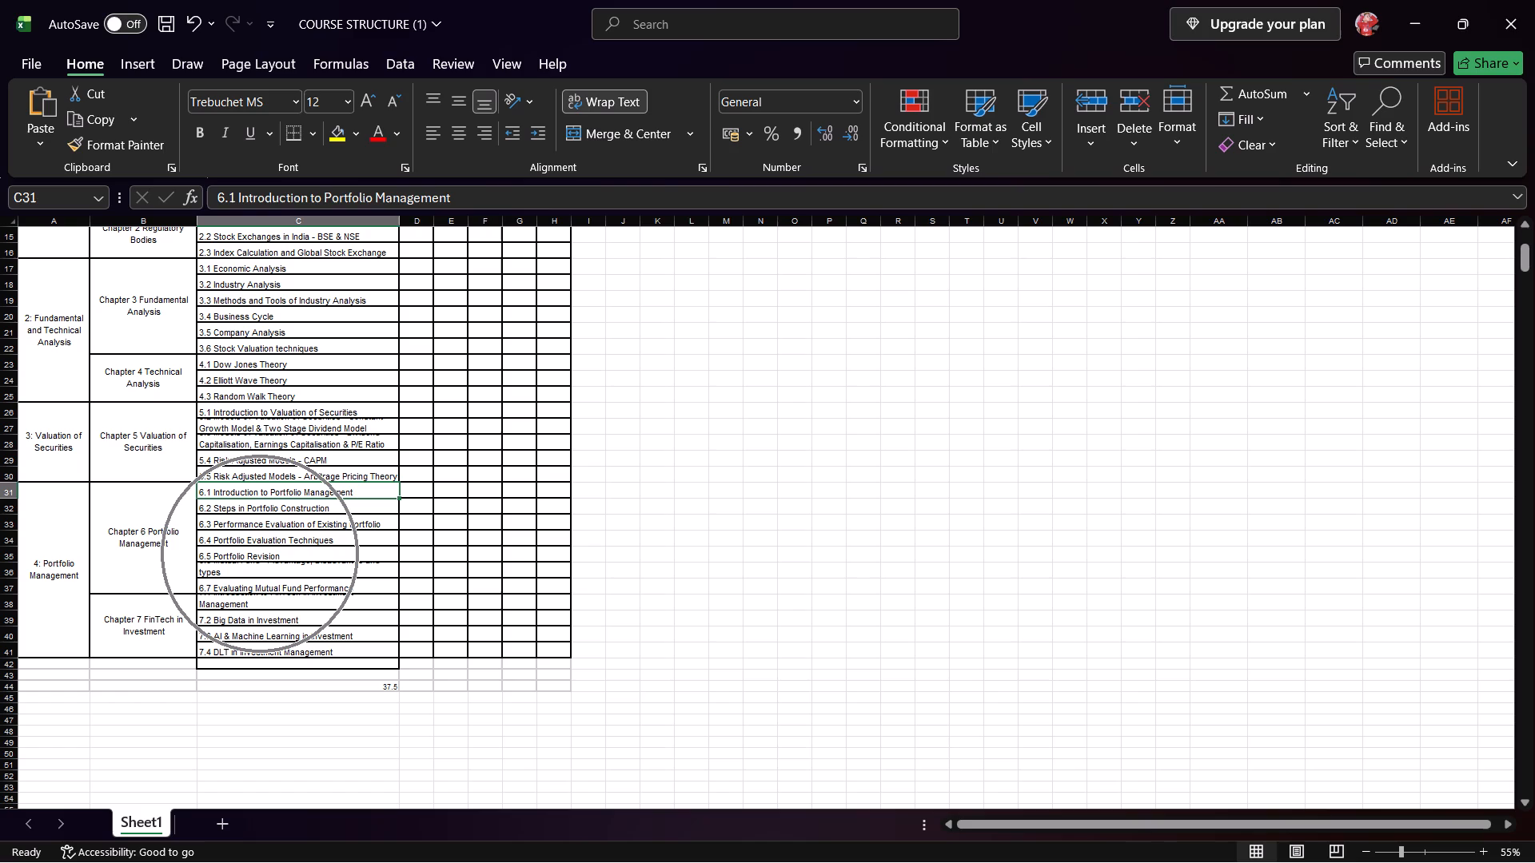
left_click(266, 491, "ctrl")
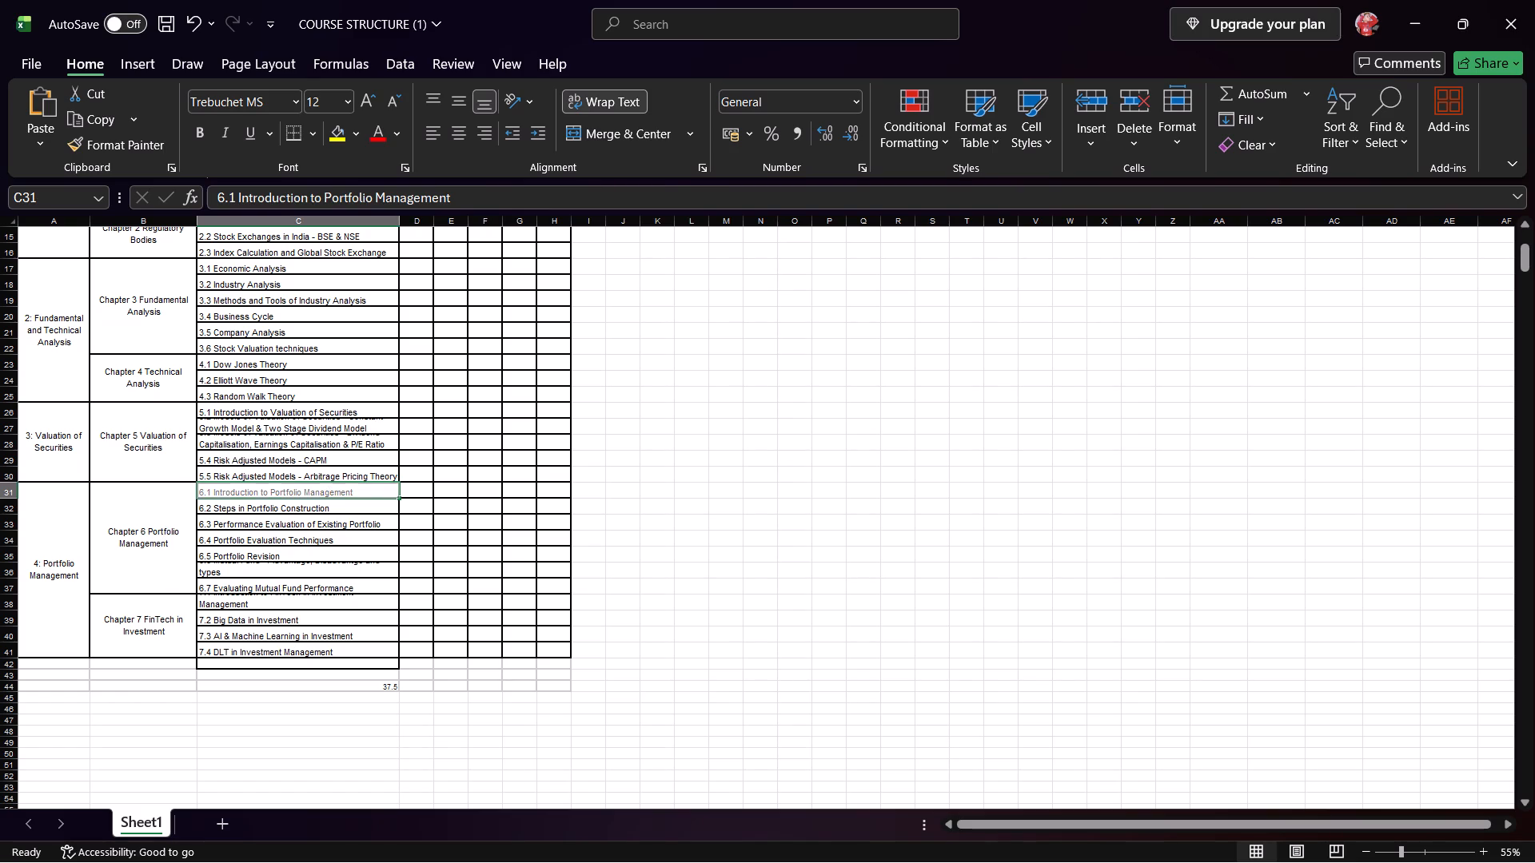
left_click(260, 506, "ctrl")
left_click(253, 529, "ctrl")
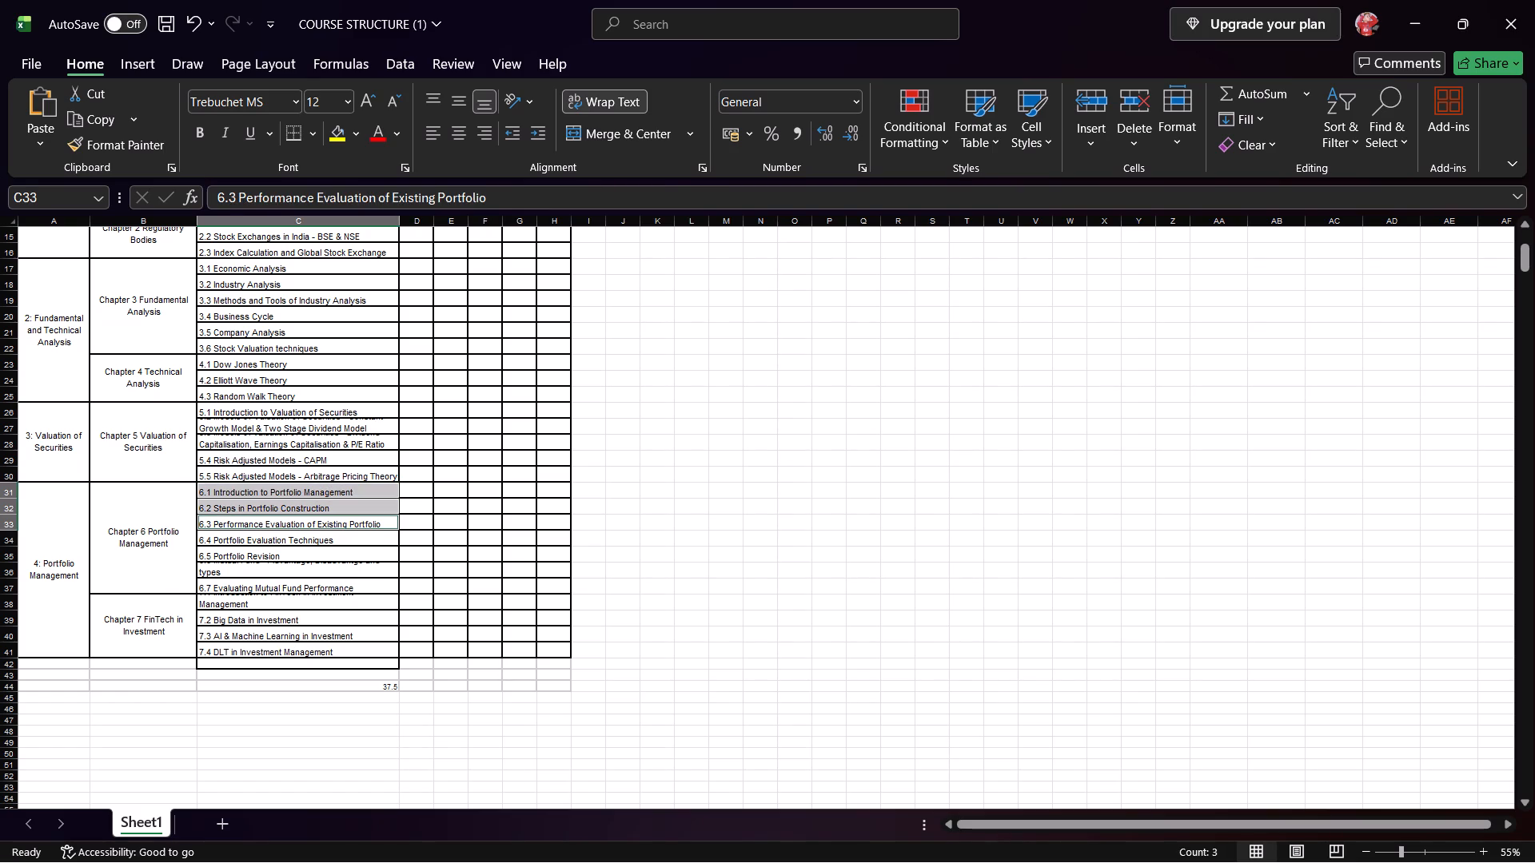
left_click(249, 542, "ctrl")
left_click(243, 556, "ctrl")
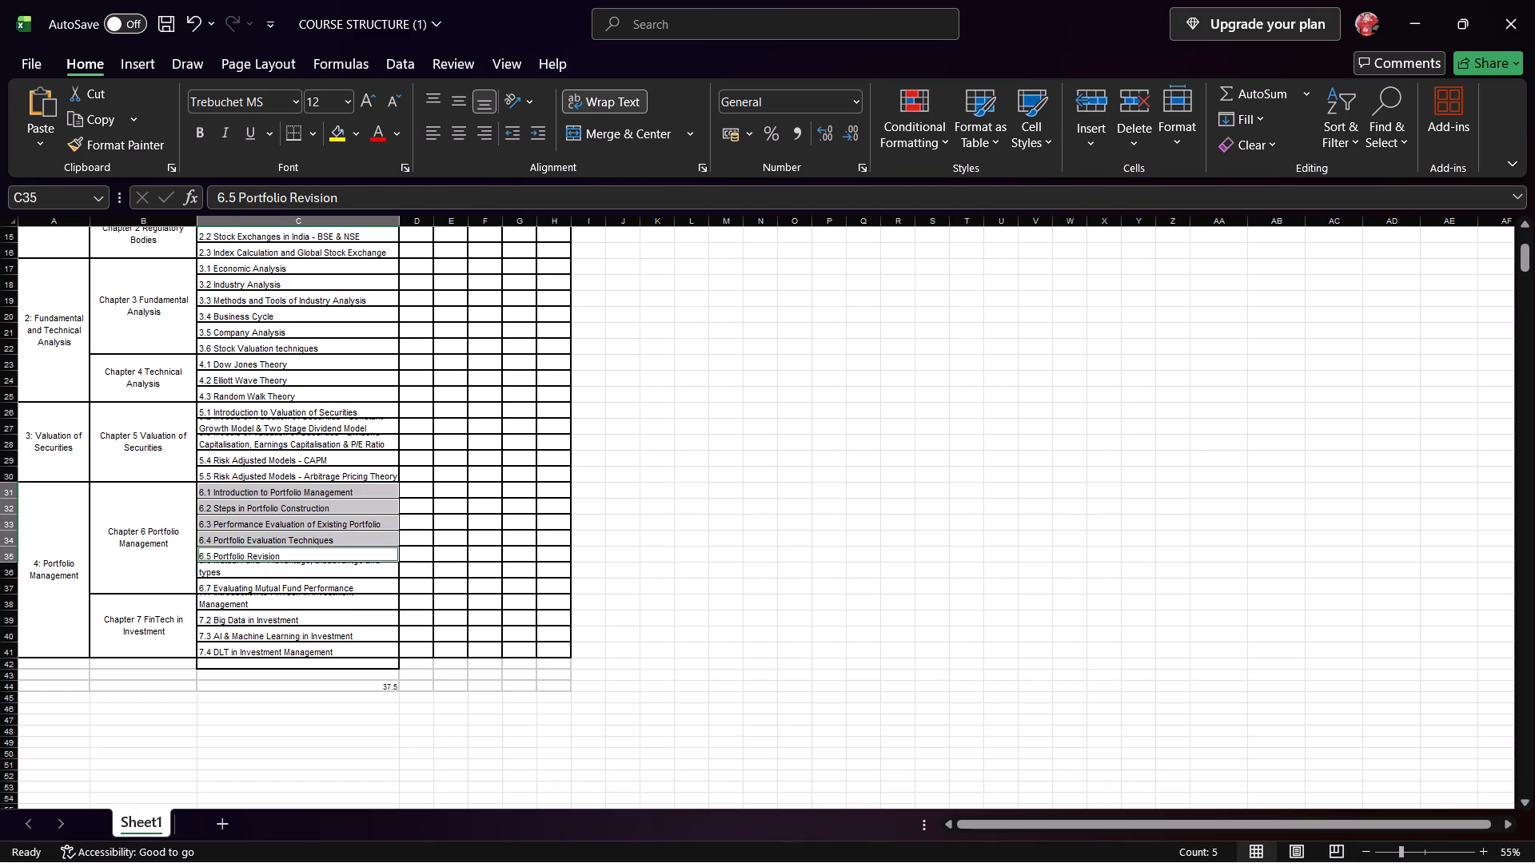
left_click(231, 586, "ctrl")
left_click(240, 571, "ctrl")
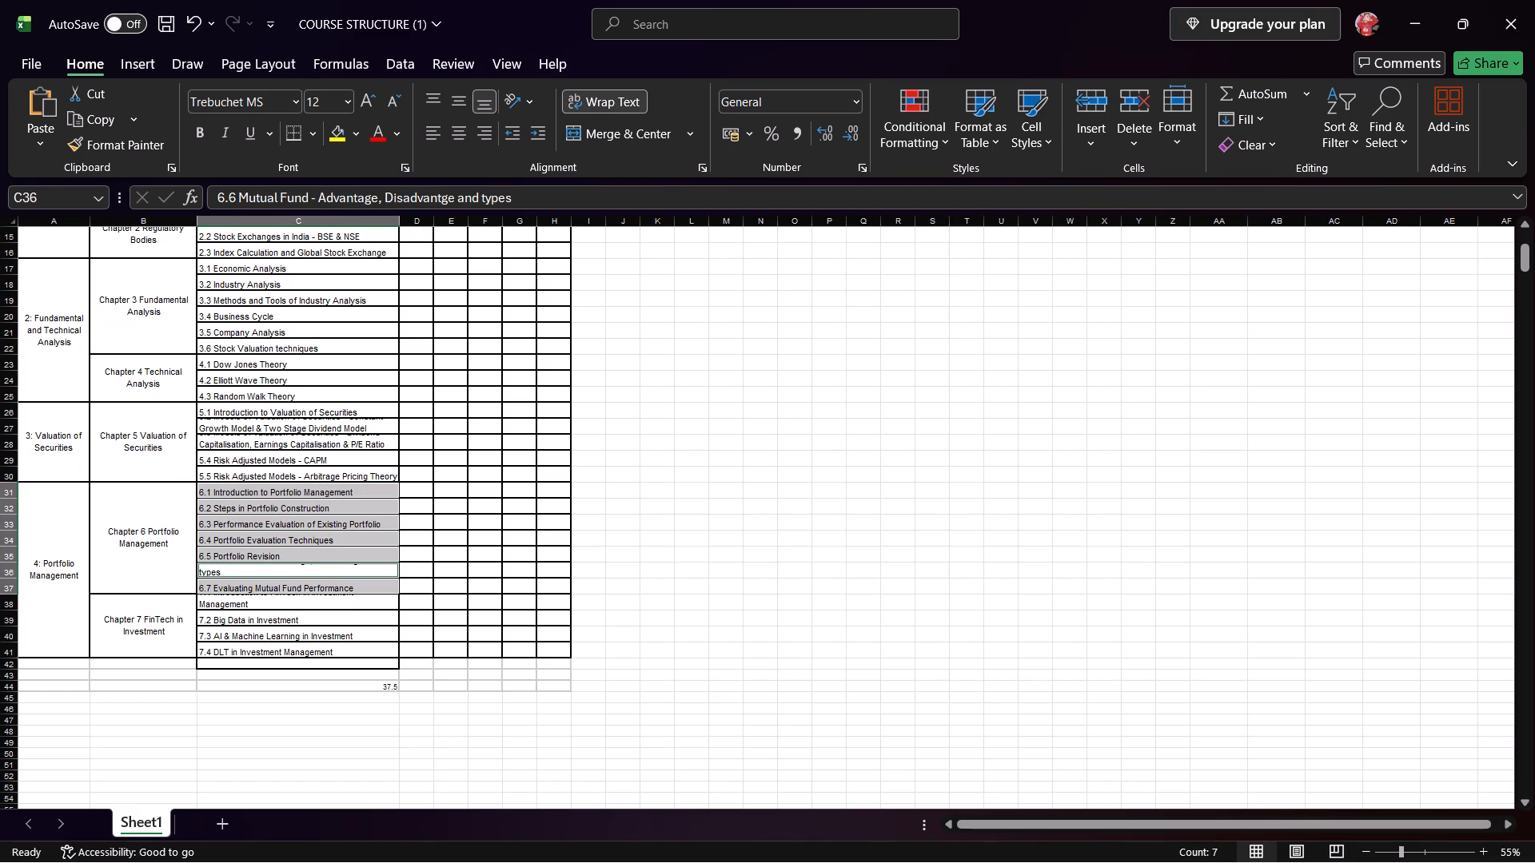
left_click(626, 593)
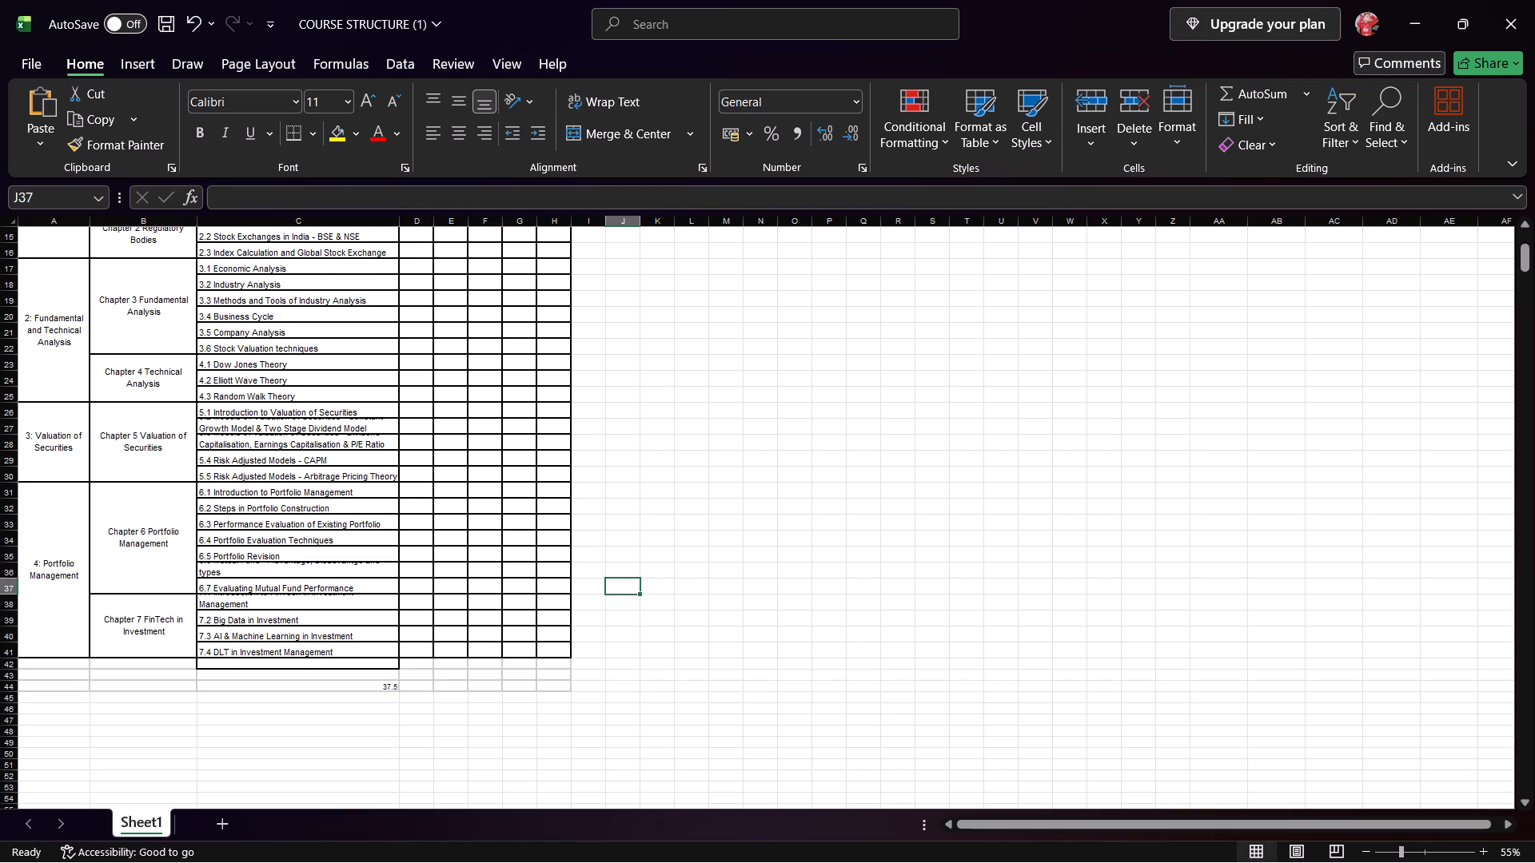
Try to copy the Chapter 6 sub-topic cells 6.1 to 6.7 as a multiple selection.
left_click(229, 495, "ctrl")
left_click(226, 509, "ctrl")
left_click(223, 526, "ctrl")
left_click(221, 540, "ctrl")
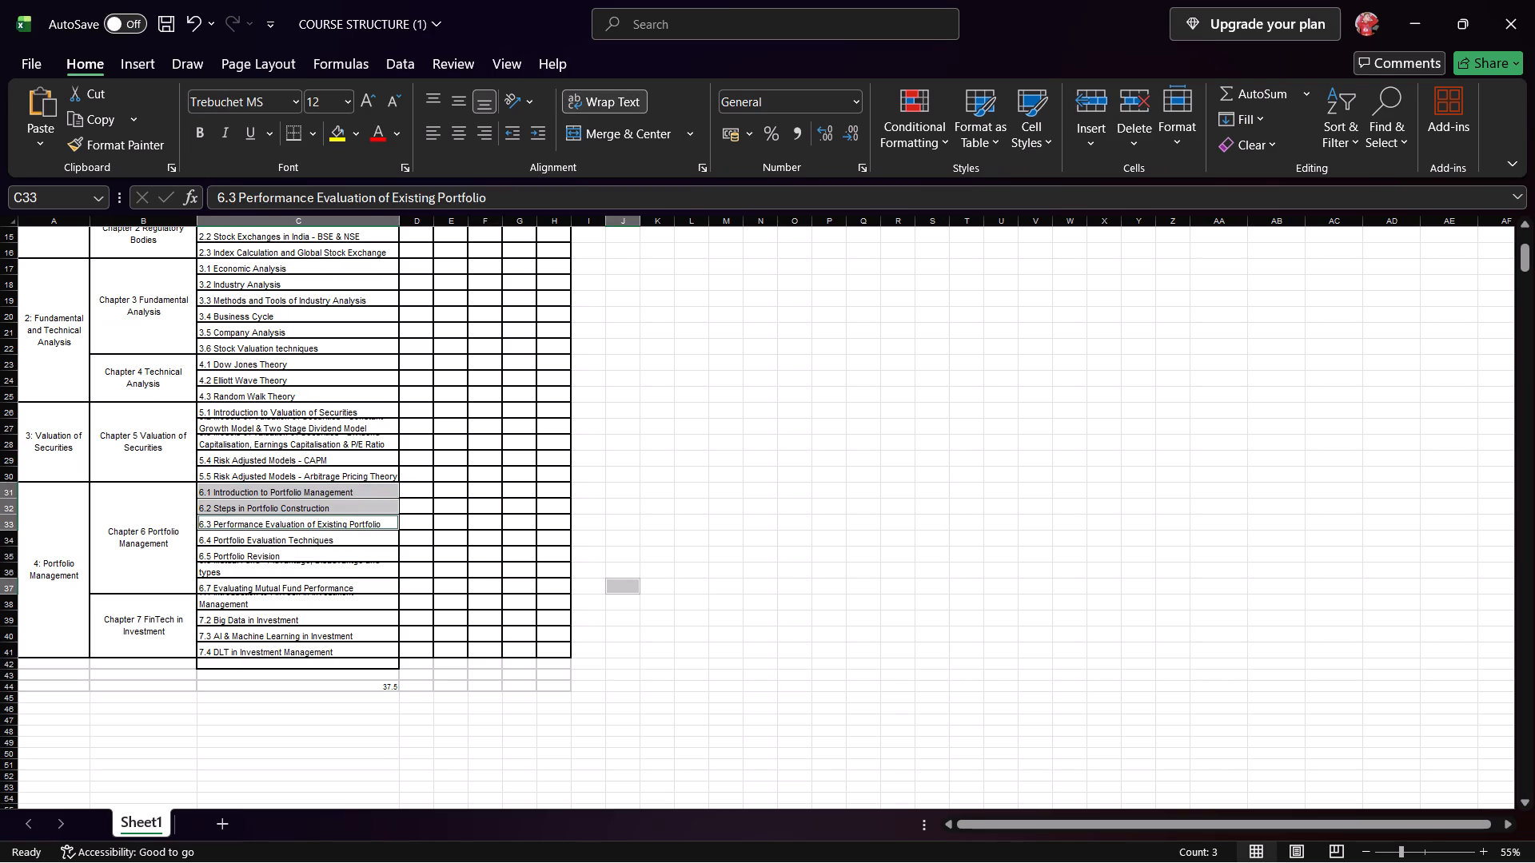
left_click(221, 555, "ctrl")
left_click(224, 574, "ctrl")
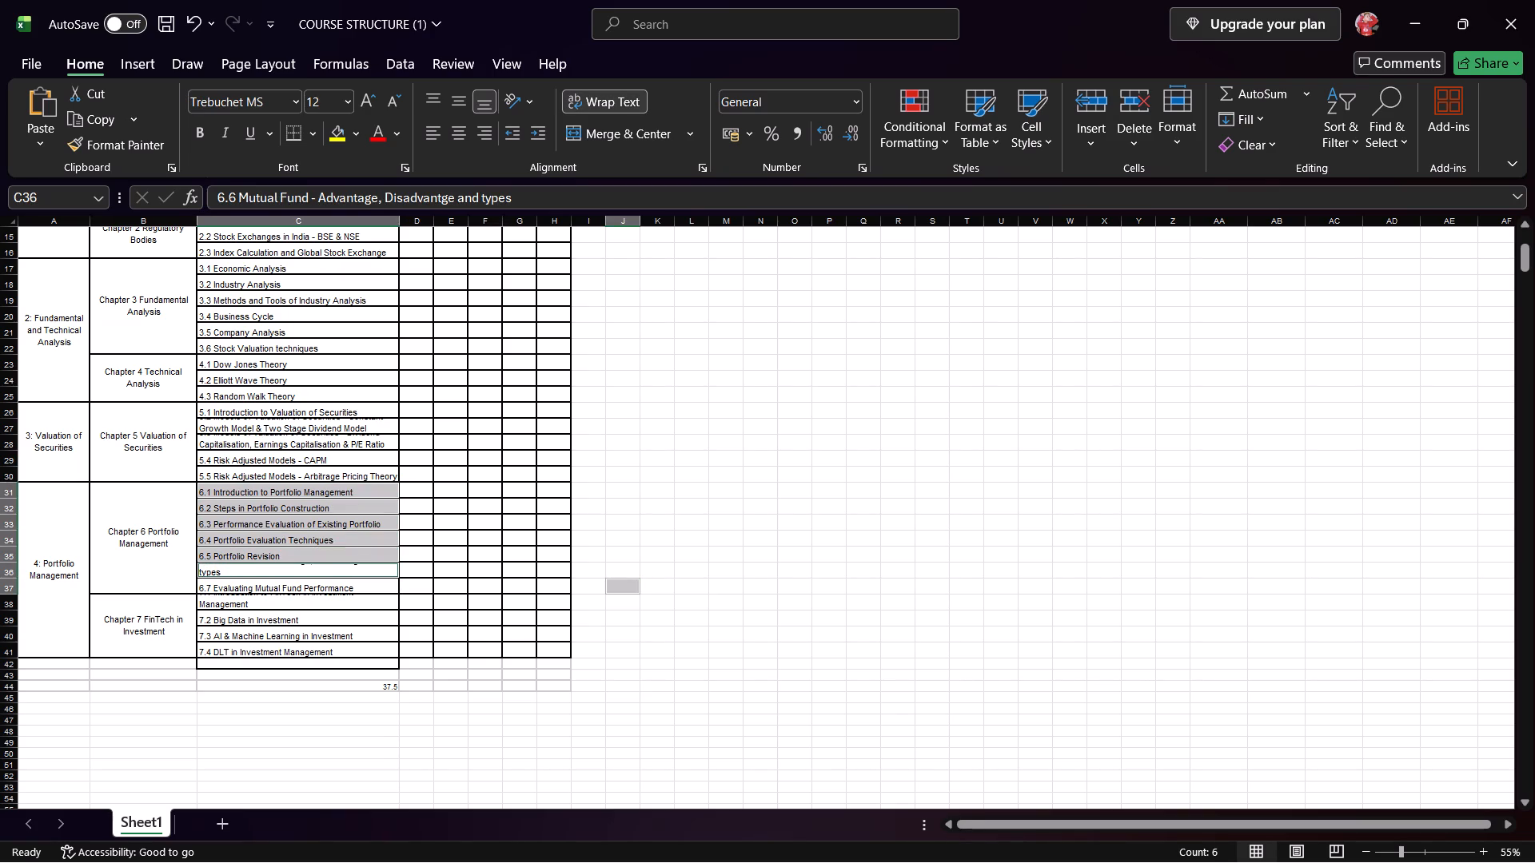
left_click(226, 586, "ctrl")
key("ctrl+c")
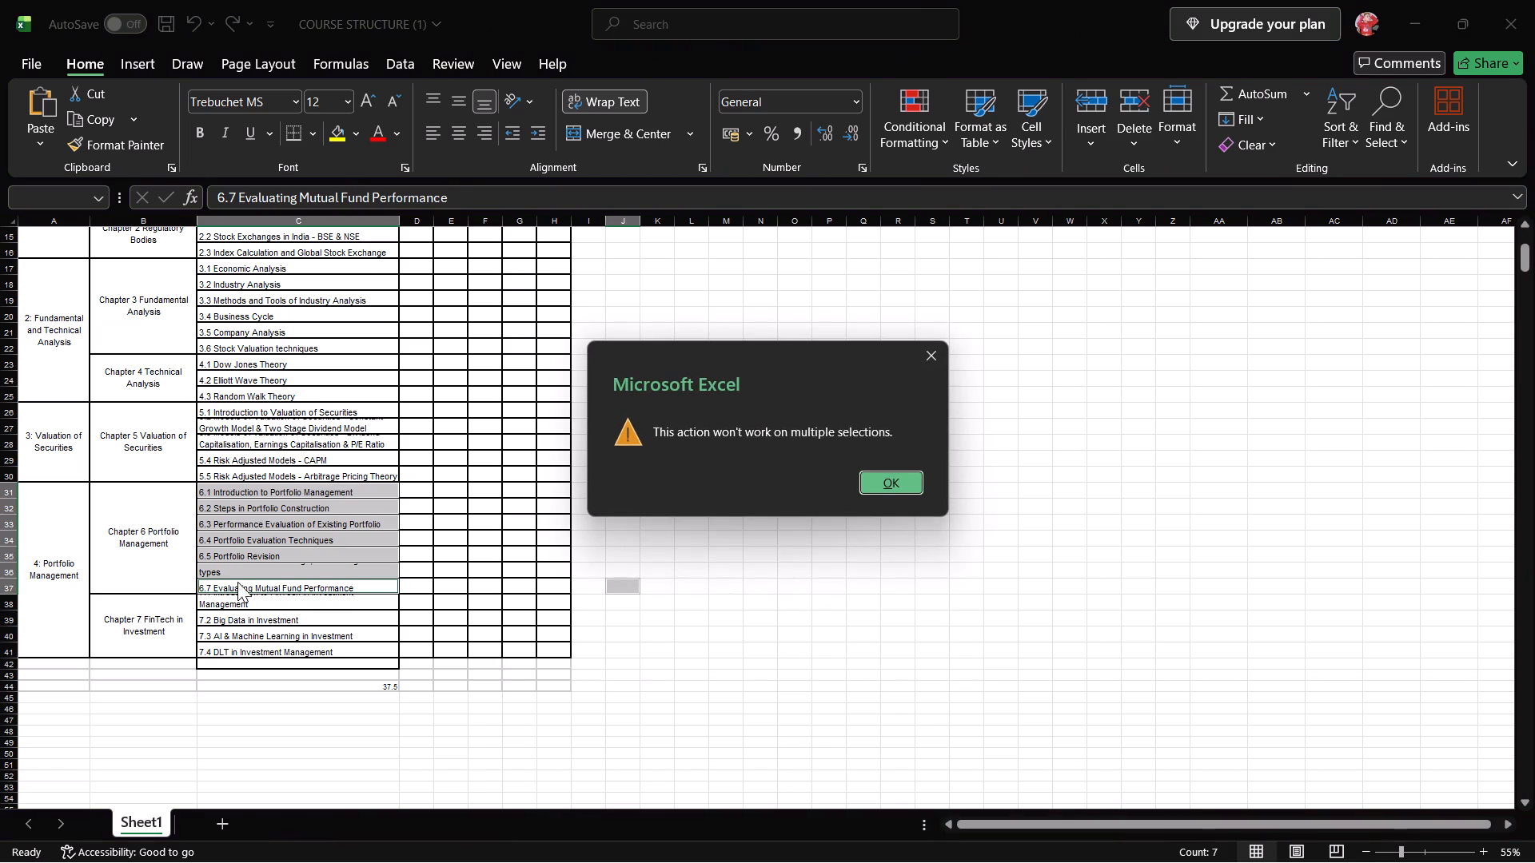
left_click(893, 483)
left_click(348, 535)
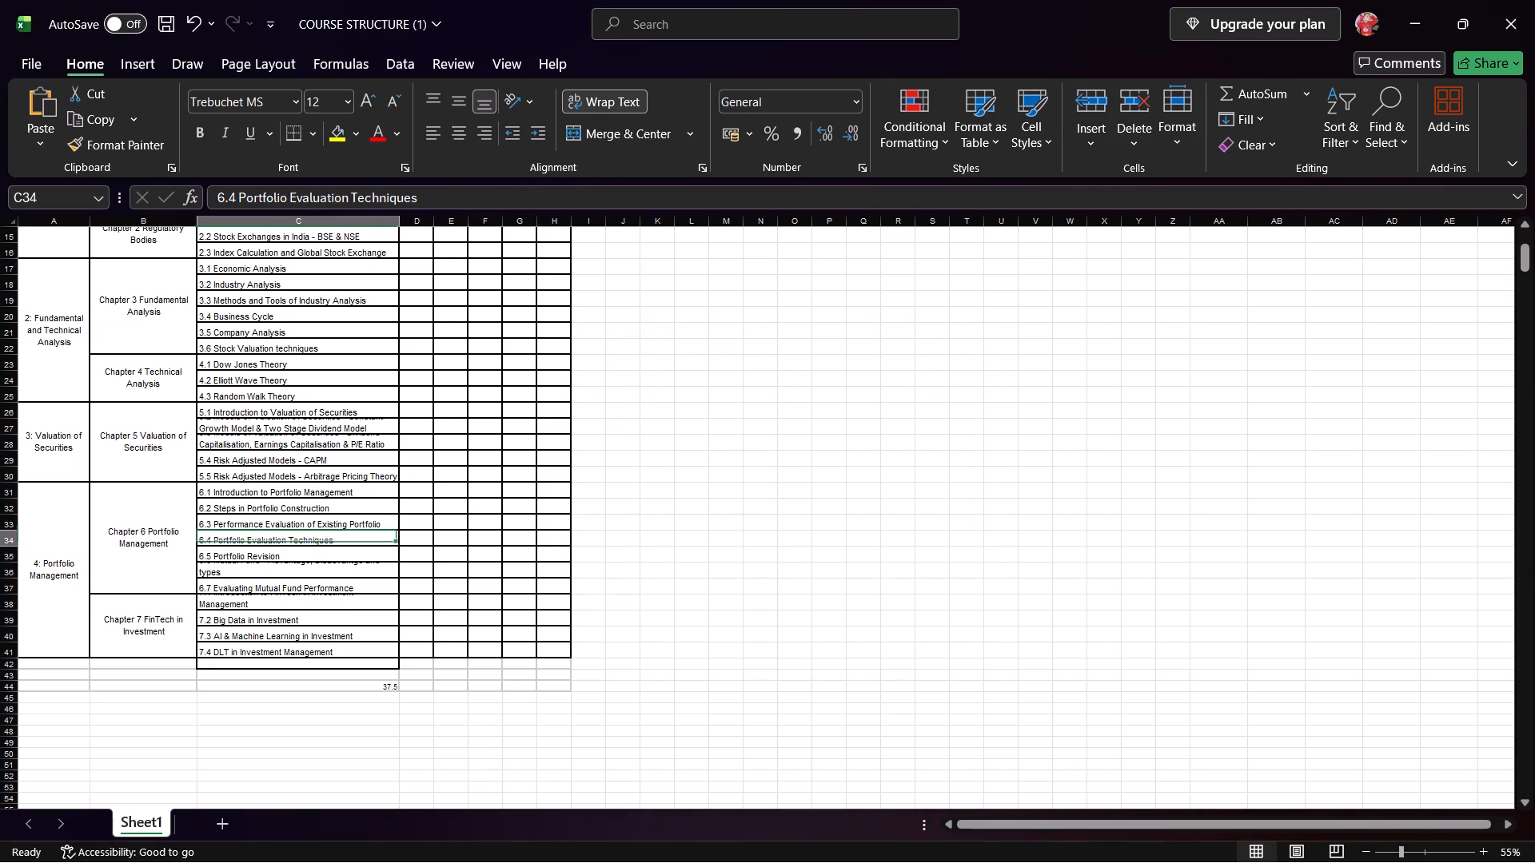
left_click(337, 495)
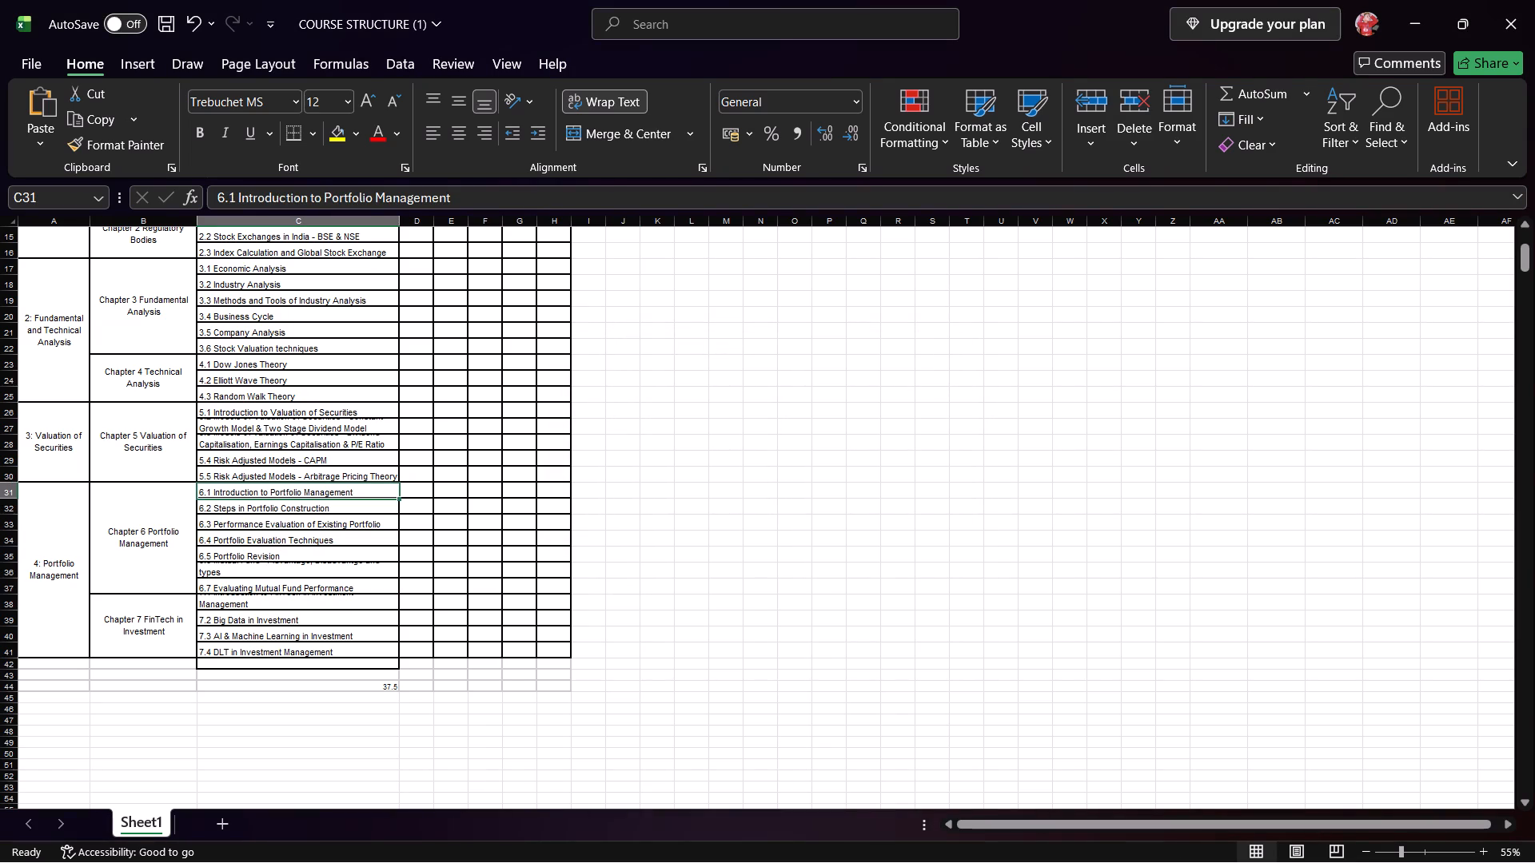
left_click(326, 508, "ctrl")
left_click(325, 523, "ctrl")
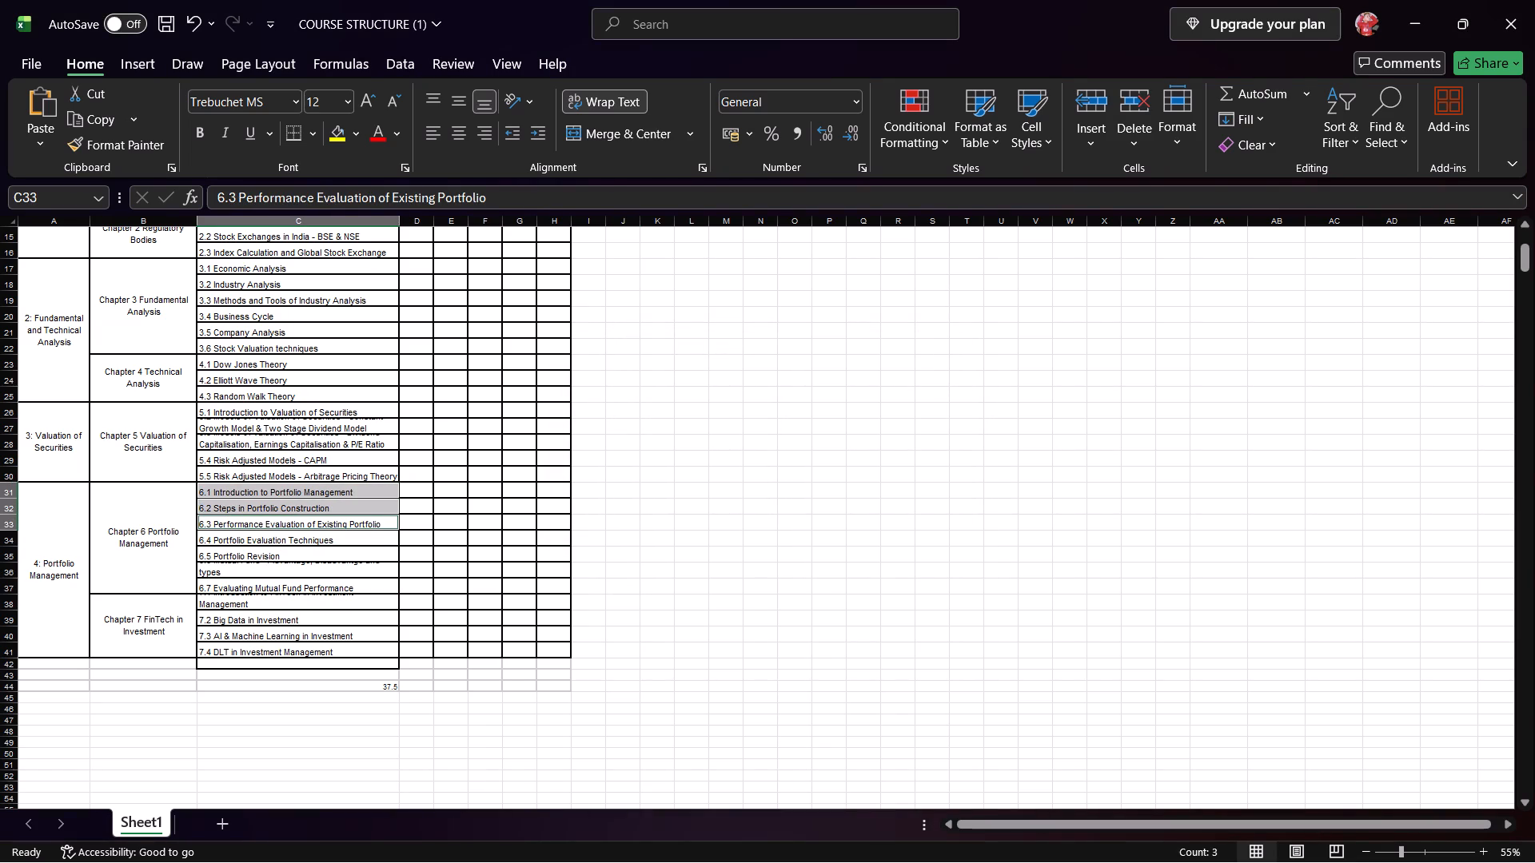
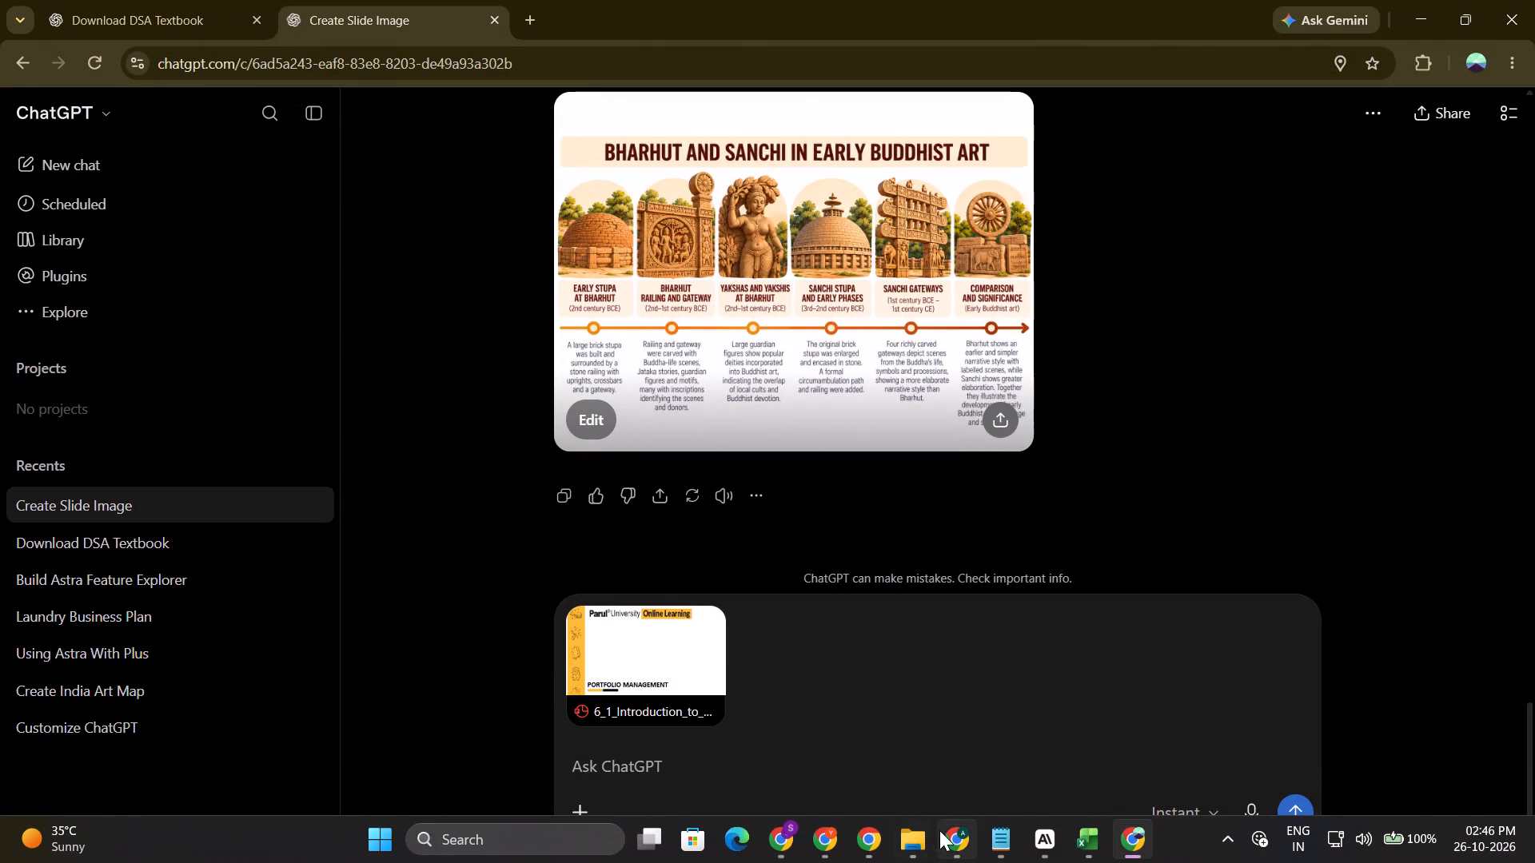
Open 6_1_Introduction_to_Portfolio_Management from the refreshed Downloads folder in File Explorer and enable editing.
left_click(923, 833)
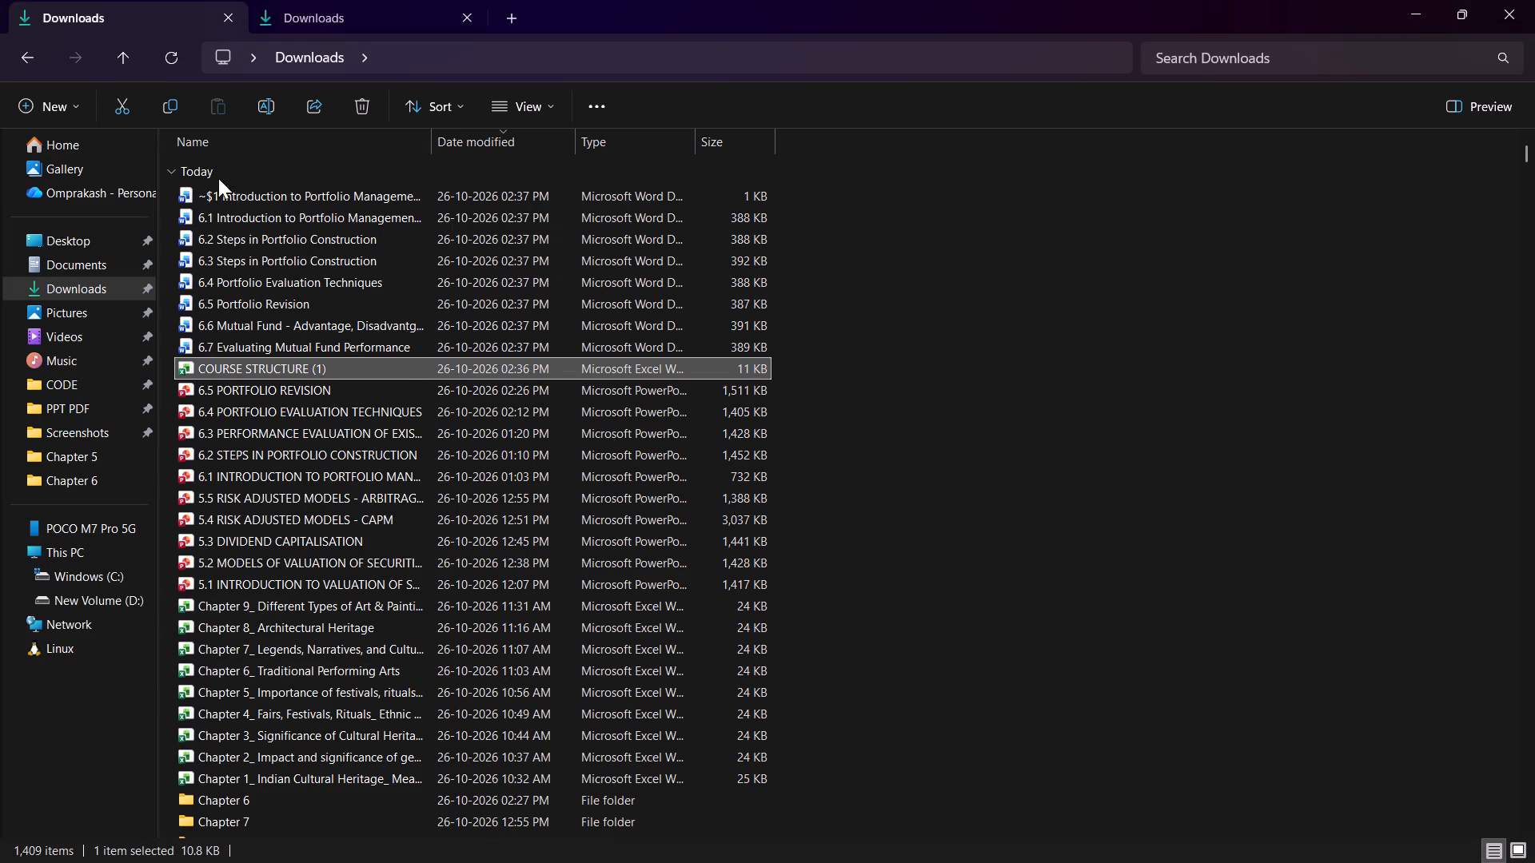
left_click(168, 54)
double_click(247, 198)
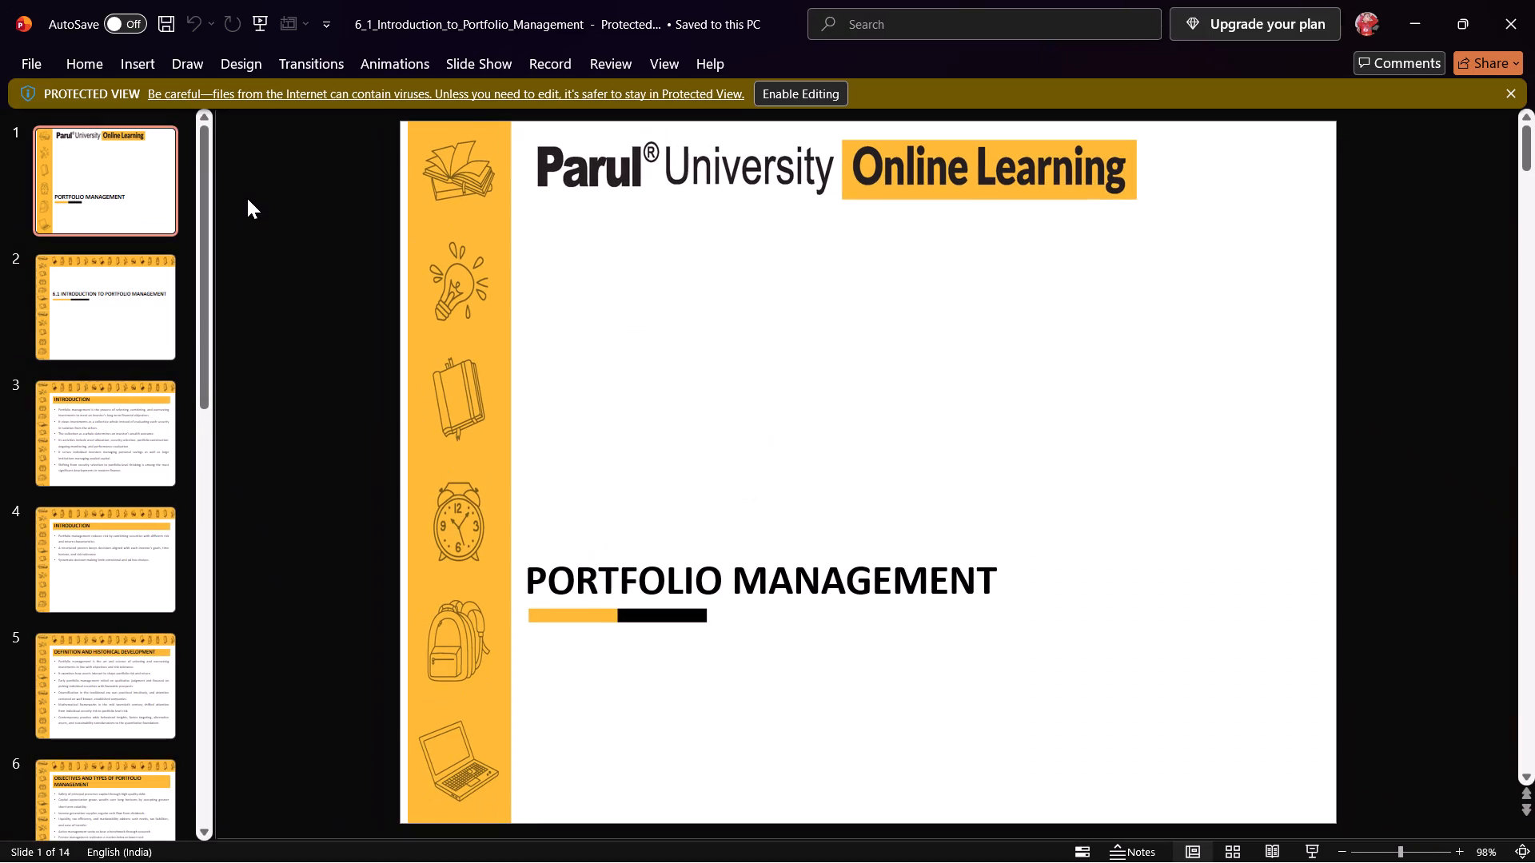
left_click(593, 595)
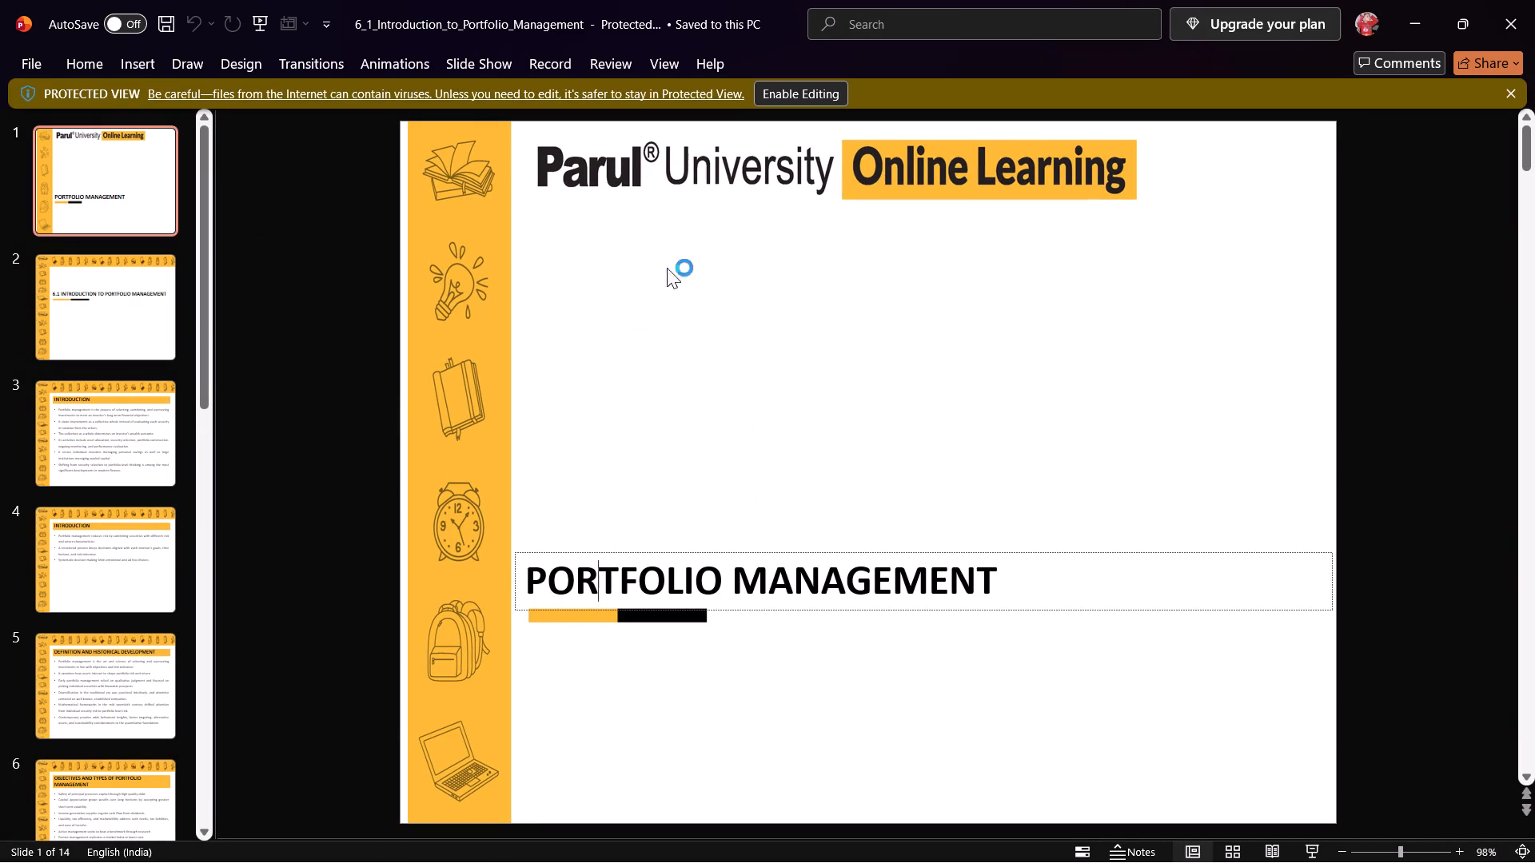
left_click(764, 93)
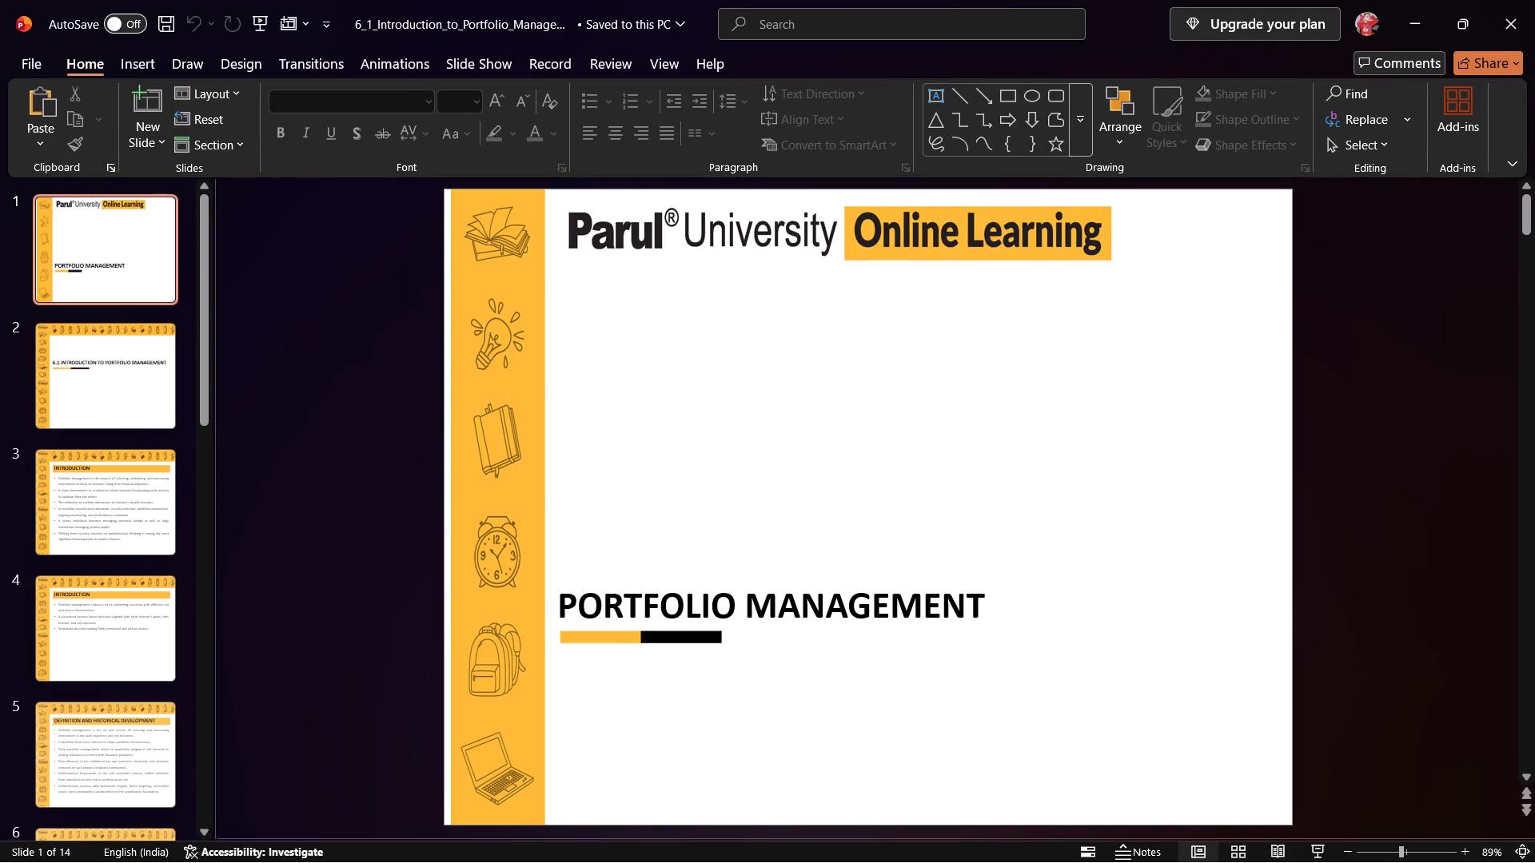
Move the PORTFOLIO MANAGEMENT title on slide 1 slightly down, closer to its underline bar.
left_click(622, 591)
left_click(608, 634)
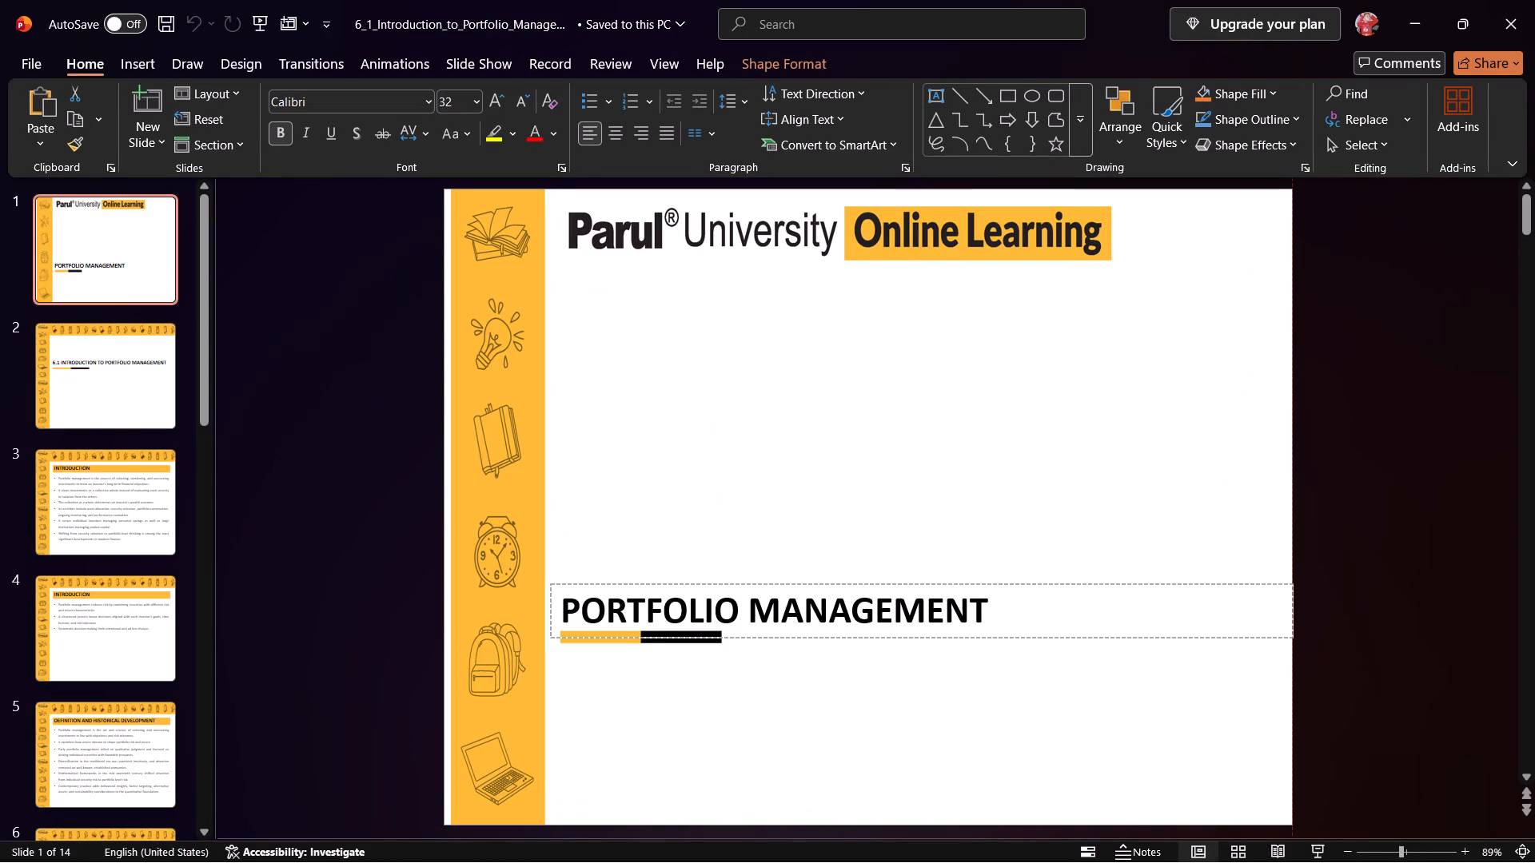
double_click(603, 586)
triple_click(600, 595)
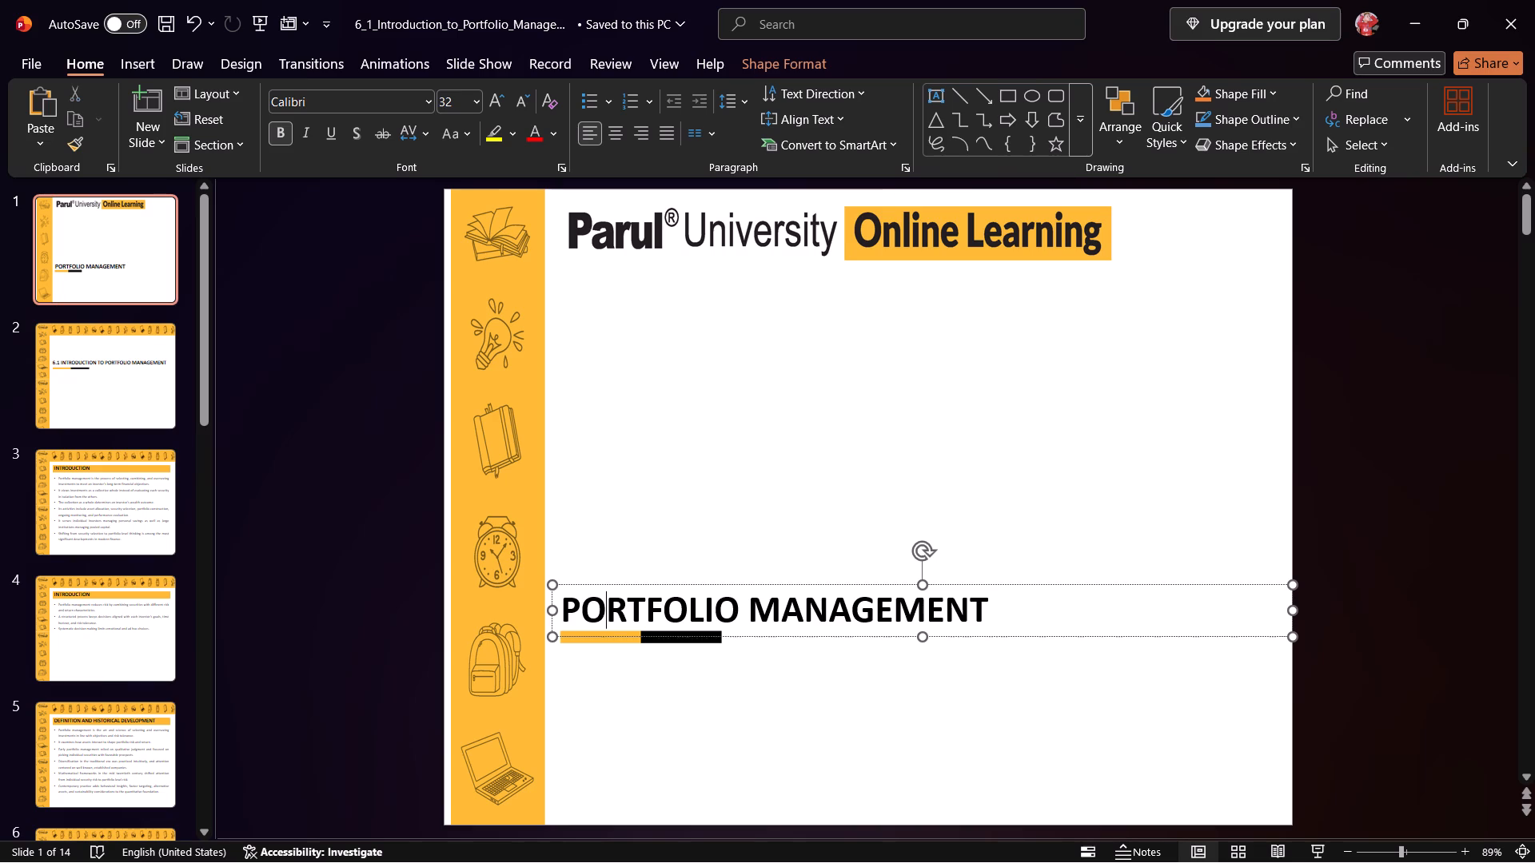
Move the 6.1 INTRODUCTION TO PORTFOLIO MANAGEMENT heading on slide 2 down so it sits just above its underline bar.
left_click(129, 365)
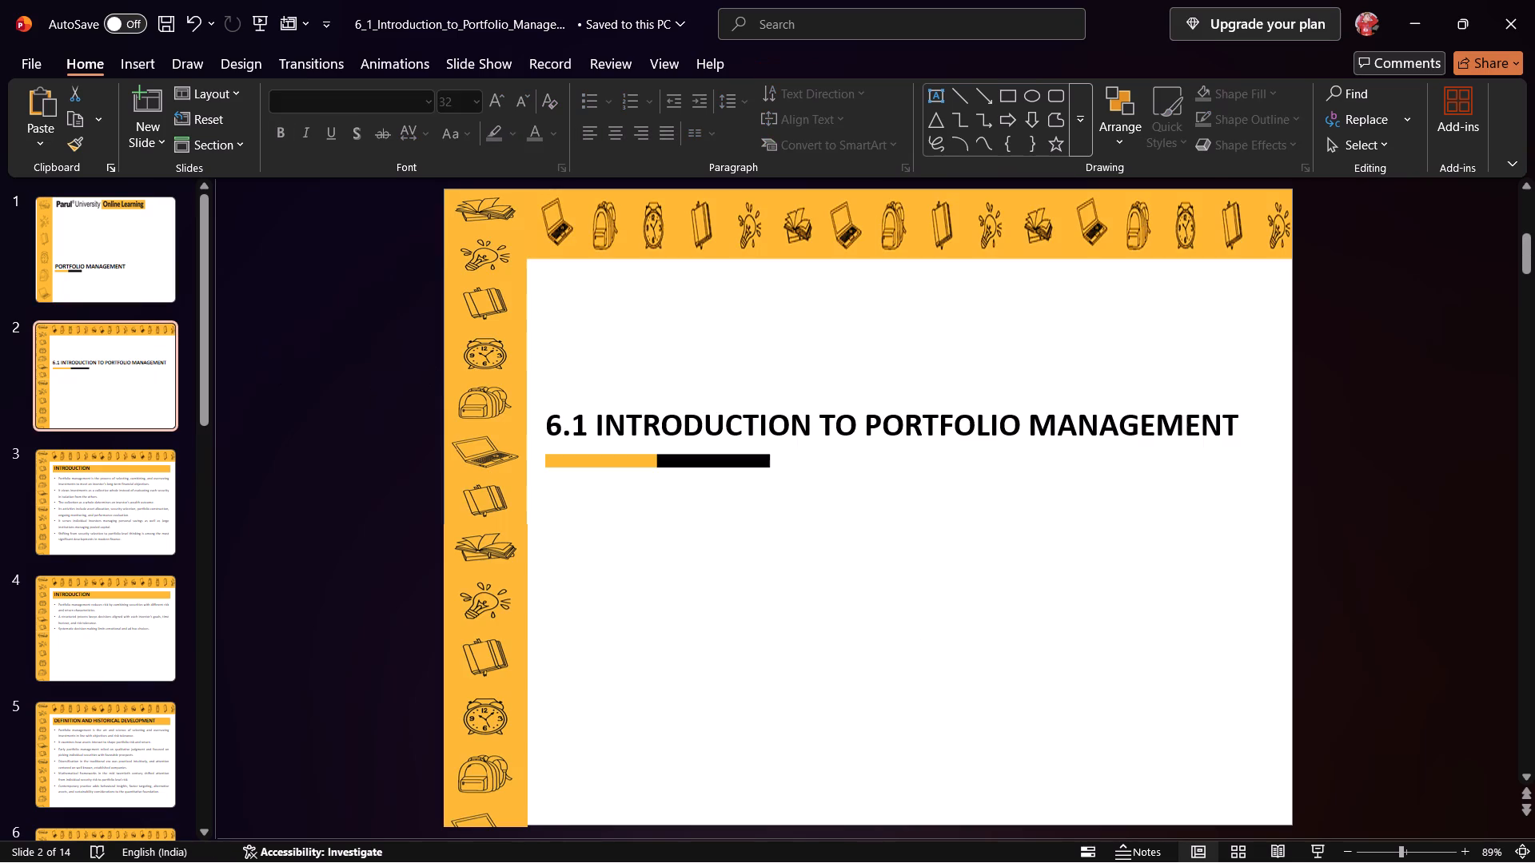
left_click(661, 417)
left_click_drag(643, 447, 641, 455)
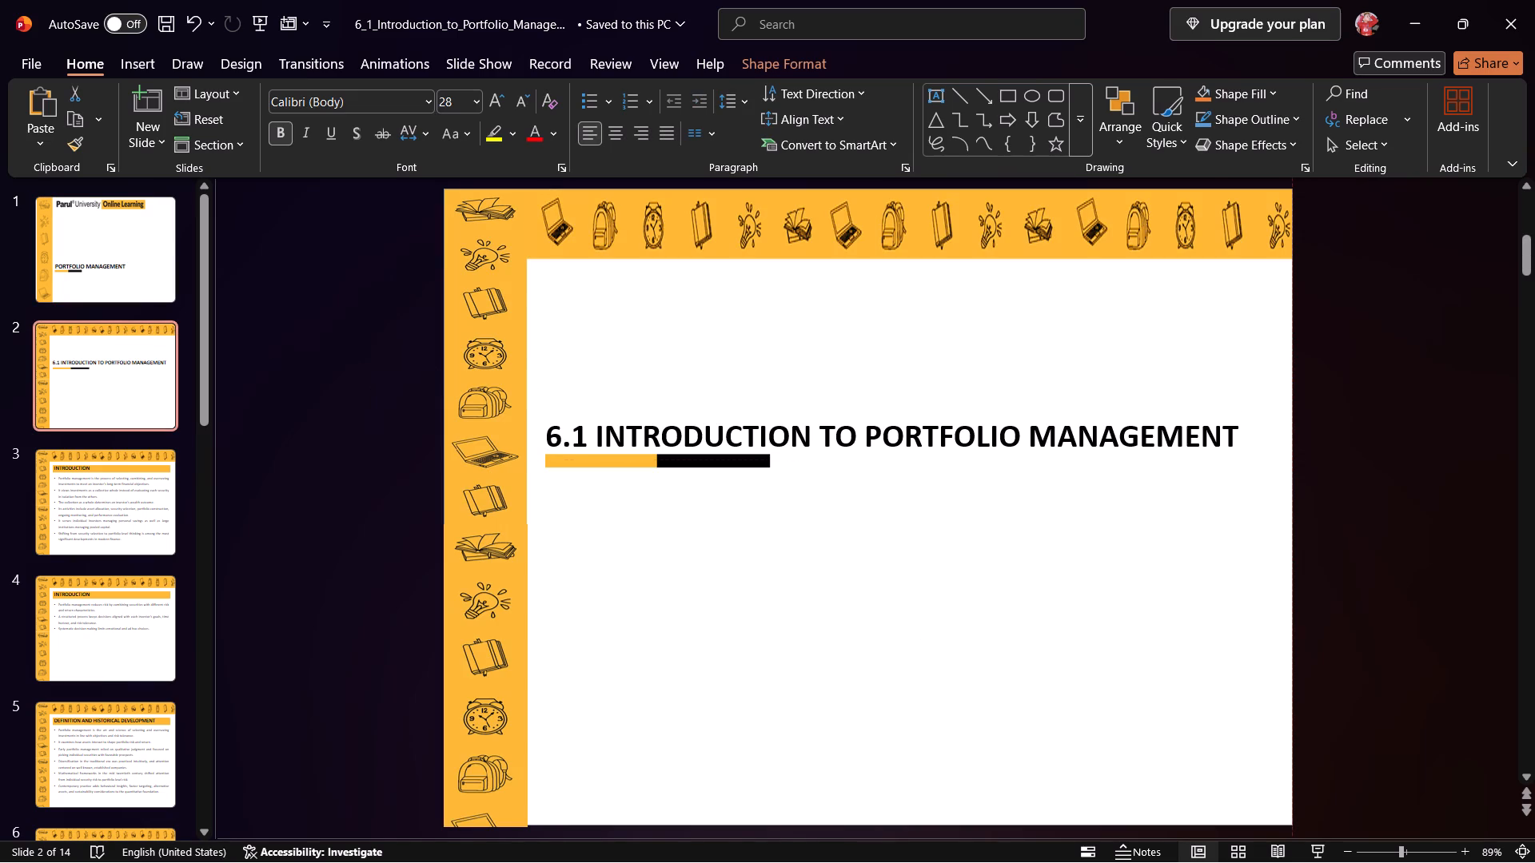
left_click_drag(641, 455, 641, 456)
triple_click(640, 441)
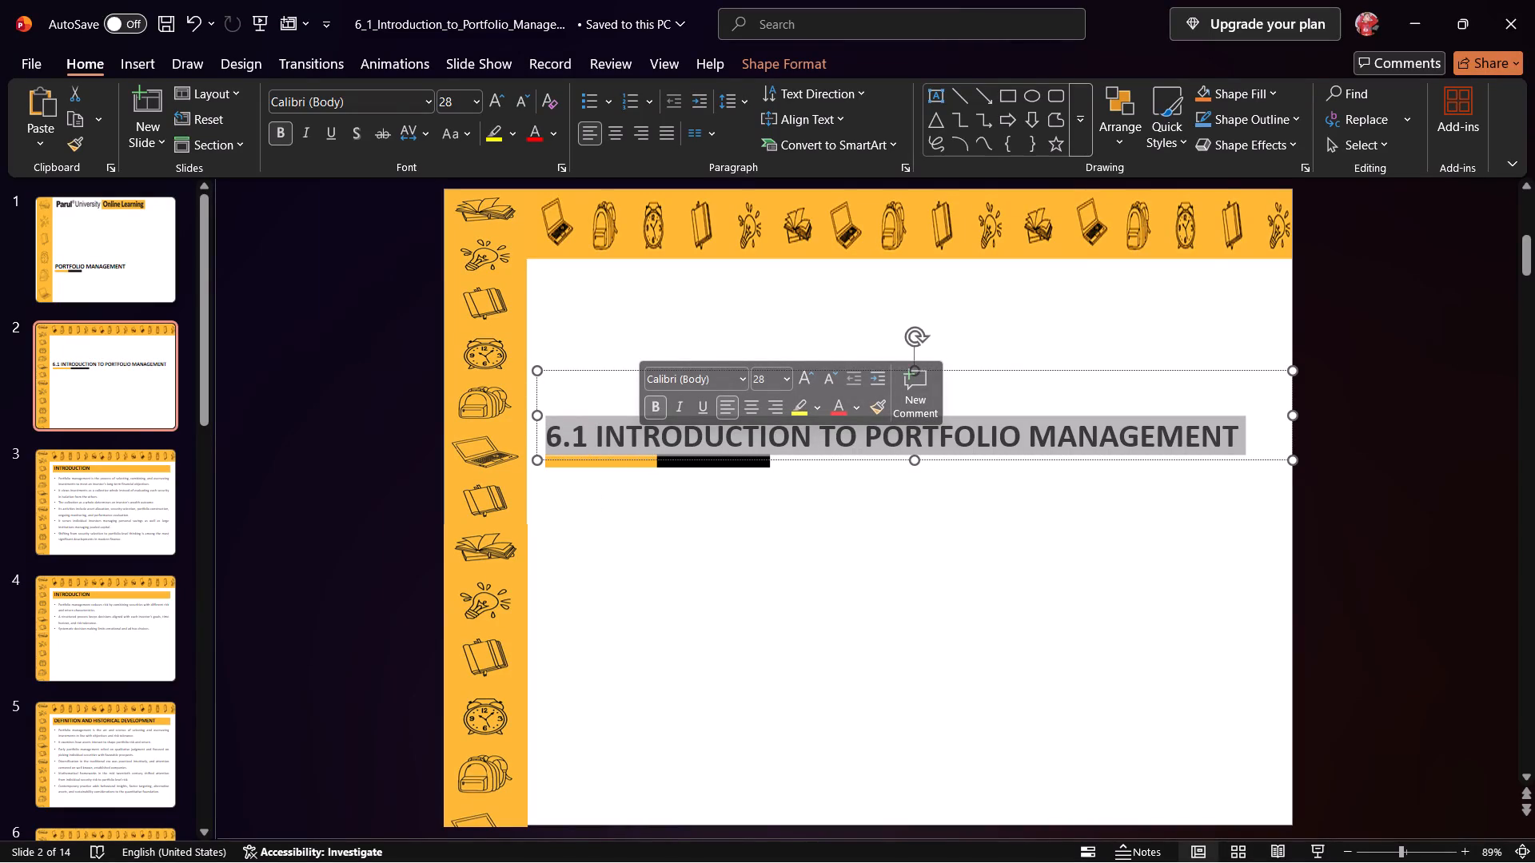
left_click(635, 463)
left_click(637, 437)
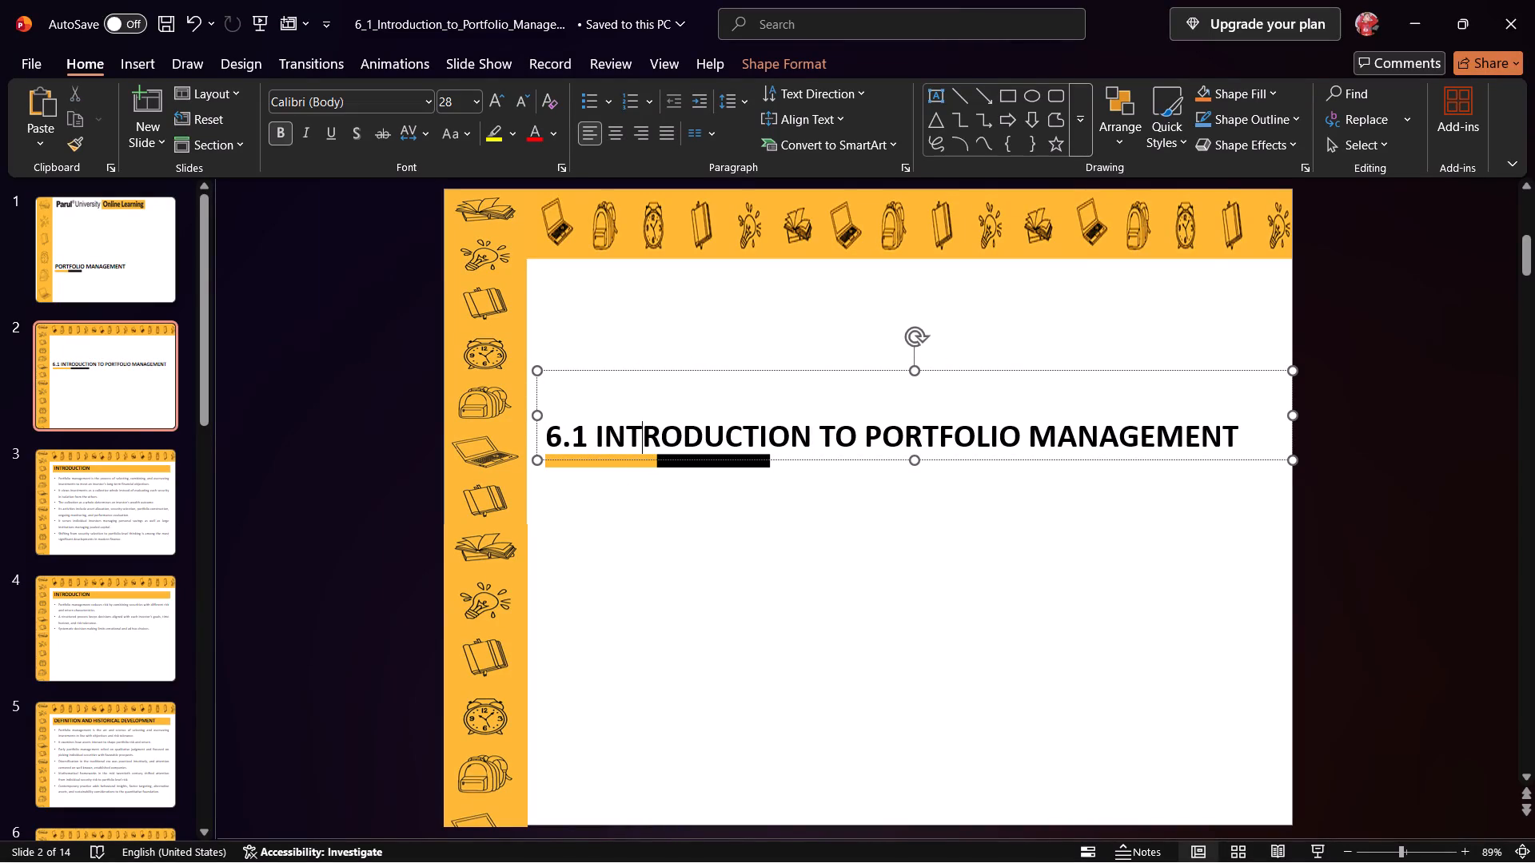
left_click(637, 459)
key("Up")
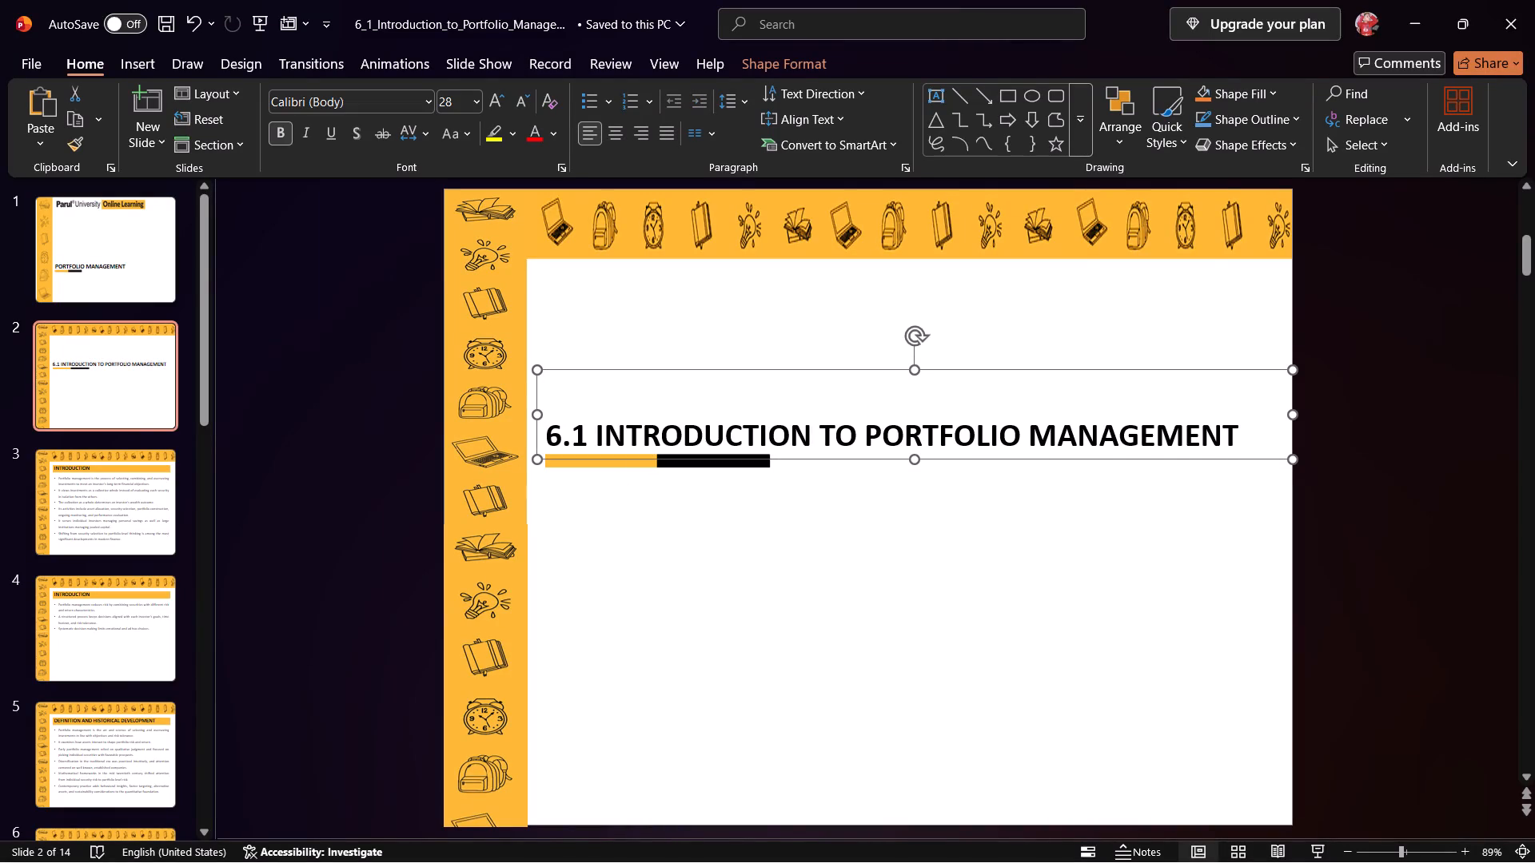
triple_click(628, 420)
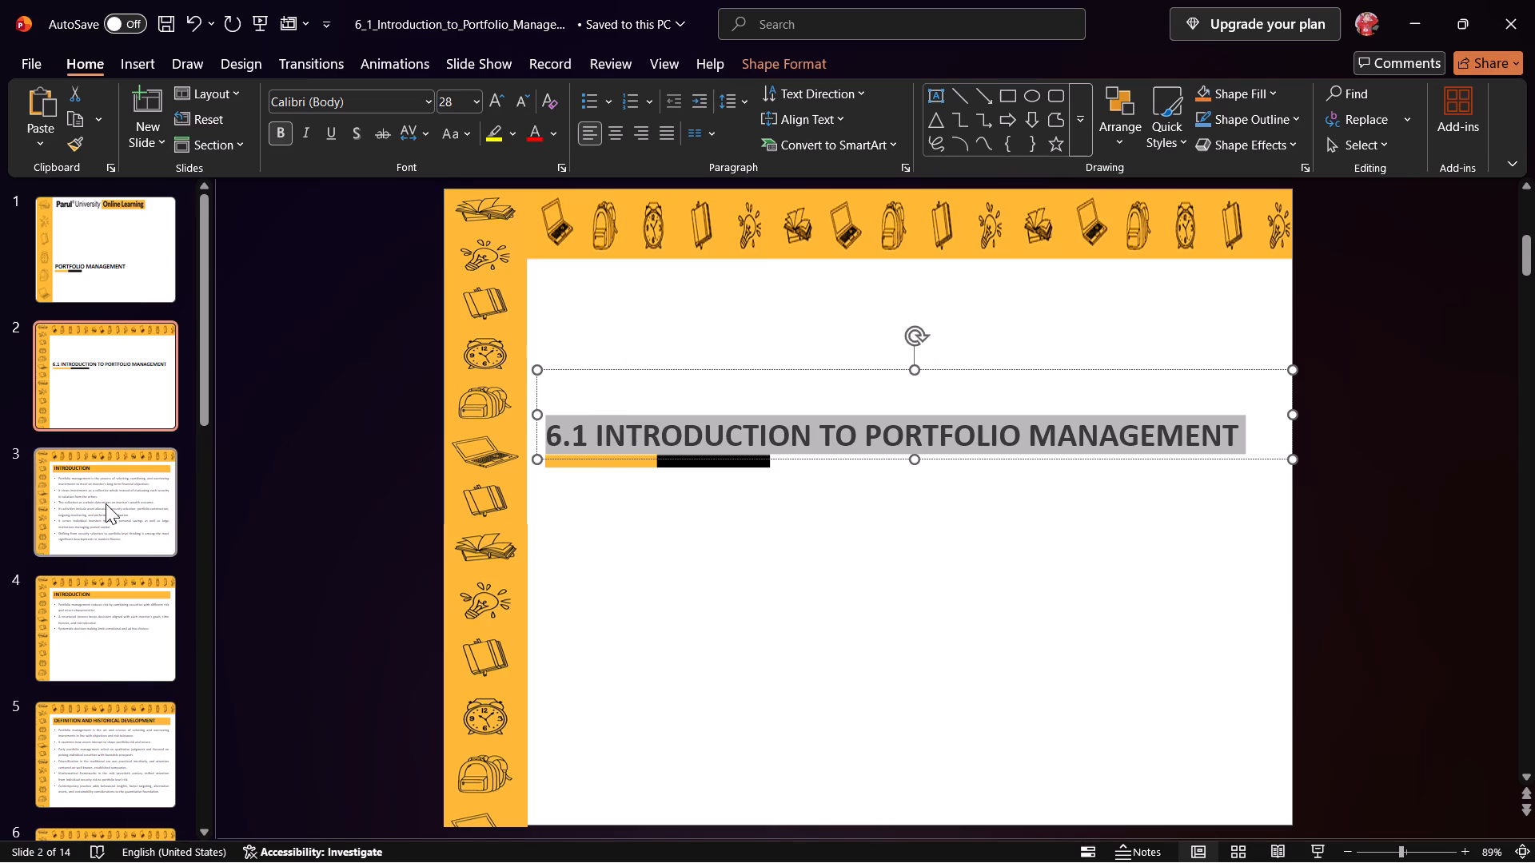
Position the body text box on slide 3, INTRODUCTION, directly beneath the heading bar.
left_click(106, 503)
left_click(642, 503)
left_click(631, 335)
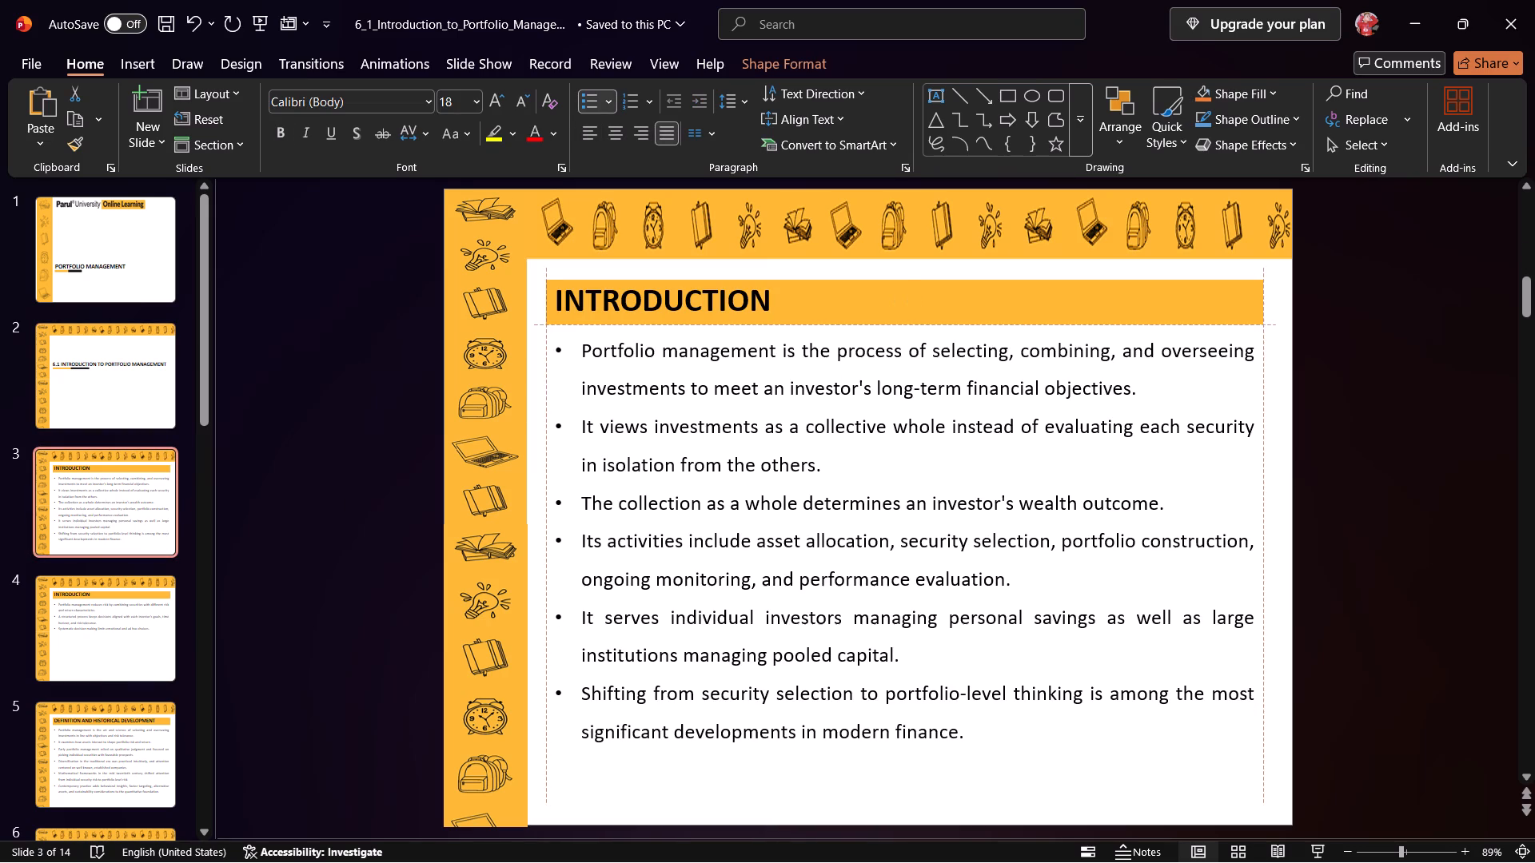
Copy slide 4's first bullet, about reducing risk by combining securities, to the end of slide 3's list without a trailing empty bullet.
left_click_drag(214, 405, 213, 447)
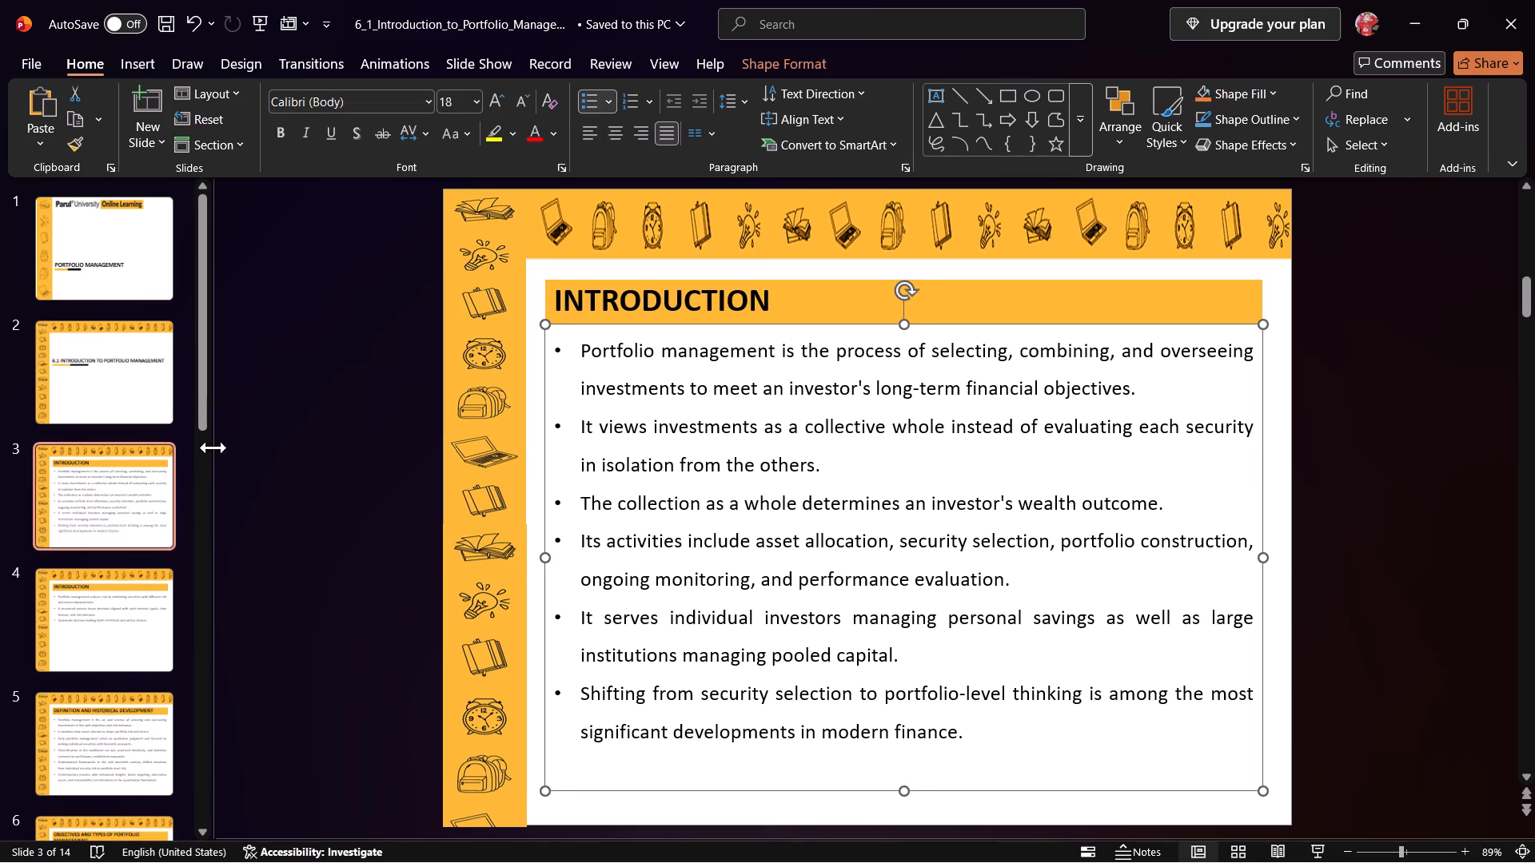
left_click_drag(213, 447, 233, 474)
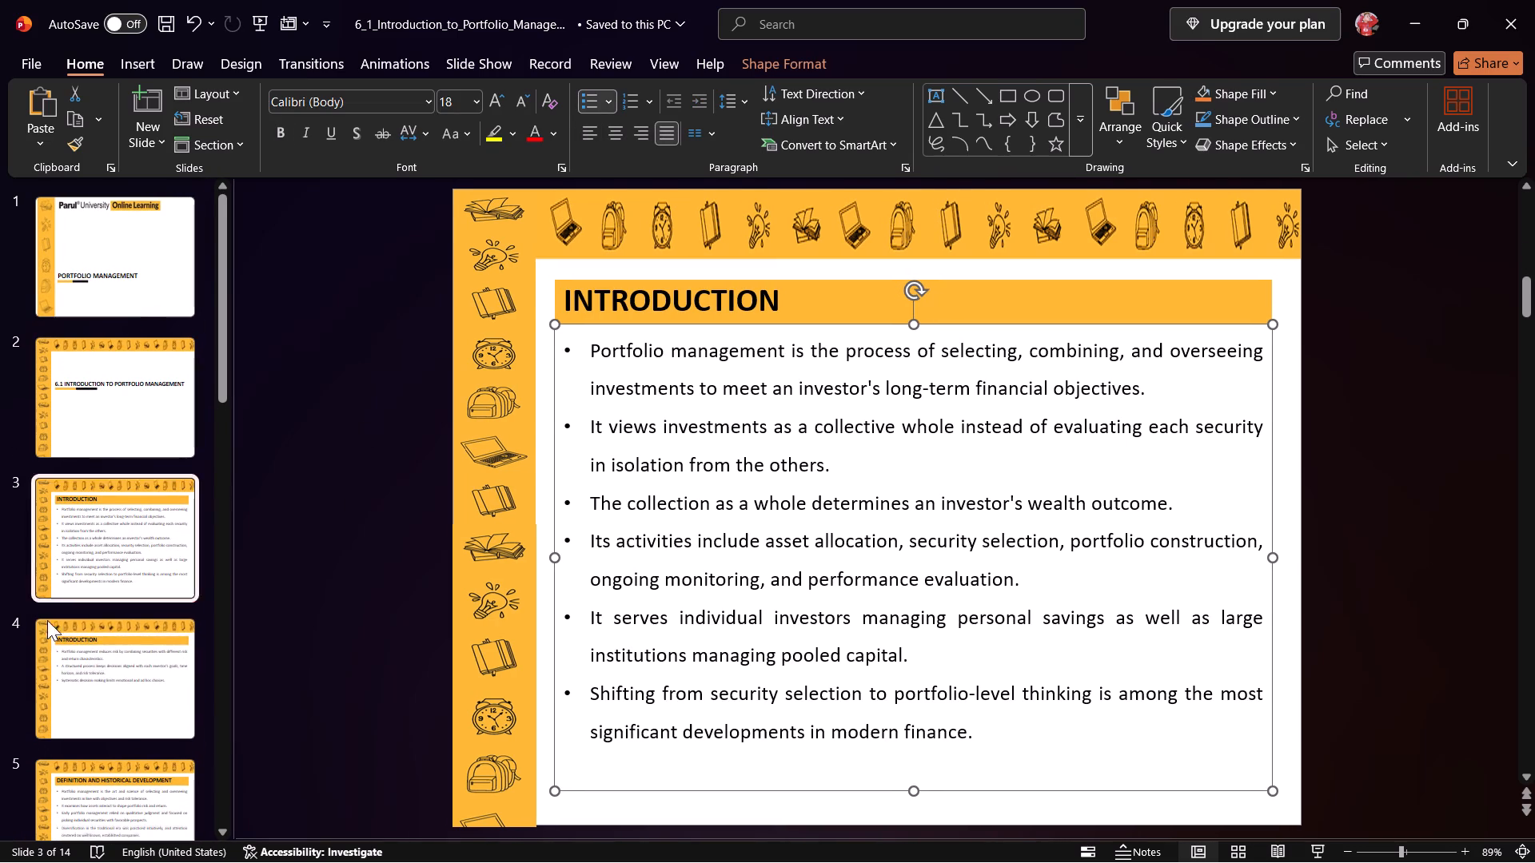
left_click(42, 650)
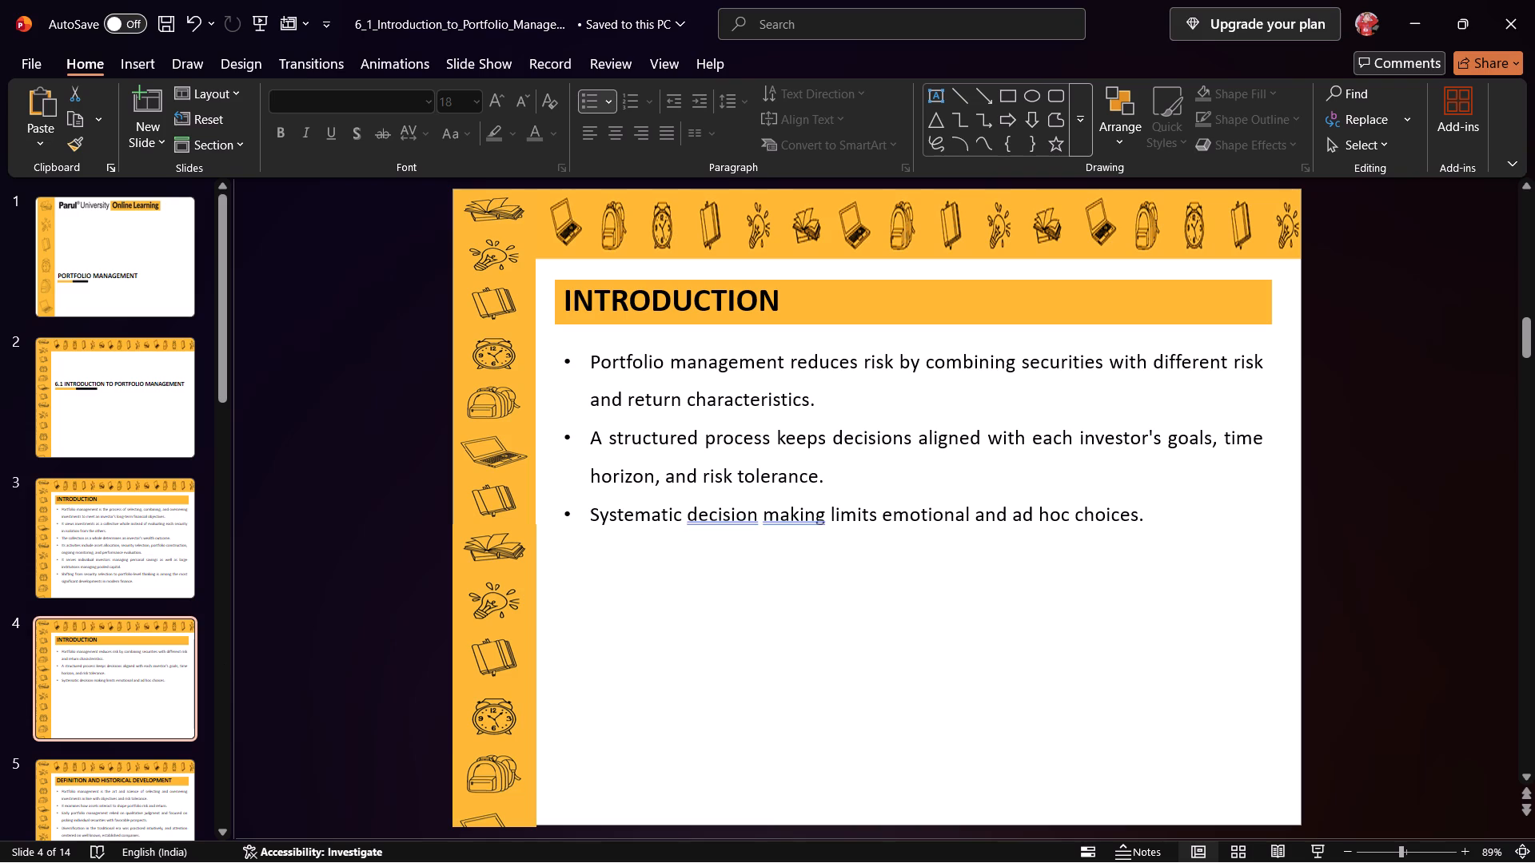
left_click_drag(903, 396, 607, 347)
key("ctrl+c")
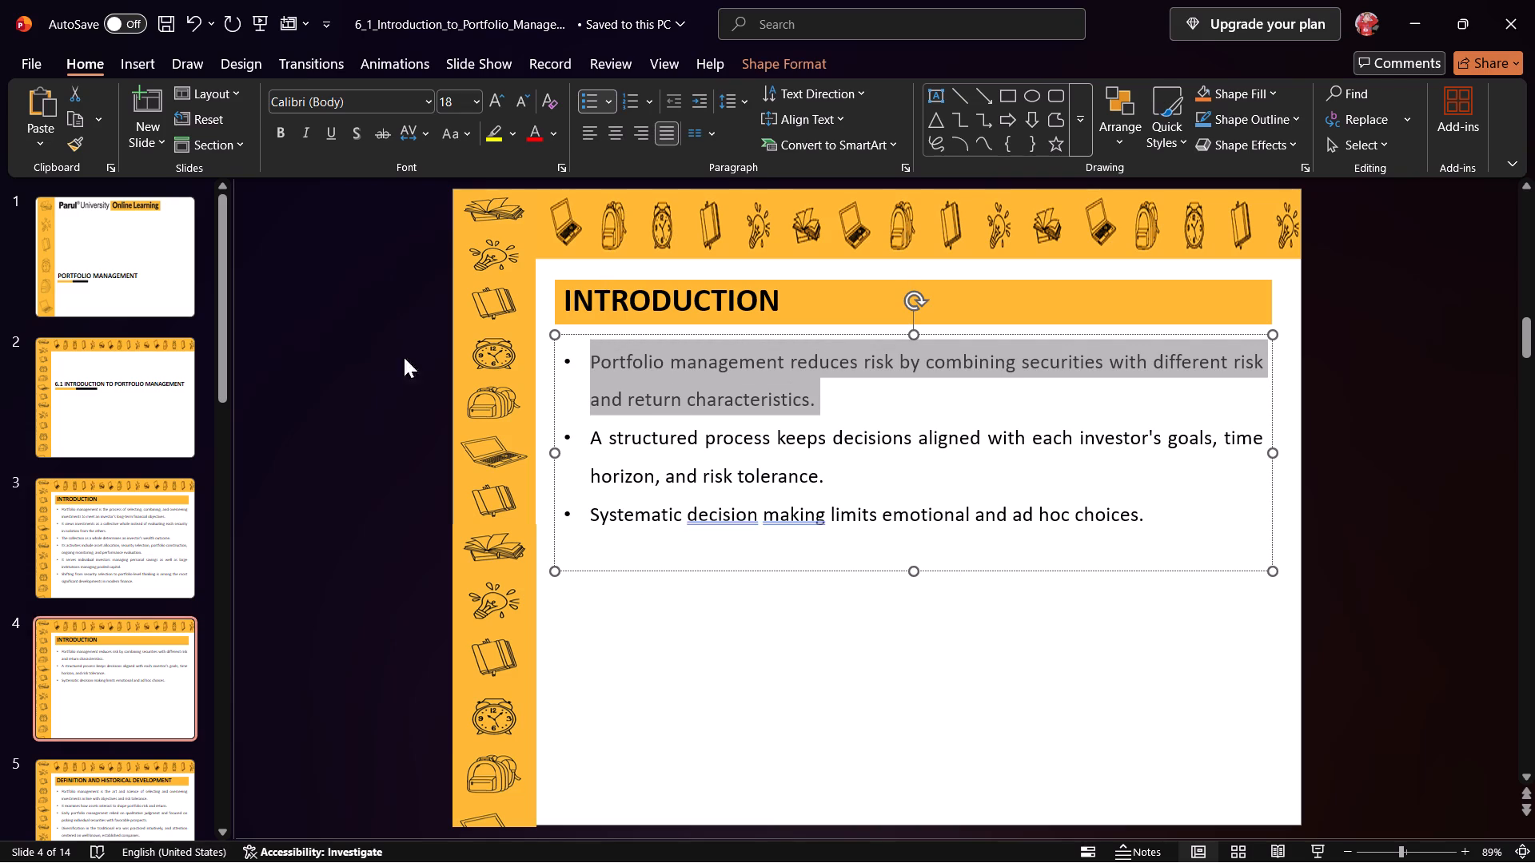
left_click(82, 525)
double_click(977, 736)
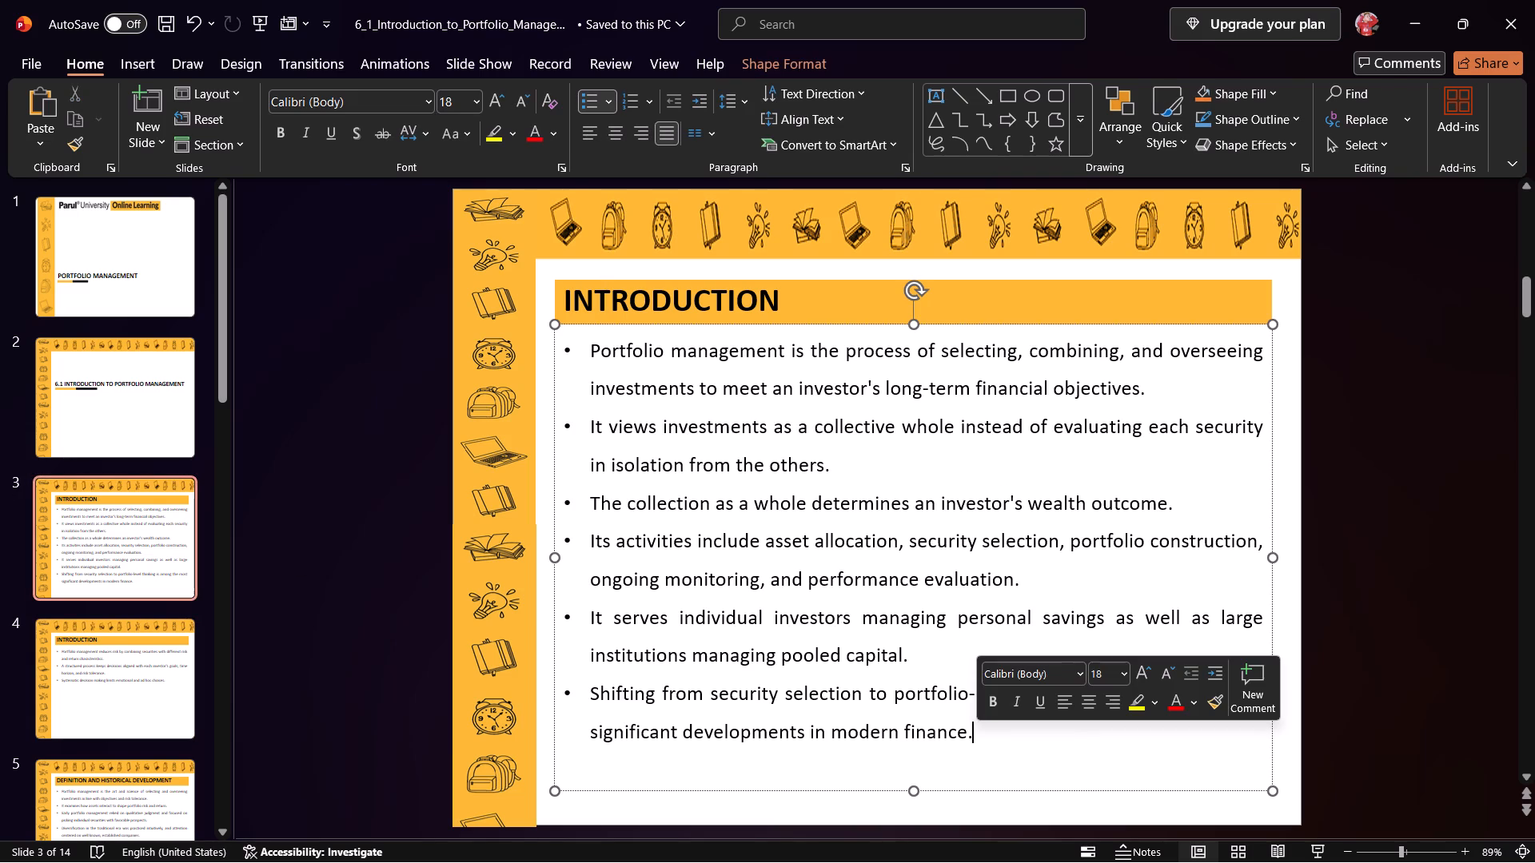
key("Return")
key("ctrl+v")
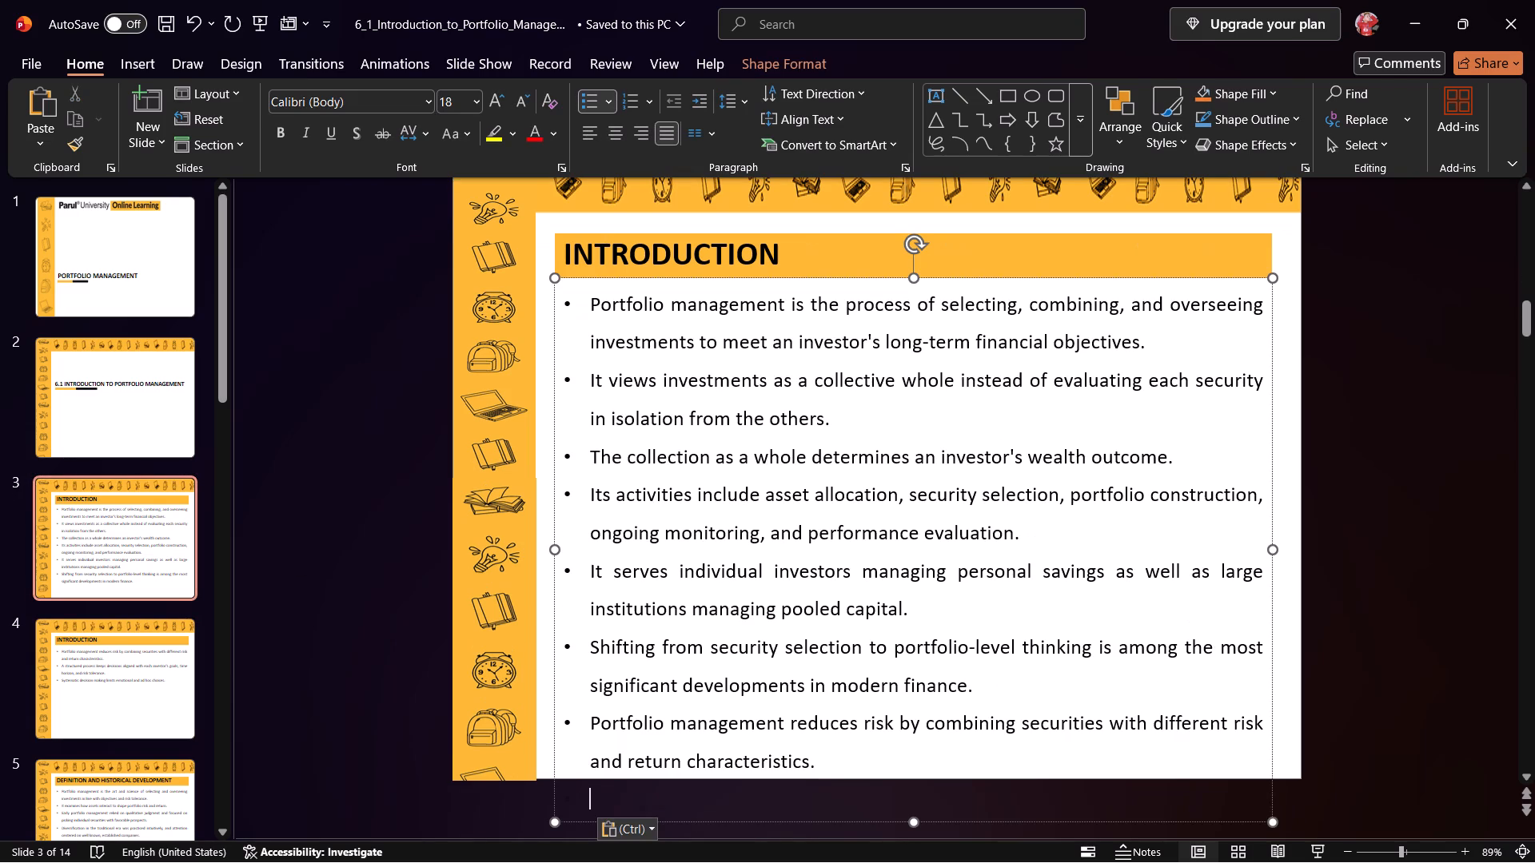
key("BackSpace")
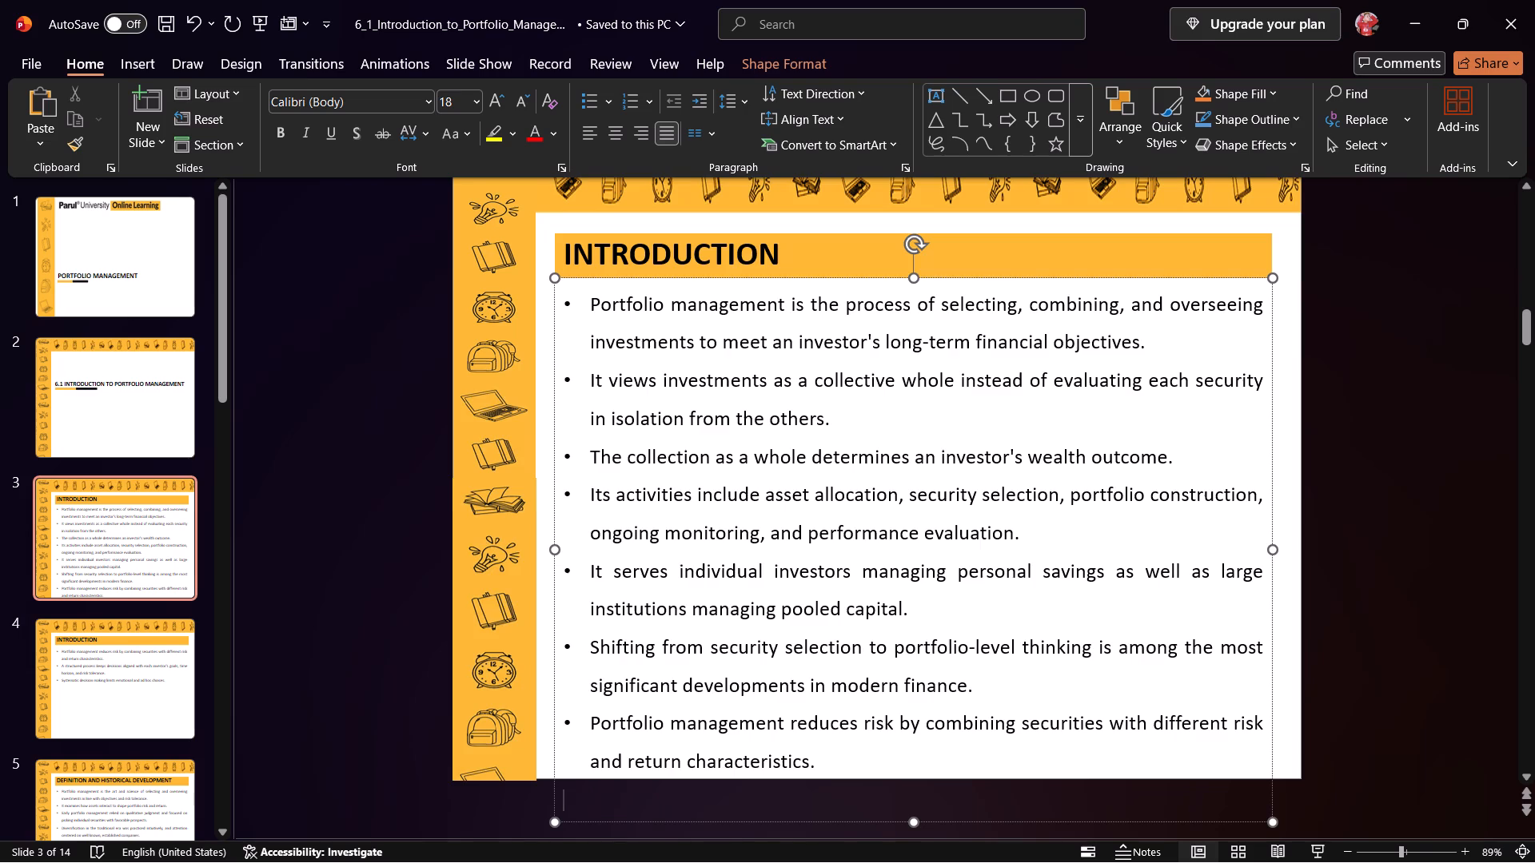
key("BackSpace")
Delete slide 4, the second INTRODUCTION slide.
left_click(159, 654)
right_click(159, 654)
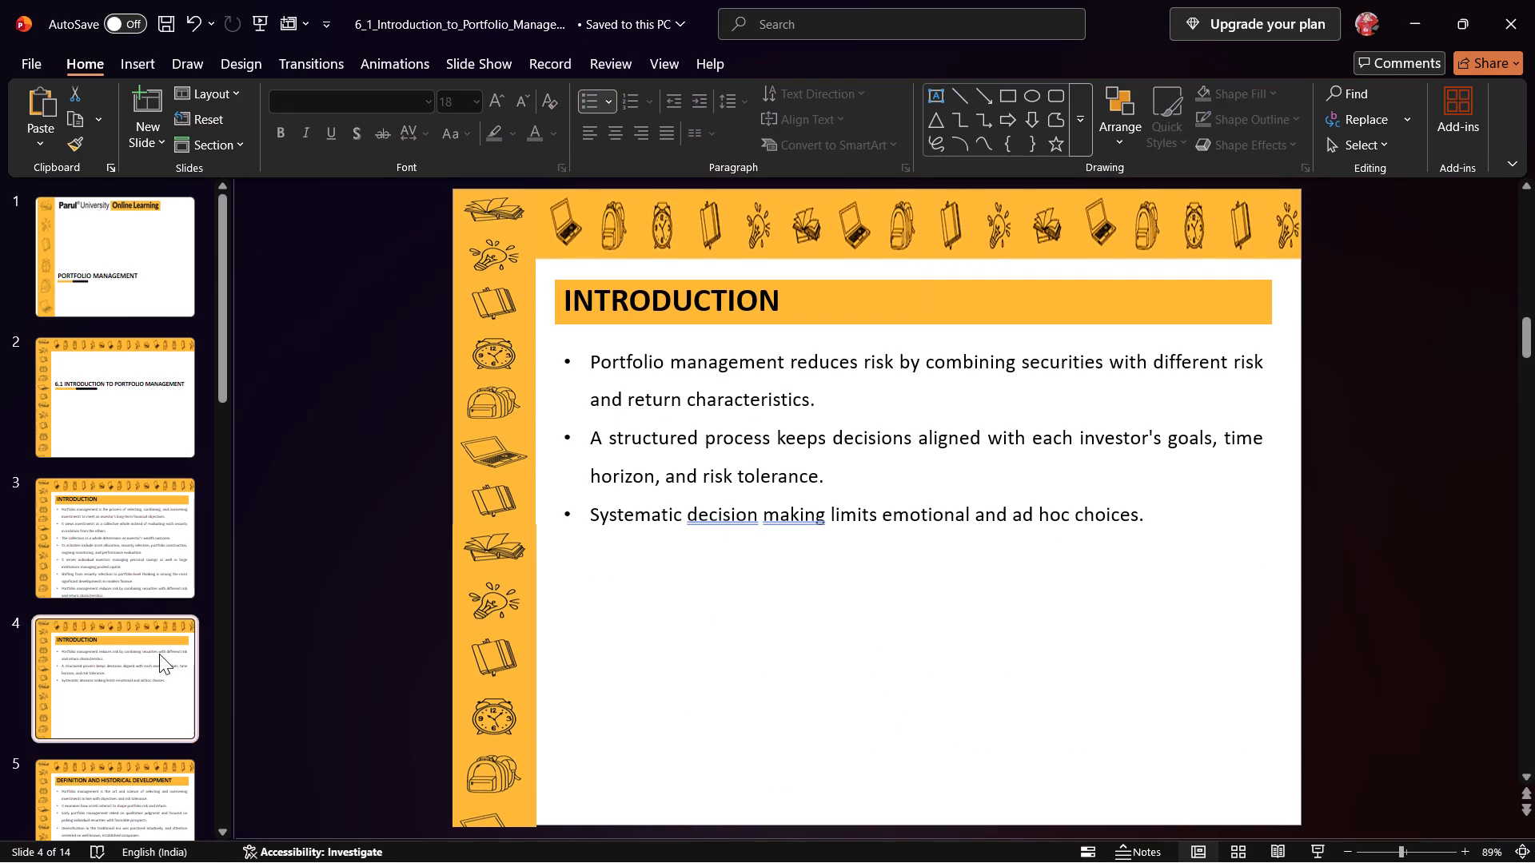
left_click(223, 388)
Move the body text box on the DEFINITION AND HISTORICAL DEVELOPMENT slide up against the heading bar.
left_click_drag(221, 395, 221, 488)
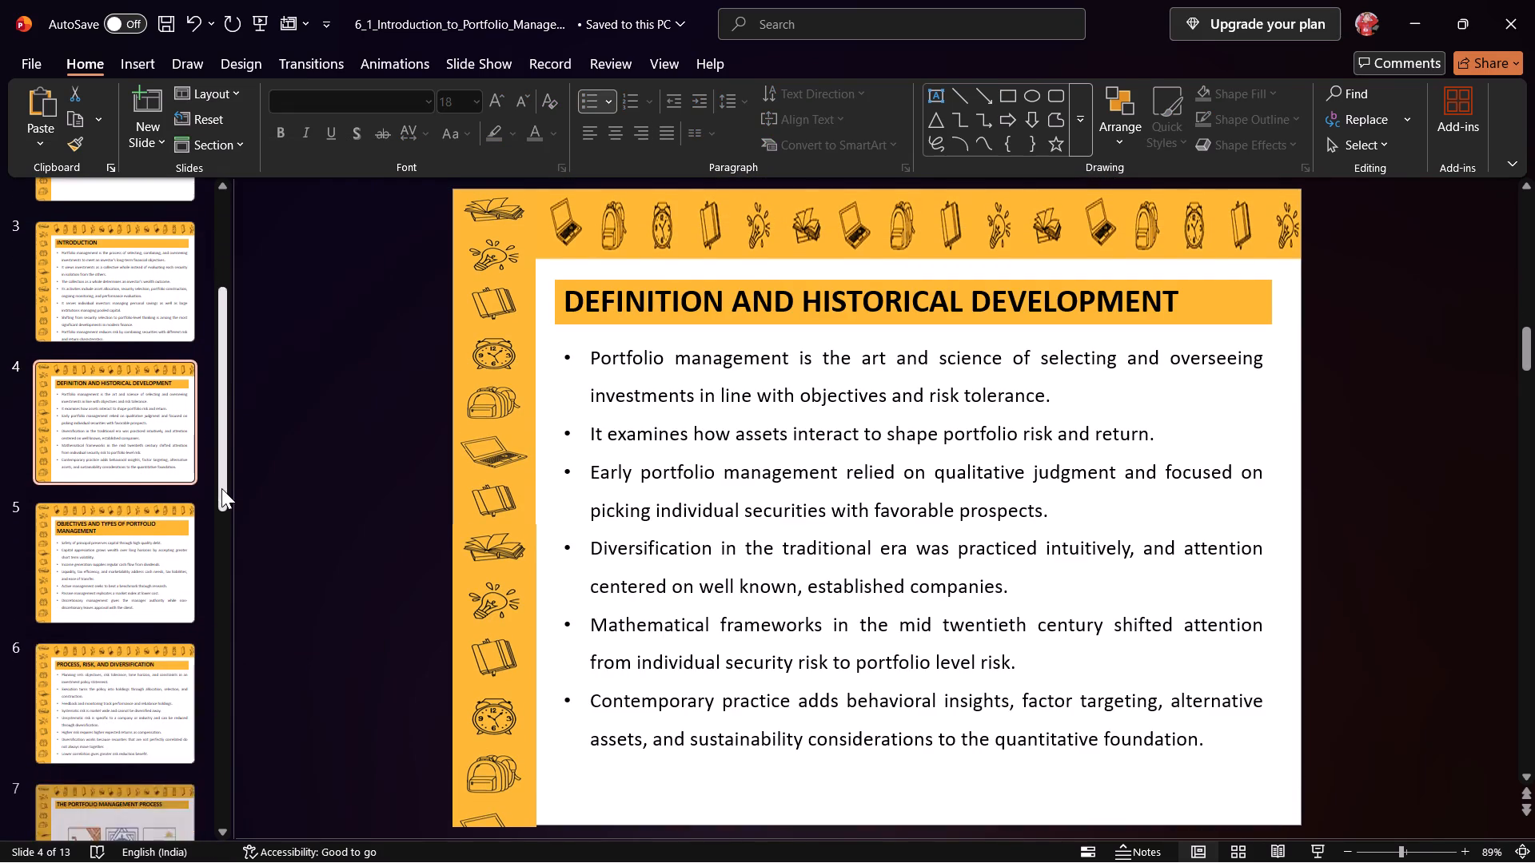
left_click_drag(221, 488, 221, 494)
left_click(719, 456)
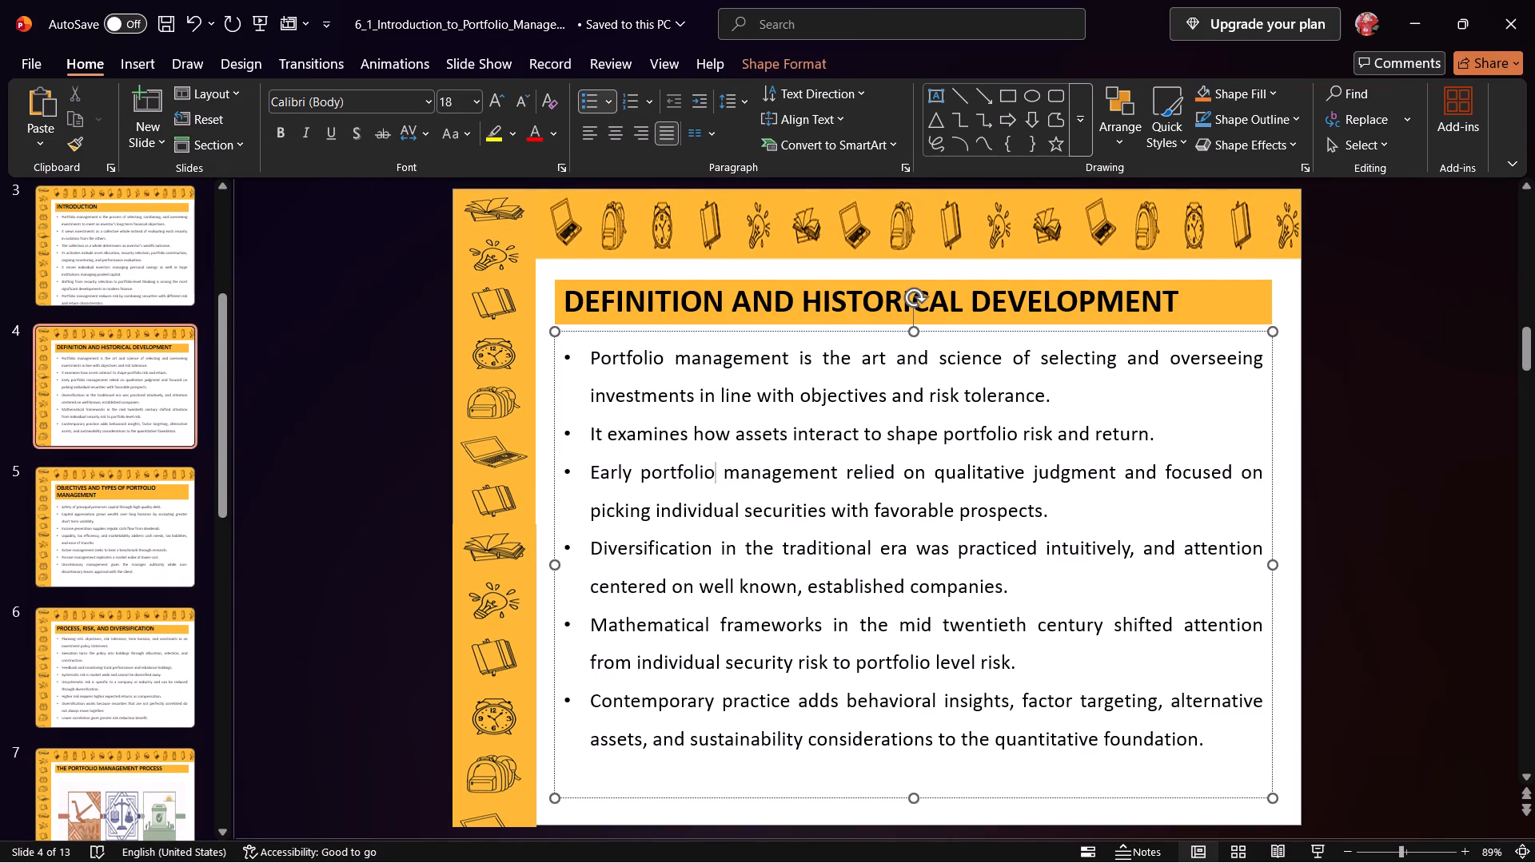
left_click(648, 332)
Position the body text box on the OBJECTIVES AND TYPES OF PORTFOLIO MANAGEMENT slide directly beneath its two-line heading bar.
left_click(162, 562)
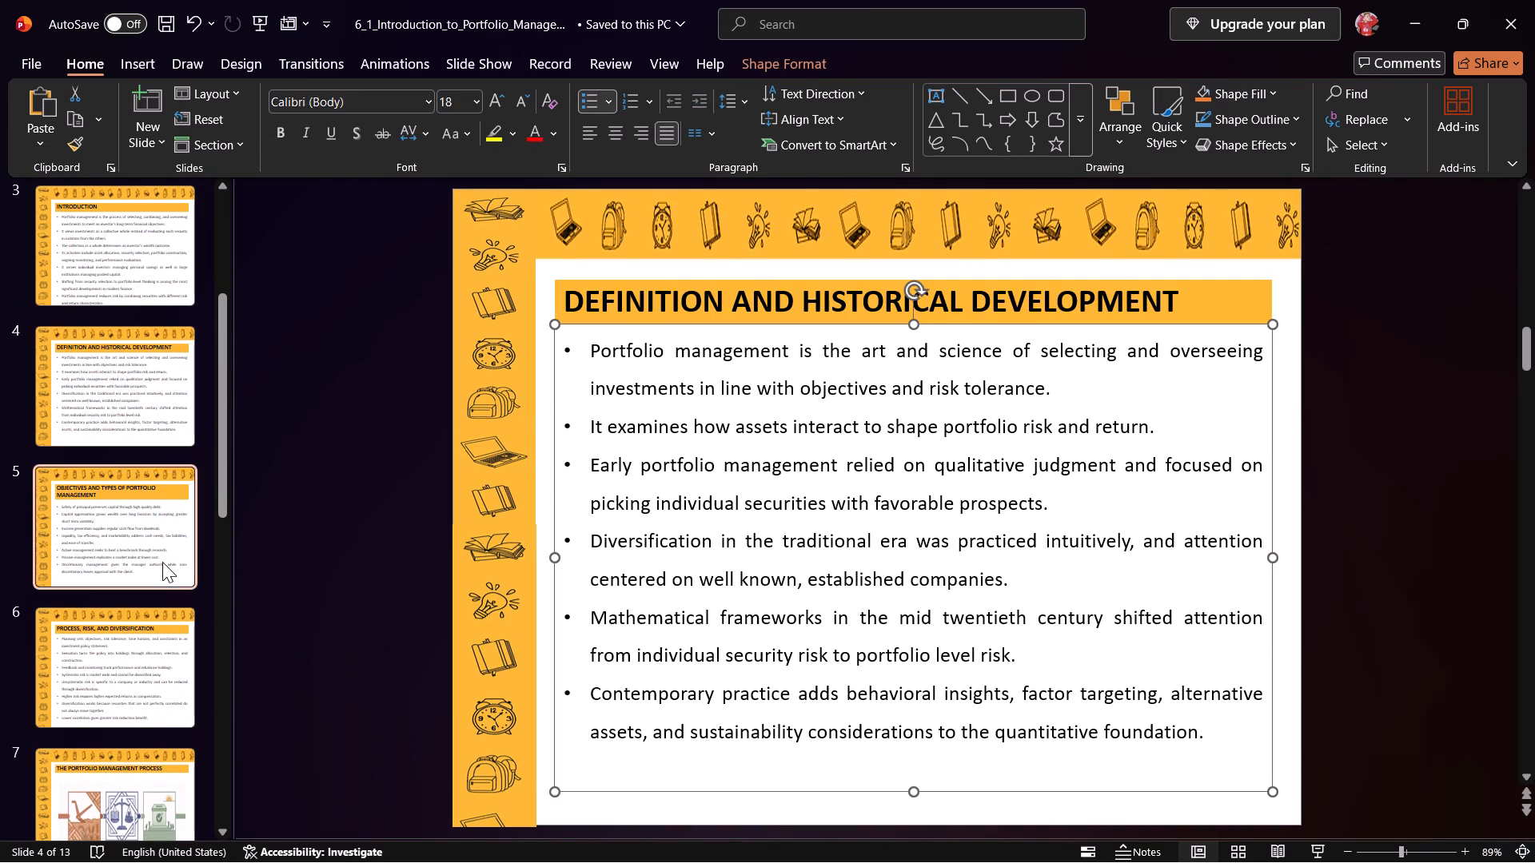
left_click(717, 498)
left_click(712, 369)
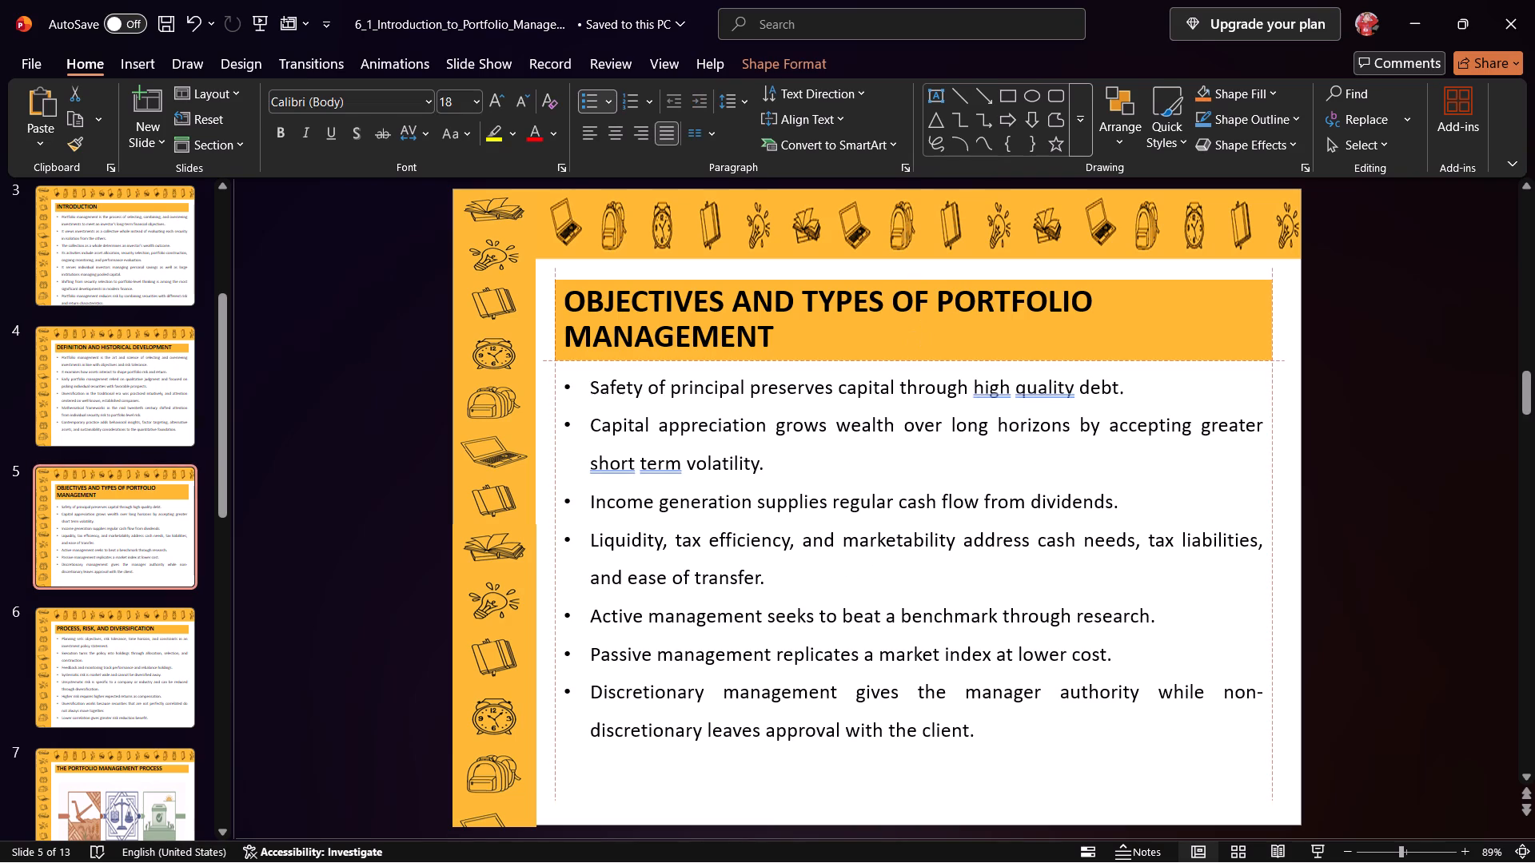
left_click(142, 651)
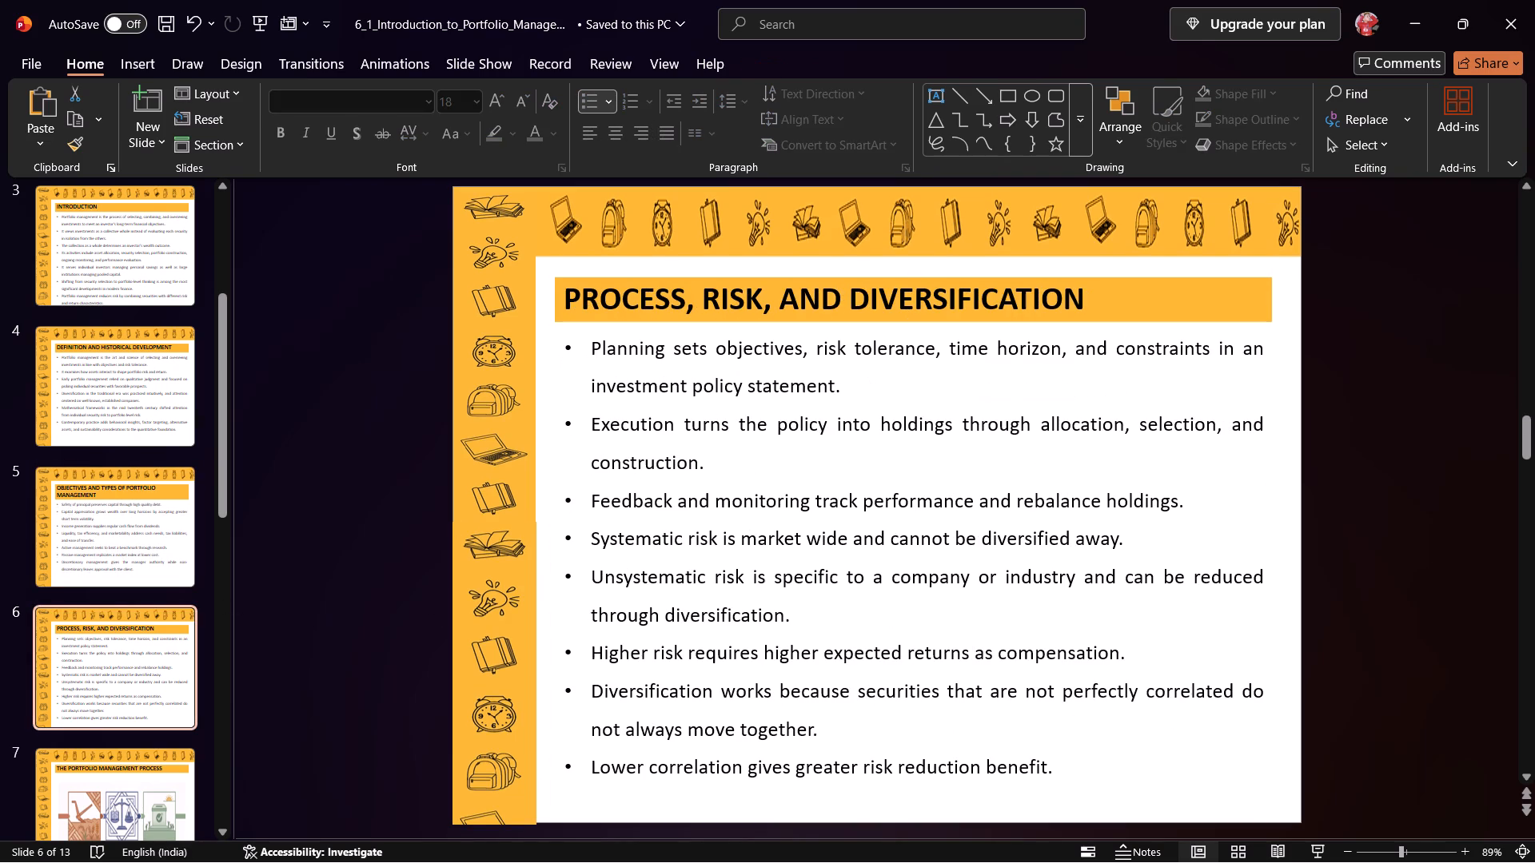
left_click(893, 481)
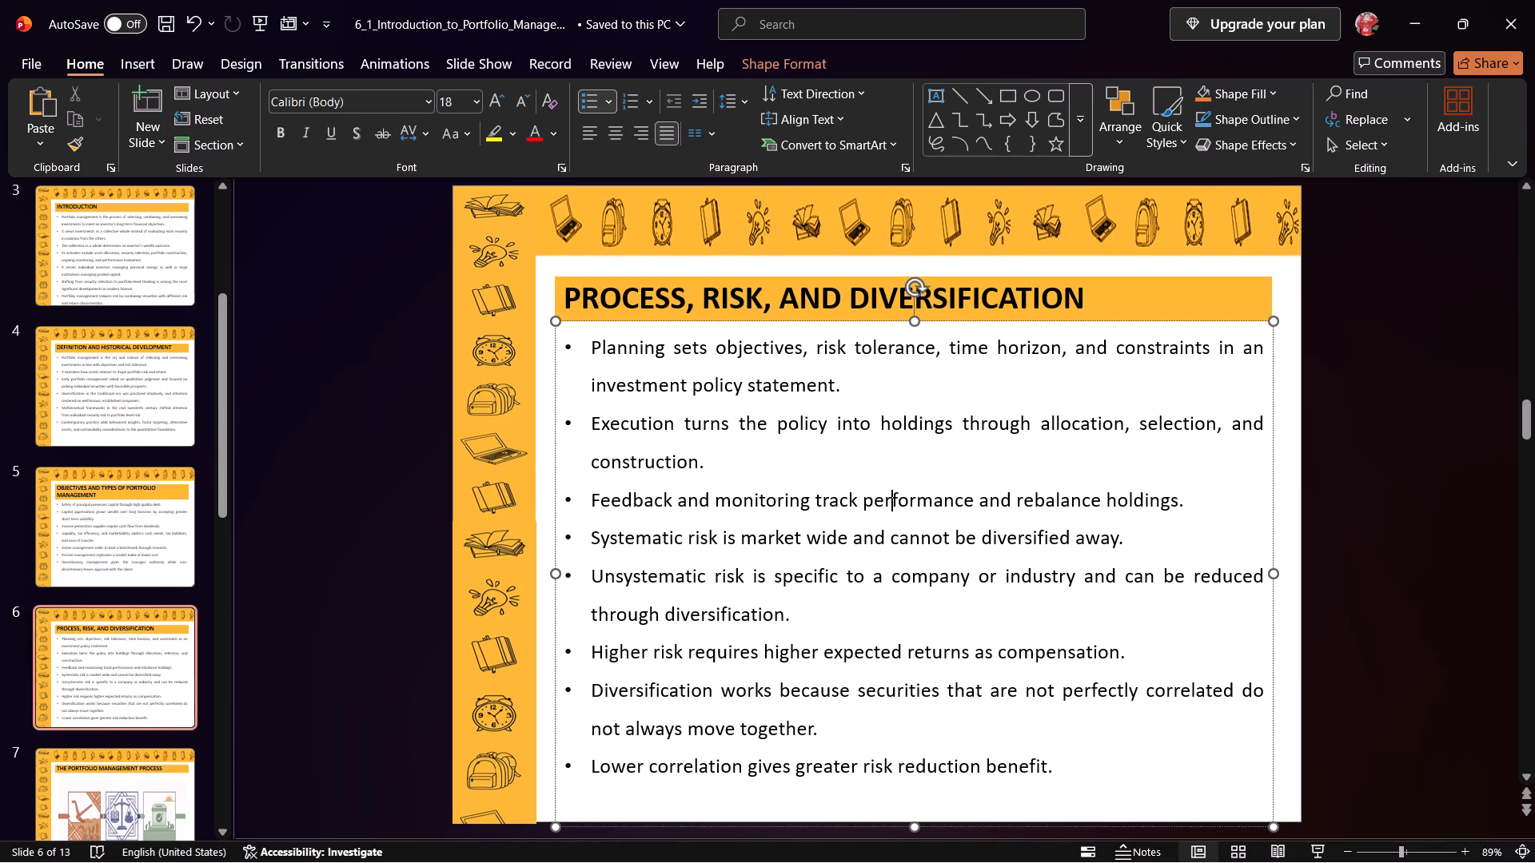
Delete the three-panel illustration from slide 7, THE PORTFOLIO MANAGEMENT PROCESS.
left_click(158, 758)
left_click(687, 579)
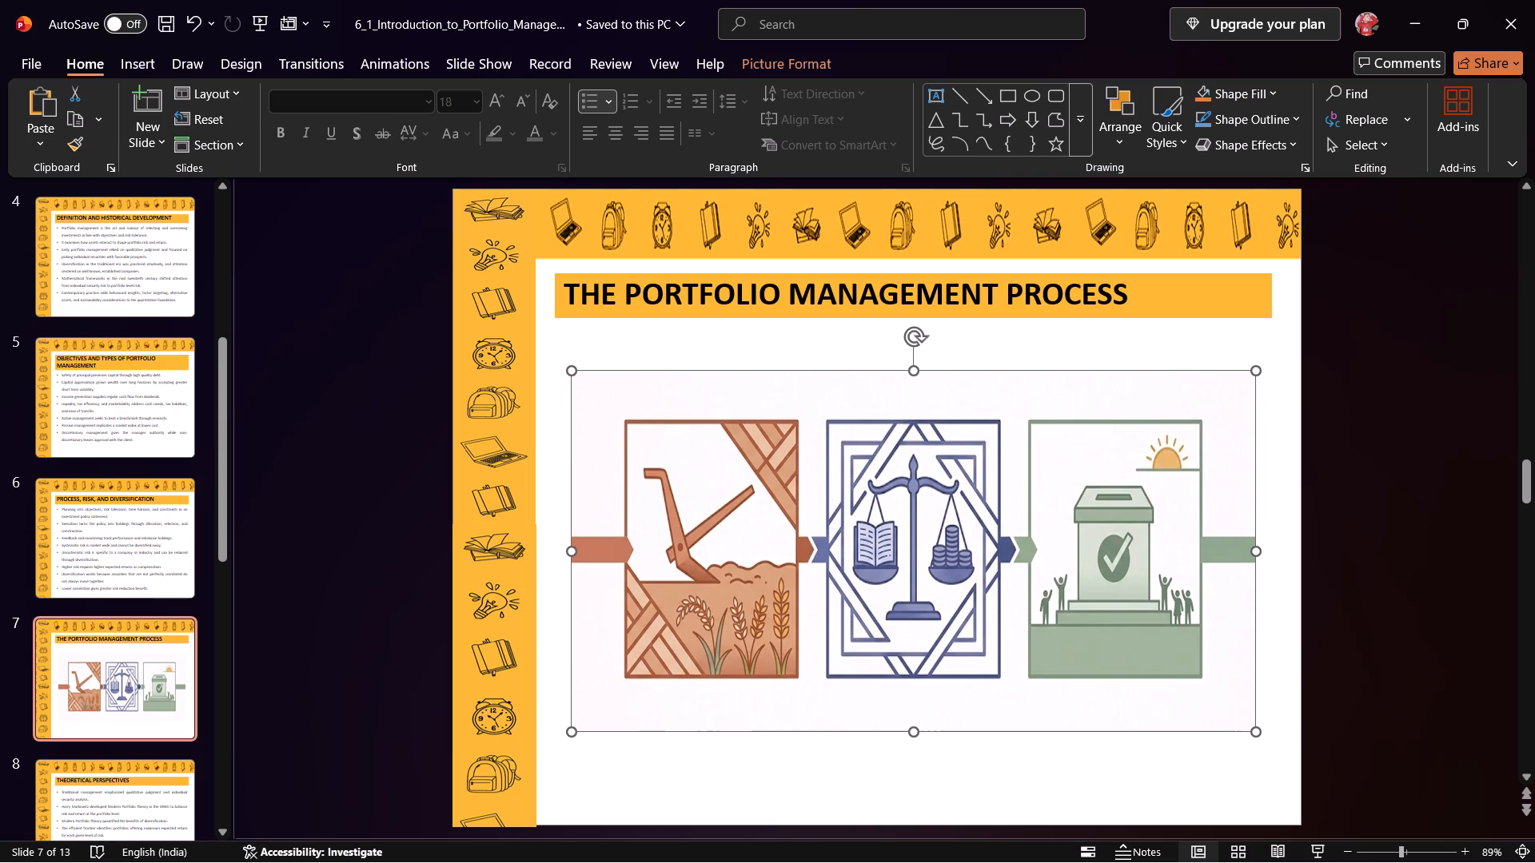
key("Delete")
triple_click(716, 289)
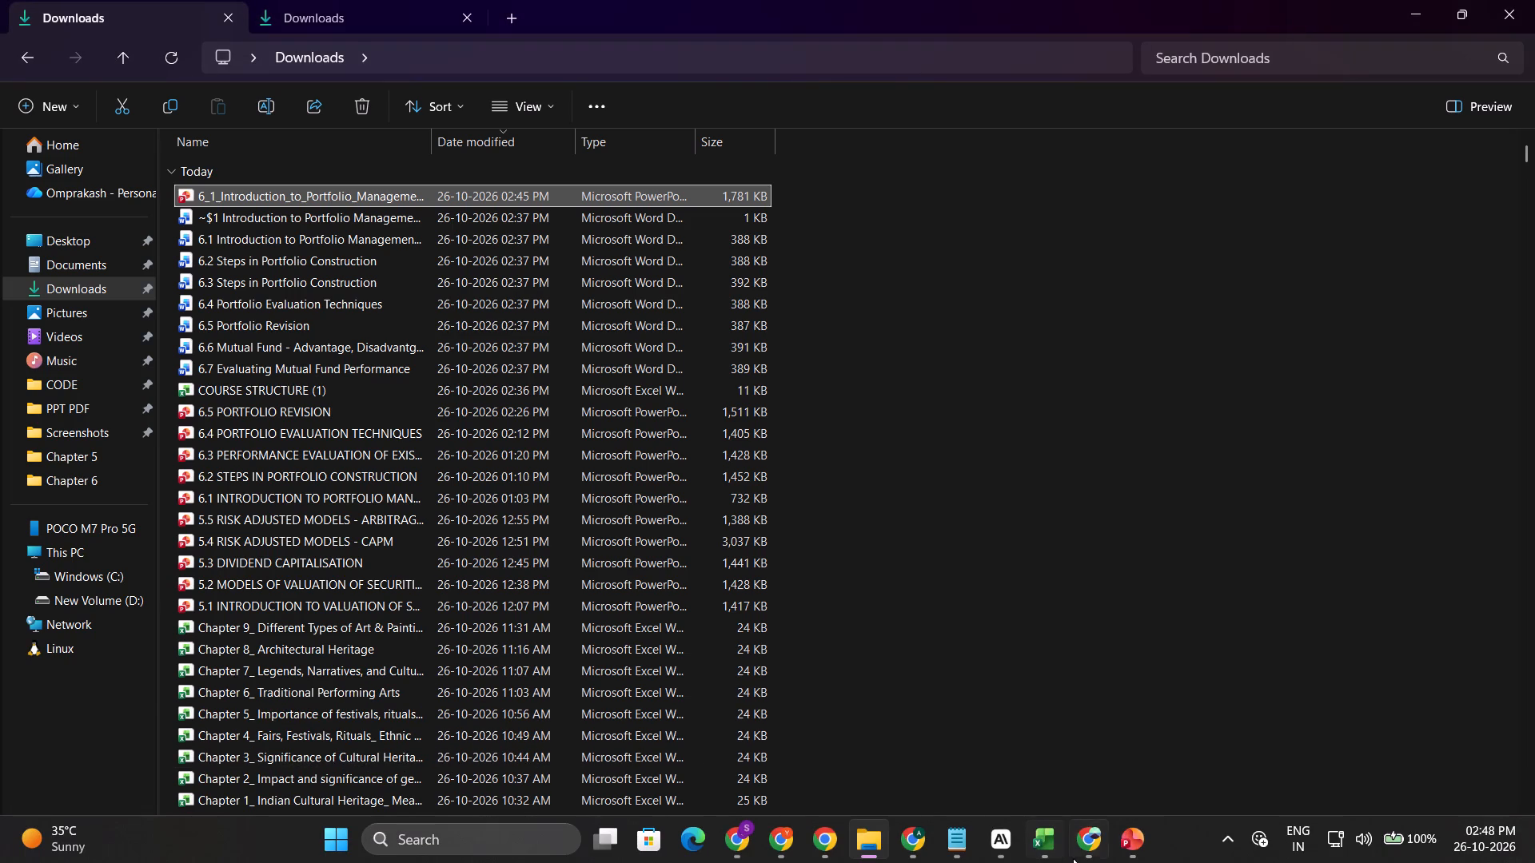
left_click(1145, 837)
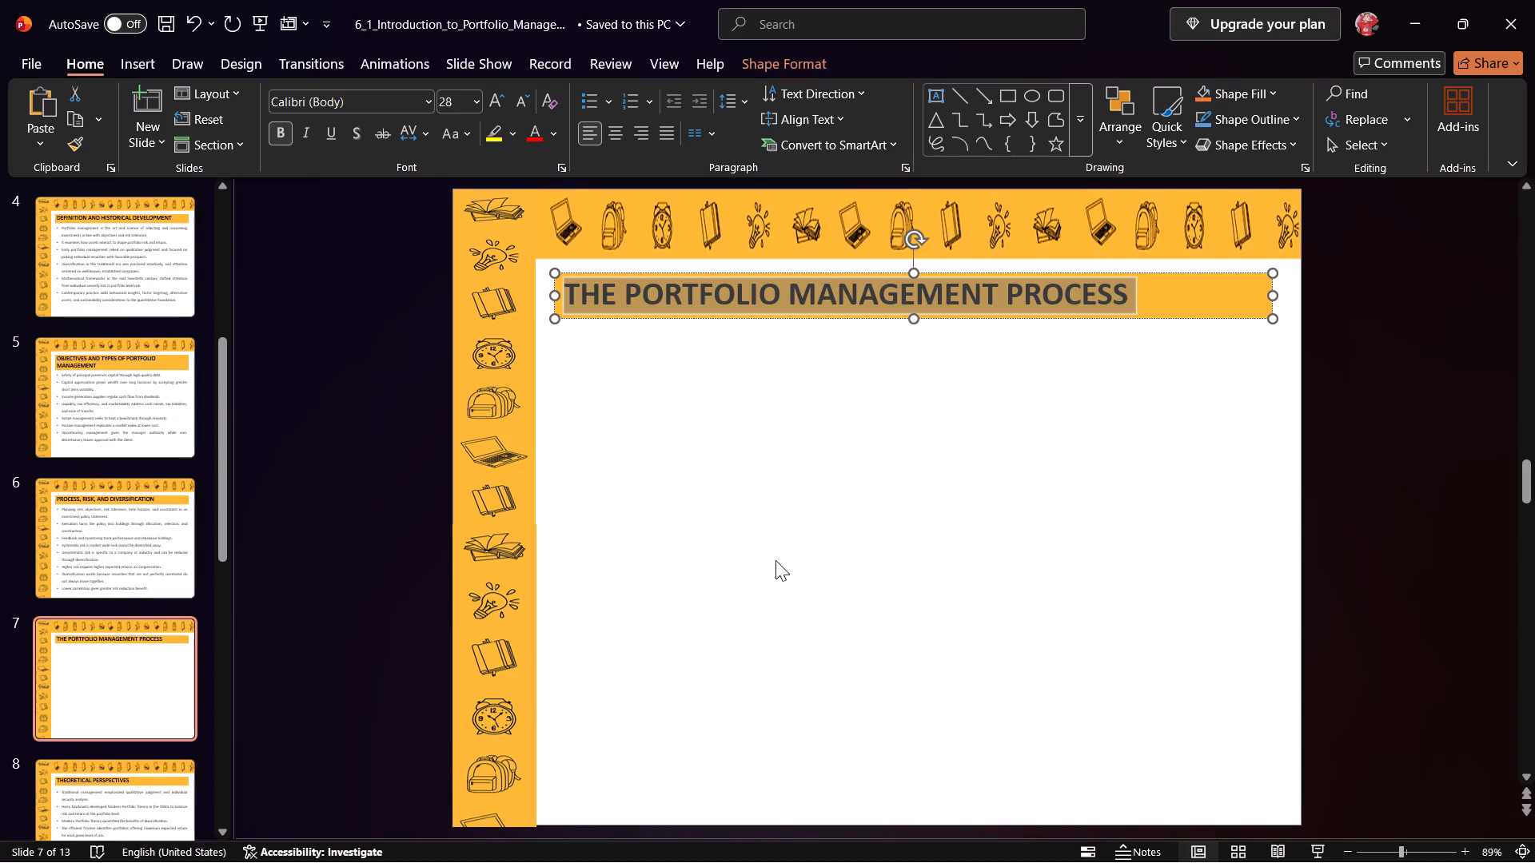
left_click(775, 560)
key("ctrl+v")
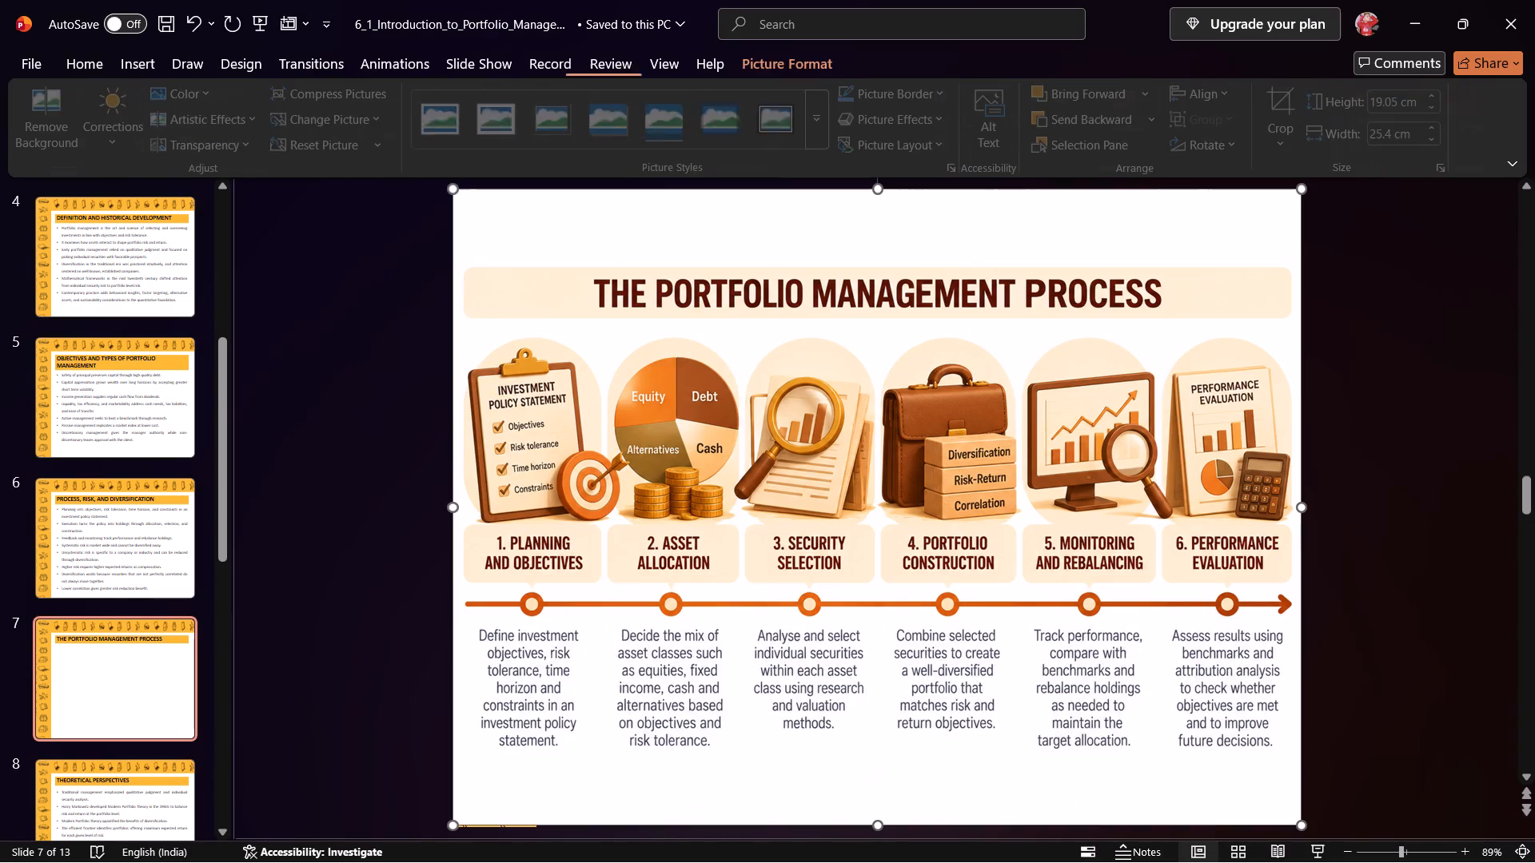
Crop the blank top and built-in title off the pasted picture, leaving it about 14.8 cm high.
left_click(1282, 105)
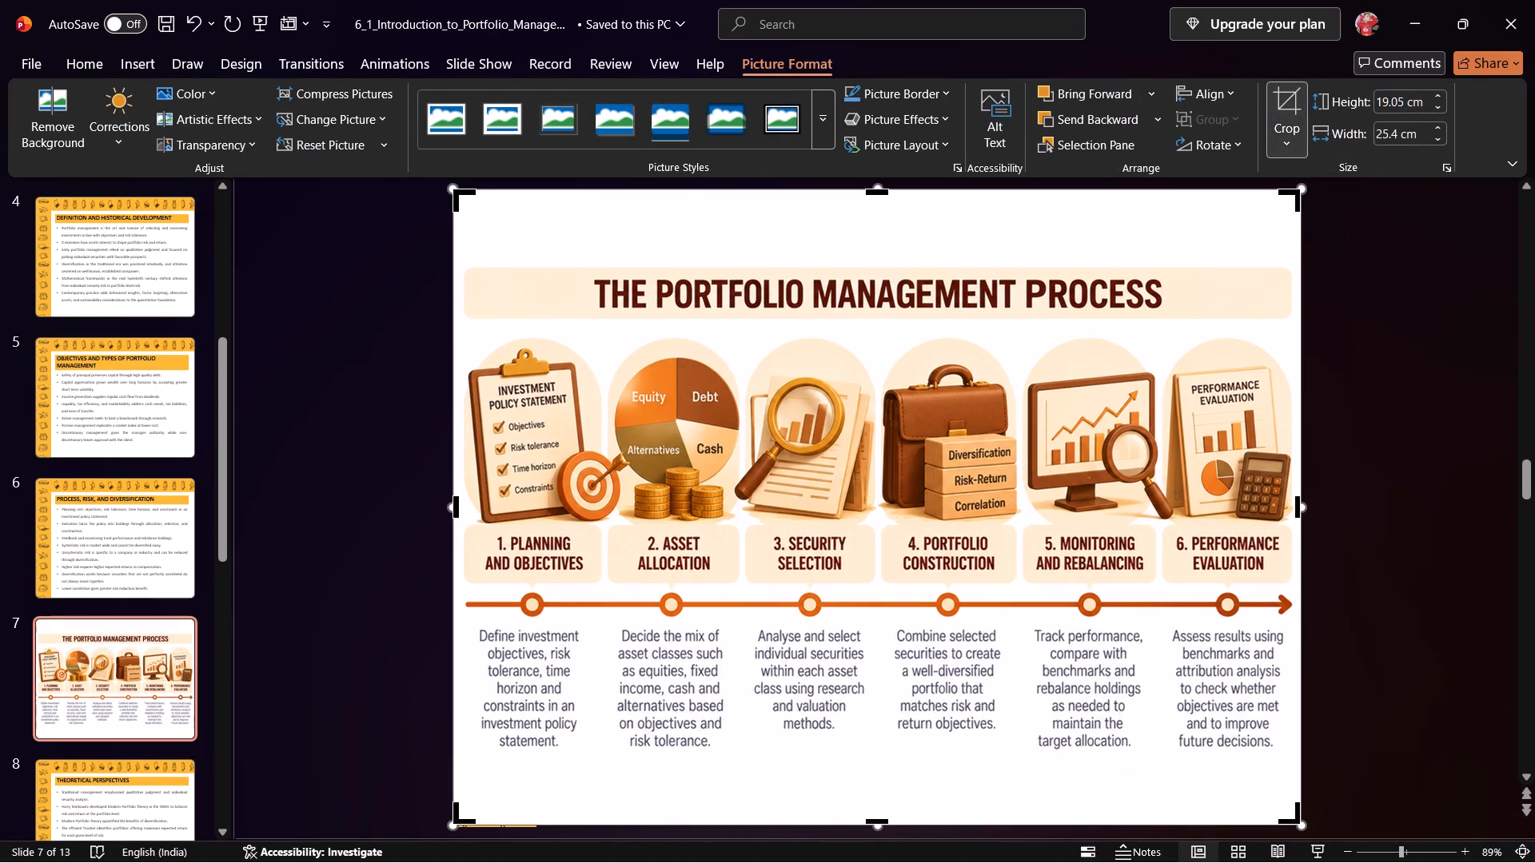
left_click_drag(875, 192, 881, 327)
key("Return")
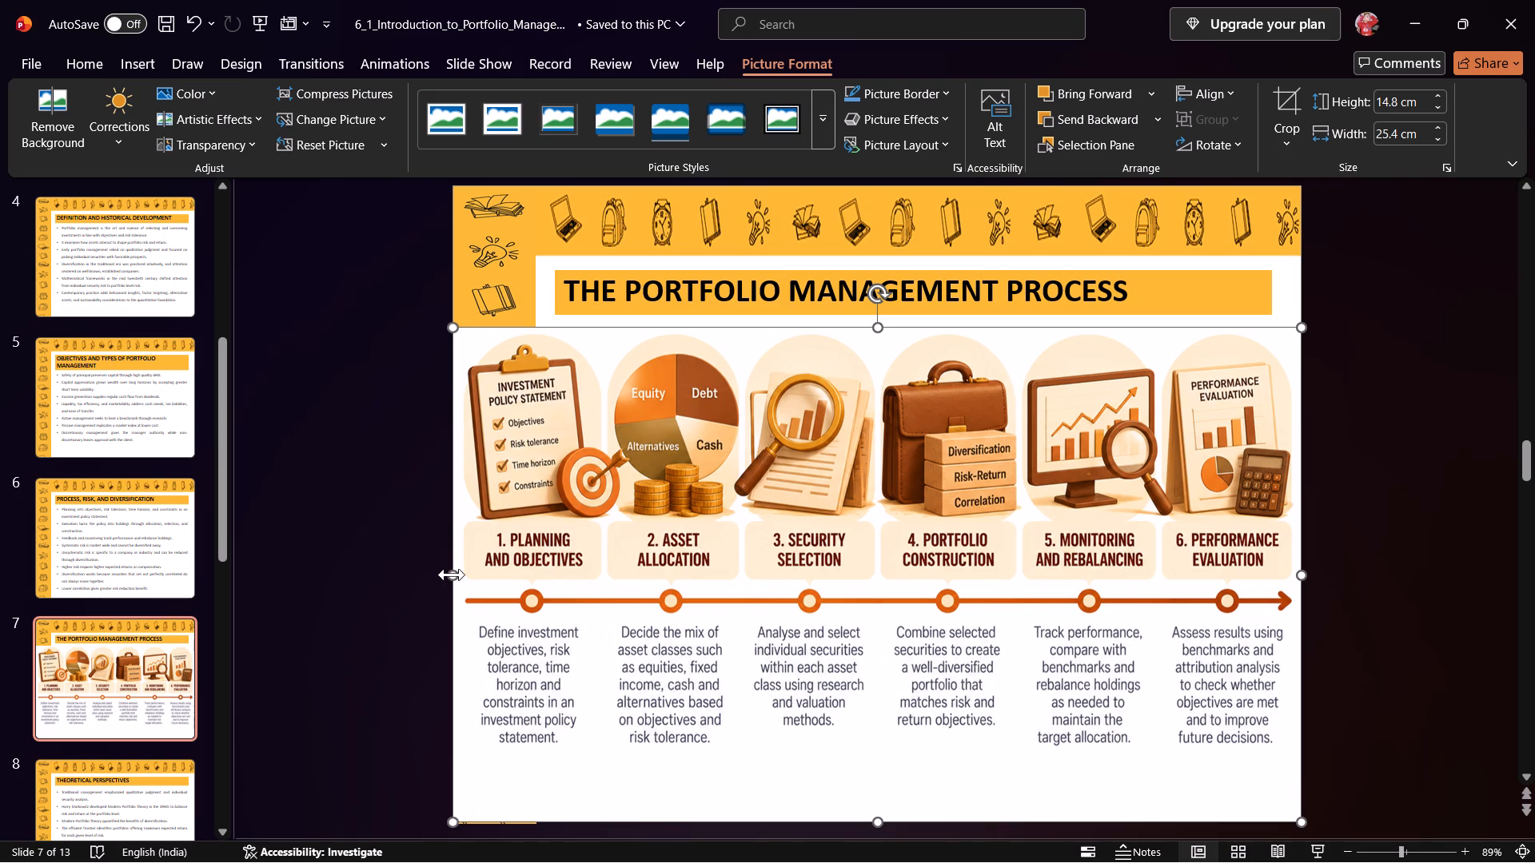
Narrow the picture to about 22 cm, reduce its height, and align it beneath the slide's heading bar, clear of the decorative border.
left_click_drag(452, 575, 537, 571)
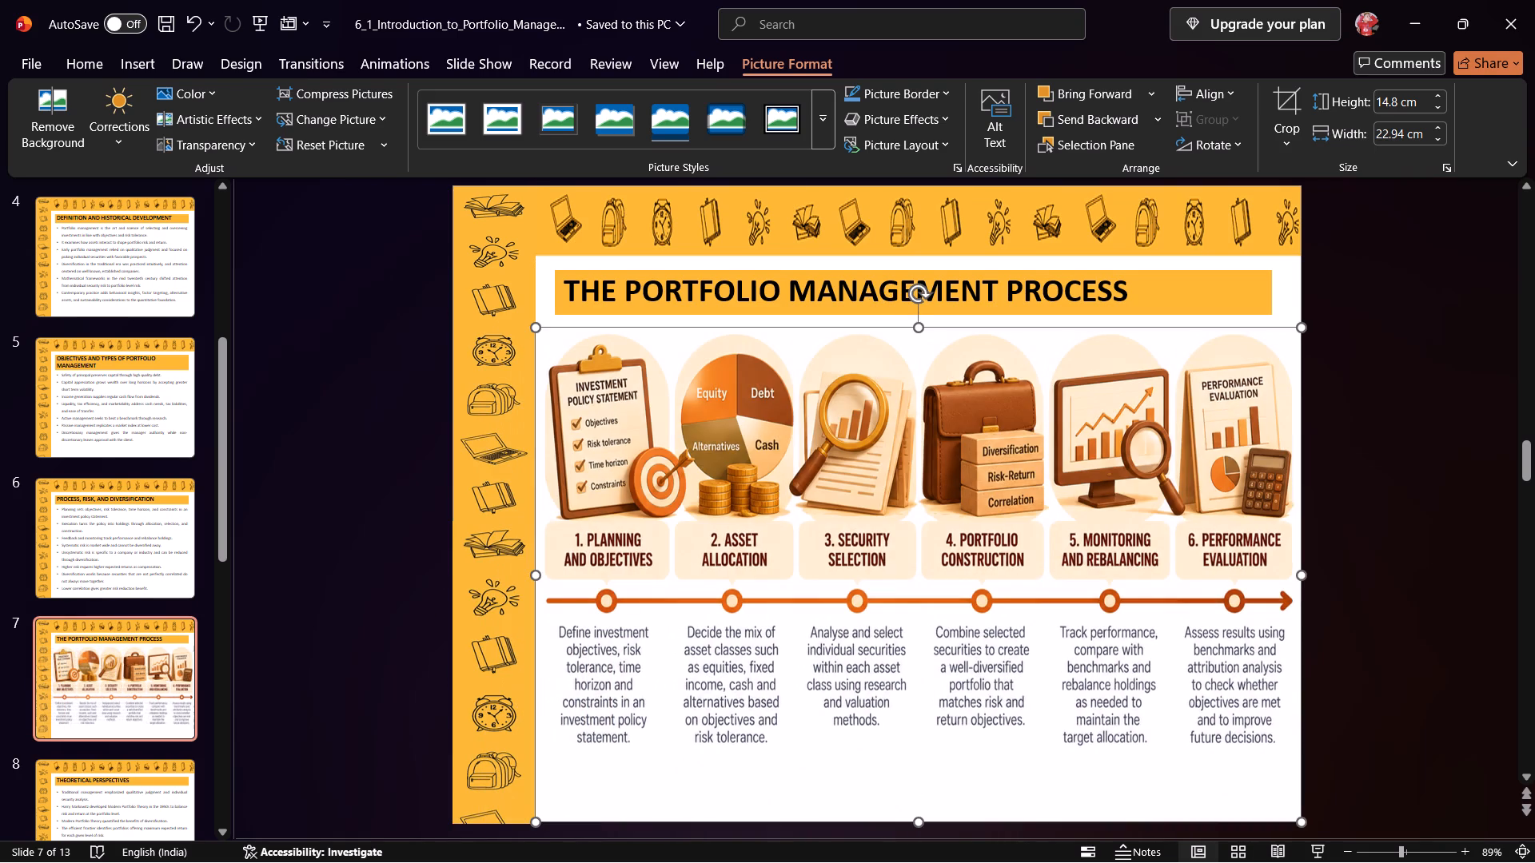
left_click_drag(1304, 575, 1268, 579)
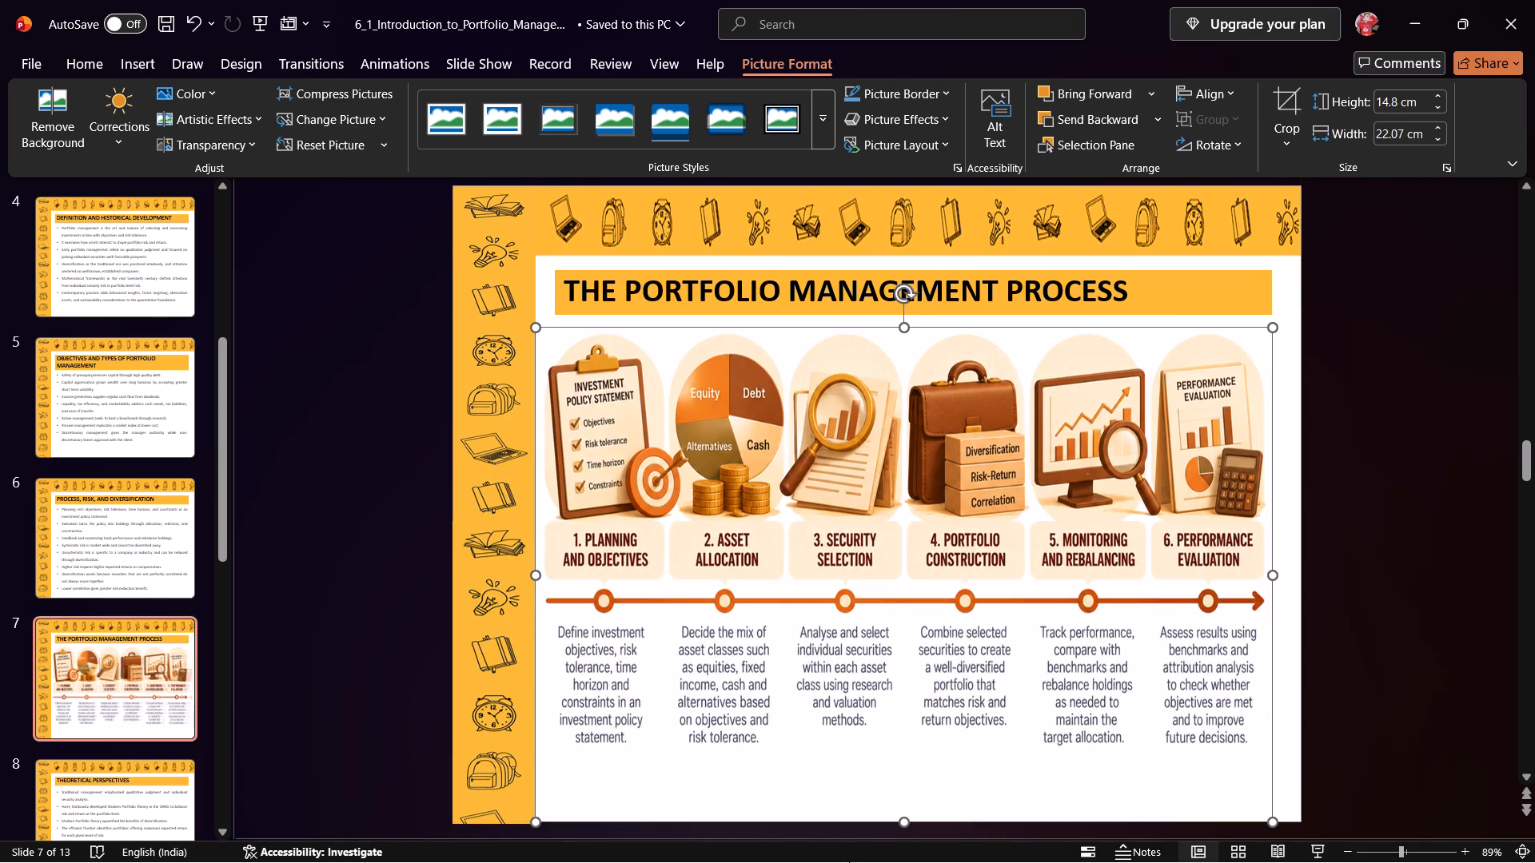
left_click_drag(903, 821, 902, 803)
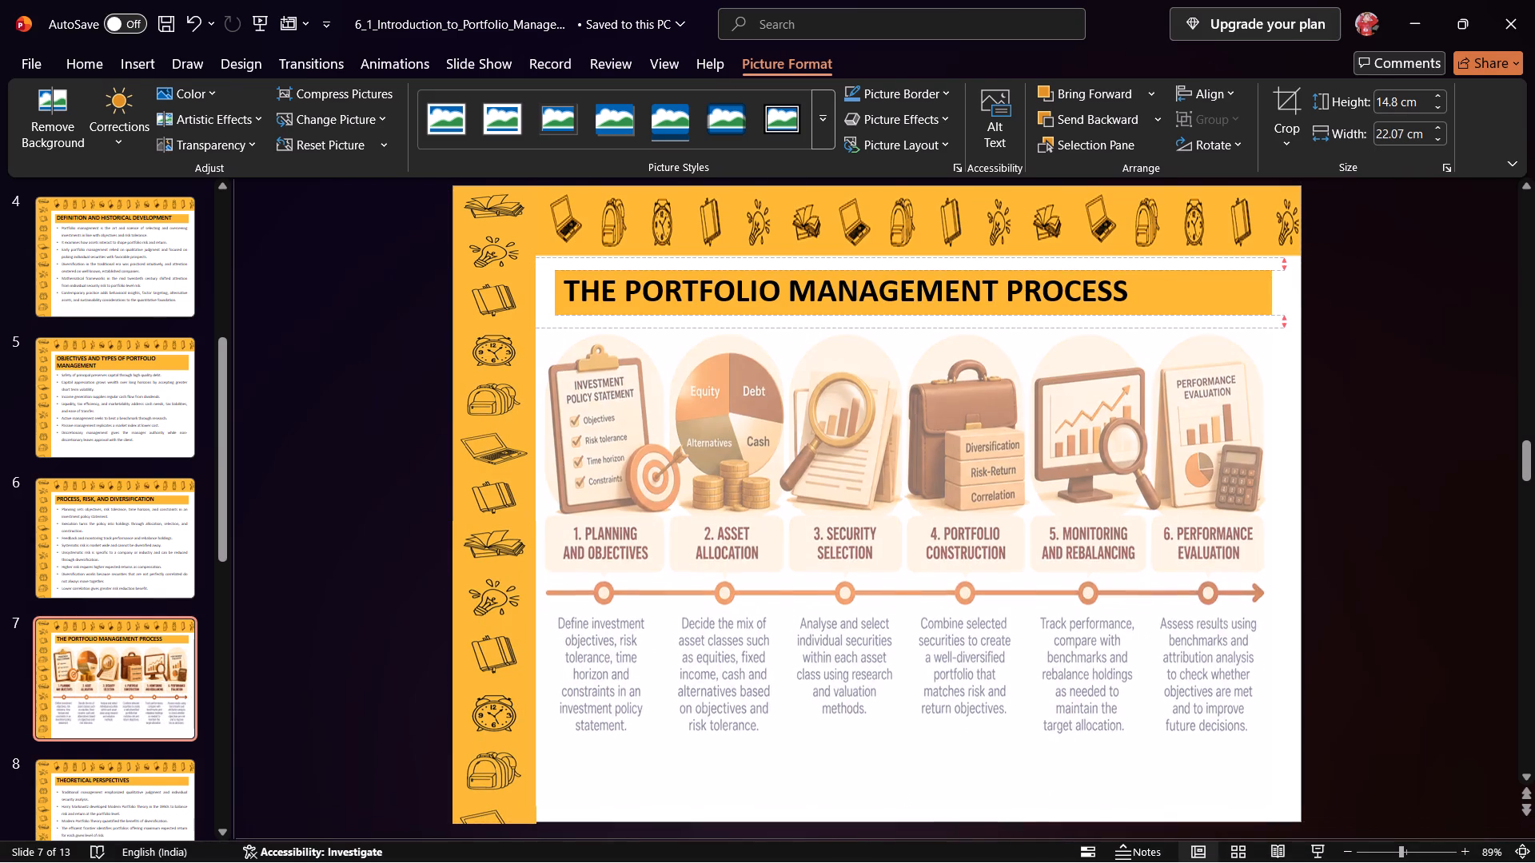
left_click_drag(902, 803, 902, 766)
left_click_drag(816, 542, 827, 541)
left_click(799, 802)
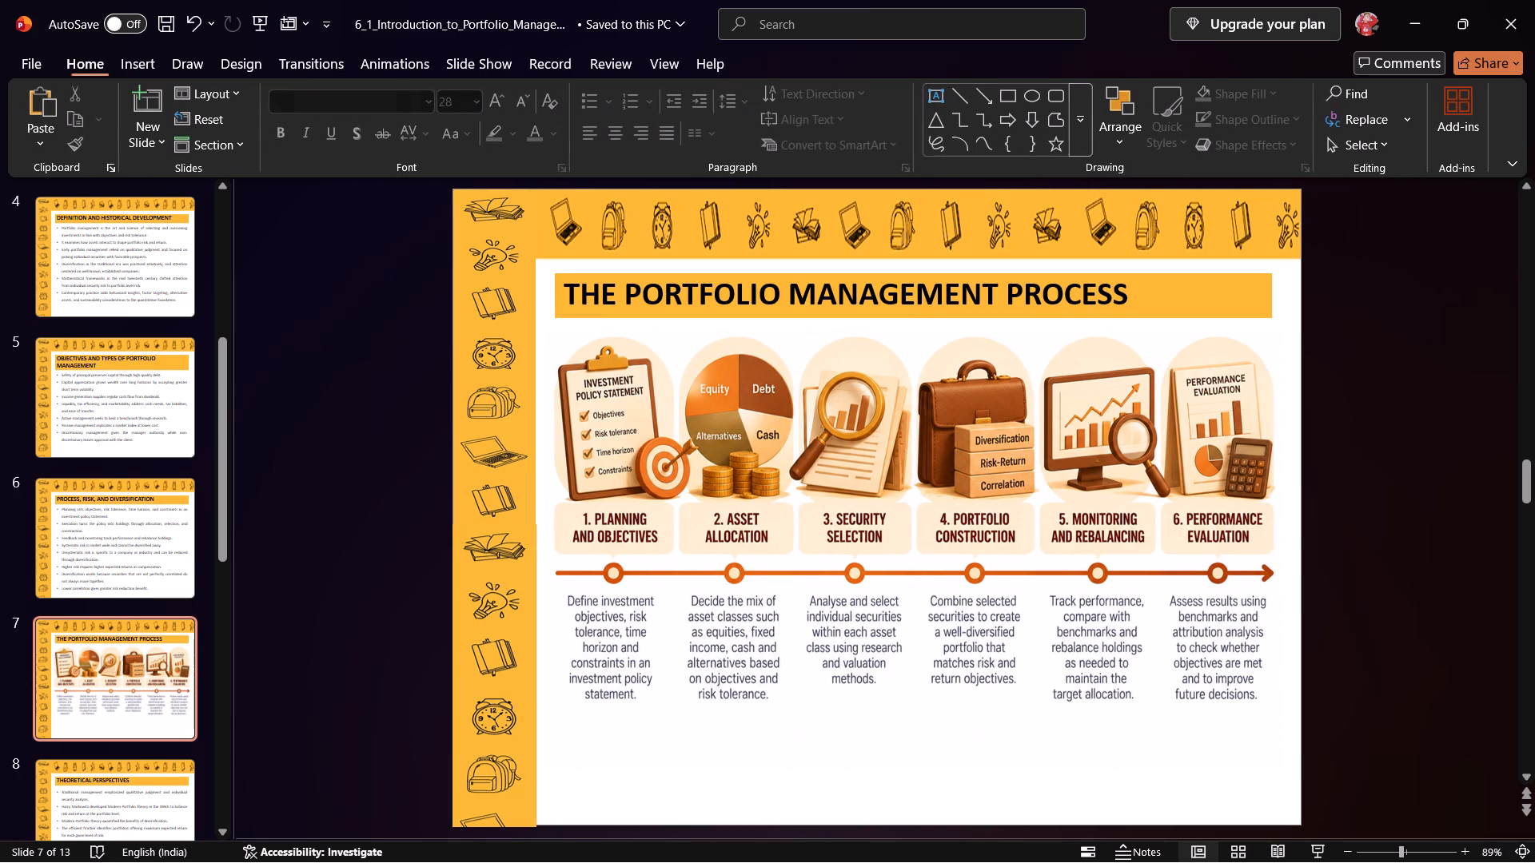
Move the body text box on the THEORETICAL PERSPECTIVES slide up against the heading bar.
left_click_drag(220, 527, 221, 618)
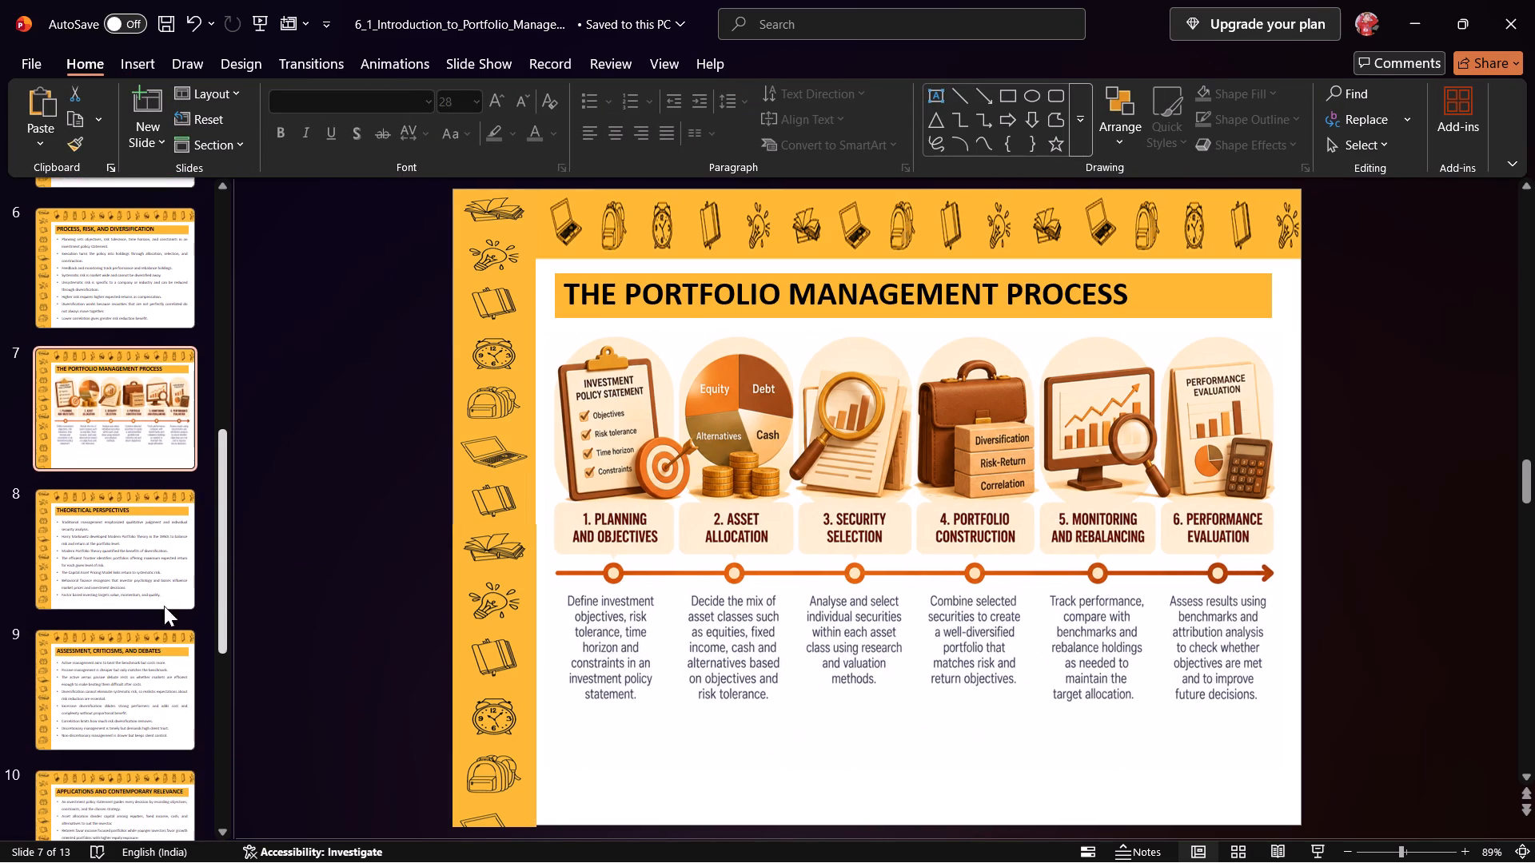
left_click(146, 599)
left_click(687, 478)
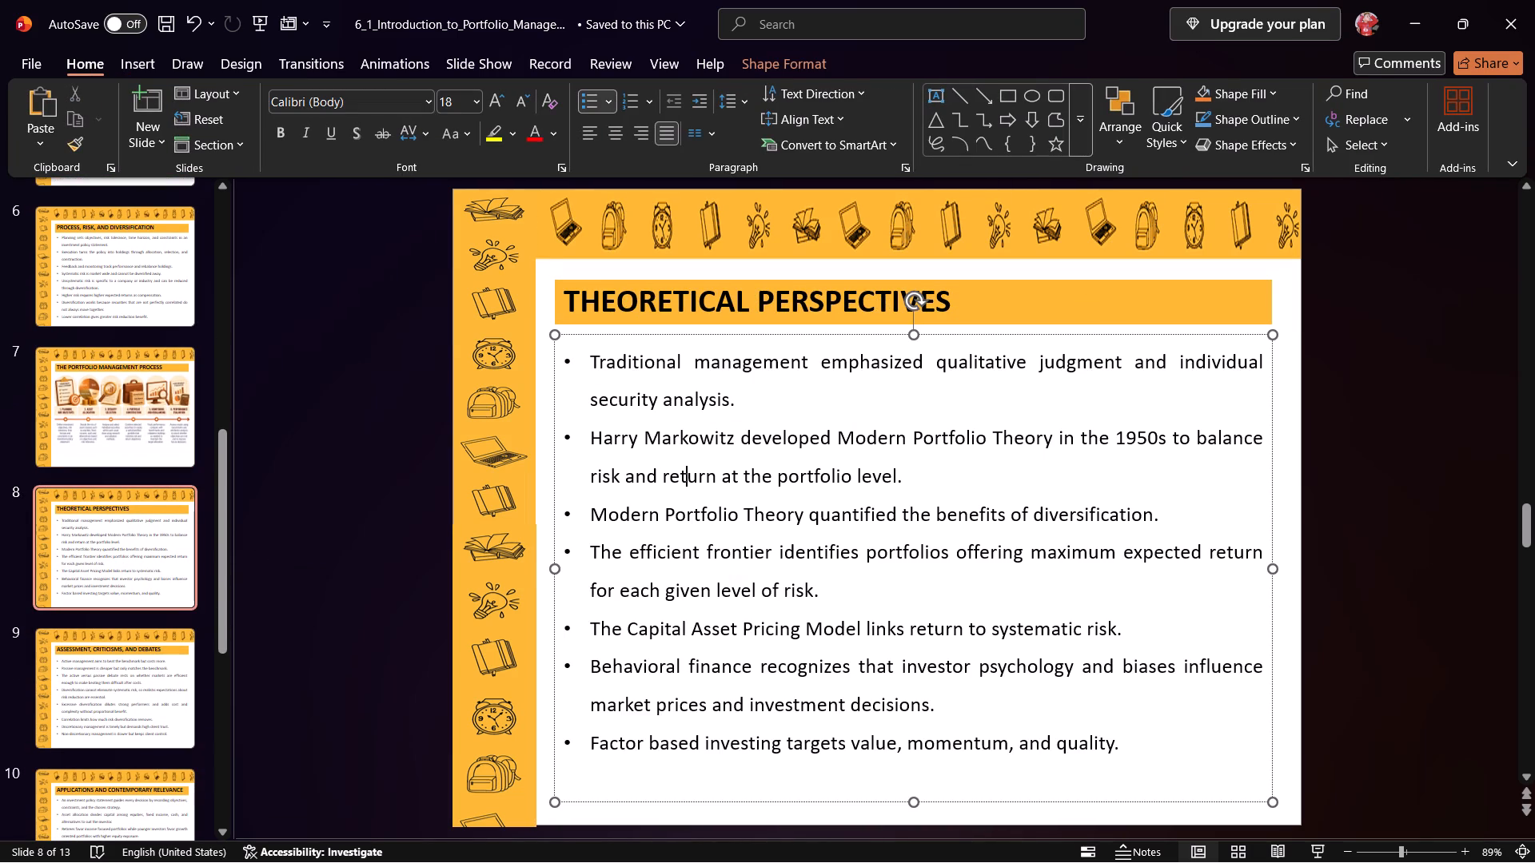
left_click(668, 334)
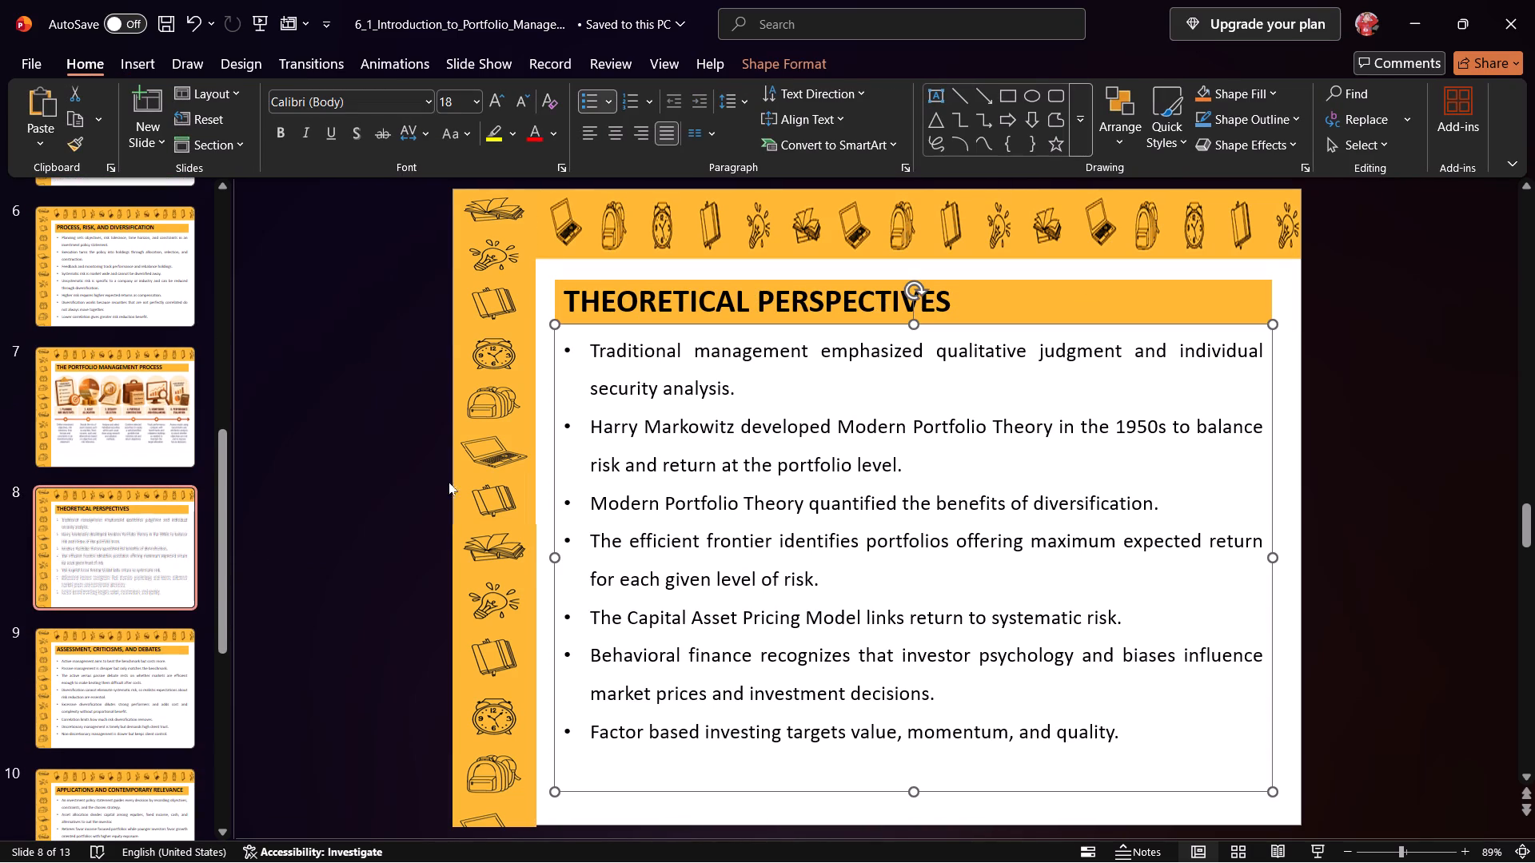
Move the body text box on the ASSESSMENT, CRITICISMS, AND DEBATES slide up against the heading bar.
left_click_drag(225, 608, 226, 721)
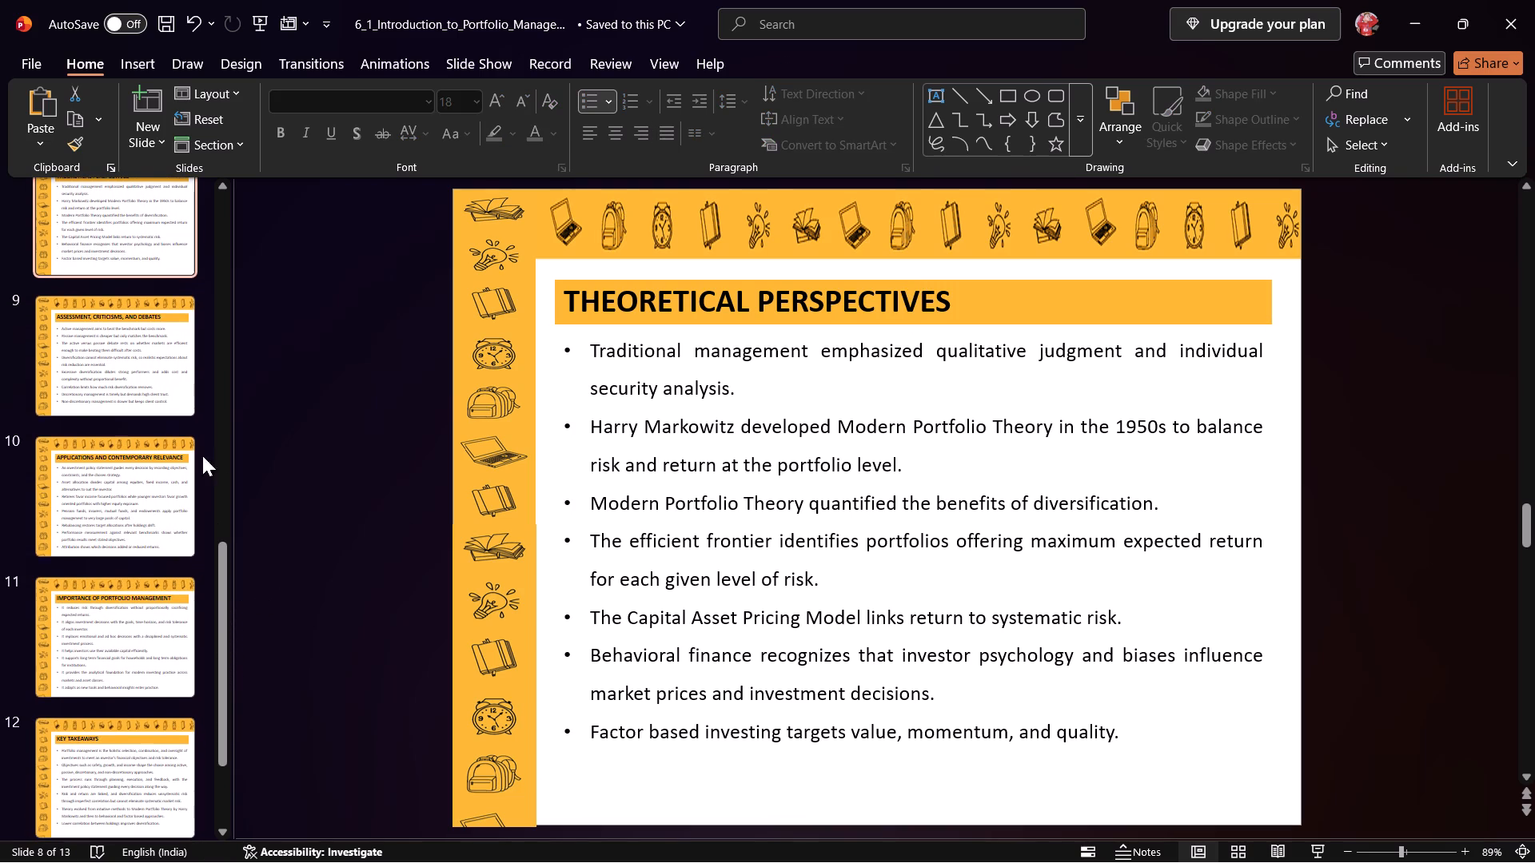
left_click(178, 400)
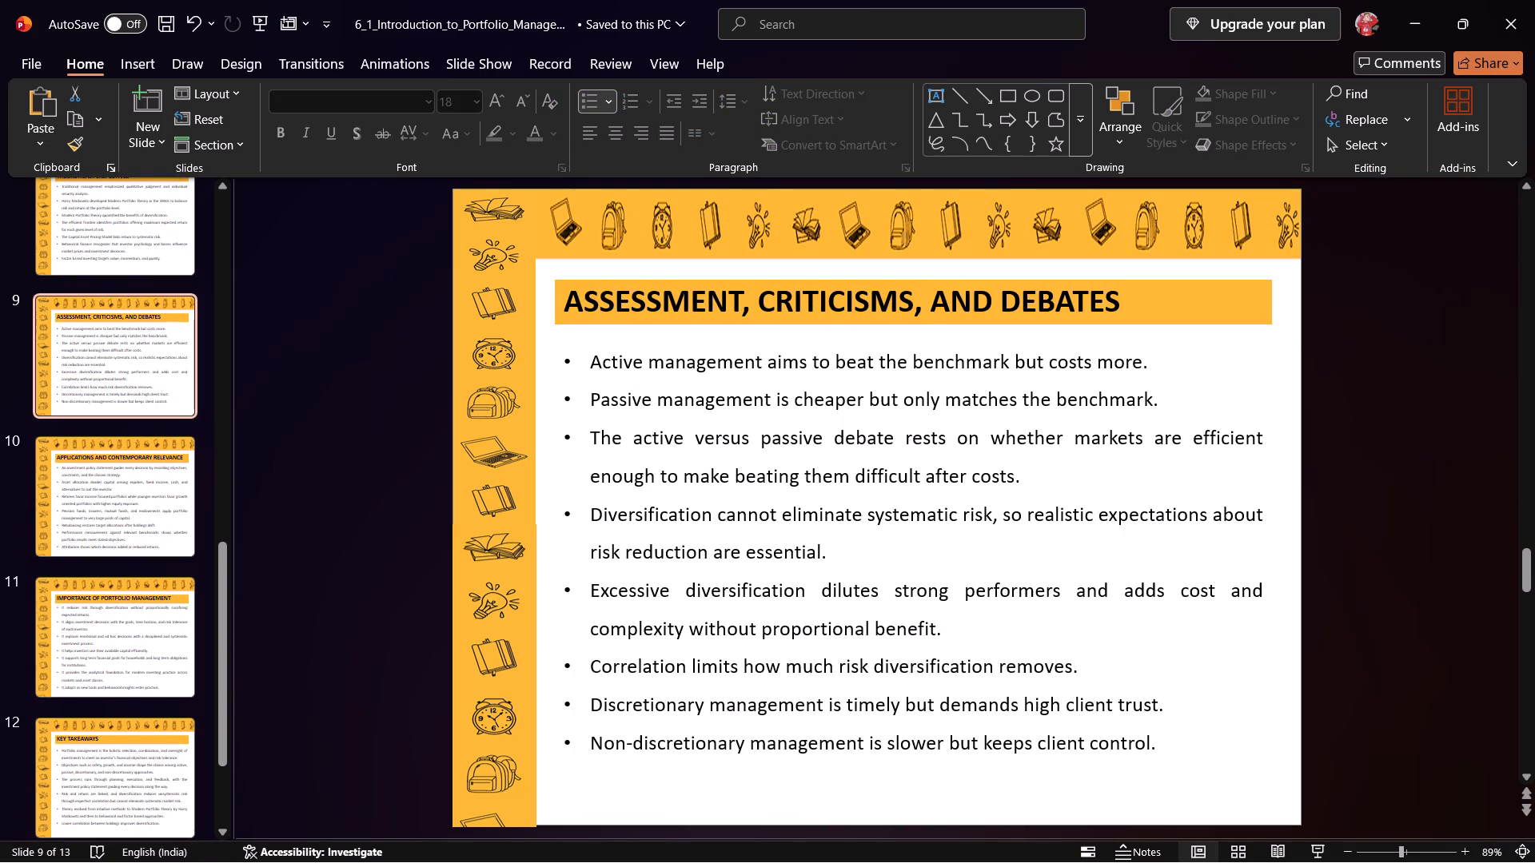
left_click(959, 500)
left_click_drag(868, 336, 867, 331)
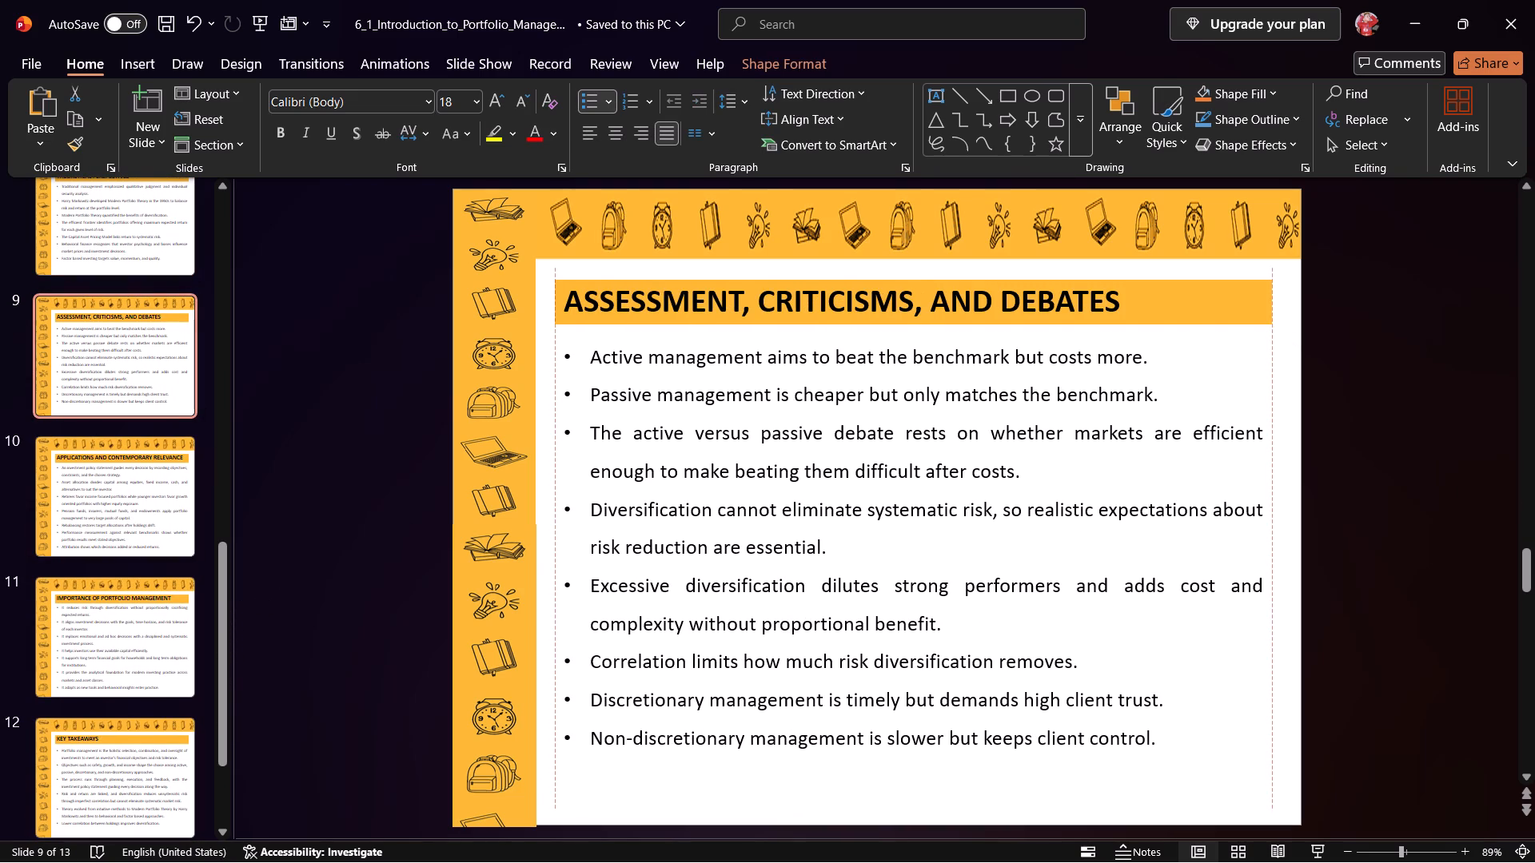
left_click_drag(867, 331, 867, 328)
Move the body text box on the KEY TAKEAWAYS slide up against the heading bar, after checking slides 10 and 11.
left_click(70, 514)
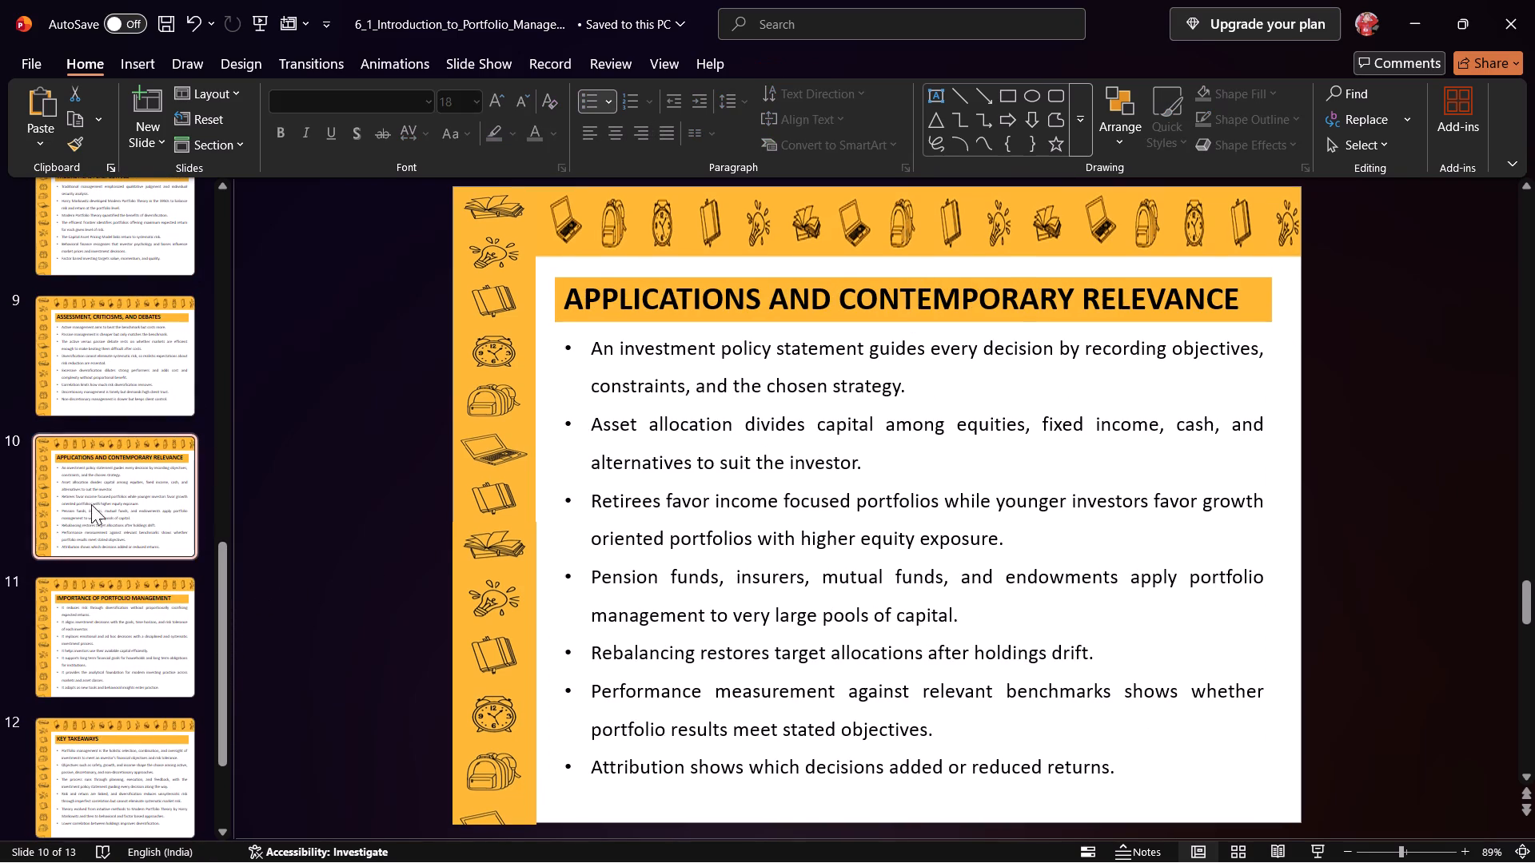
left_click(668, 468)
left_click(158, 624)
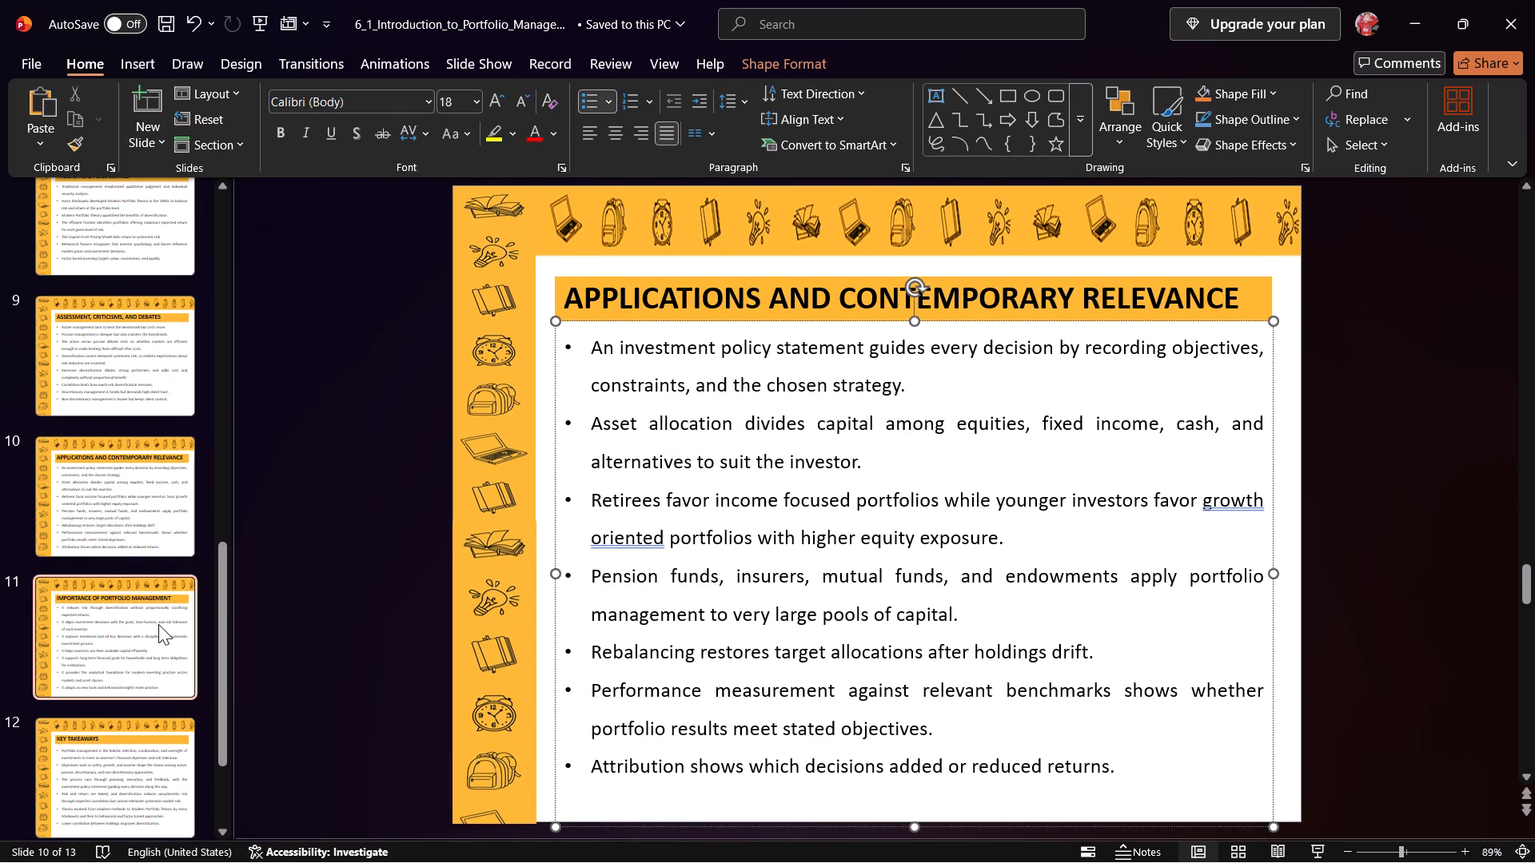
left_click(682, 512)
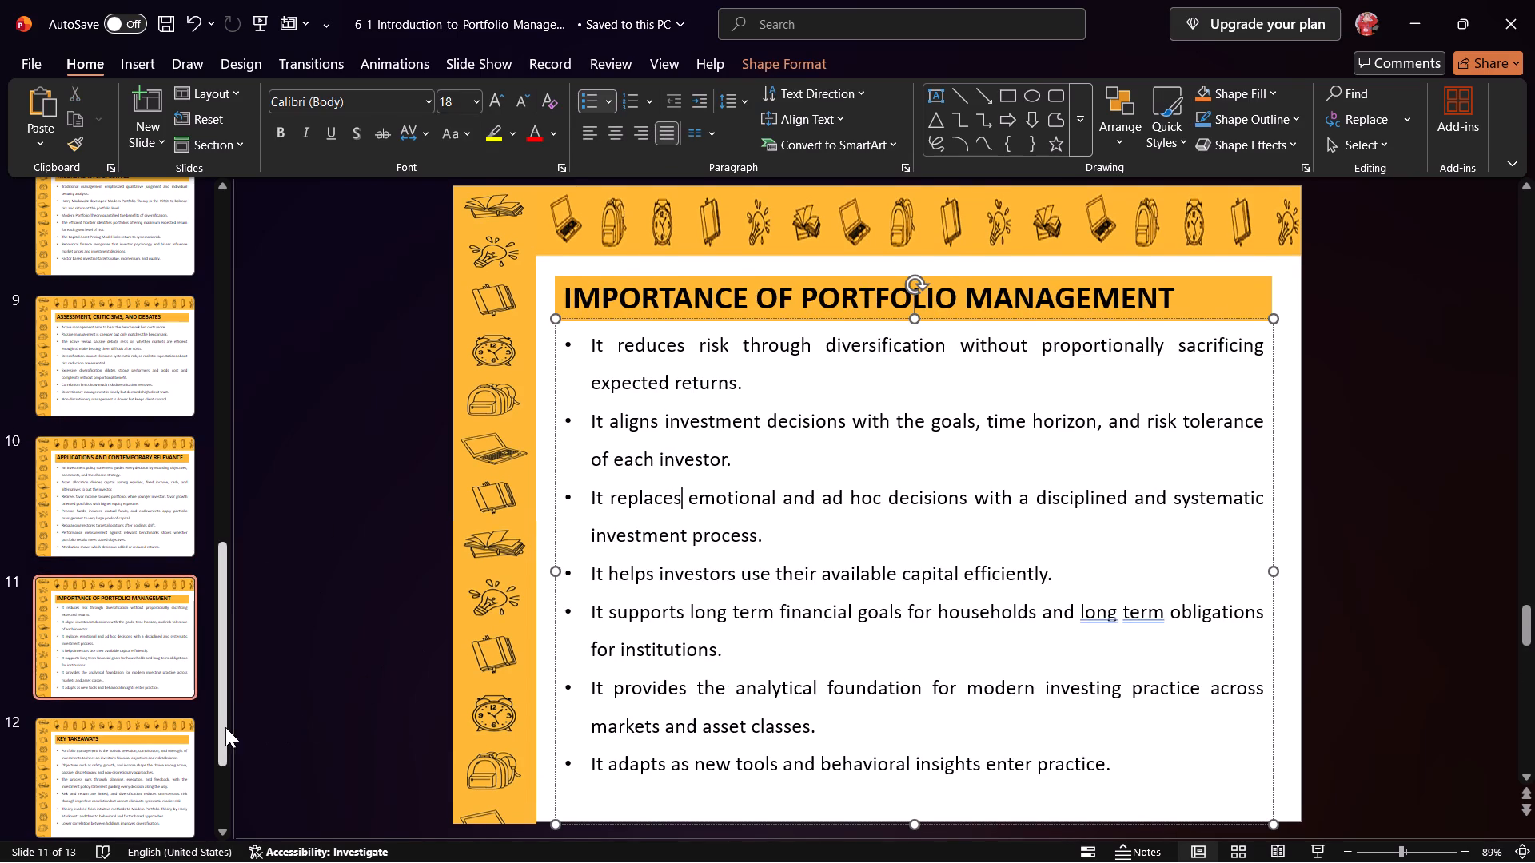
left_click_drag(225, 727, 219, 805)
left_click(148, 618)
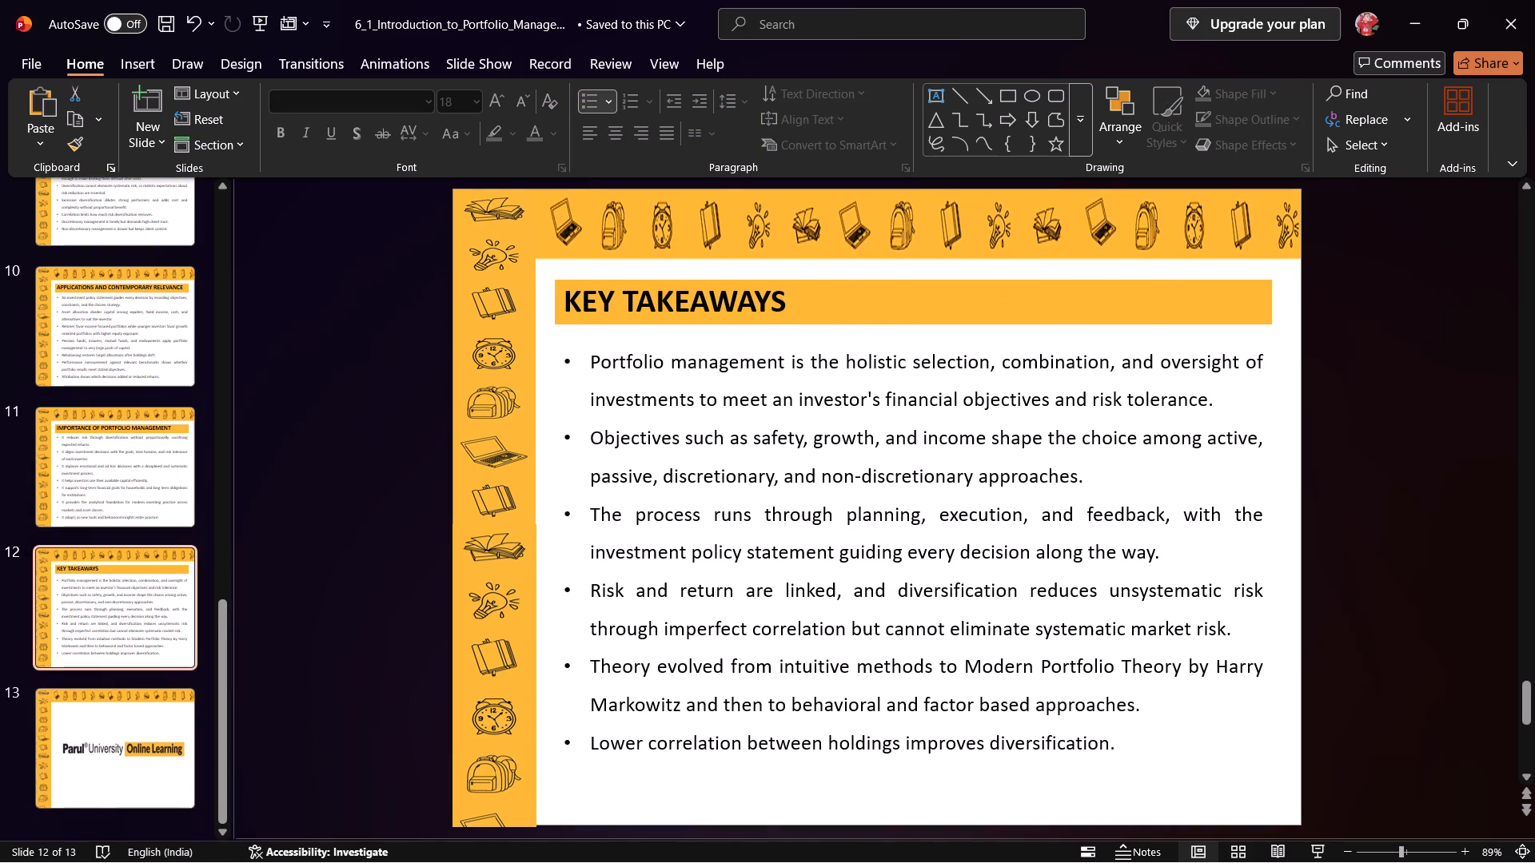
left_click(946, 415)
left_click(843, 334)
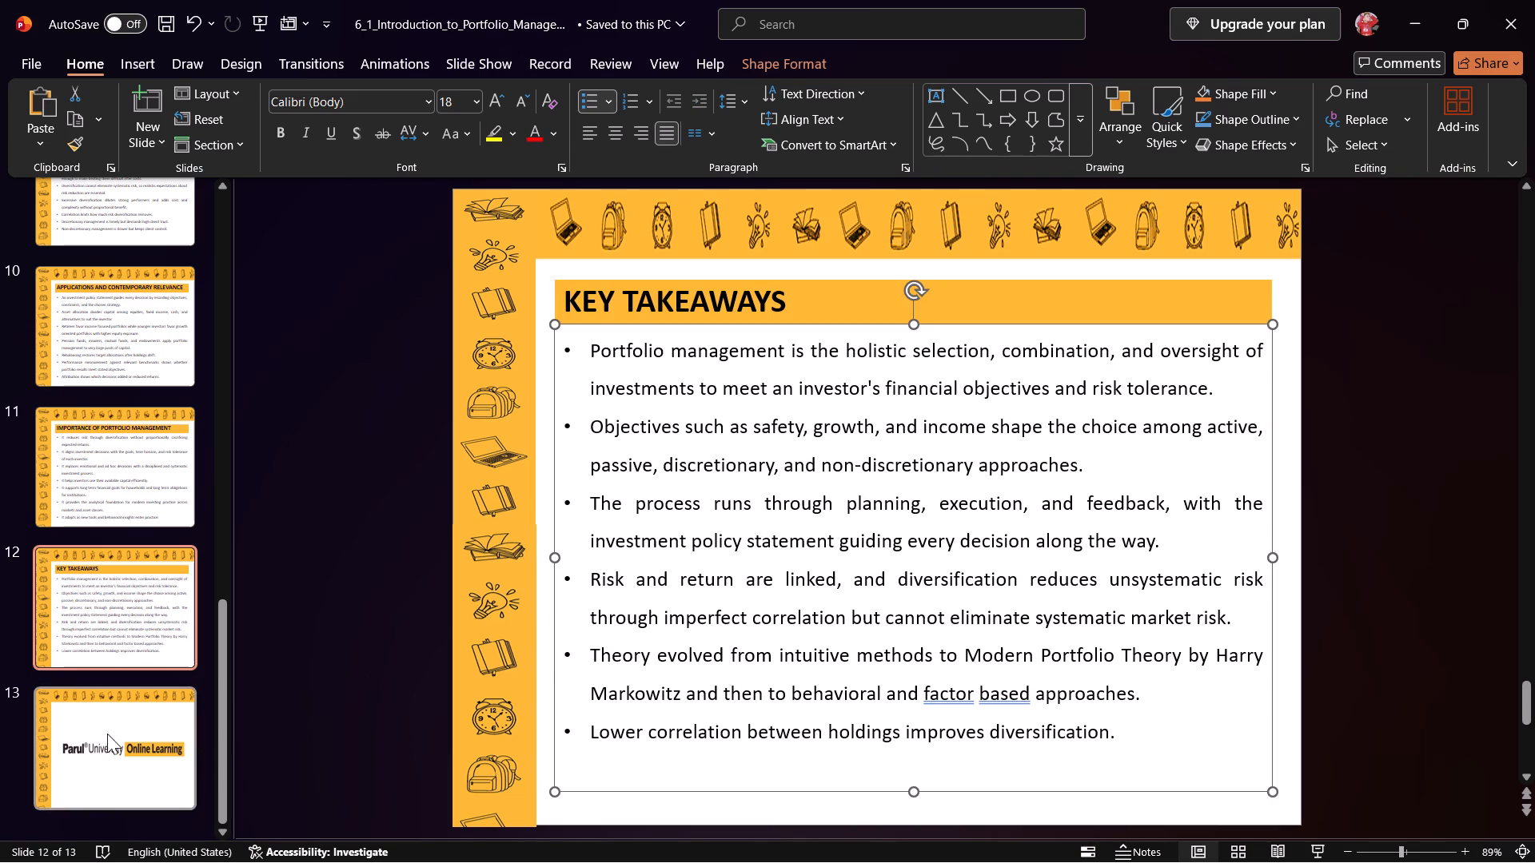
Try to save the deck in Downloads as 6.1 INTRODUCTION TO PORTFOLIO MANAGEMENT, copied from slide 2's title, without replacing the existing file.
scroll(106, 686, "up", 20)
scroll(106, 686, "up", 3)
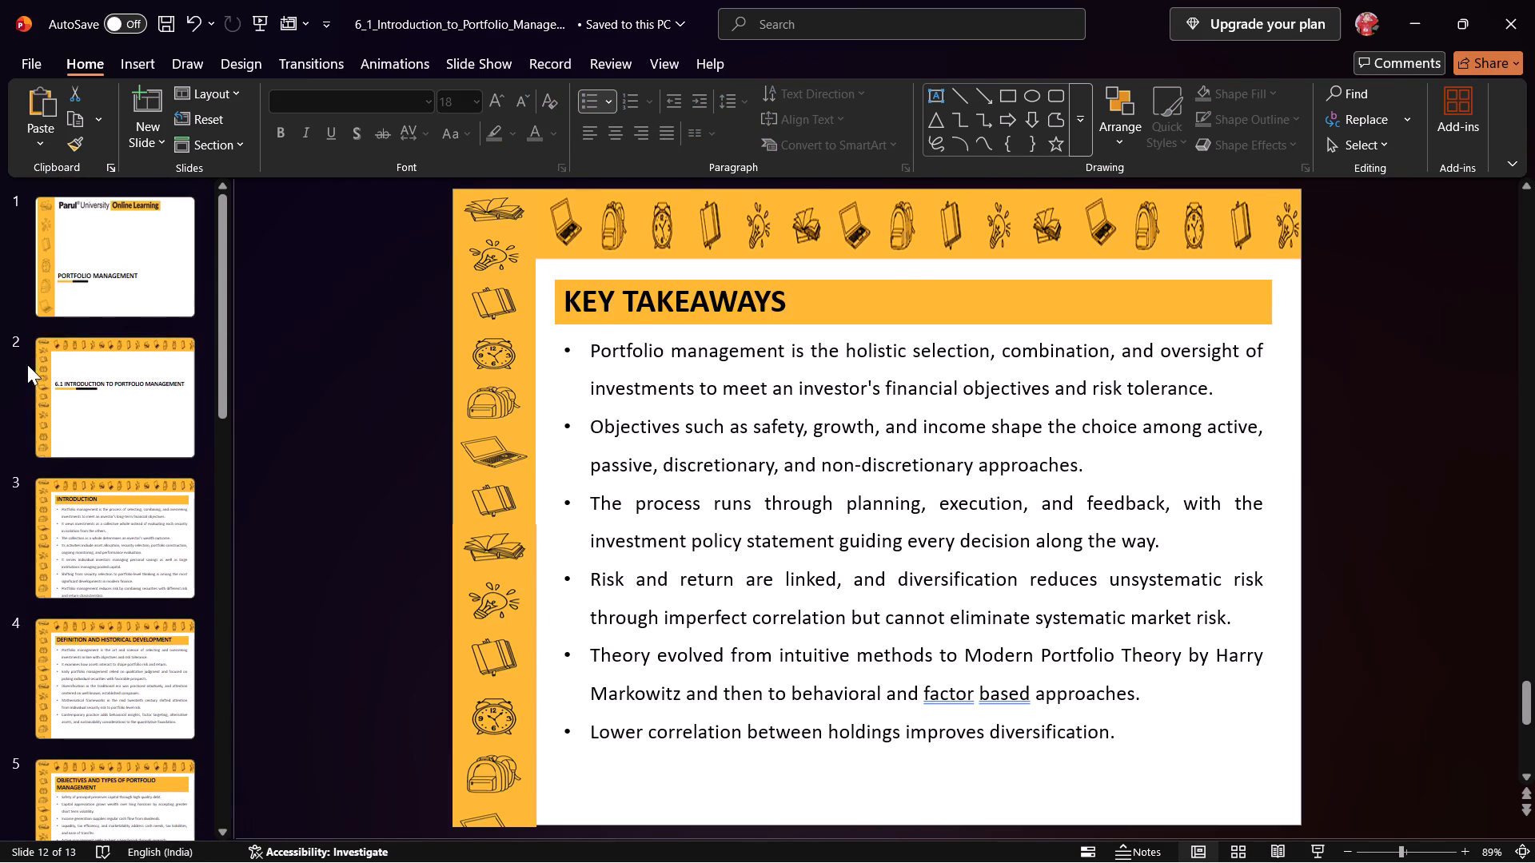
left_click(80, 384)
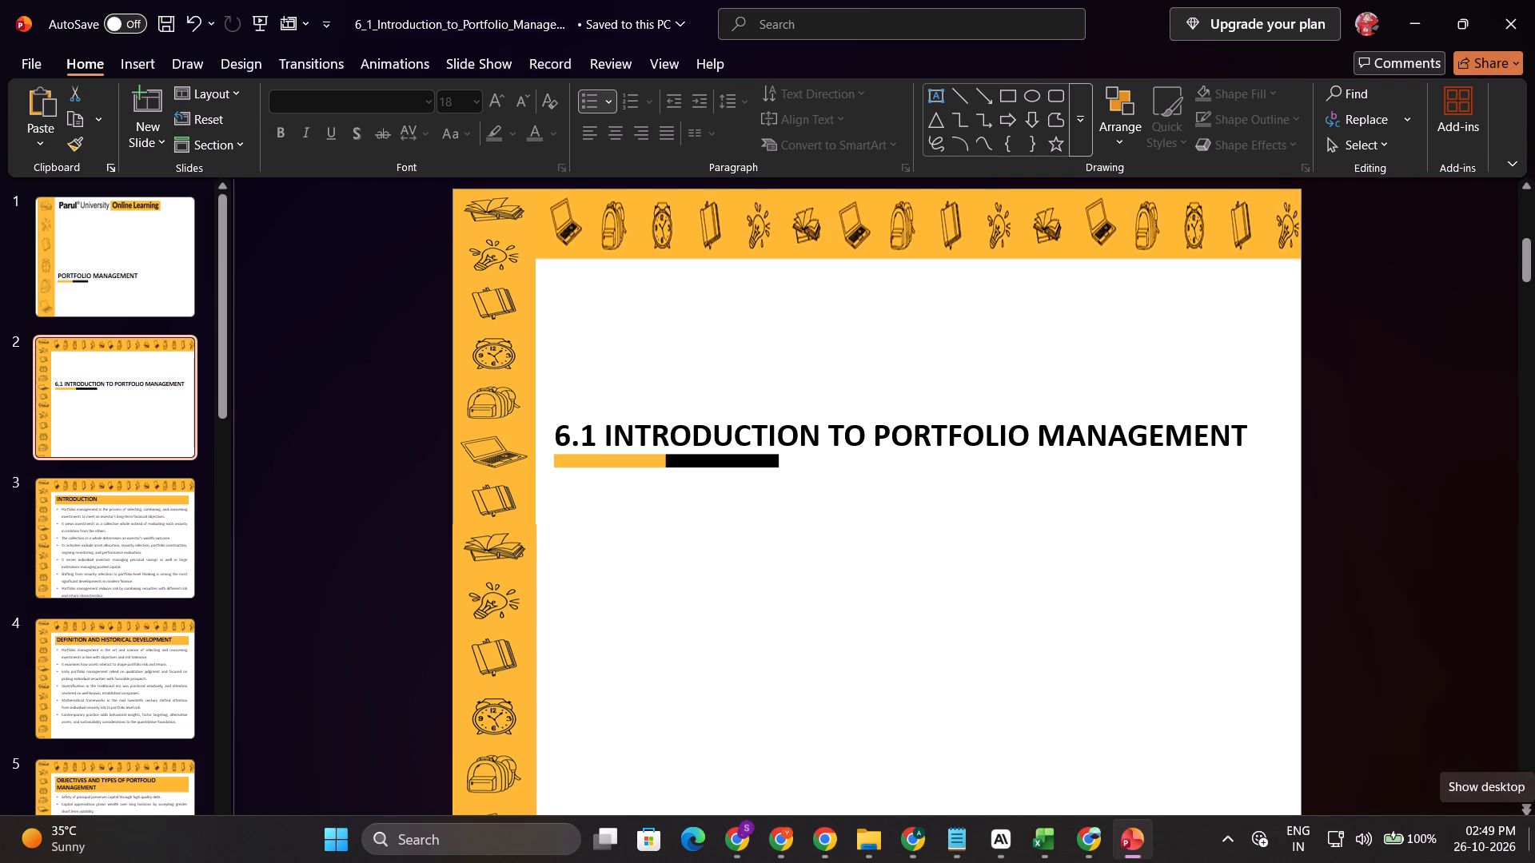
triple_click(587, 431)
key("ctrl+c")
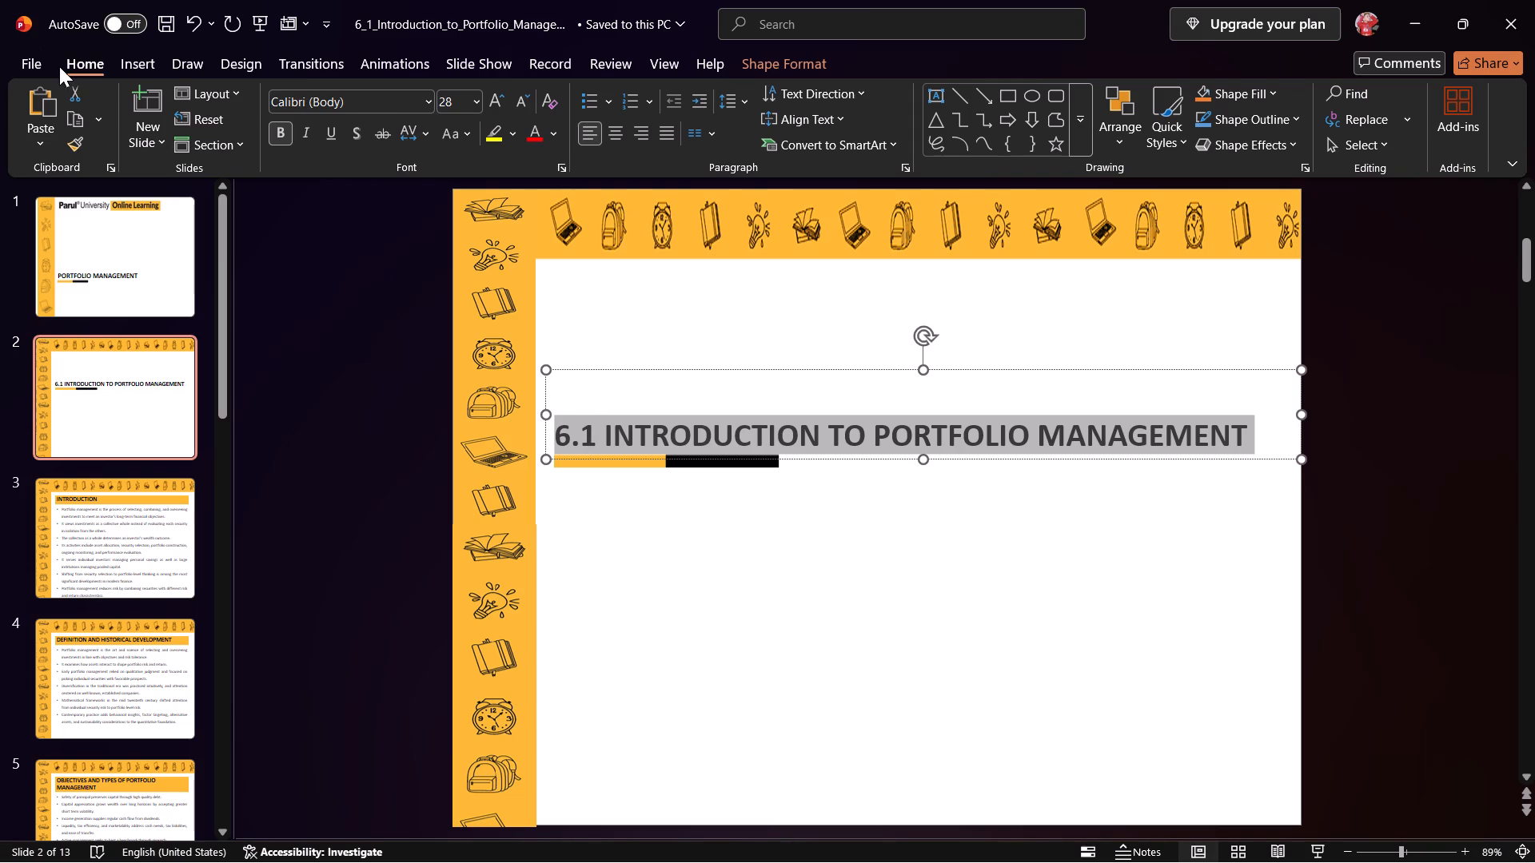
left_click(52, 66)
left_click(58, 357)
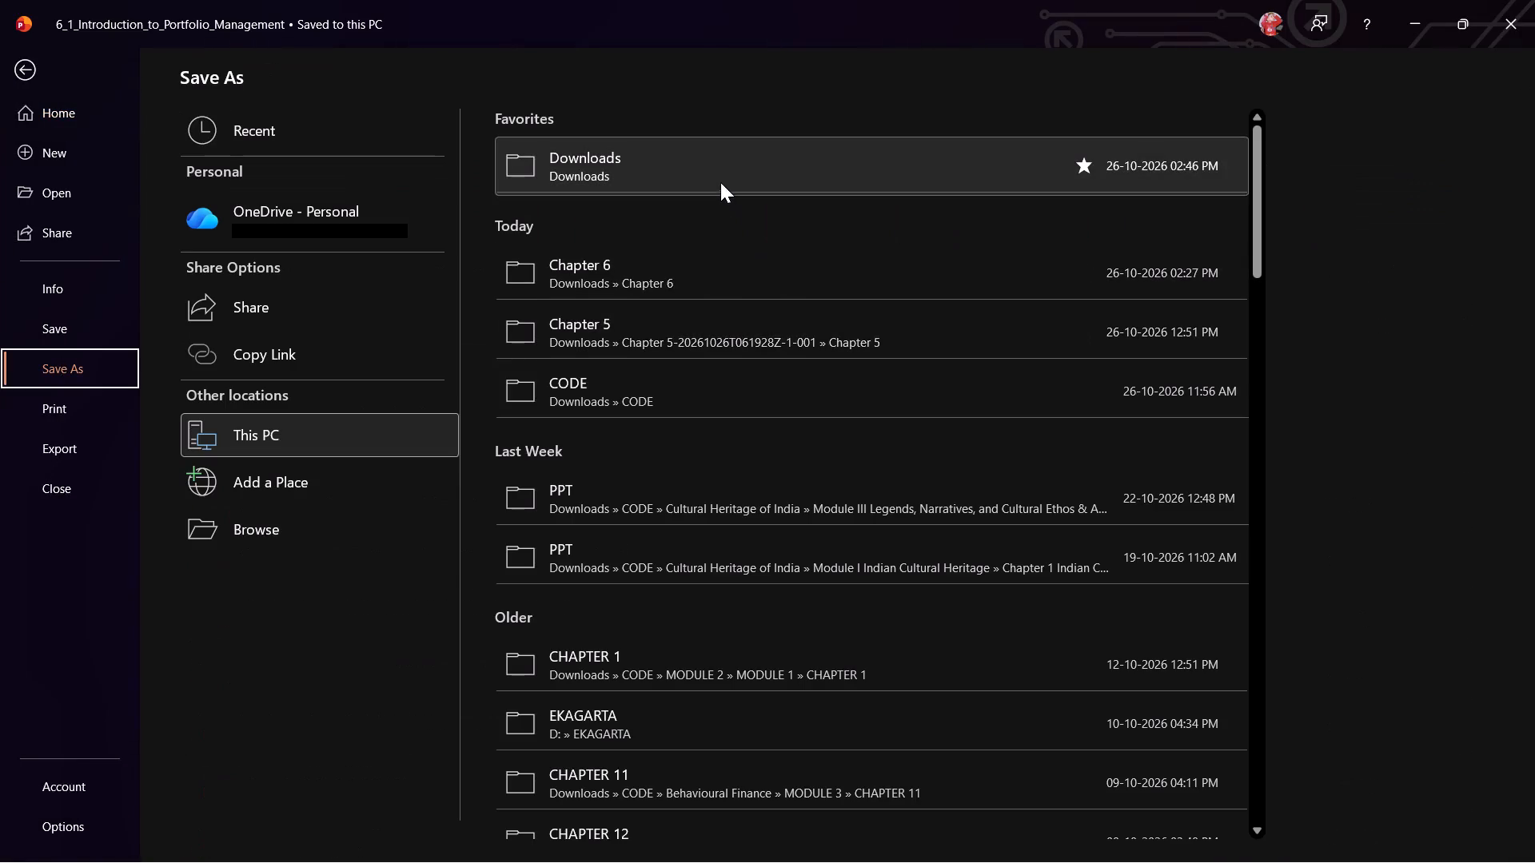
left_click(720, 182)
key("BackSpace")
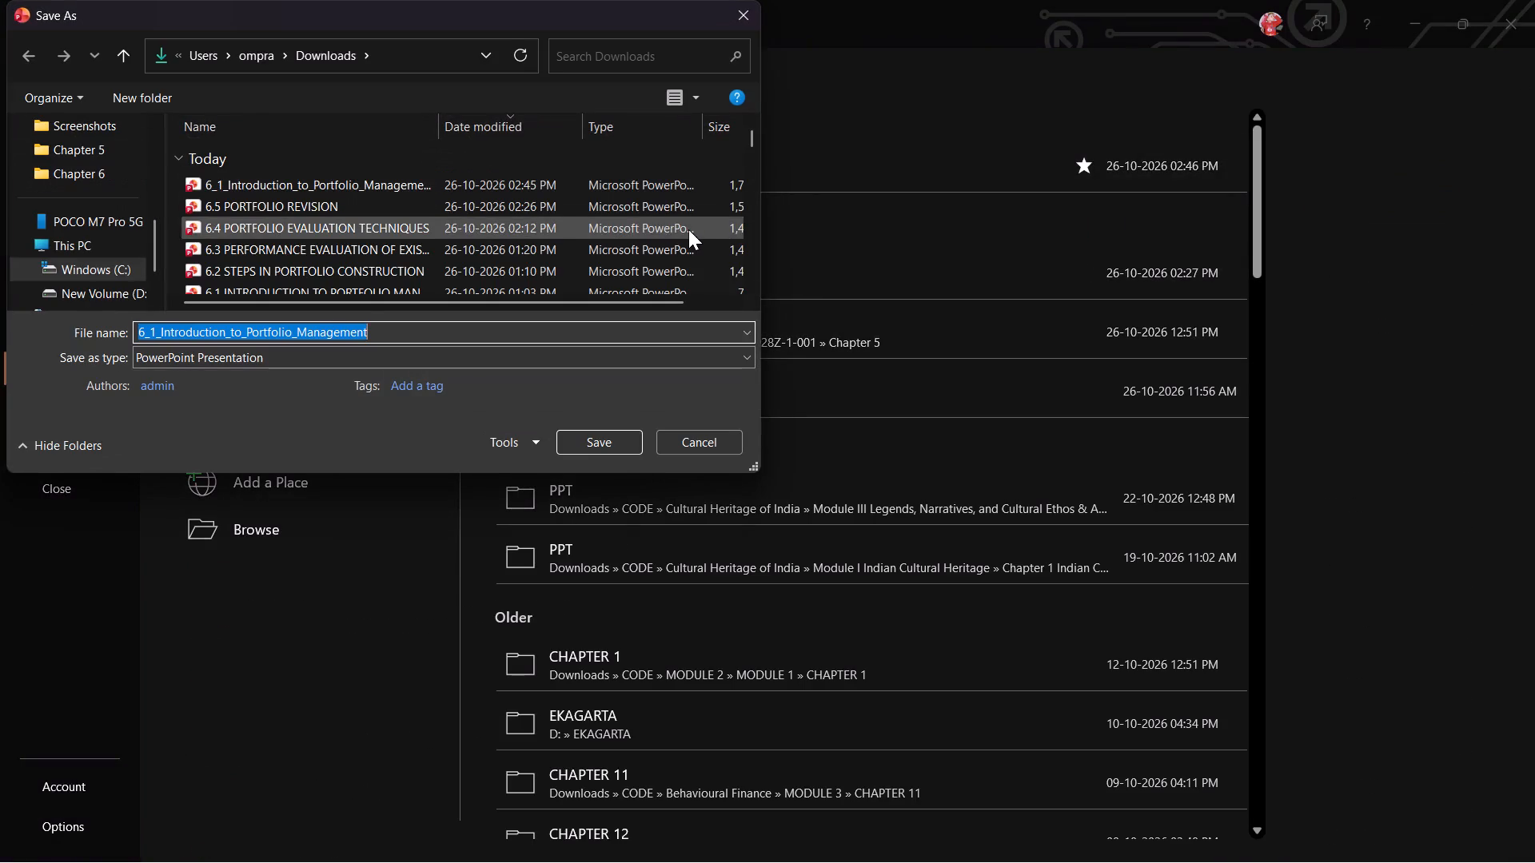
key("ctrl+v")
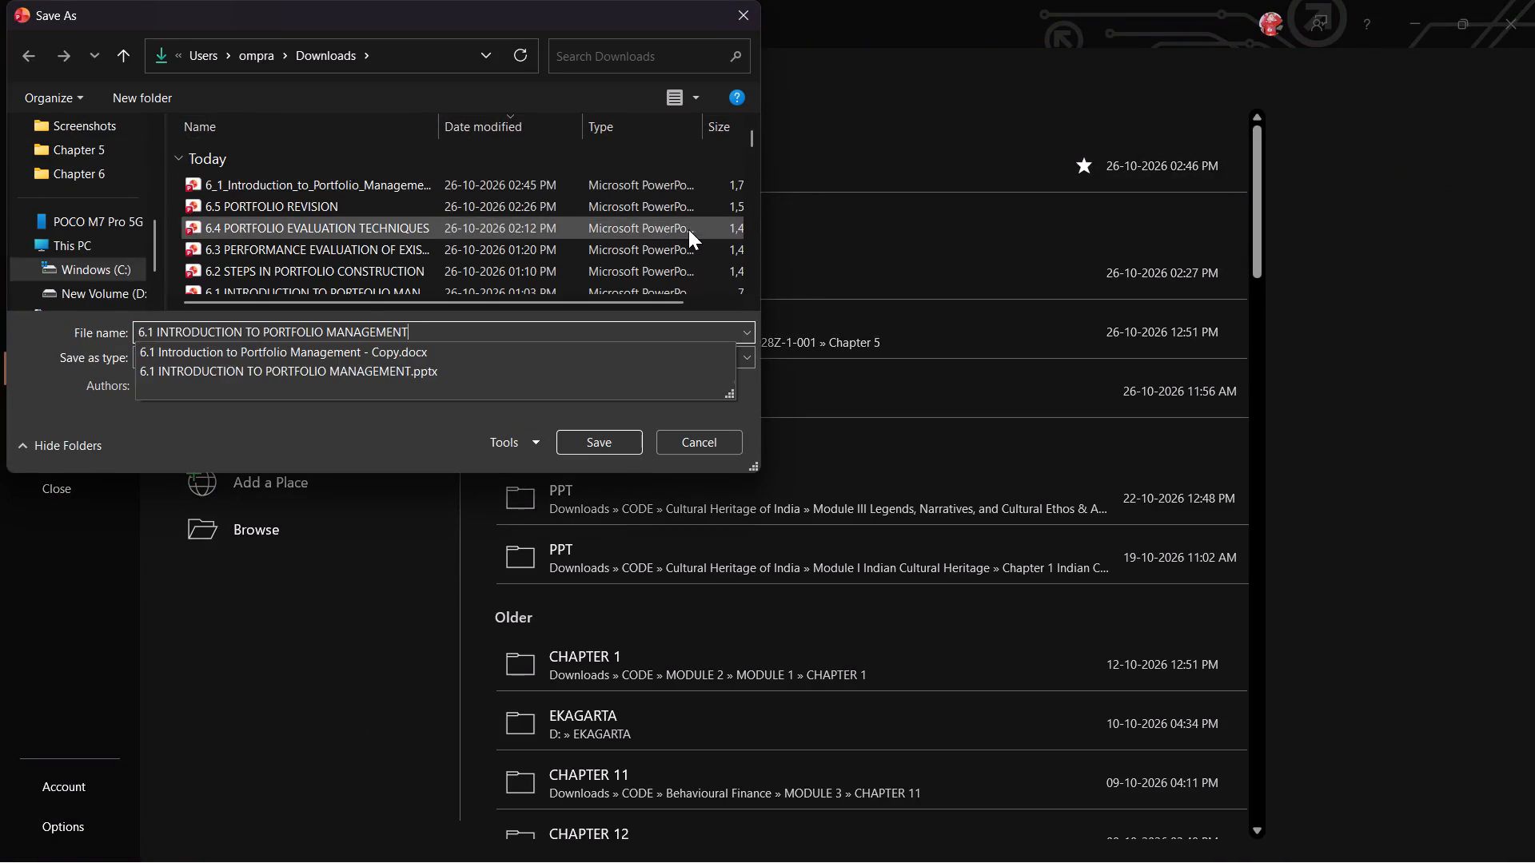
key("Return")
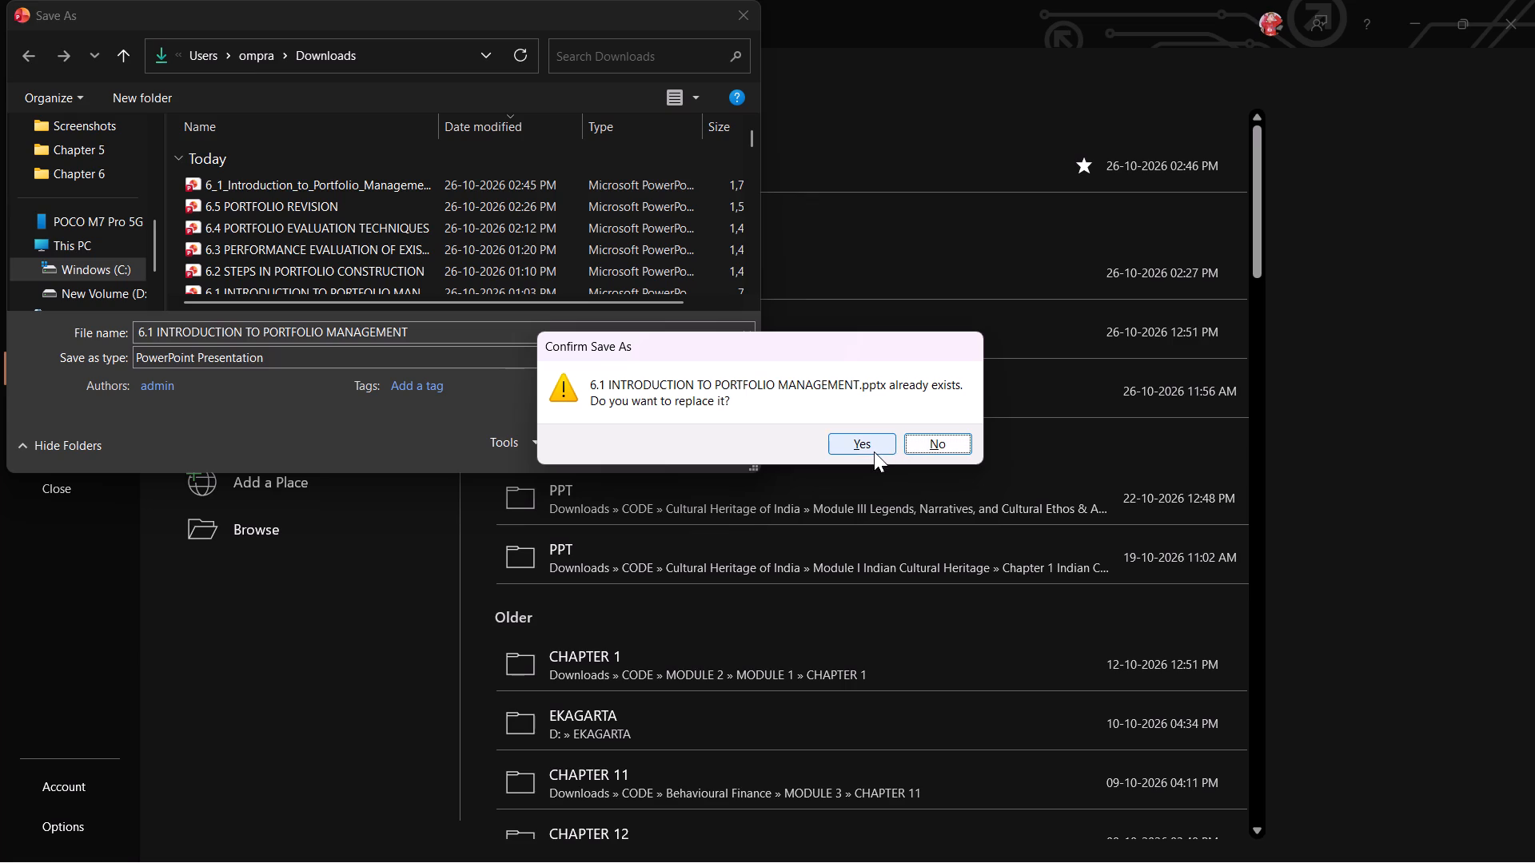
left_click(878, 496)
left_click(925, 442)
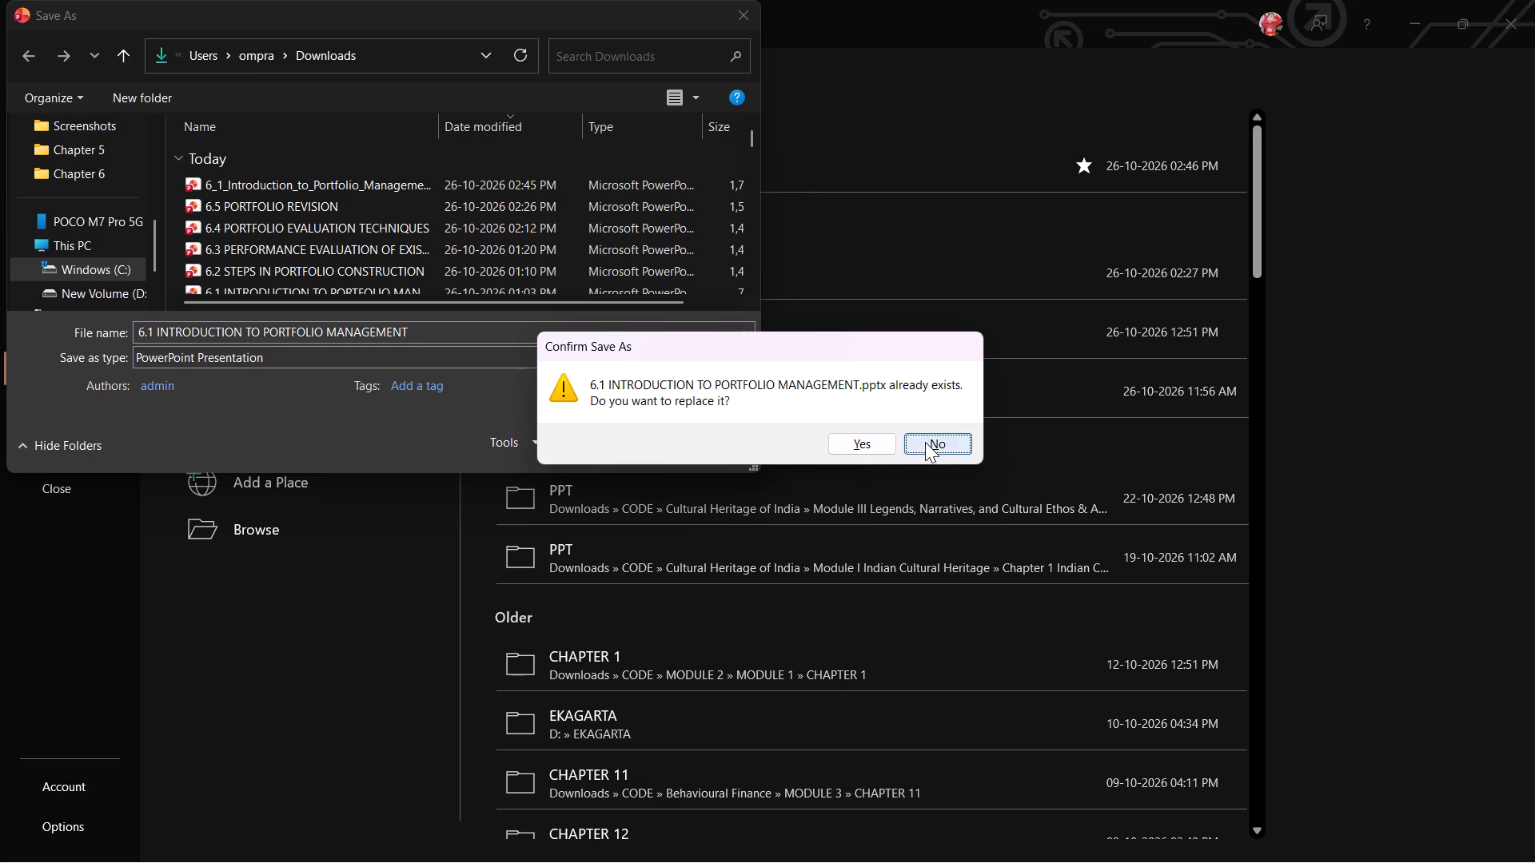
In File Explorer, delete the five older PowerPoint presentations numbered 6.1 to 6.5 from the Downloads folder.
left_click(855, 837)
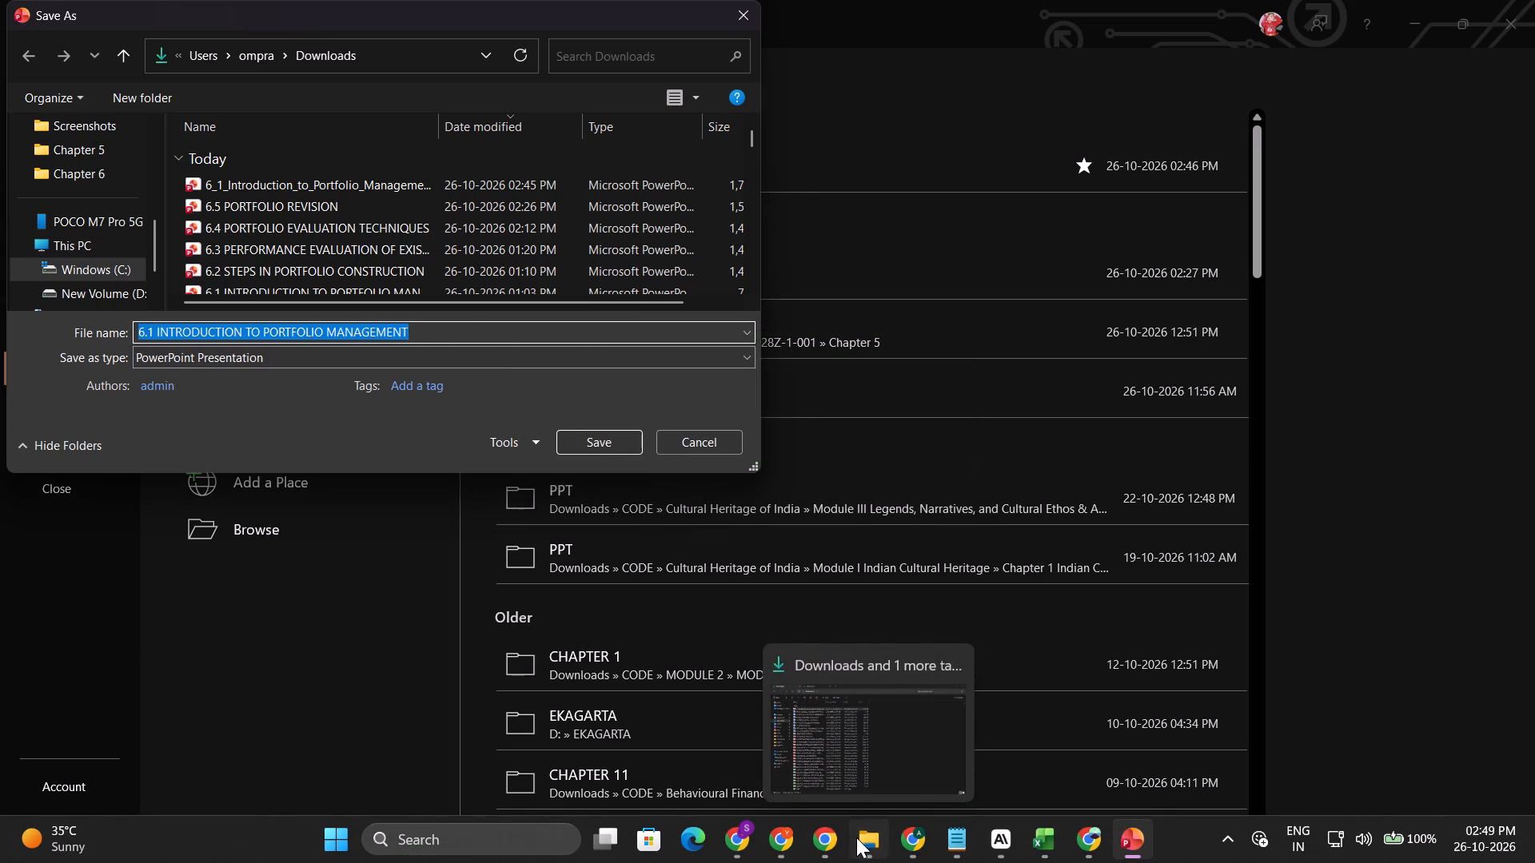
left_click_drag(829, 511, 690, 491)
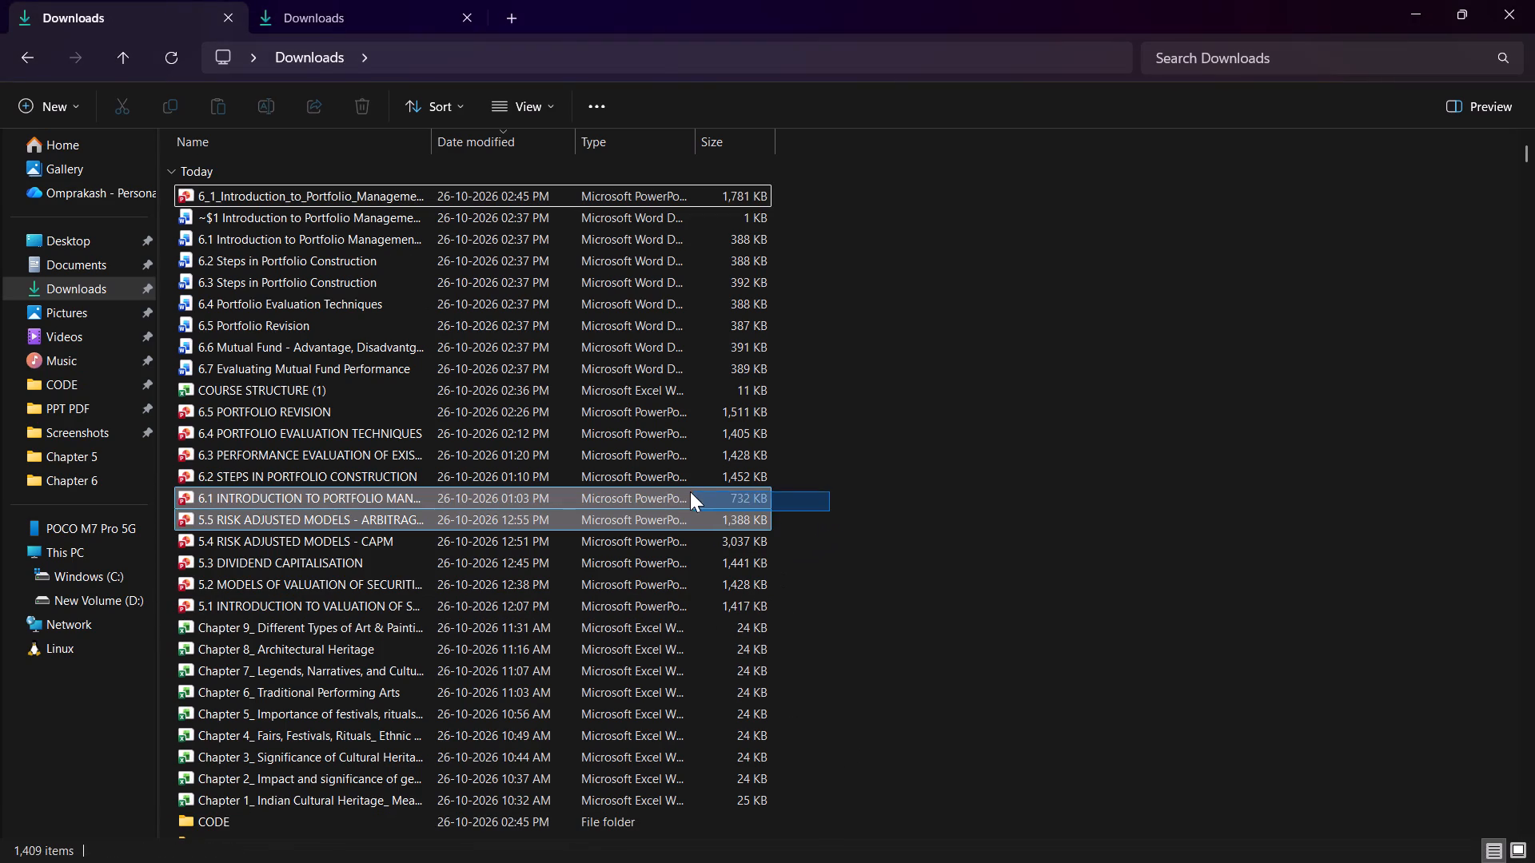
left_click_drag(690, 491, 667, 487)
left_click(883, 494)
left_click_drag(882, 494, 808, 498)
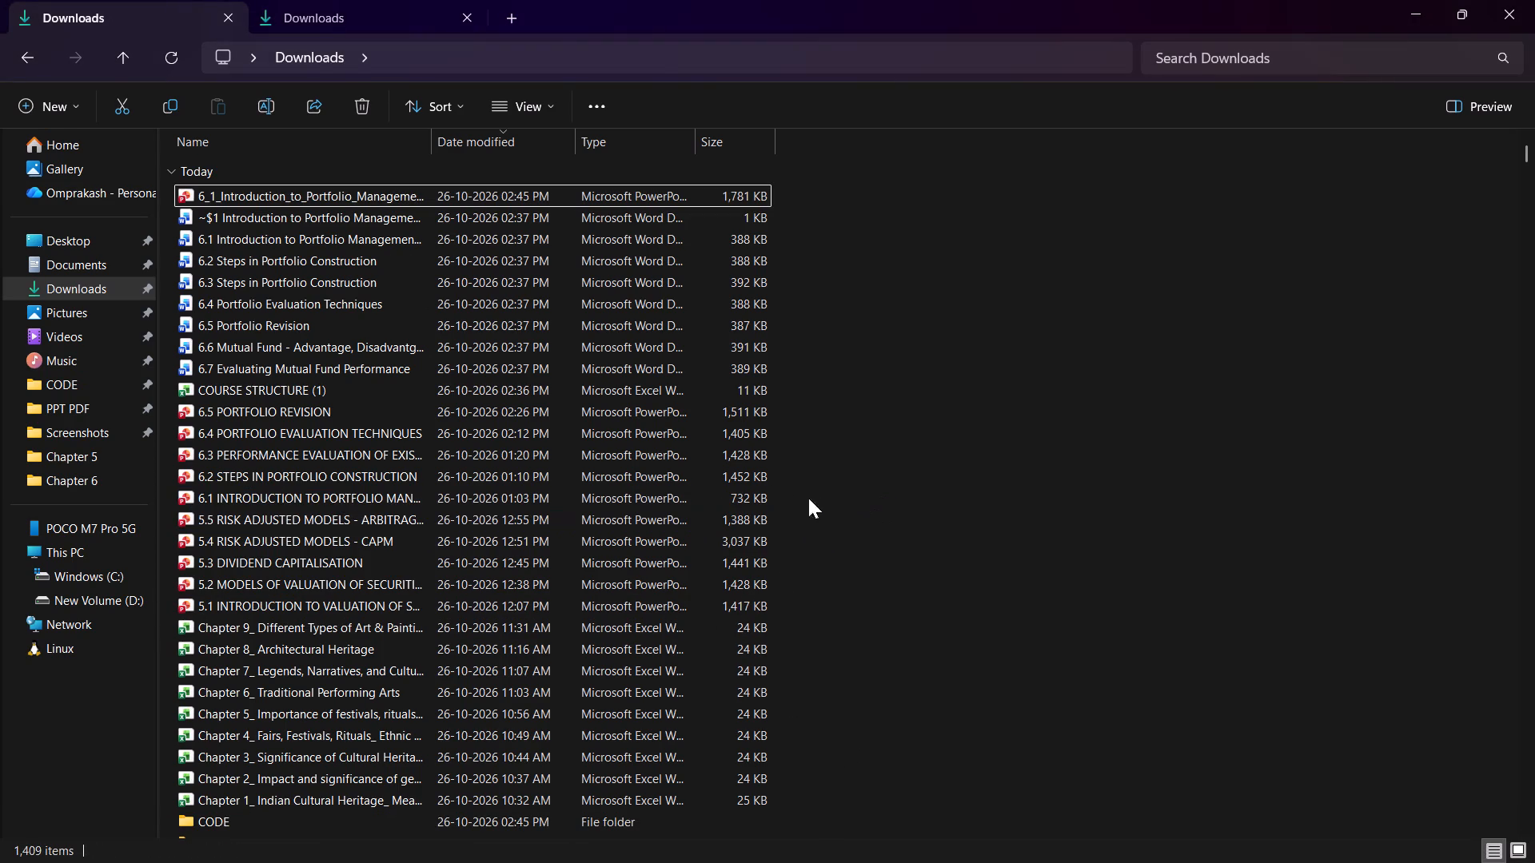
left_click_drag(808, 498, 730, 488)
left_click_drag(839, 501, 724, 487)
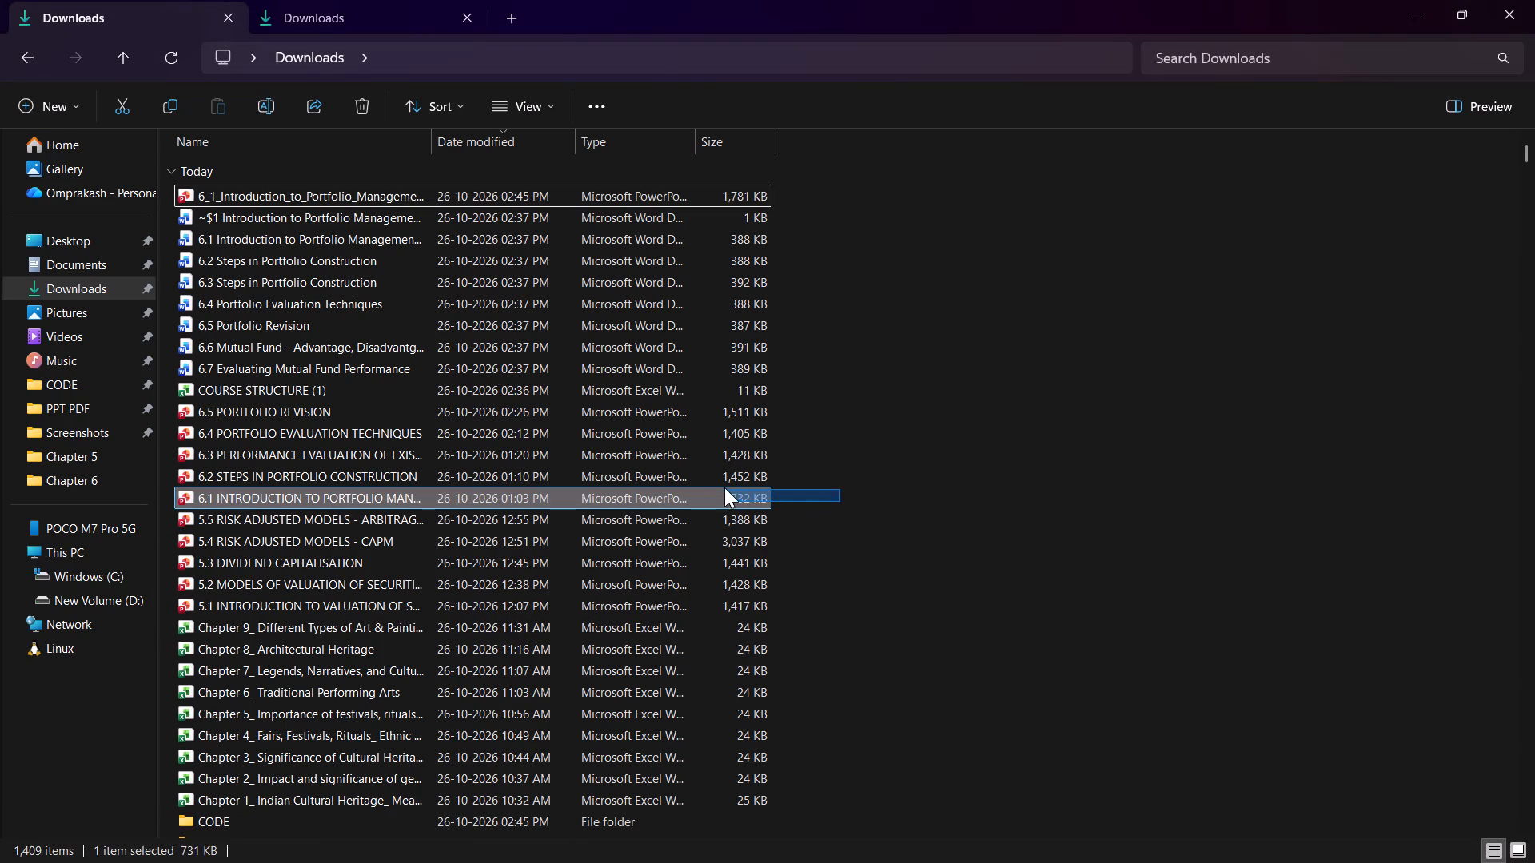
left_click_drag(724, 487, 676, 417)
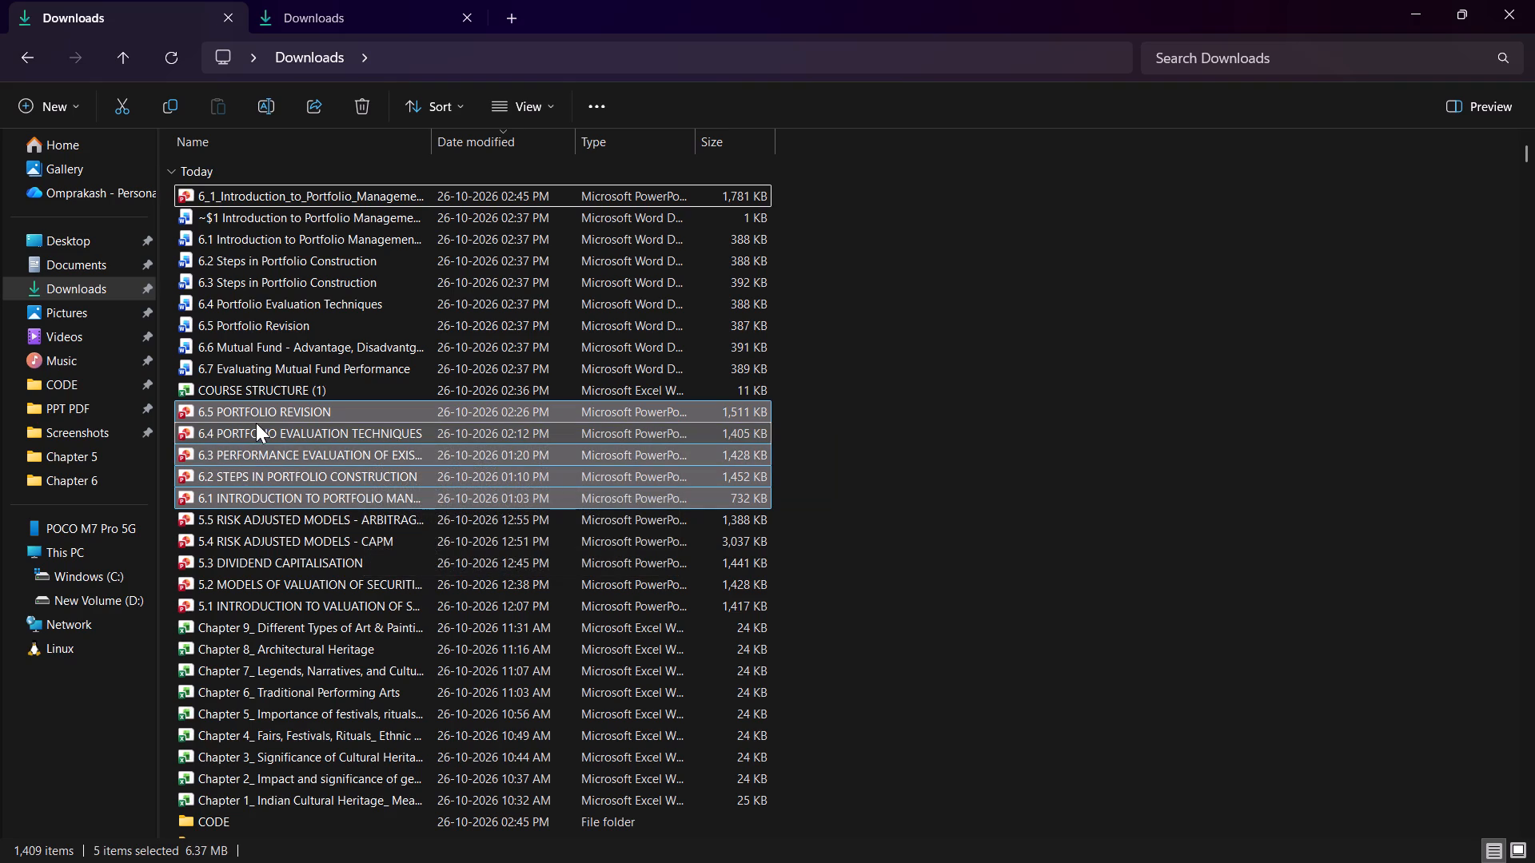
key("Delete")
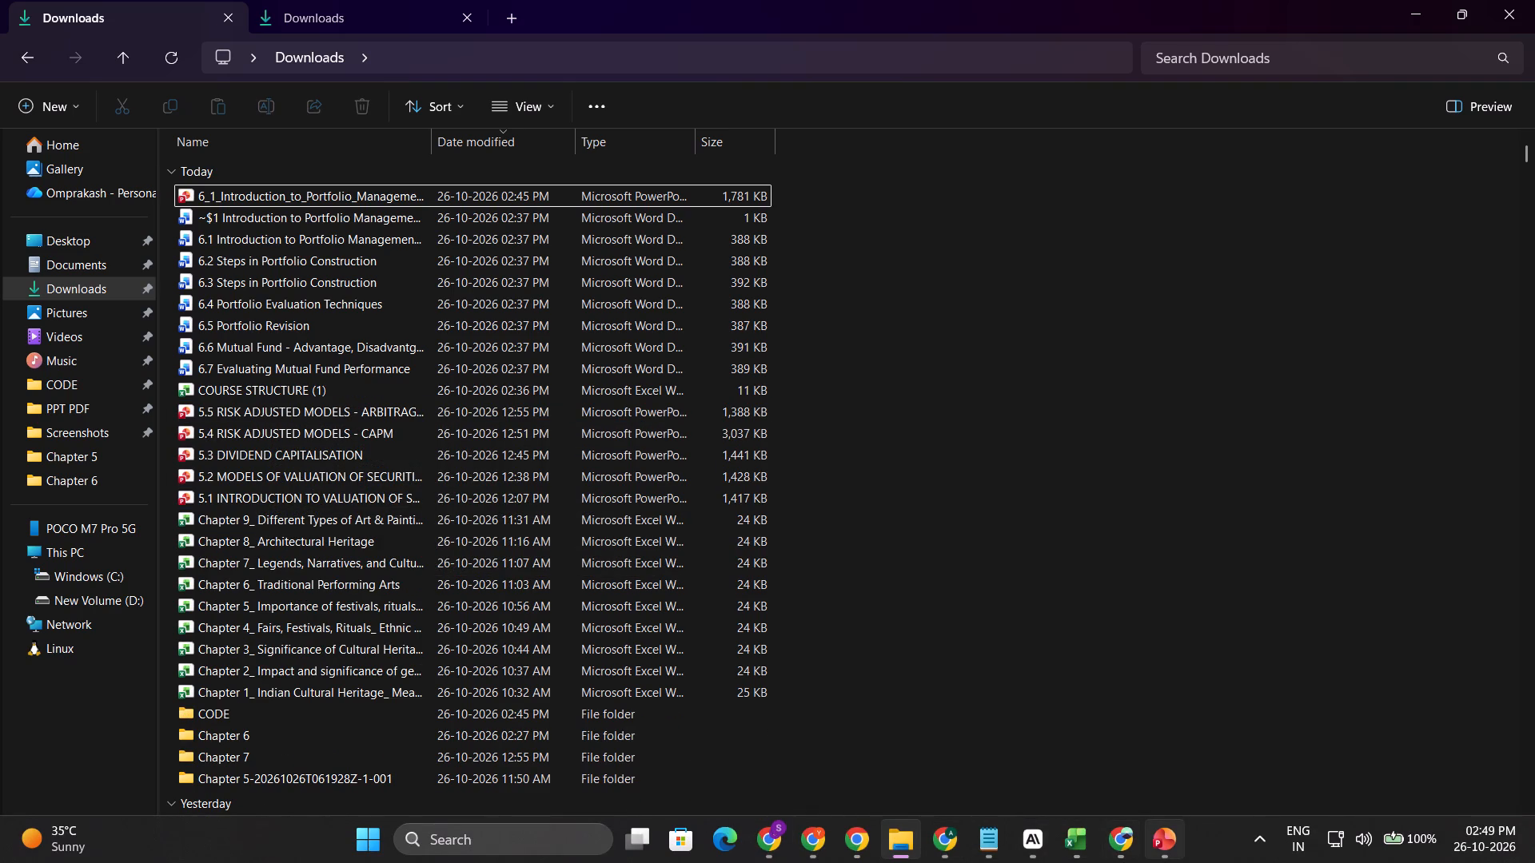
left_click(1139, 766)
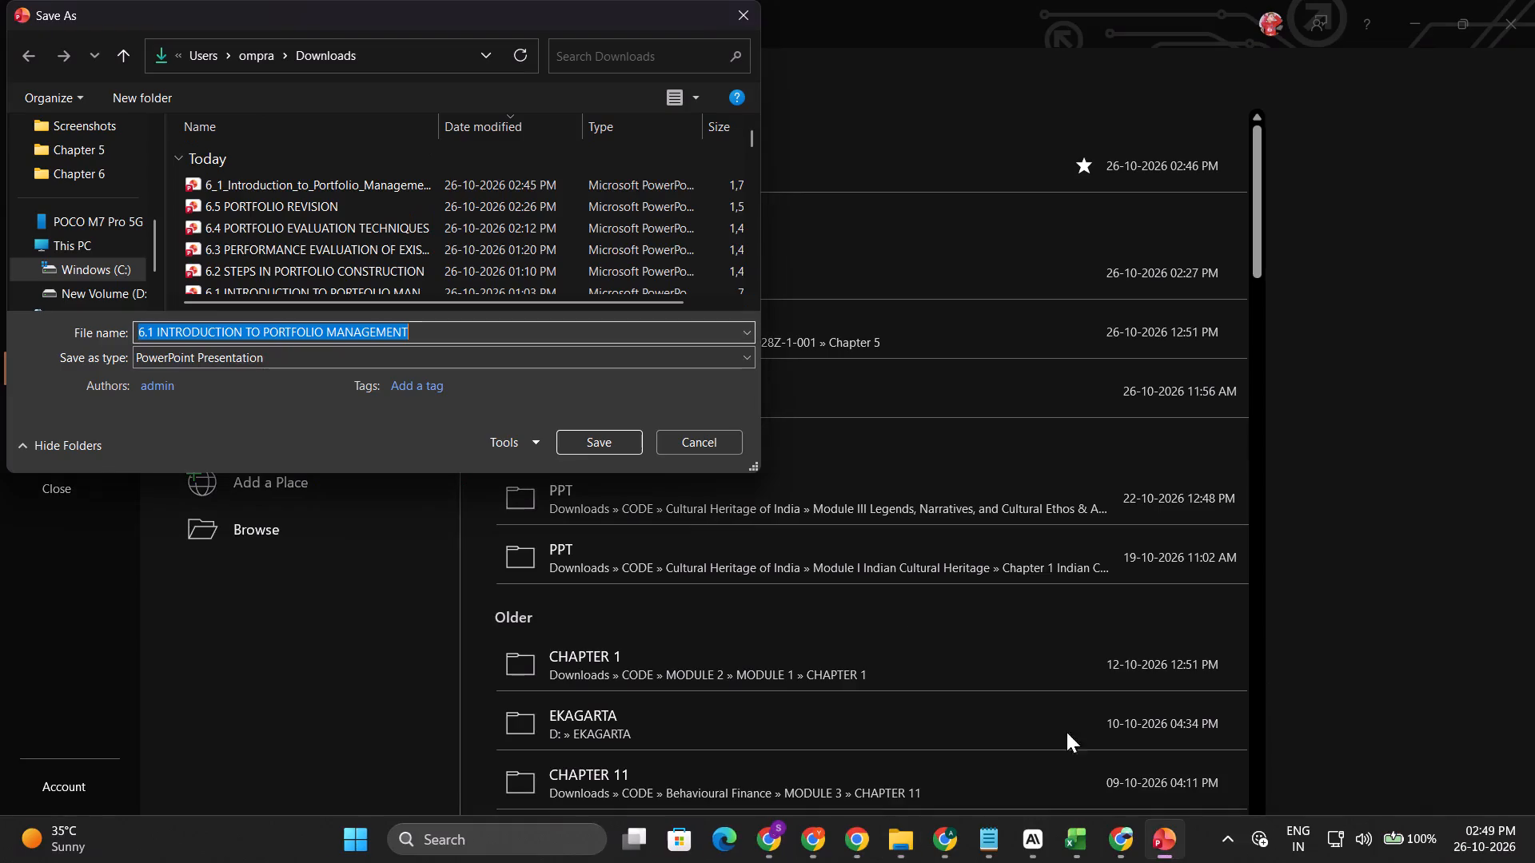
left_click(588, 435)
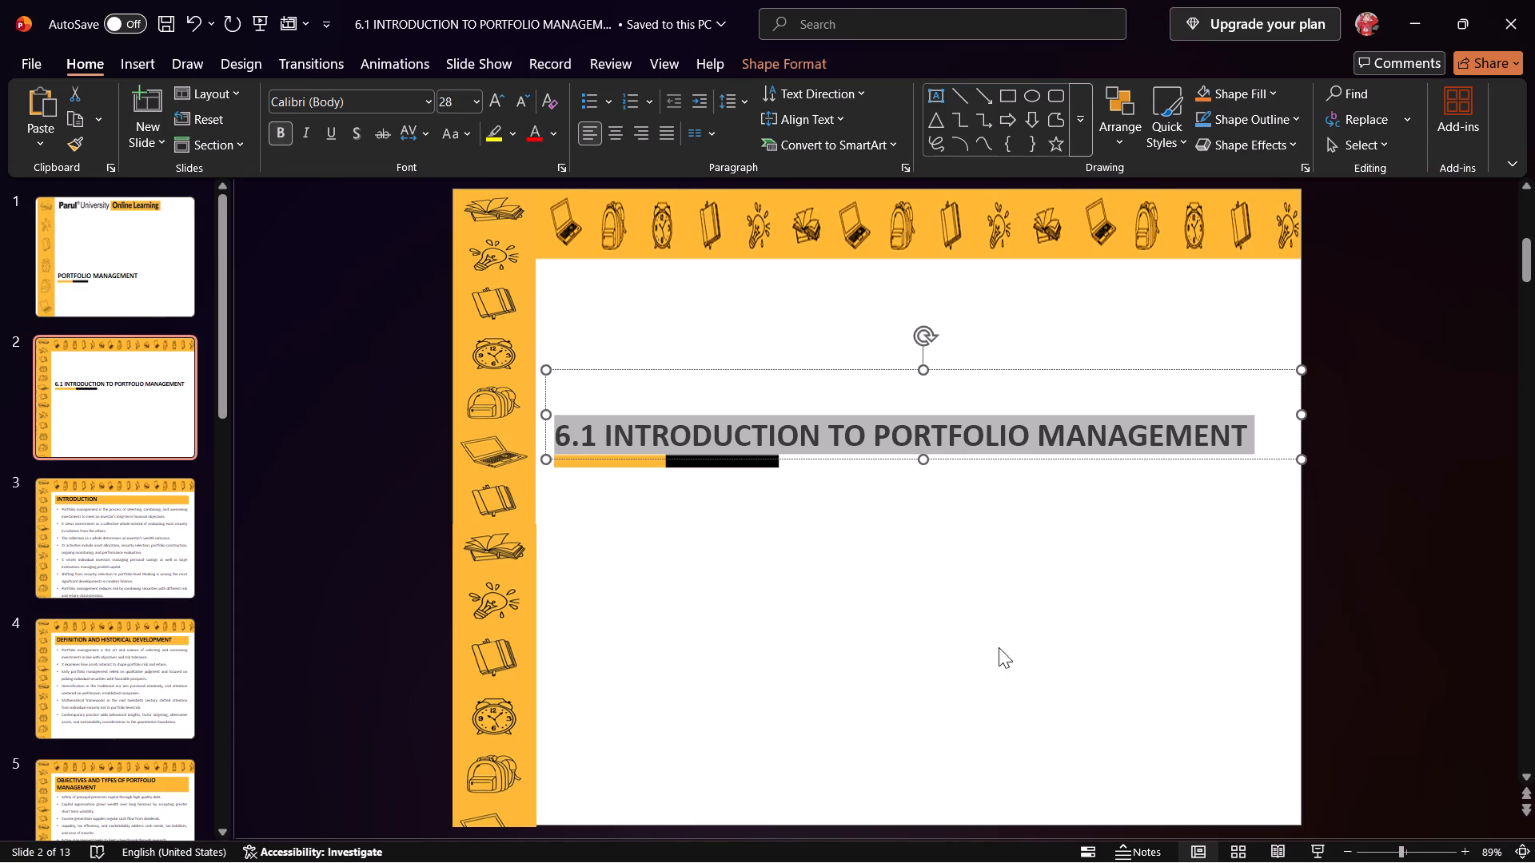
scroll(131, 543, "down", 6)
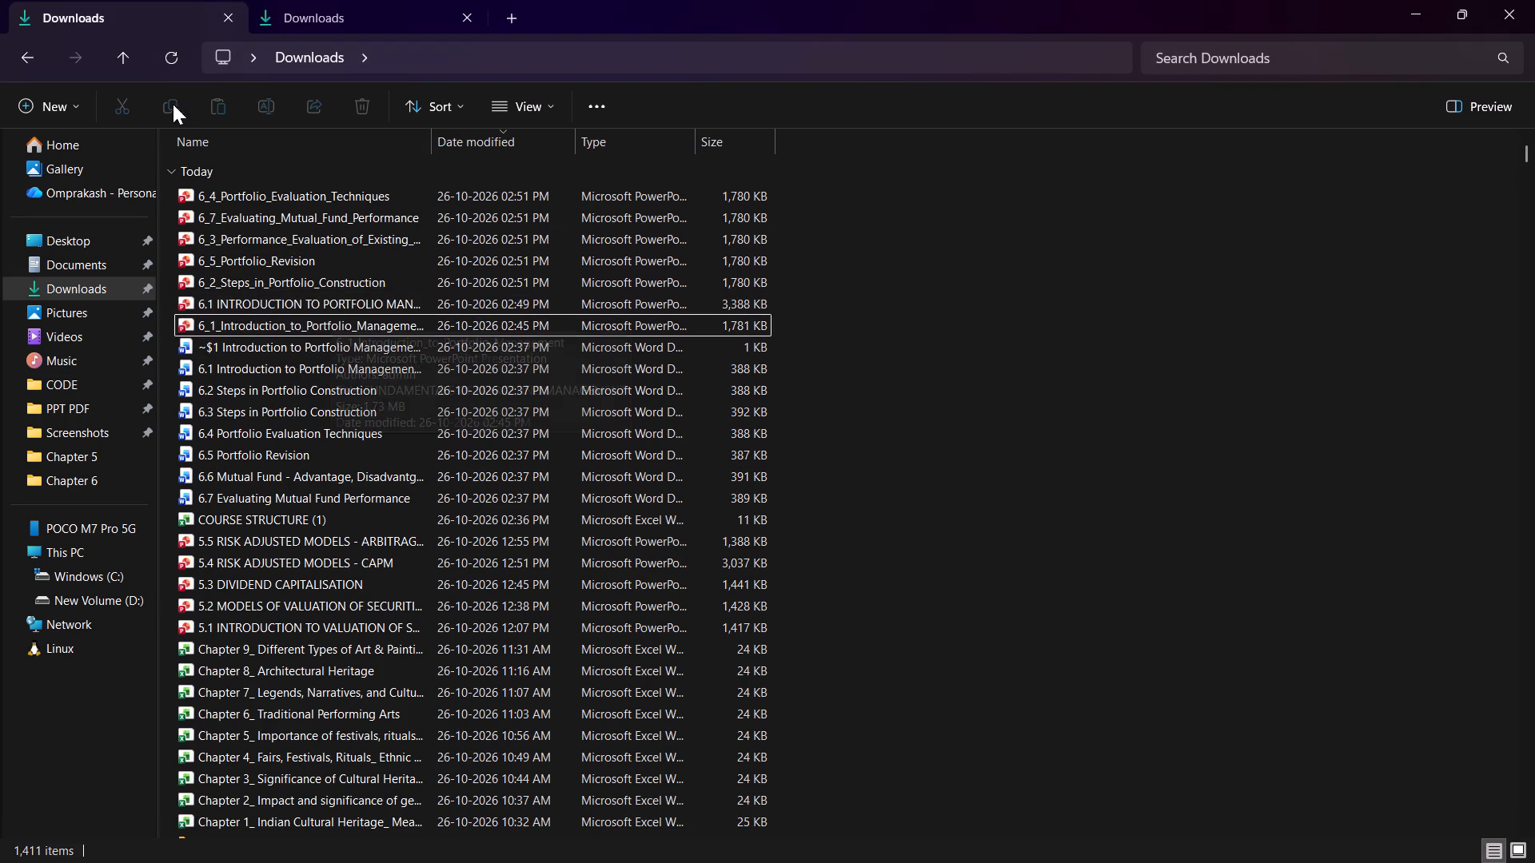
left_click(170, 56)
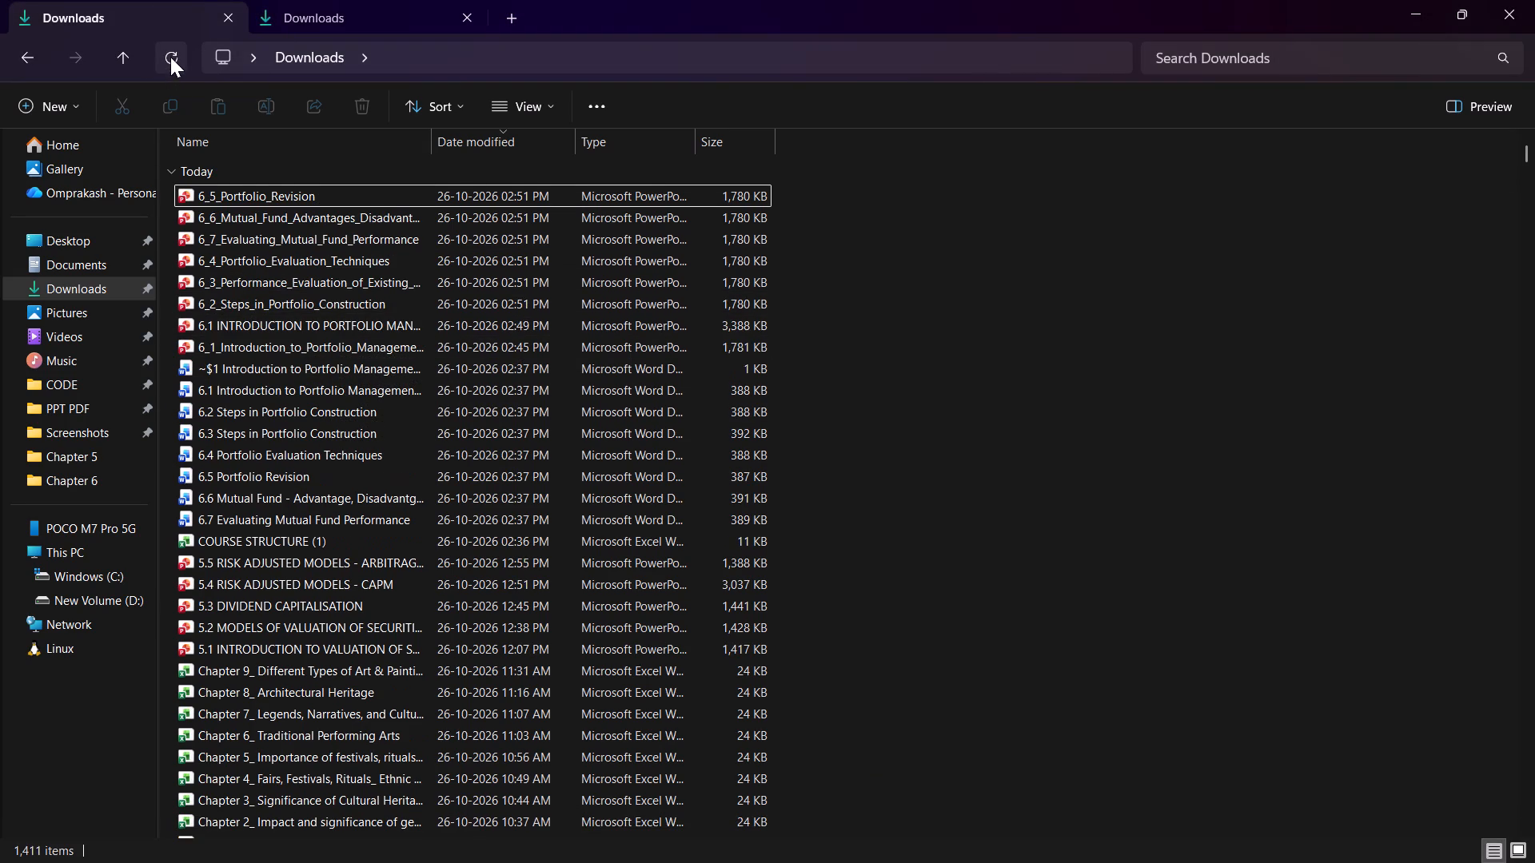
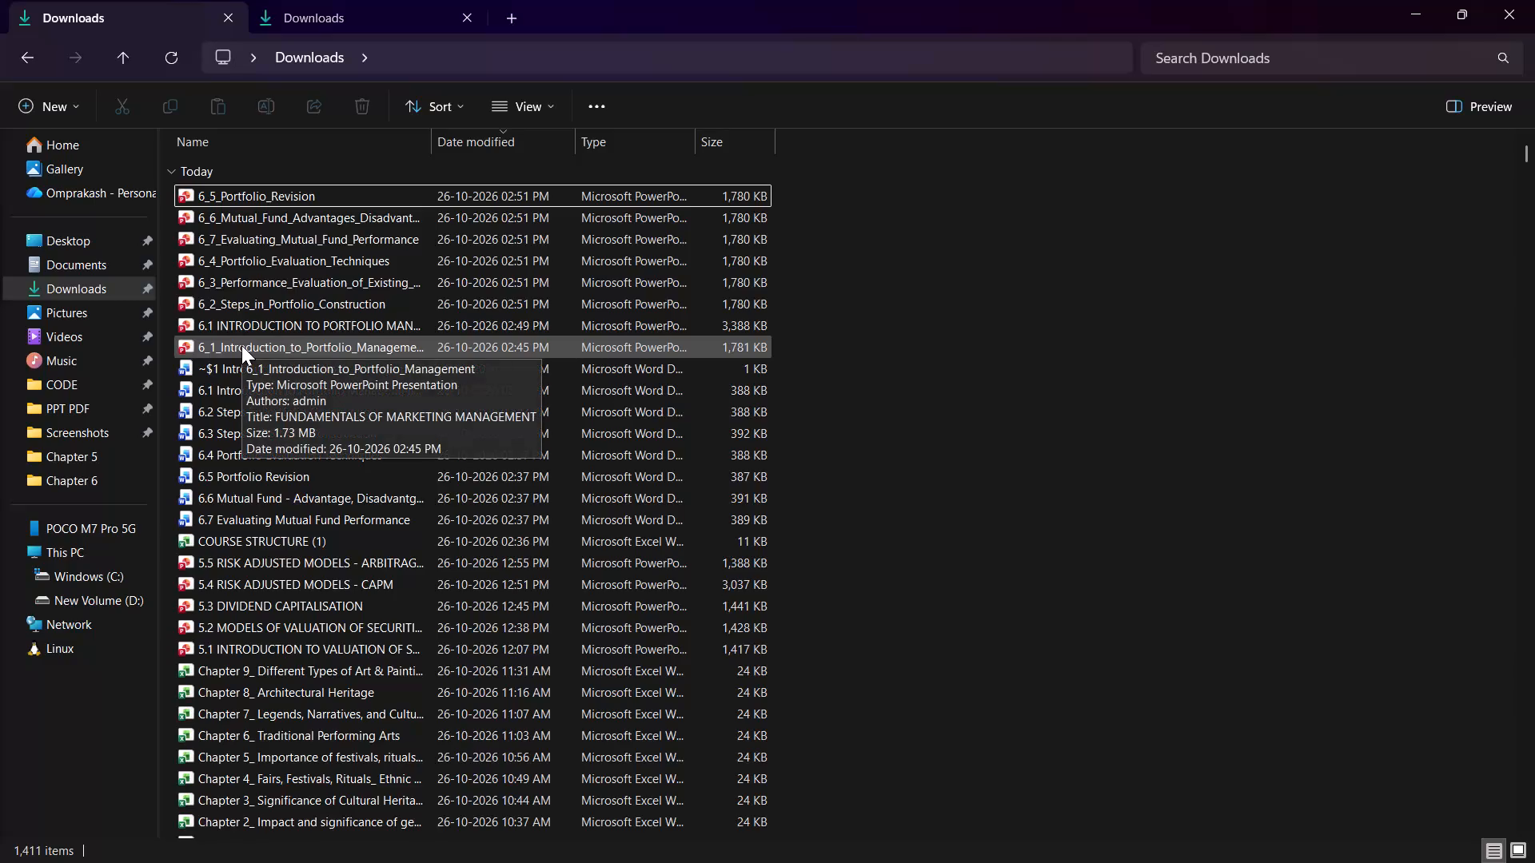
Delete the older 6_1_Introduction_to_Portfolio_Management presentation from the Downloads folder.
left_click(241, 345)
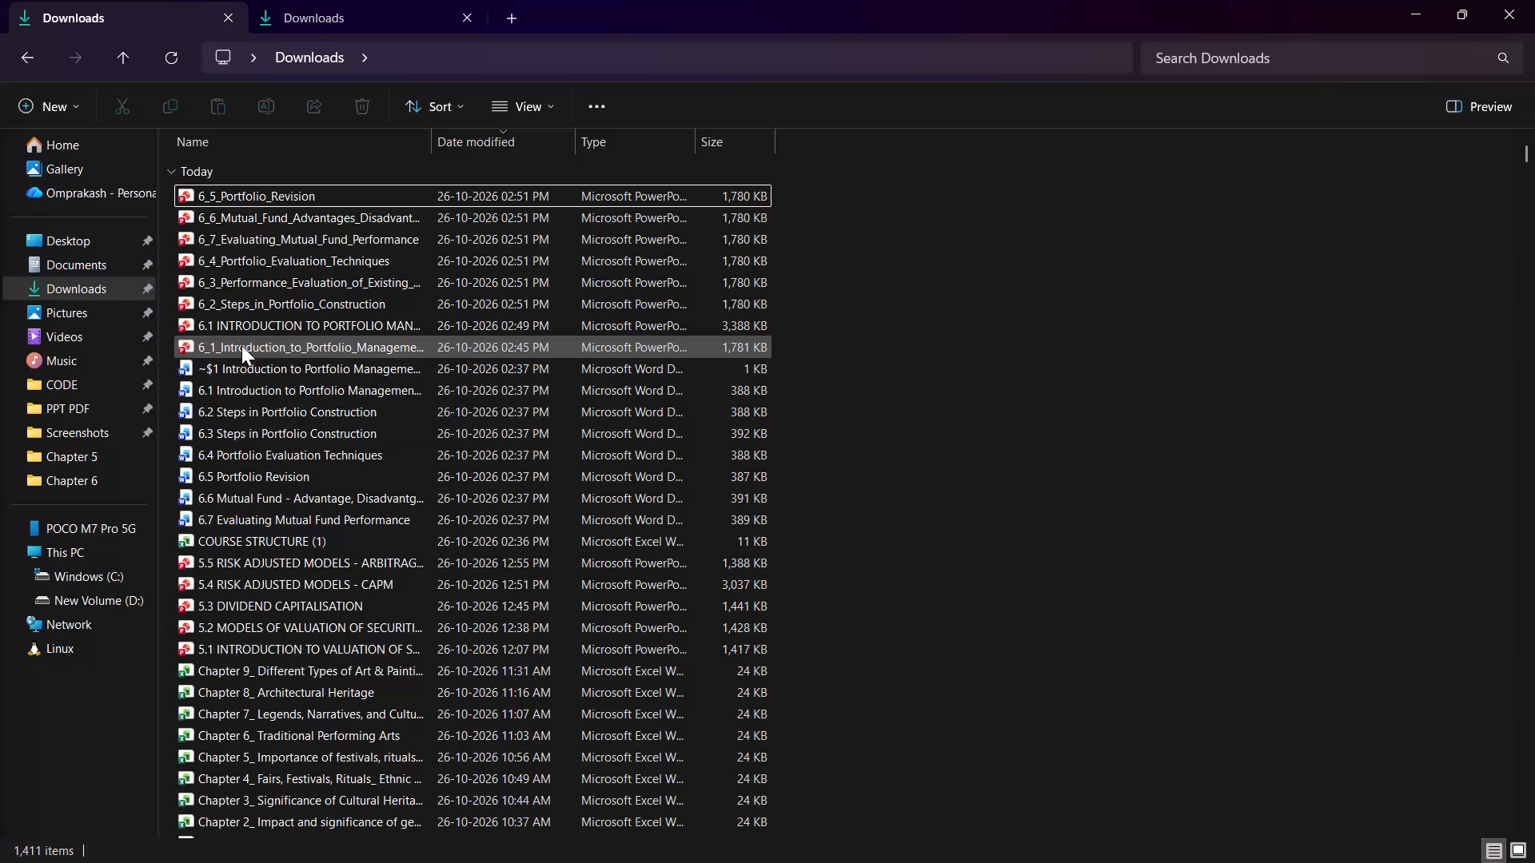
left_click(369, 109)
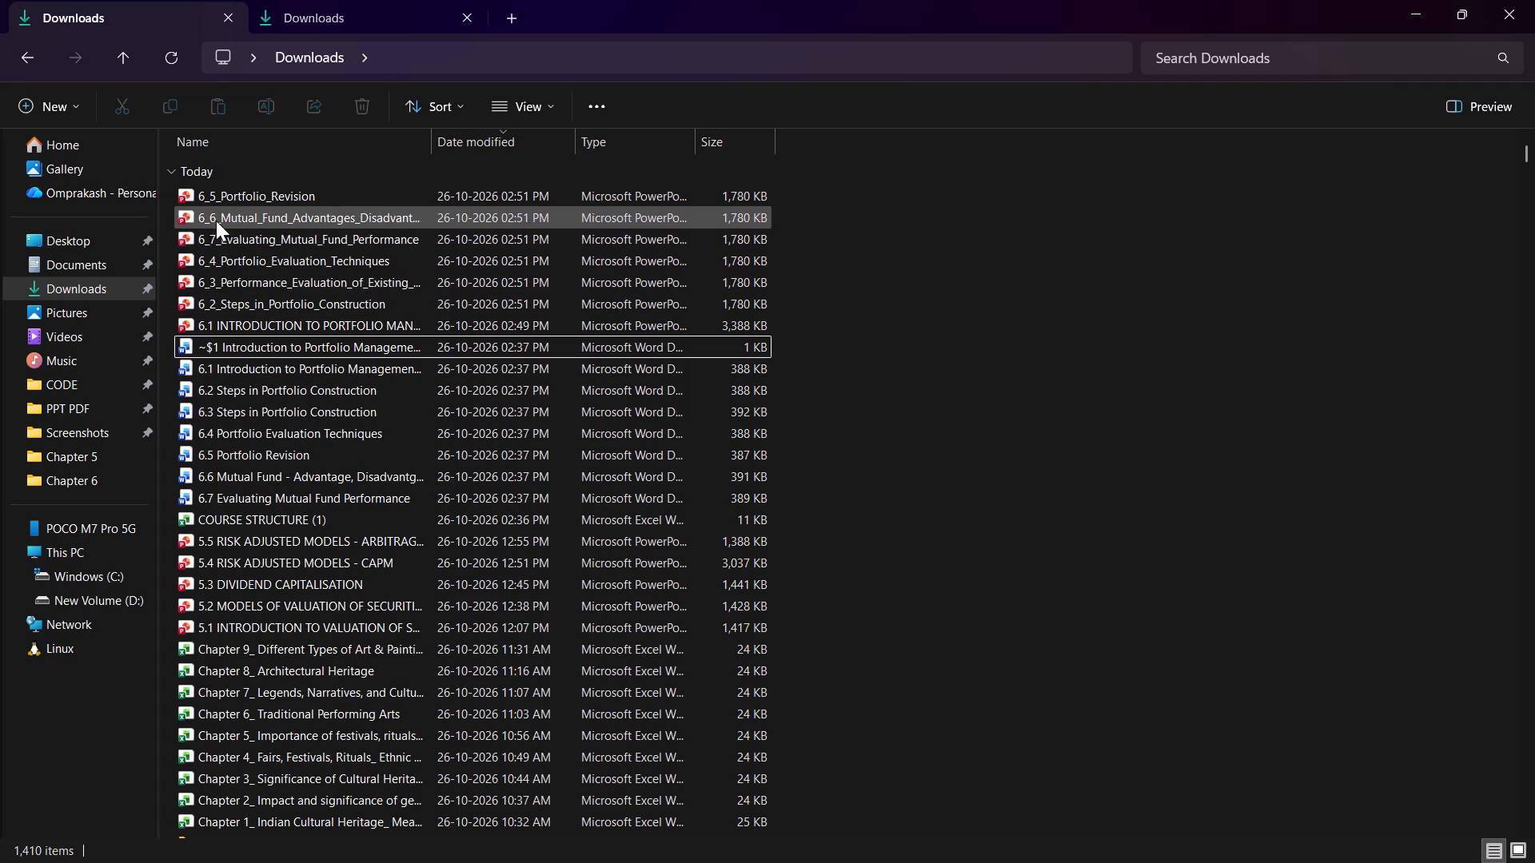
Open the 6_2_Steps_in_Portfolio_Construction presentation in PowerPoint and enable editing.
double_click(244, 301)
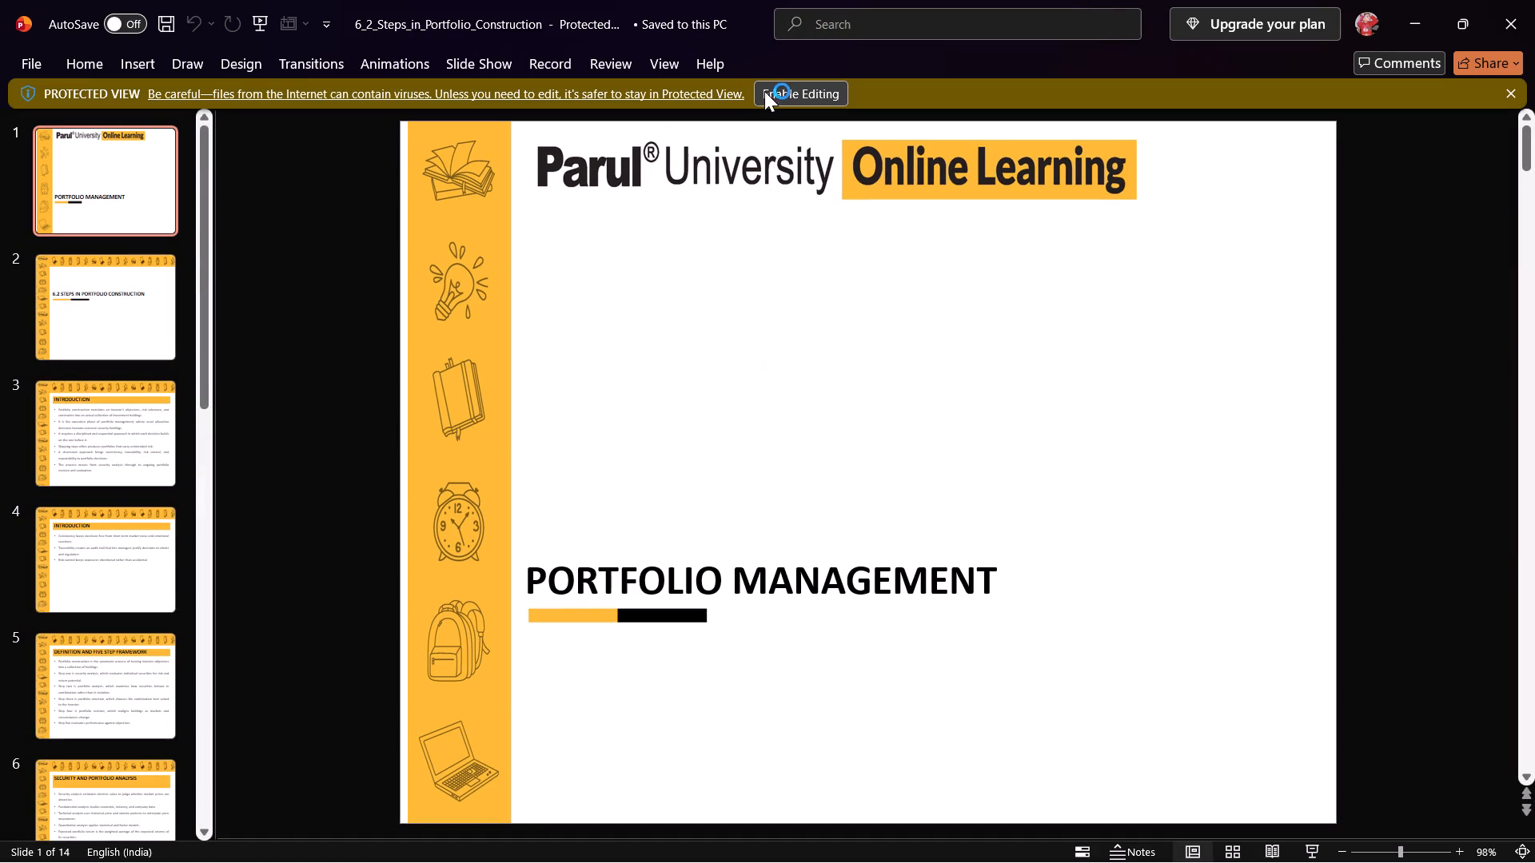
left_click(765, 91)
On slide 1, nudge the PORTFOLIO MANAGEMENT title slightly down and across to line up with the bar beneath it.
left_click(639, 592)
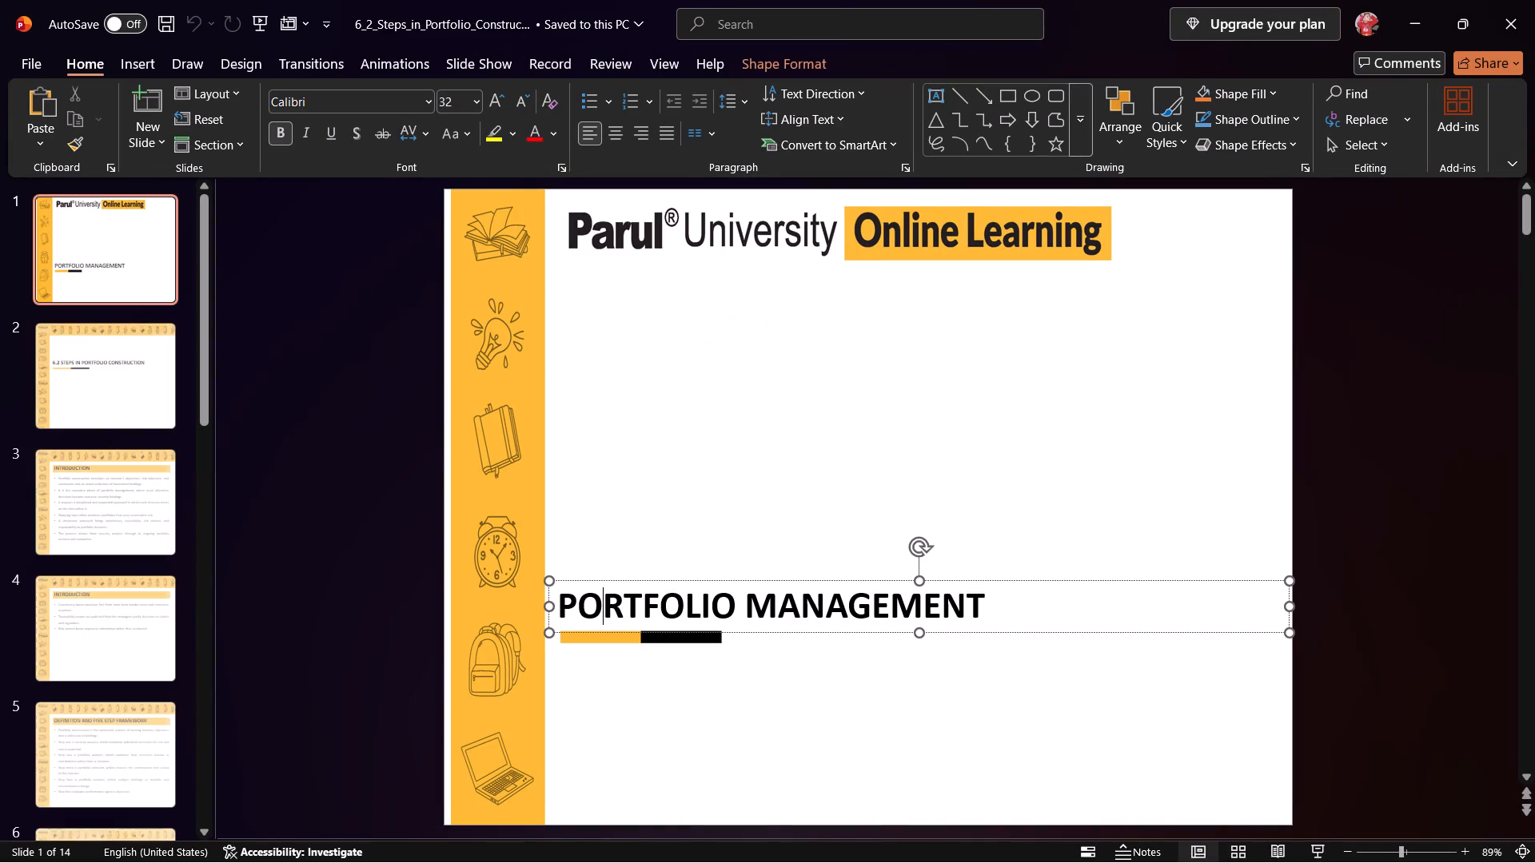
left_click(627, 630)
double_click(629, 614)
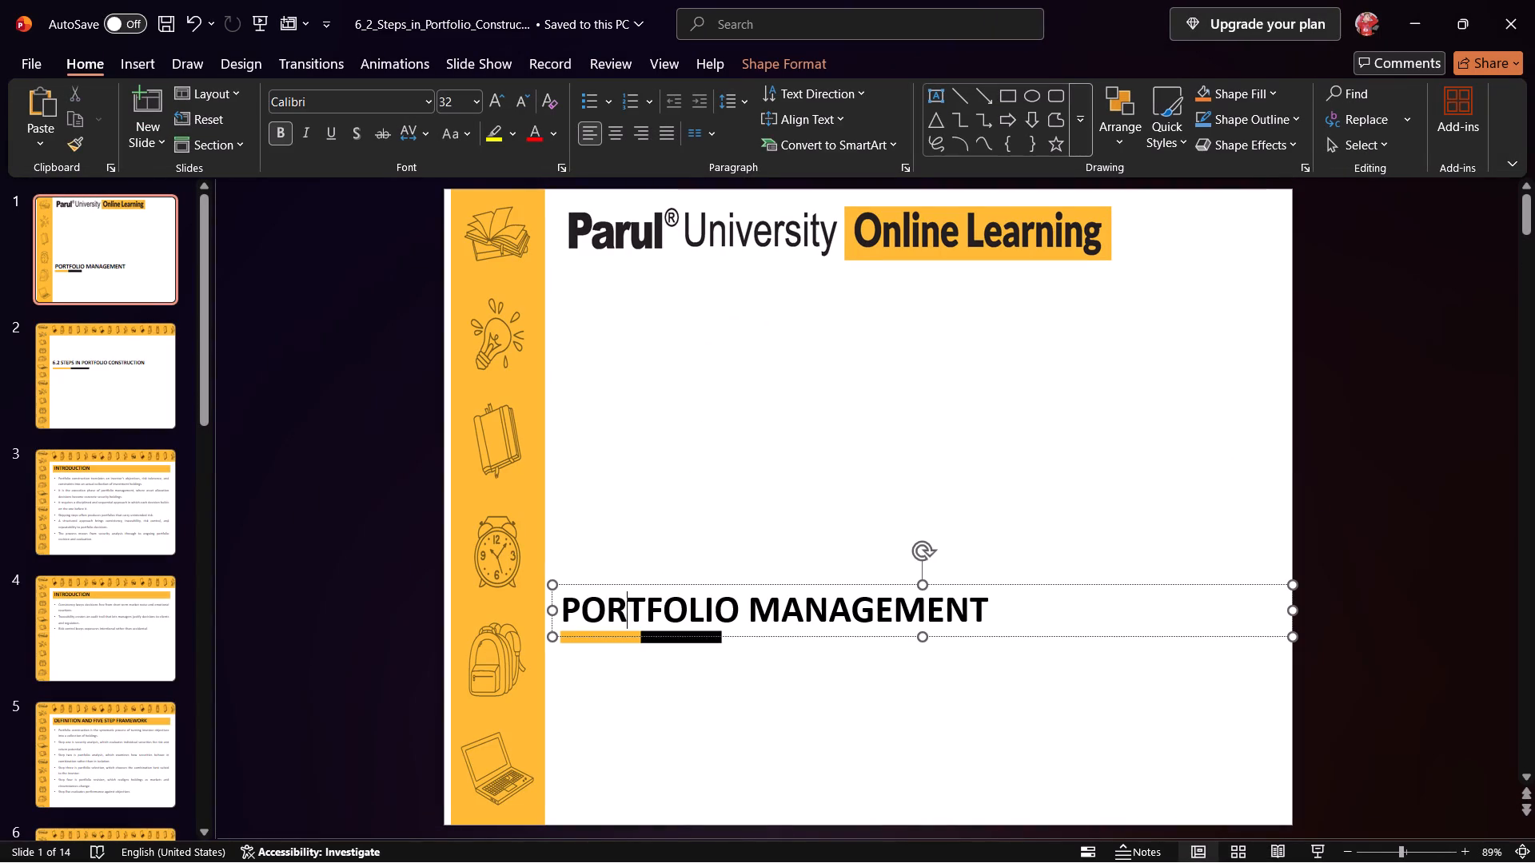
On slide 2, move the 6.2 STEPS IN PORTFOLIO CONSTRUCTION title down so it sits just above the yellow-and-black bar.
left_click_drag(138, 382, 146, 381)
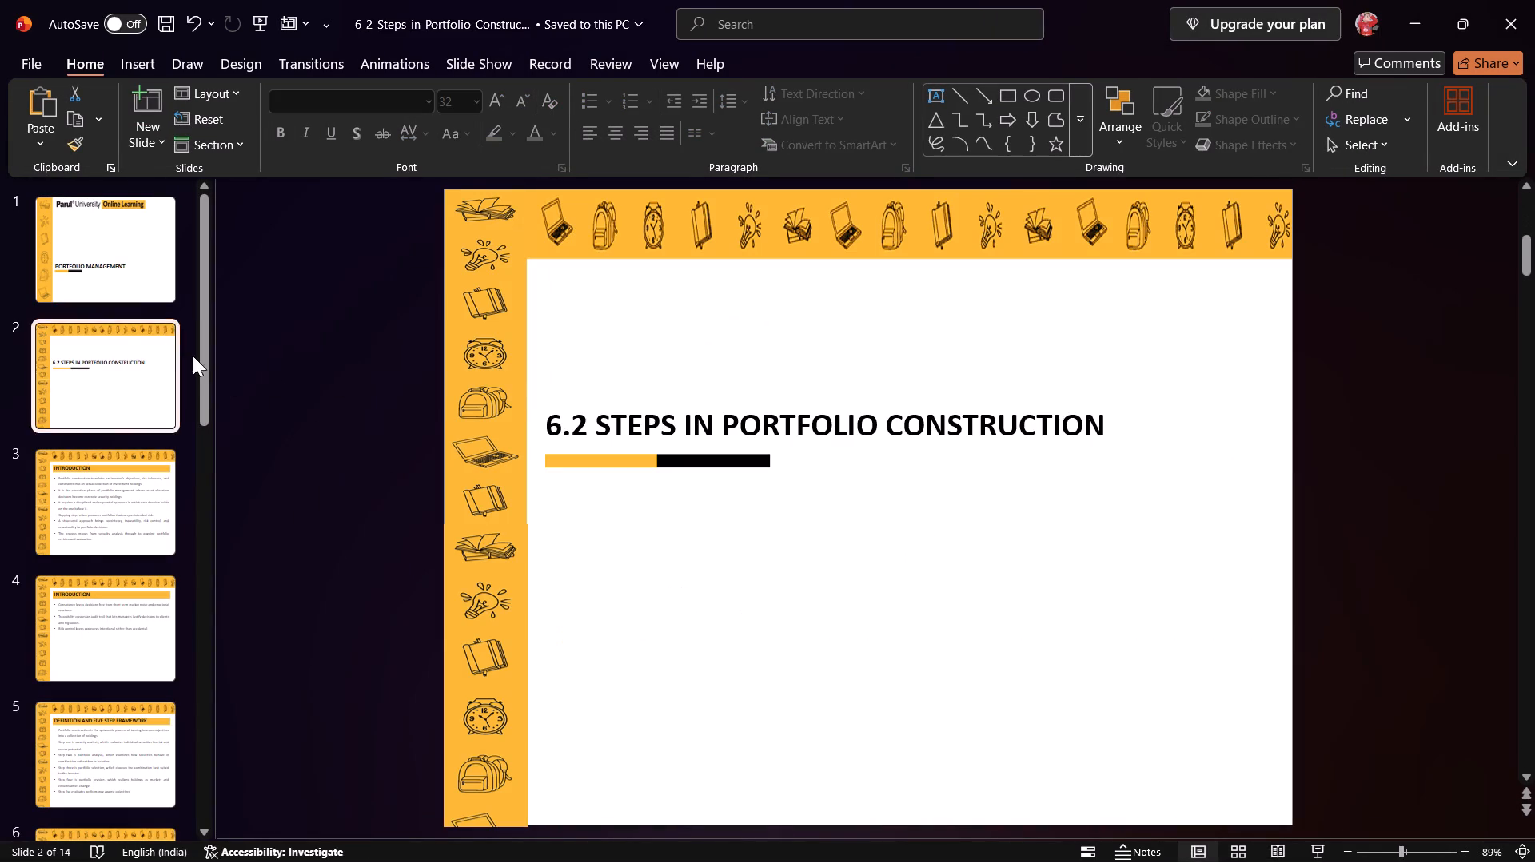
left_click(617, 428)
left_click(603, 450)
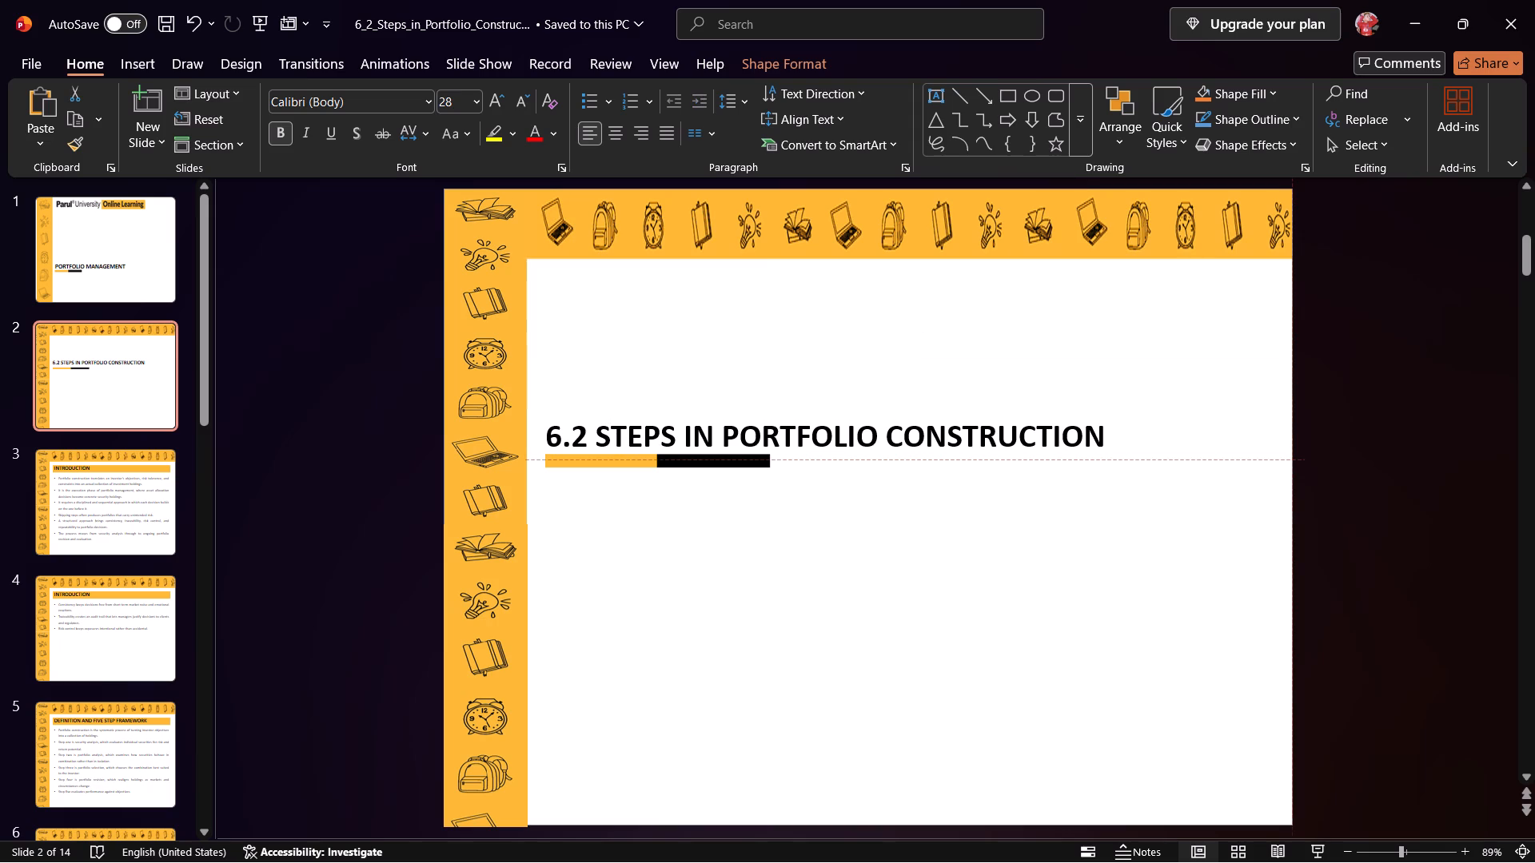
left_click(600, 431)
left_click_drag(596, 450, 597, 457)
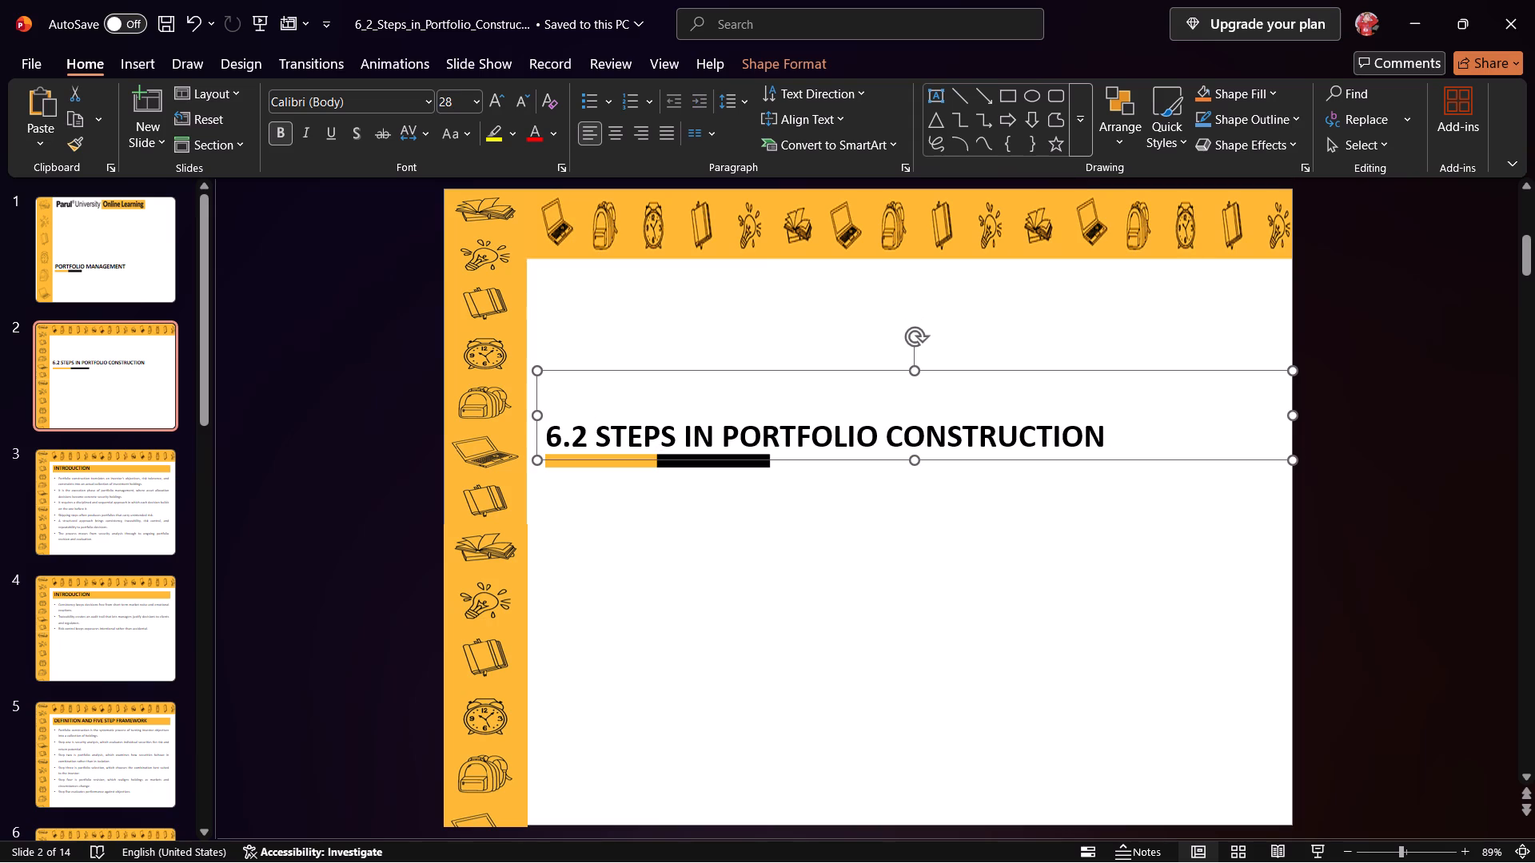
double_click(567, 432)
left_click(533, 509)
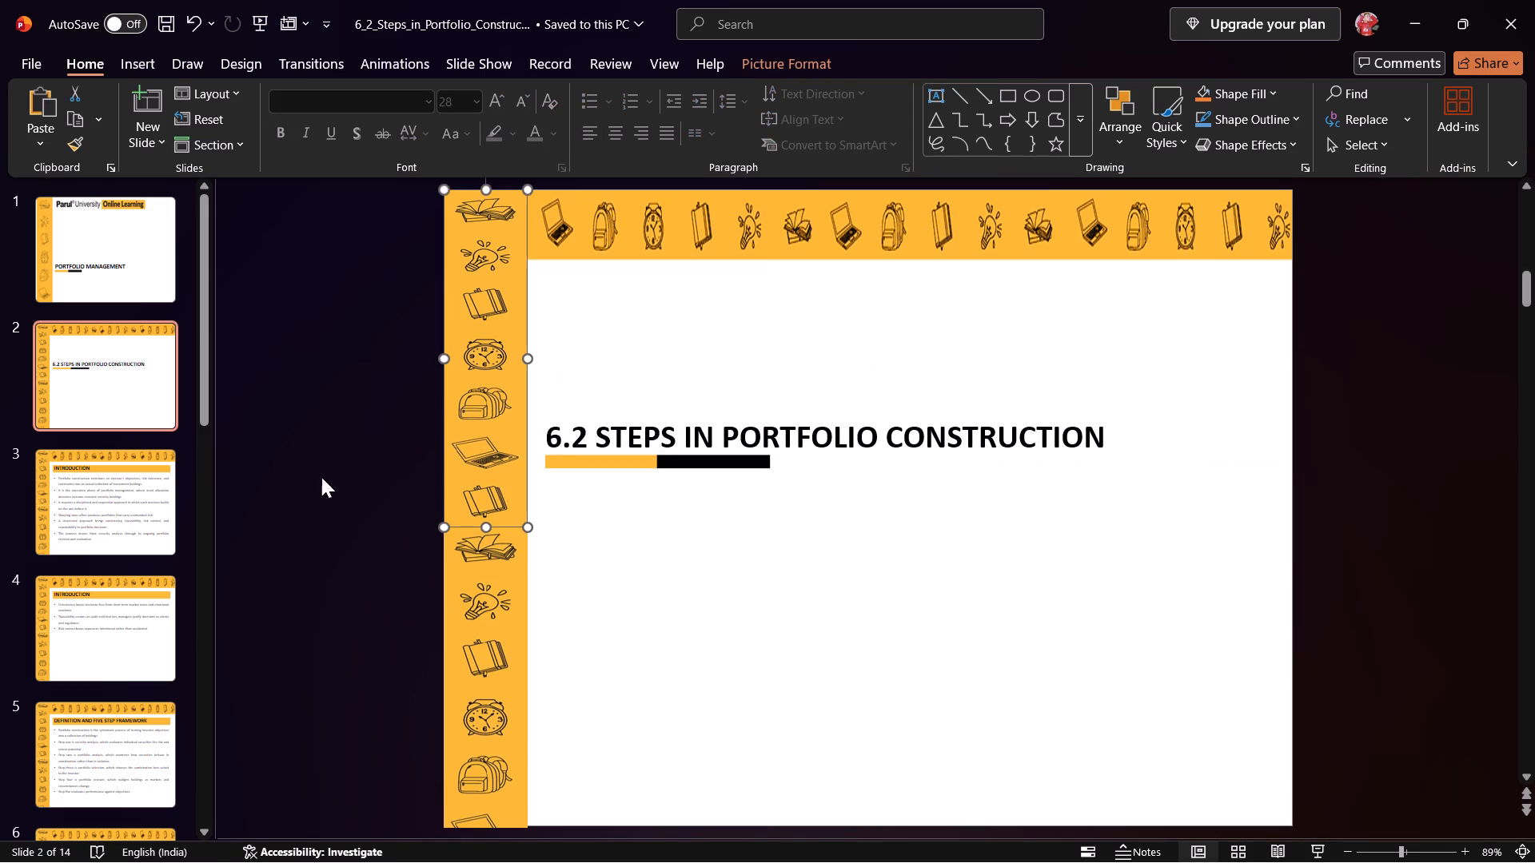
Copy the bullet about consistency from slide 4 to the end of slide 3's list and nudge the list up under the heading.
left_click(50, 494)
left_click(148, 645)
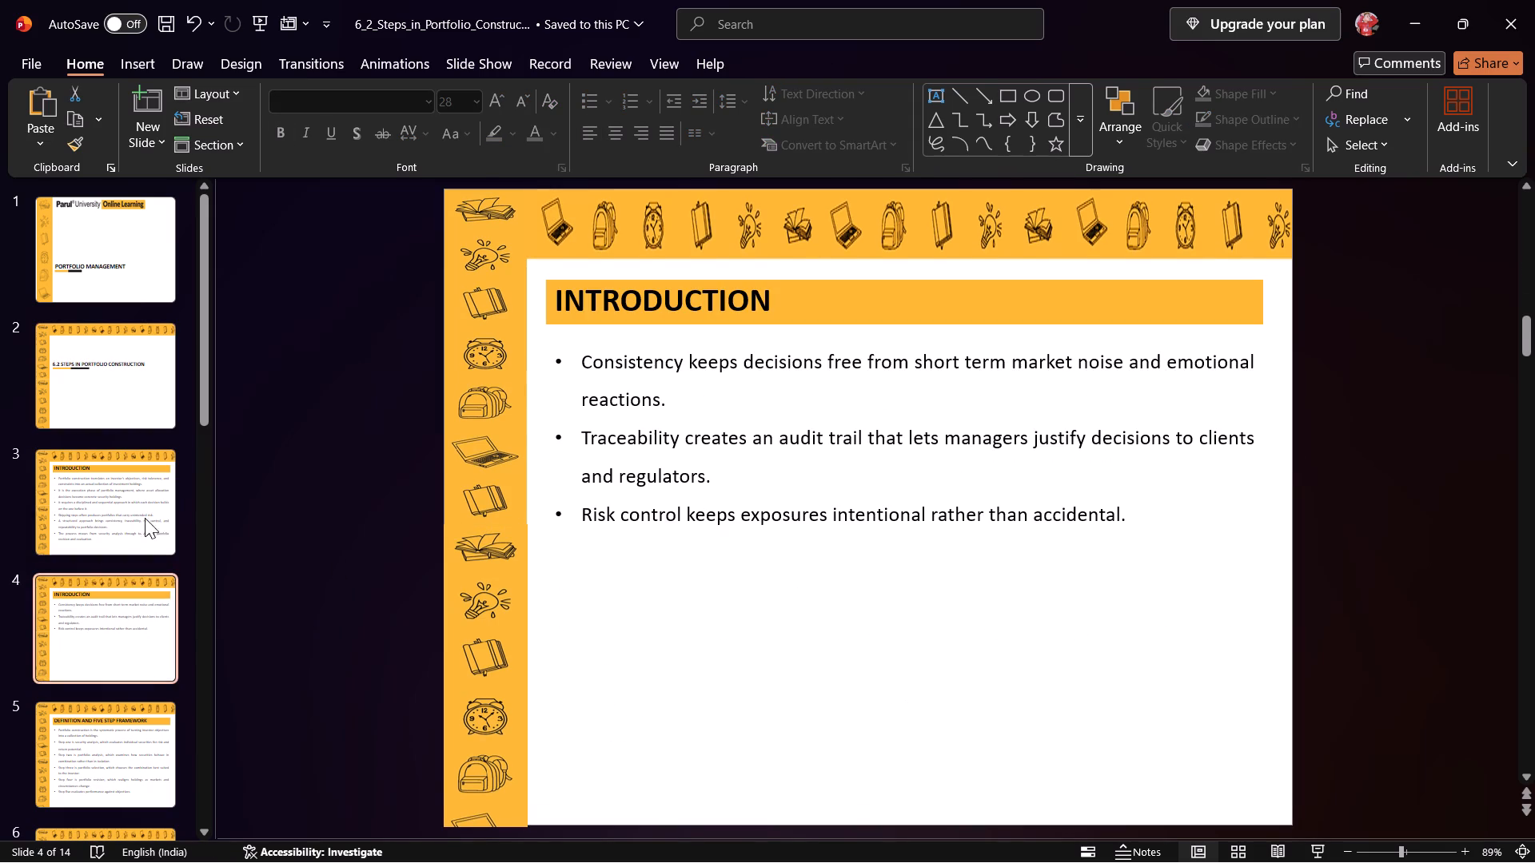
left_click(94, 609)
left_click_drag(717, 406, 581, 372)
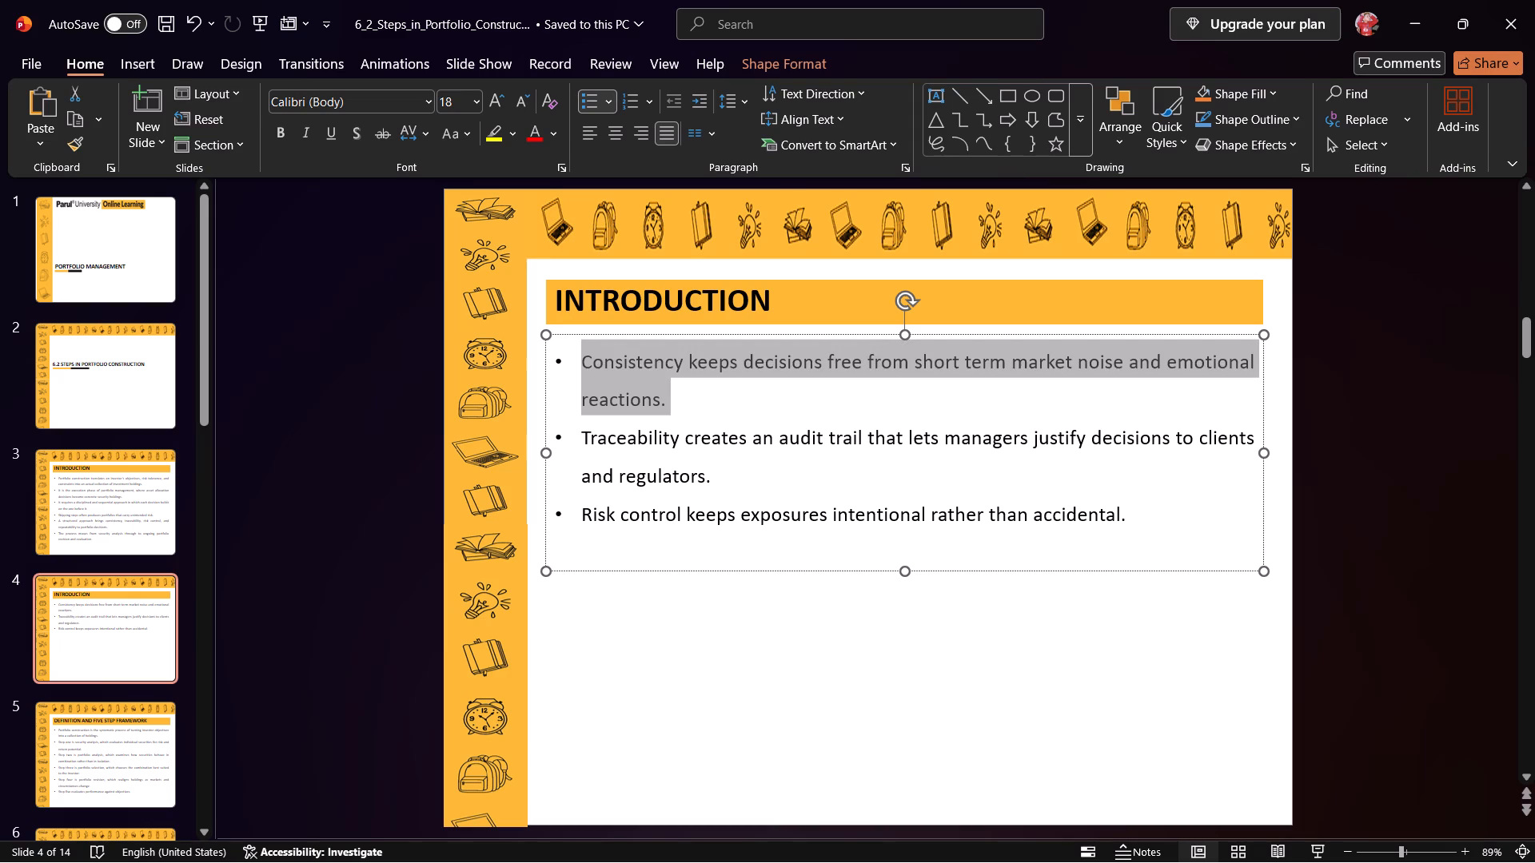
left_click_drag(581, 372, 580, 372)
key("ctrl+c")
left_click(101, 533)
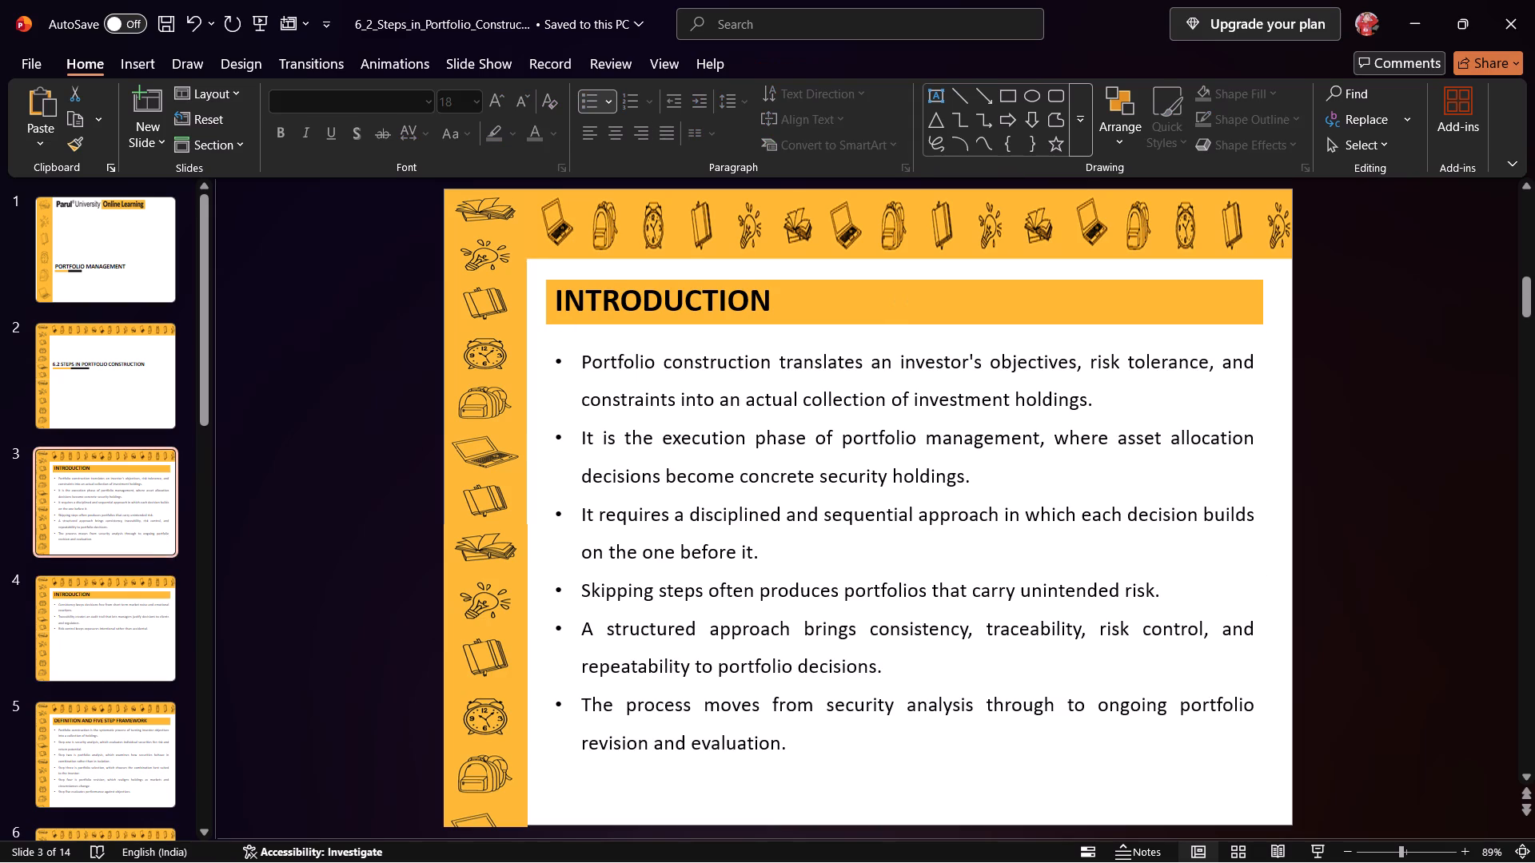
left_click(798, 750)
key("Return")
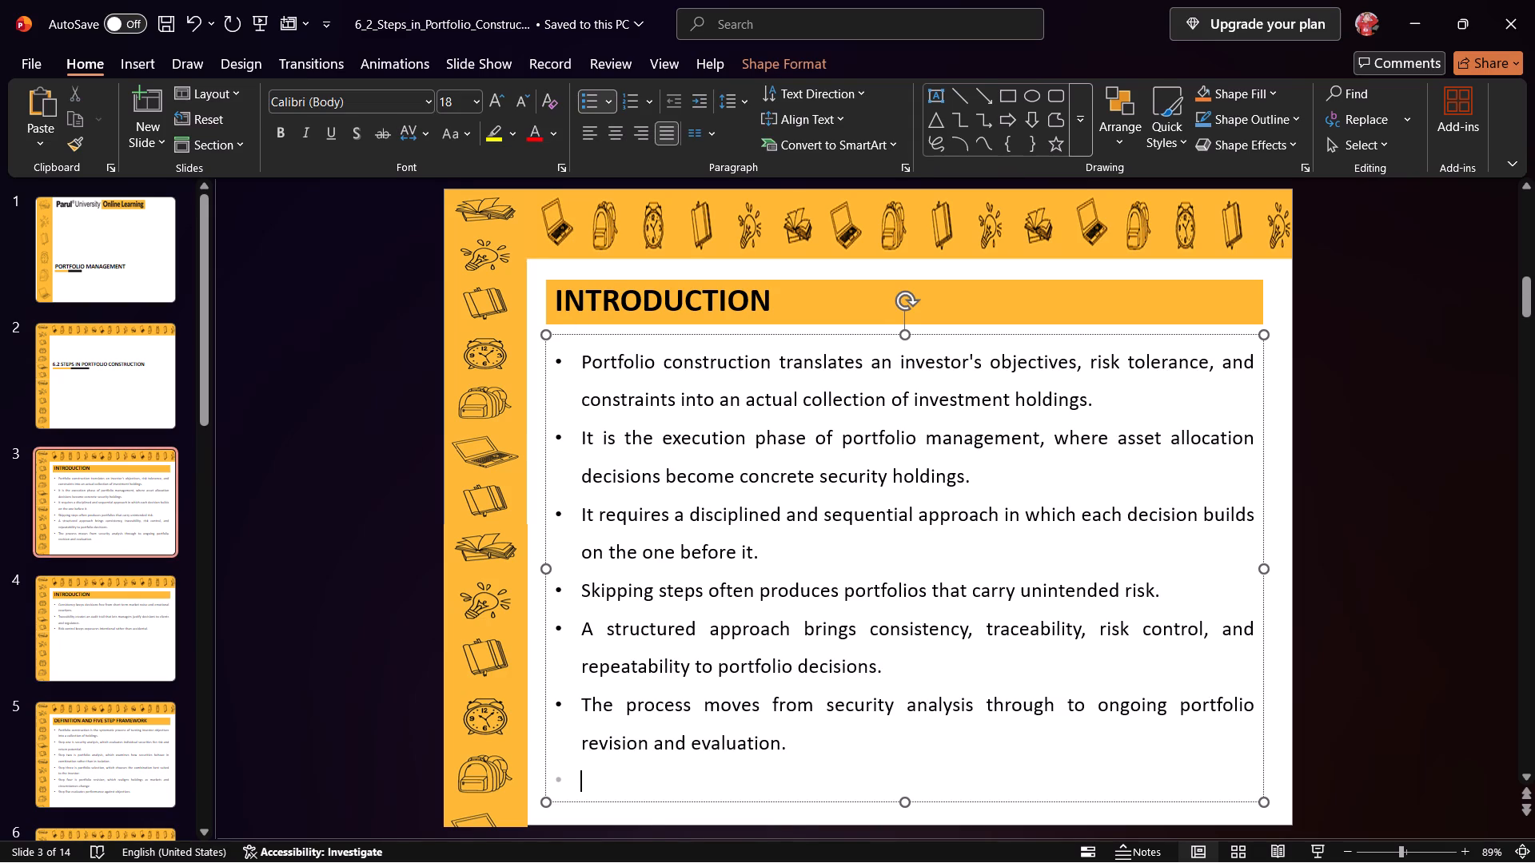
key("ctrl+v")
key("BackSpace")
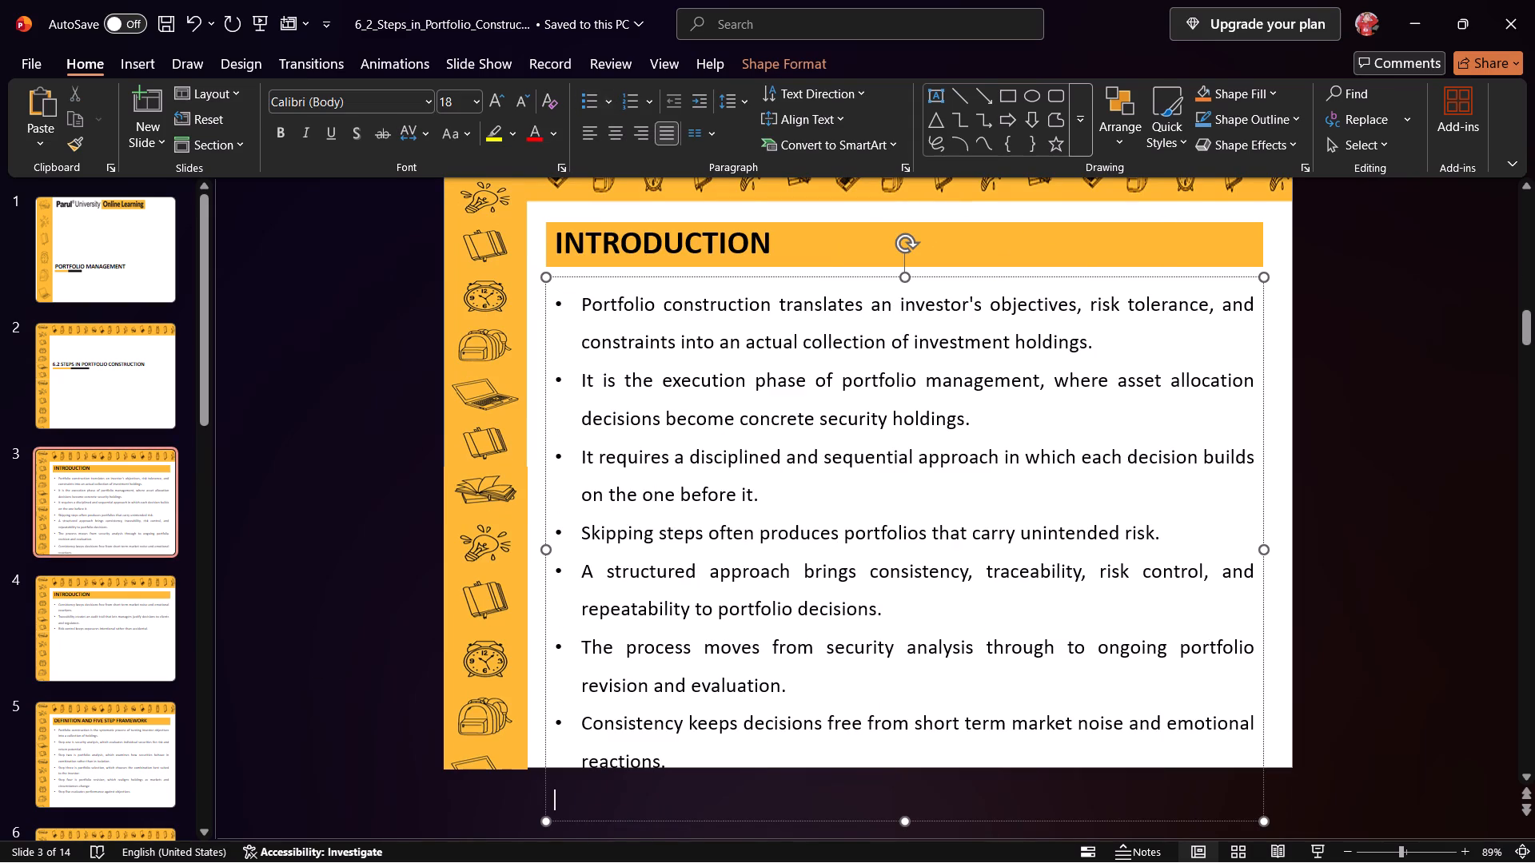
key("BackSpace")
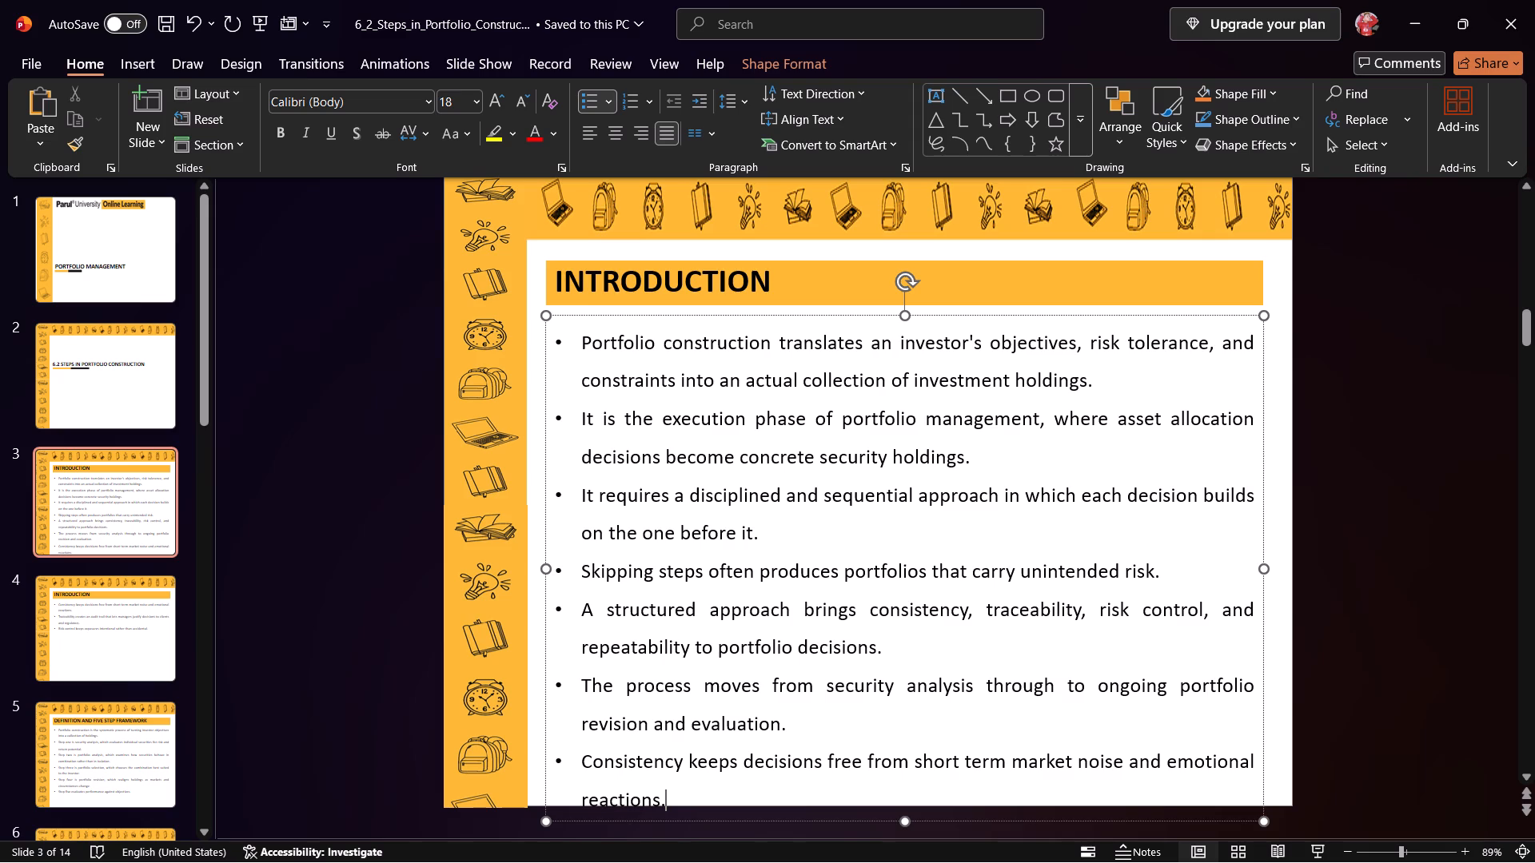
left_click_drag(676, 317, 675, 308)
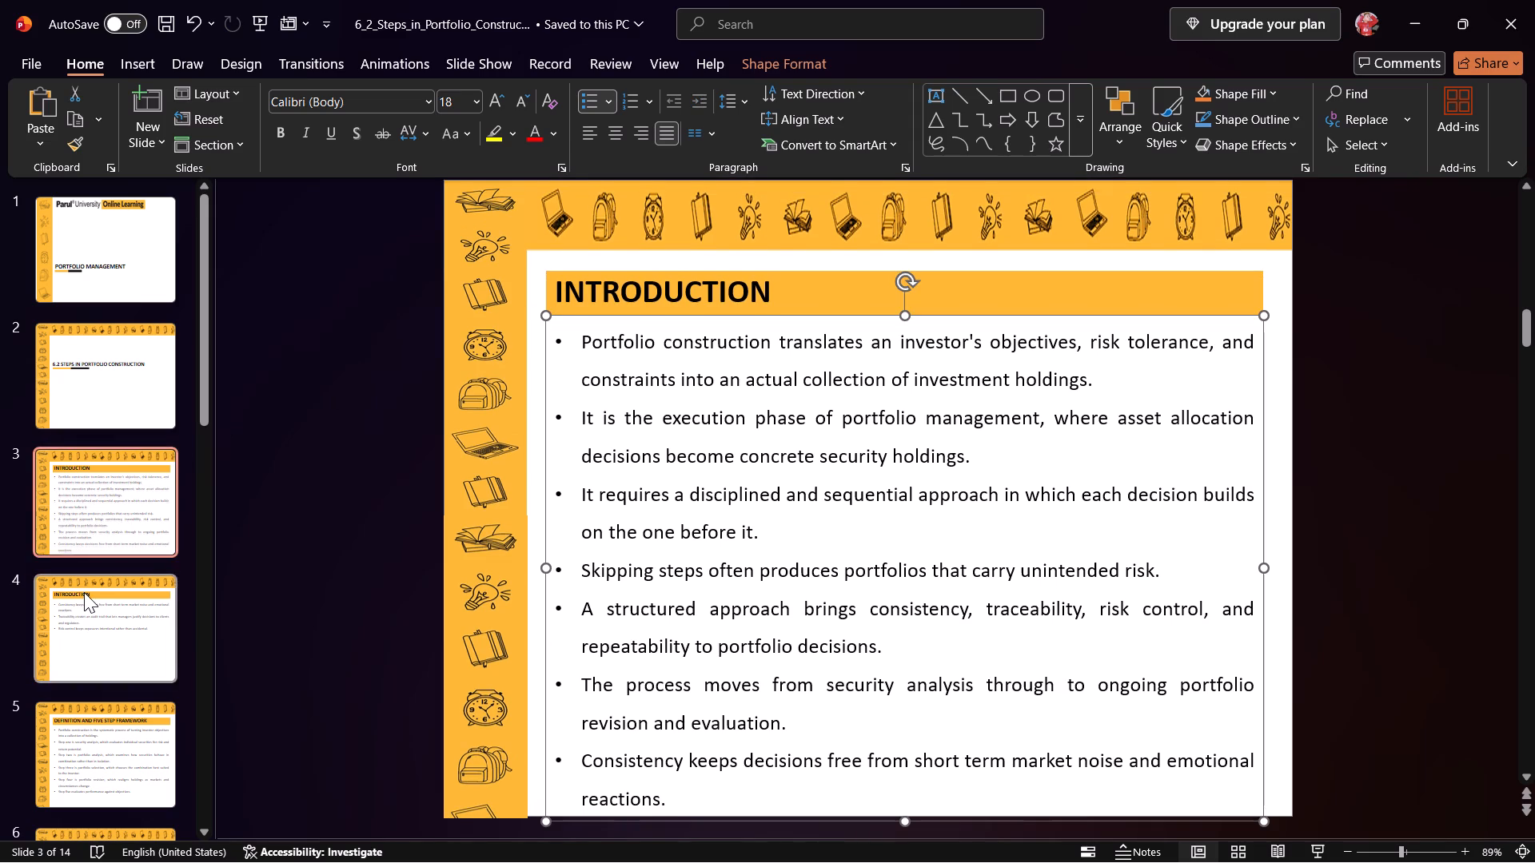
Delete the second INTRODUCTION slide, slide 4.
left_click(84, 592)
right_click(84, 592)
left_click(161, 336)
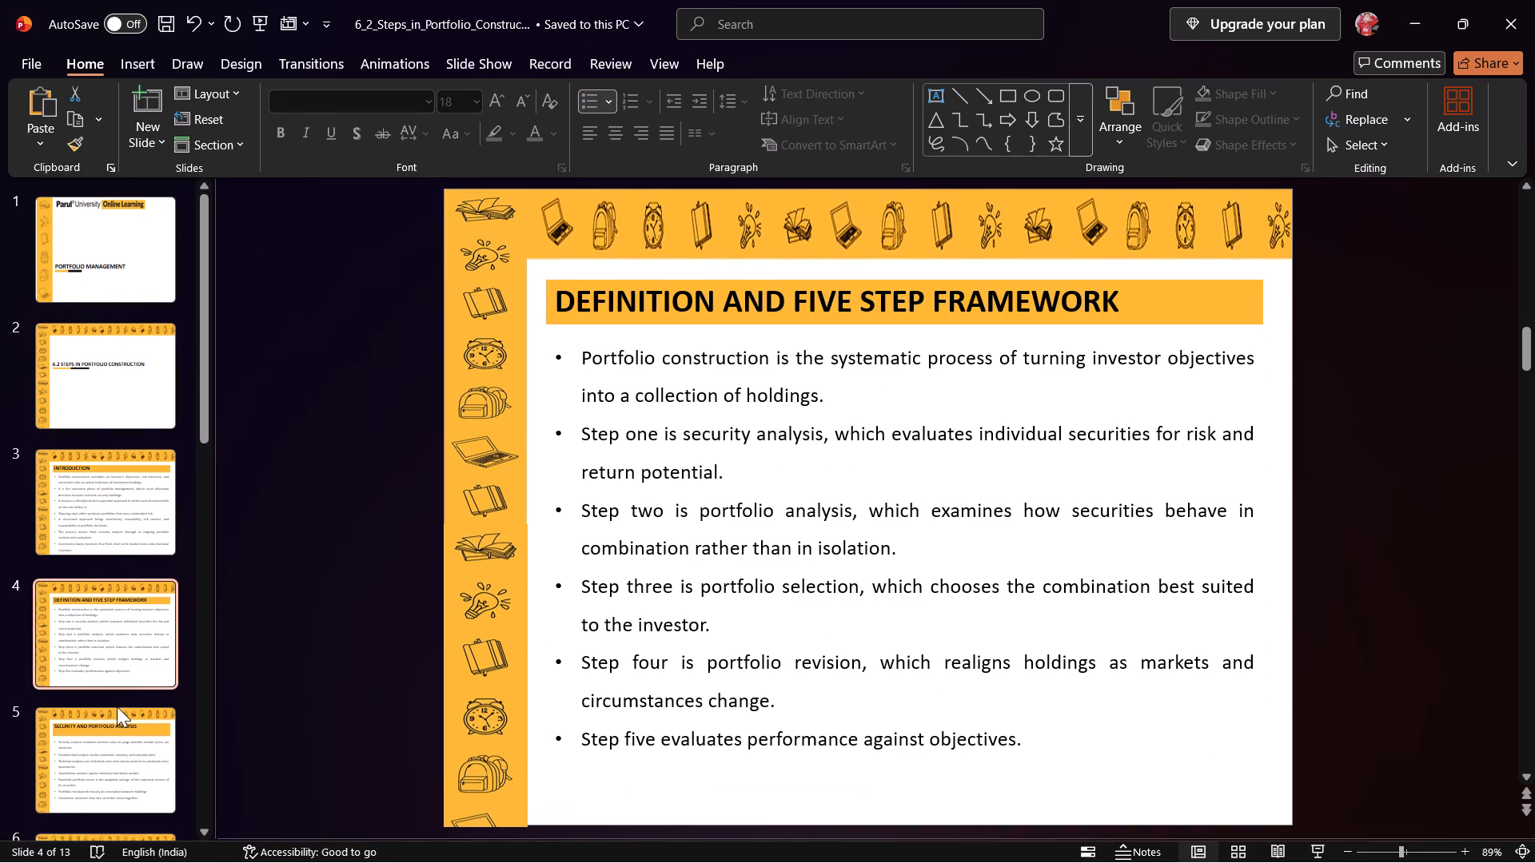
On the DEFINITION AND FIVE STEP FRAMEWORK slide, move the bullet text box up directly below the heading band.
left_click(676, 529)
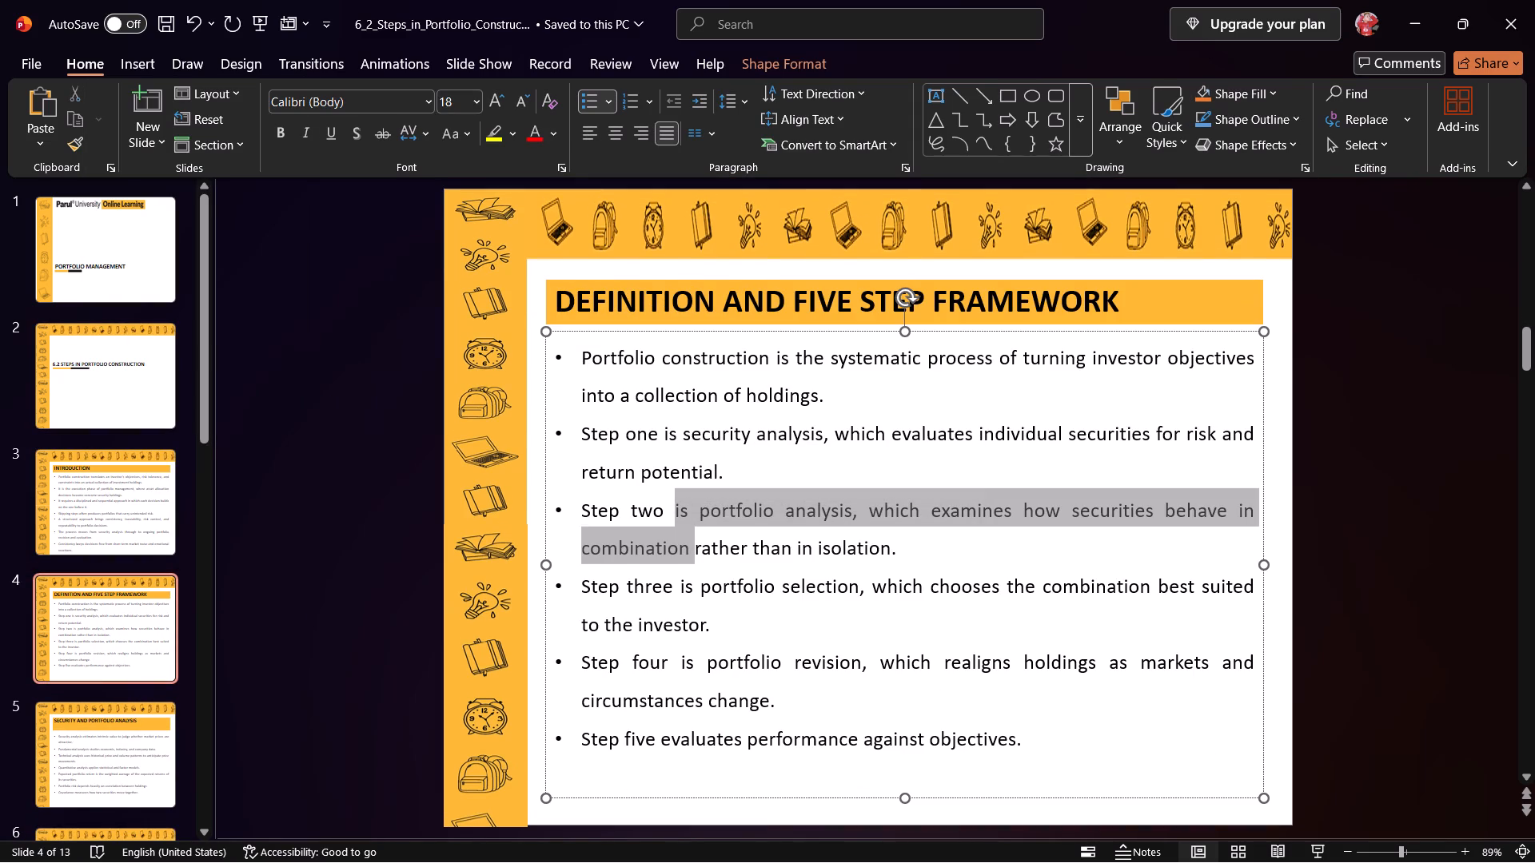
left_click(612, 331)
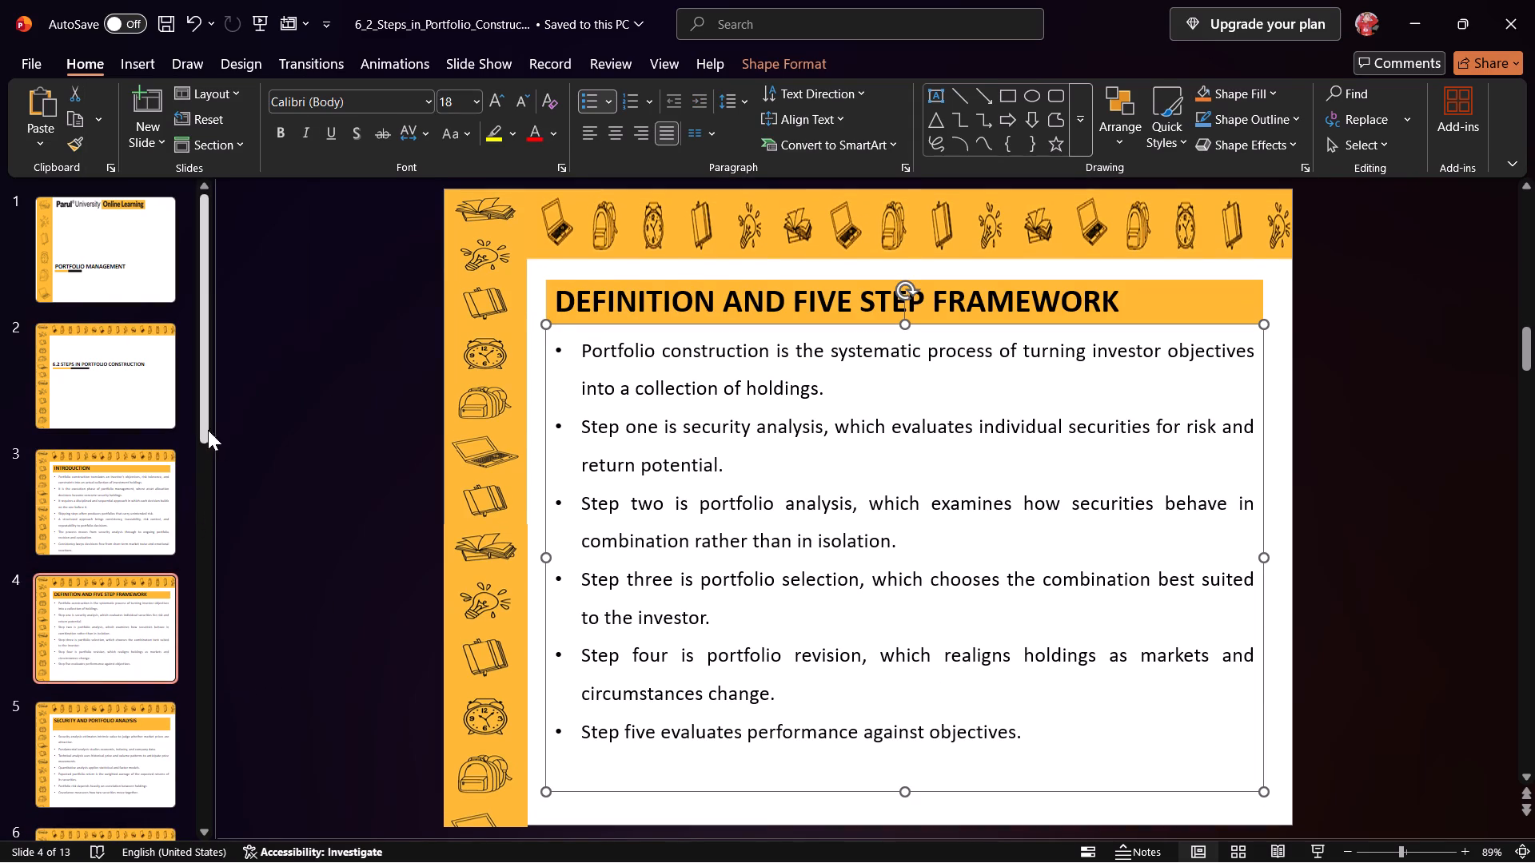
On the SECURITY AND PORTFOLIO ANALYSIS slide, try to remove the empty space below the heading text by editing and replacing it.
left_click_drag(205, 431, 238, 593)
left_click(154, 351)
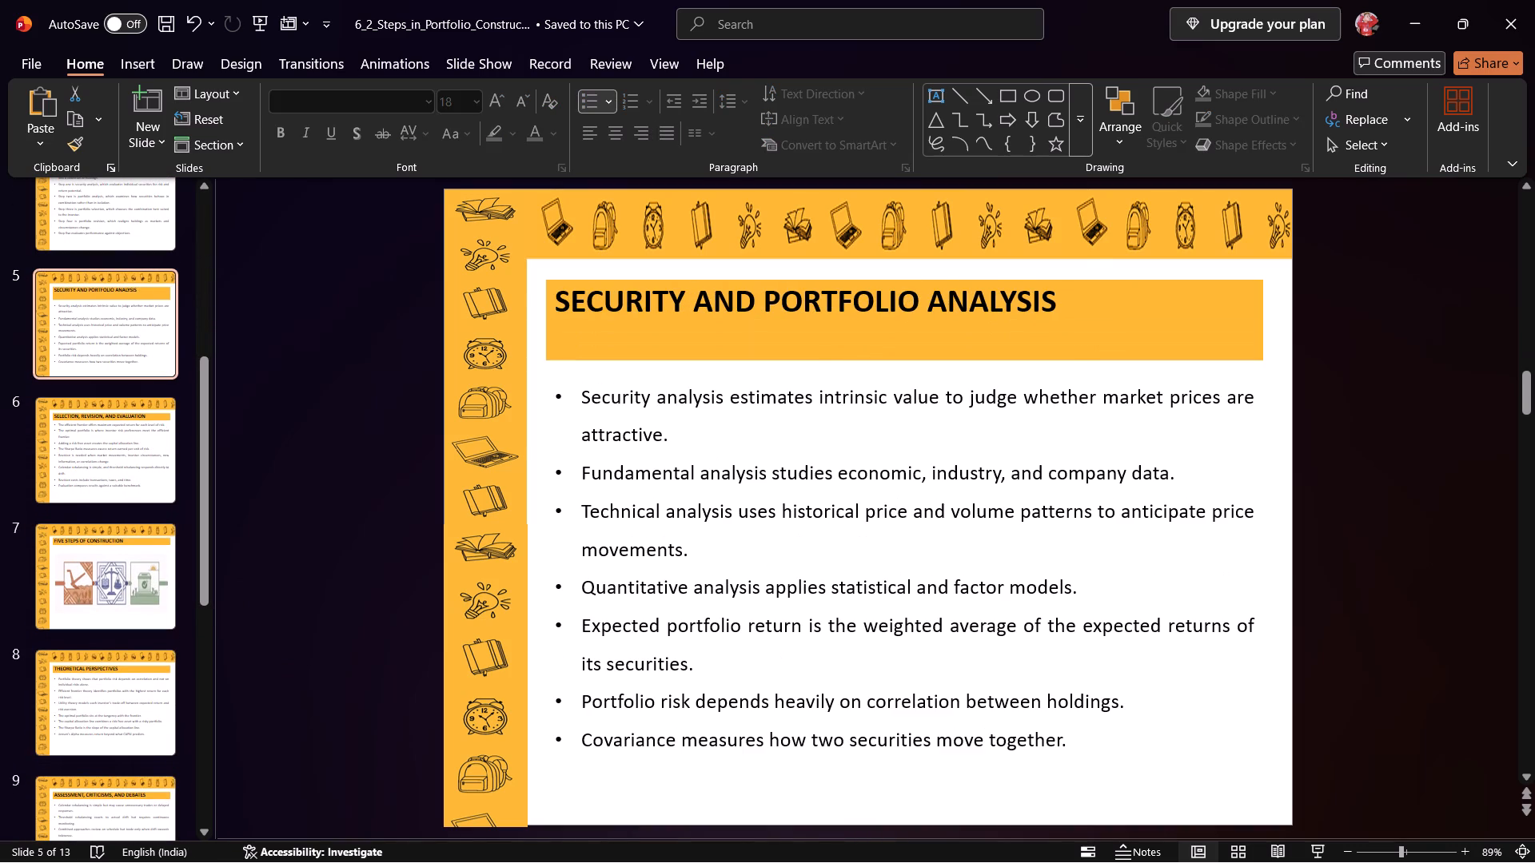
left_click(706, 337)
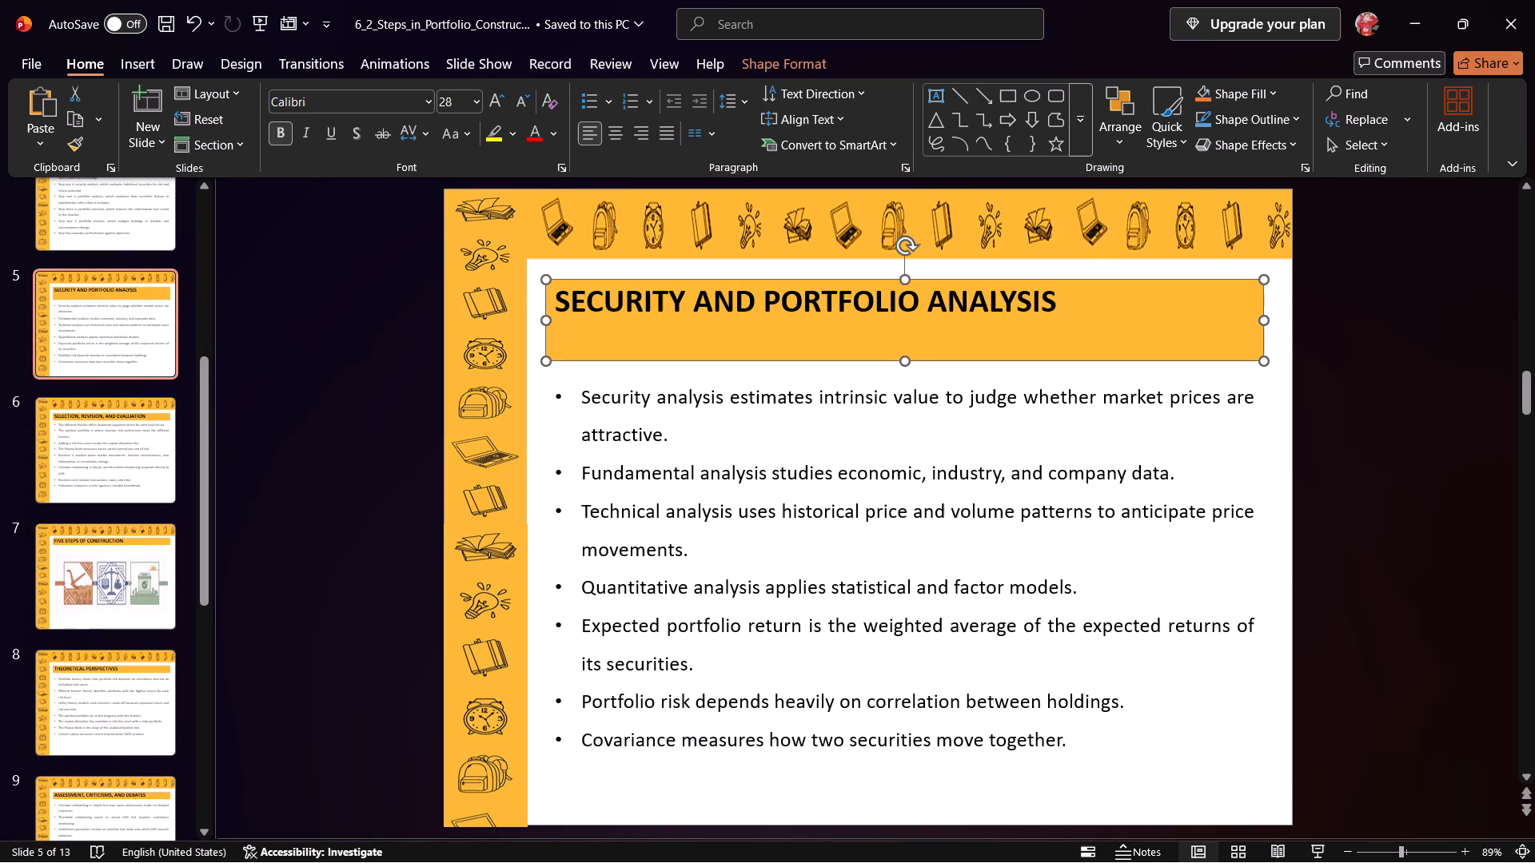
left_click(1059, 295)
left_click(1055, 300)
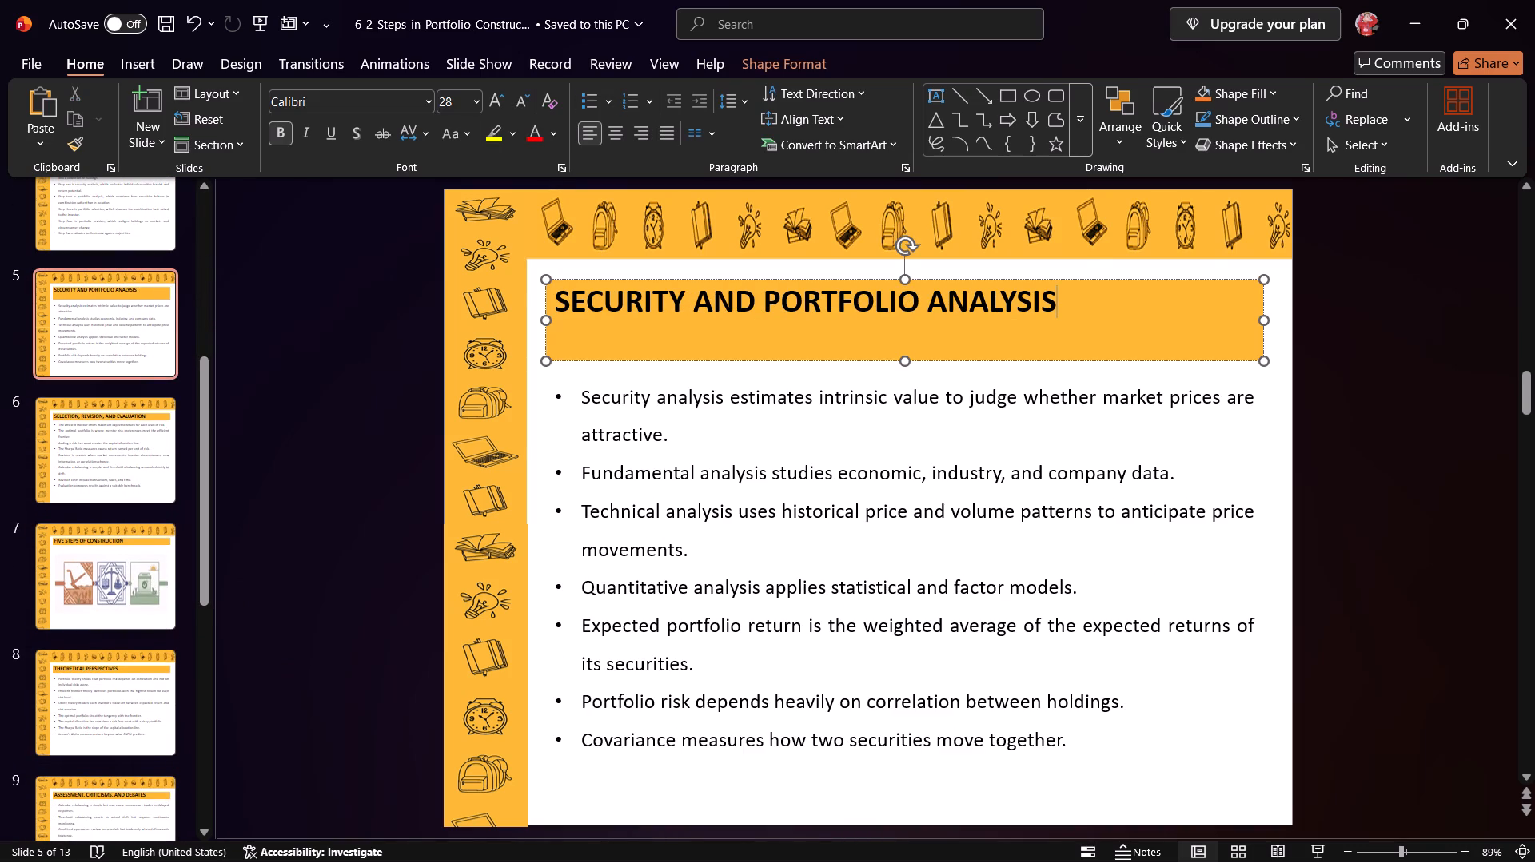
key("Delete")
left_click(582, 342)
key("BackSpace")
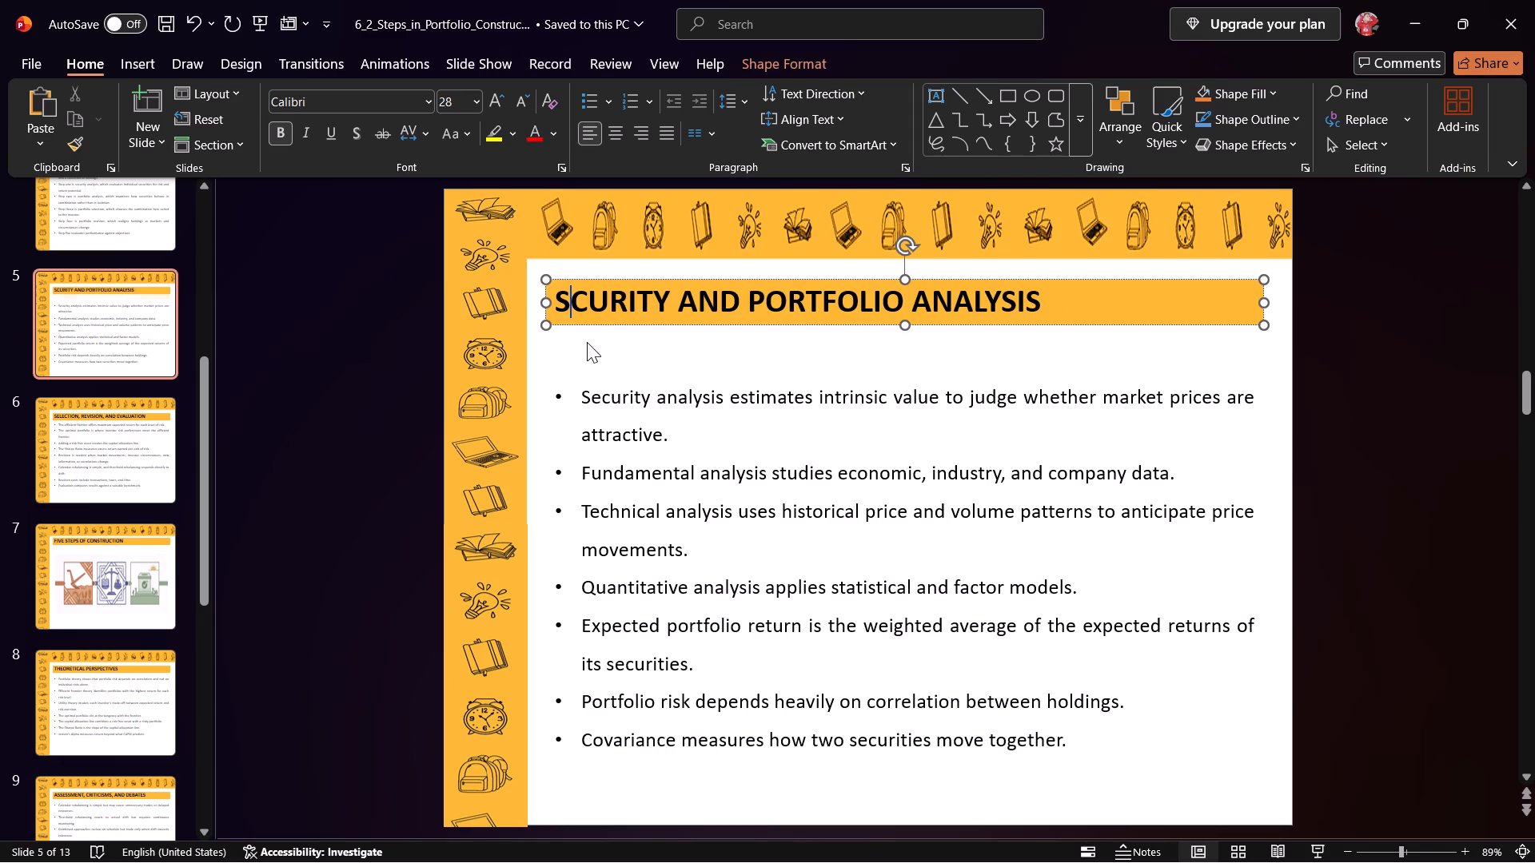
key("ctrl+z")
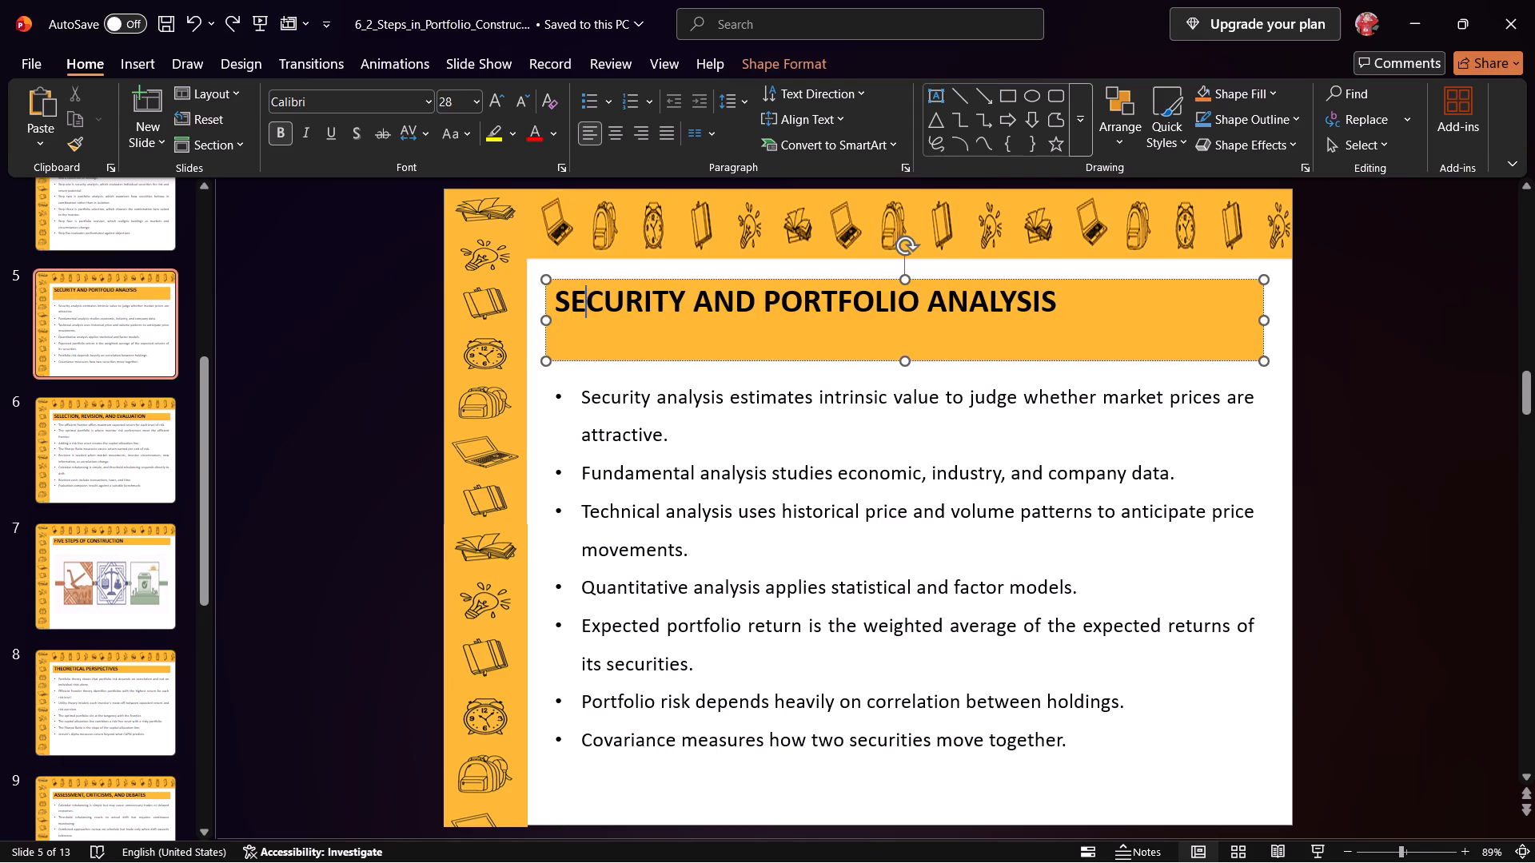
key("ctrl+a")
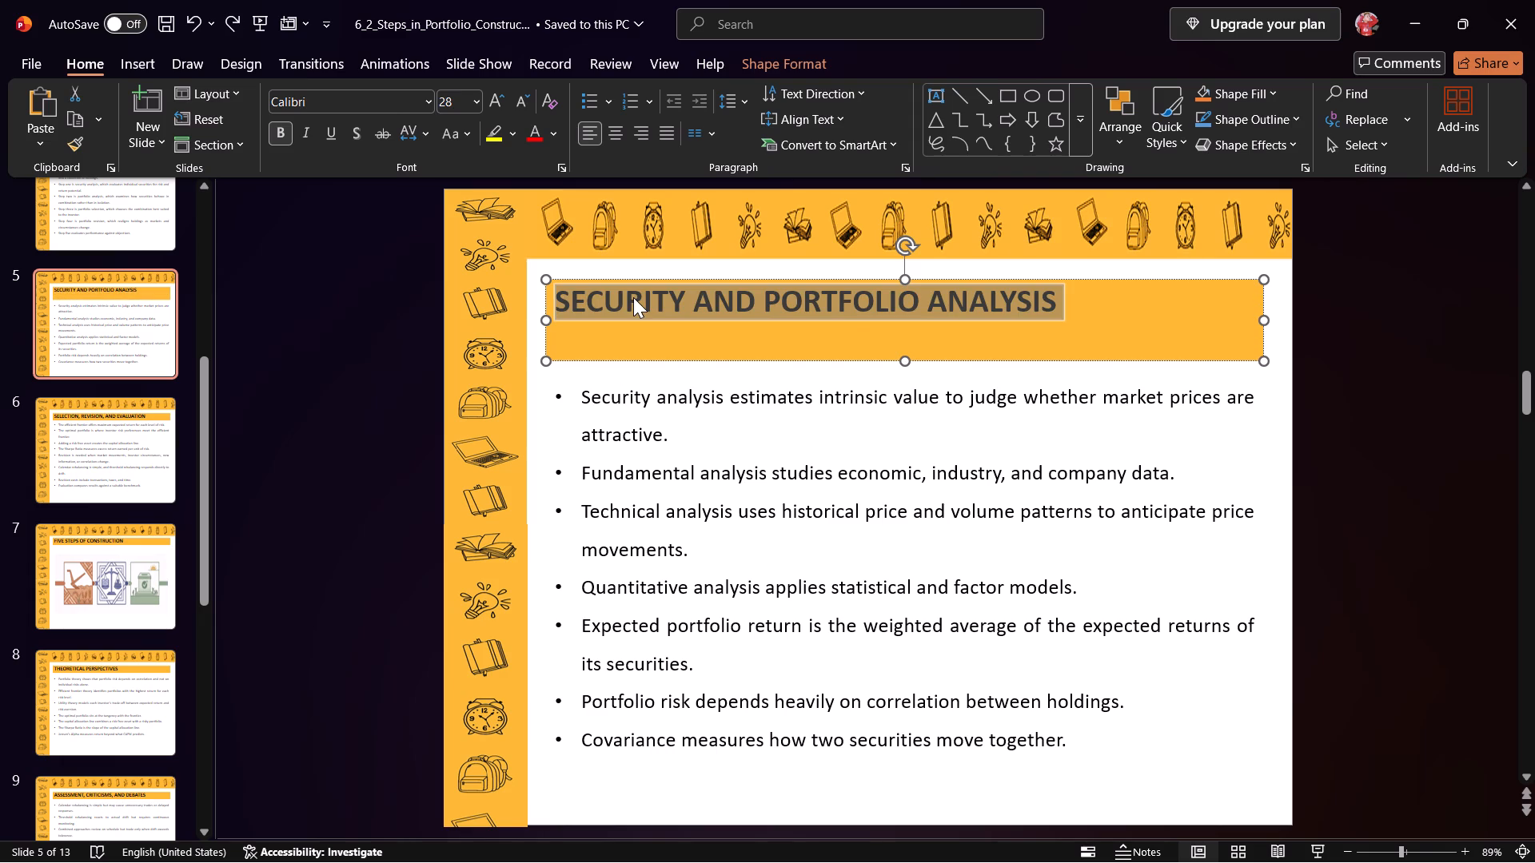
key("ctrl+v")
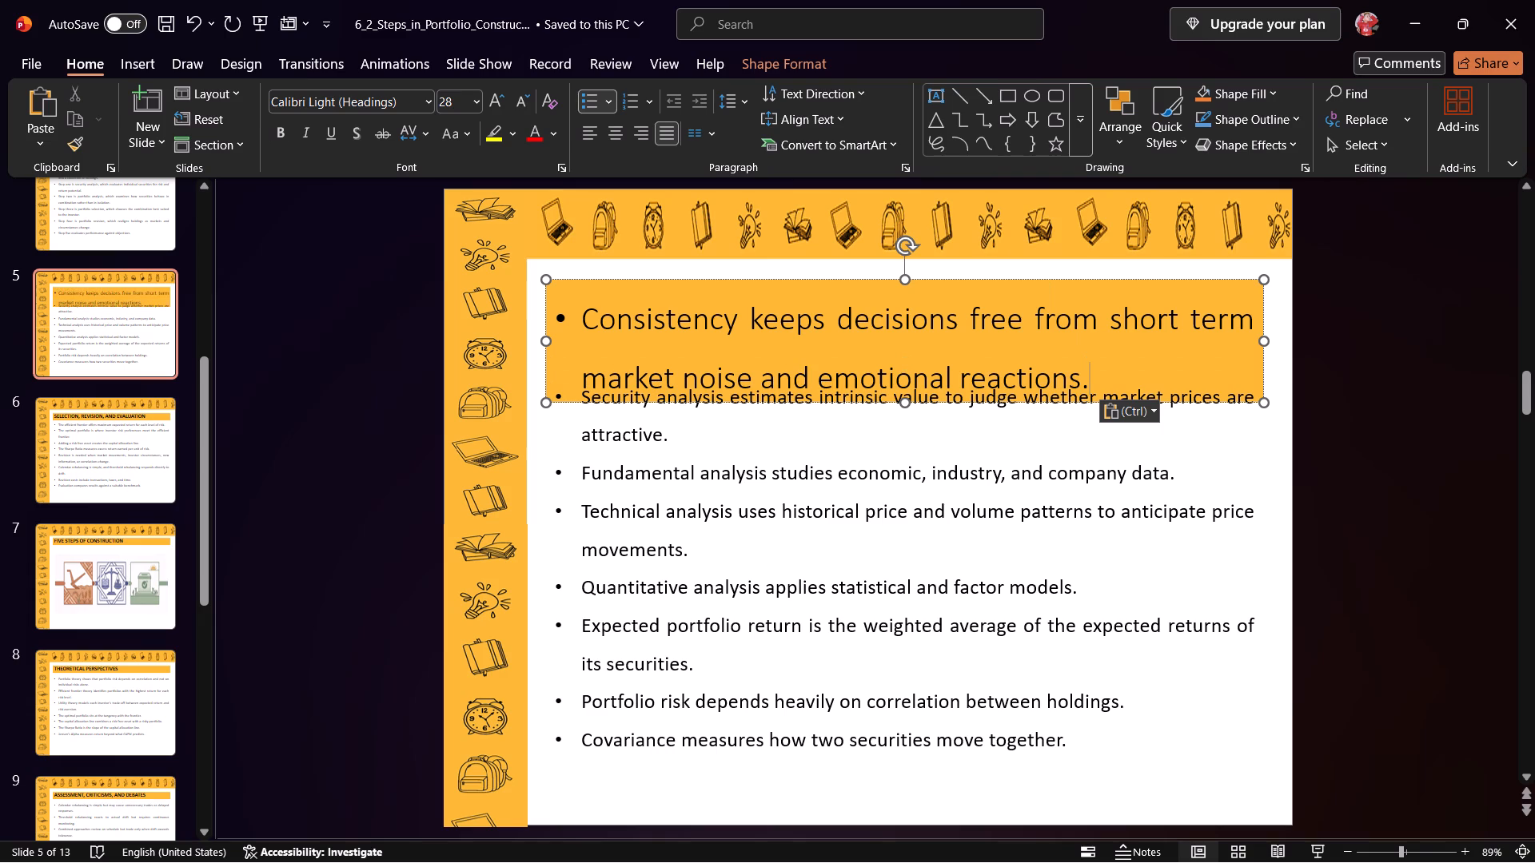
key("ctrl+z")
Paste the SECURITY AND PORTFOLIO ANALYSIS heading over itself to shrink its band to one line, and move the bullets up beneath it.
left_click(636, 340)
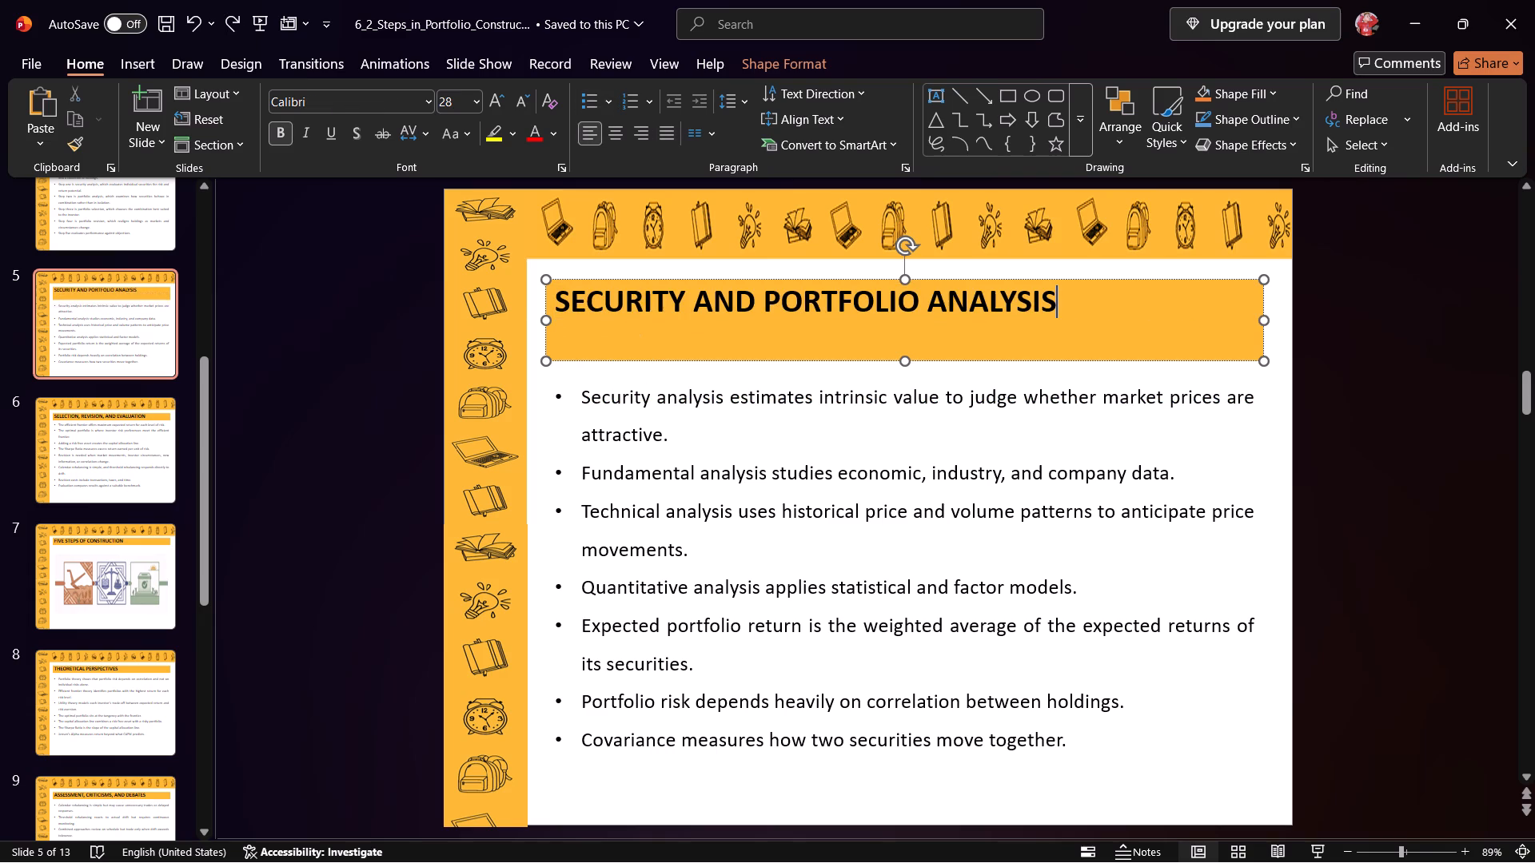
double_click(640, 301)
left_click(640, 301)
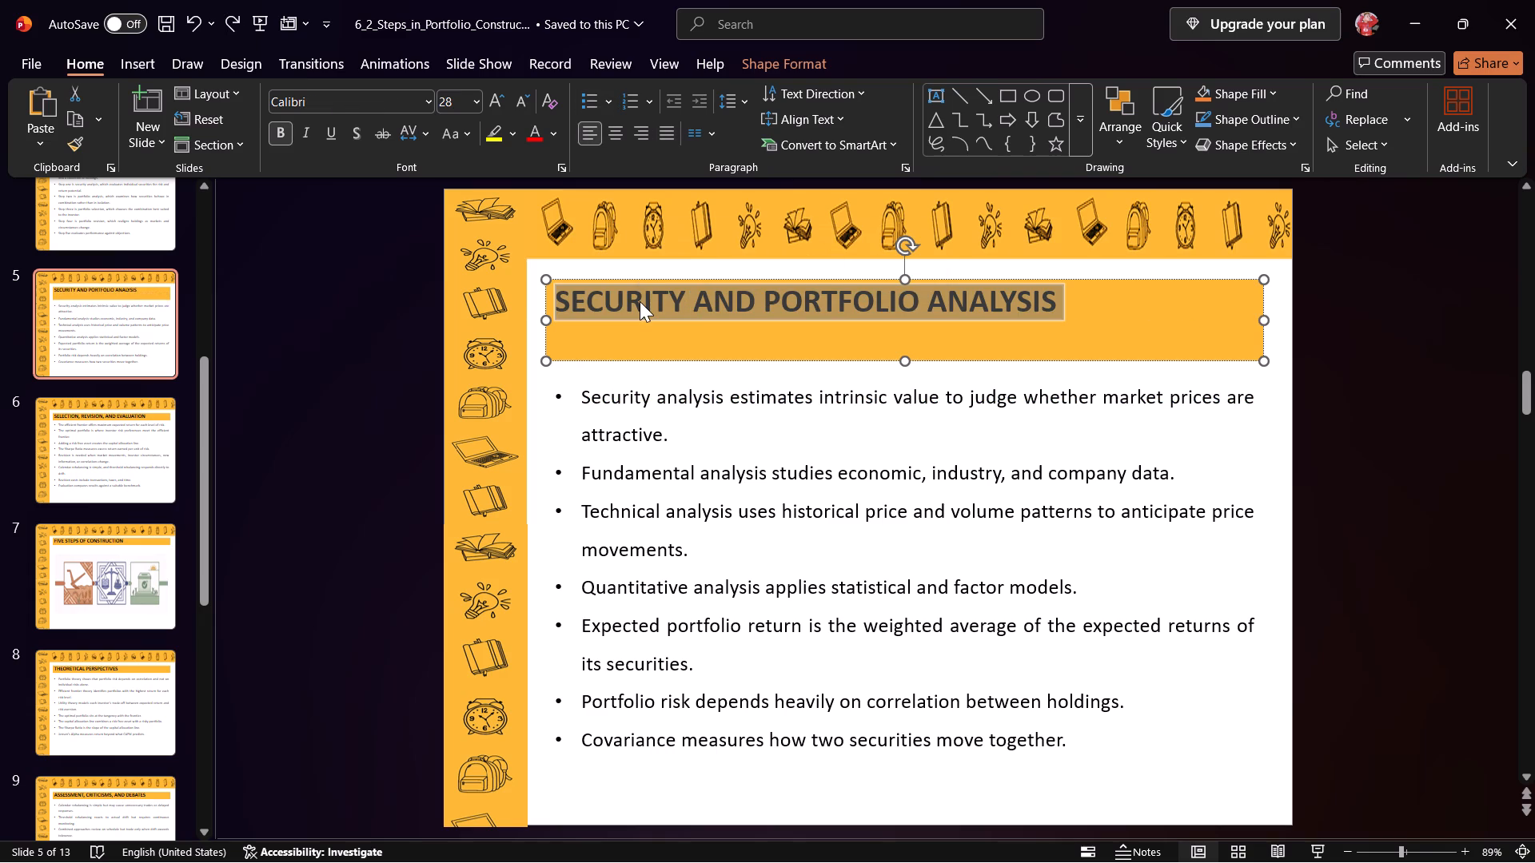
key("ctrl+c")
key("ctrl+v")
left_click(661, 422)
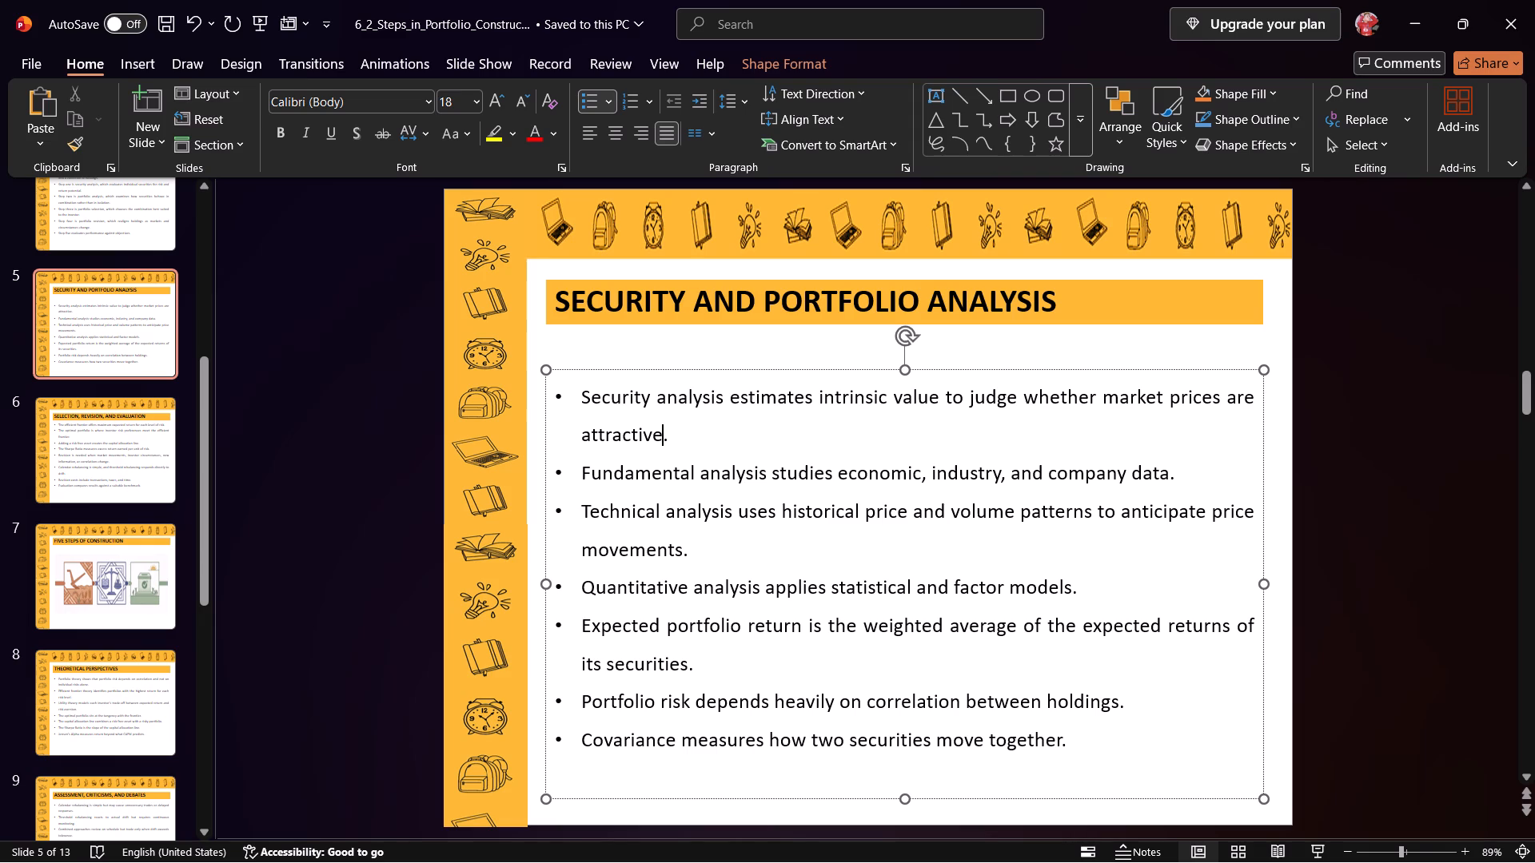
left_click_drag(660, 370, 660, 325)
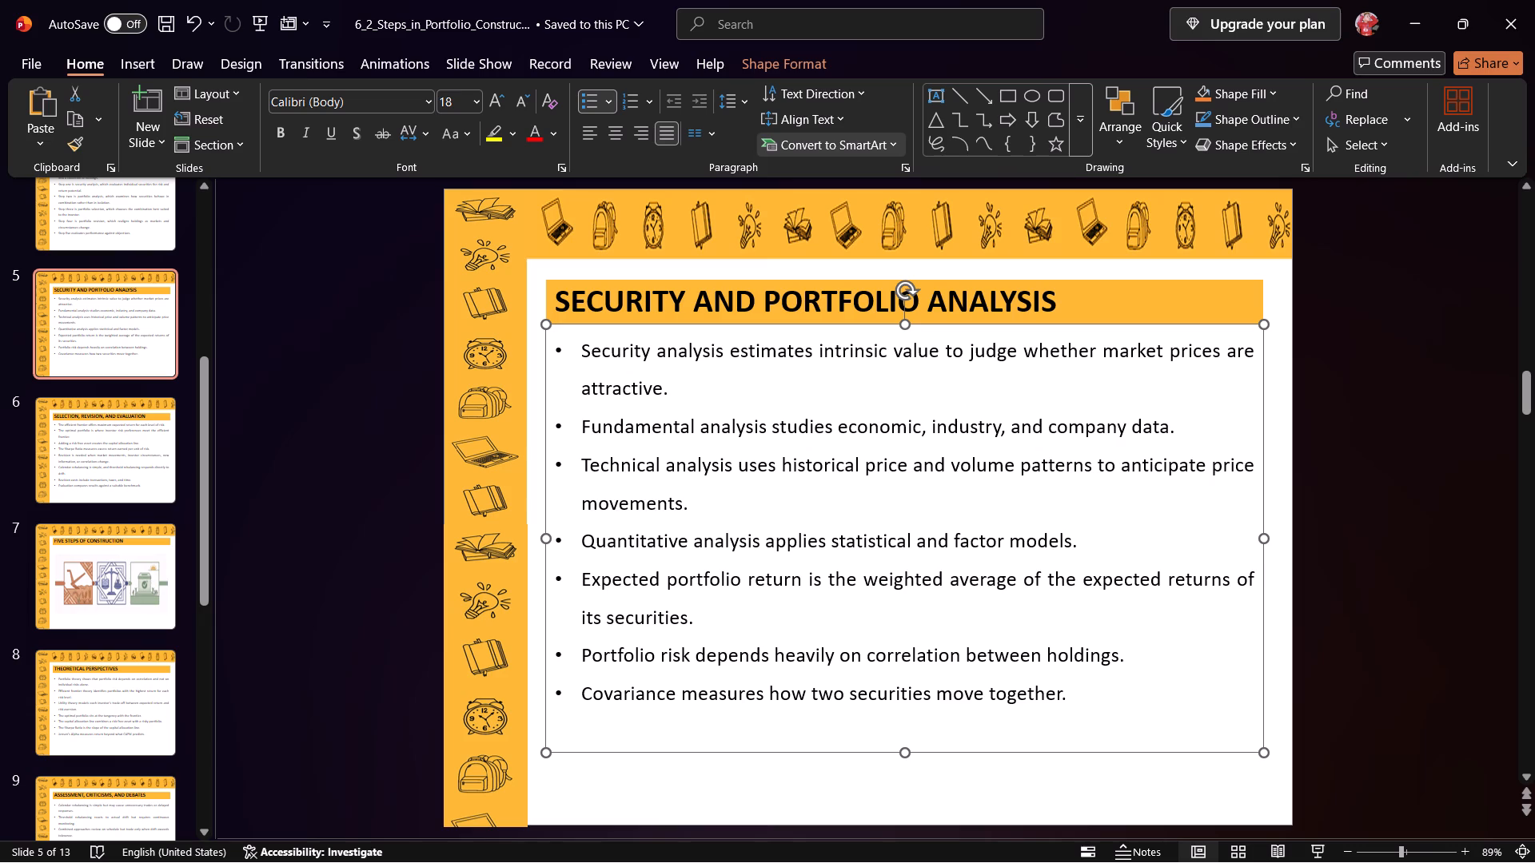
Delete the three-panel illustration from the FIVE STEPS OF CONSTRUCTION slide.
left_click(126, 464)
left_click(885, 337)
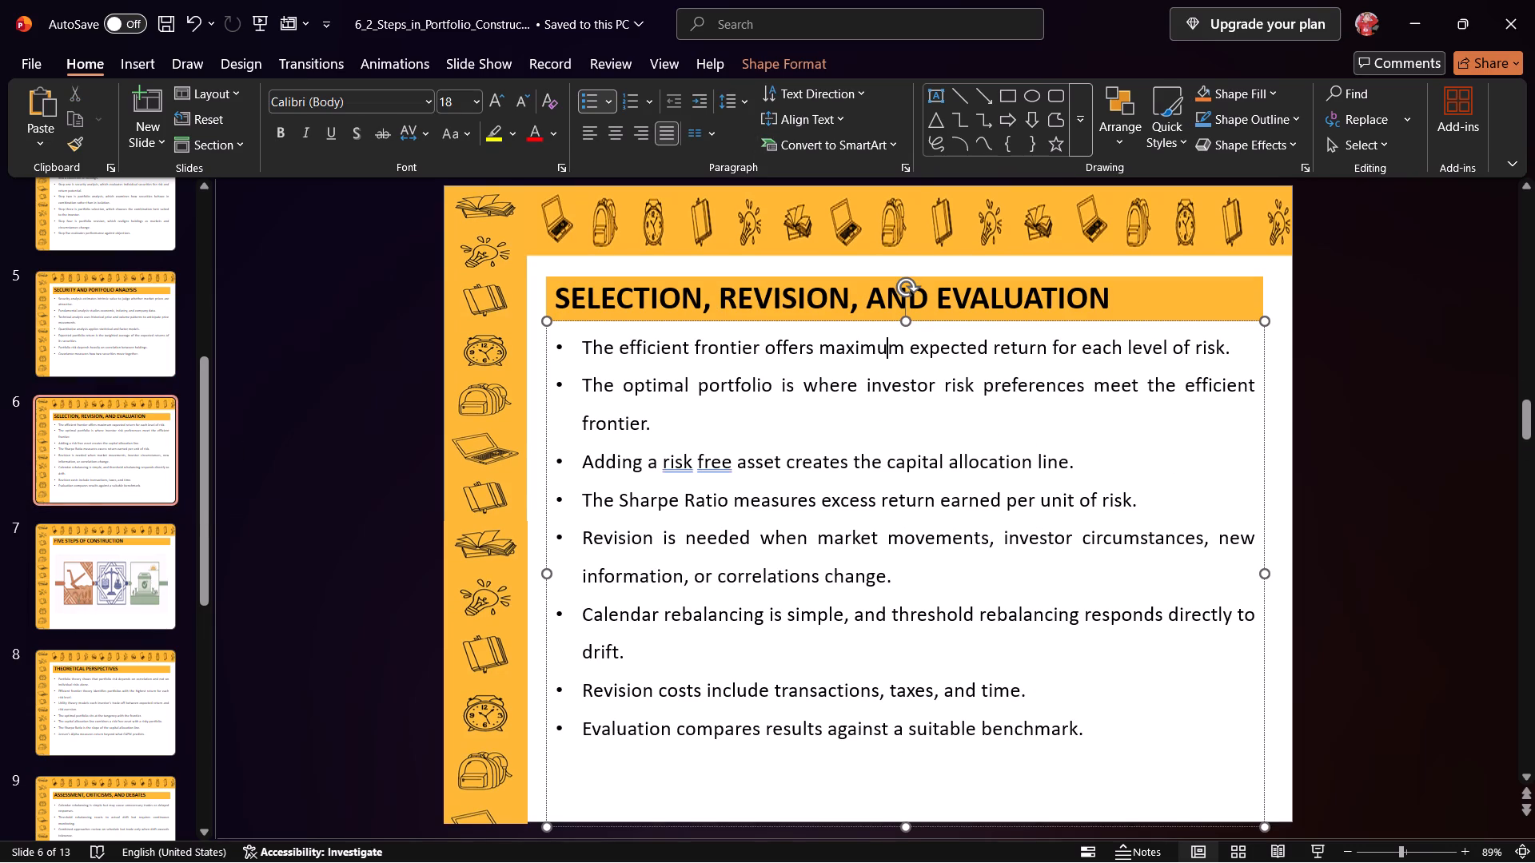
left_click(92, 581)
left_click(814, 552)
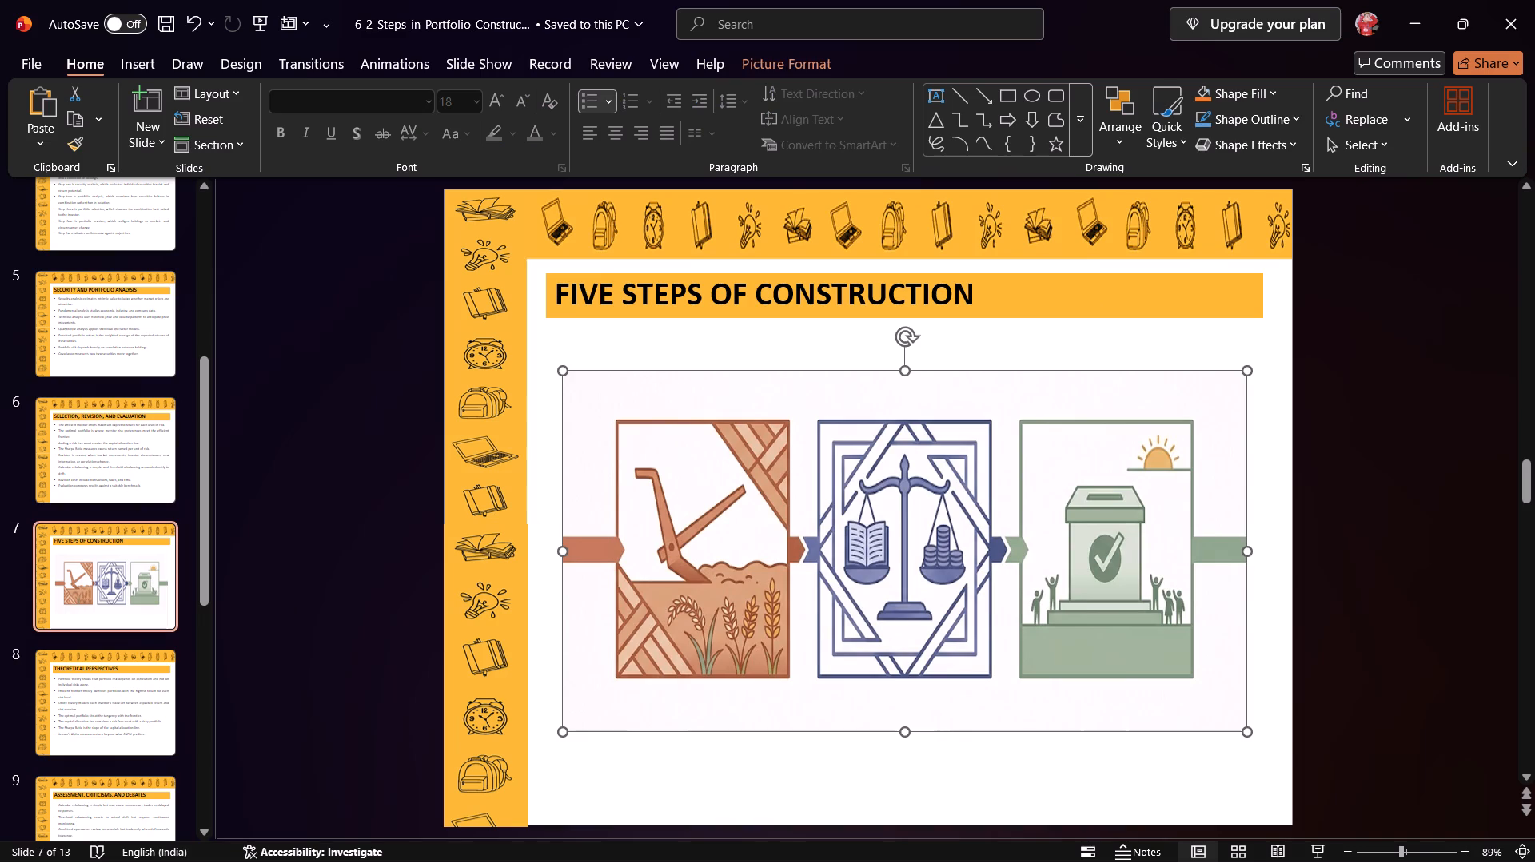
key("Delete")
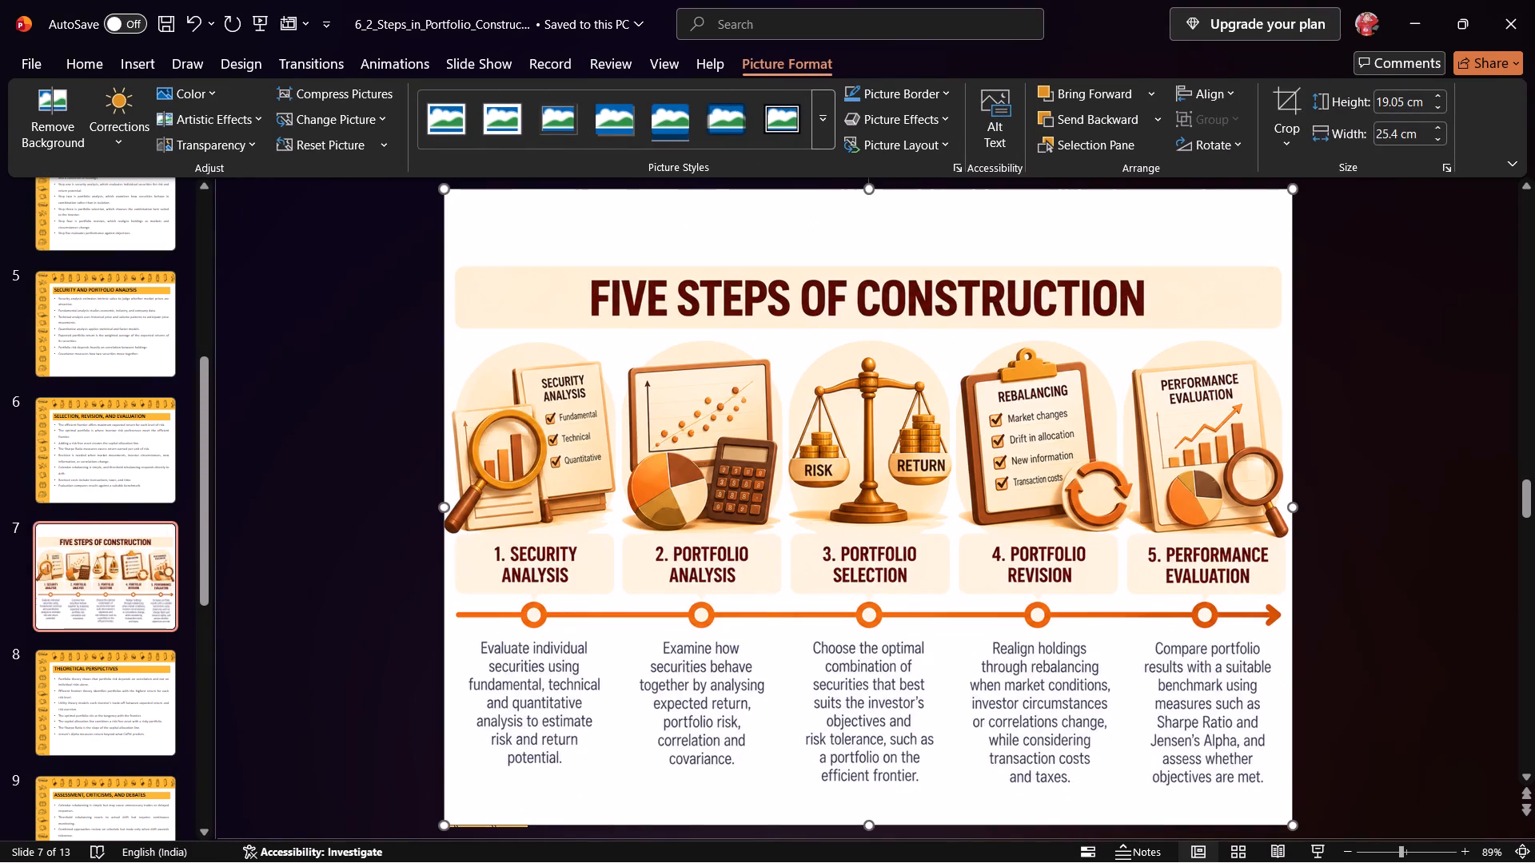
Crop the blank top area and built-in title off the pasted illustration, leaving it 14.8 cm high.
left_click(1292, 82)
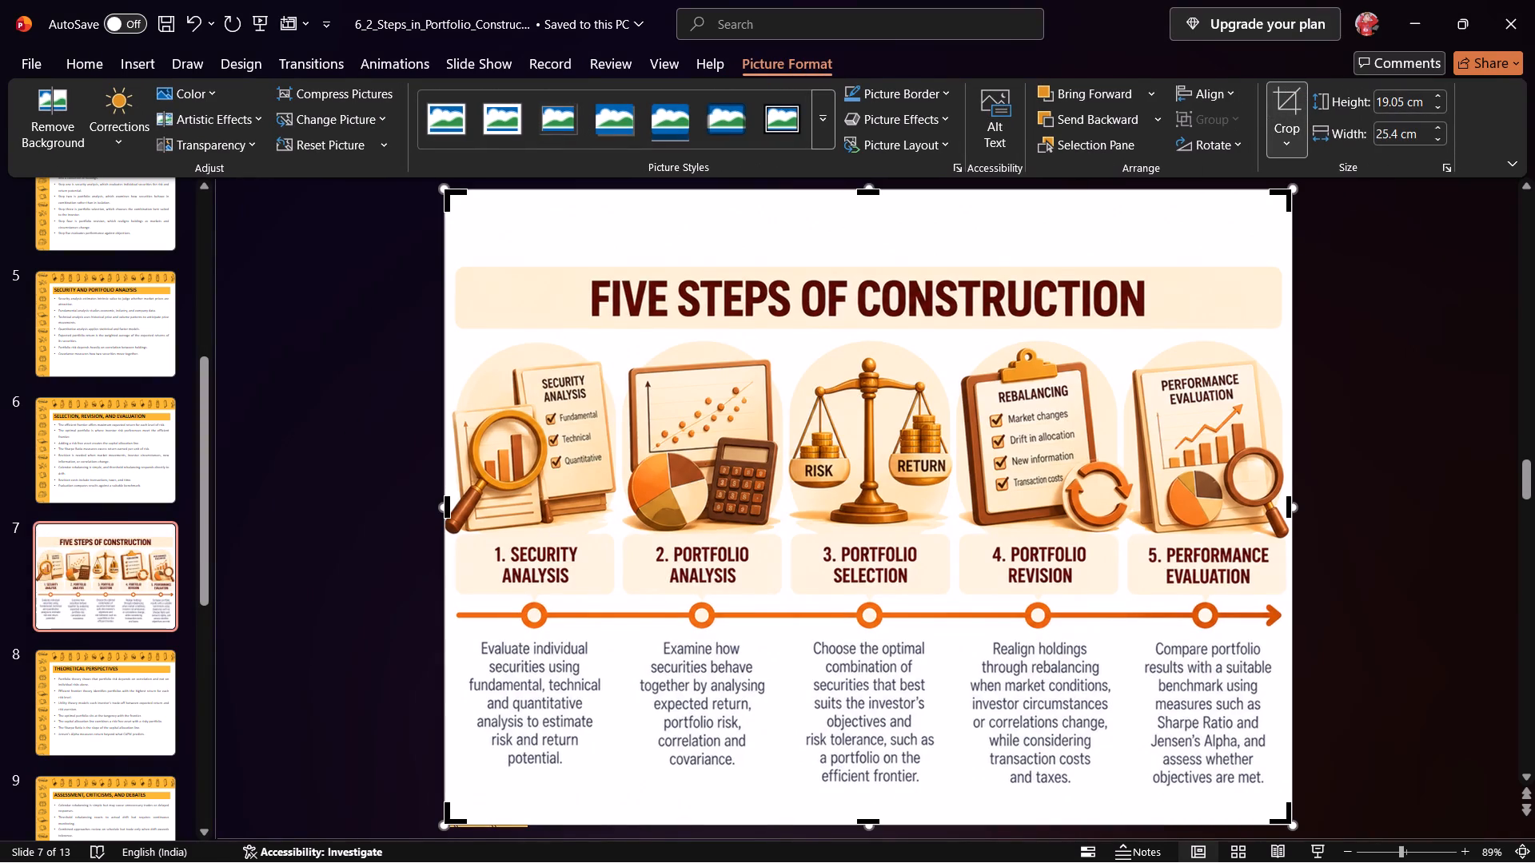
left_click_drag(871, 191, 906, 328)
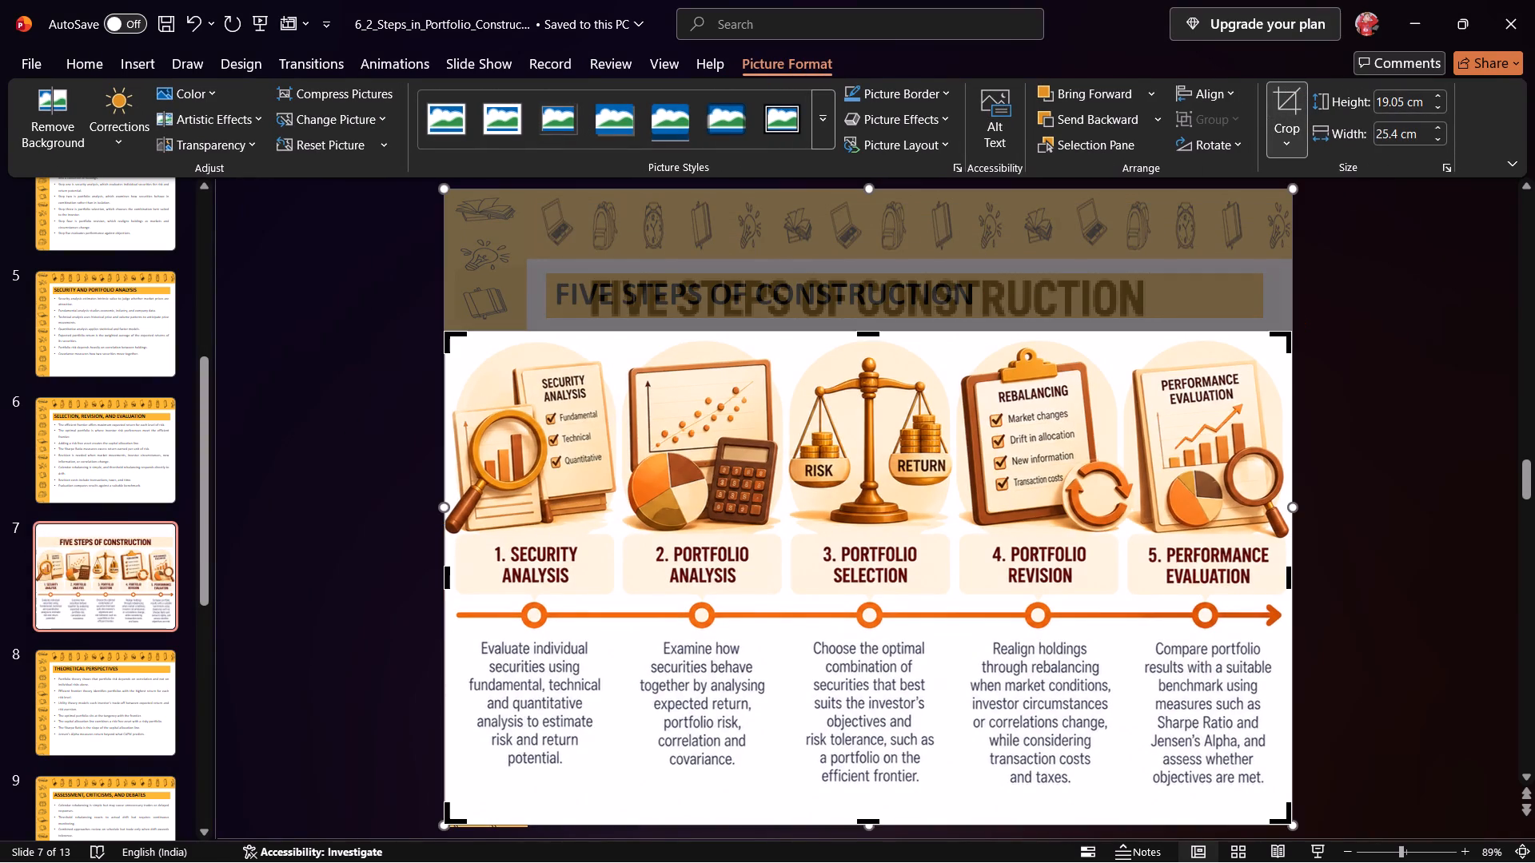
key("Return")
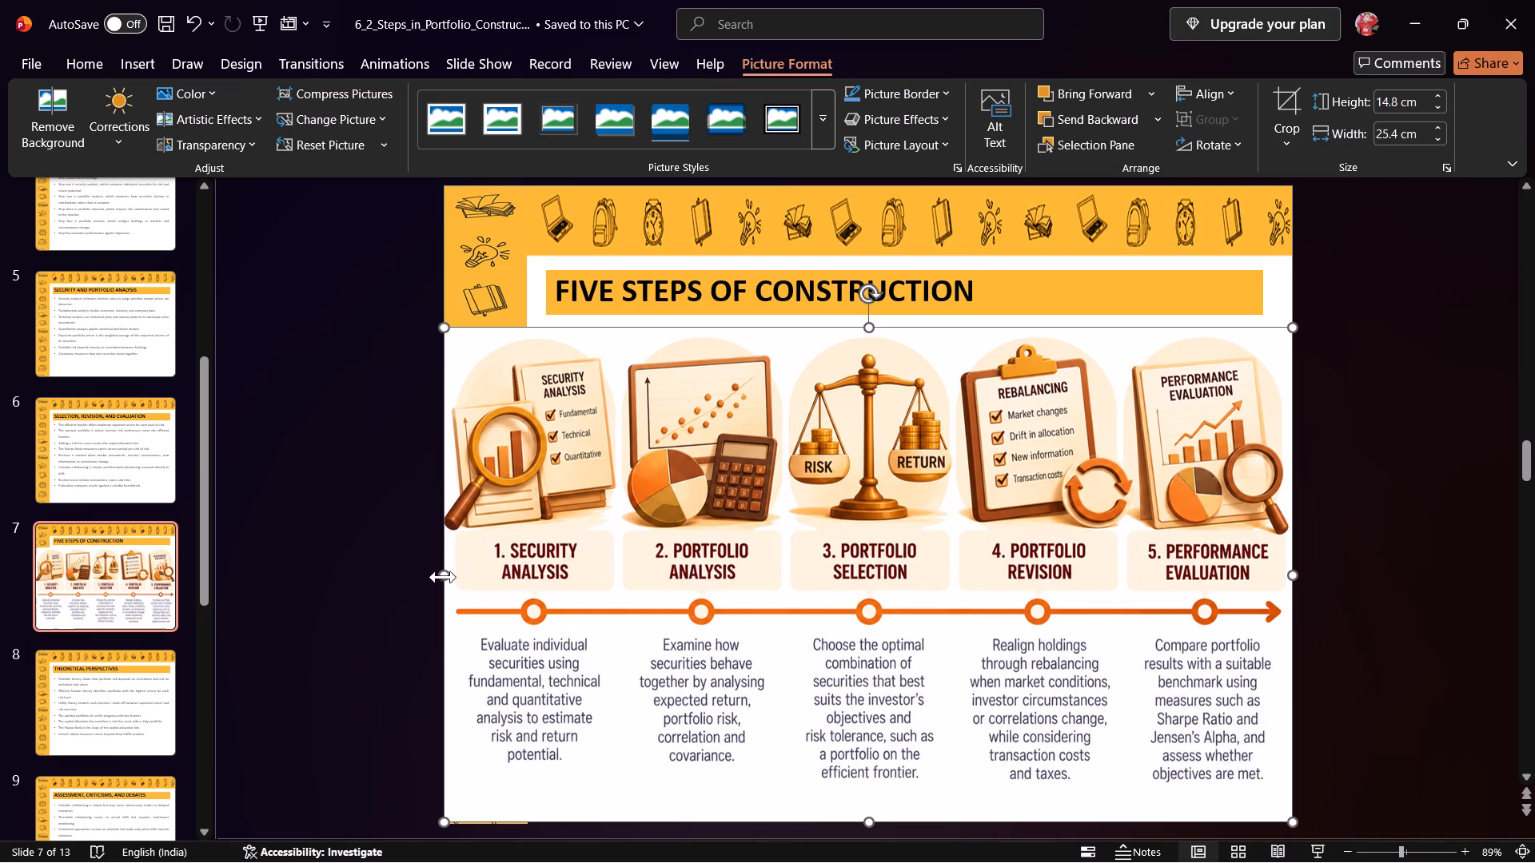
Narrow the illustration to 21.48 cm to line up with the heading band's edges, and reduce its height from the bottom.
left_click_drag(443, 576, 565, 588)
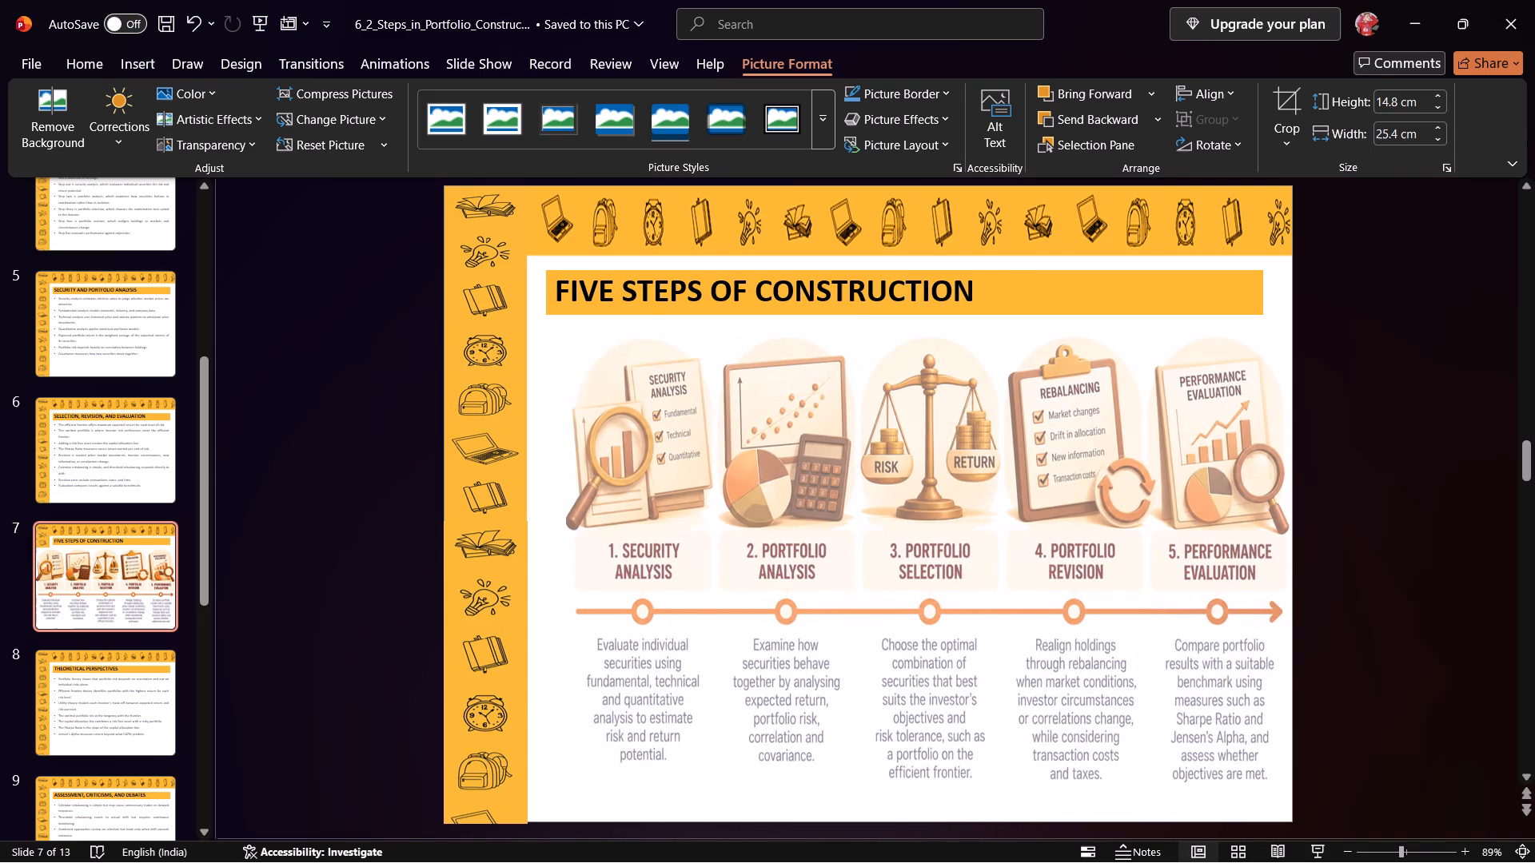
left_click_drag(565, 588, 548, 591)
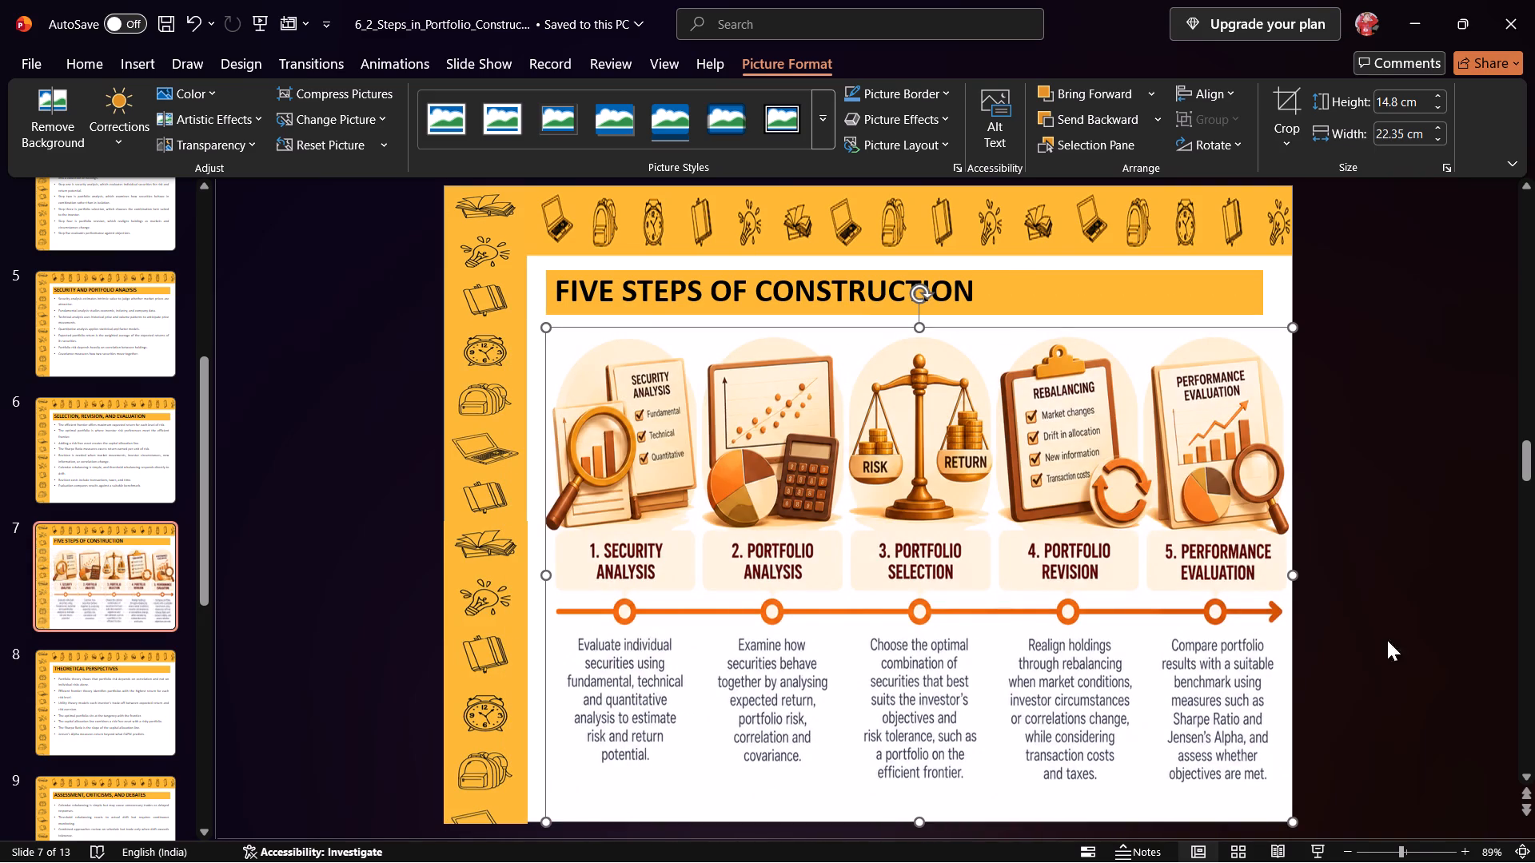
left_click_drag(1292, 575, 1269, 575)
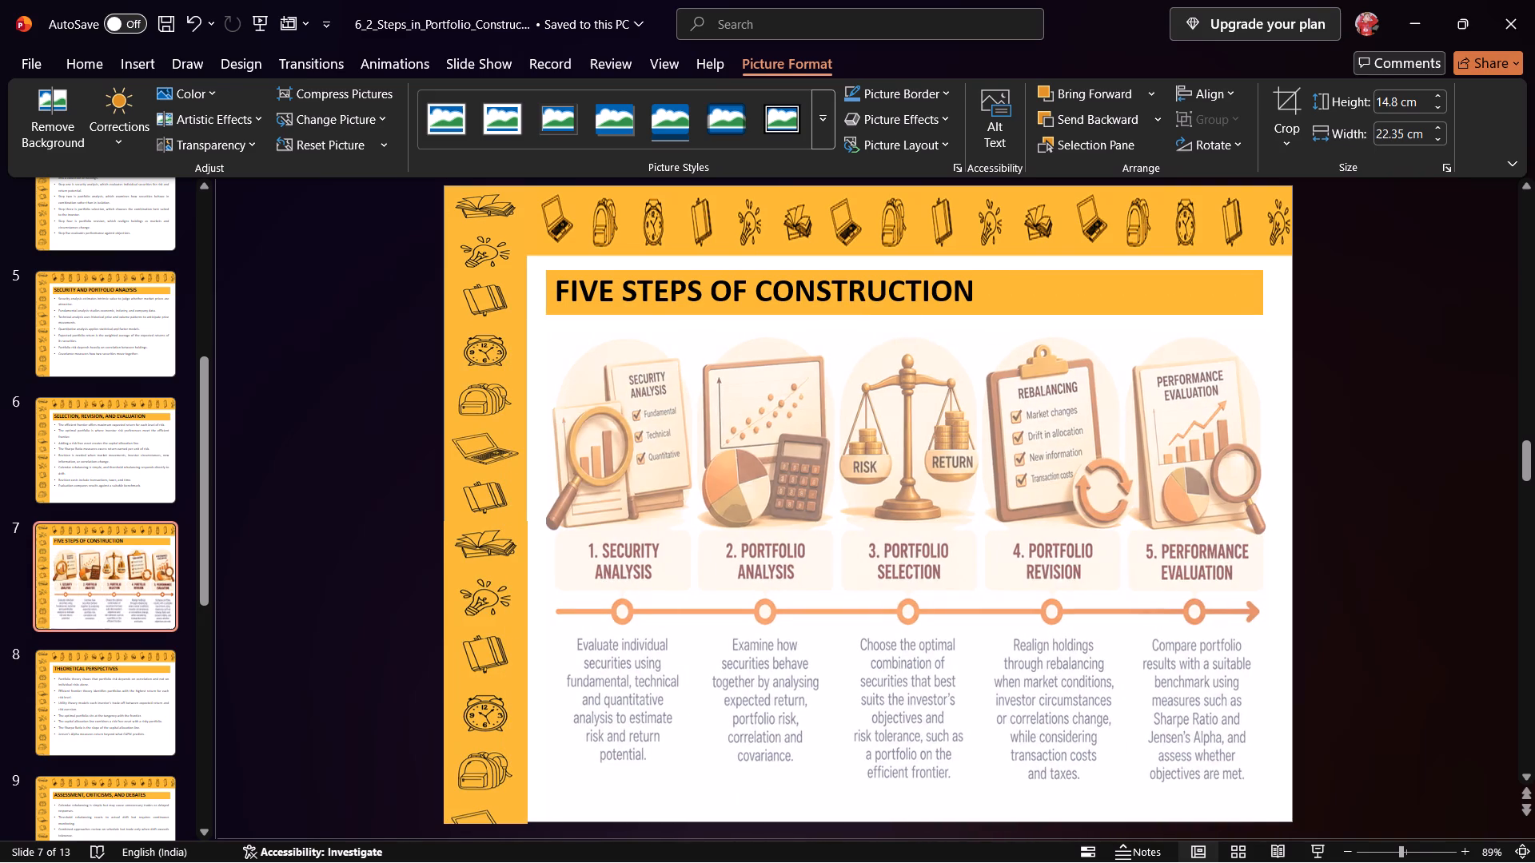
left_click_drag(1269, 575, 1263, 575)
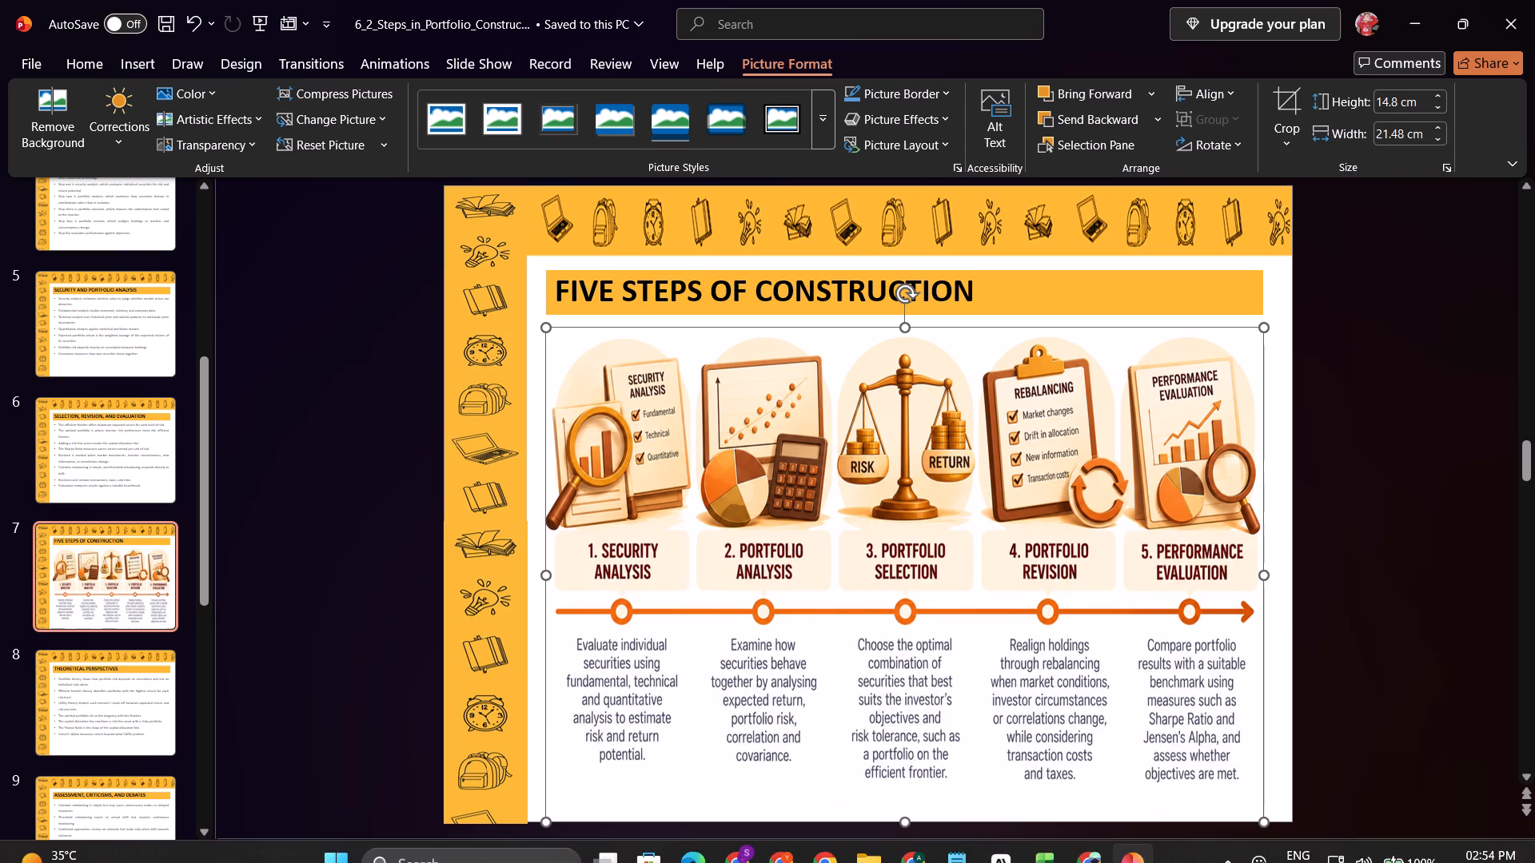
left_click_drag(905, 818, 904, 749)
left_click(895, 792)
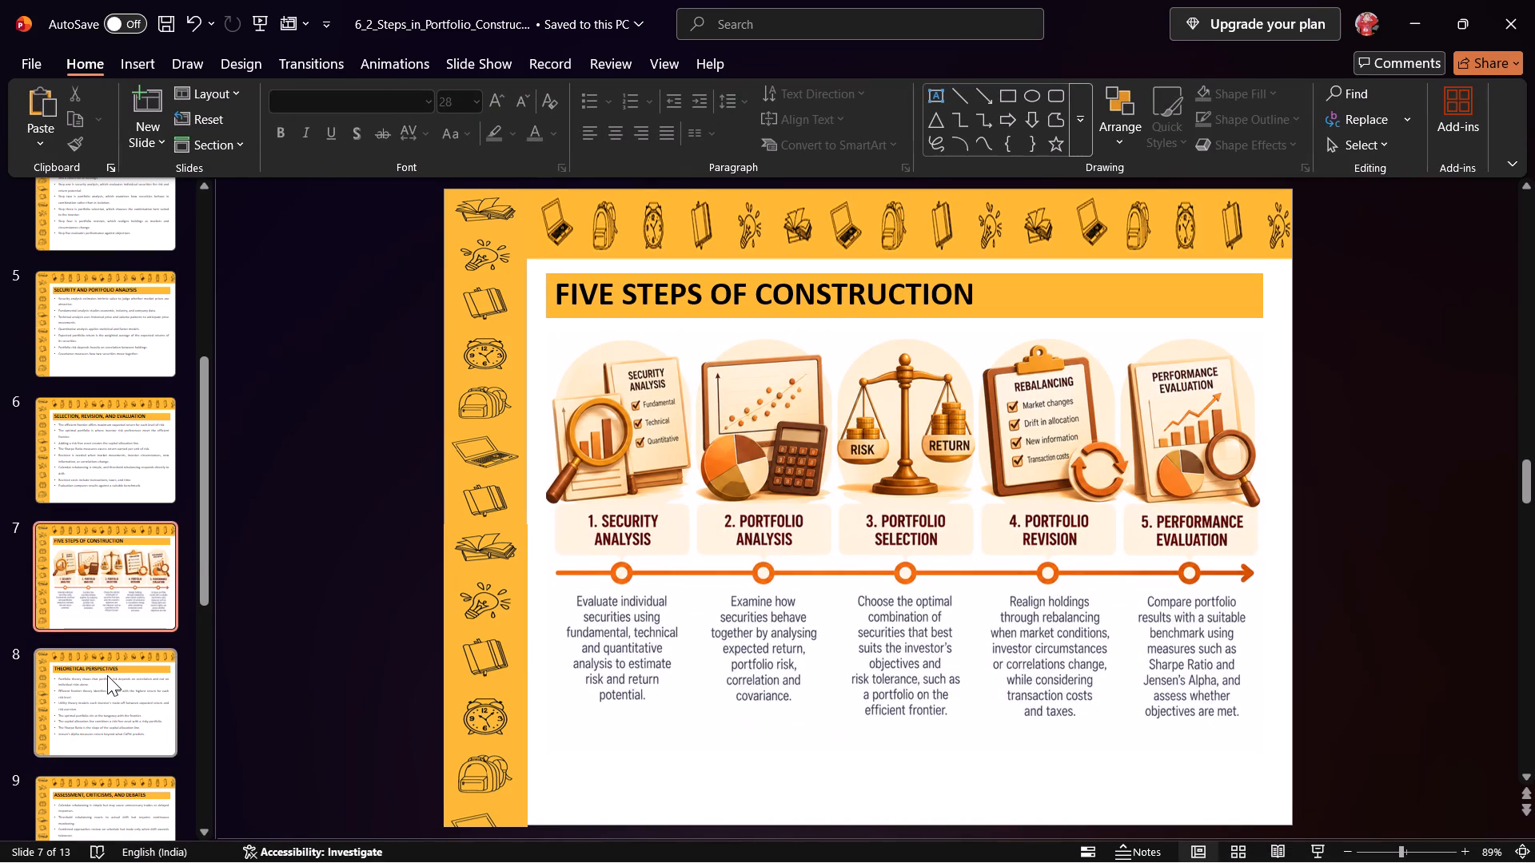
On the THEORETICAL PERSPECTIVES slide, move the bullet text box up directly below the heading band.
left_click(102, 706)
left_click(724, 426)
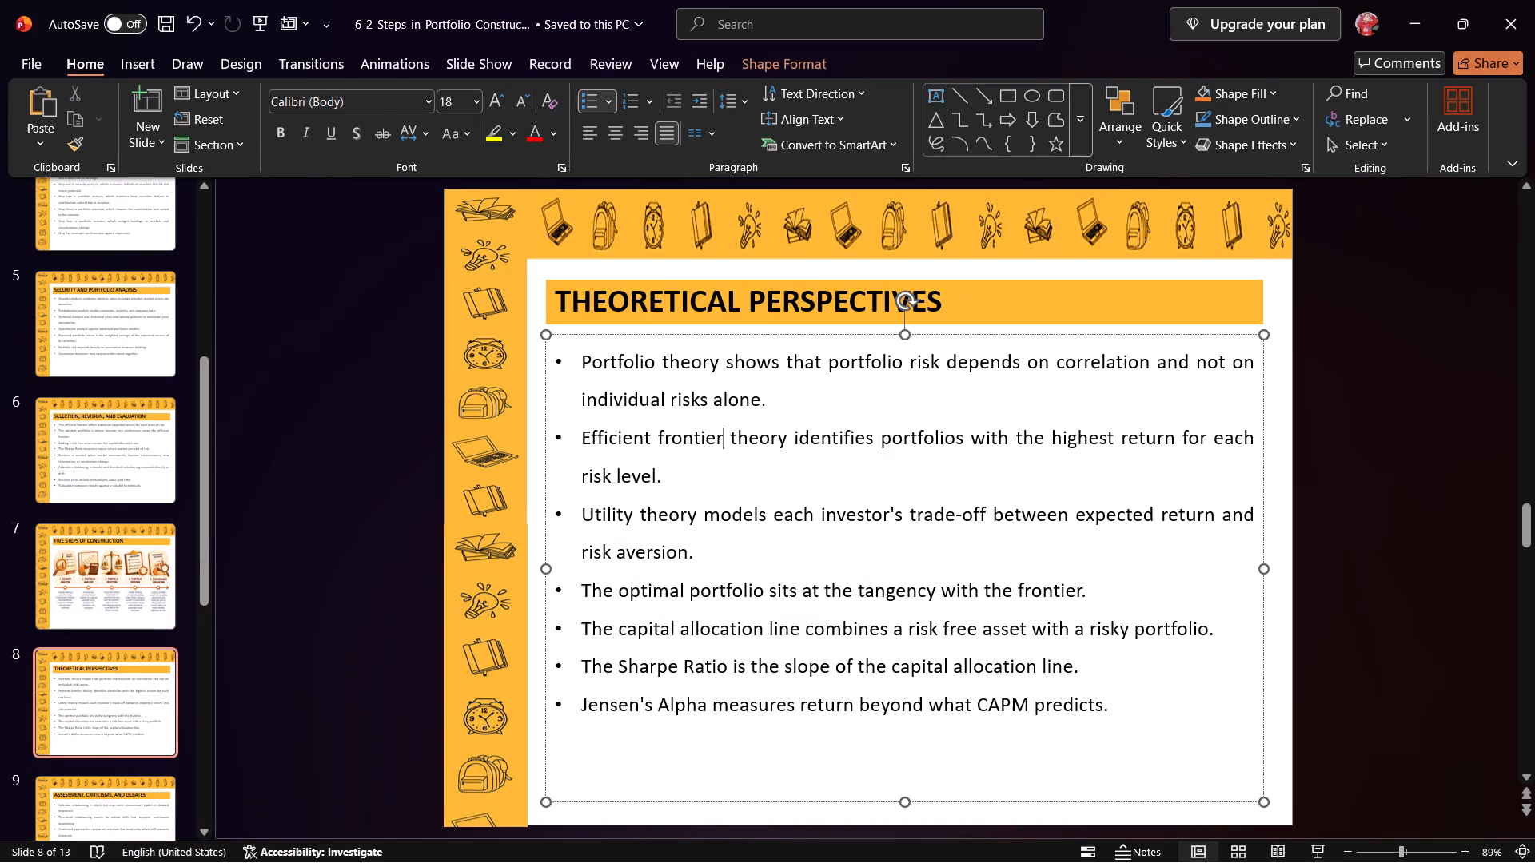
left_click_drag(659, 332, 656, 324)
On the ASSESSMENT, CRITICISMS, AND DEBATES slide, move the bullet text box up directly below the heading band.
left_click_drag(204, 547, 204, 657)
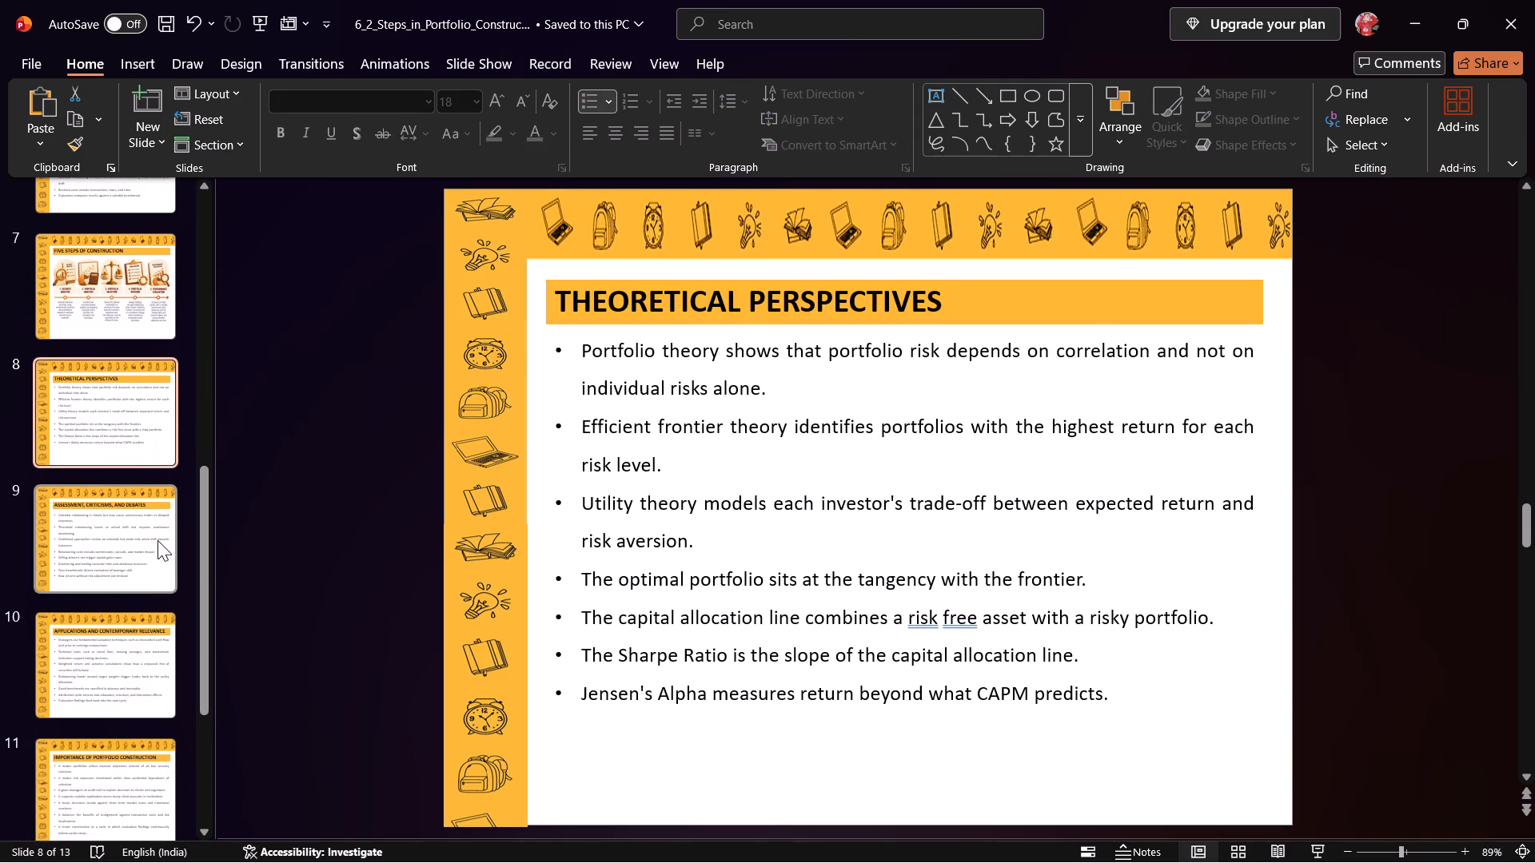
left_click(157, 540)
left_click(684, 413)
left_click_drag(665, 336, 665, 328)
After checking the APPLICATIONS AND CONTEMPORARY RELEVANCE and IMPORTANCE OF PORTFOLIO CONSTRUCTION slides, move the KEY TAKEAWAYS bullets up directly below the heading band.
left_click(118, 700)
left_click(858, 574)
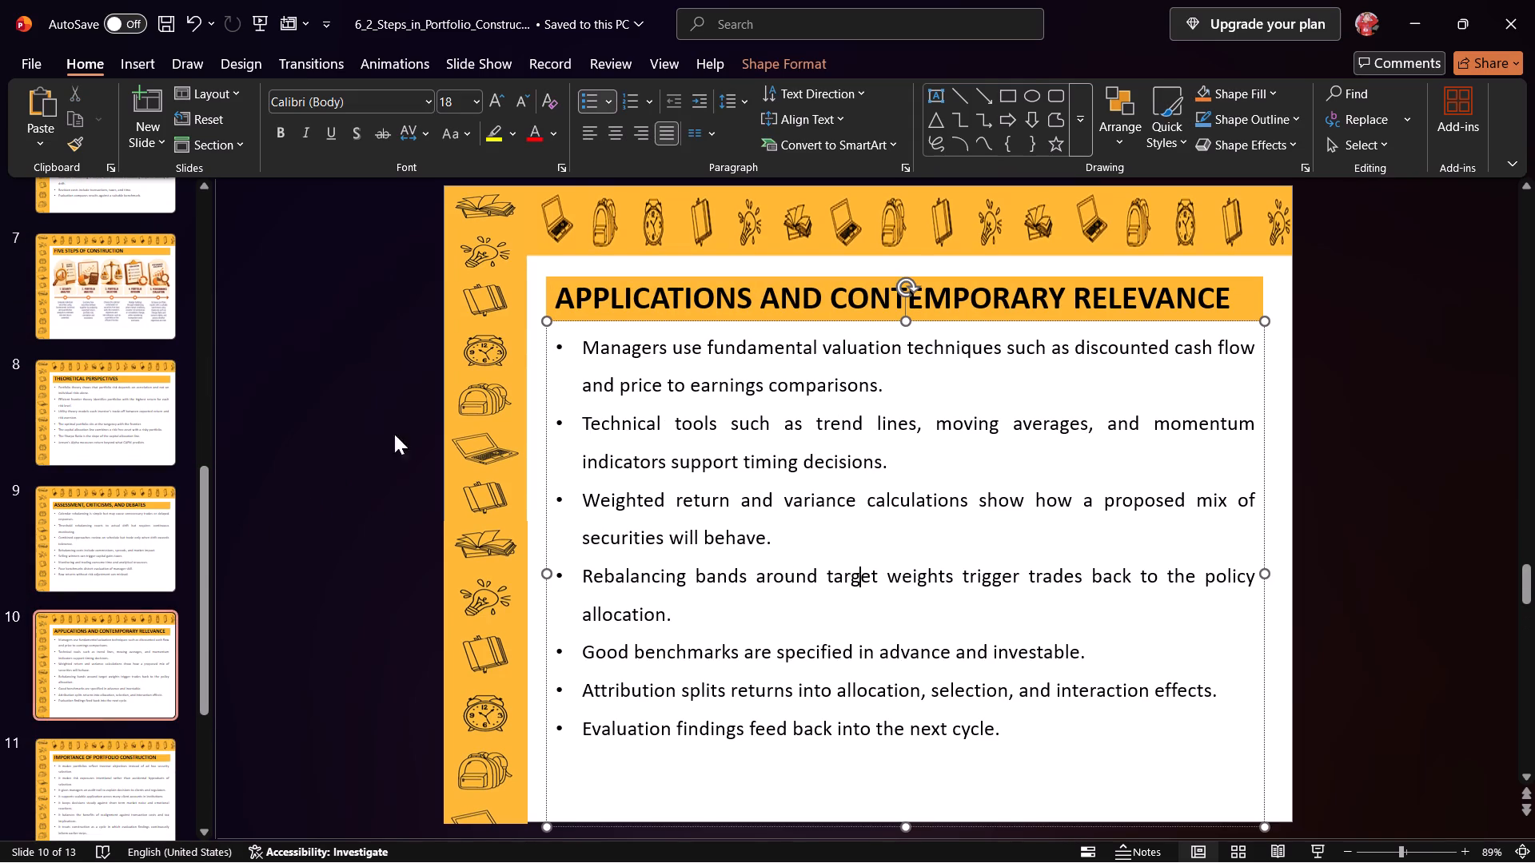
left_click_drag(198, 644, 199, 733)
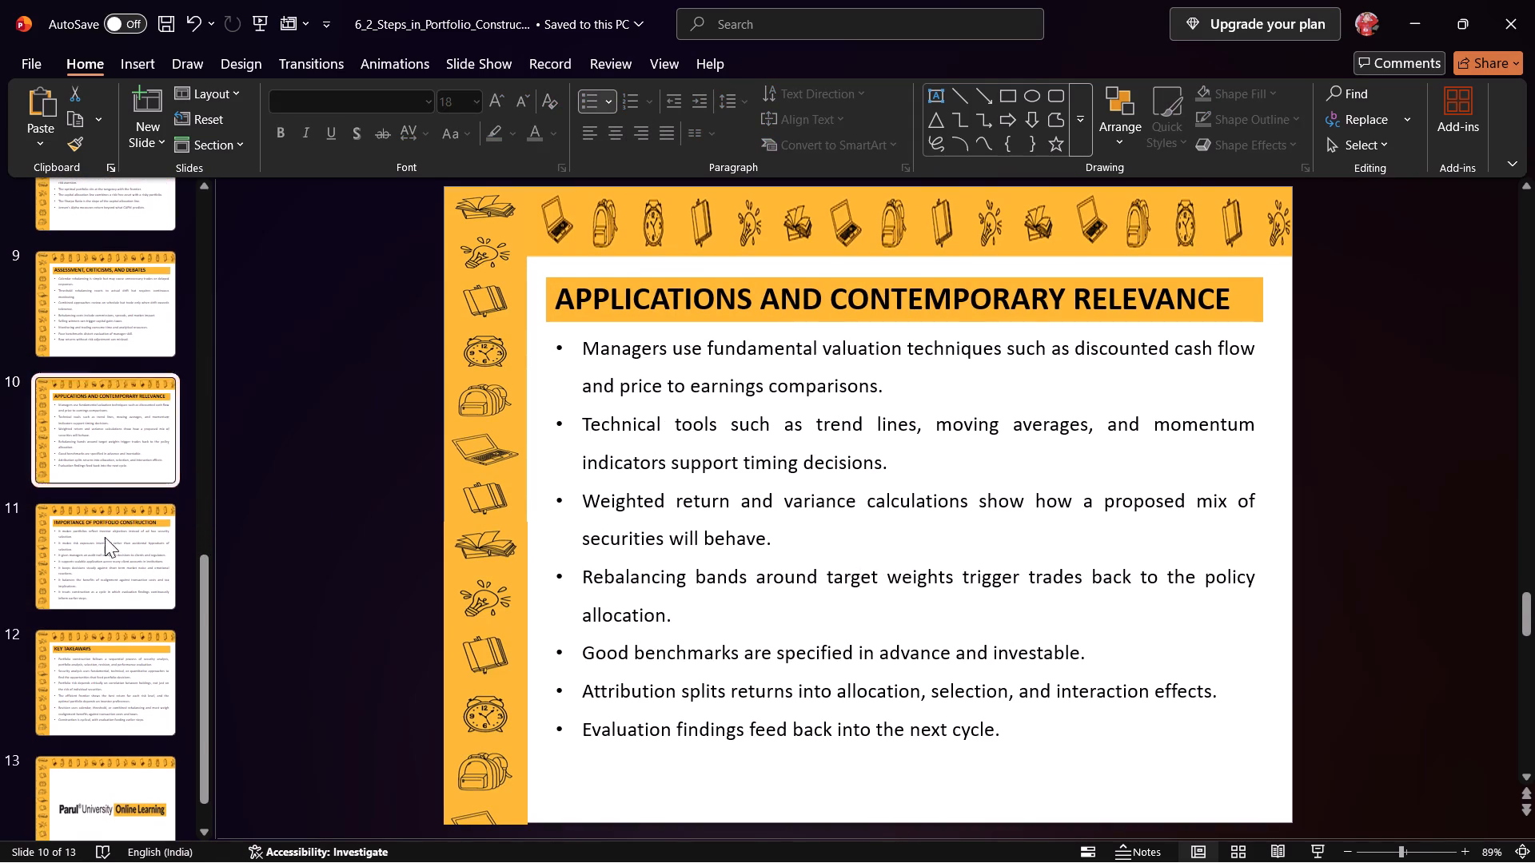
left_click(90, 529)
left_click(655, 567)
left_click(142, 693)
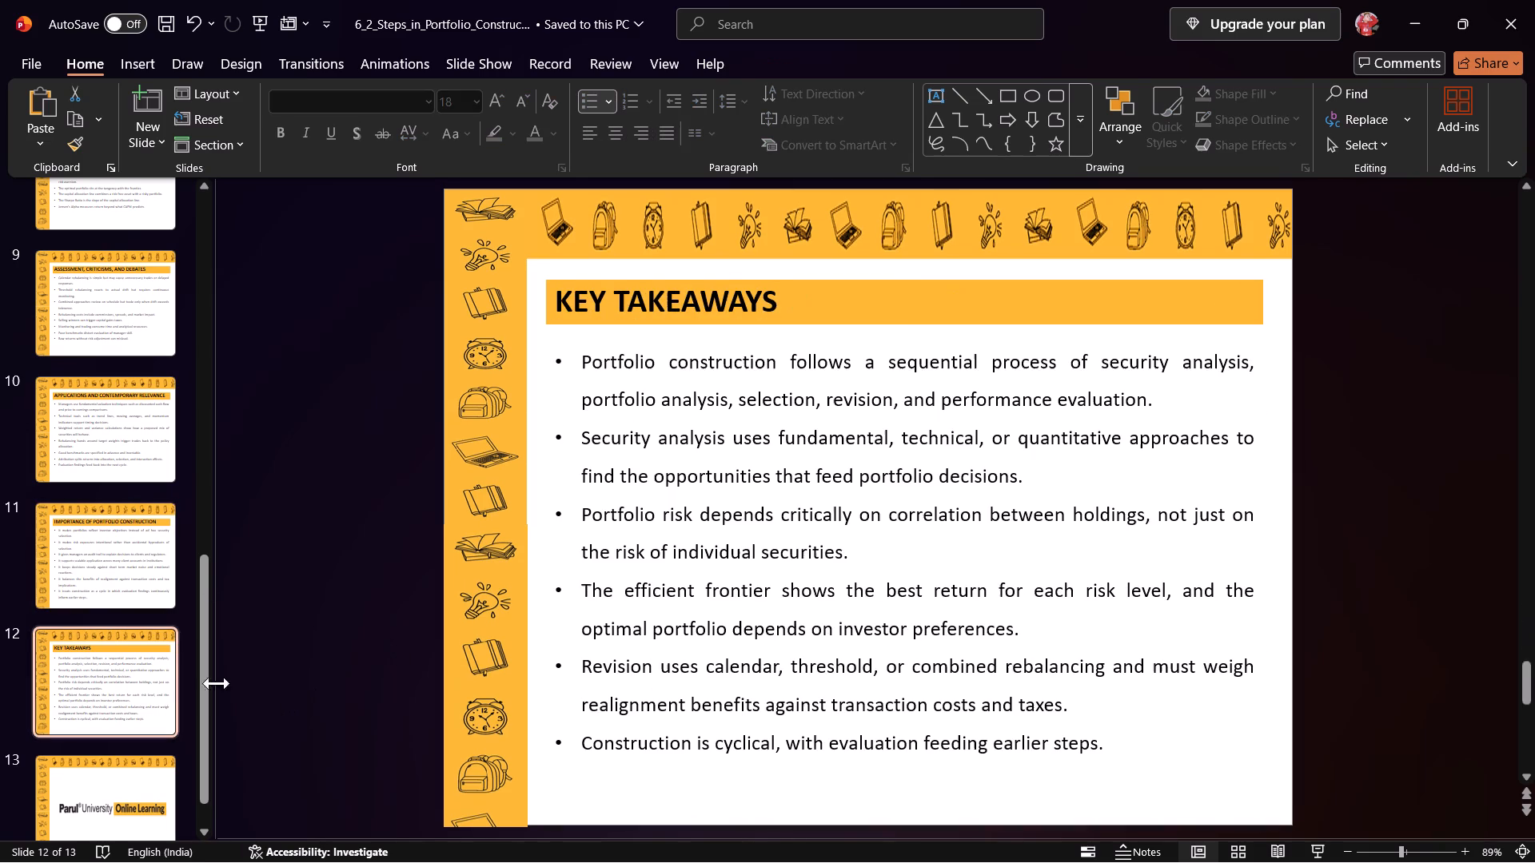
left_click(752, 655)
left_click_drag(645, 335, 643, 326)
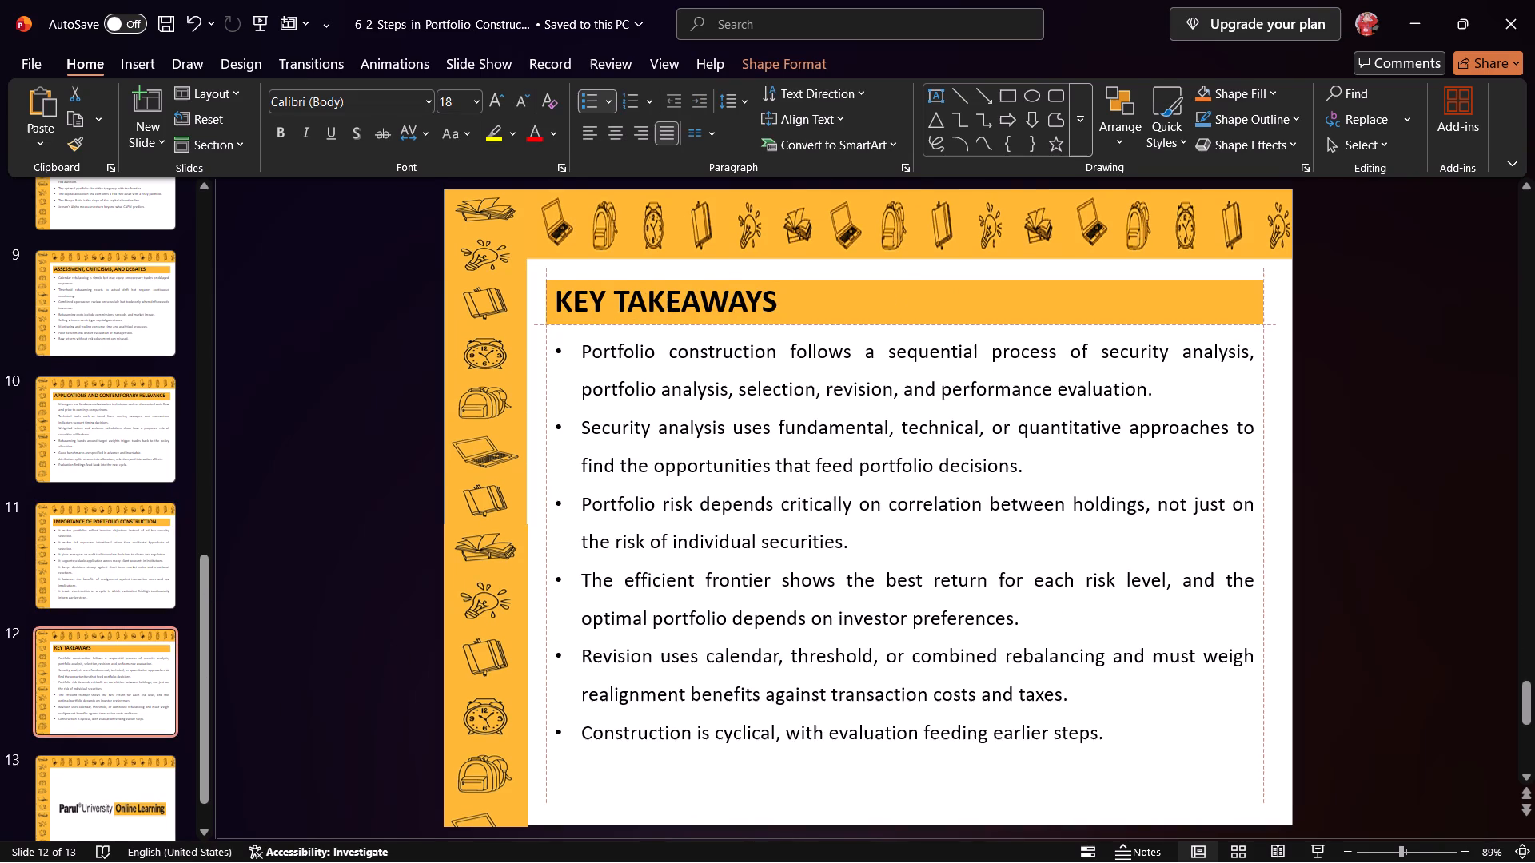
left_click_drag(643, 326, 642, 325)
Save the deck in Downloads under its slide 2 title, 6.2 STEPS IN PORTFOLIO CONSTRUCTION, and close the presentation.
scroll(161, 570, "up", 15)
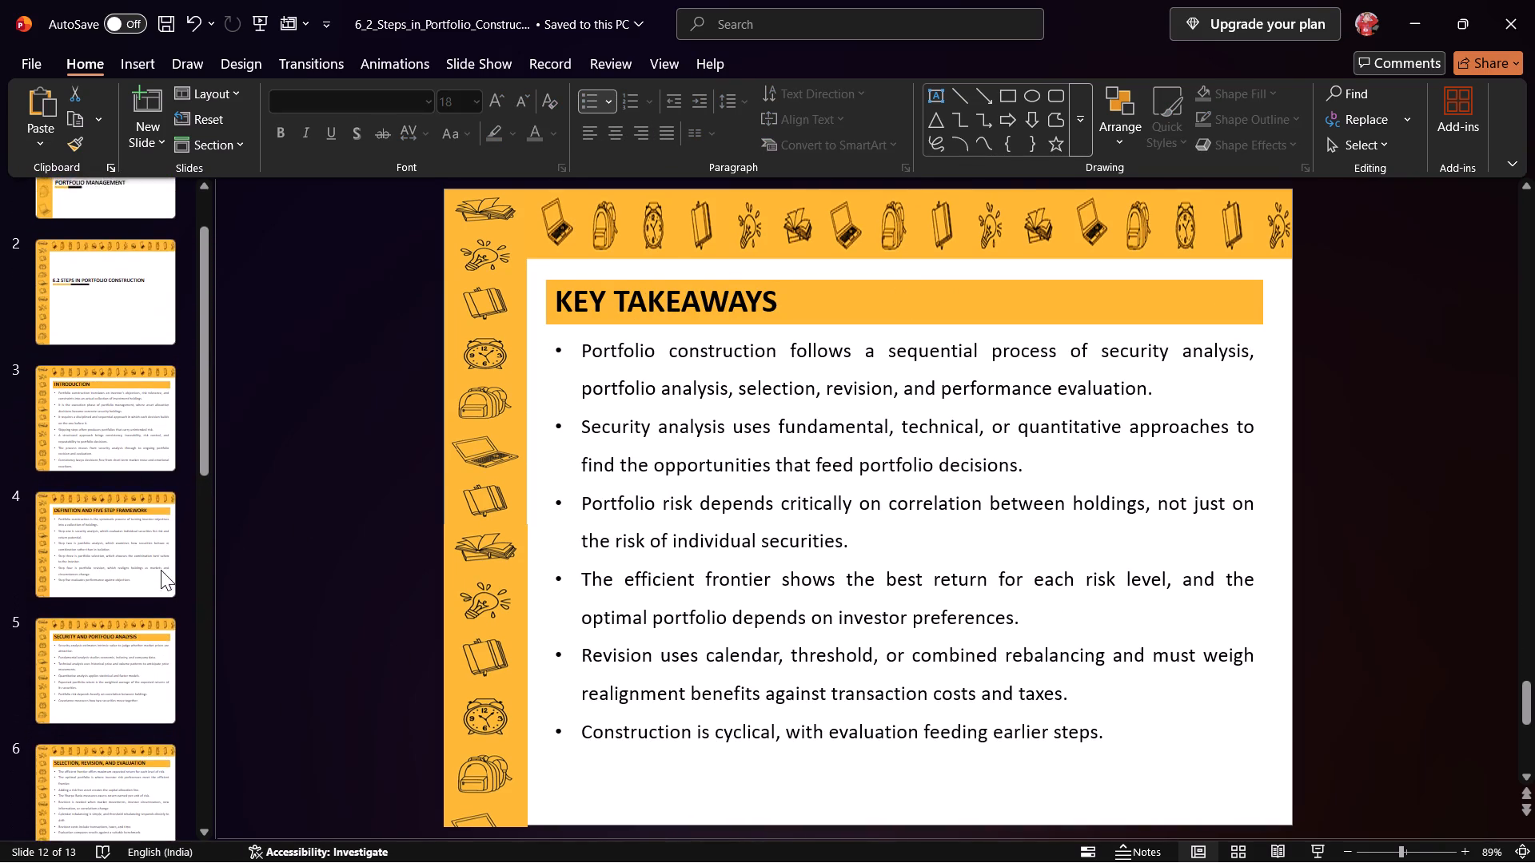
scroll(161, 570, "up", 2)
left_click(84, 373)
triple_click(765, 447)
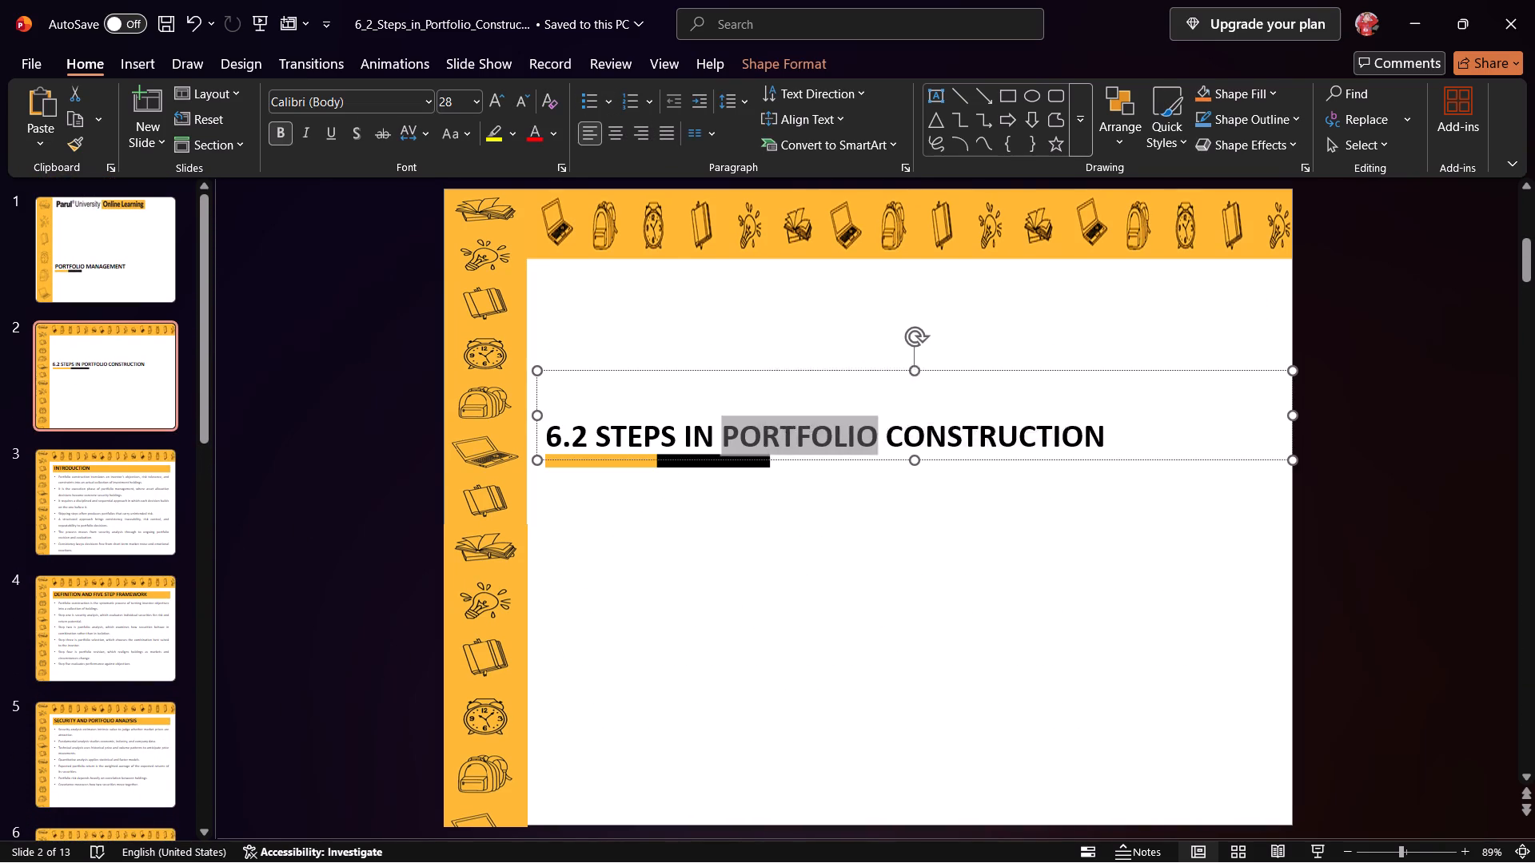
key("ctrl+c")
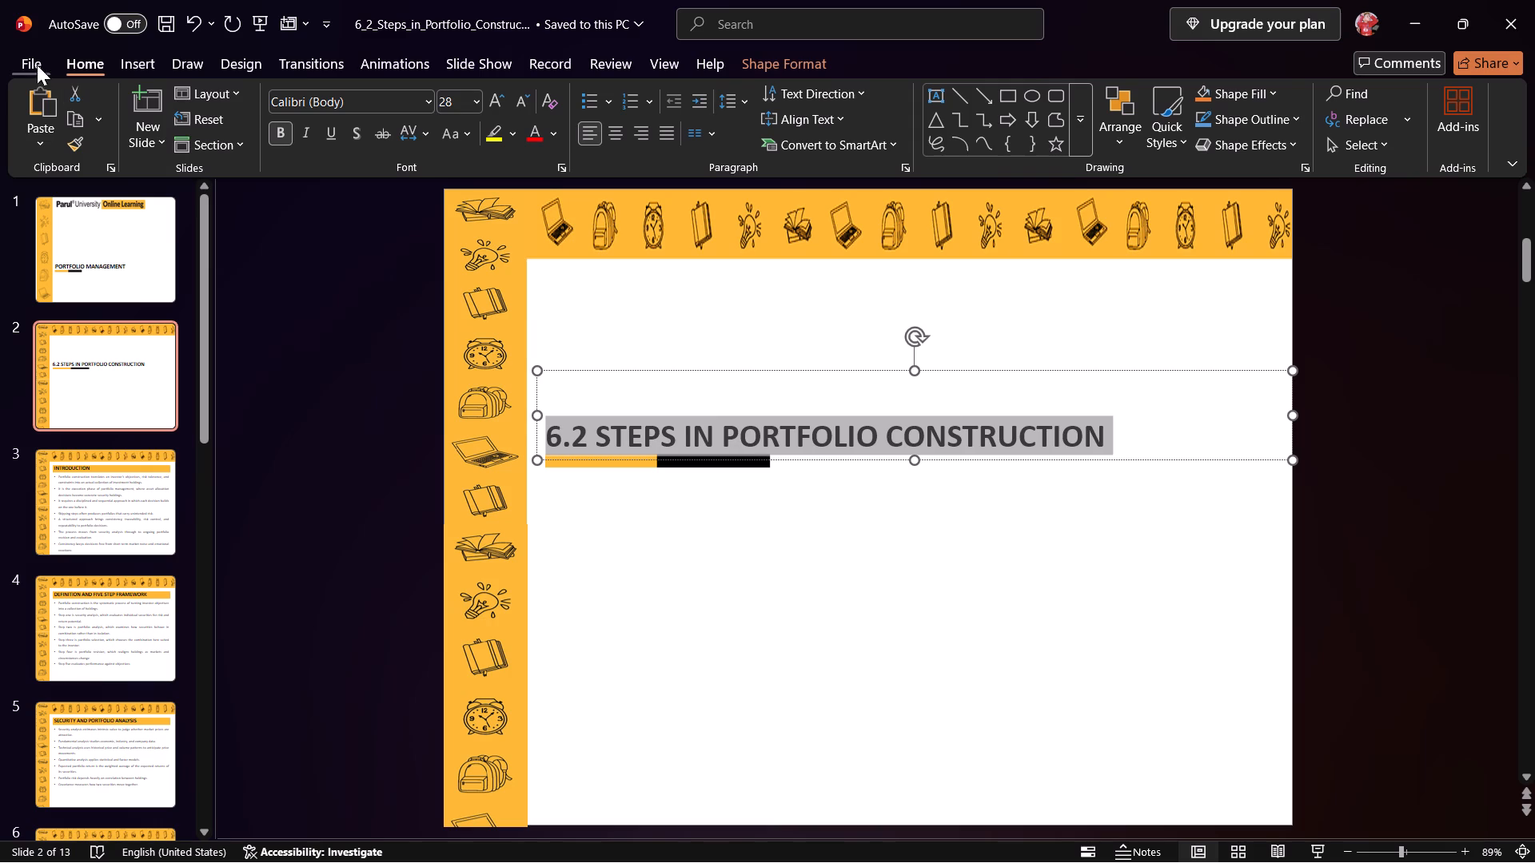
left_click(33, 65)
left_click(87, 377)
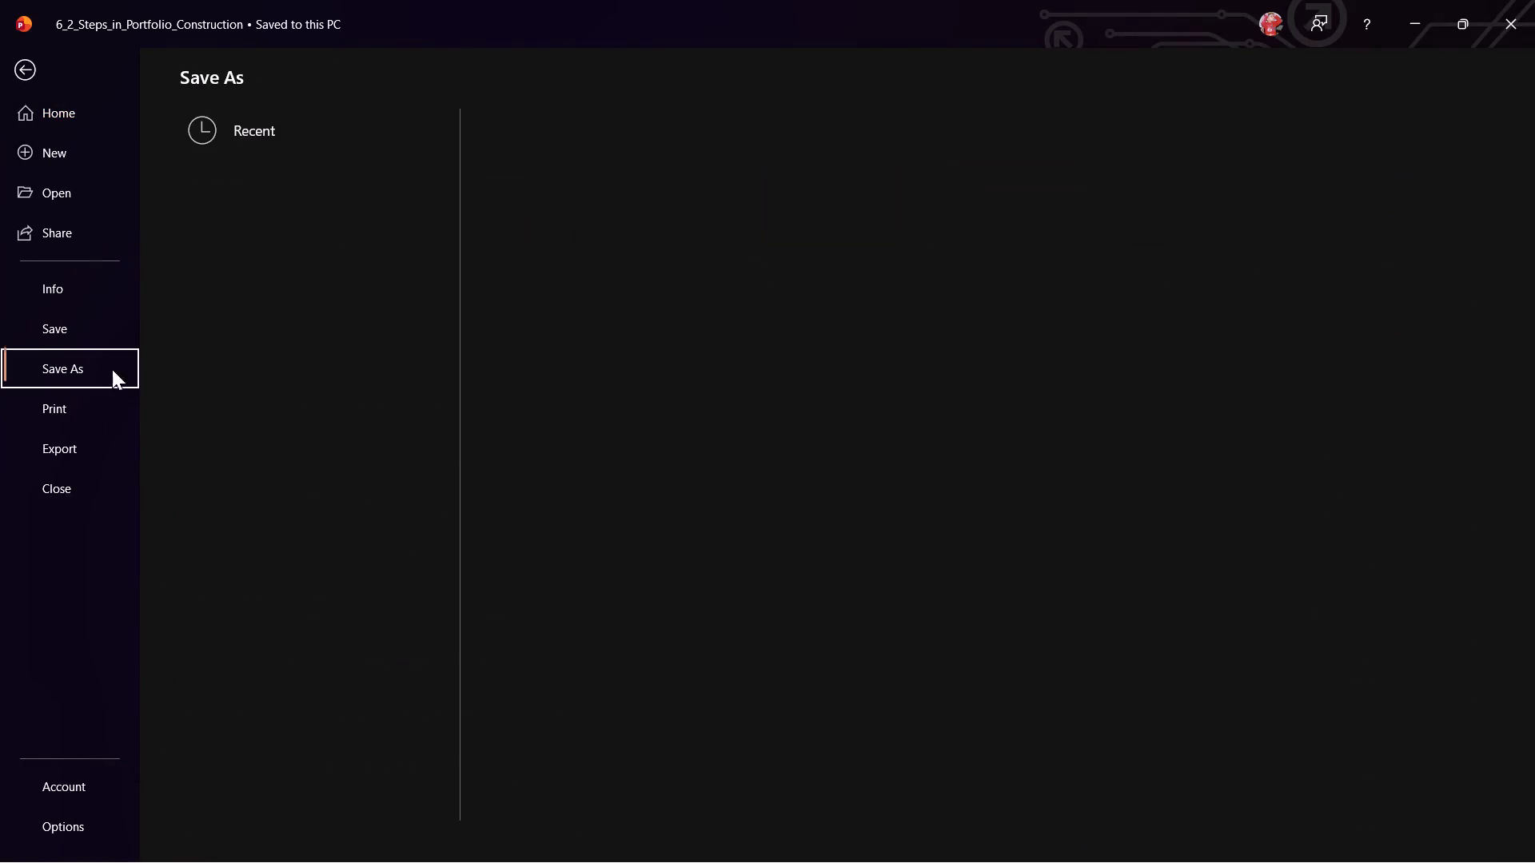
left_click(580, 159)
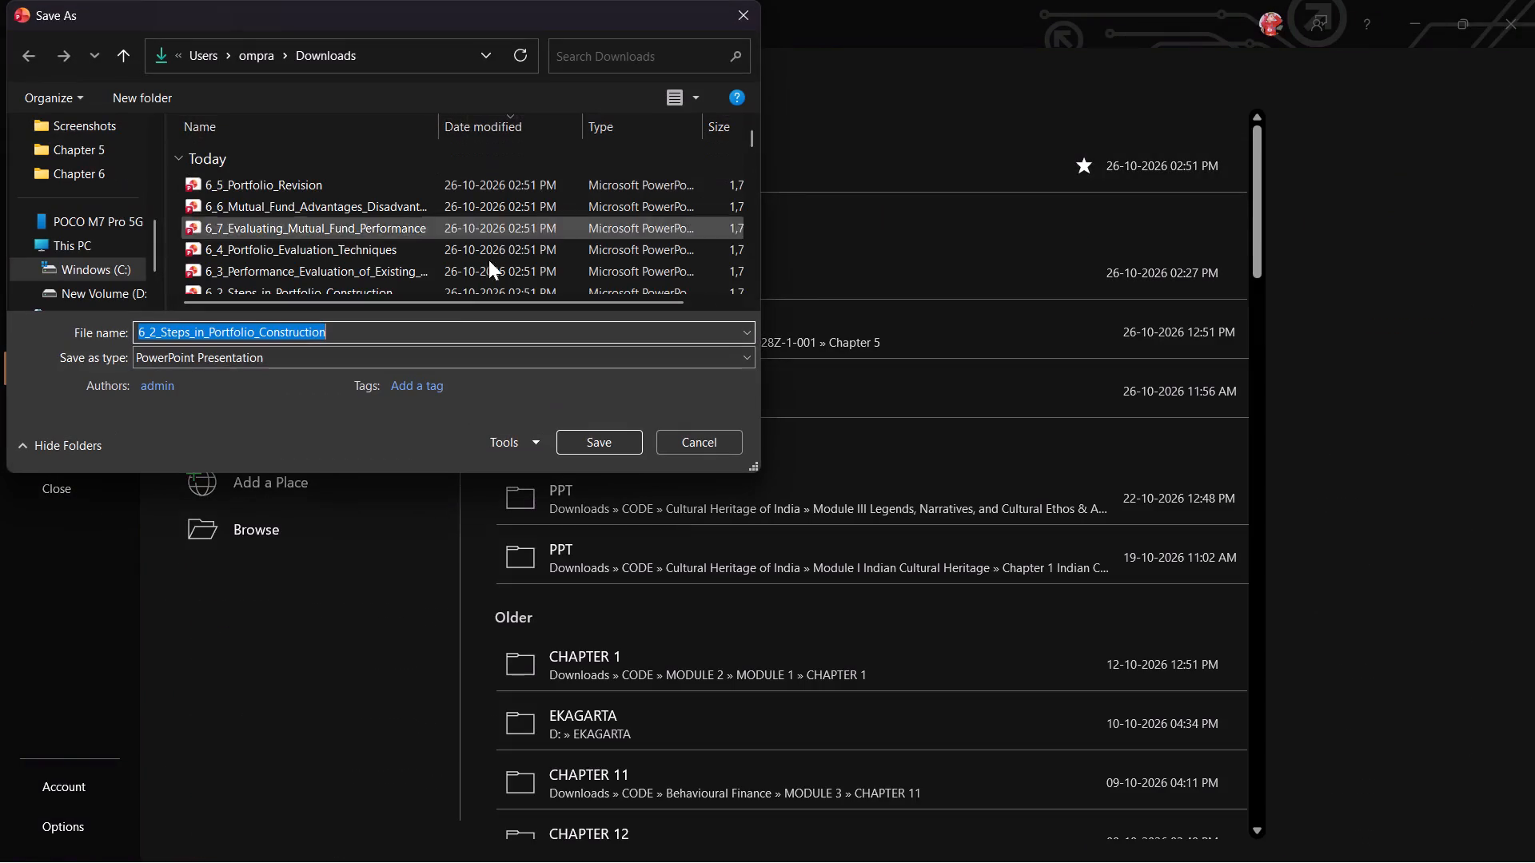
key("BackSpace")
key("ctrl+v")
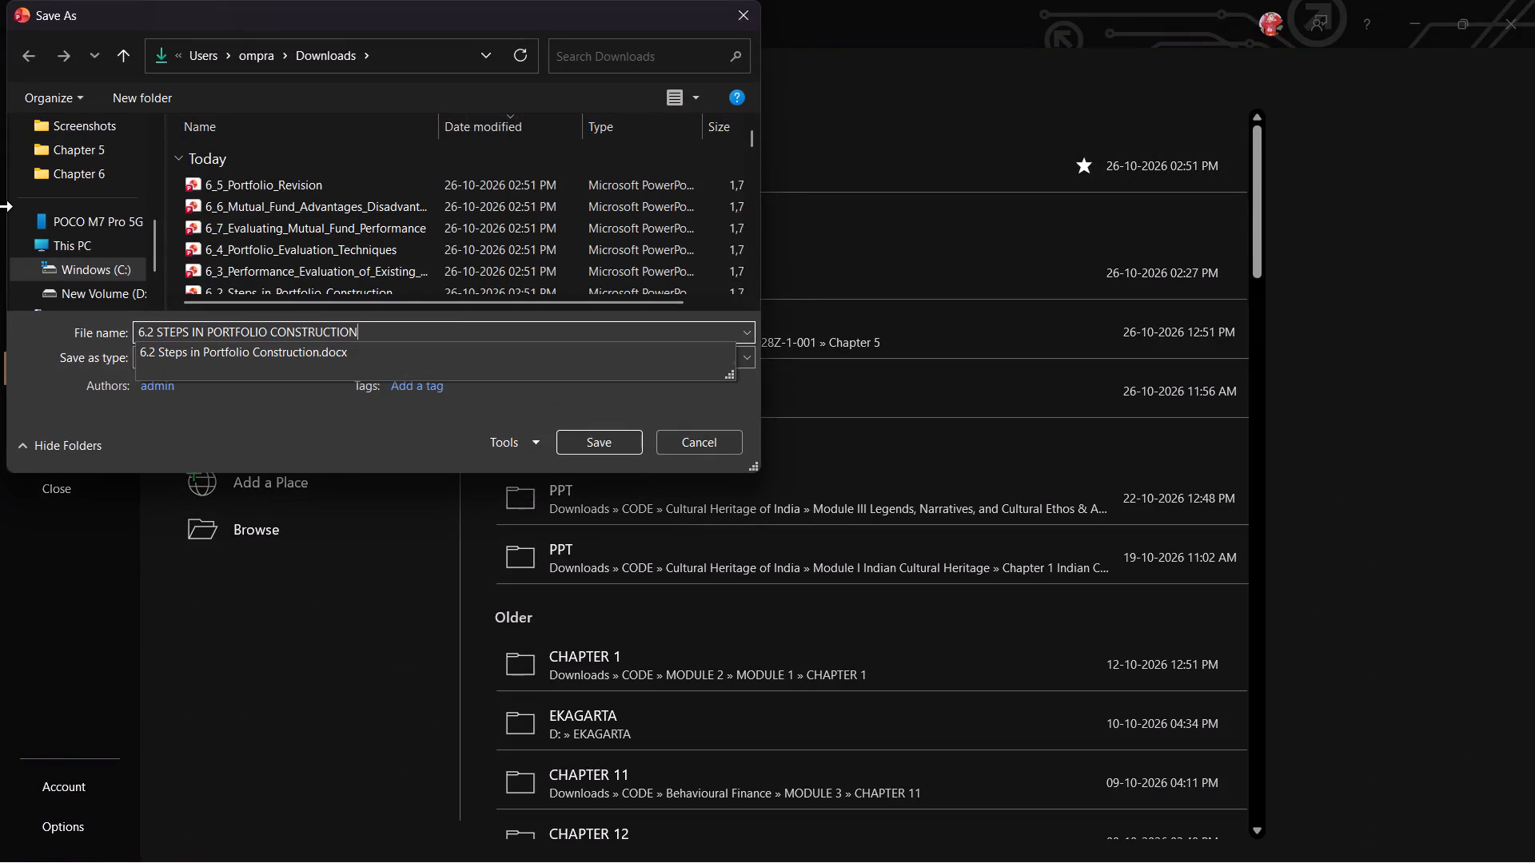
key("Return")
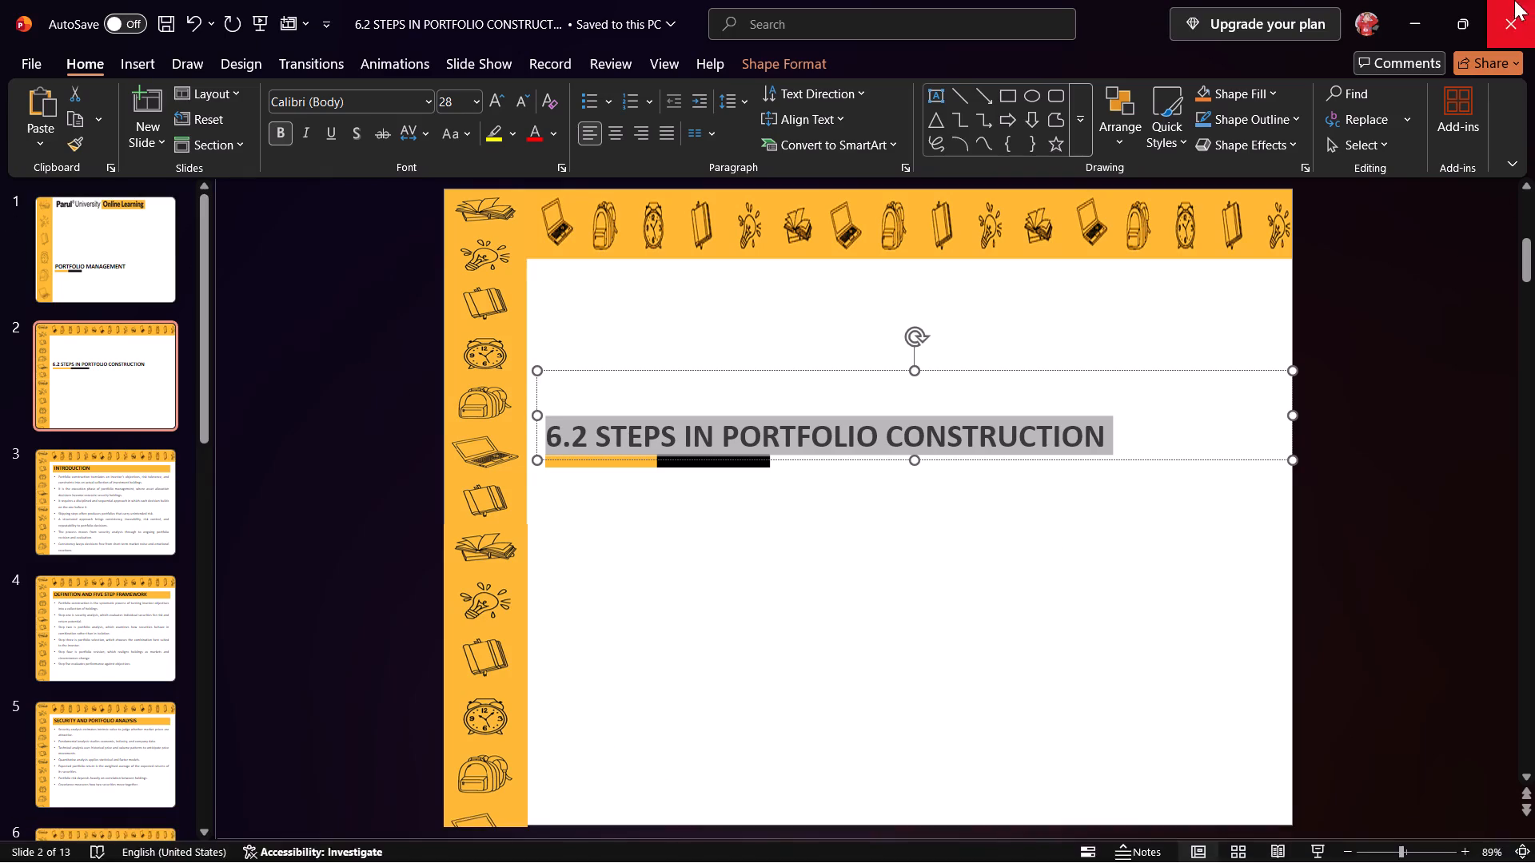
left_click(1514, 0)
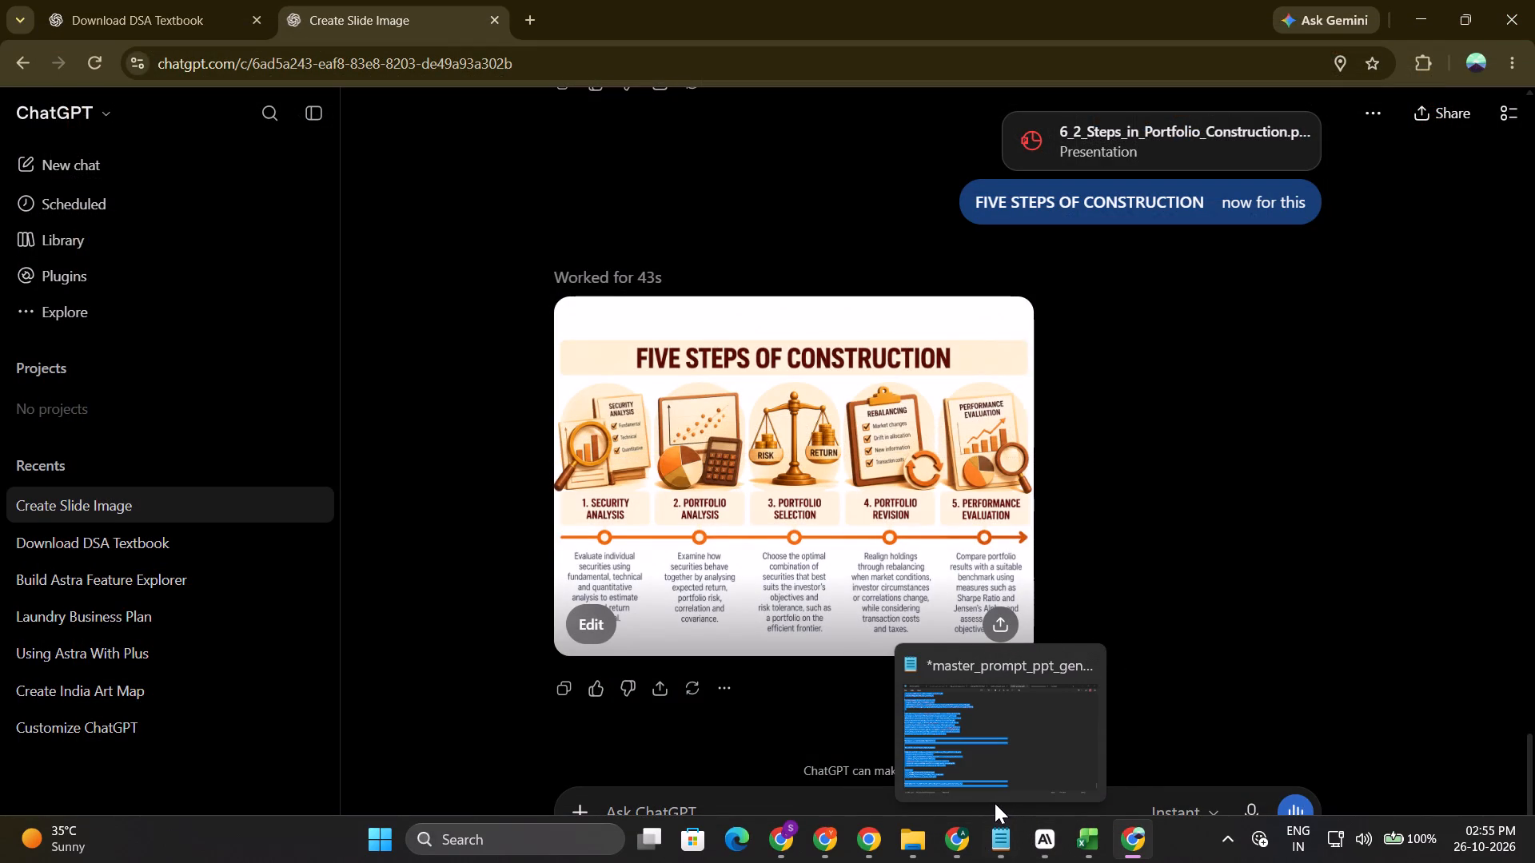
Delete the original 6_2_Steps_in_Portfolio_Construction presentation from the Downloads folder.
left_click(908, 846)
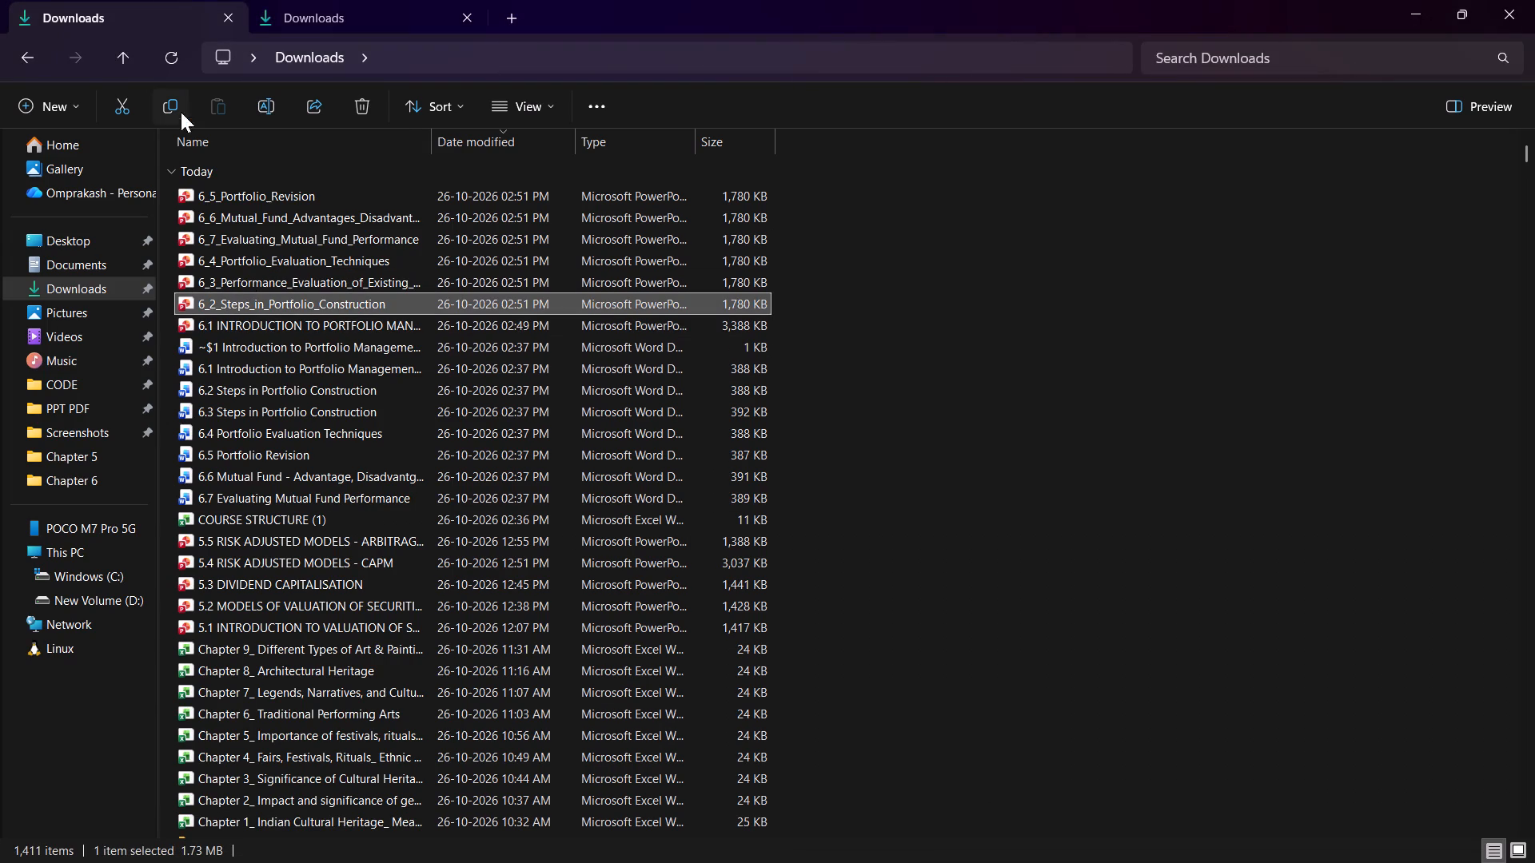
left_click(175, 63)
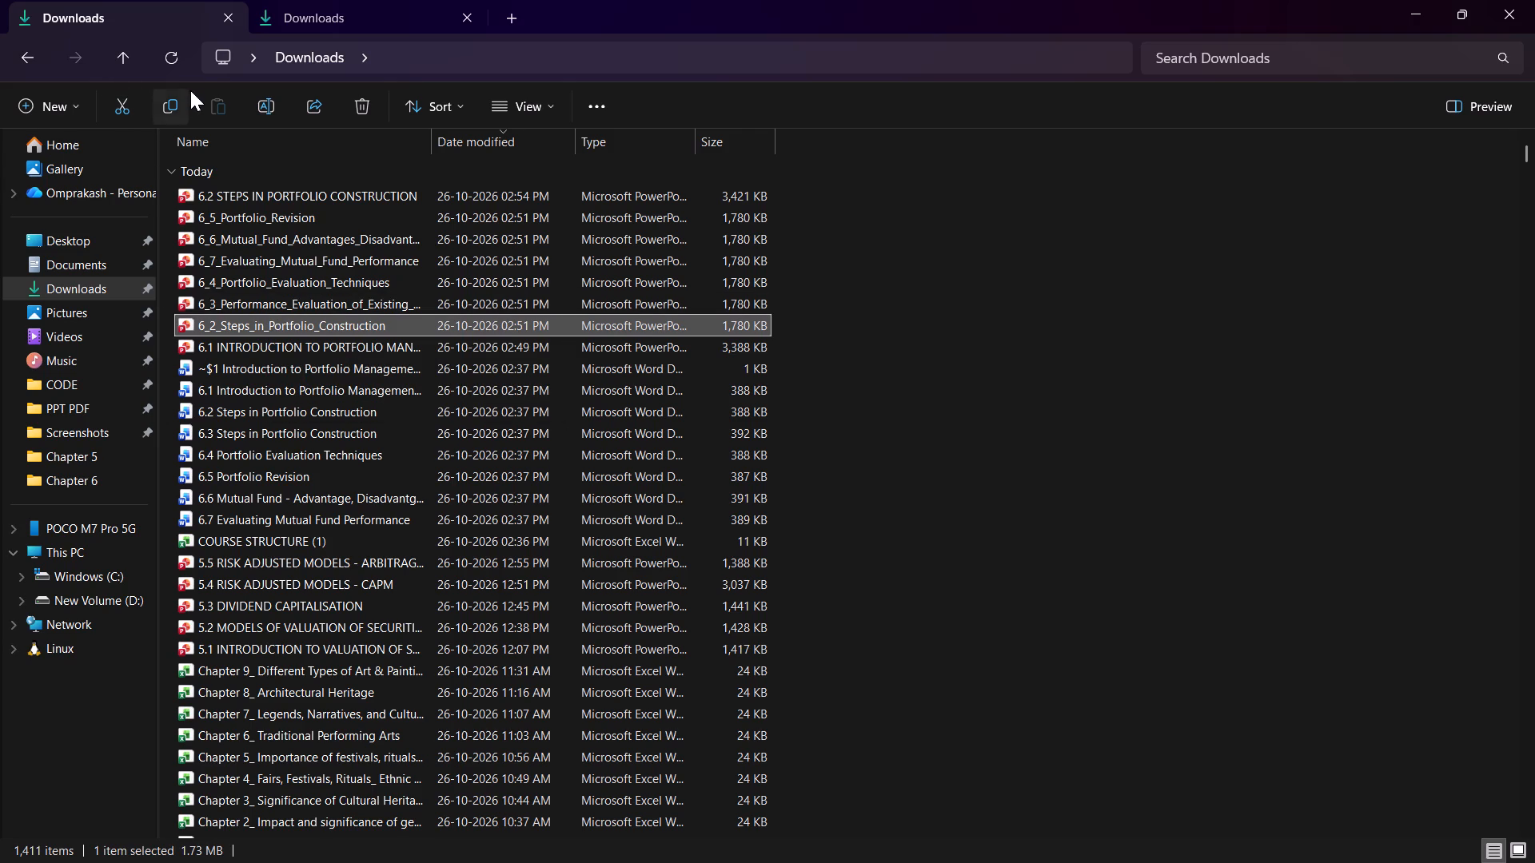
left_click(174, 45)
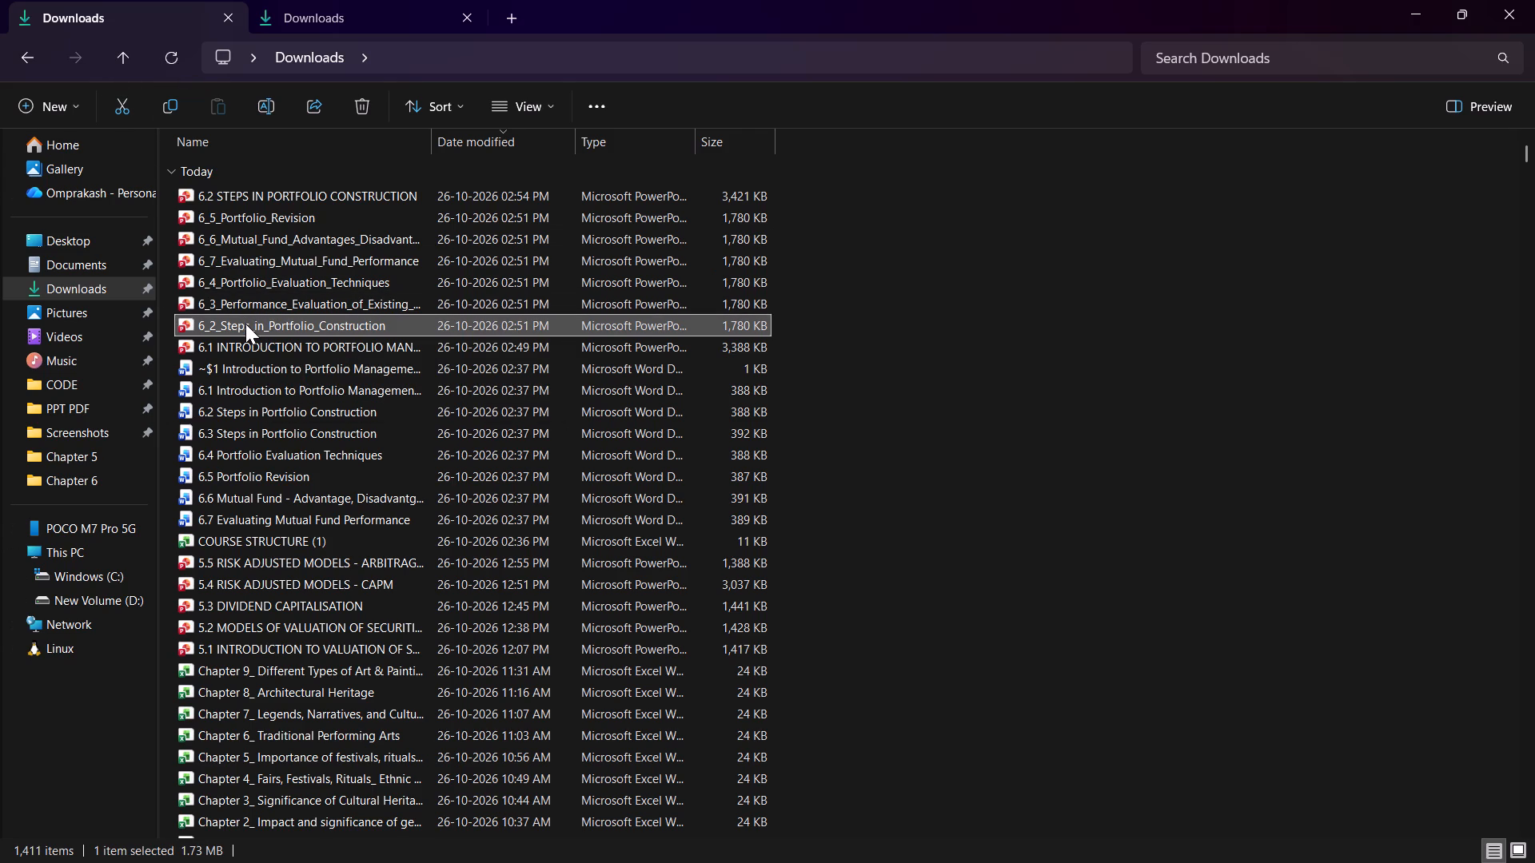
left_click(245, 324)
left_click(979, 412)
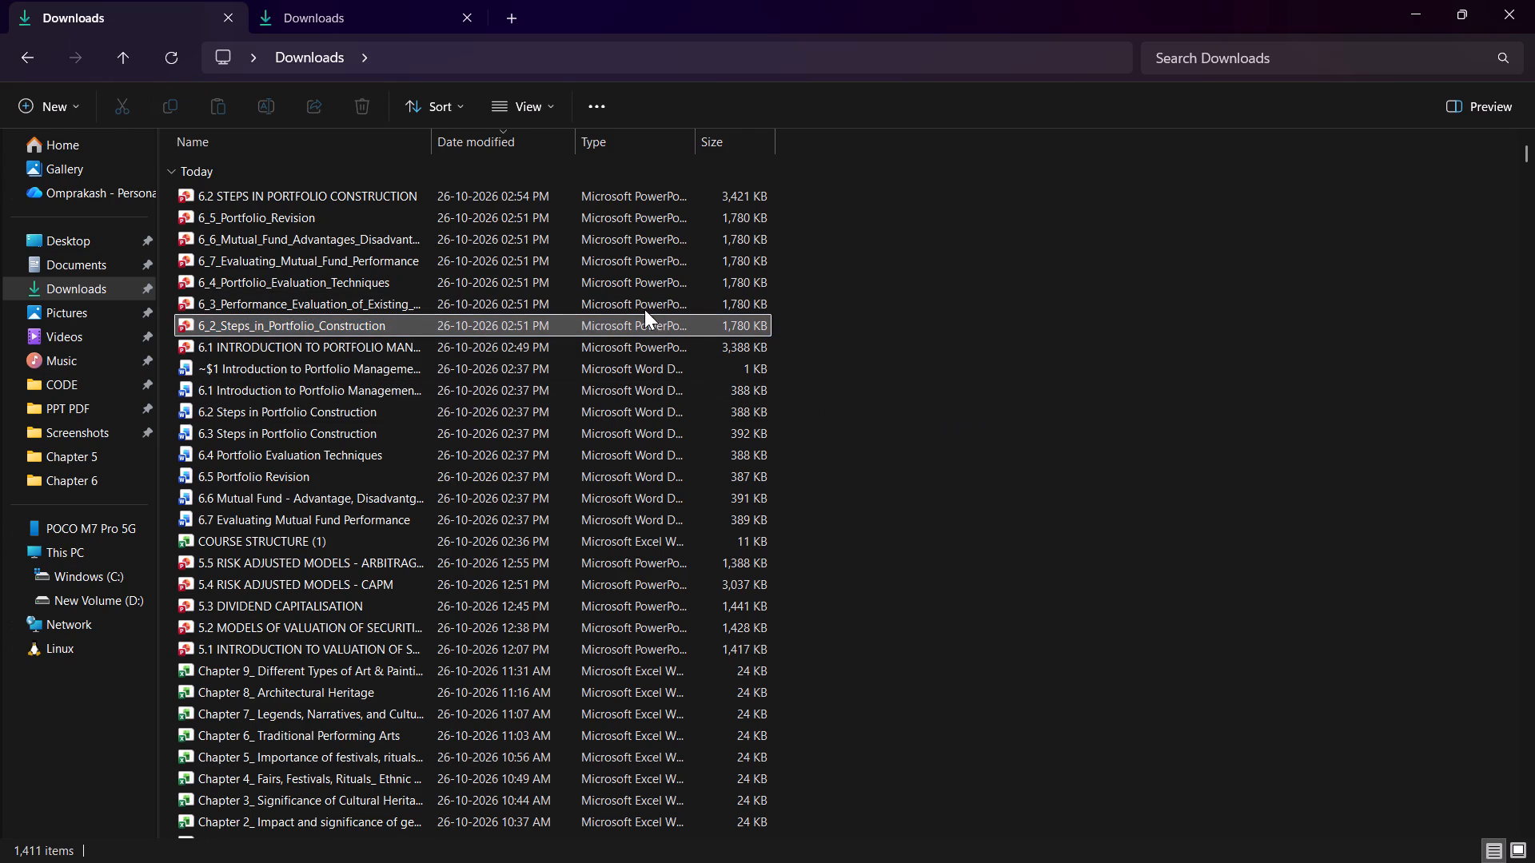
left_click(644, 325)
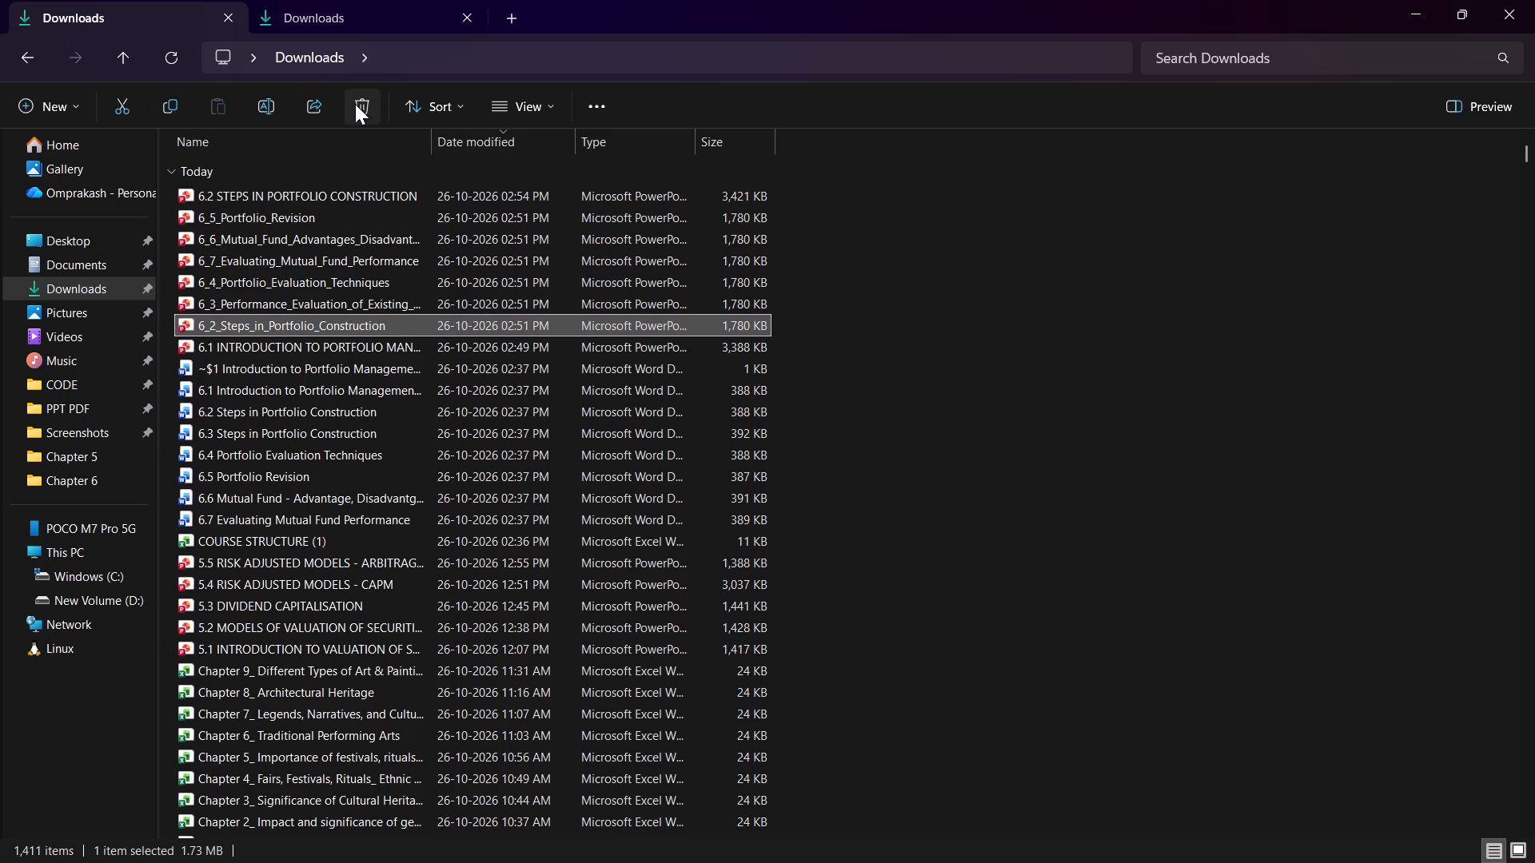
left_click(359, 104)
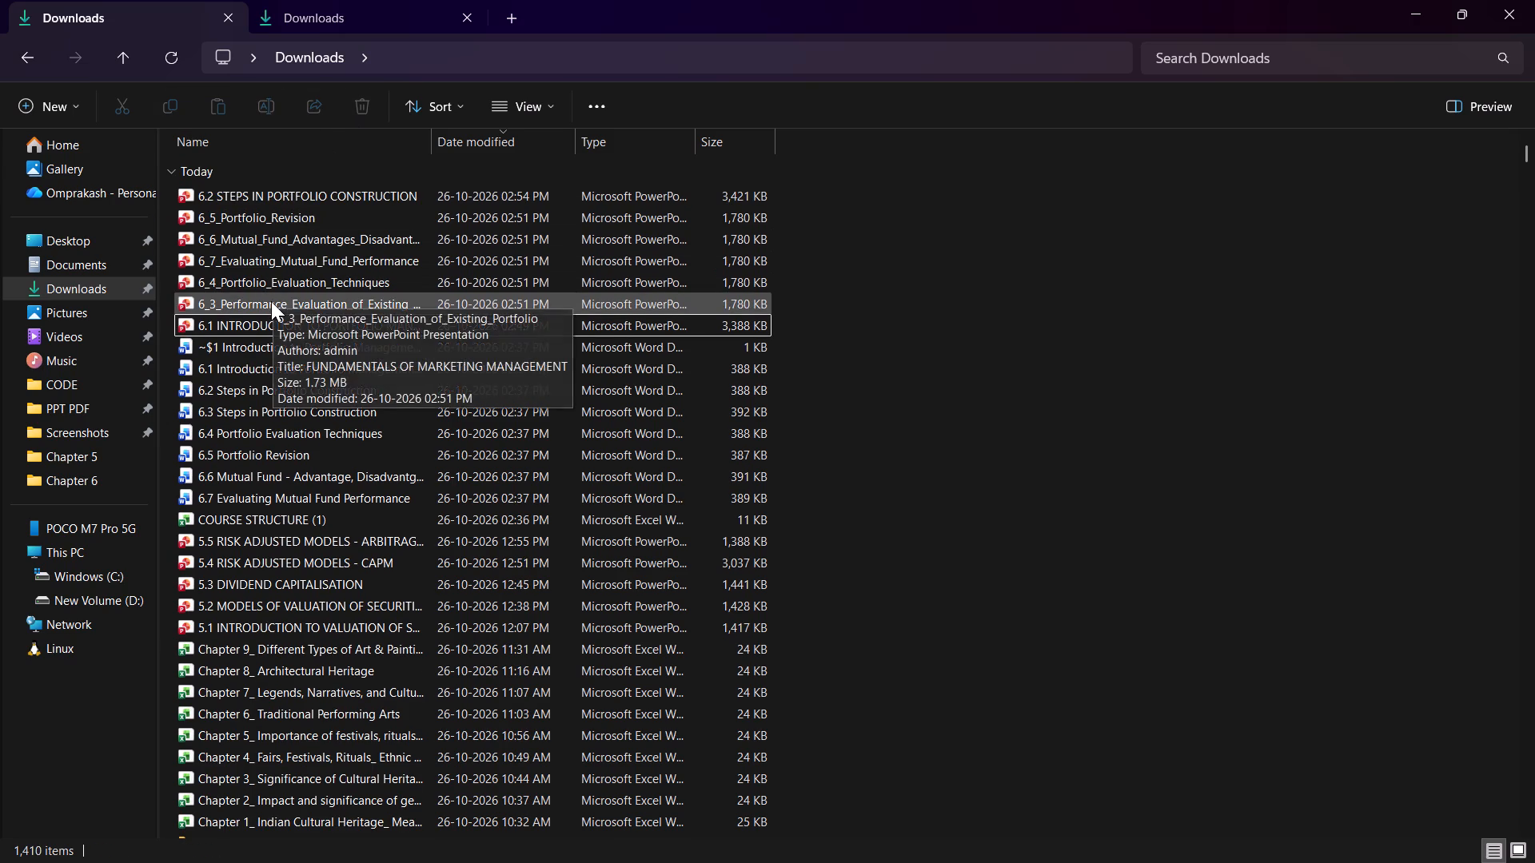
Open the 6_3_Performance_Evaluation_of_Existing_Portfolio presentation from Downloads and enable editing.
double_click(271, 301)
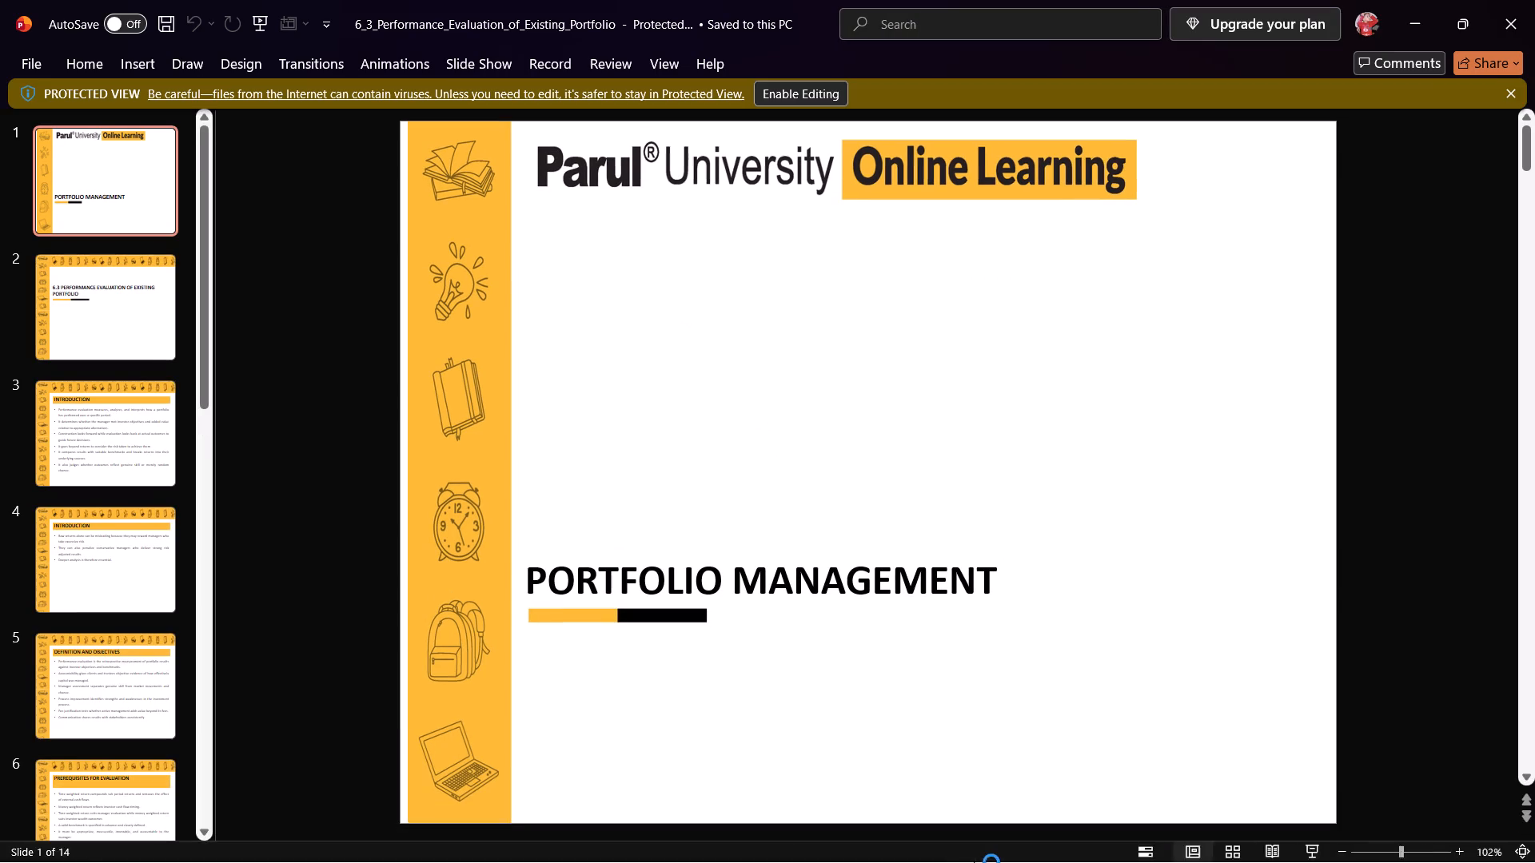
left_click(793, 89)
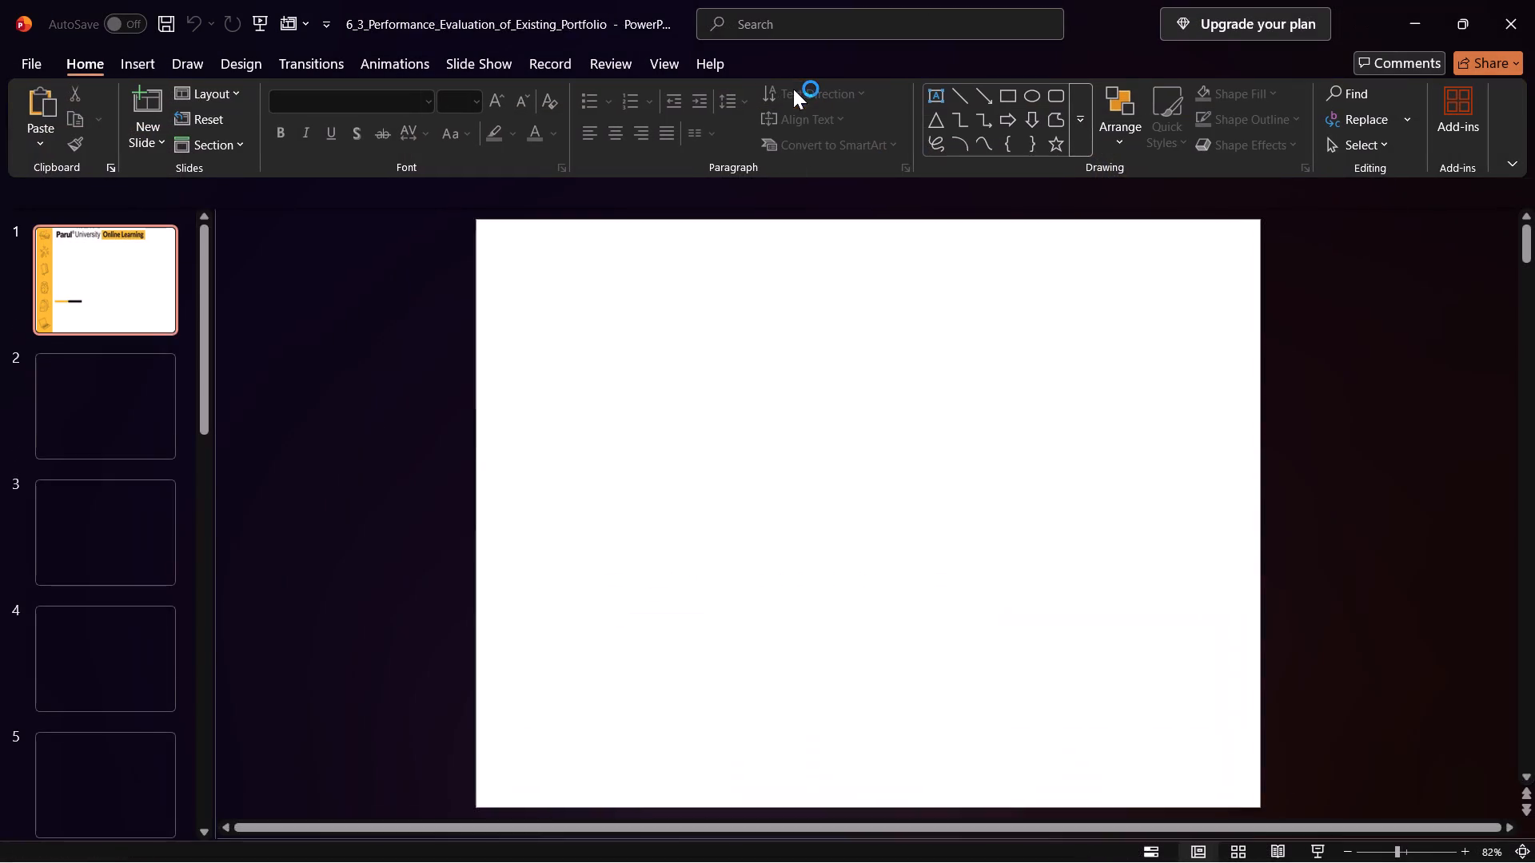
After checking the PORTFOLIO MANAGEMENT title on slide 1, move slide 2's title down onto its yellow-and-black underline.
left_click(638, 588)
left_click(592, 634)
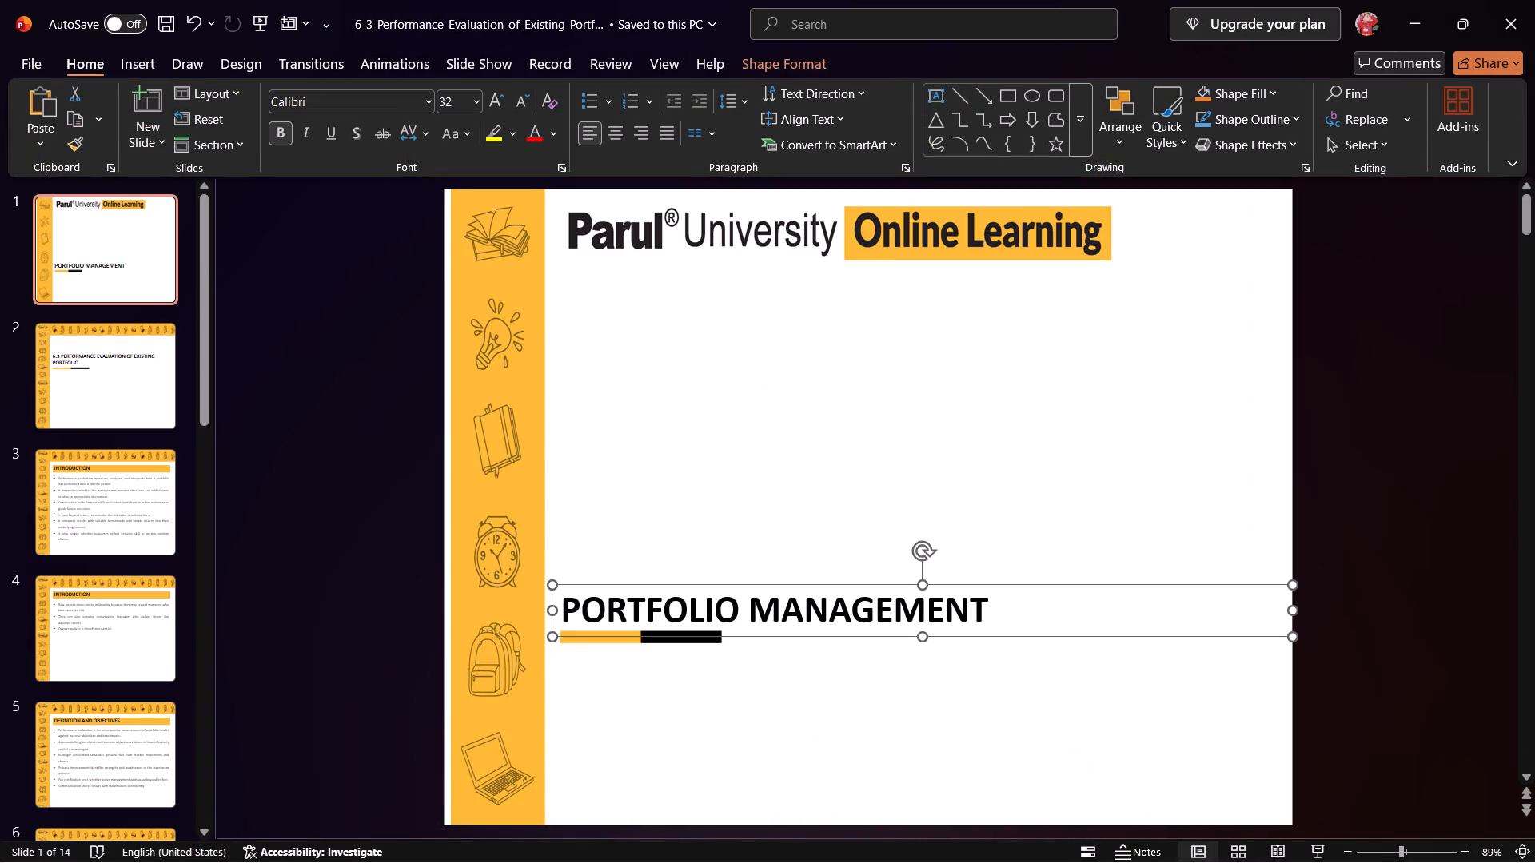
triple_click(574, 612)
left_click(114, 395)
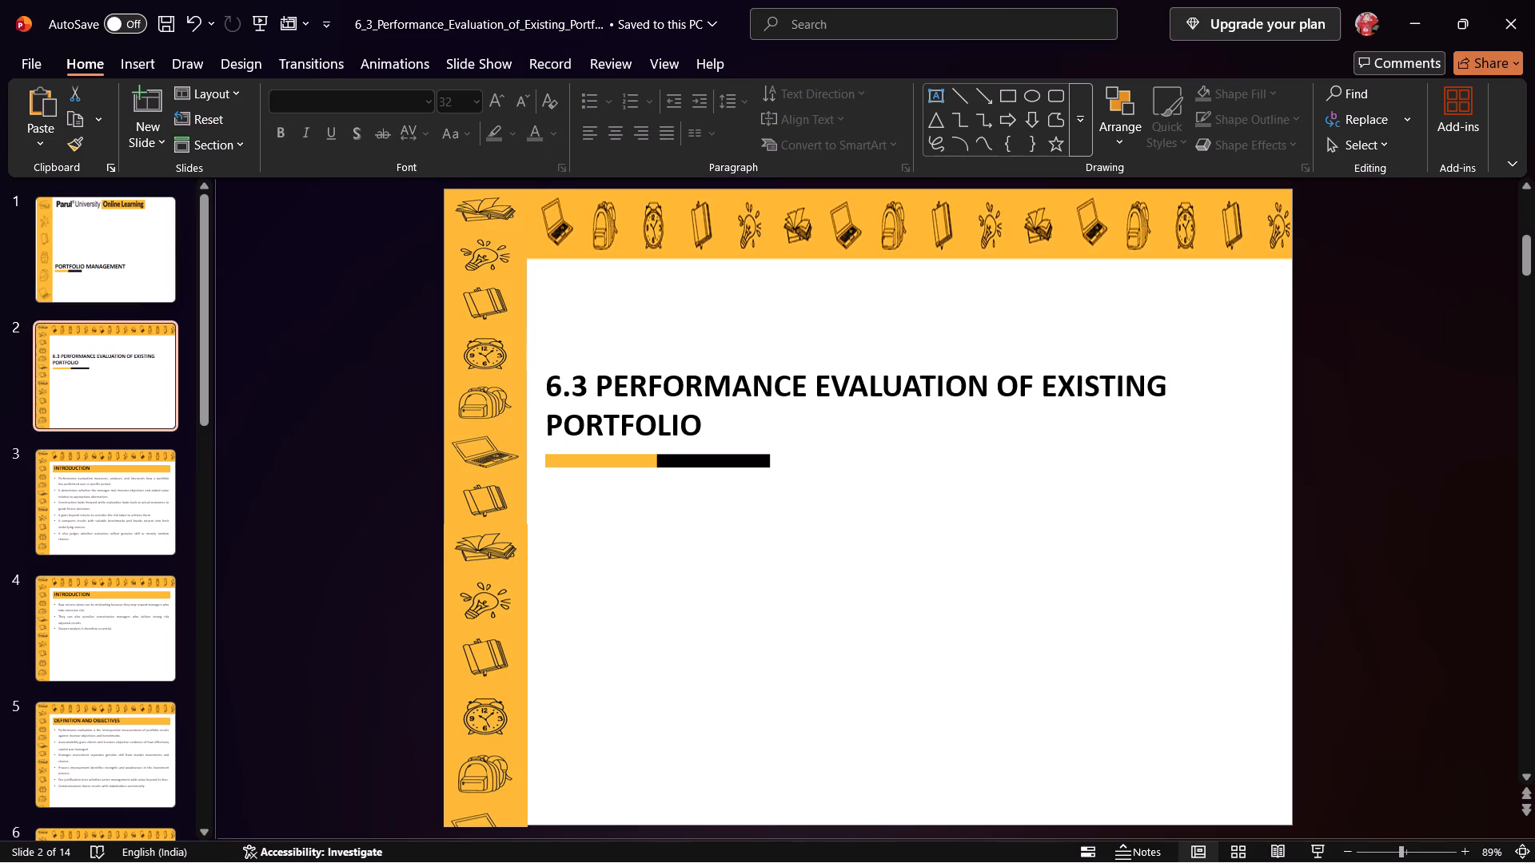
left_click(665, 380)
left_click_drag(674, 450, 673, 459)
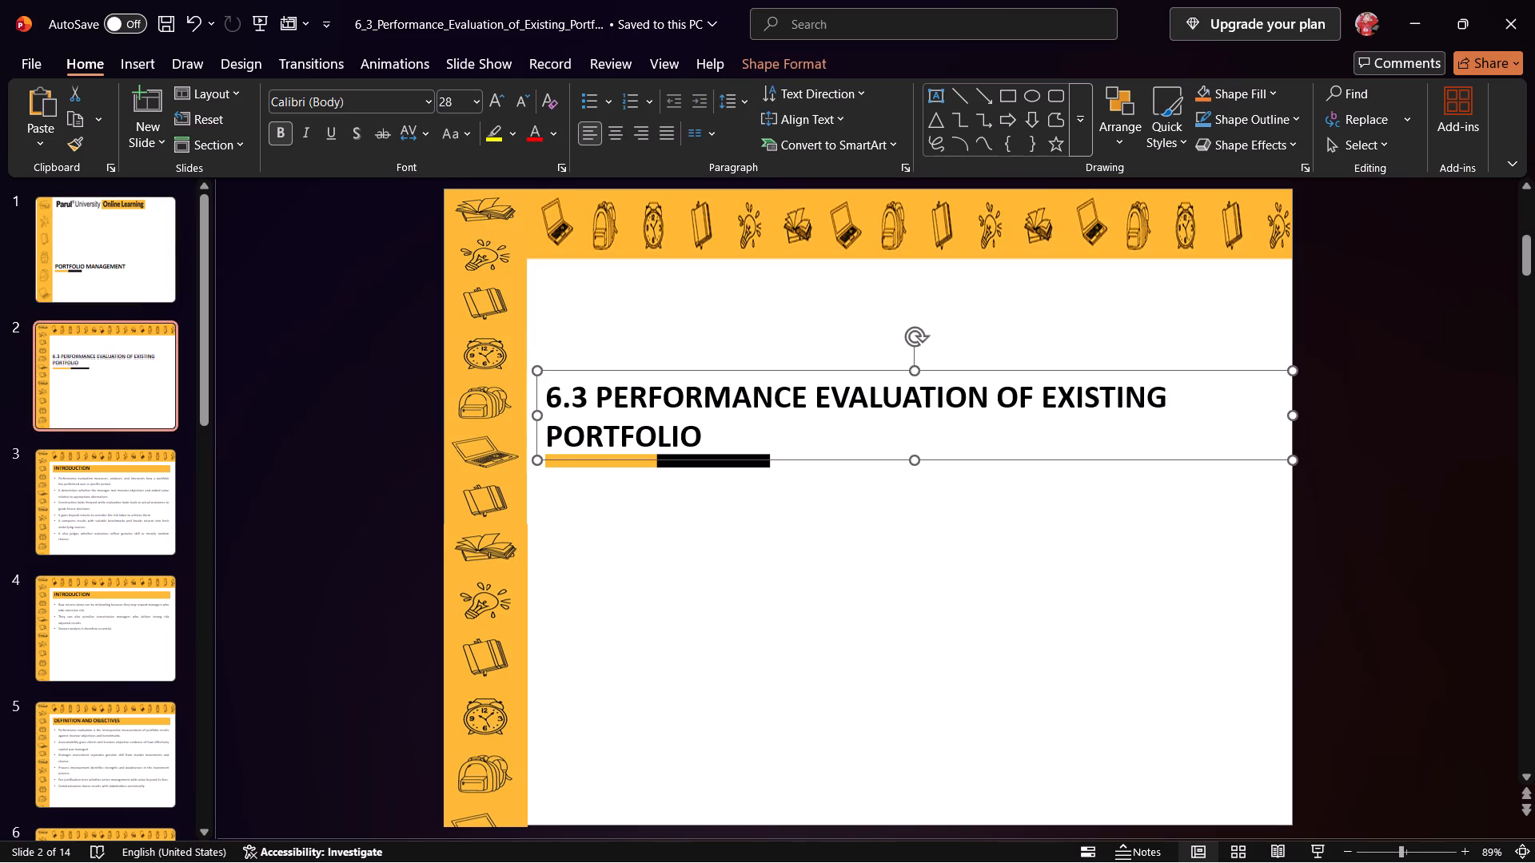
Copy the "Raw returns alone" bullet from the second INTRODUCTION slide to the end of the first one's list, moving that list up below the heading.
left_click(115, 505)
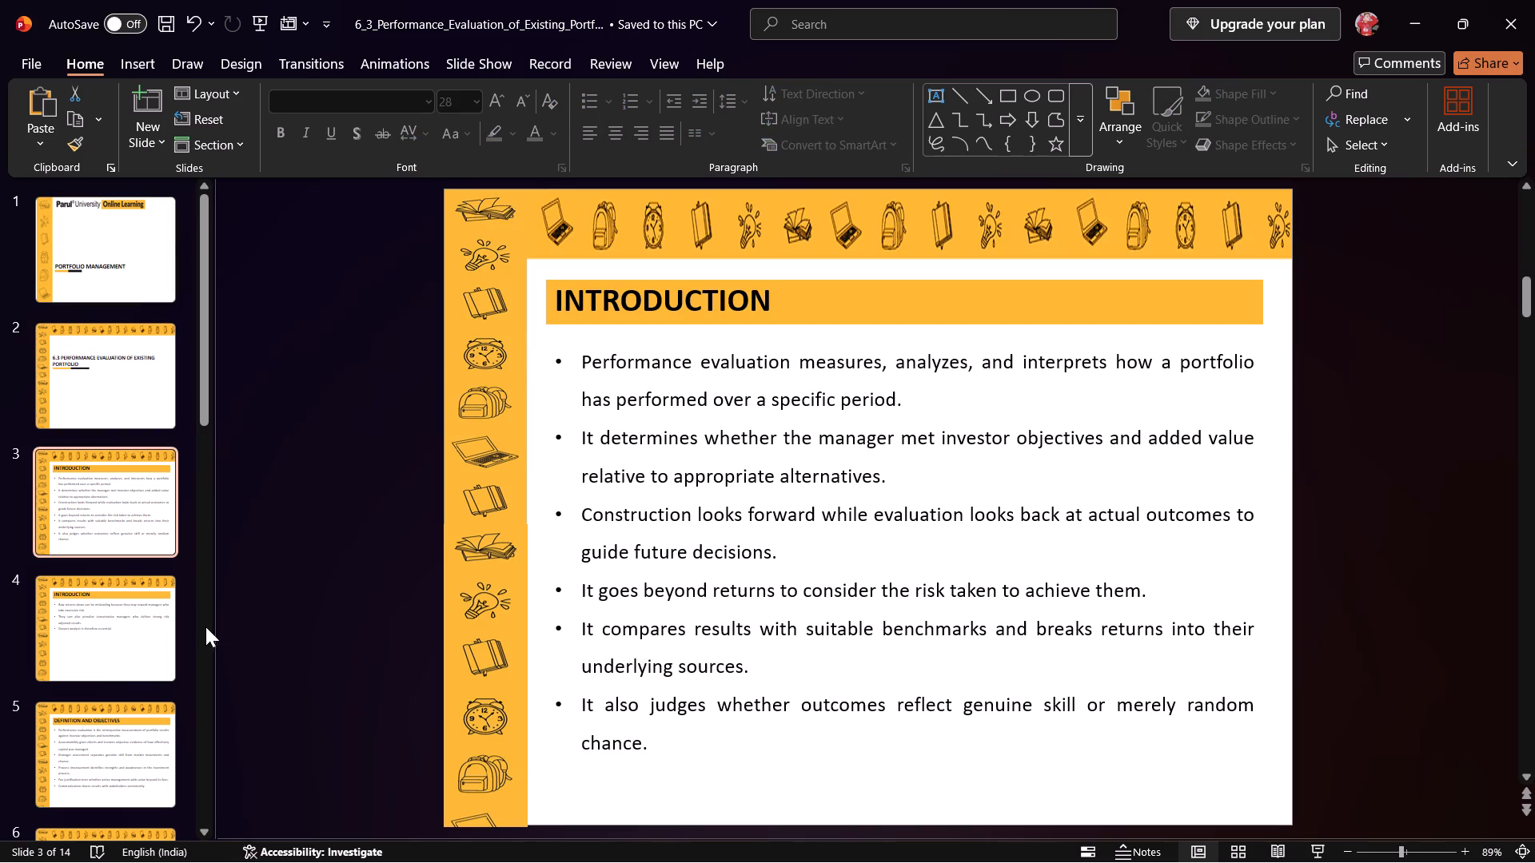
left_click(171, 626)
left_click_drag(761, 408, 565, 370)
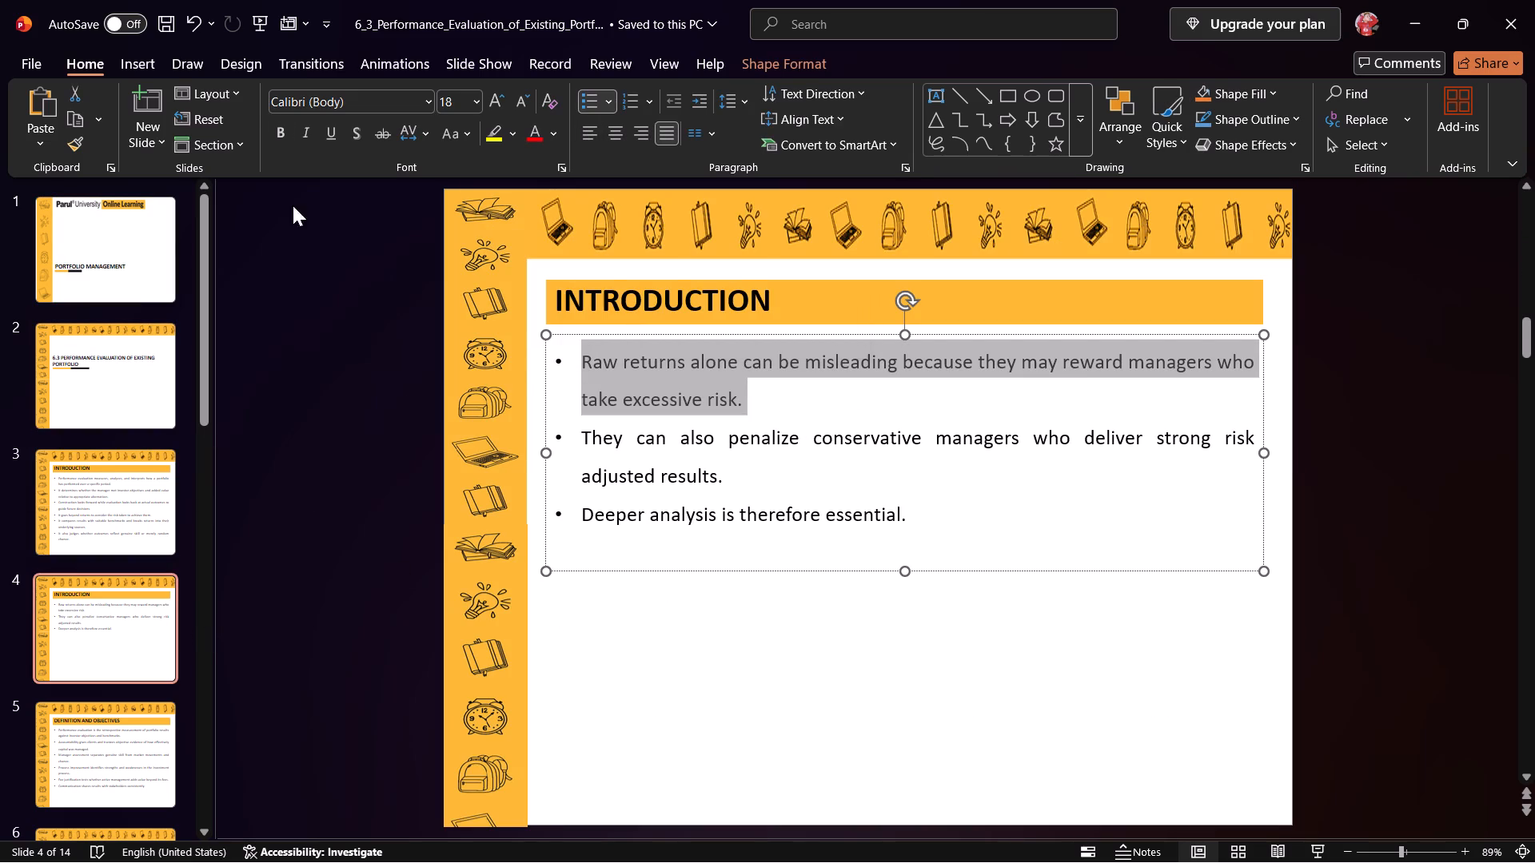
left_click(70, 121)
left_click(103, 471)
left_click(690, 746)
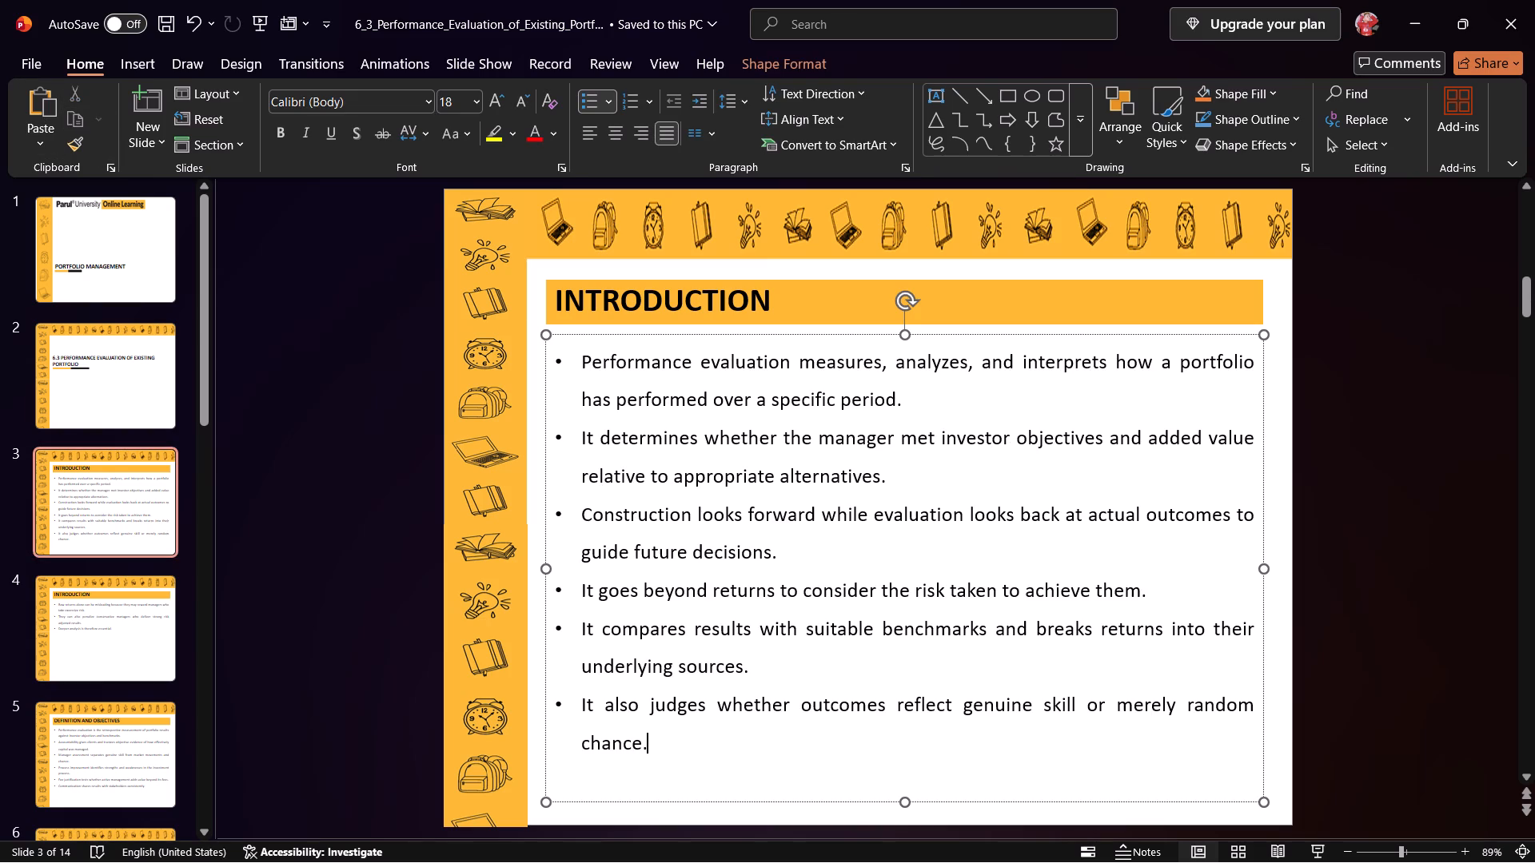
key("Return")
key("ctrl+v")
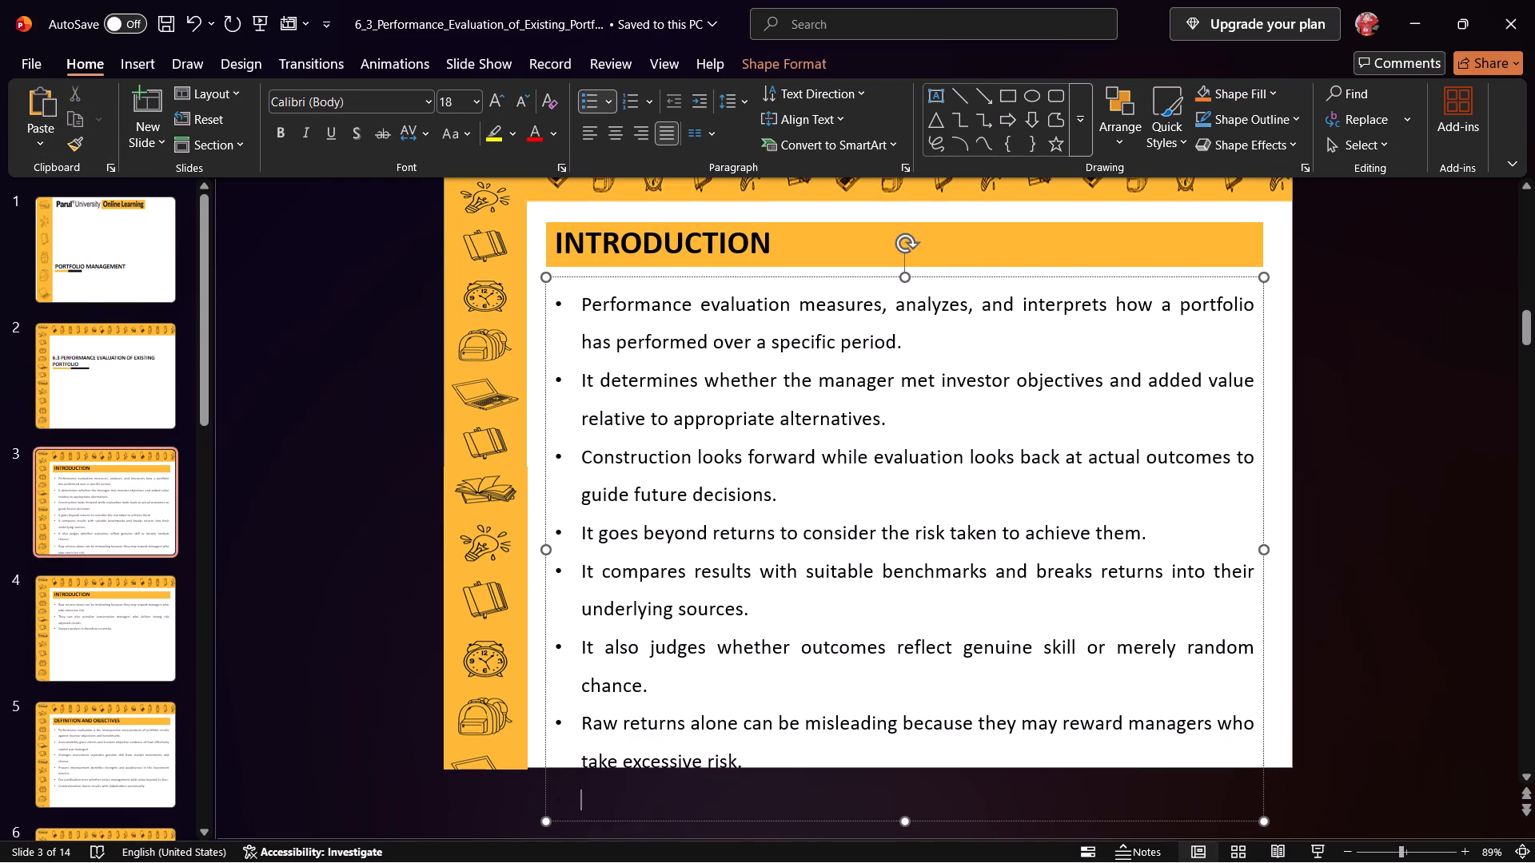
left_click_drag(626, 277, 625, 265)
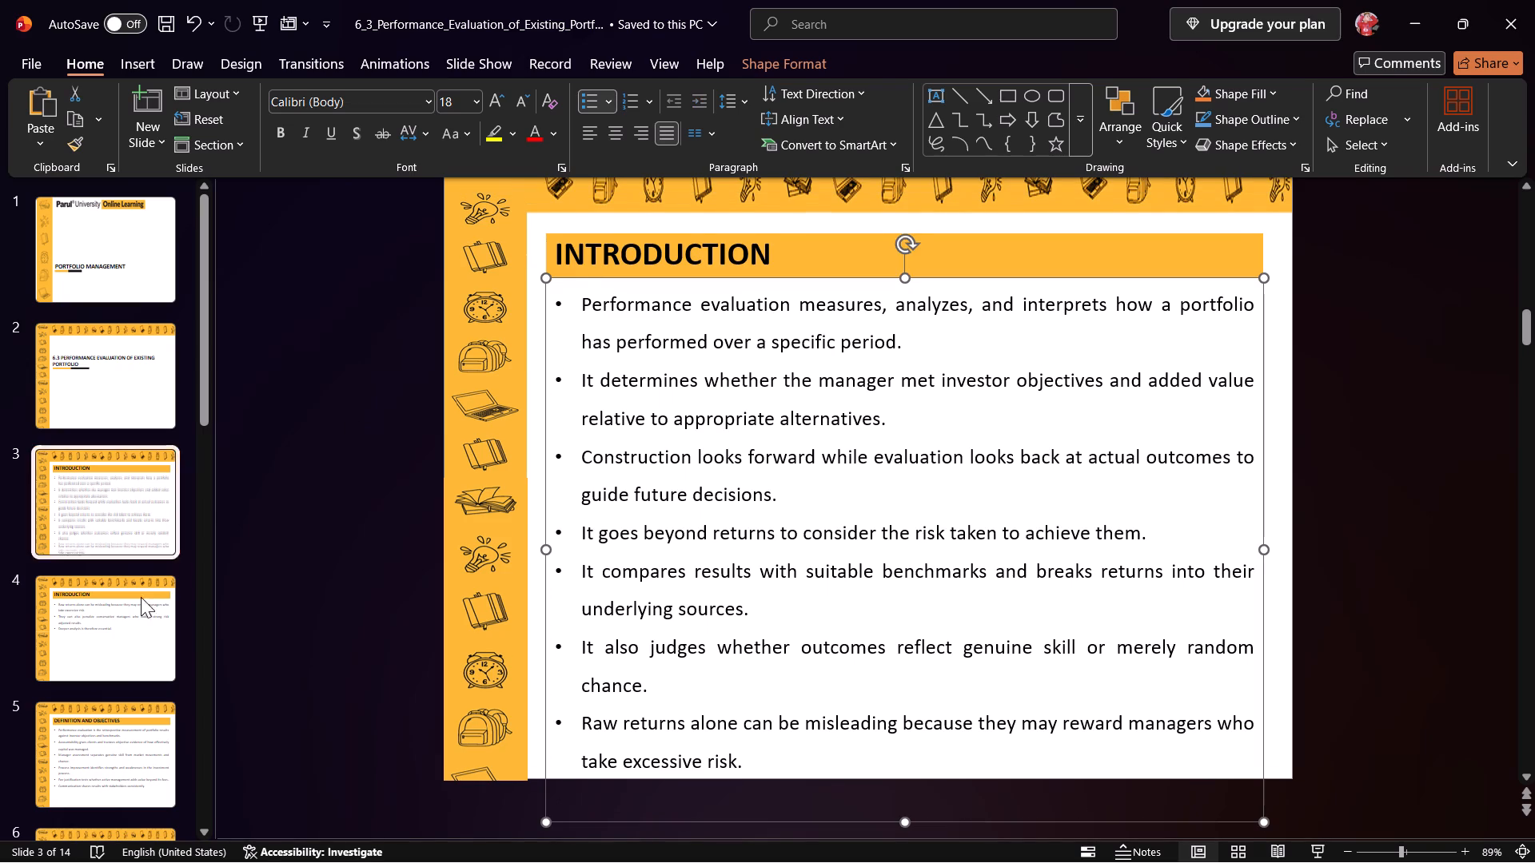
Delete the second INTRODUCTION slide, slide 4.
left_click(123, 632)
right_click(123, 632)
left_click(217, 380)
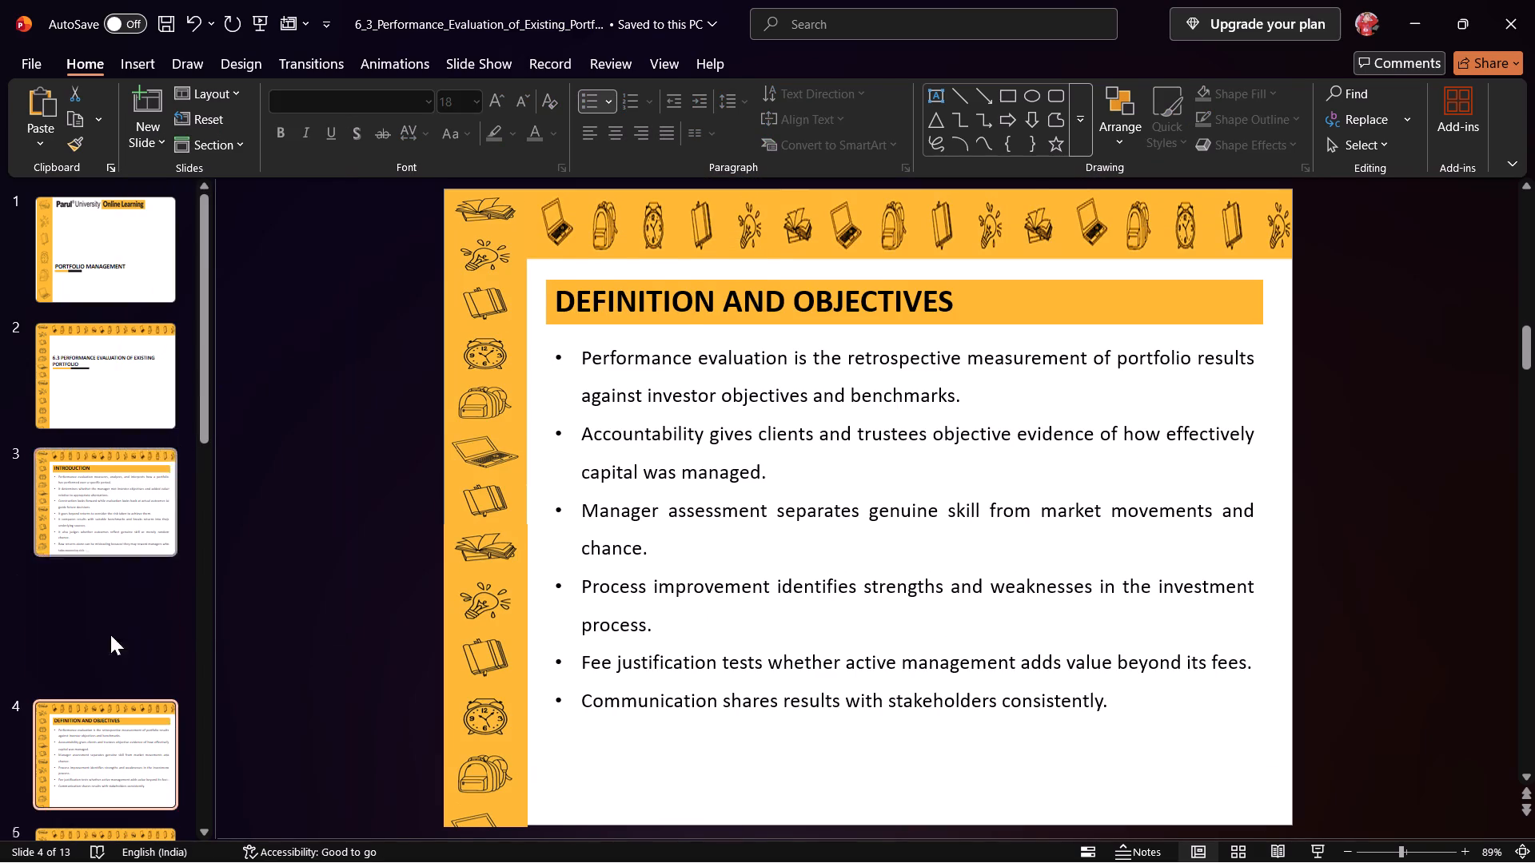
On the DEFINITION AND OBJECTIVES slide, move the bullet text box up directly below the heading band.
left_click(157, 622)
left_click(502, 500)
left_click(585, 436)
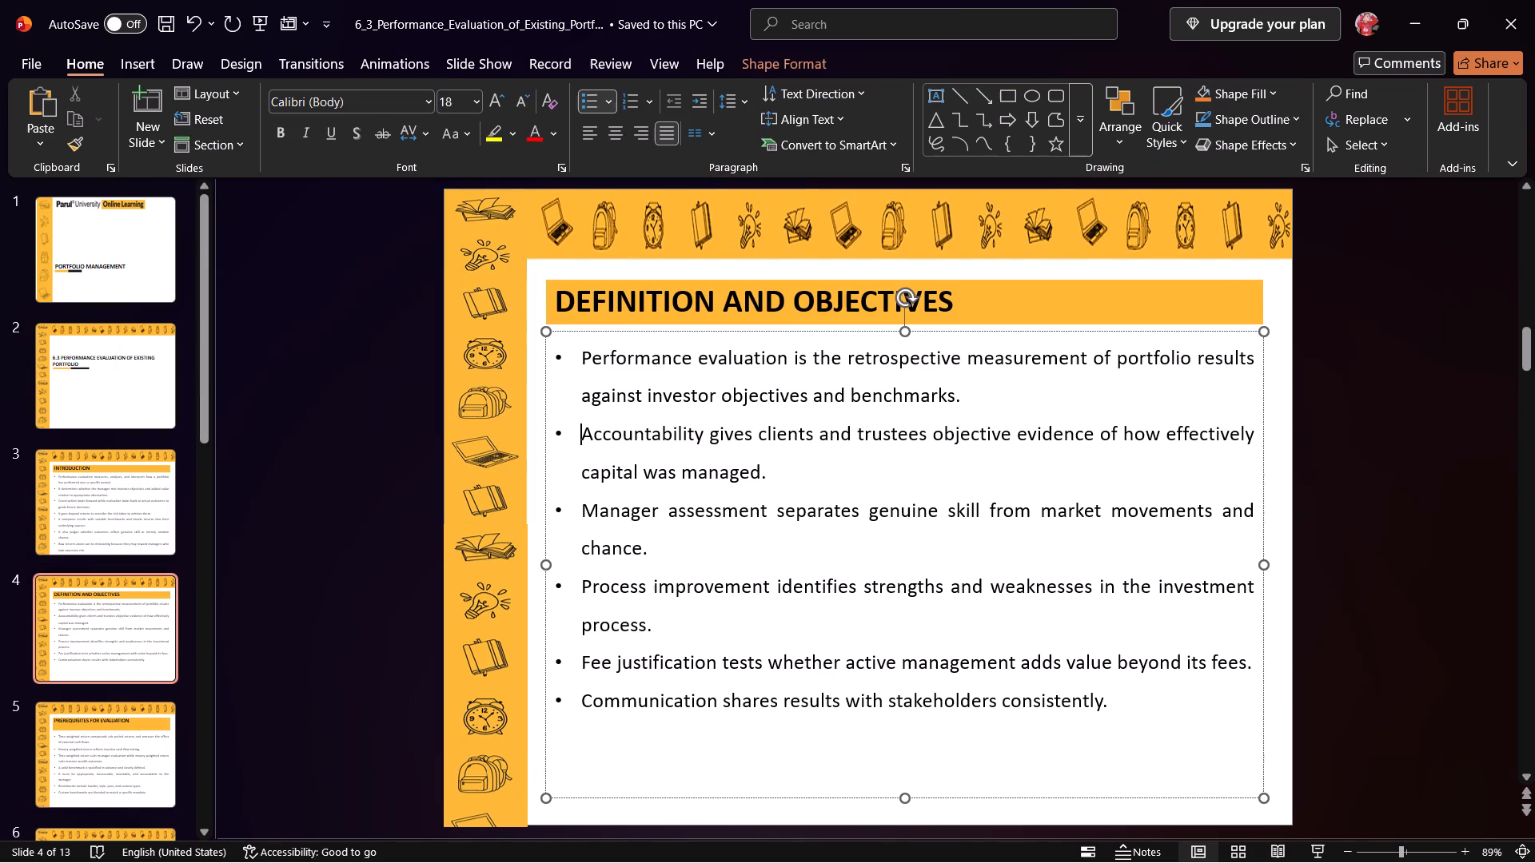
left_click_drag(608, 332, 608, 322)
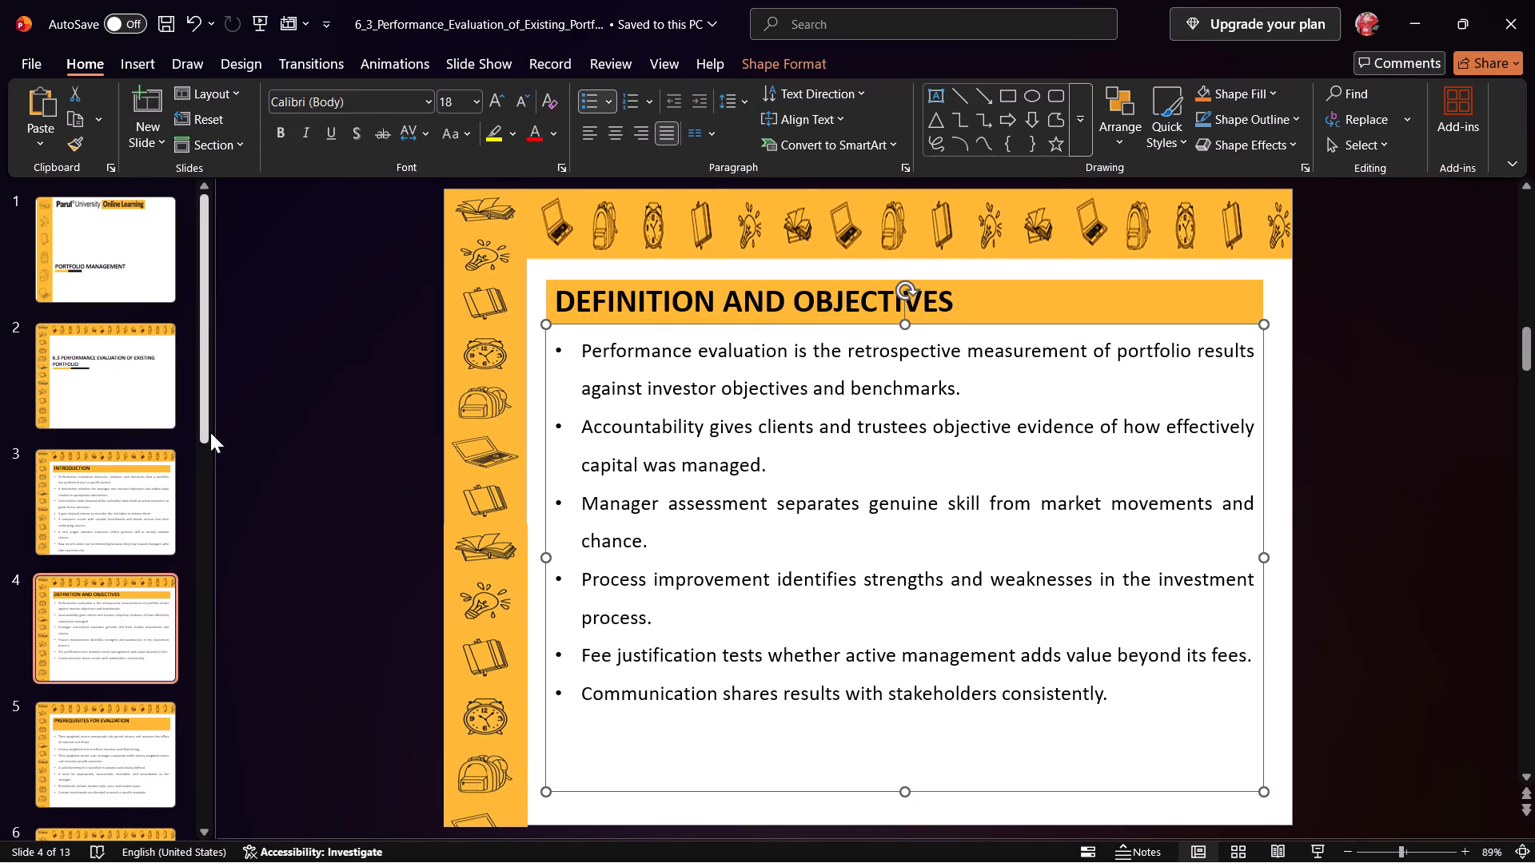
left_click_drag(204, 435, 221, 561)
left_click(140, 446)
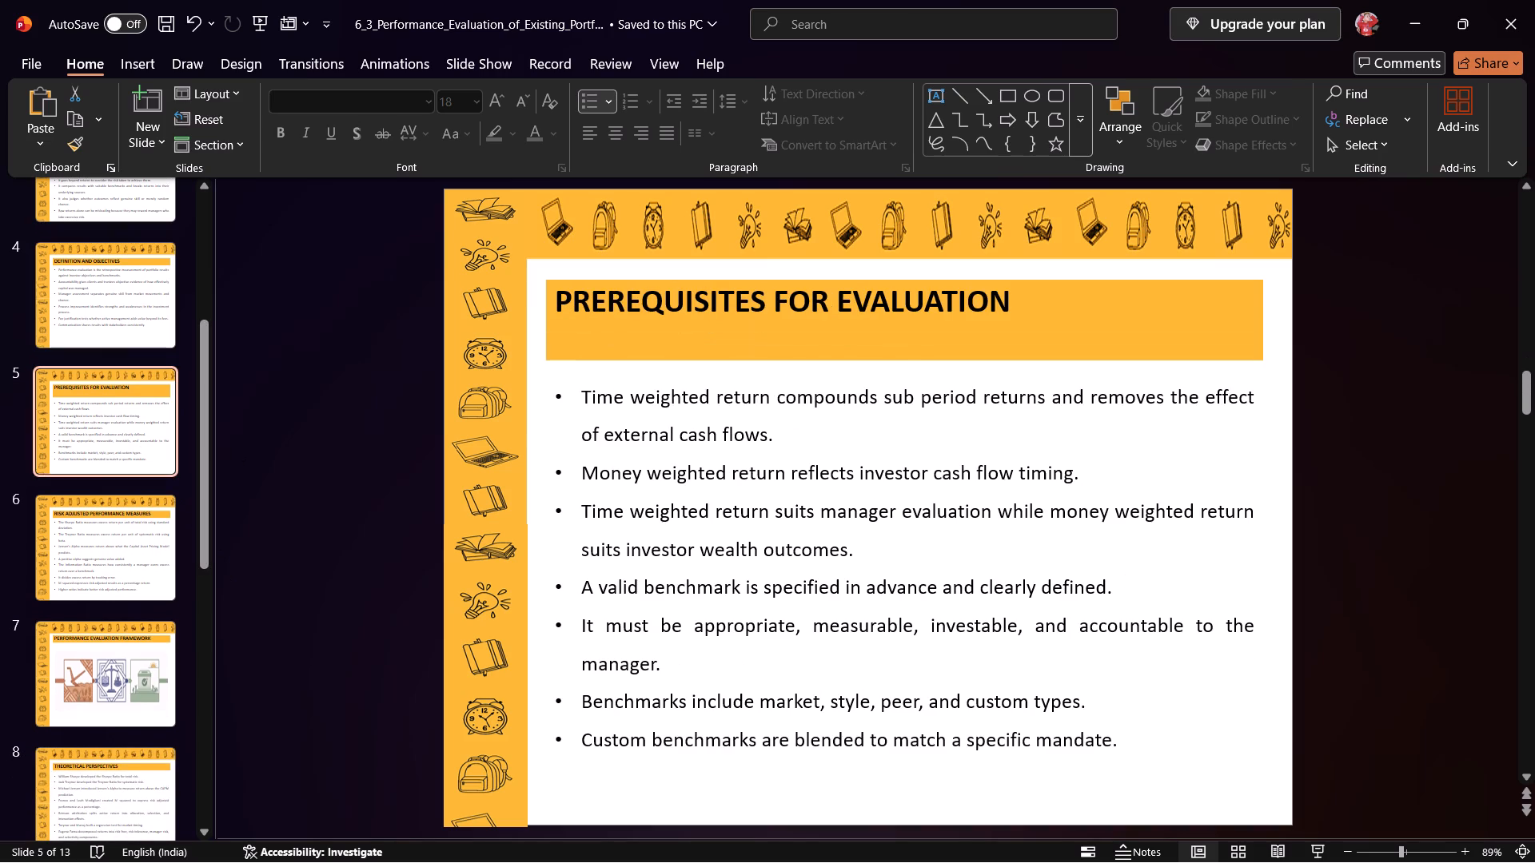
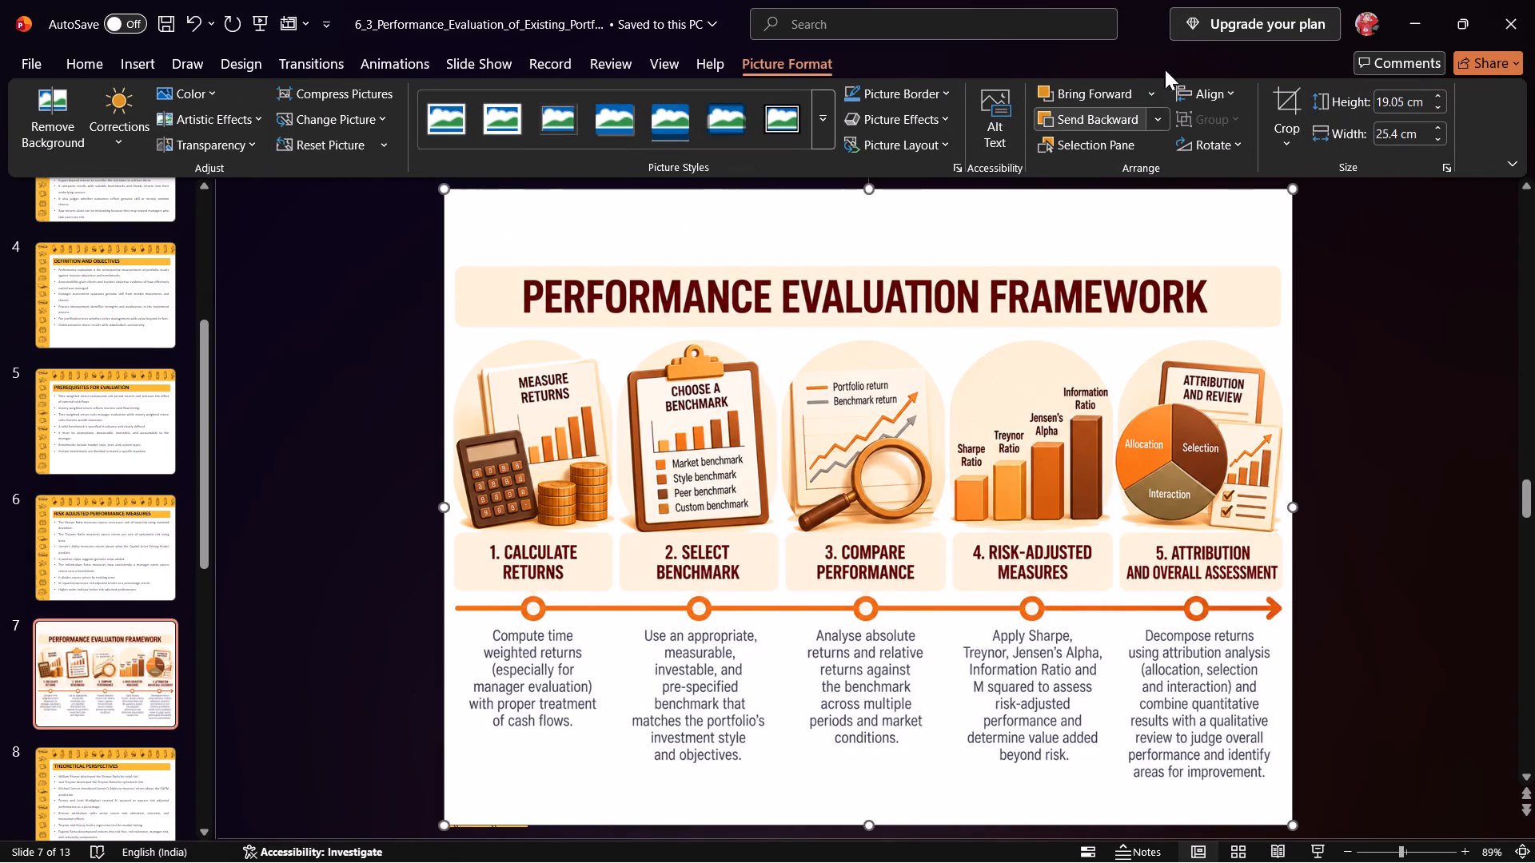
Crop the pasted illustration's top to remove its built-in heading, leaving a height of about 14.8 cm.
left_click(1286, 98)
left_click_drag(867, 193, 871, 217)
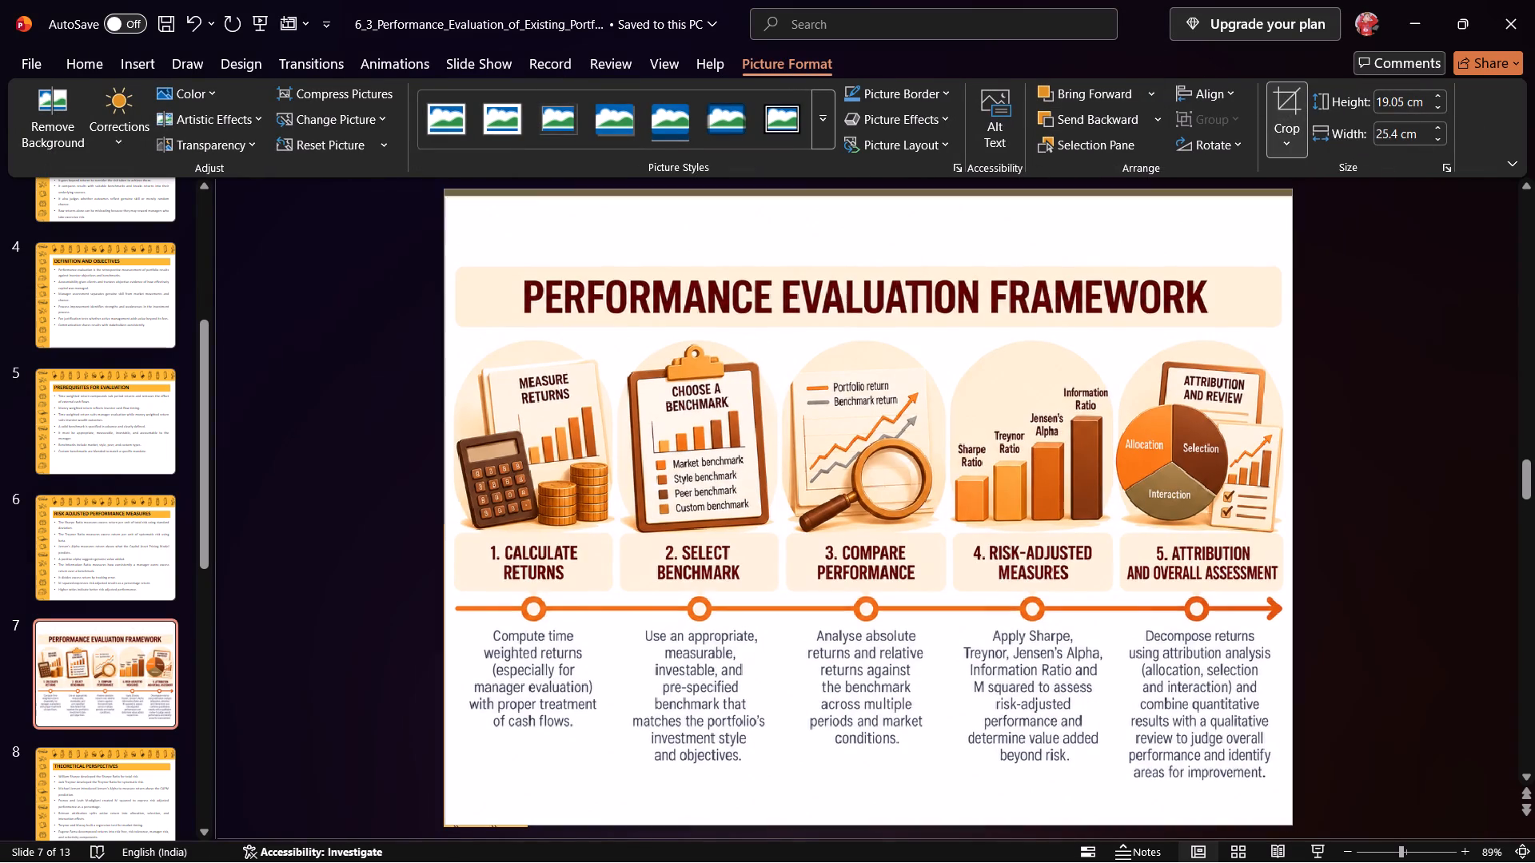
left_click_drag(871, 217, 913, 330)
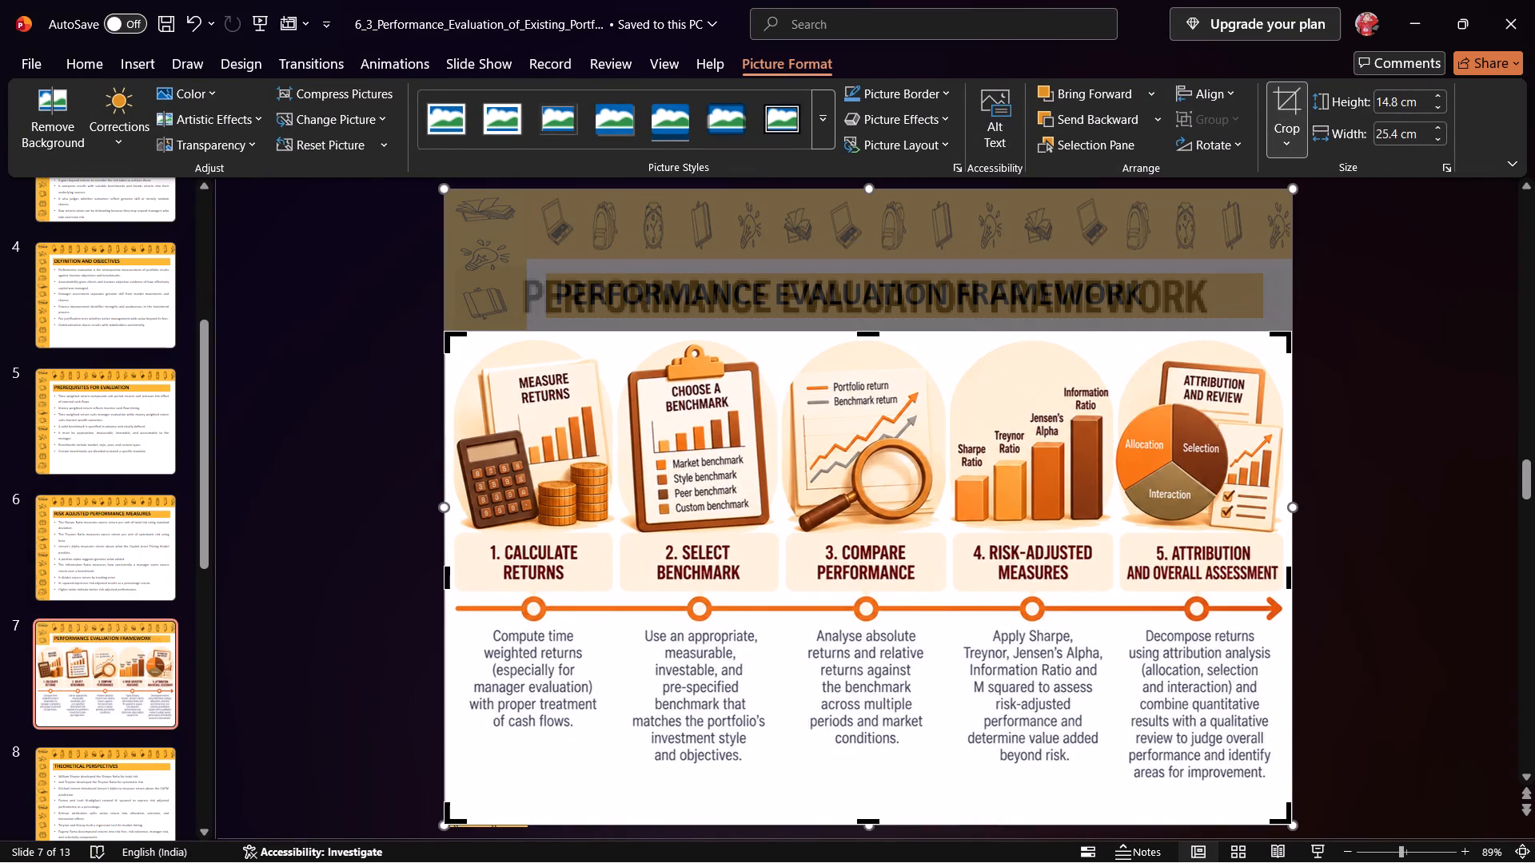
key("Return")
Narrow the illustration to the heading band's width, about 21.48 cm, and shorten it from the bottom to leave a margin on the slide.
left_click_drag(446, 575, 578, 578)
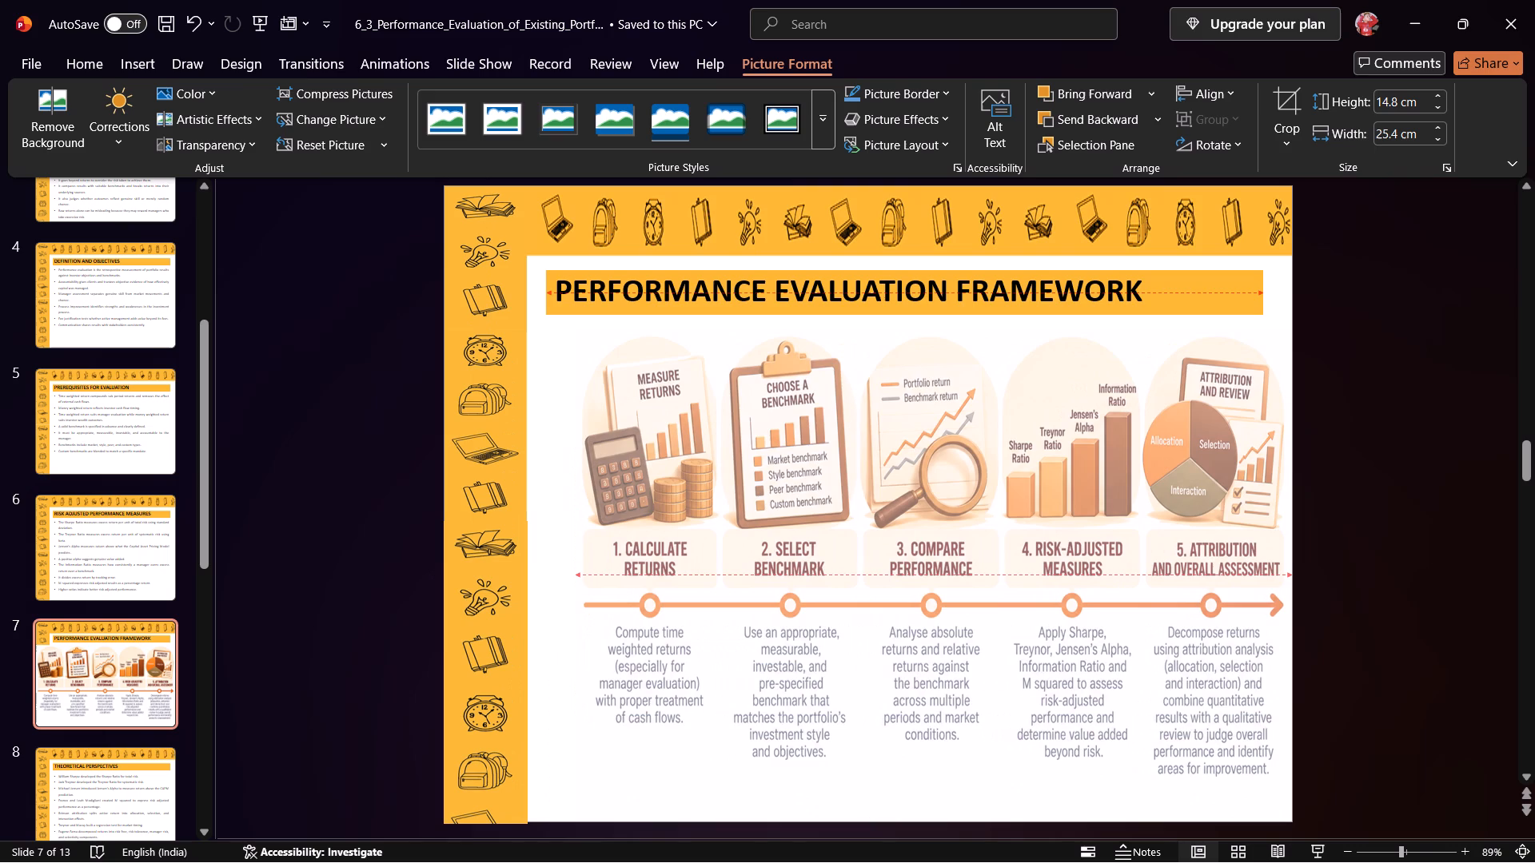
left_click_drag(578, 578, 548, 577)
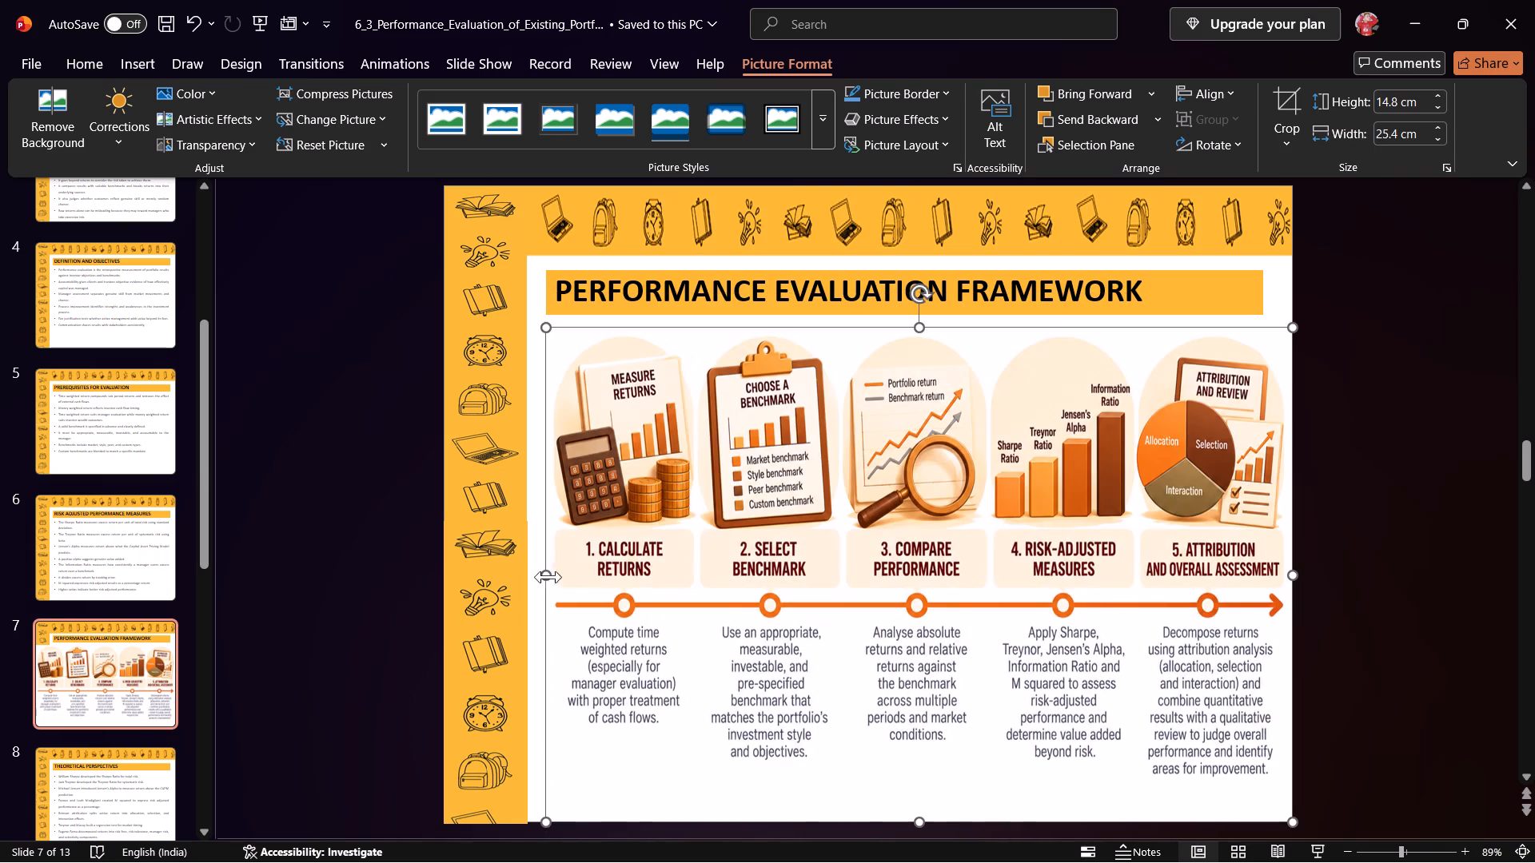
left_click_drag(1295, 575, 1266, 572)
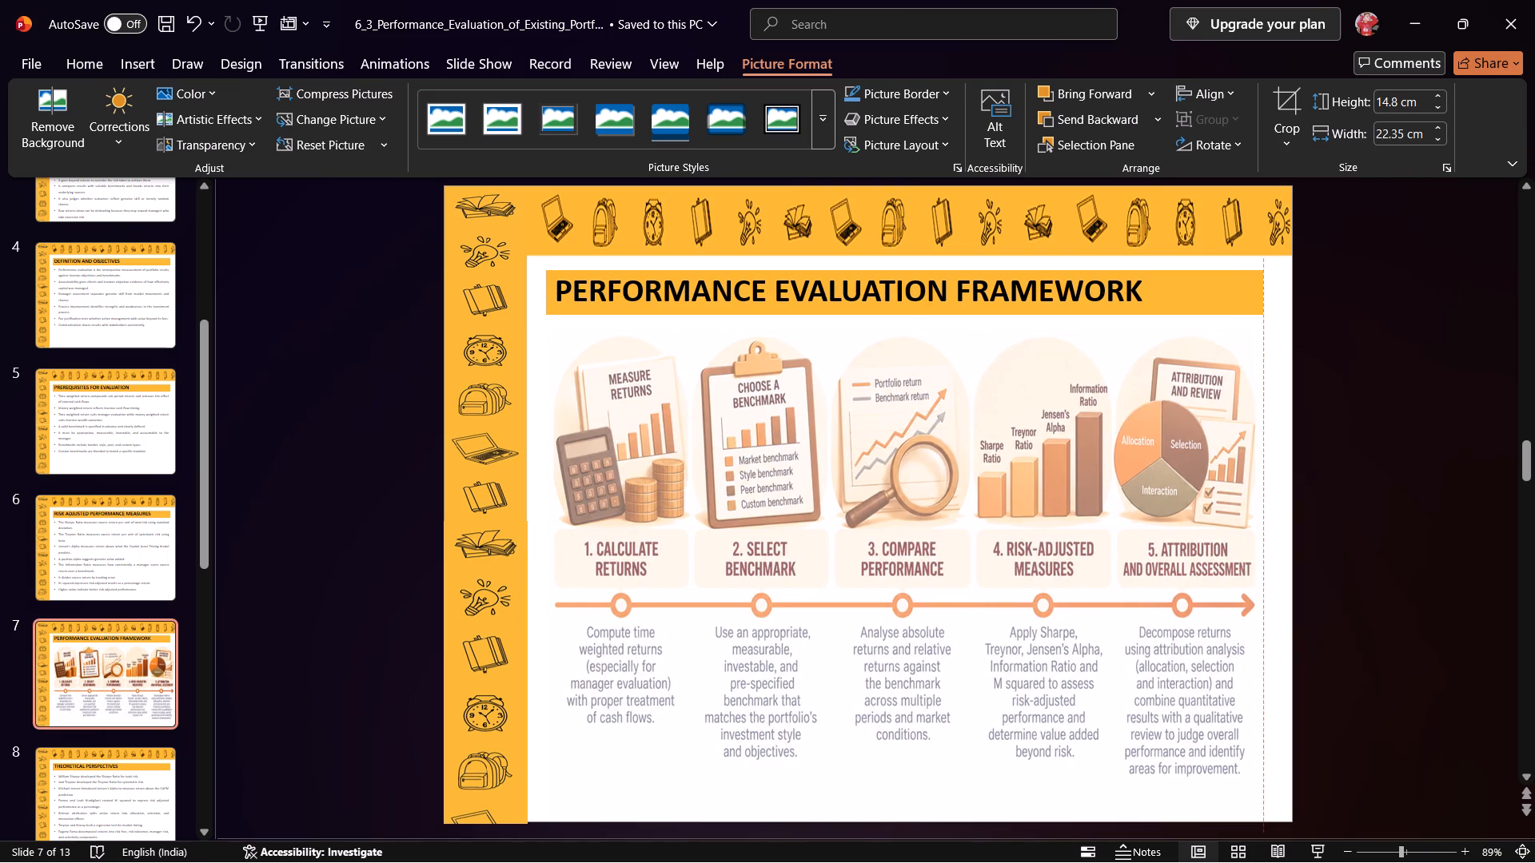
left_click_drag(1266, 572, 1262, 572)
left_click_drag(903, 821, 896, 794)
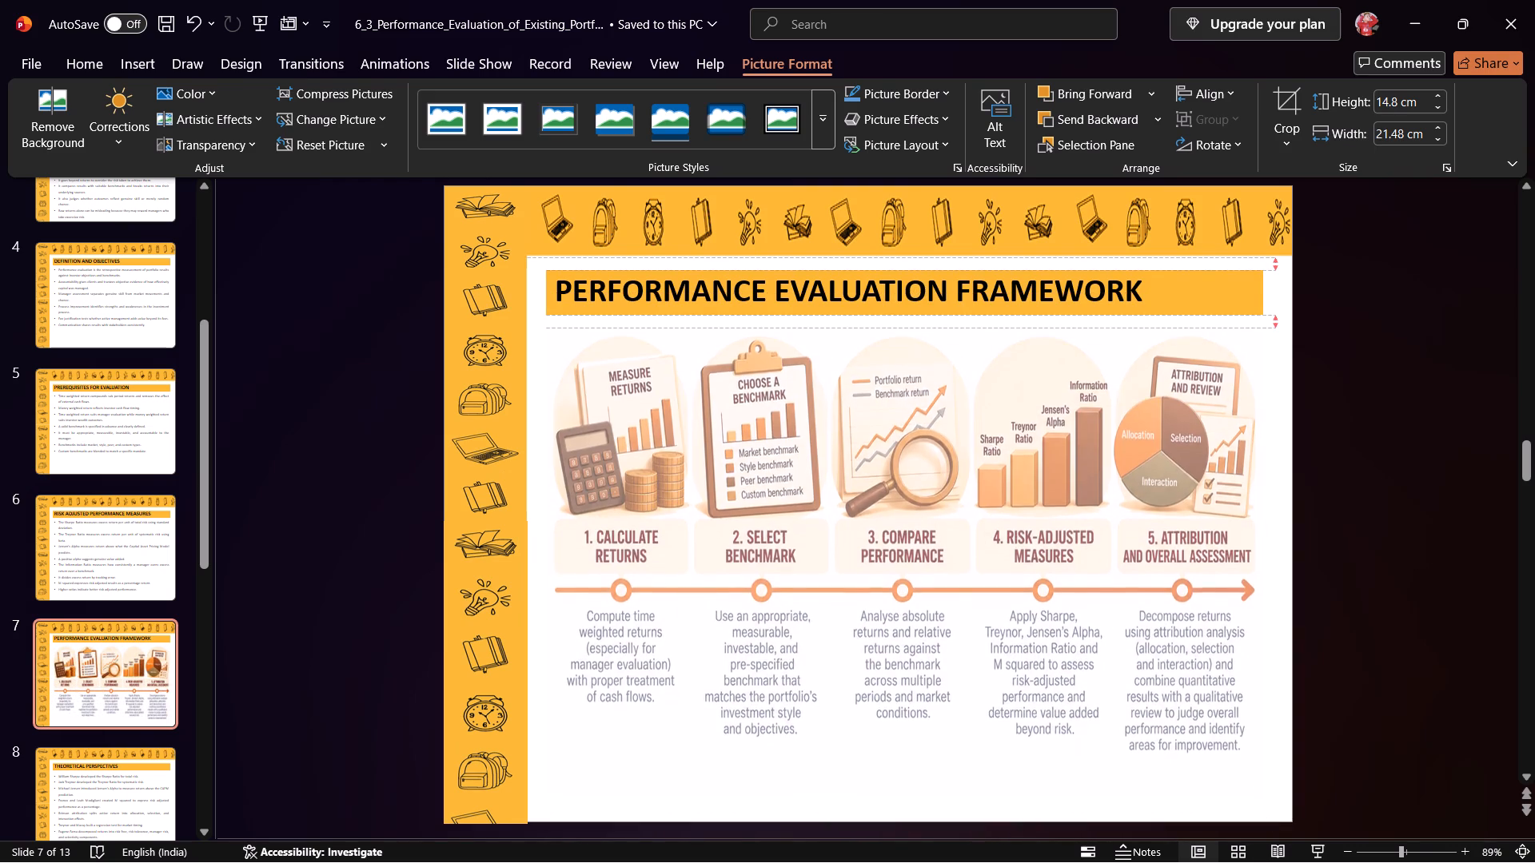
left_click_drag(896, 794, 898, 760)
left_click(841, 797)
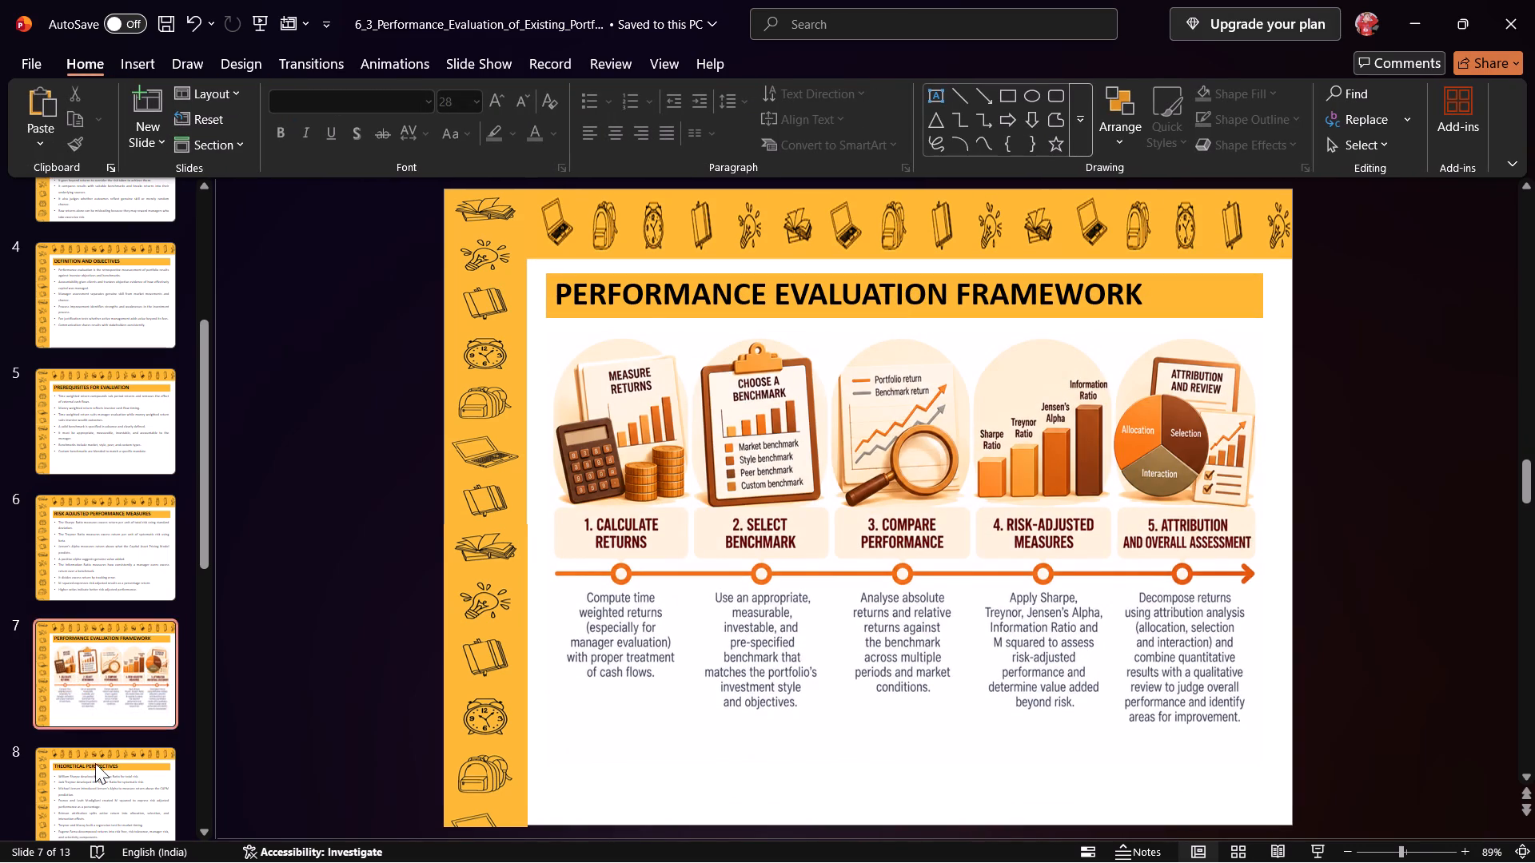
On the THEORETICAL PERSPECTIVES slide, move the bullet text box up directly below the heading band.
left_click_drag(94, 790, 102, 775)
left_click(656, 454)
left_click_drag(642, 364, 637, 342)
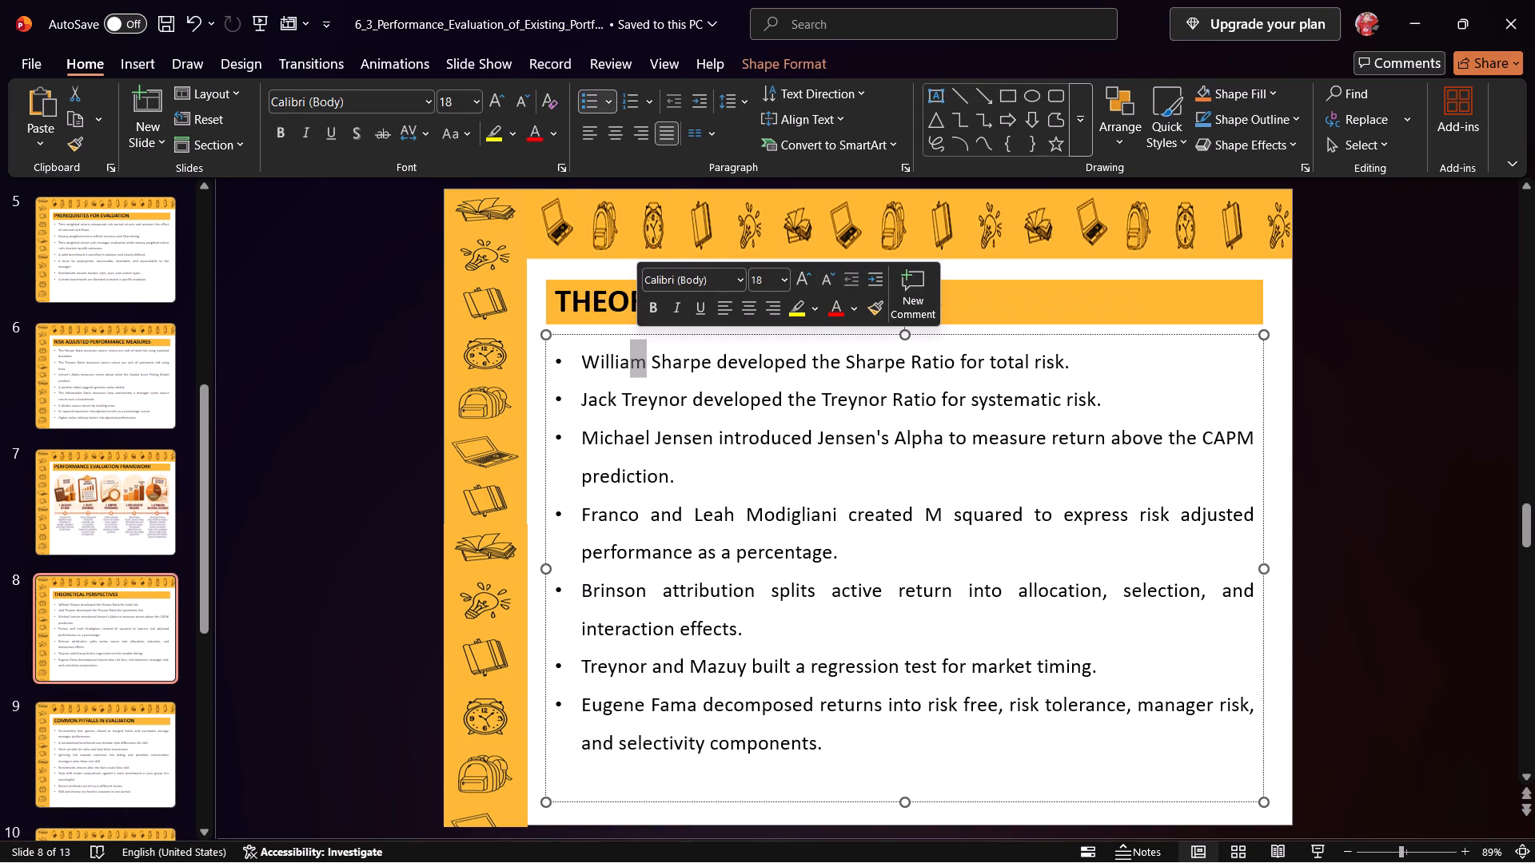
left_click_drag(637, 334, 636, 327)
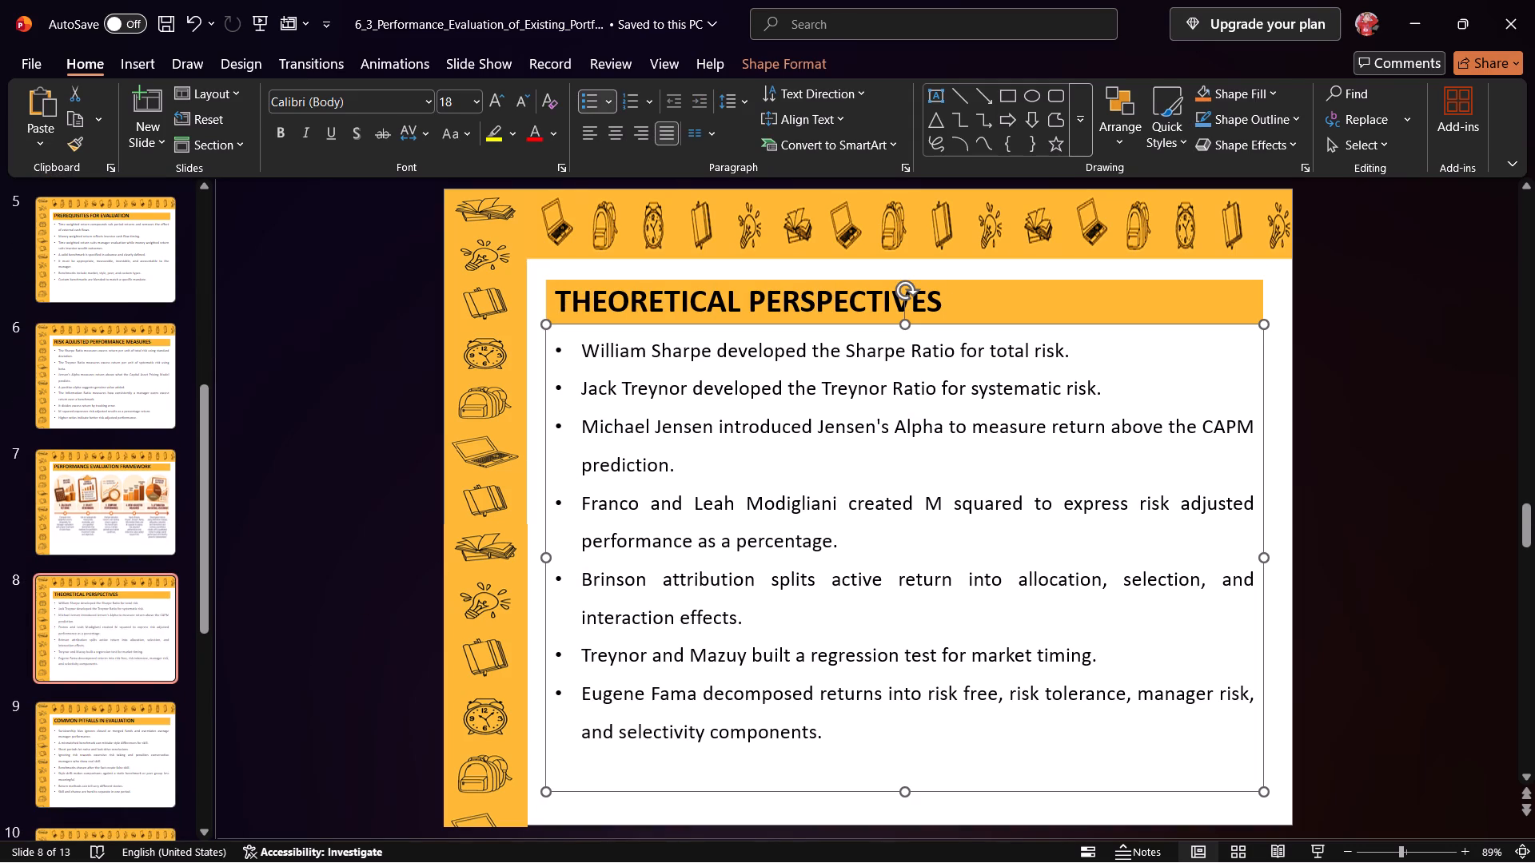
On the COMMON PITFALLS IN EVALUATION slide, move the bullet text box up directly below the heading band.
left_click_drag(205, 583, 209, 710)
left_click(209, 714)
left_click(157, 439)
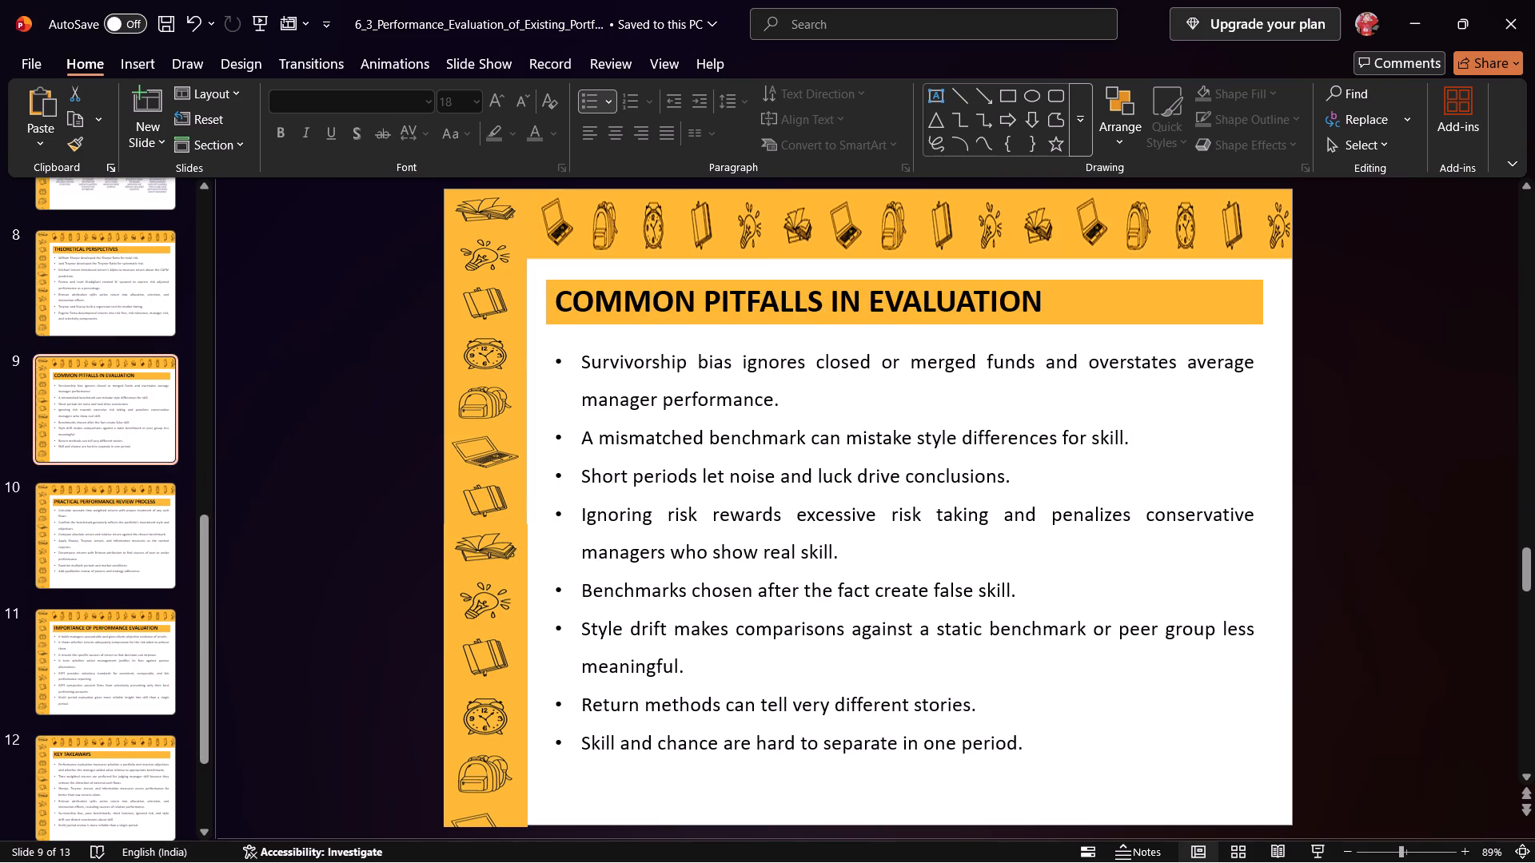
left_click(560, 395)
left_click(920, 430)
left_click_drag(868, 337, 867, 328)
After checking the PRACTICAL PERFORMANCE REVIEW PROCESS and IMPORTANCE OF PERFORMANCE EVALUATION slides, move the KEY TAKEAWAYS bullets up directly below their heading band.
left_click(139, 571)
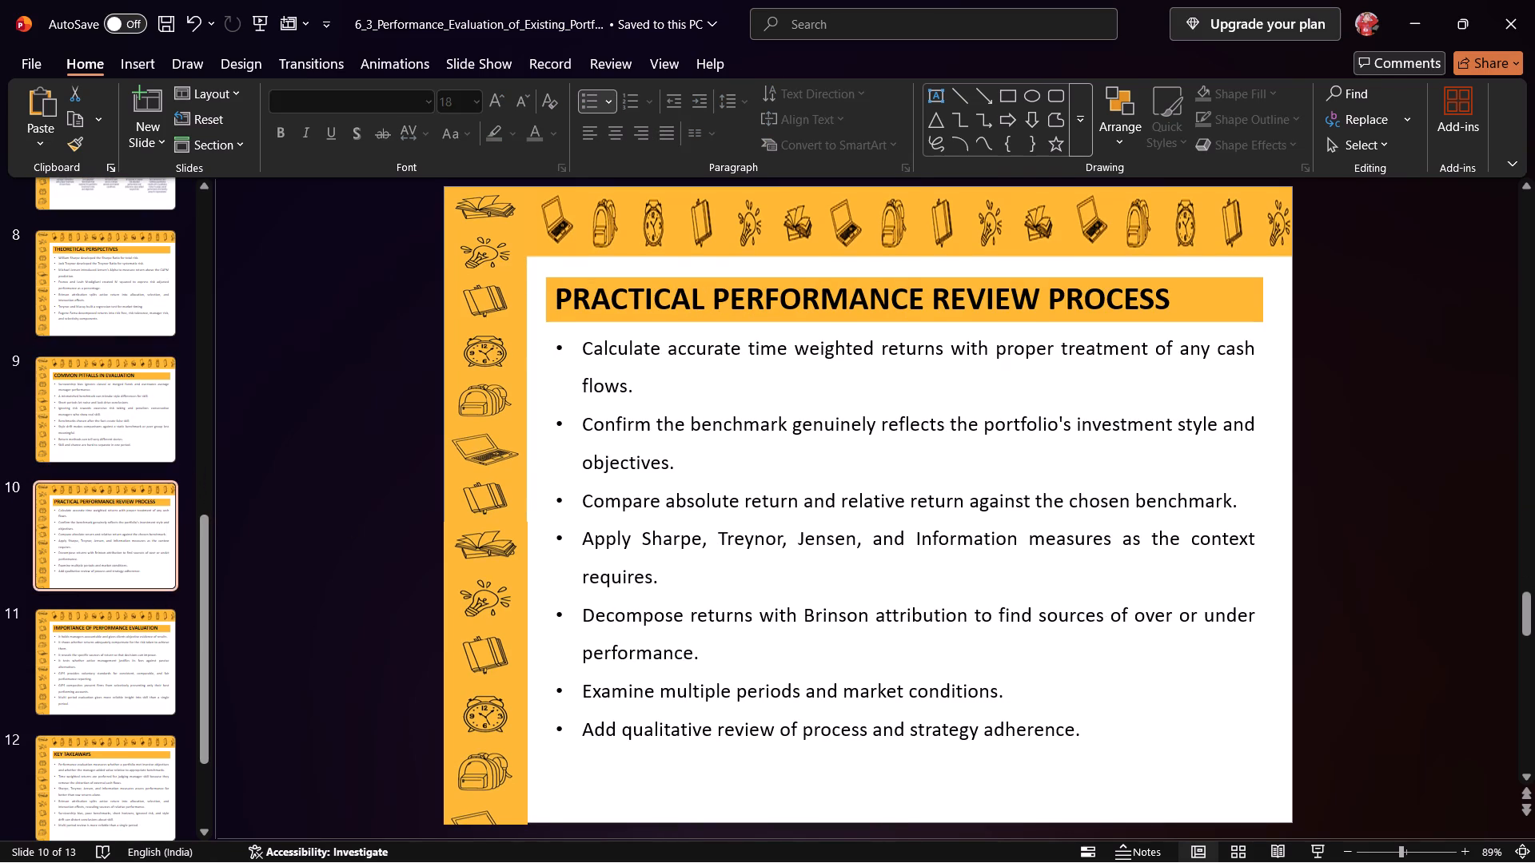
left_click(660, 484)
left_click(166, 682)
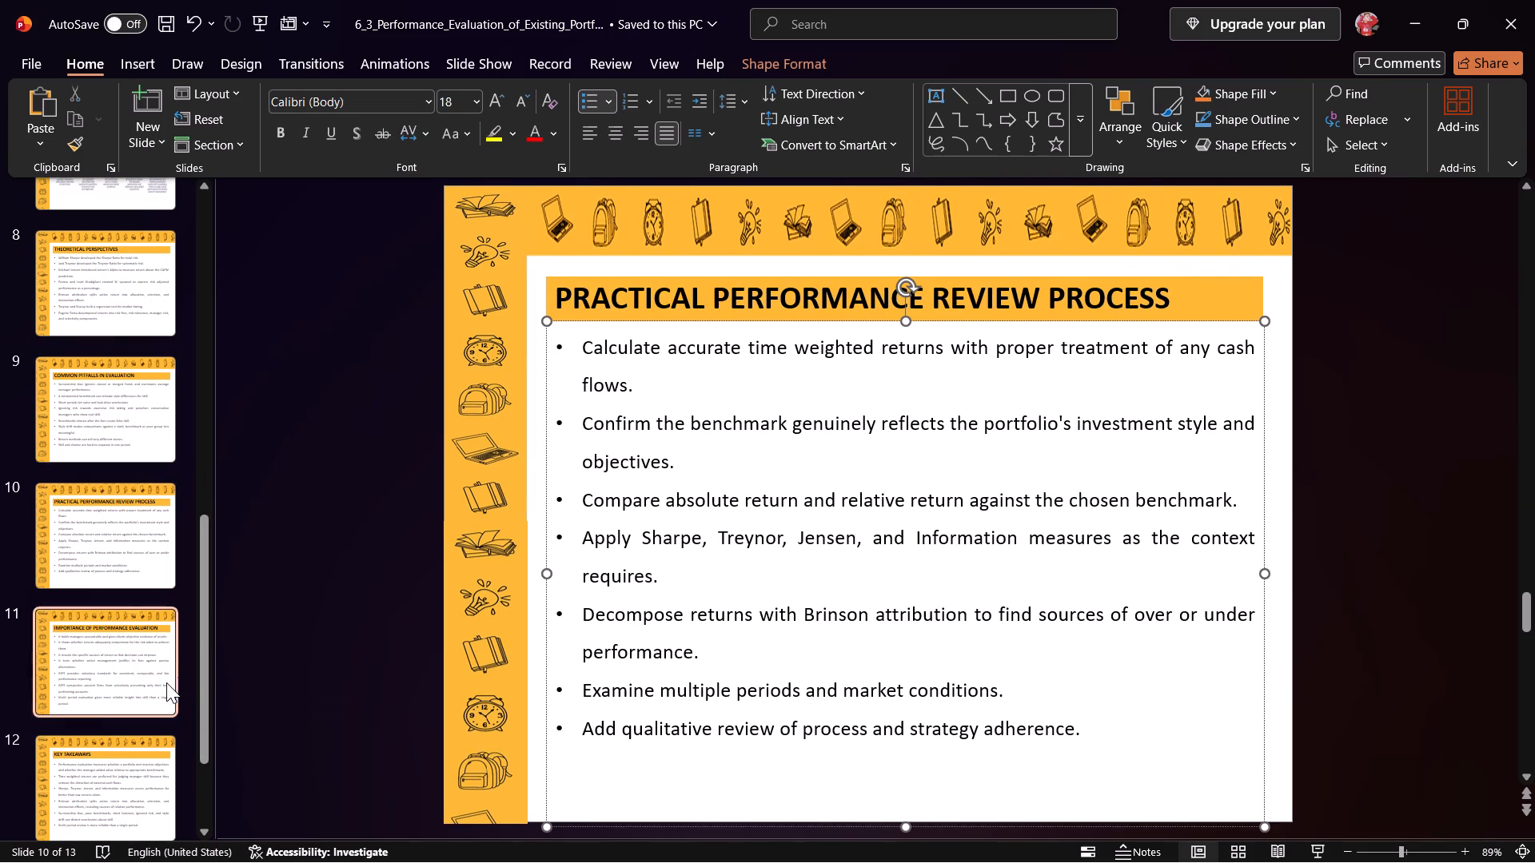
left_click(776, 439)
left_click_drag(204, 666, 204, 666)
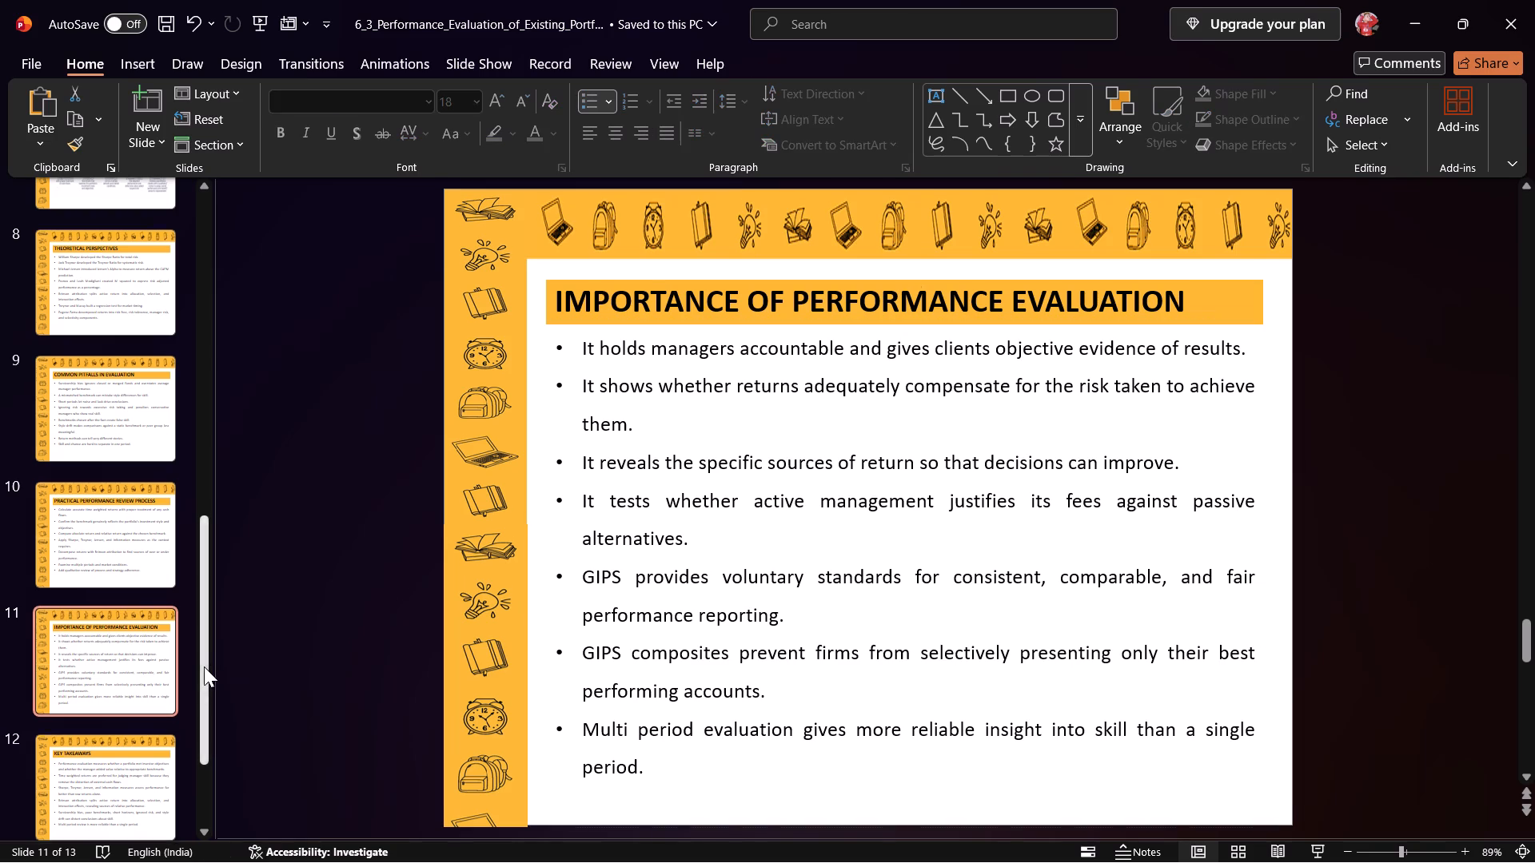
left_click_drag(204, 666, 216, 751)
left_click(144, 635)
left_click(988, 477)
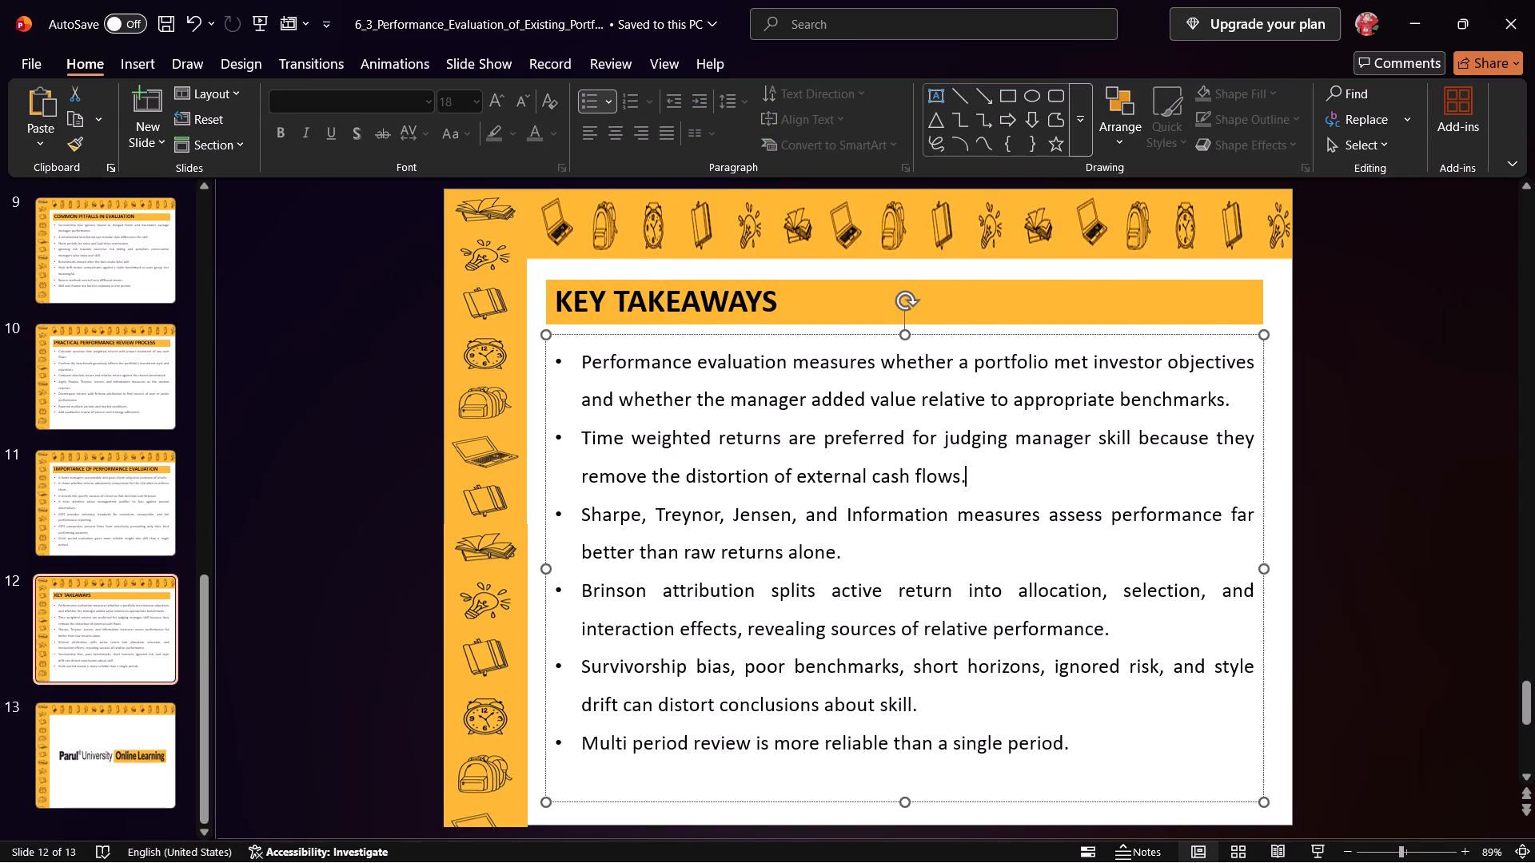
left_click_drag(799, 336, 799, 327)
Save the deck in Downloads under slide 2's copied title, 6.3 PERFORMANCE EVALUATION OF EXISTING PORTFOLIO, and close it.
scroll(161, 587, "up", 2)
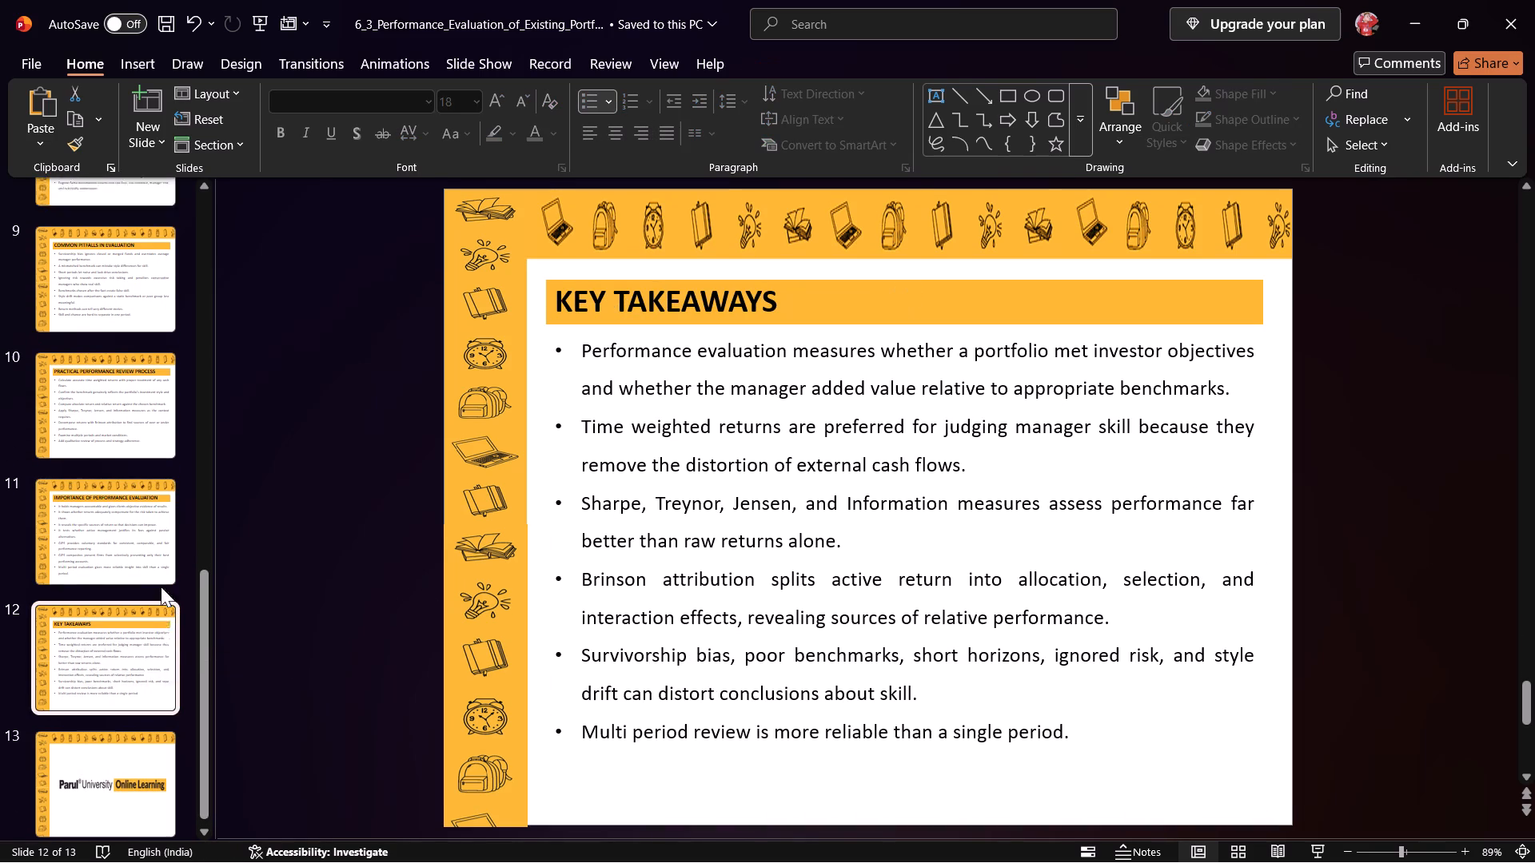
scroll(161, 587, "up", 20)
scroll(161, 587, "up", 3)
left_click(110, 379)
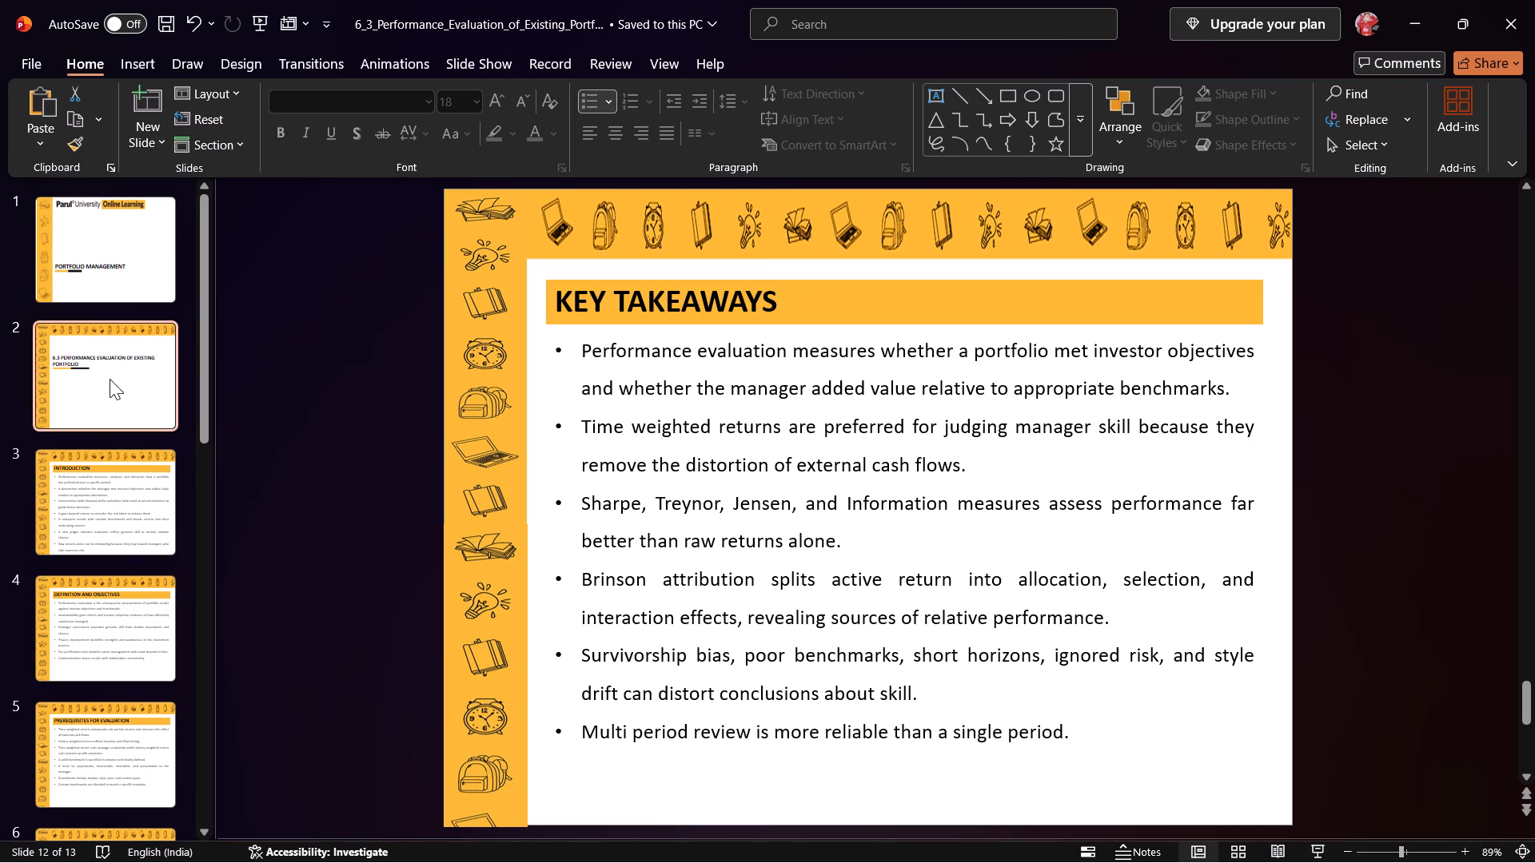
triple_click(657, 376)
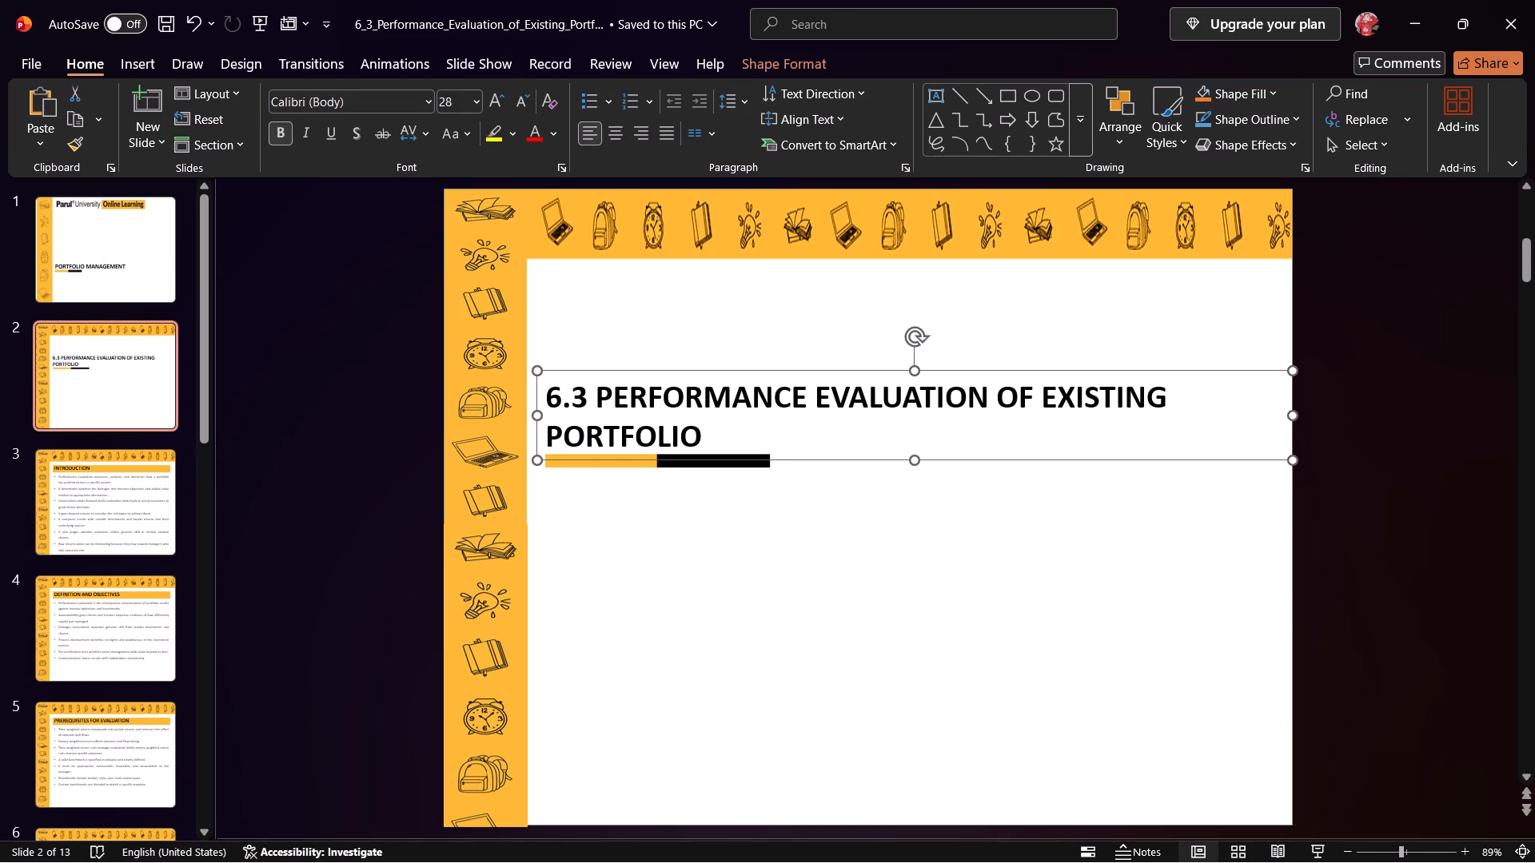
triple_click(656, 398)
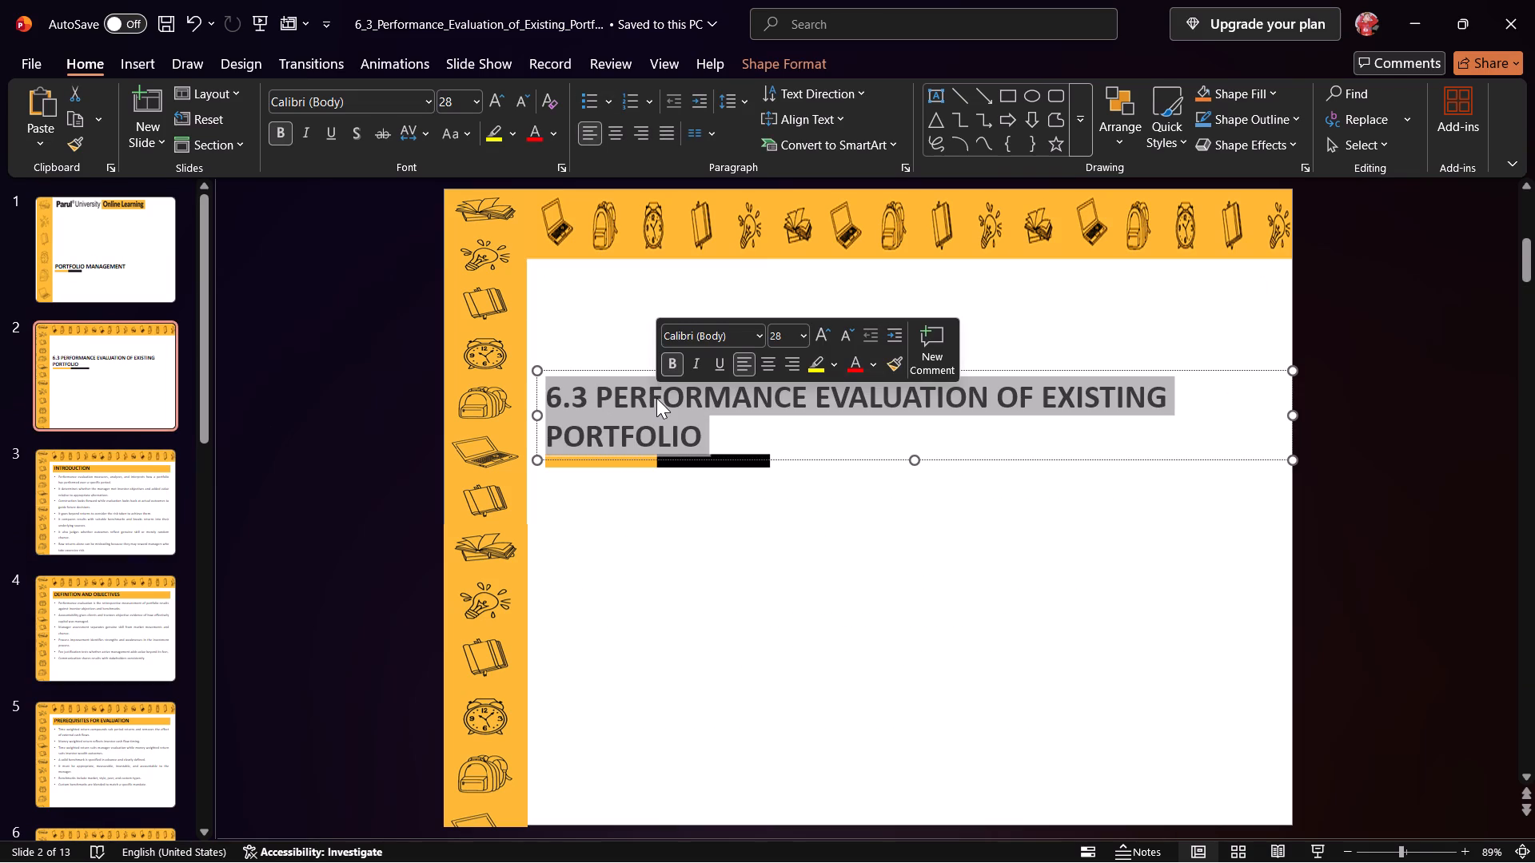
key("ctrl+c")
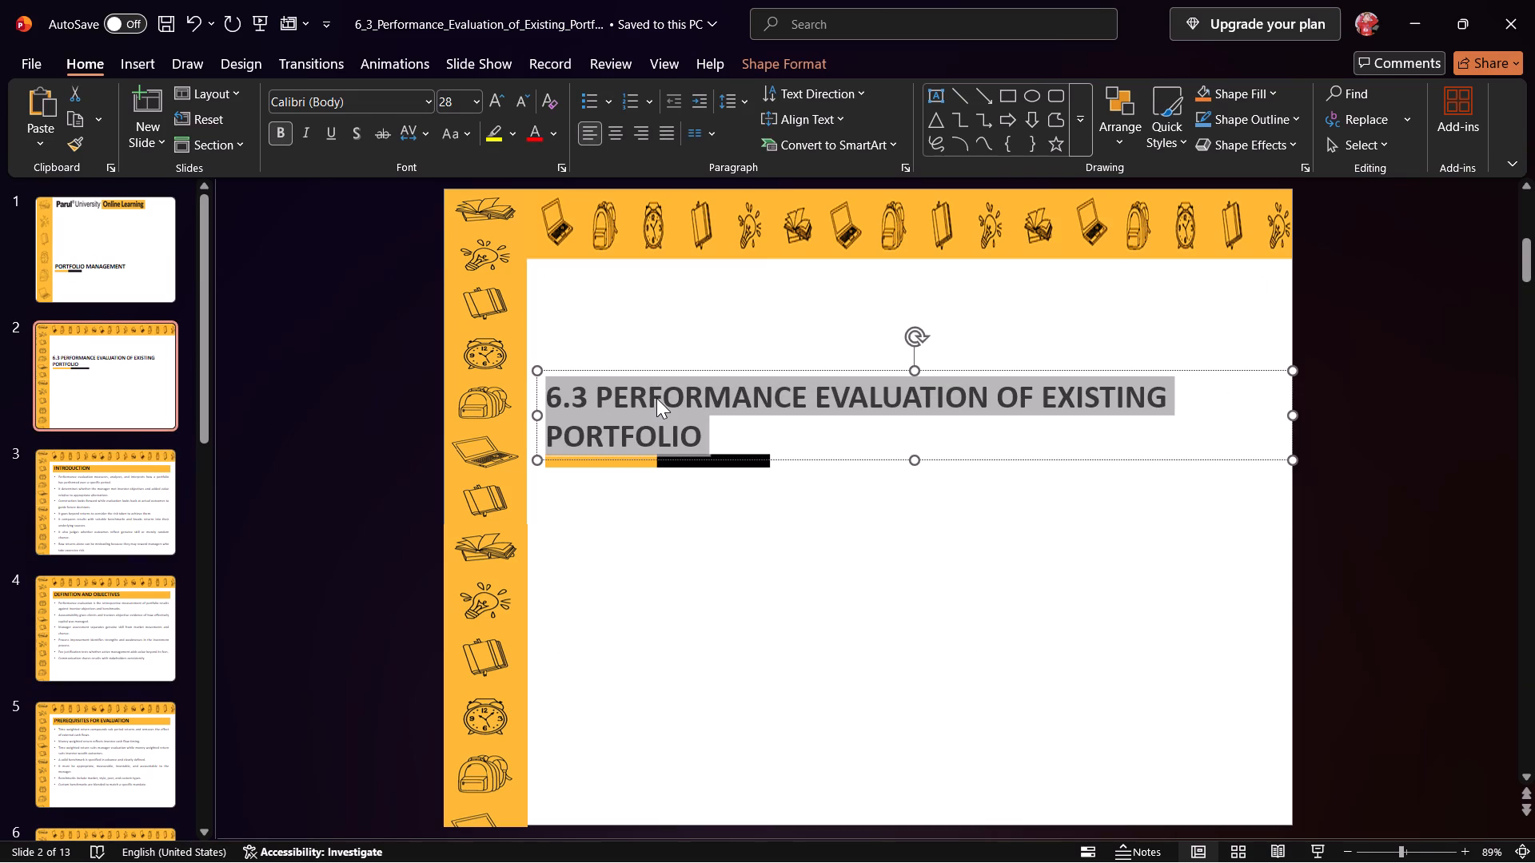
left_click(21, 58)
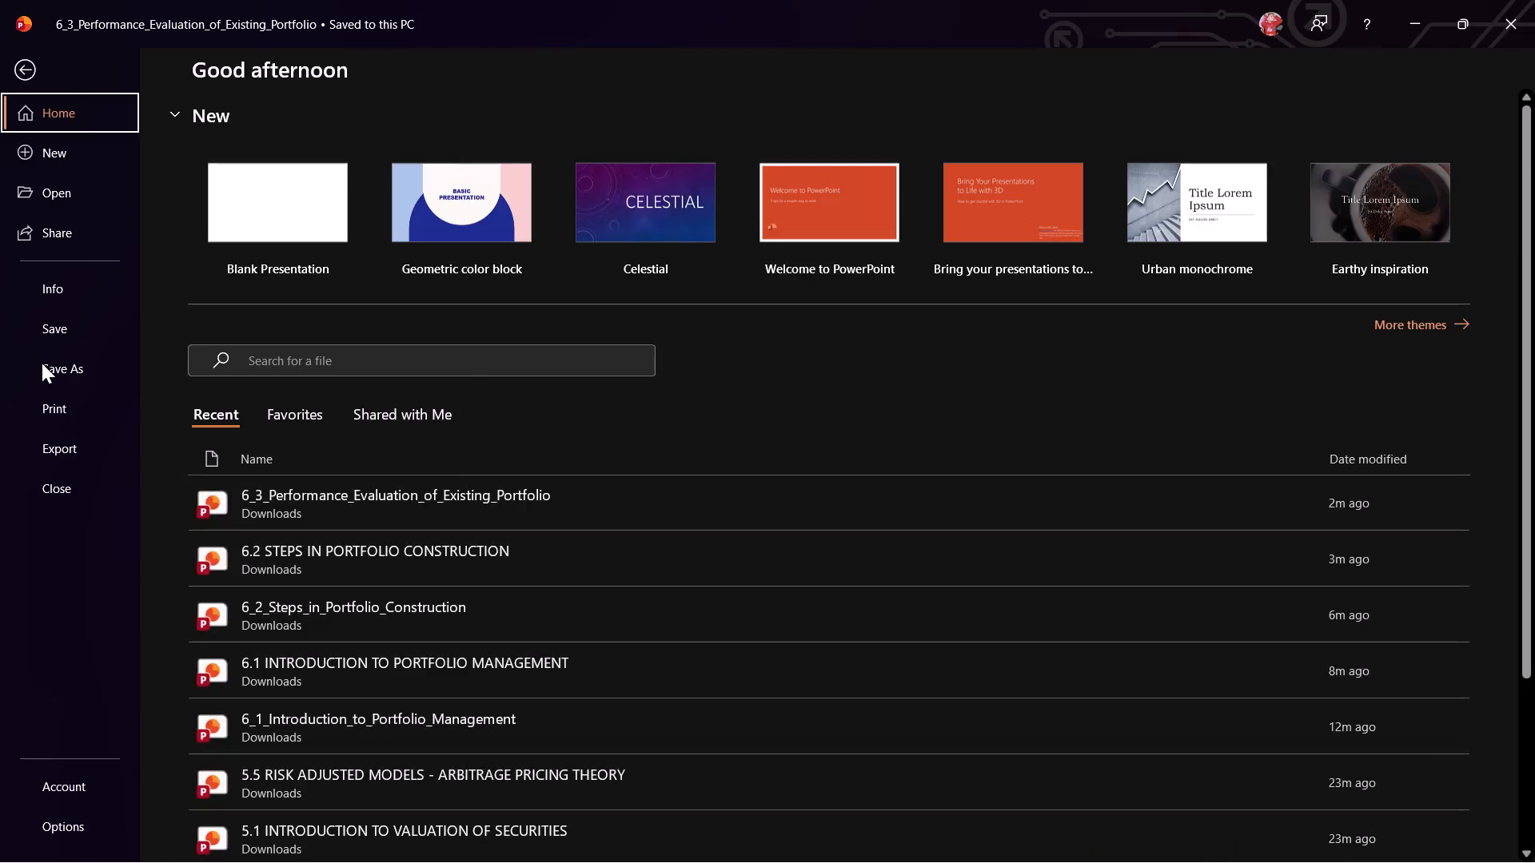
left_click(42, 370)
left_click(591, 172)
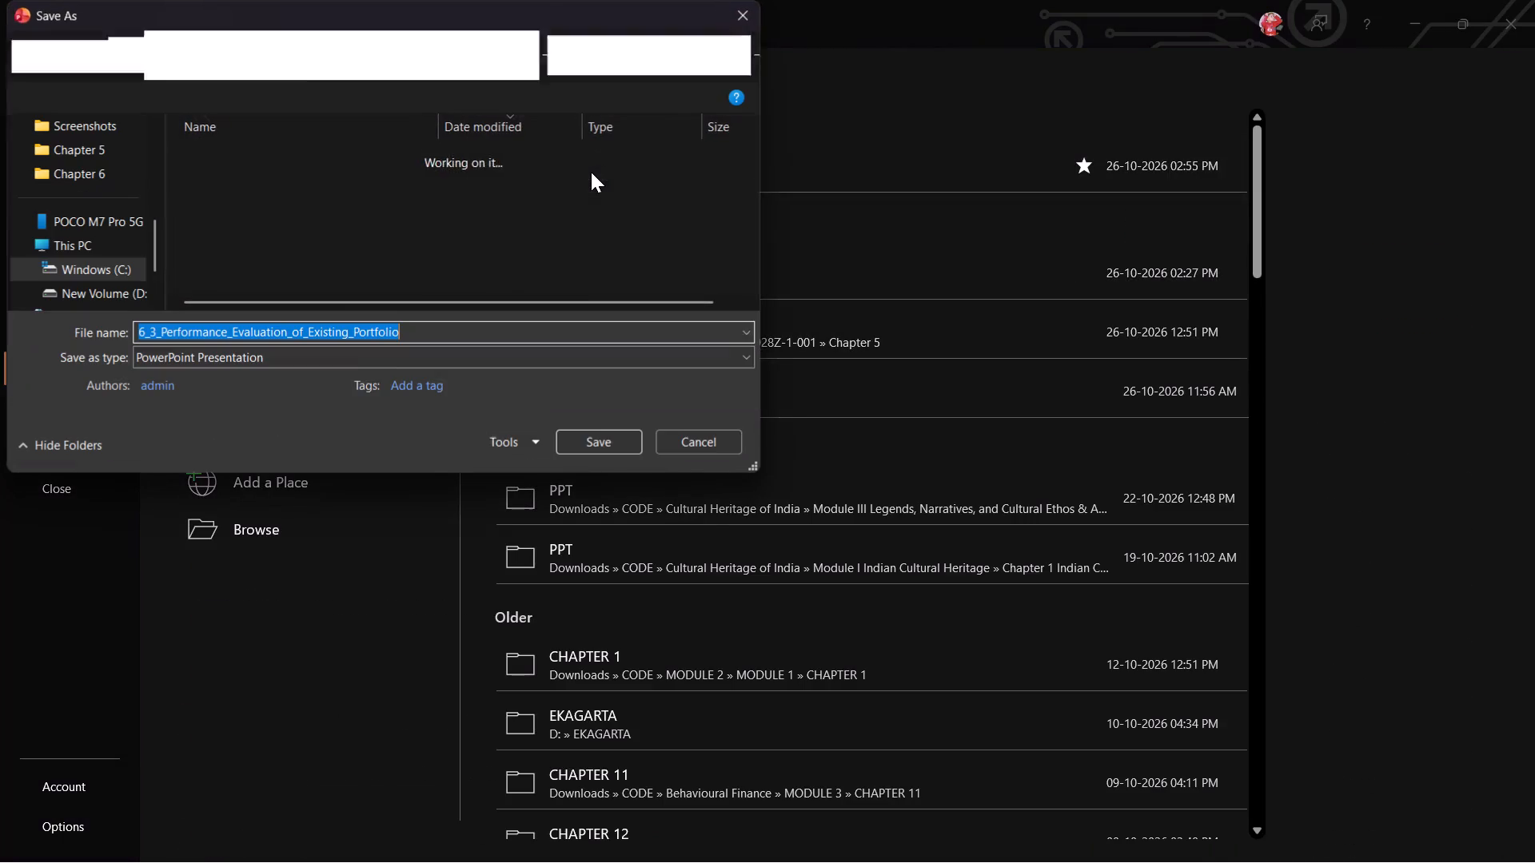
key("BackSpace")
key("ctrl+v")
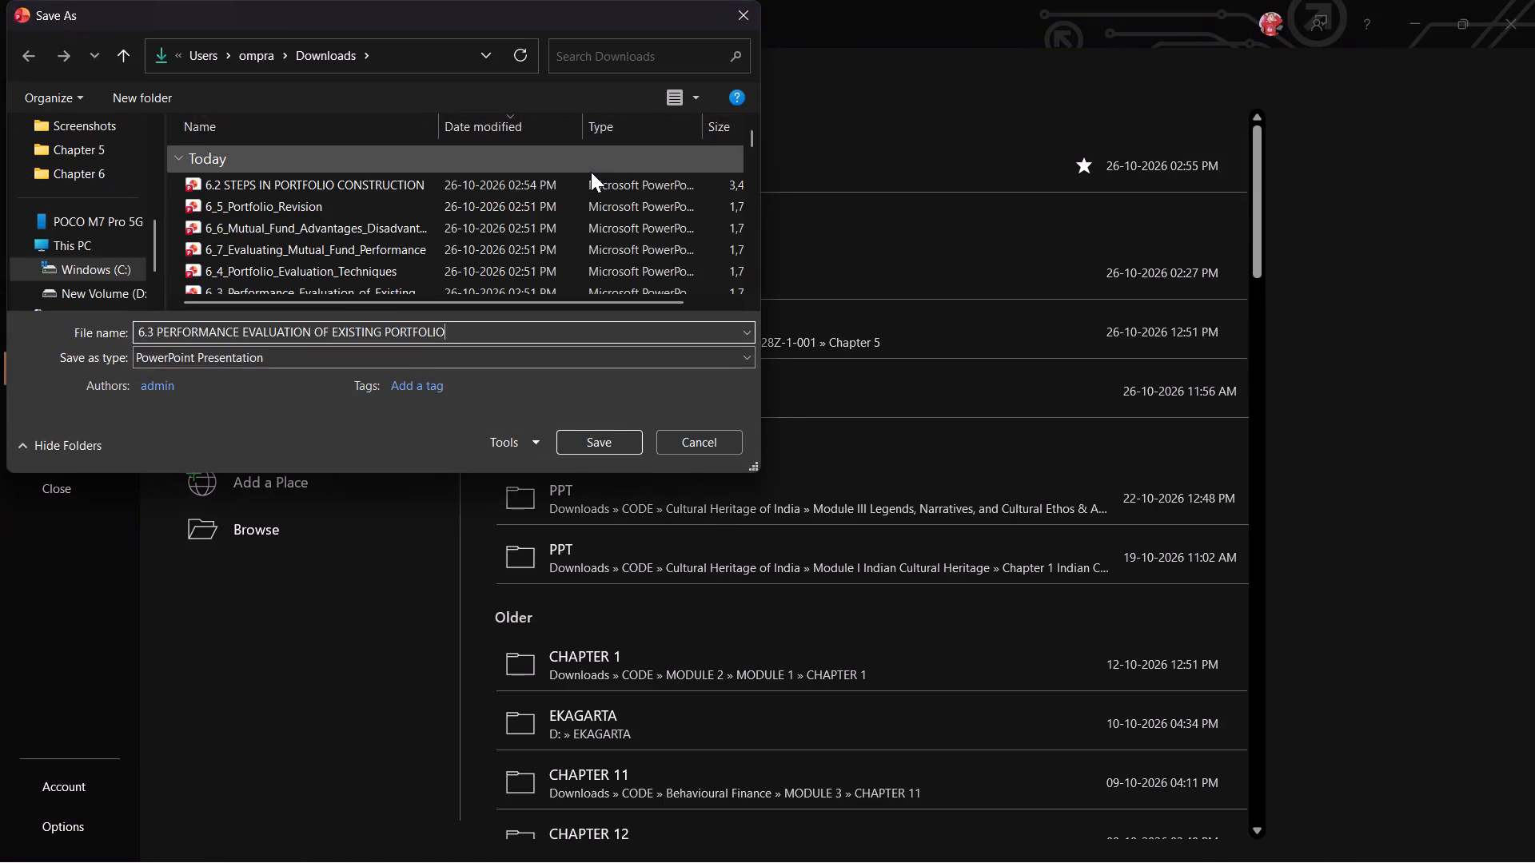
key("Return")
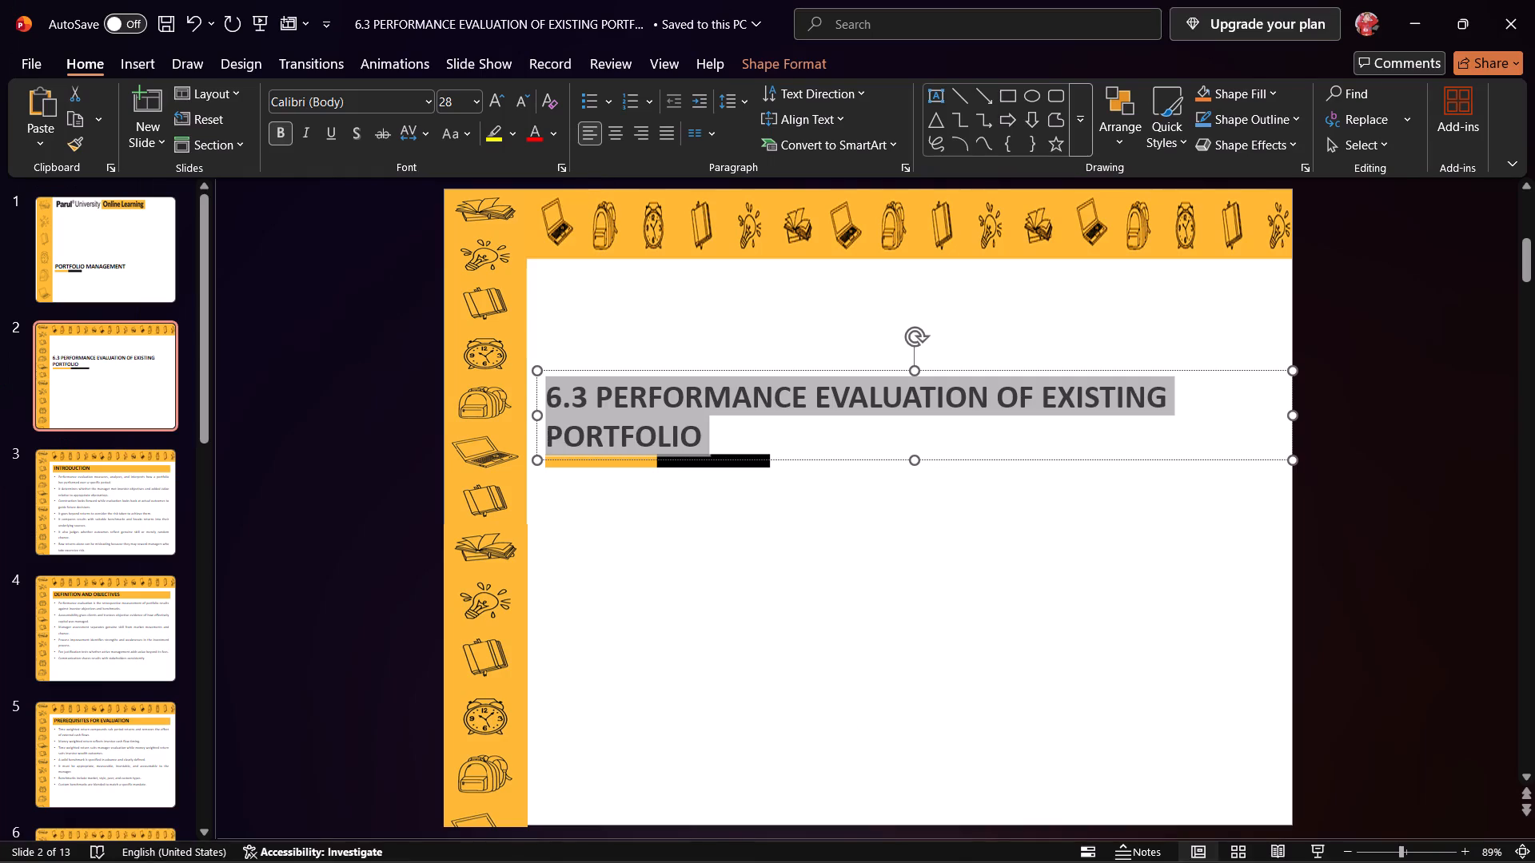
left_click(1534, 0)
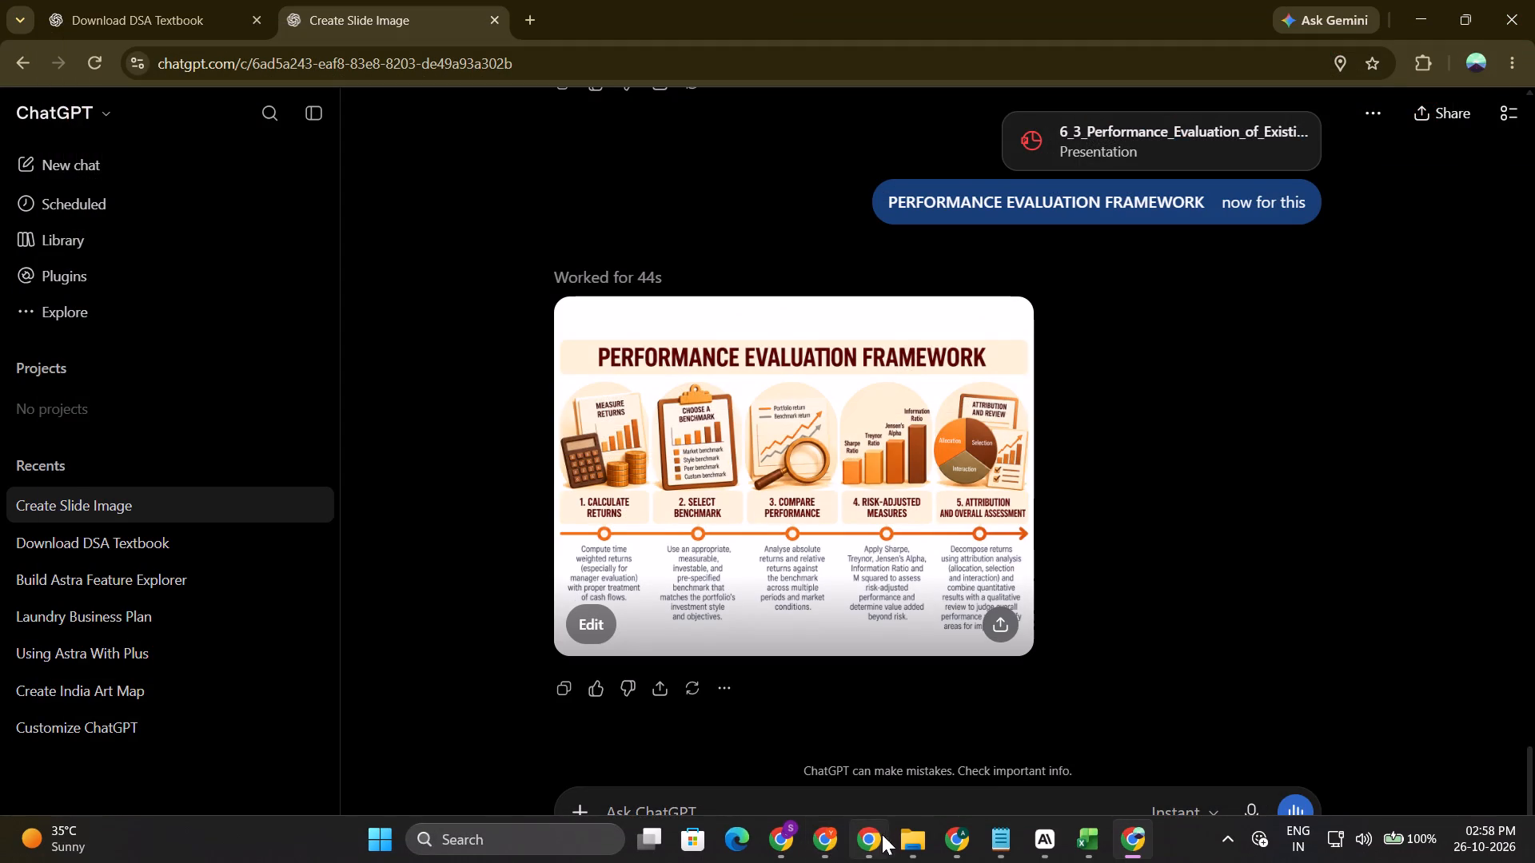
In File Explorer, refresh Downloads and delete the original 6_3_Performance_Evaluation_of_Existing_Portfolio presentation.
left_click(903, 831)
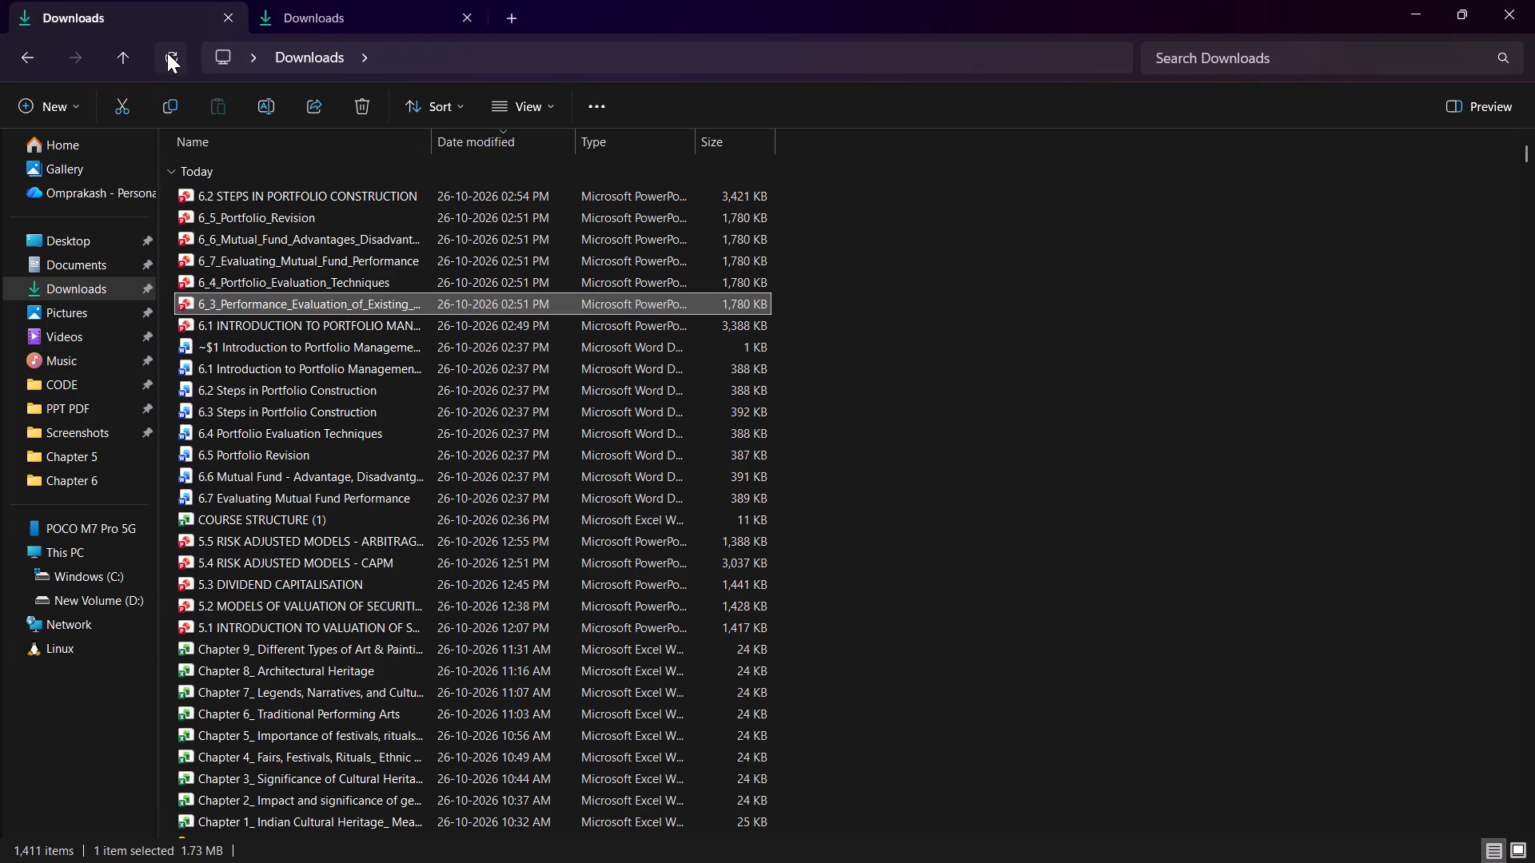
left_click(167, 53)
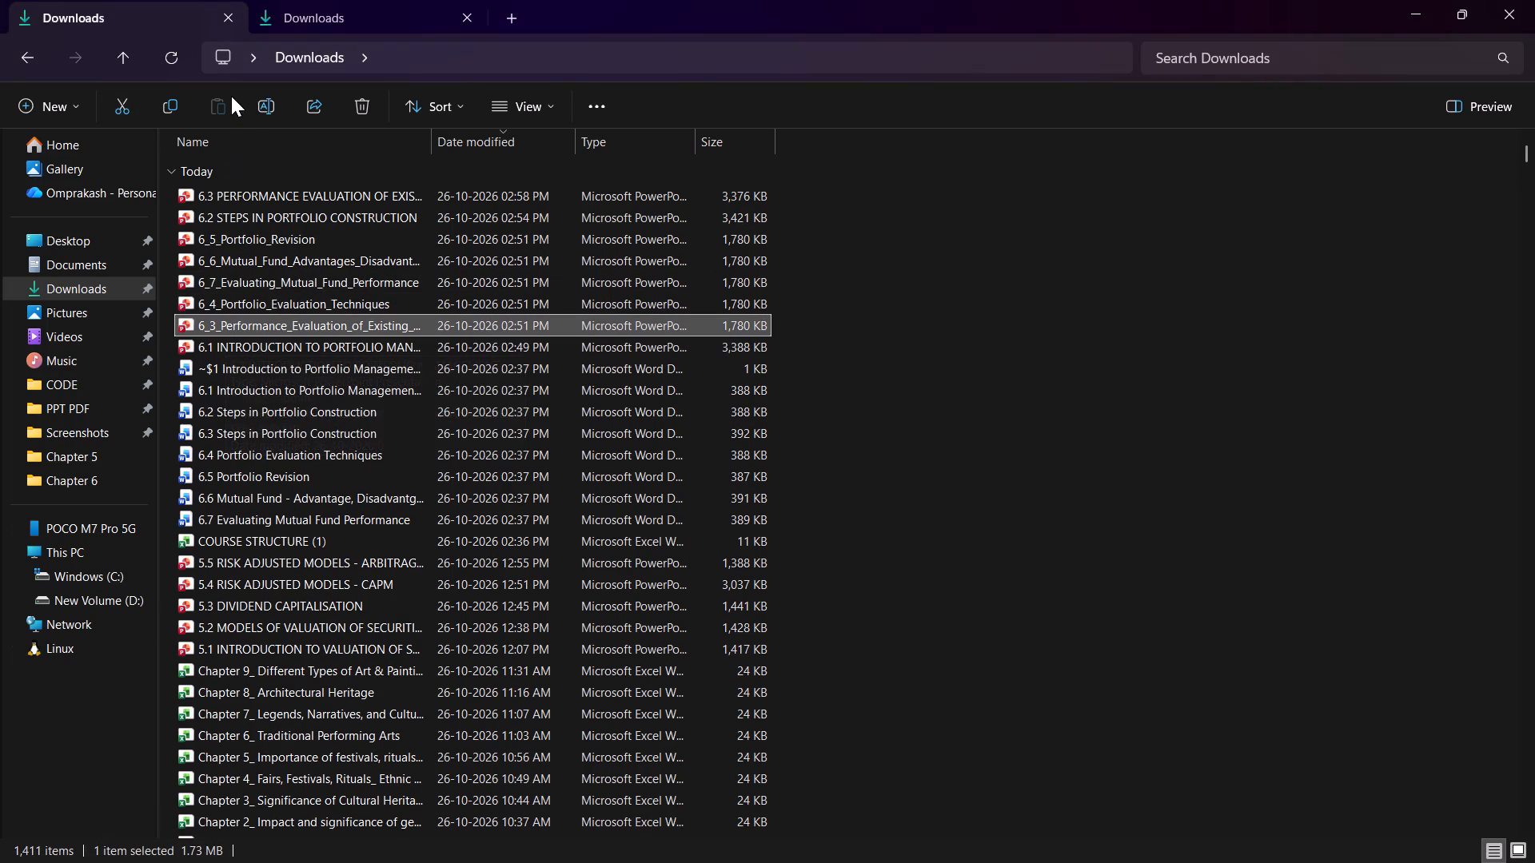
left_click(353, 101)
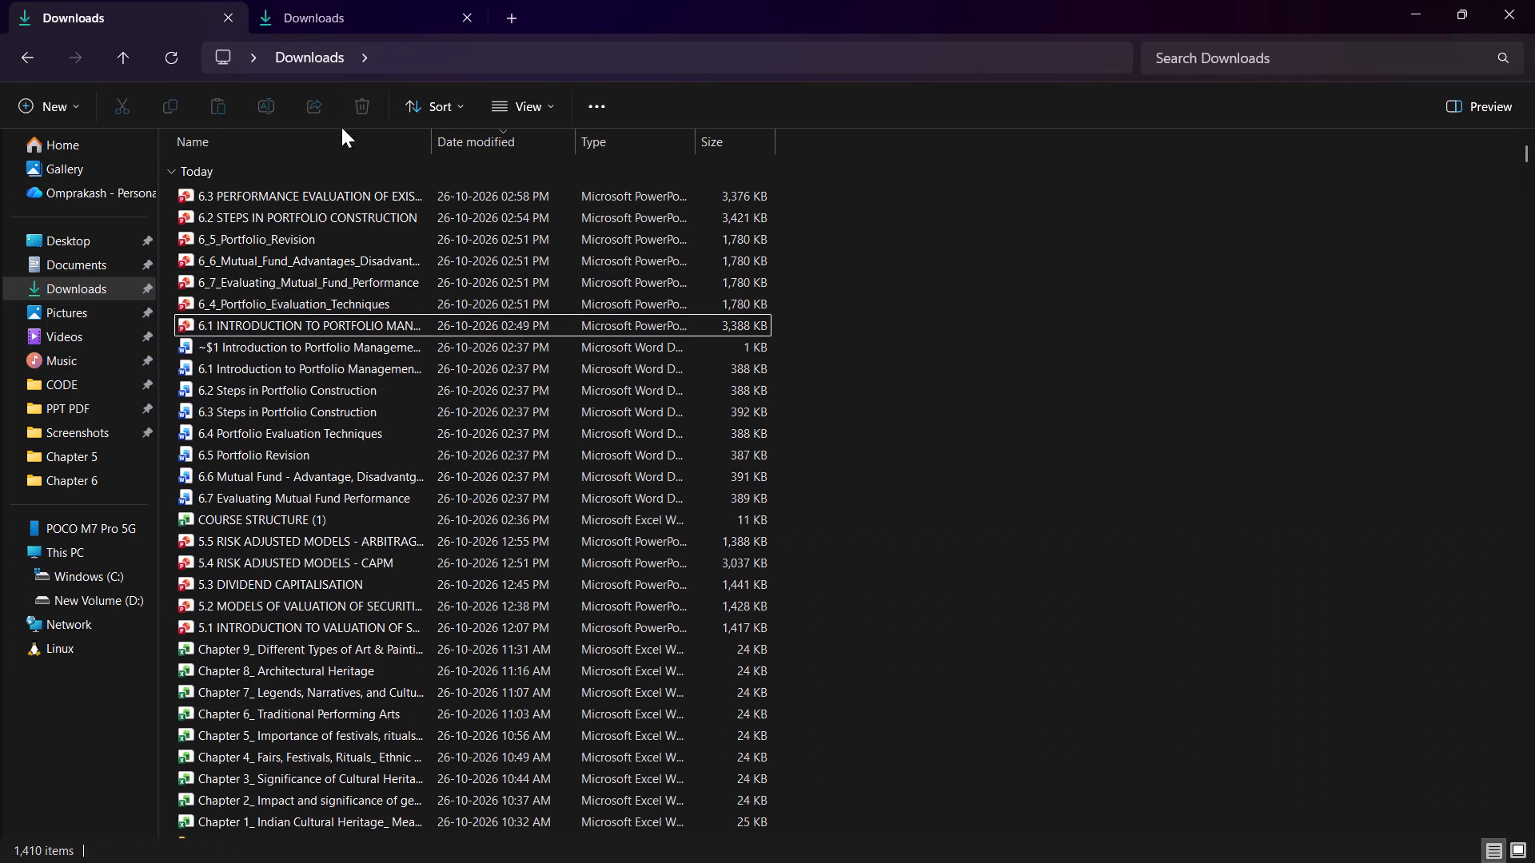
Open the 6_4_Portfolio_Evaluation_Techniques presentation from Downloads and enable editing.
double_click(260, 303)
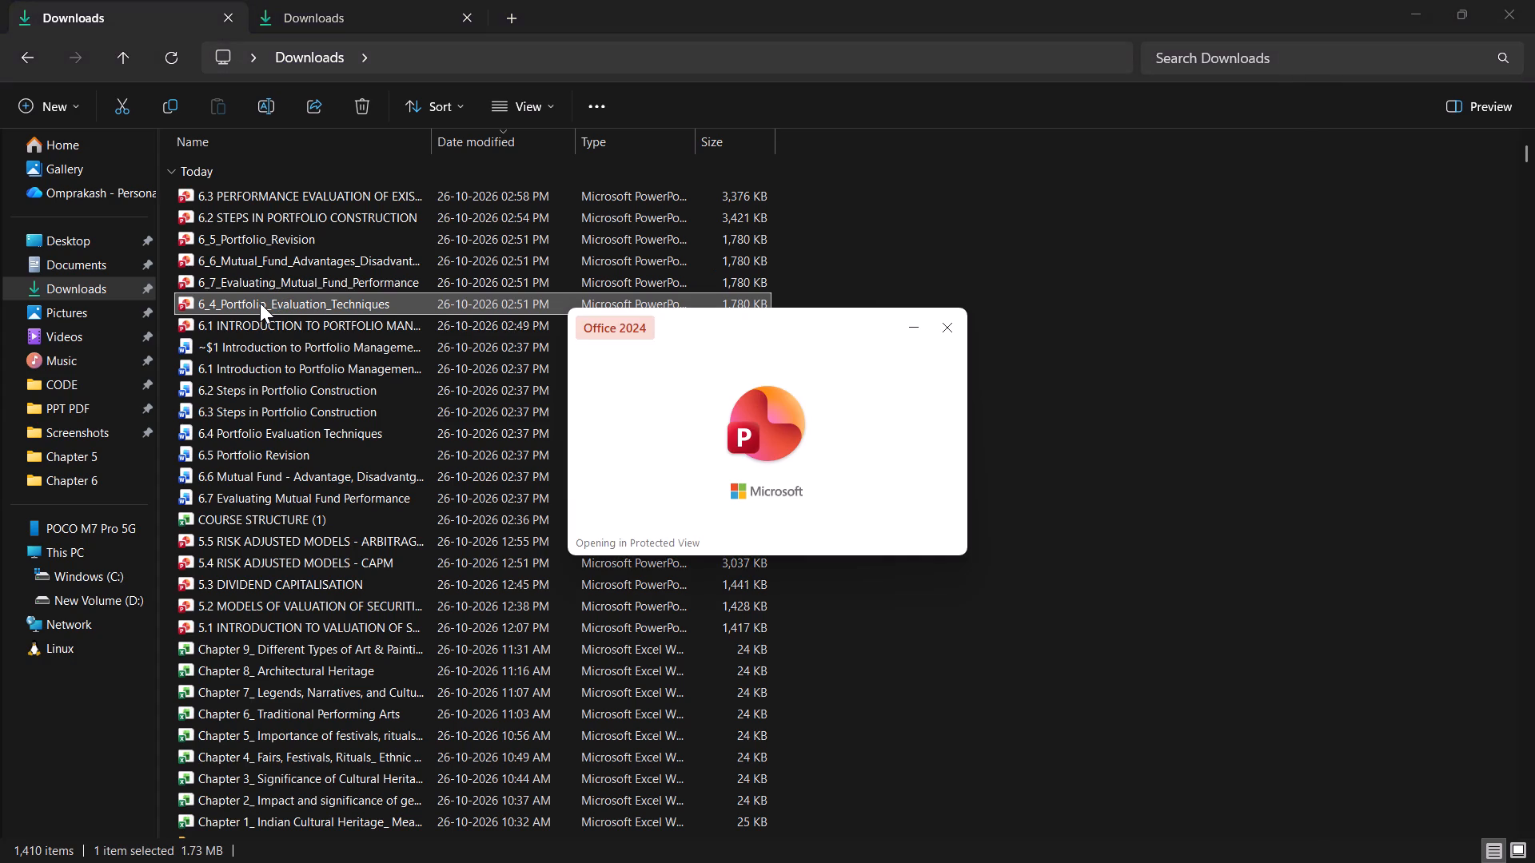
left_click(799, 98)
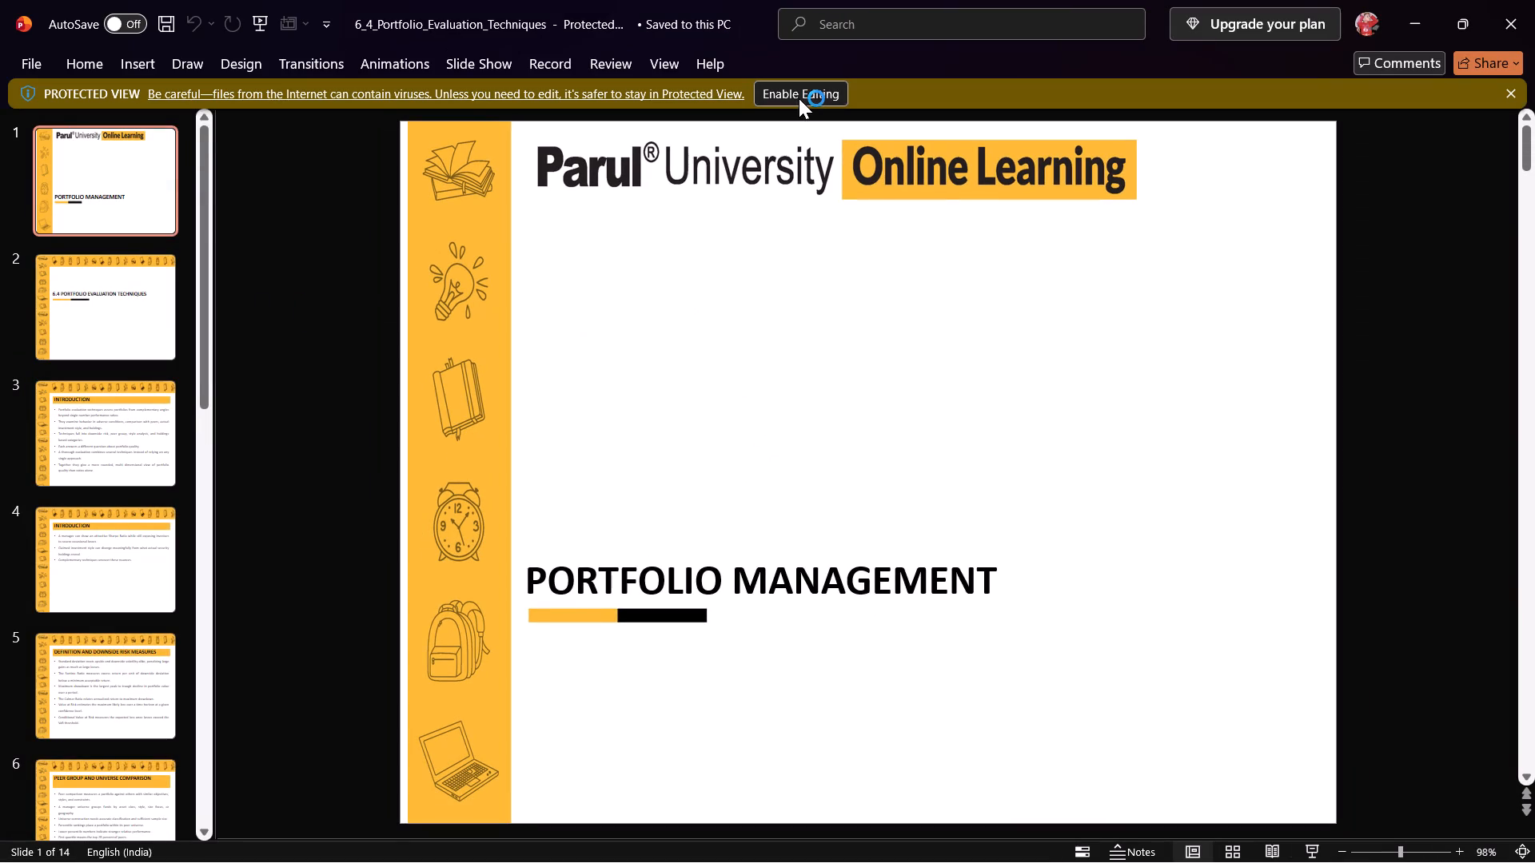
On the title slide, nudge the PORTFOLIO MANAGEMENT heading into line with the start of its two-colour underline, and select its text.
left_click(613, 580)
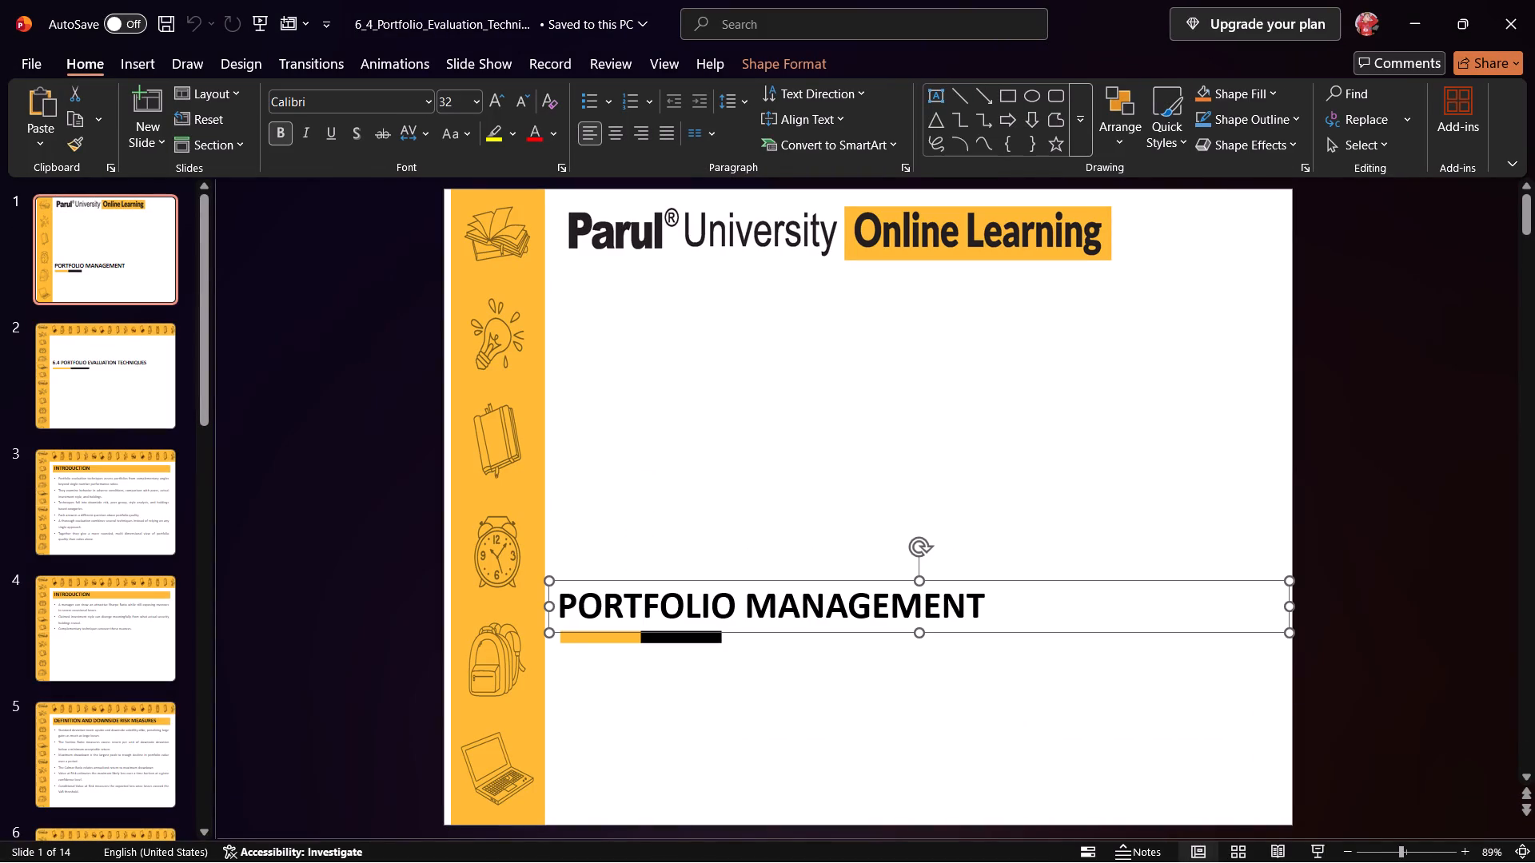
left_click(598, 633)
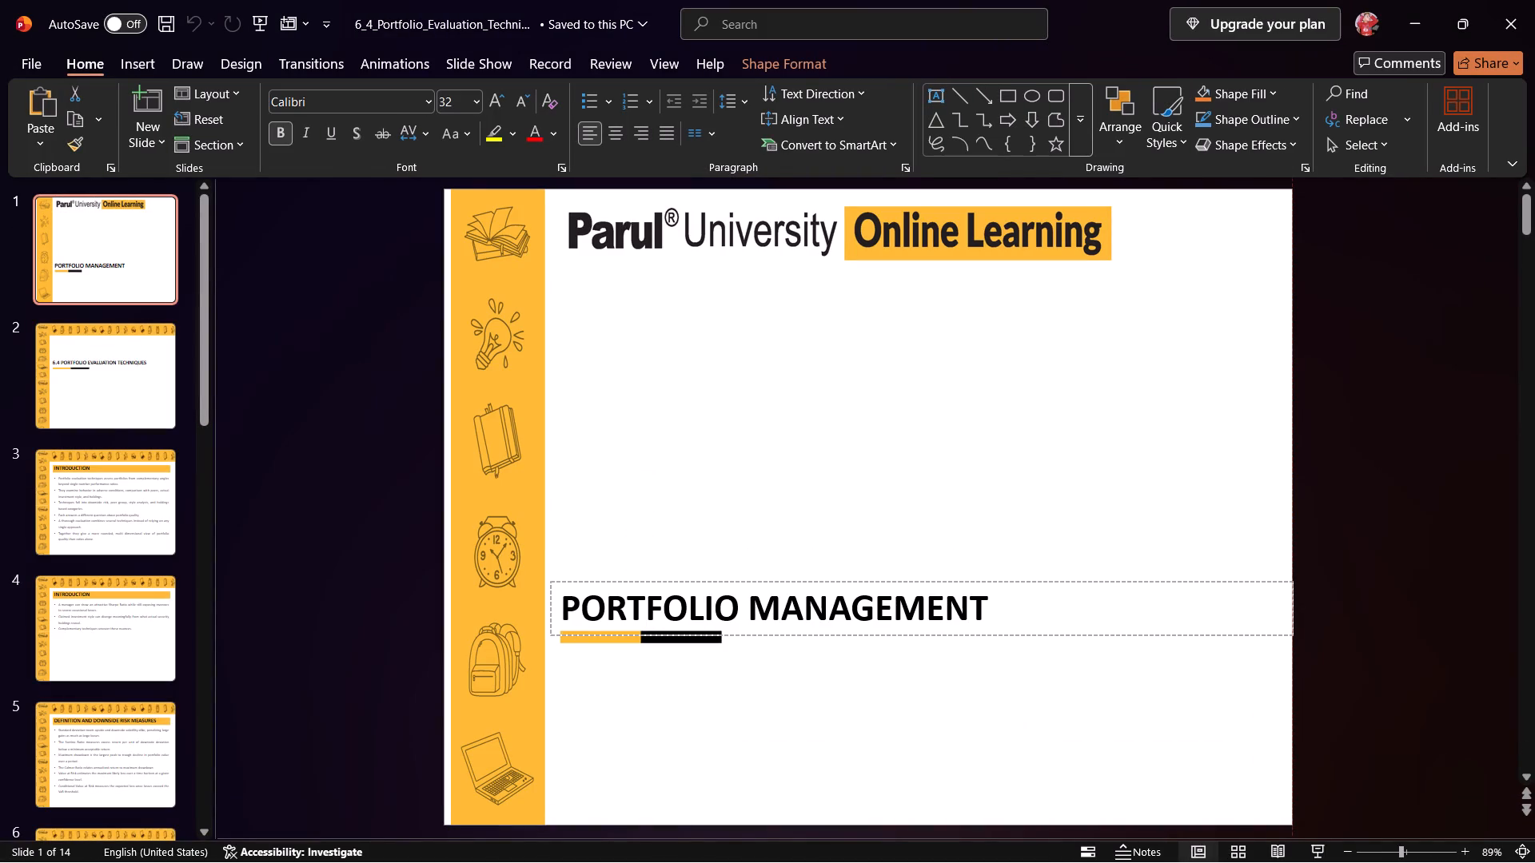
triple_click(589, 596)
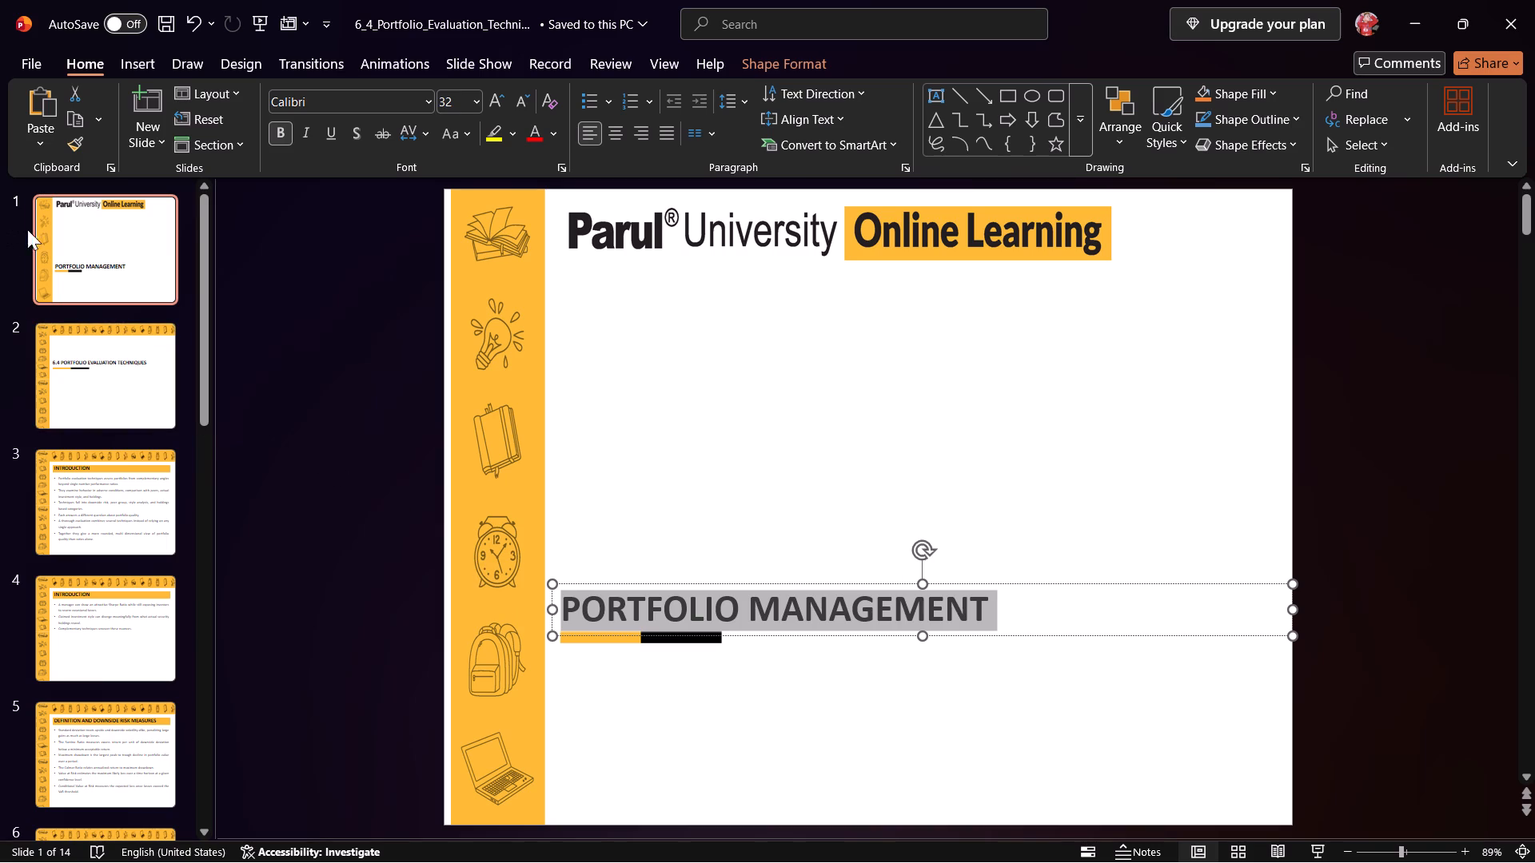
On slide 2, lower the 6.4 PORTFOLIO EVALUATION TECHNIQUES heading so it sits directly on its two-colour underline.
left_click(78, 391)
left_click(662, 435)
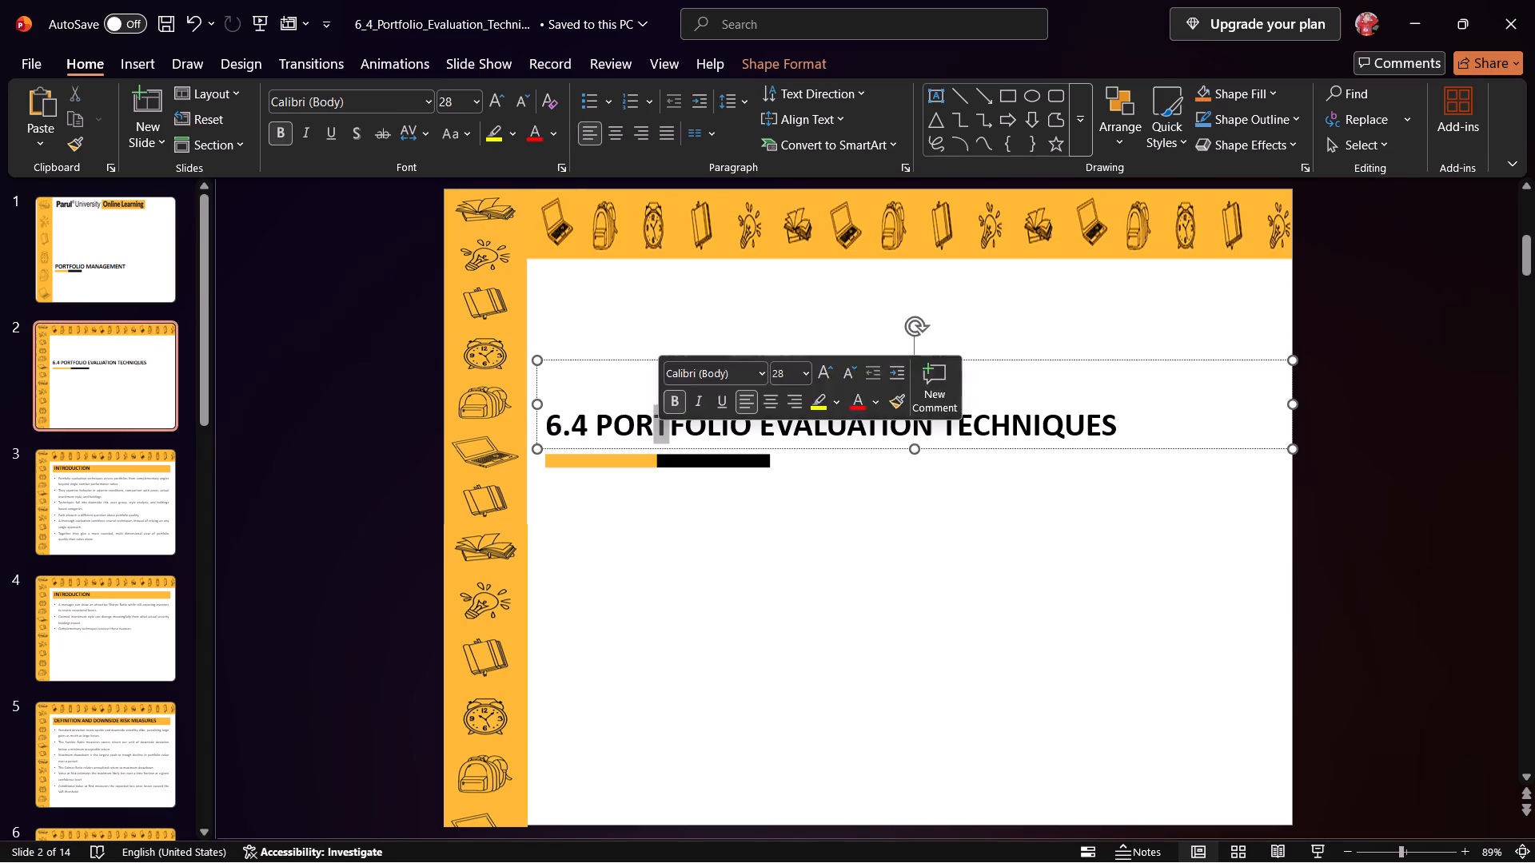
left_click_drag(627, 448, 627, 458)
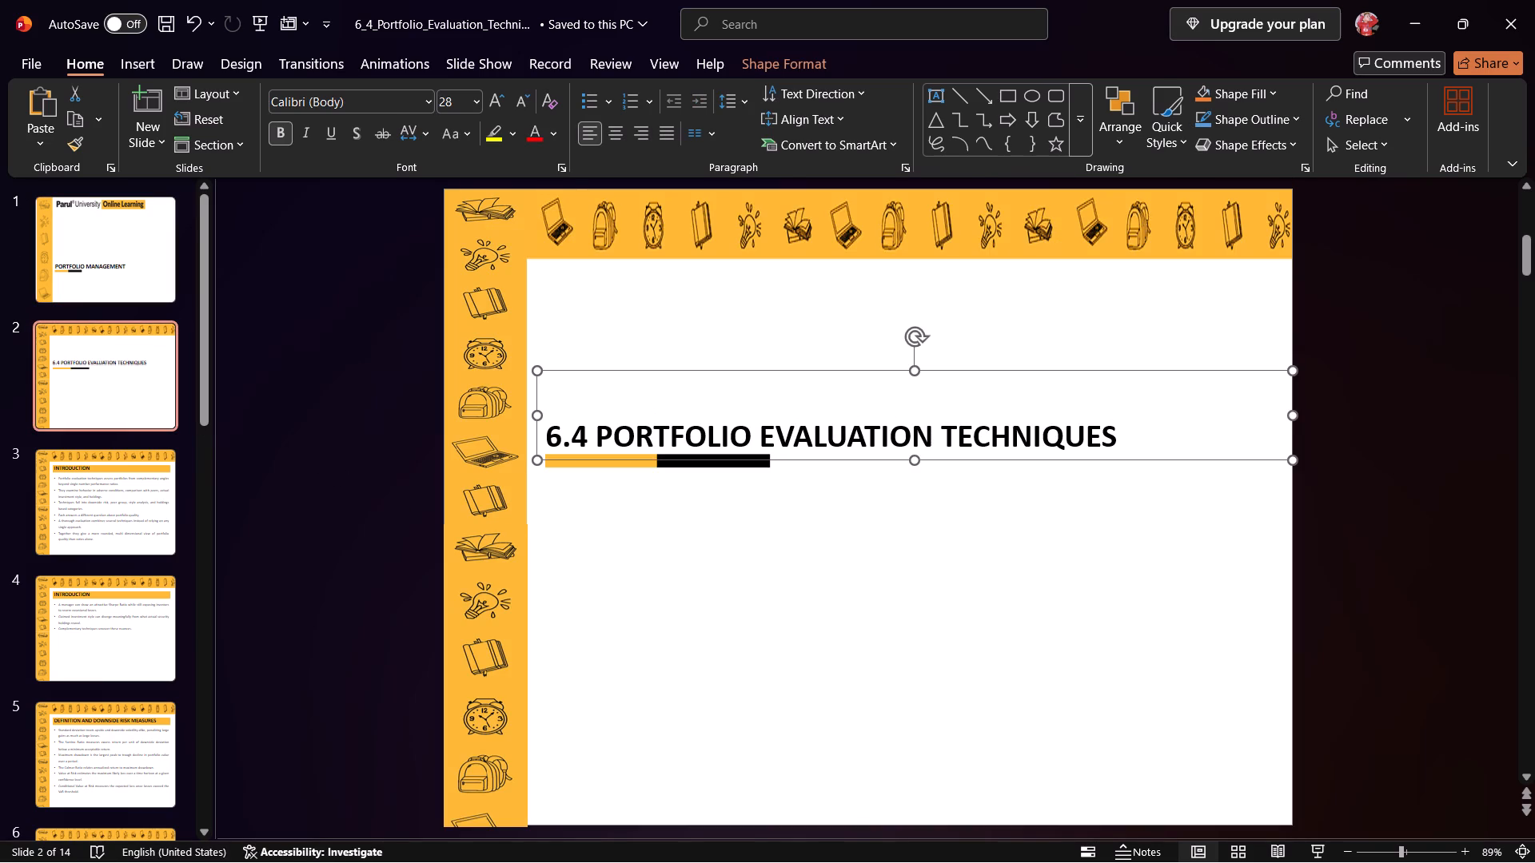
Copy the Sharpe Ratio bullet from slide 4 to the end of slide 3's INTRODUCTION list and nudge that text box up.
left_click(101, 473)
left_click(150, 603)
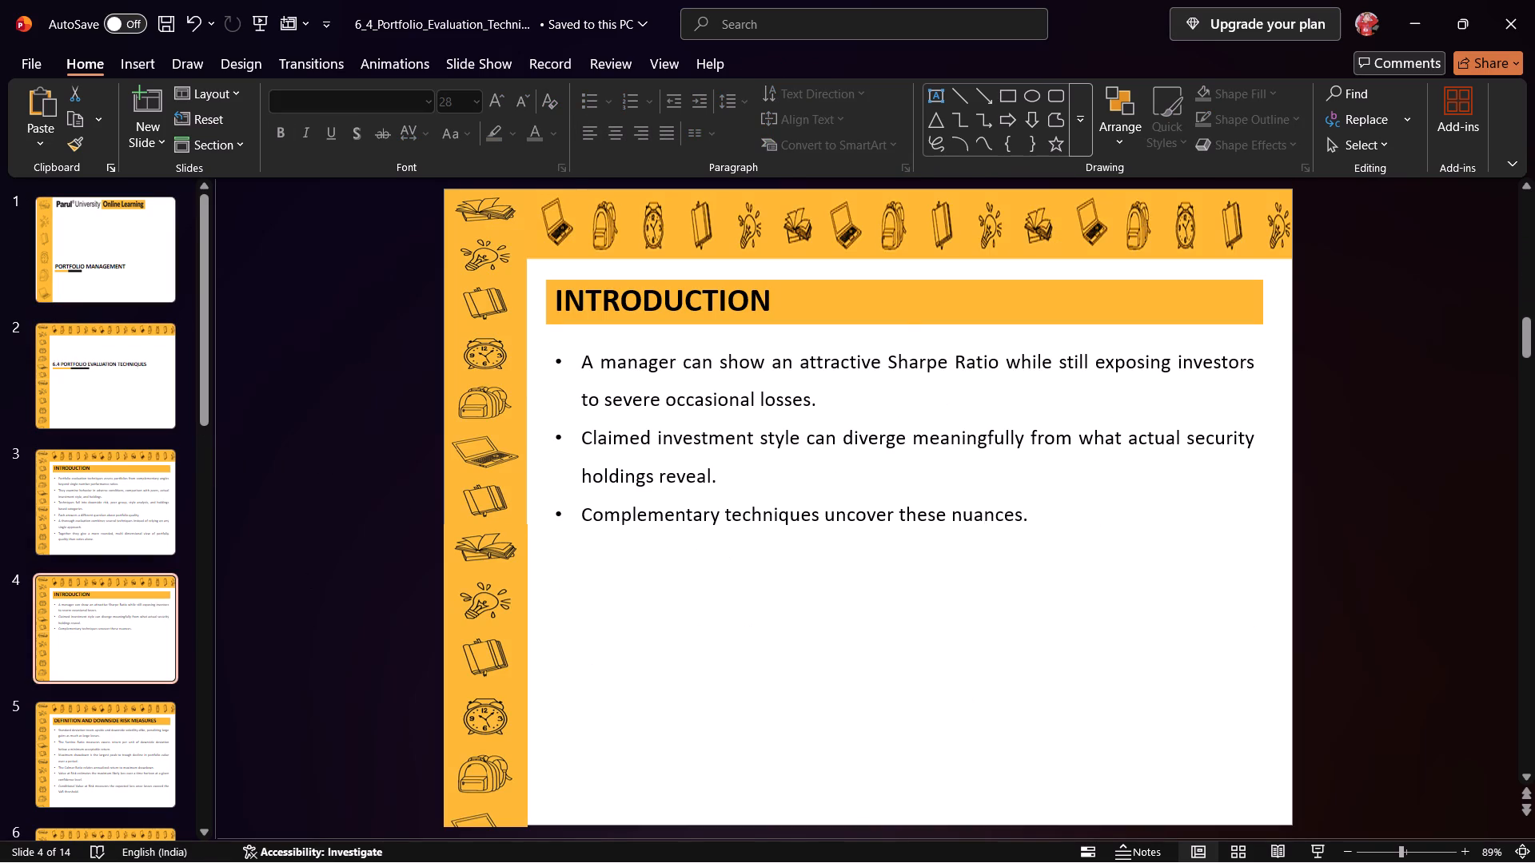
left_click_drag(855, 401, 575, 363)
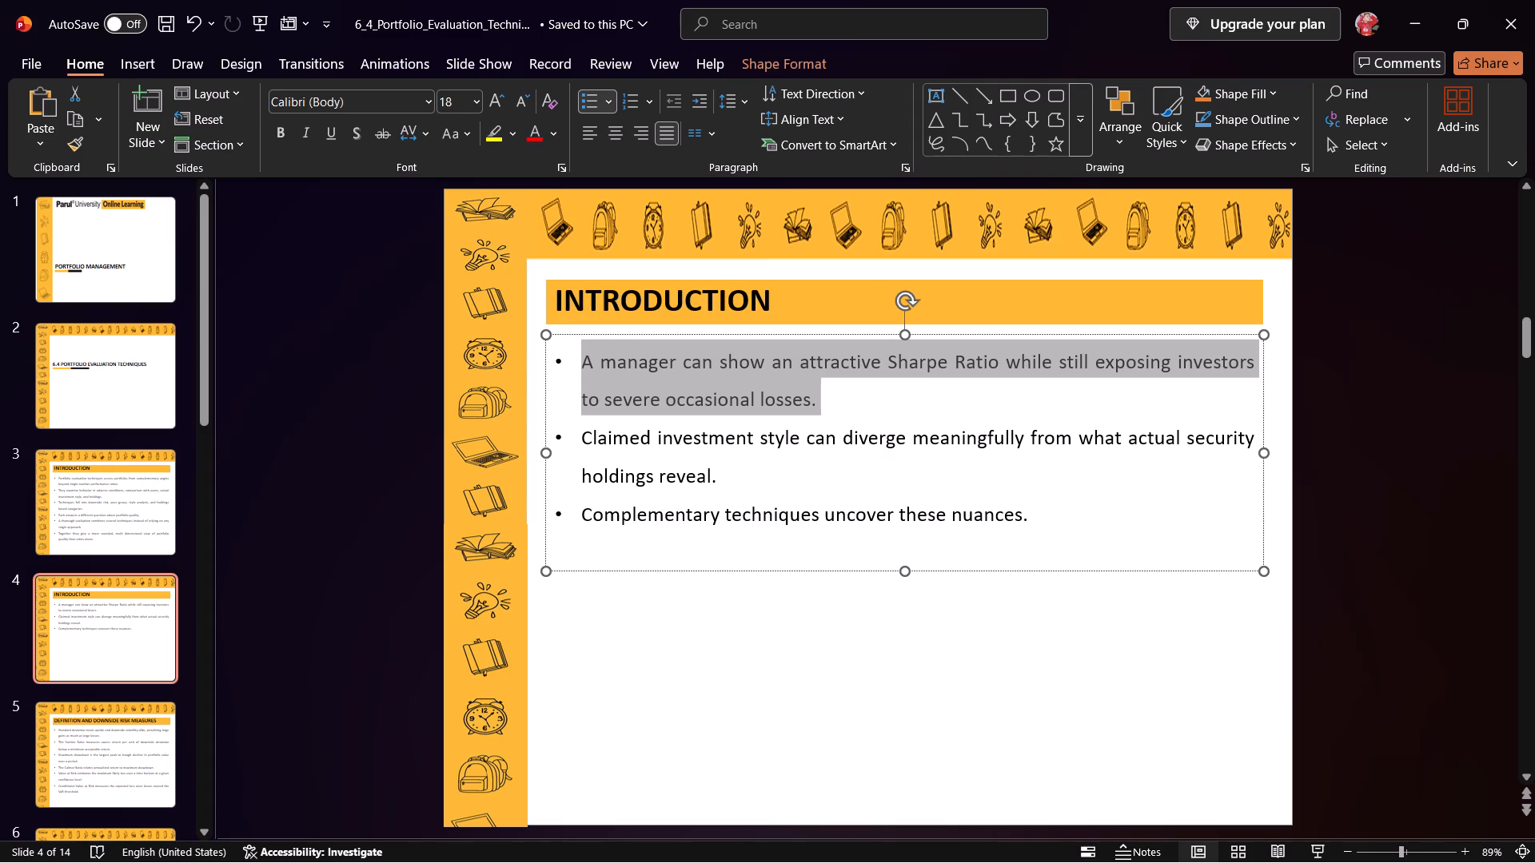
key("ctrl+c")
left_click(164, 530)
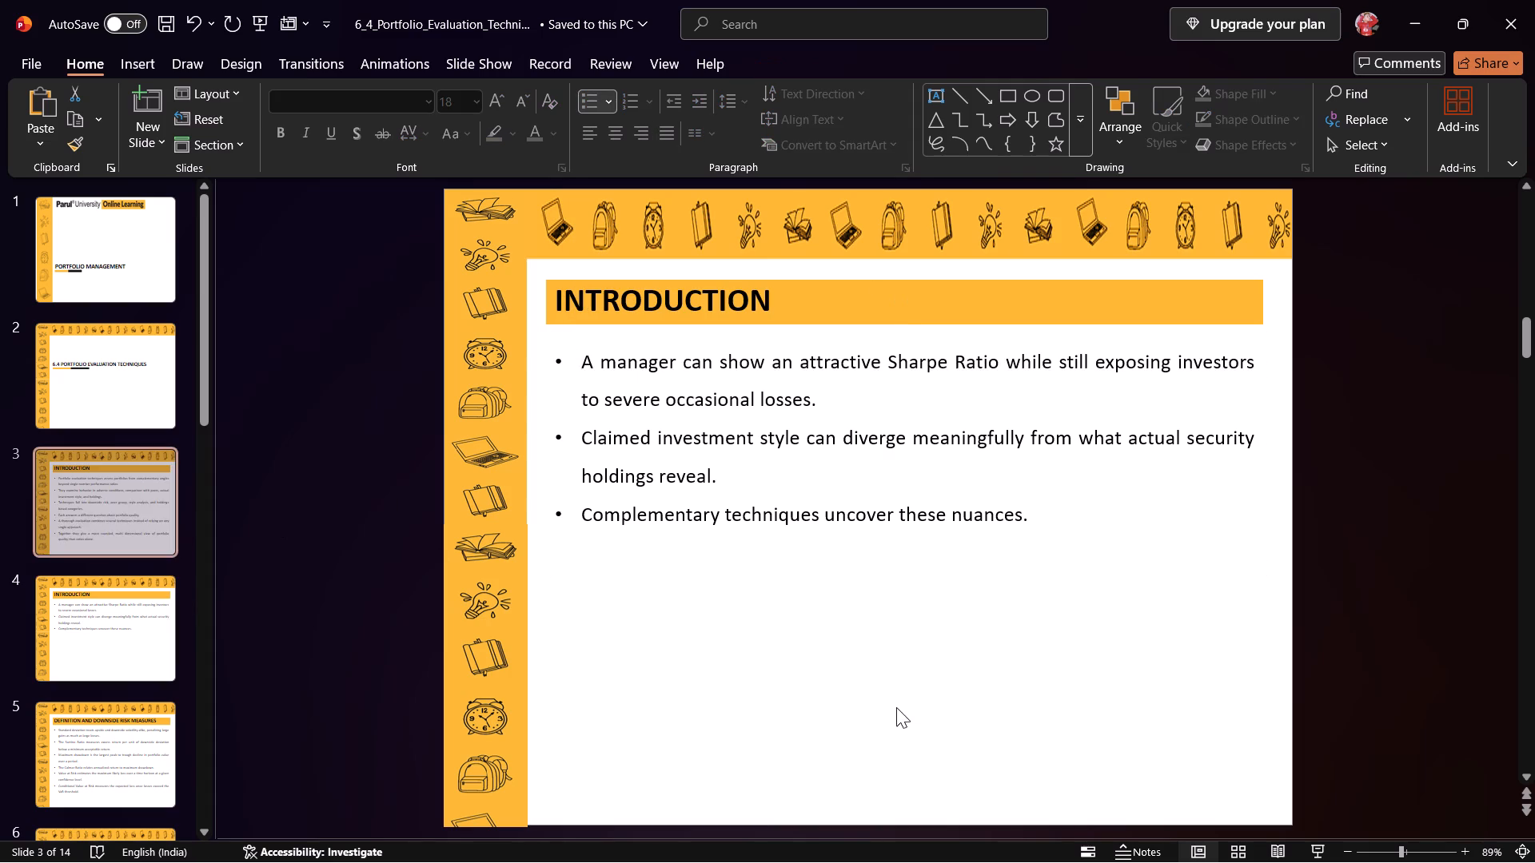
left_click(807, 742)
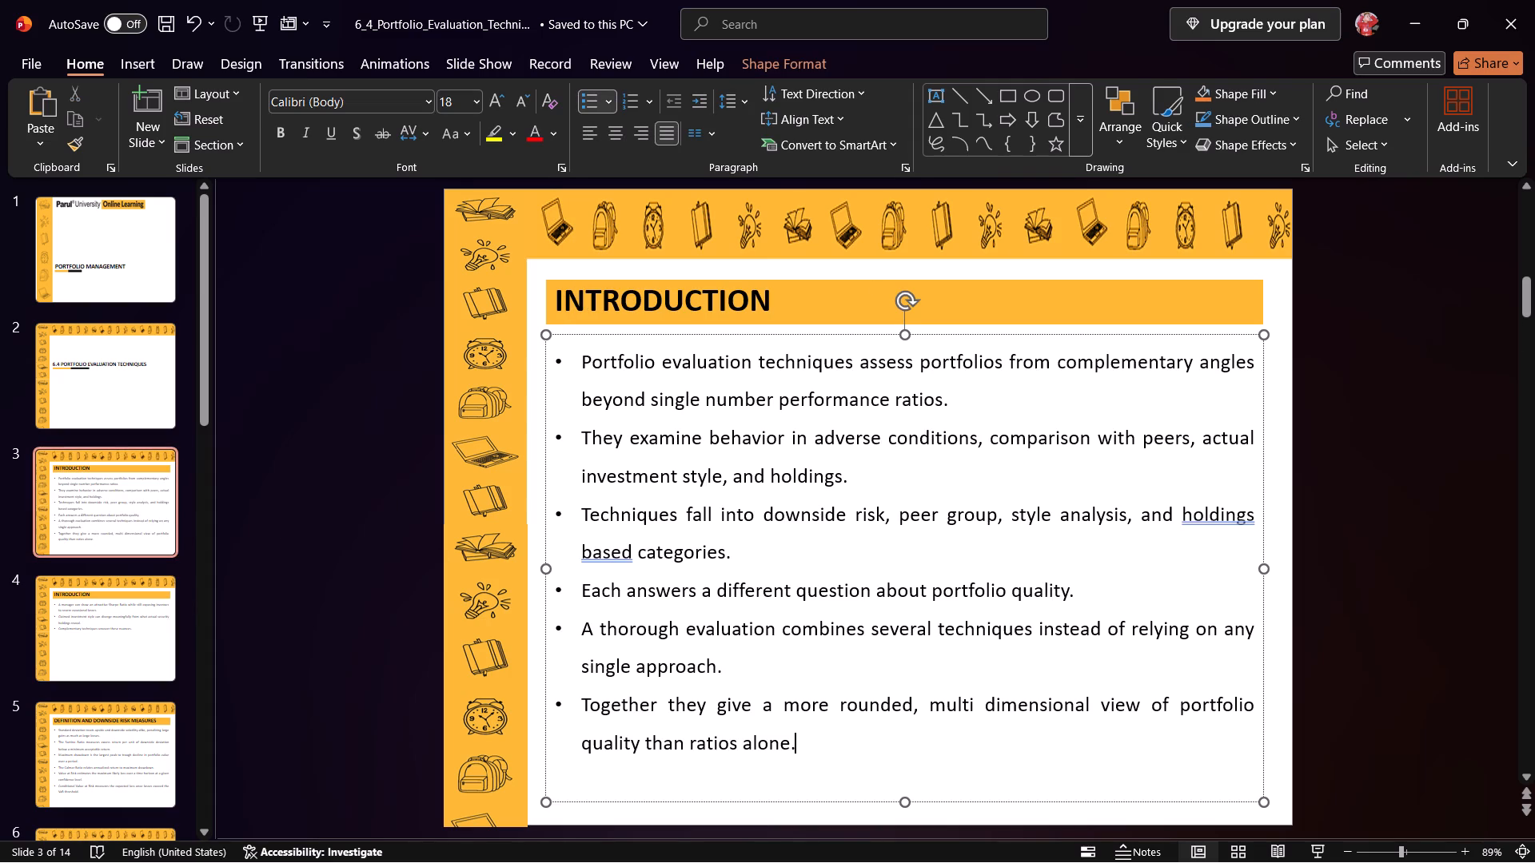
key("Return")
key("ctrl+v")
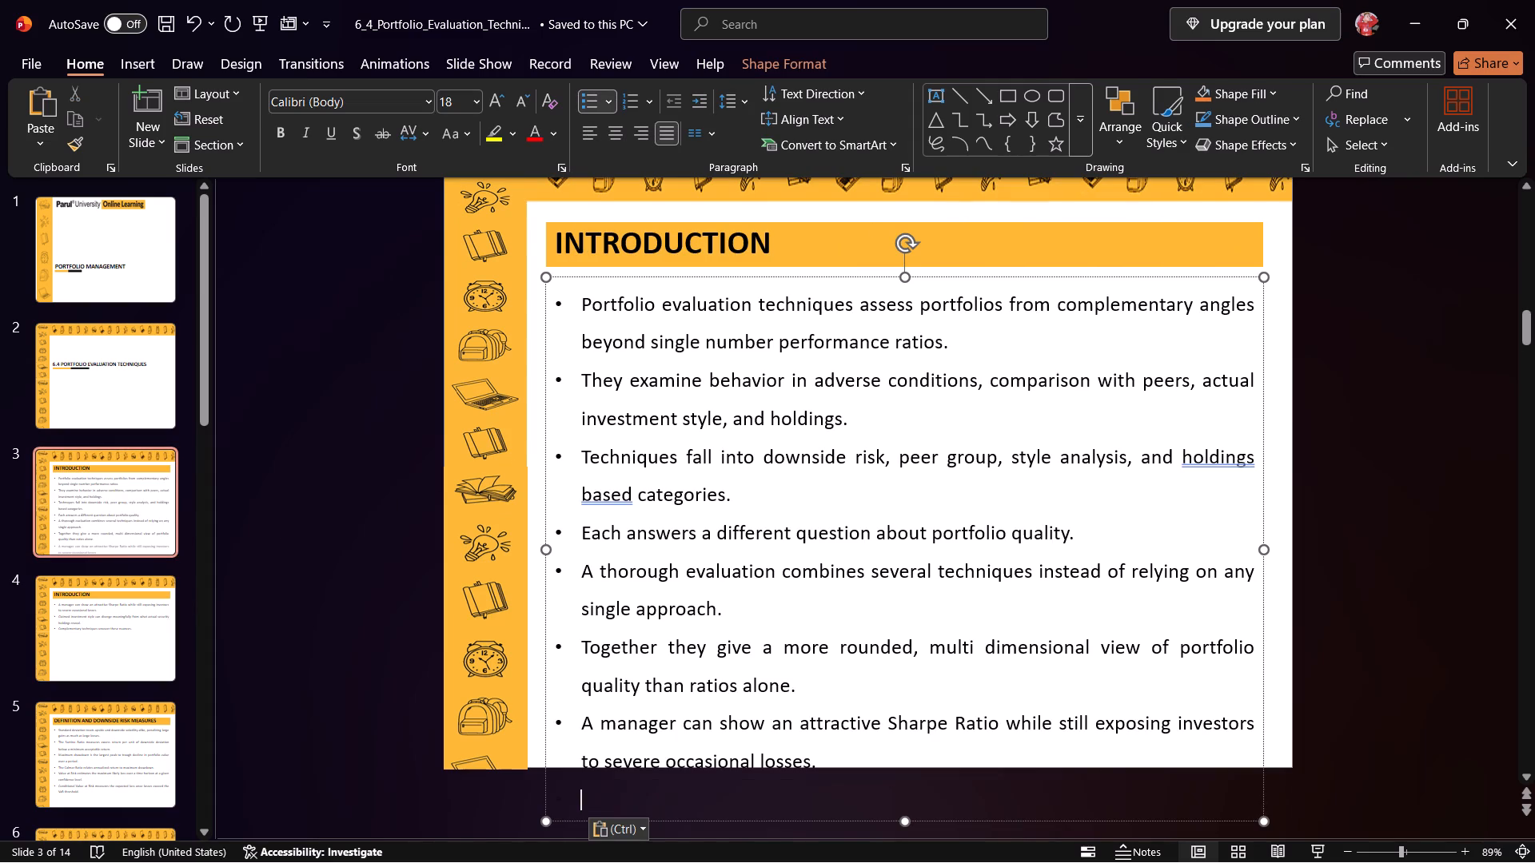
key("BackSpace")
key("BackSpace")
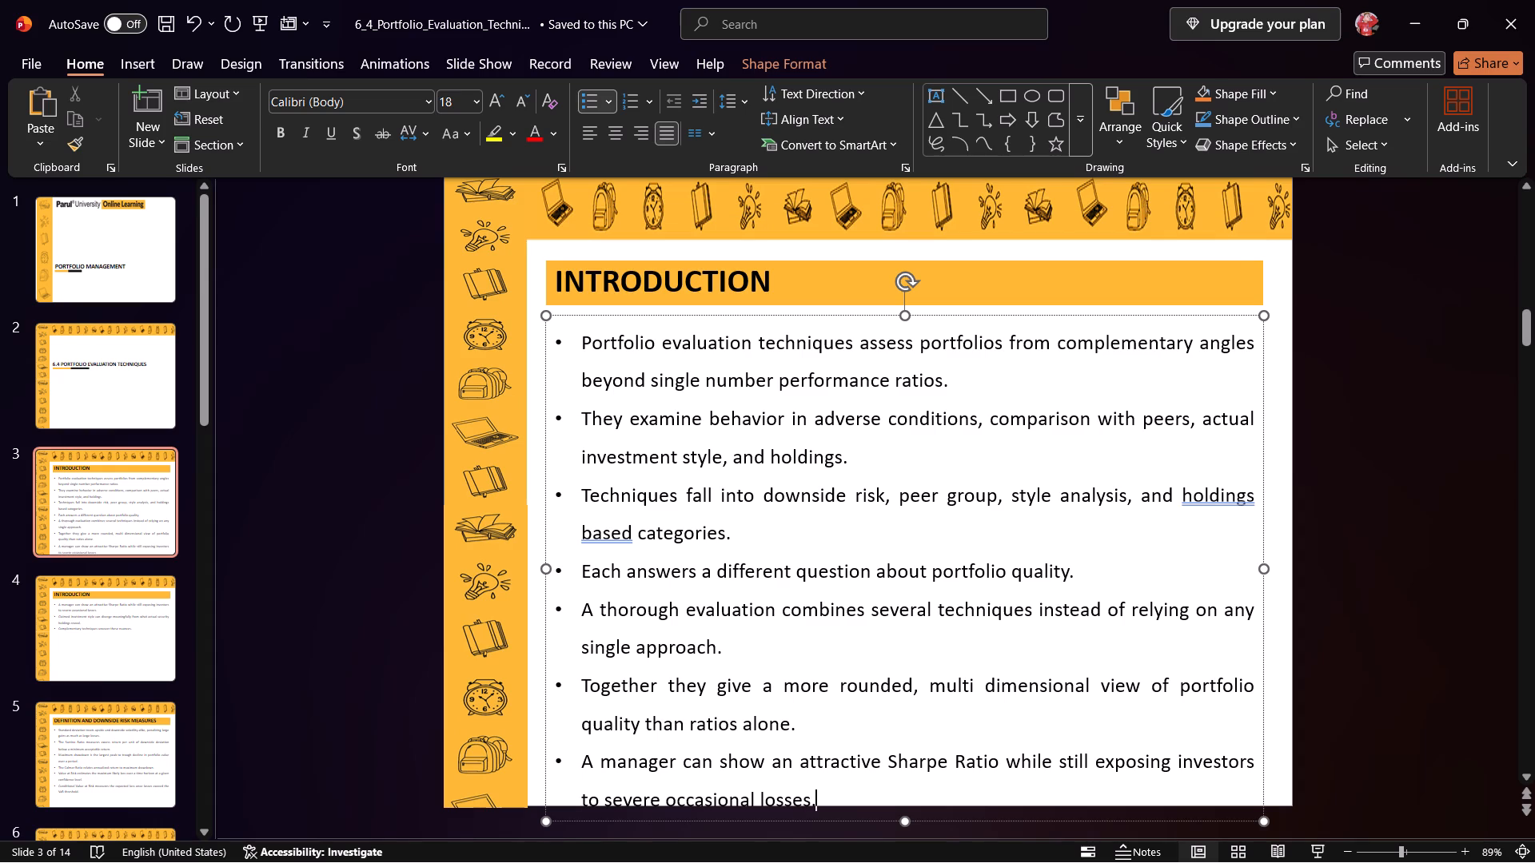
left_click_drag(794, 316, 794, 307)
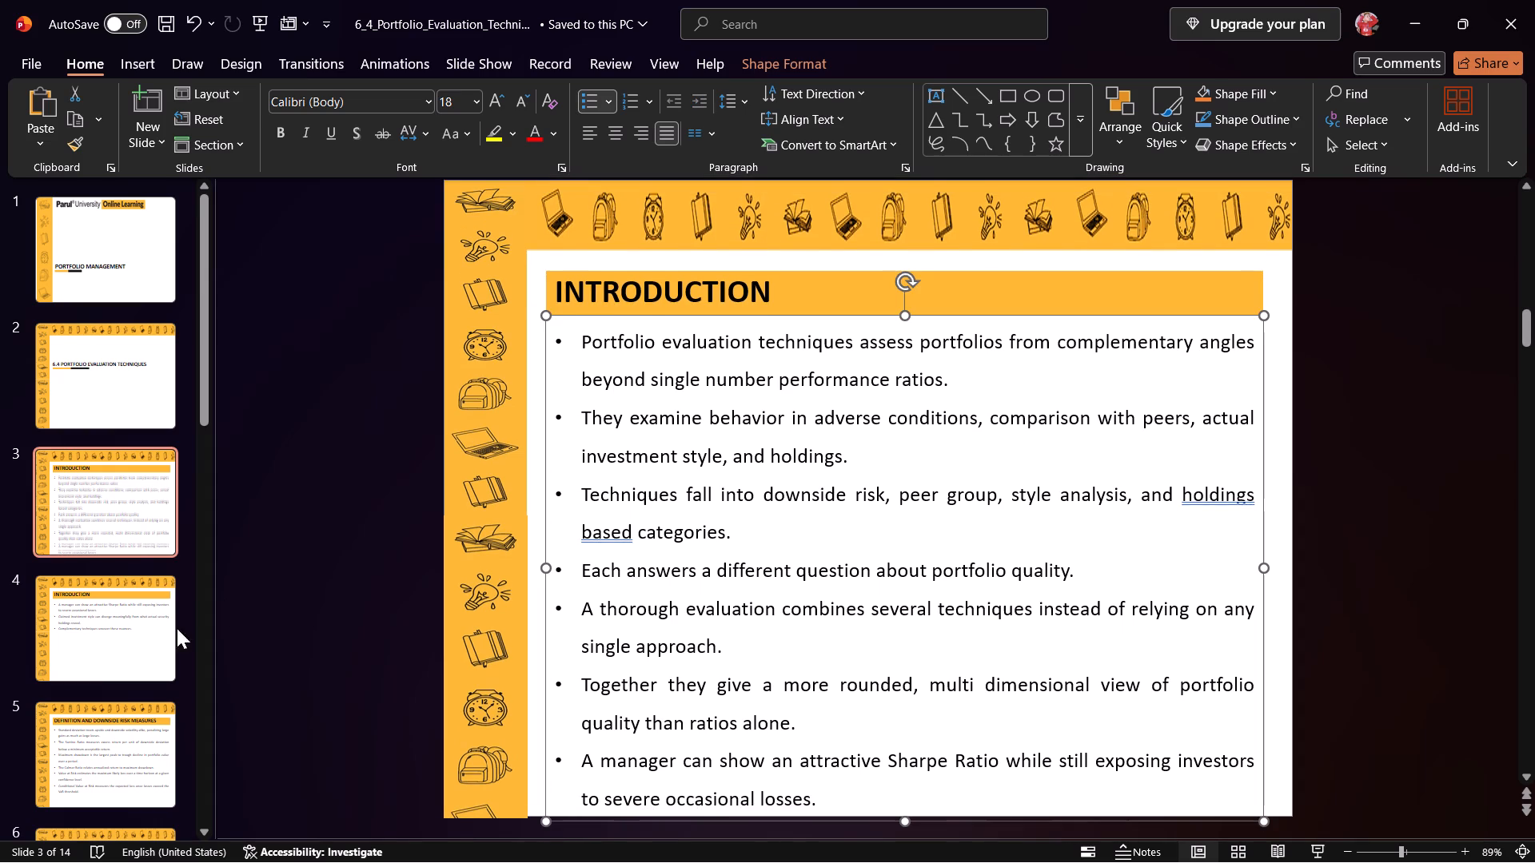
Delete slide 4, the second INTRODUCTION slide.
left_click(118, 665)
right_click(119, 663)
left_click(187, 400)
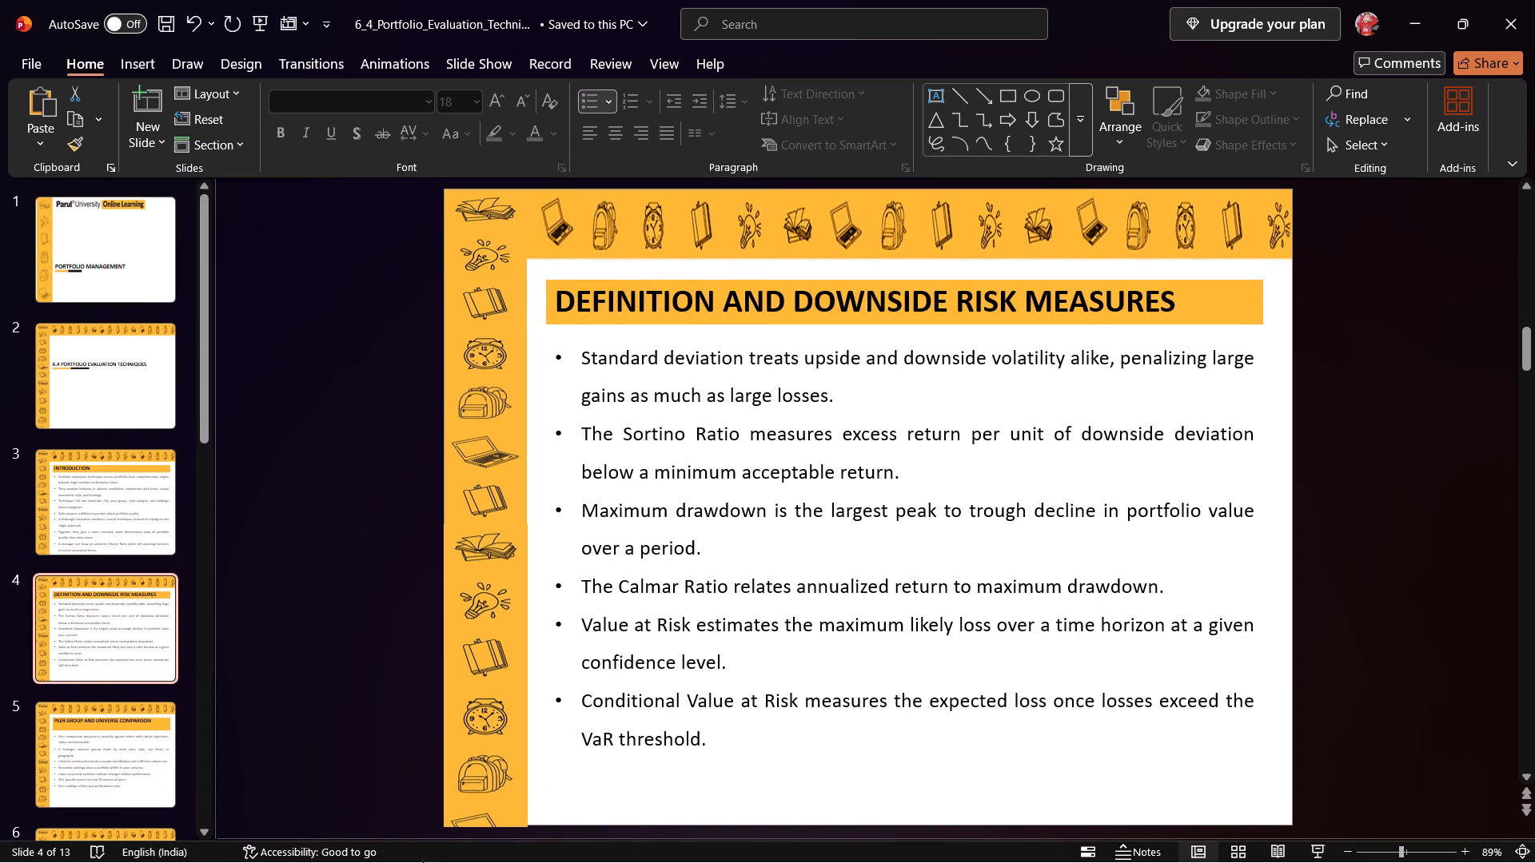
On slide 5, re-paste the PEER GROUP AND UNIVERSE COMPARISON heading to shrink its box to one line, and move the bullet list up beneath it.
left_click_drag(200, 428, 213, 536)
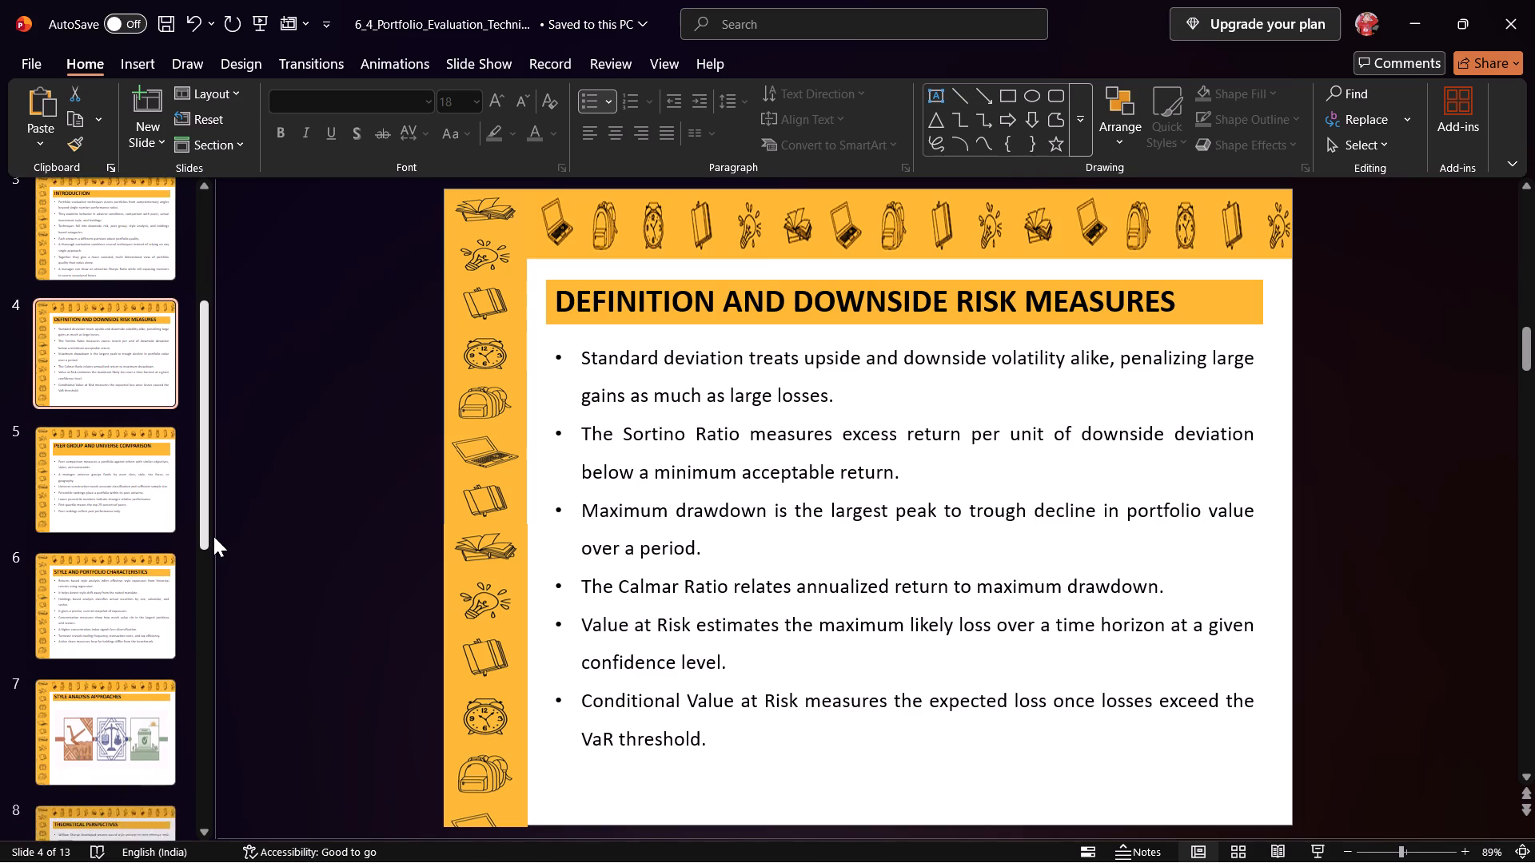
left_click_drag(213, 536, 213, 543)
left_click(141, 443)
left_click(593, 297)
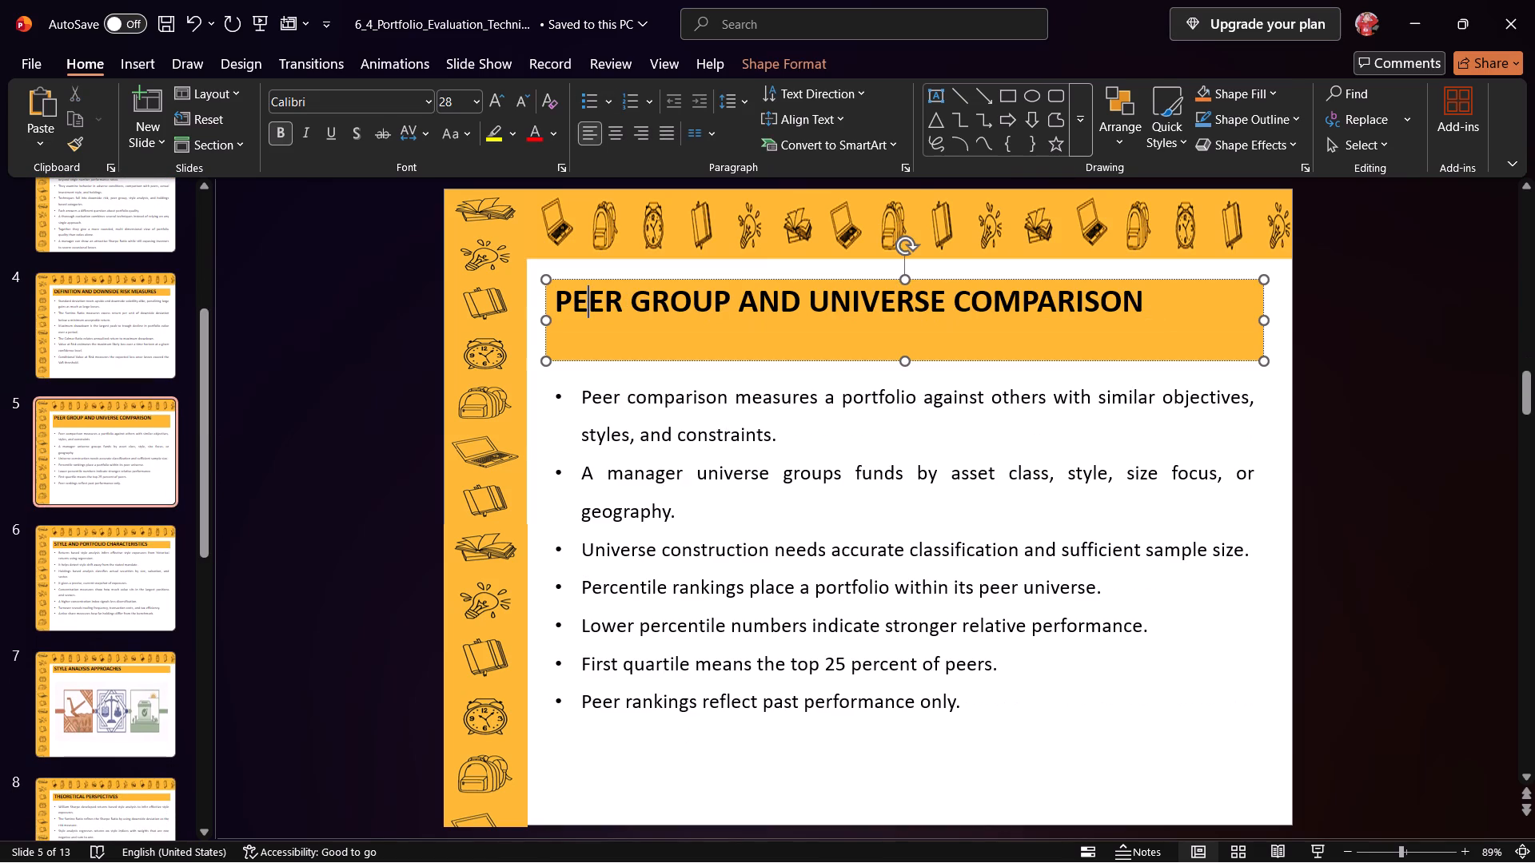
key("ctrl+a")
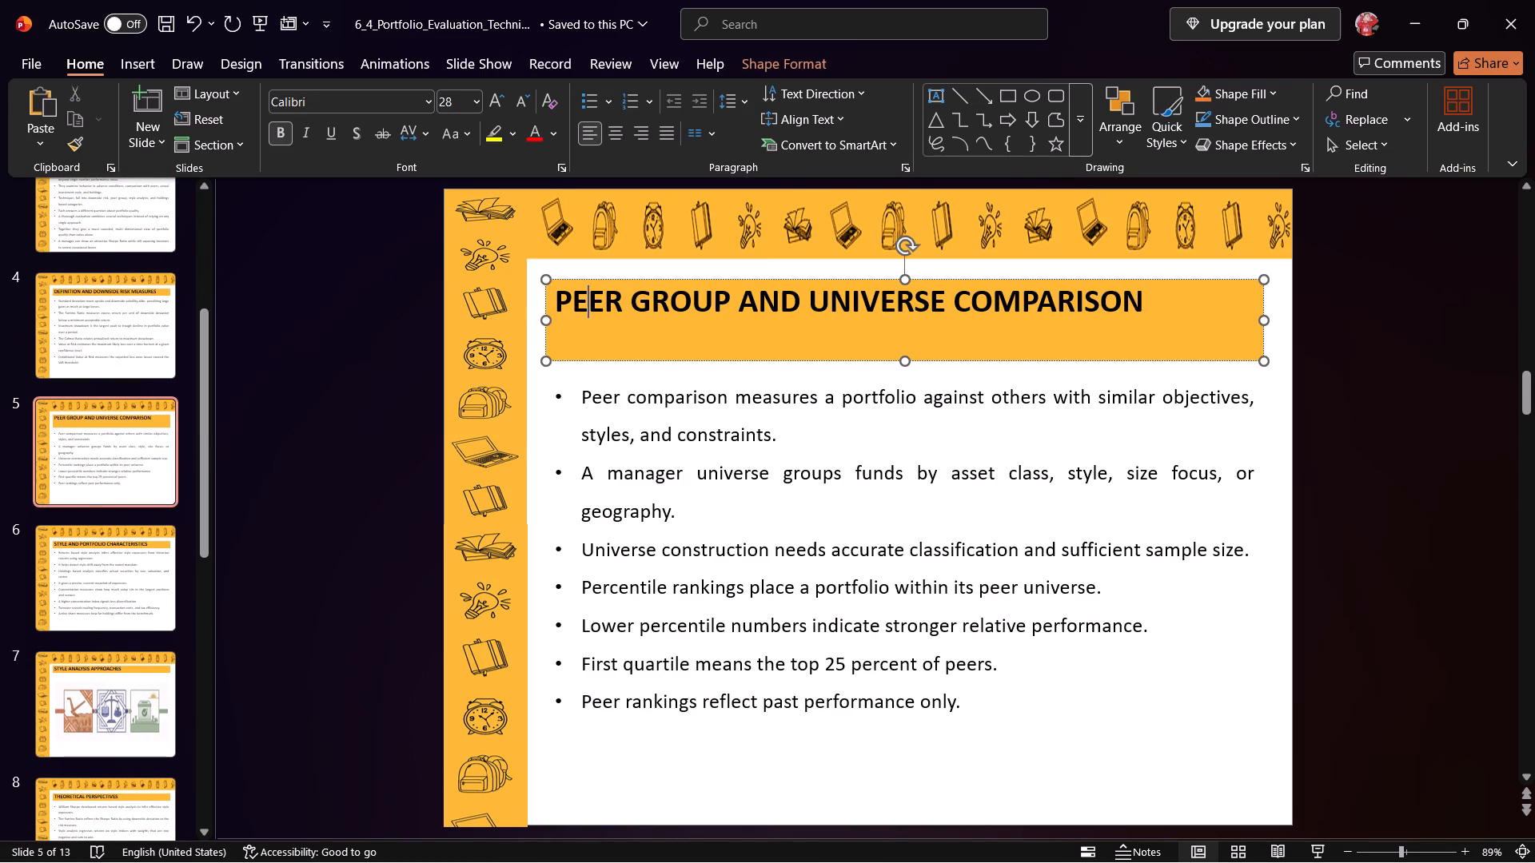
key("ctrl+c")
key("ctrl+v")
left_click(598, 406)
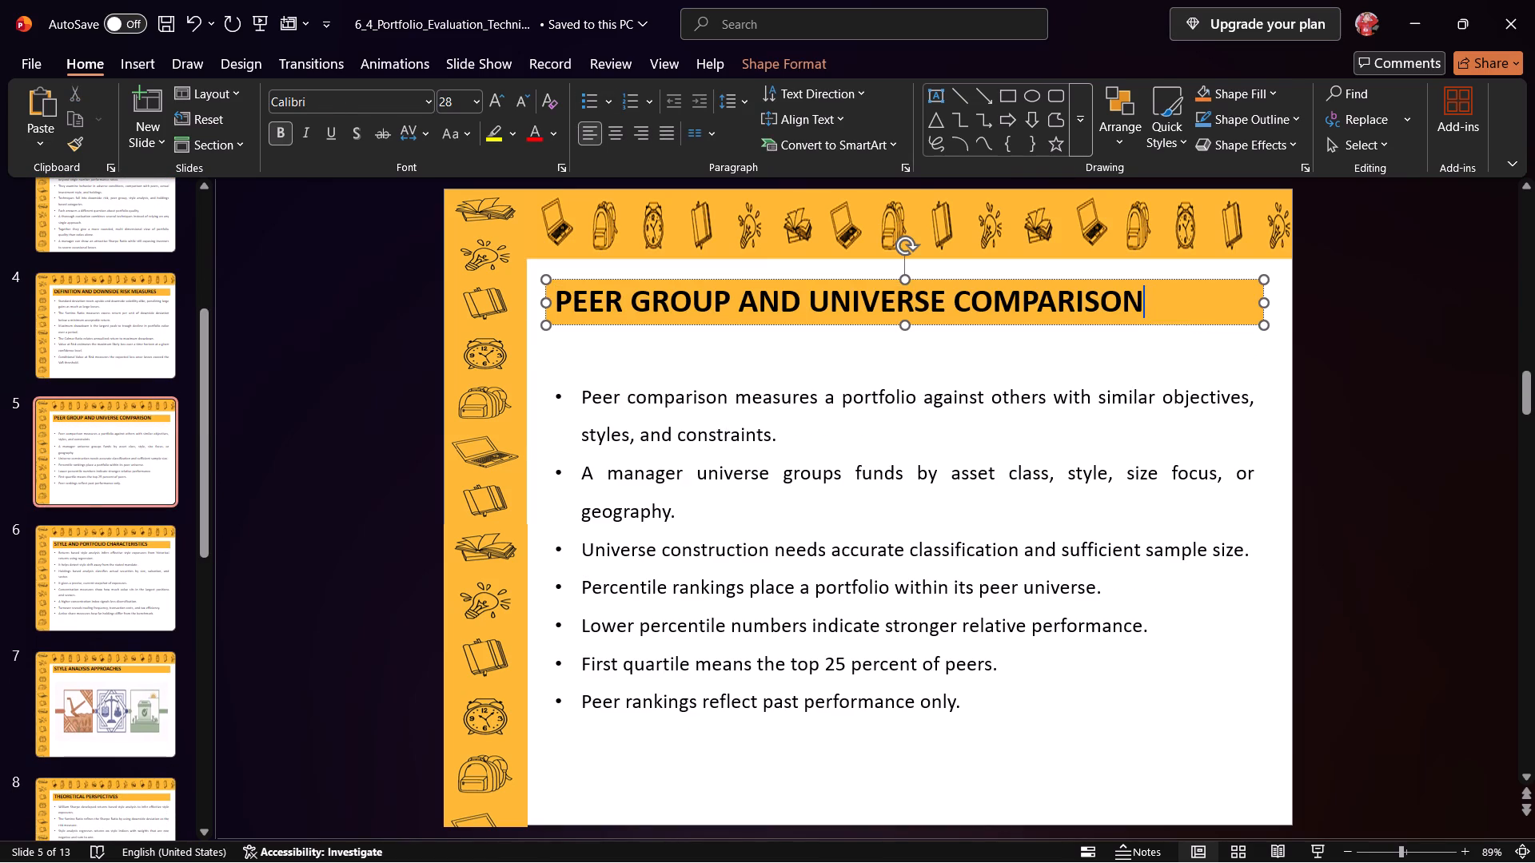
left_click_drag(604, 368, 599, 317)
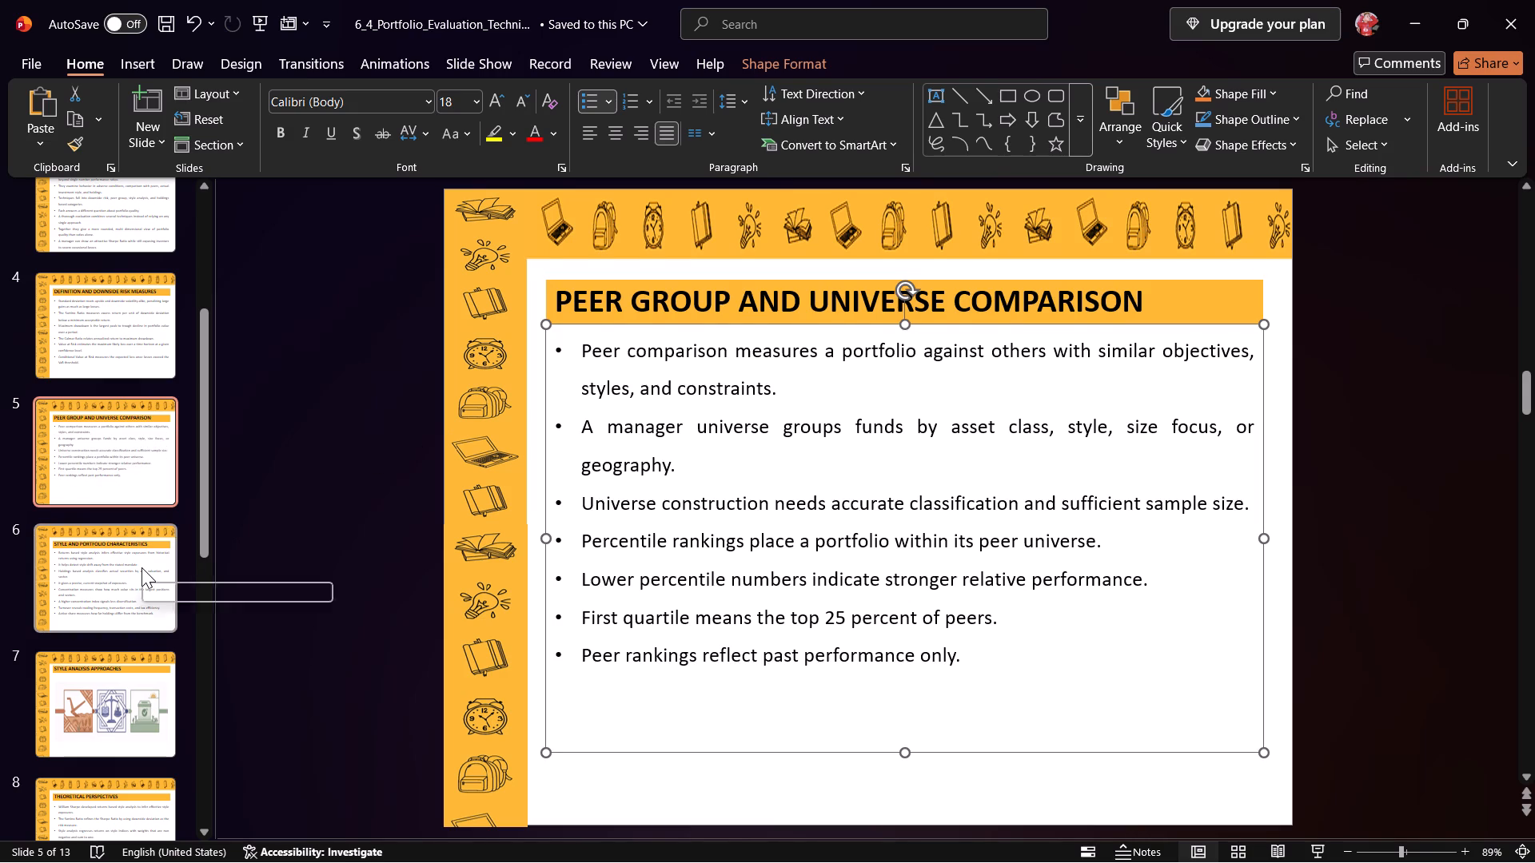
Check slide 6, and delete the three-panel illustration from slide 7, STYLE ANALYSIS APPROACHES.
left_click(142, 567)
left_click(584, 405)
left_click(61, 702)
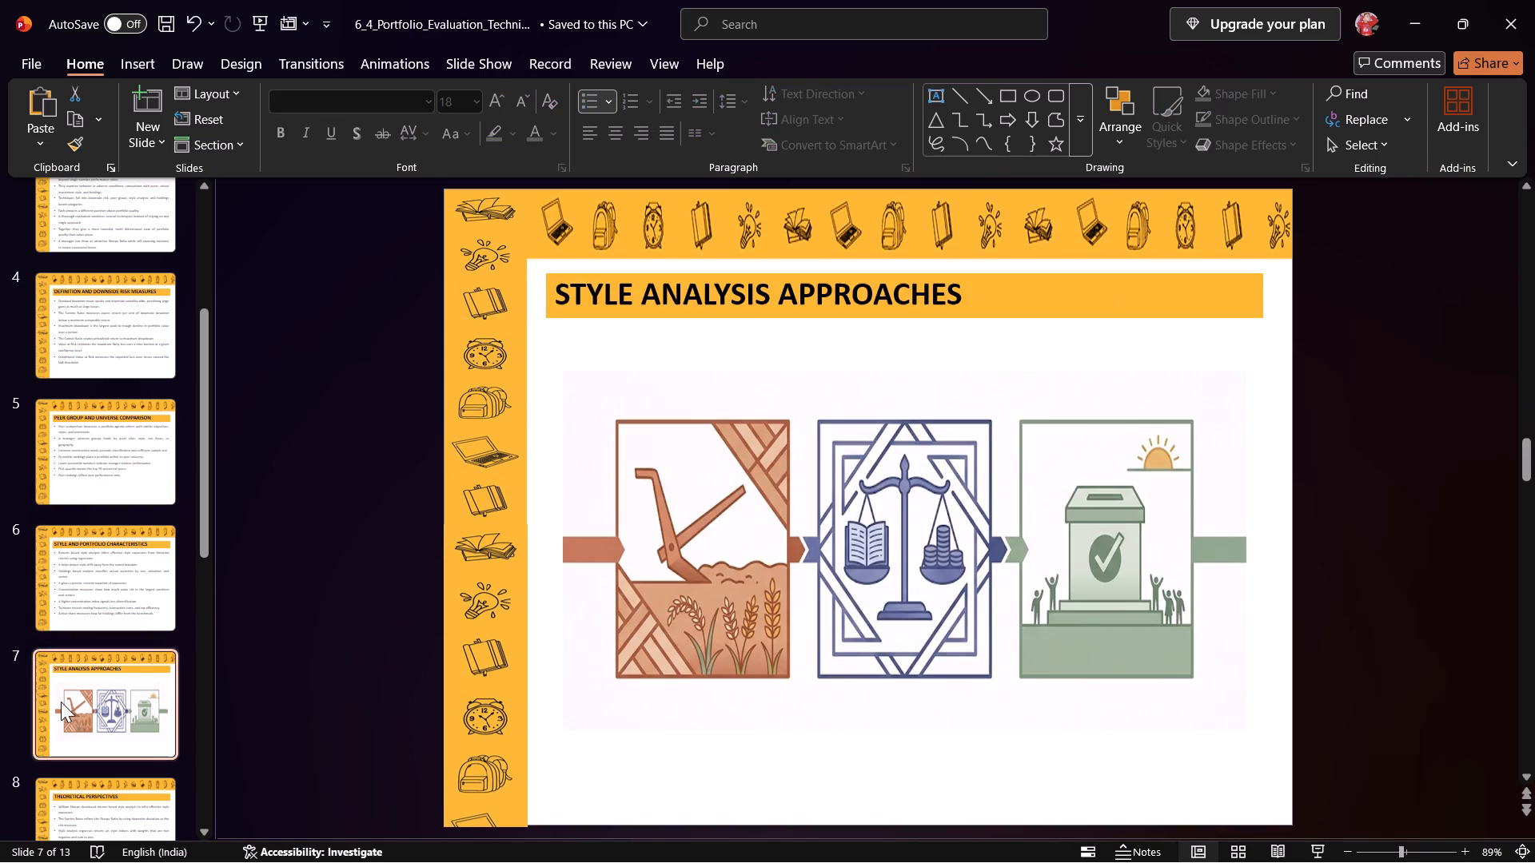
left_click(686, 454)
key("Delete")
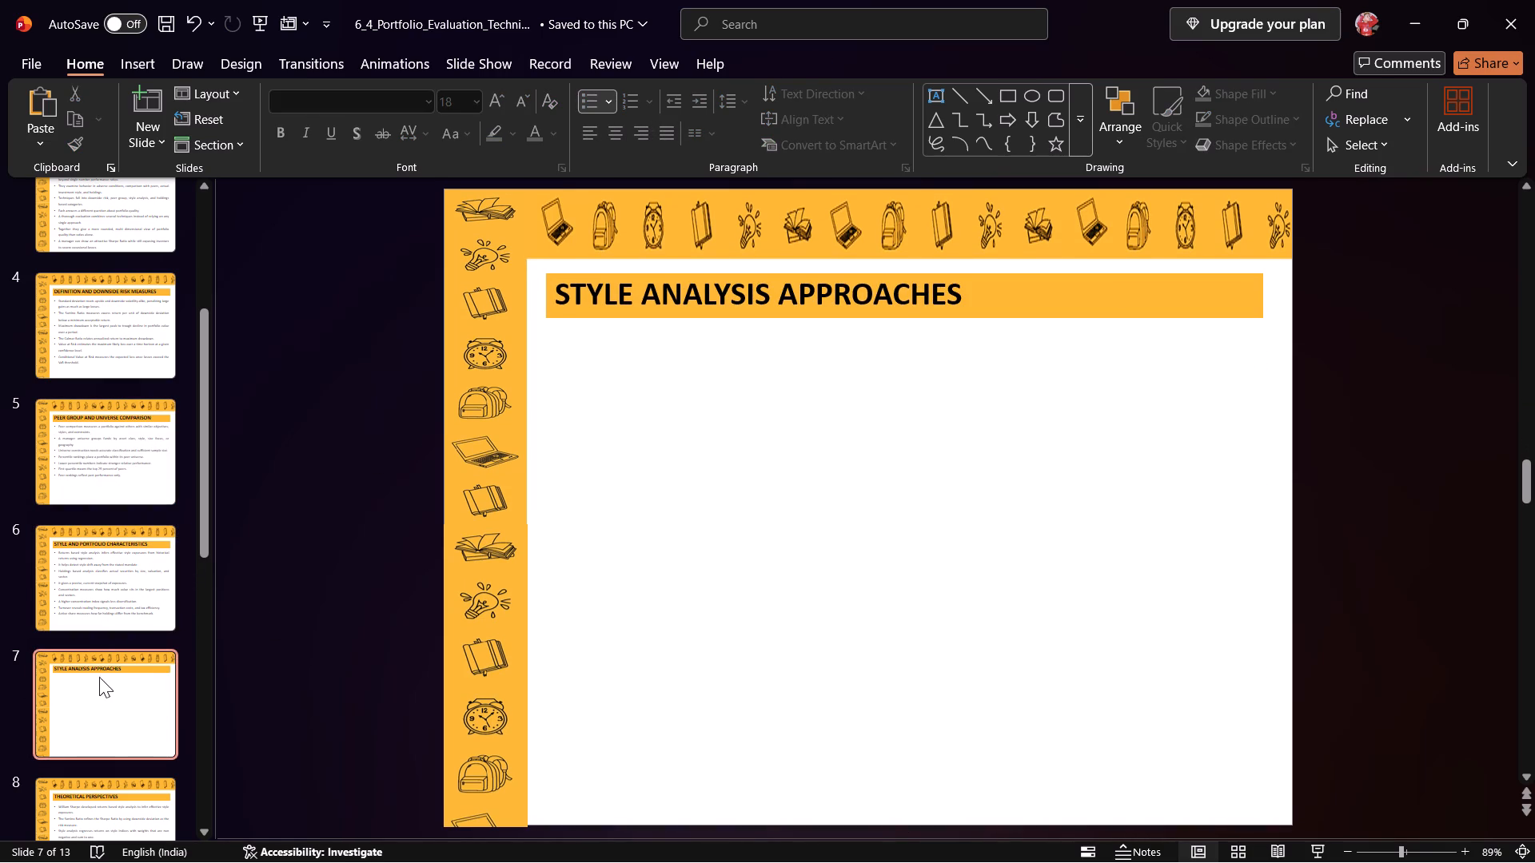
triple_click(708, 304)
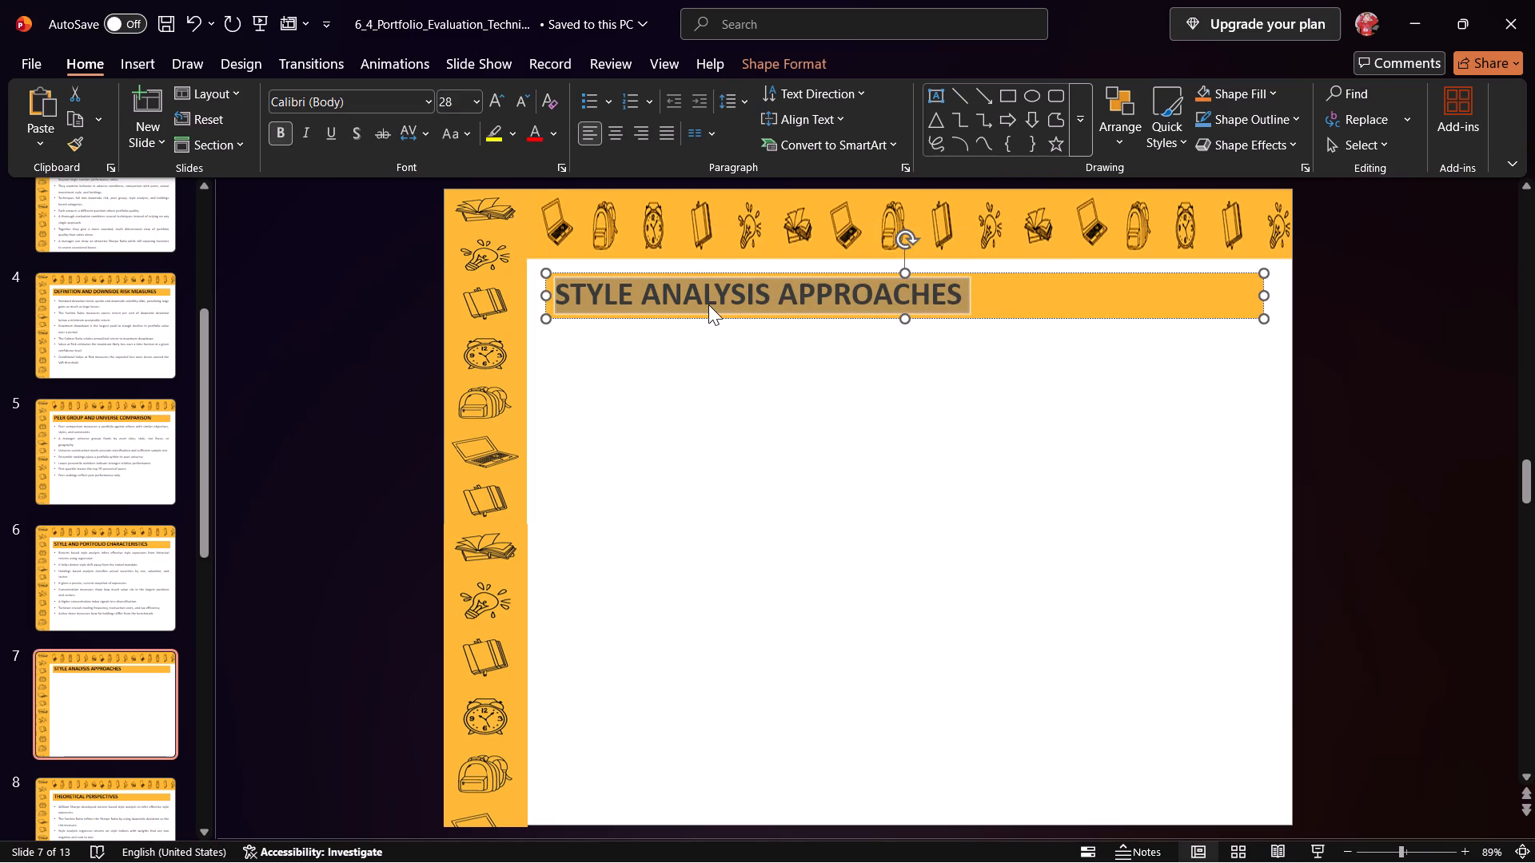
key("ctrl+c")
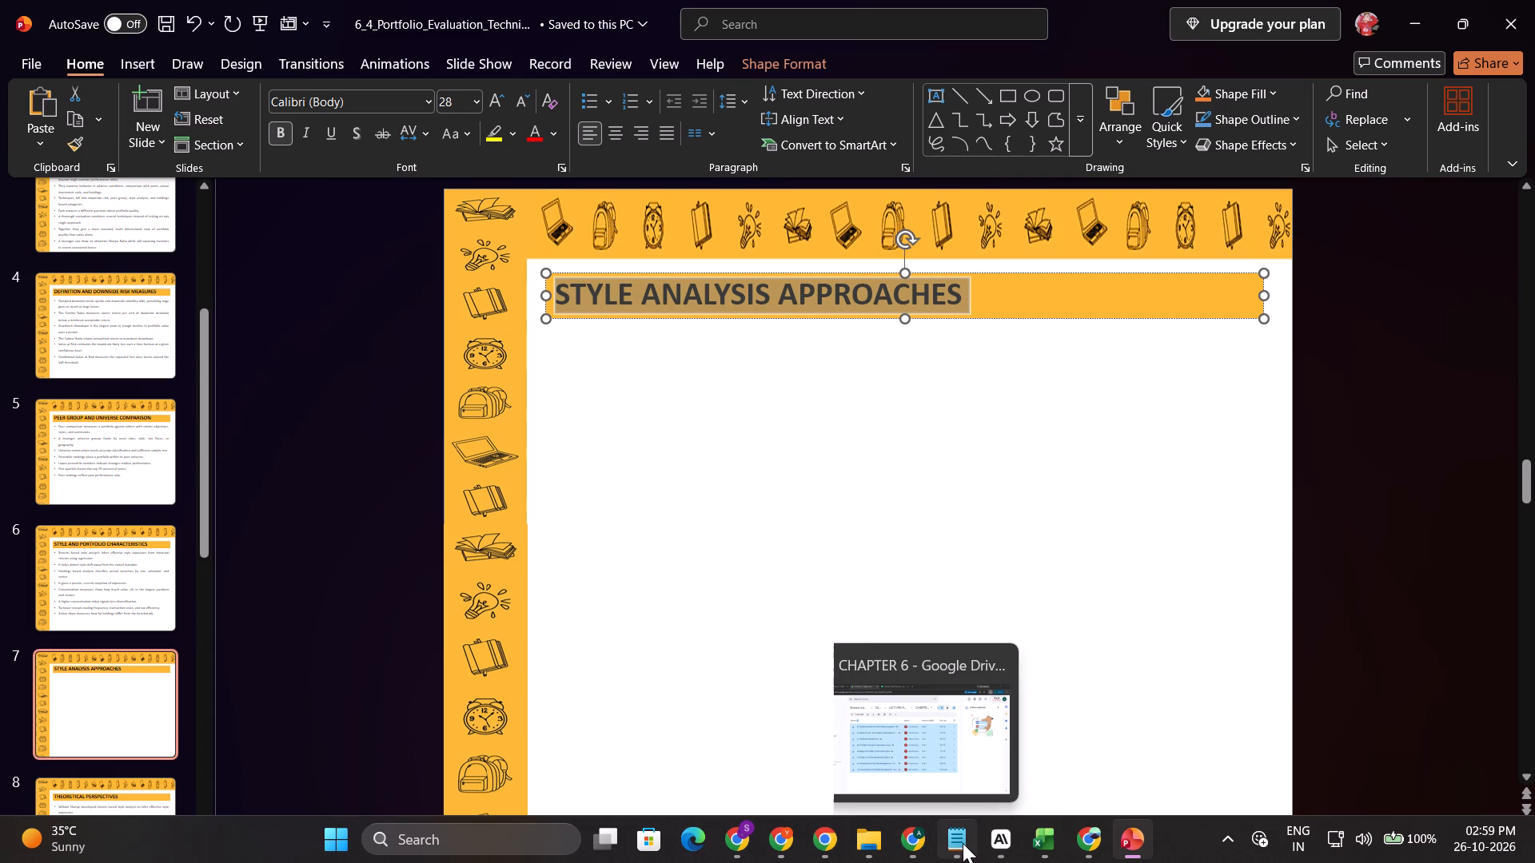
left_click(1089, 836)
left_click(584, 805)
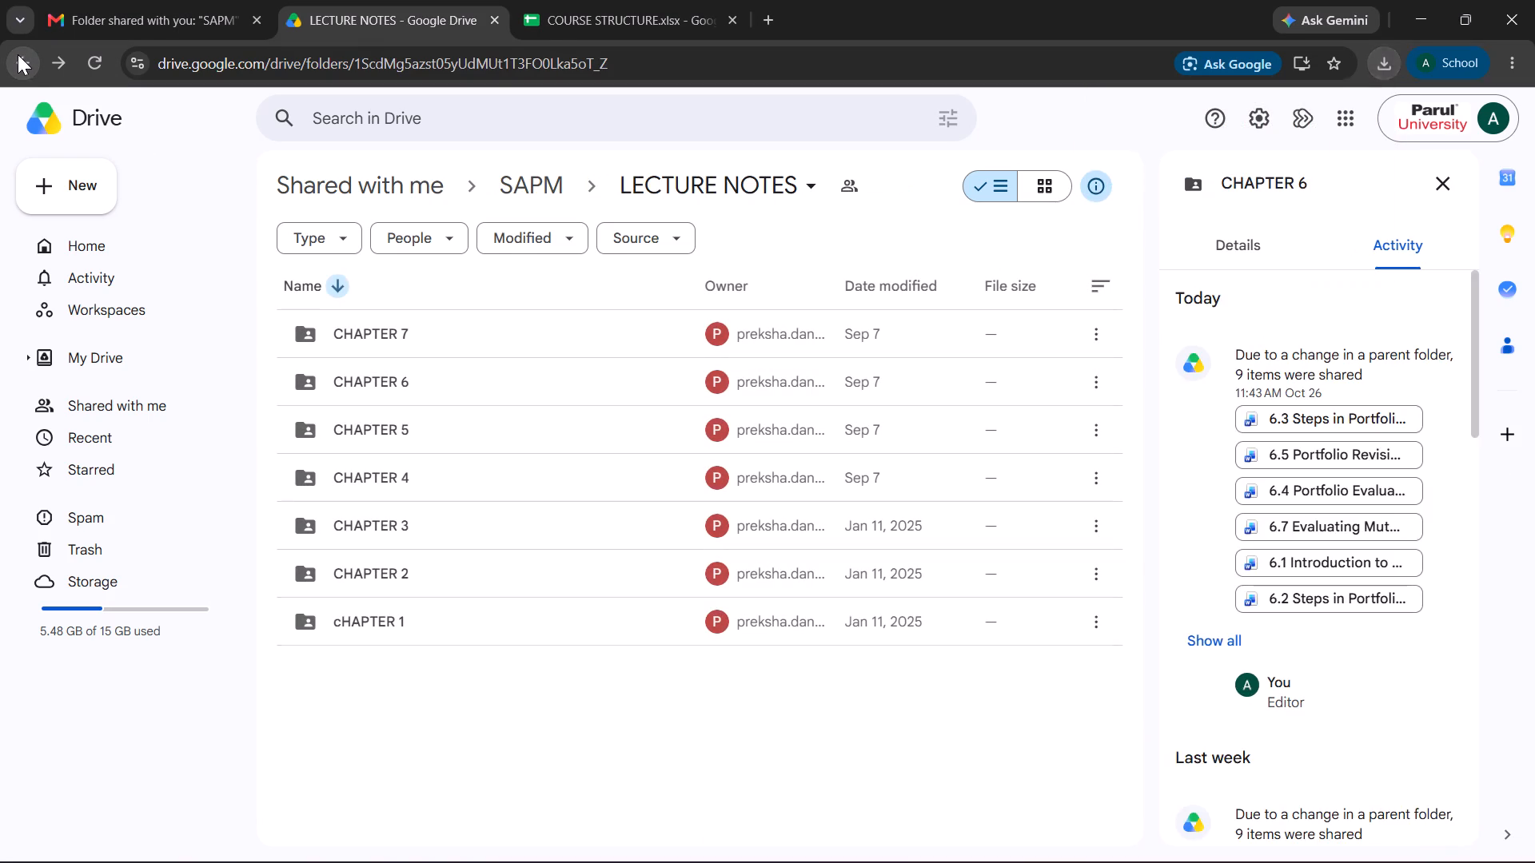
double_click(453, 341)
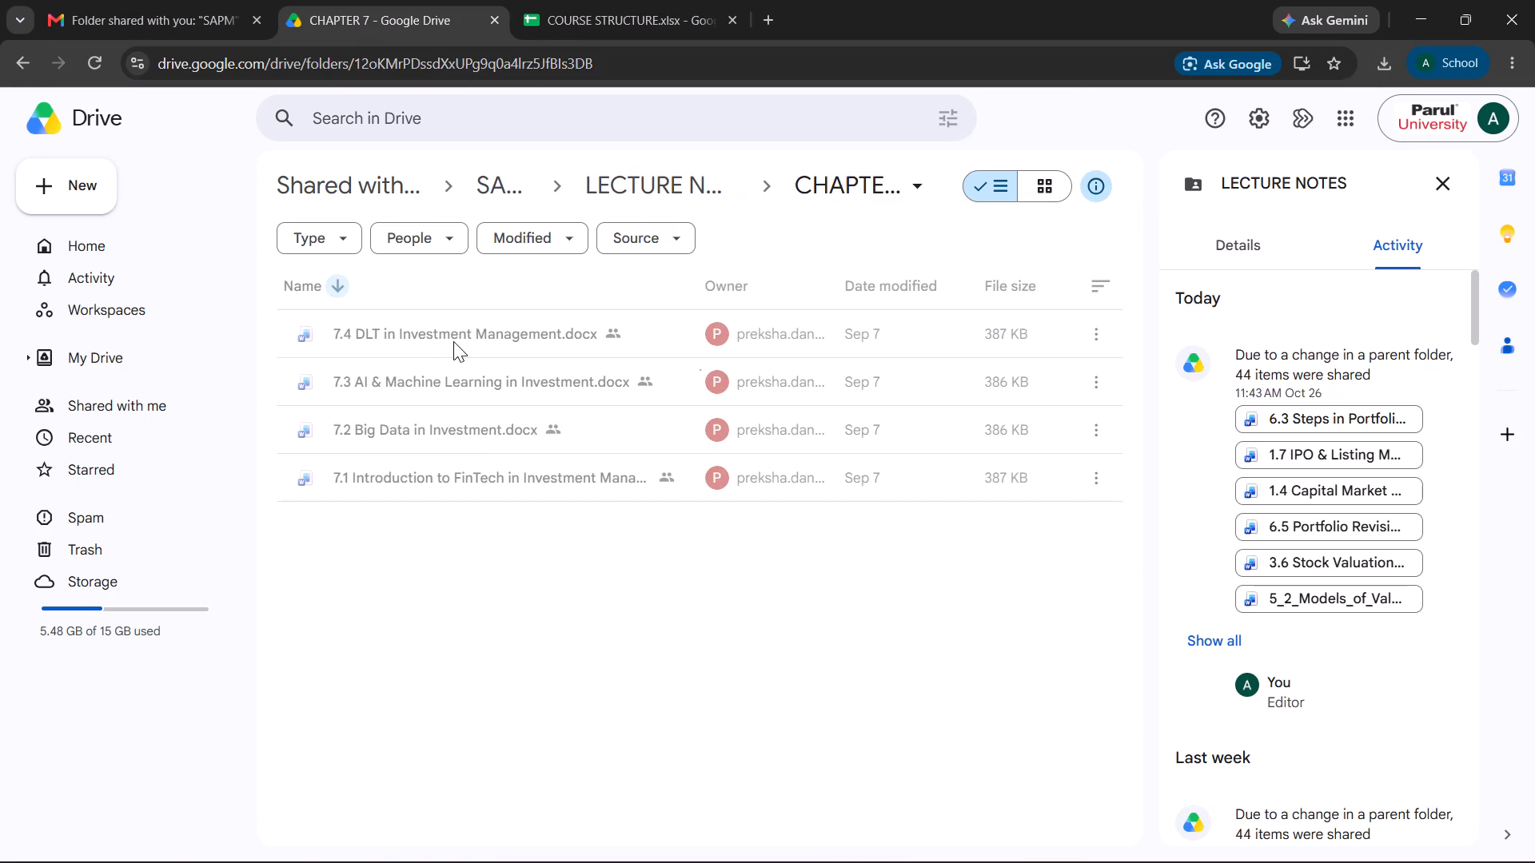
left_click_drag(365, 564, 407, 468)
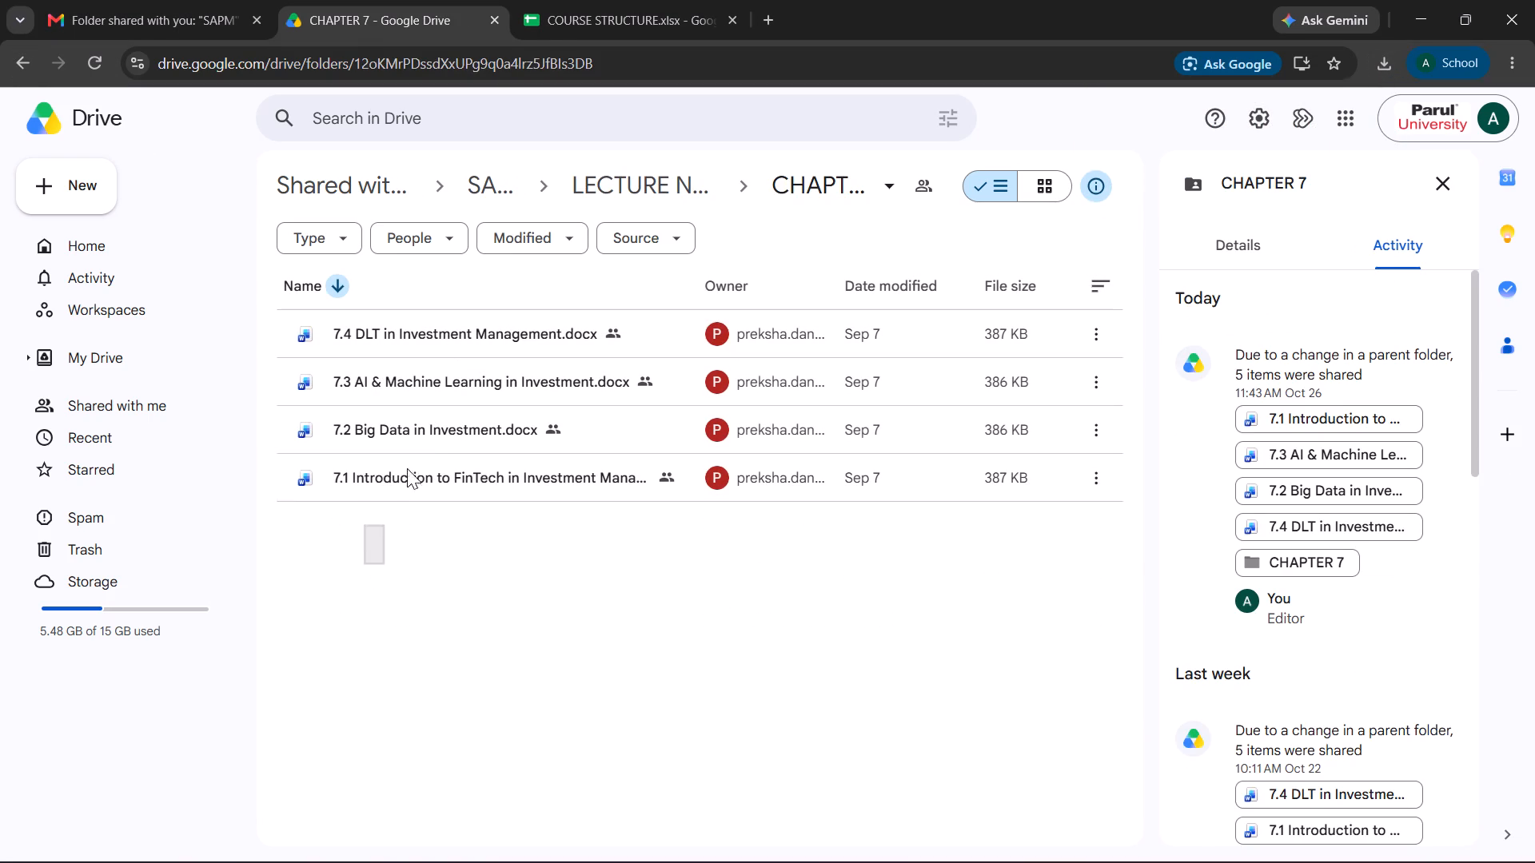
left_click_drag(407, 468, 455, 348)
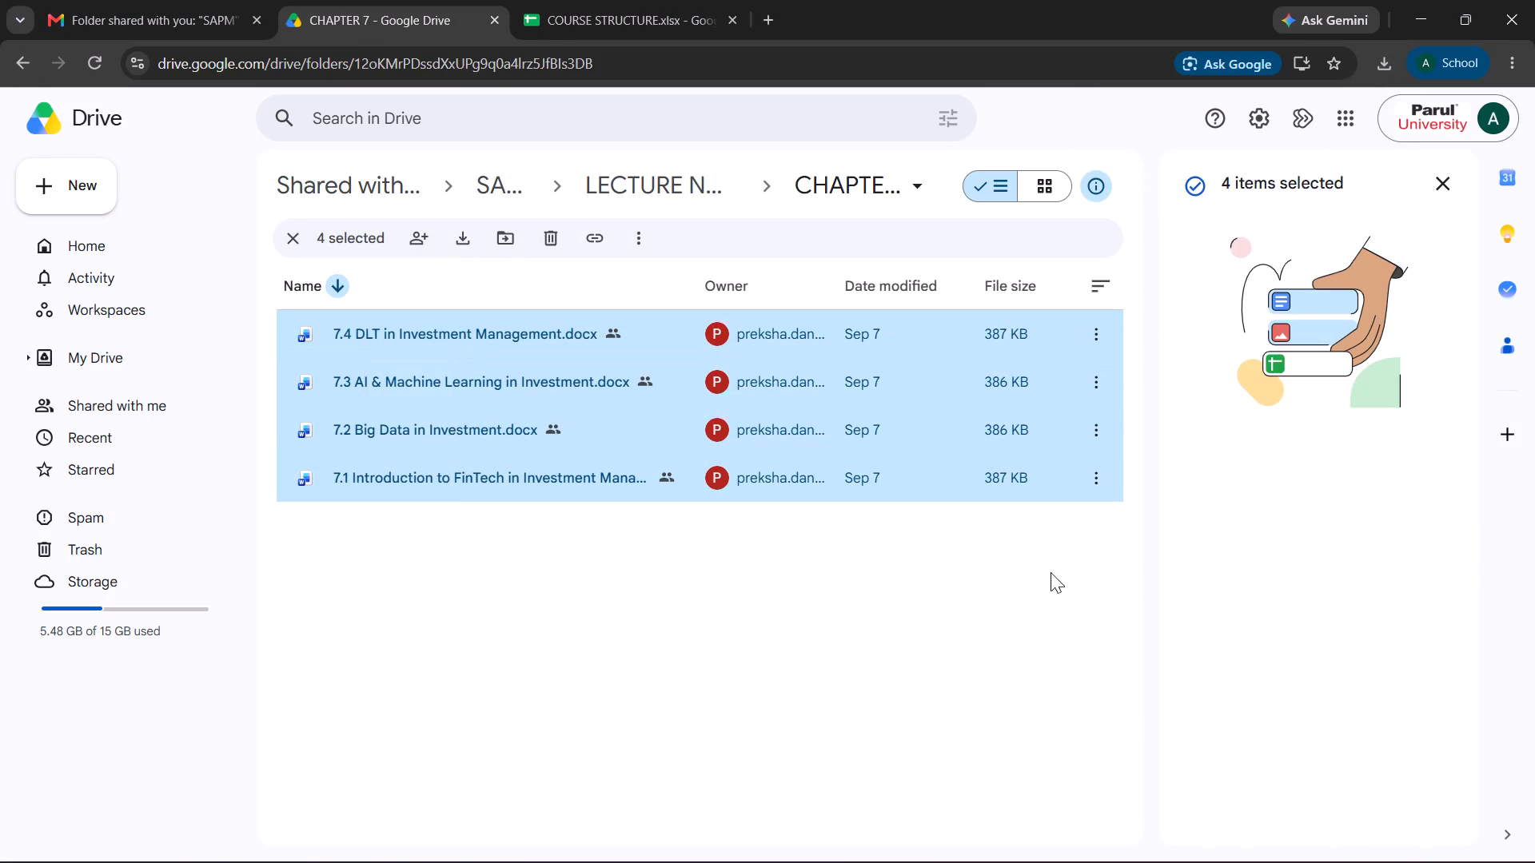
left_click(1096, 488)
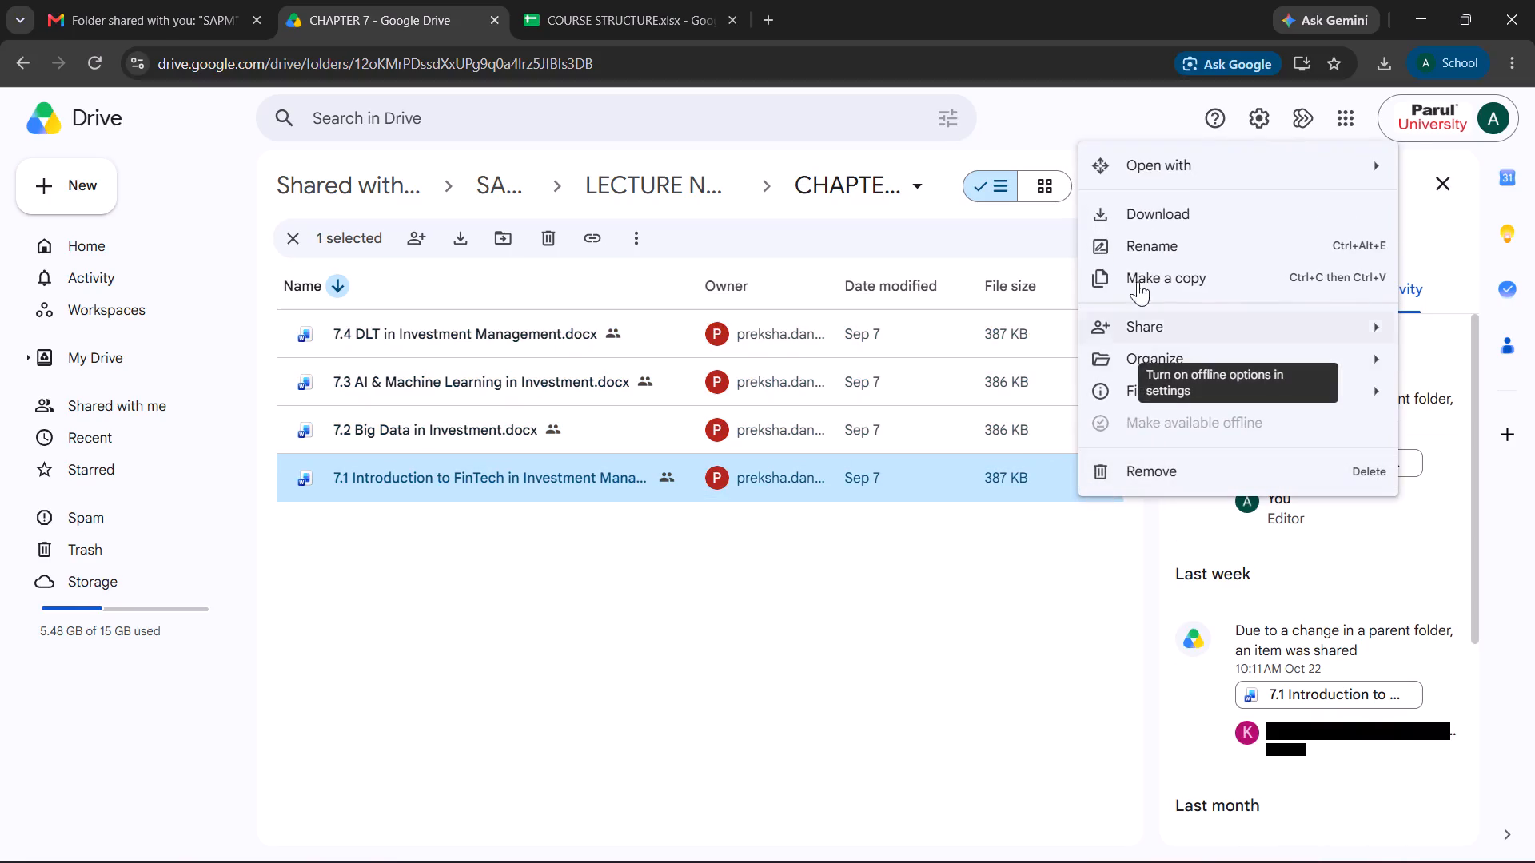
left_click(1142, 212)
left_click(1090, 427)
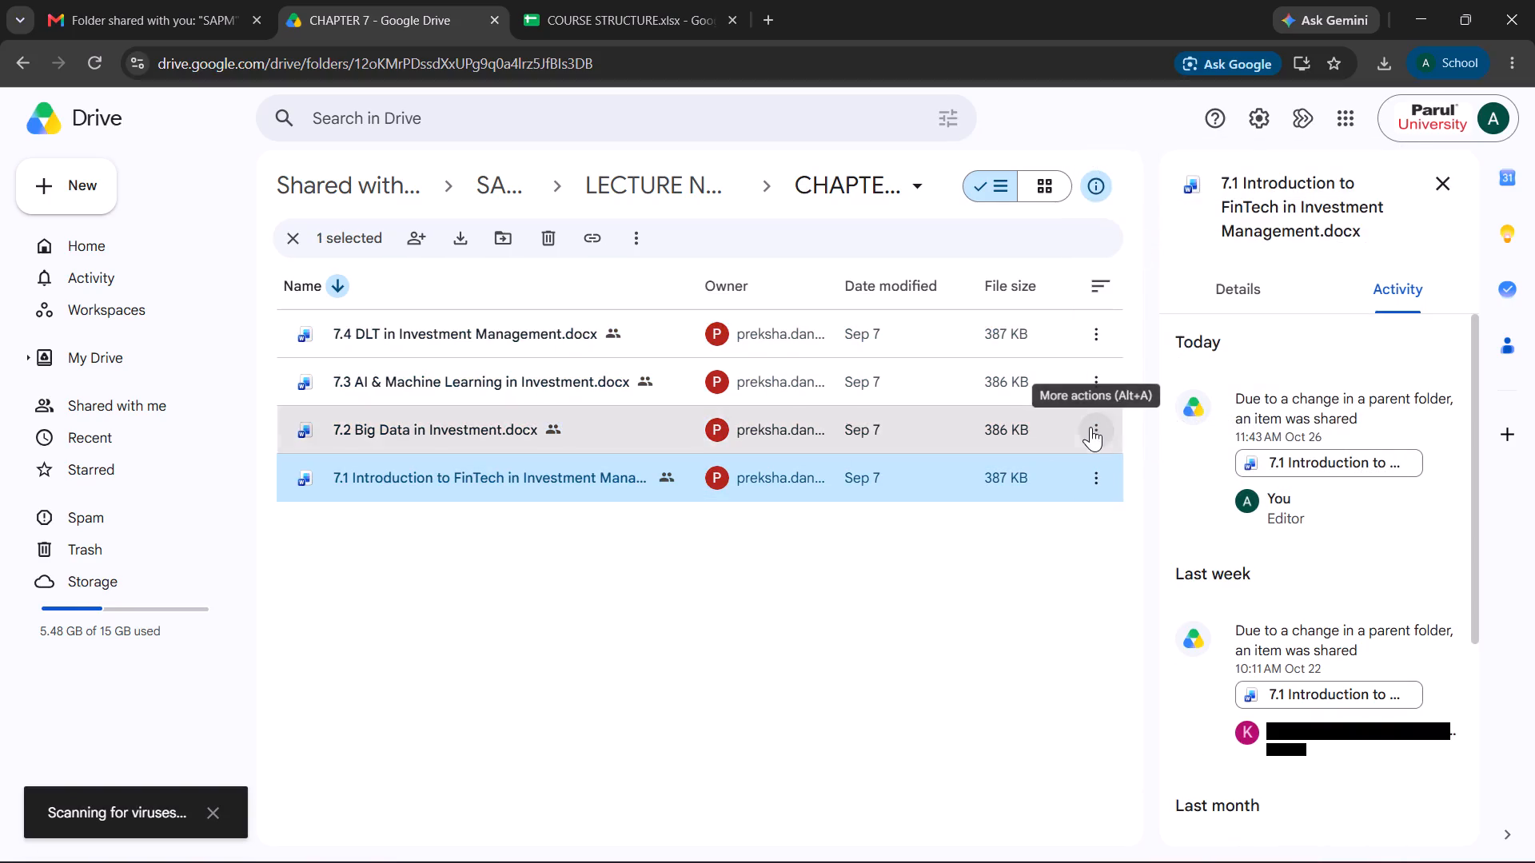
left_click(1119, 508)
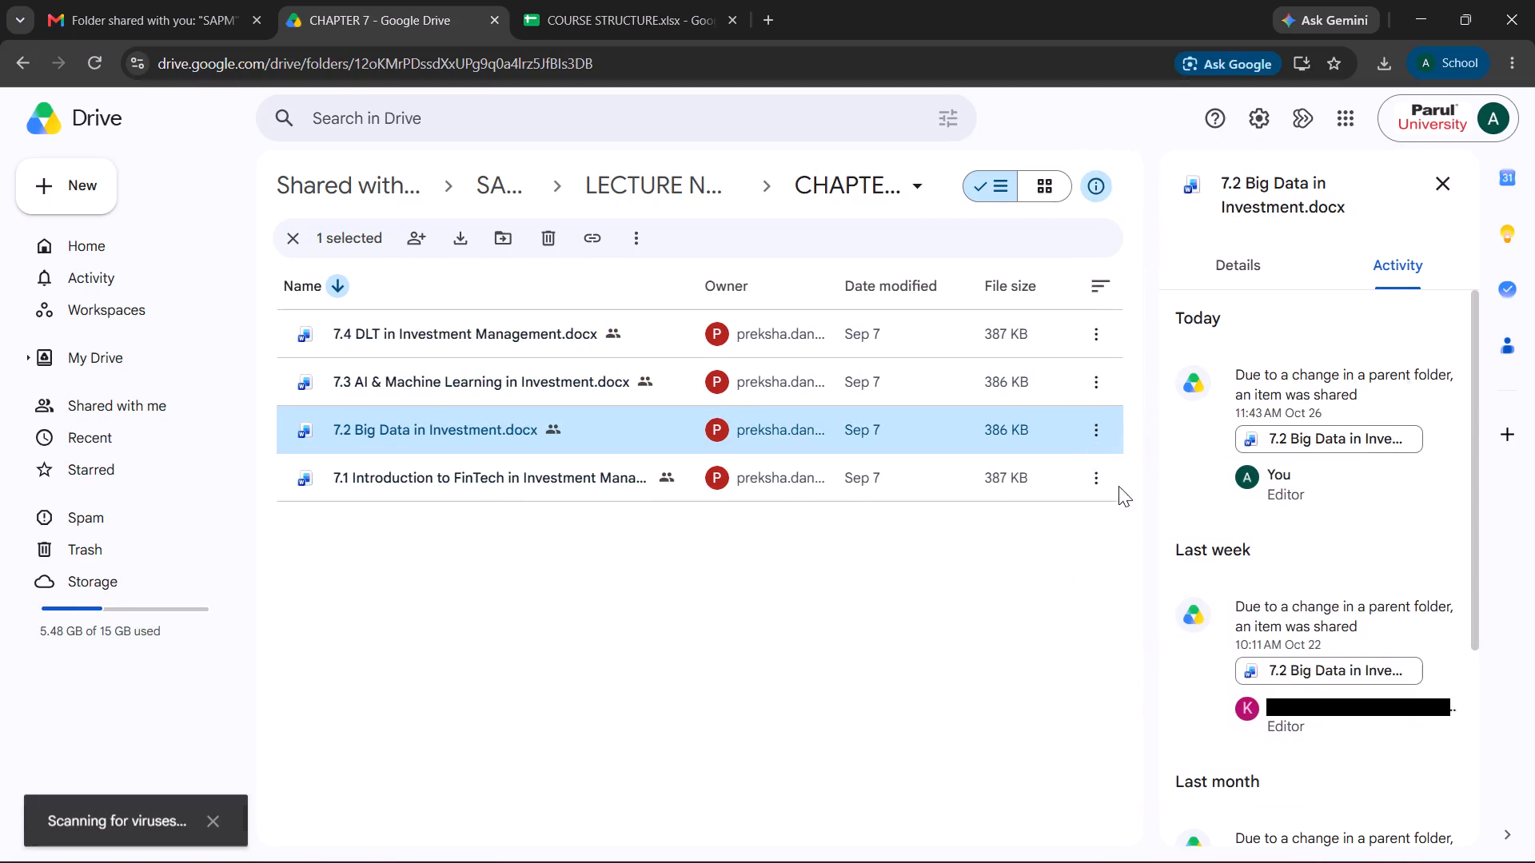
left_click(1101, 377)
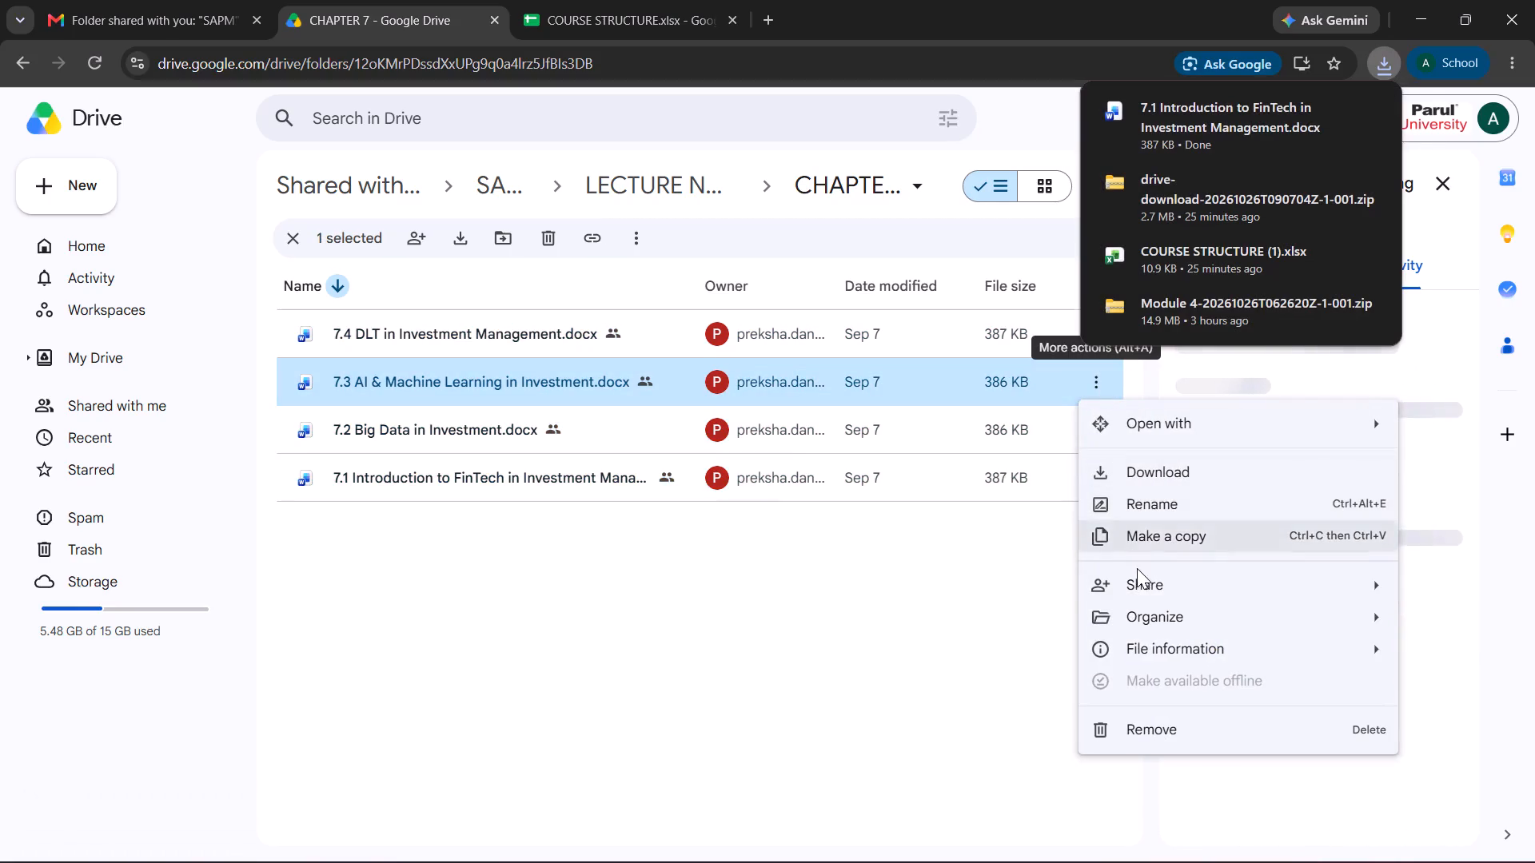
left_click(1138, 467)
left_click(1096, 329)
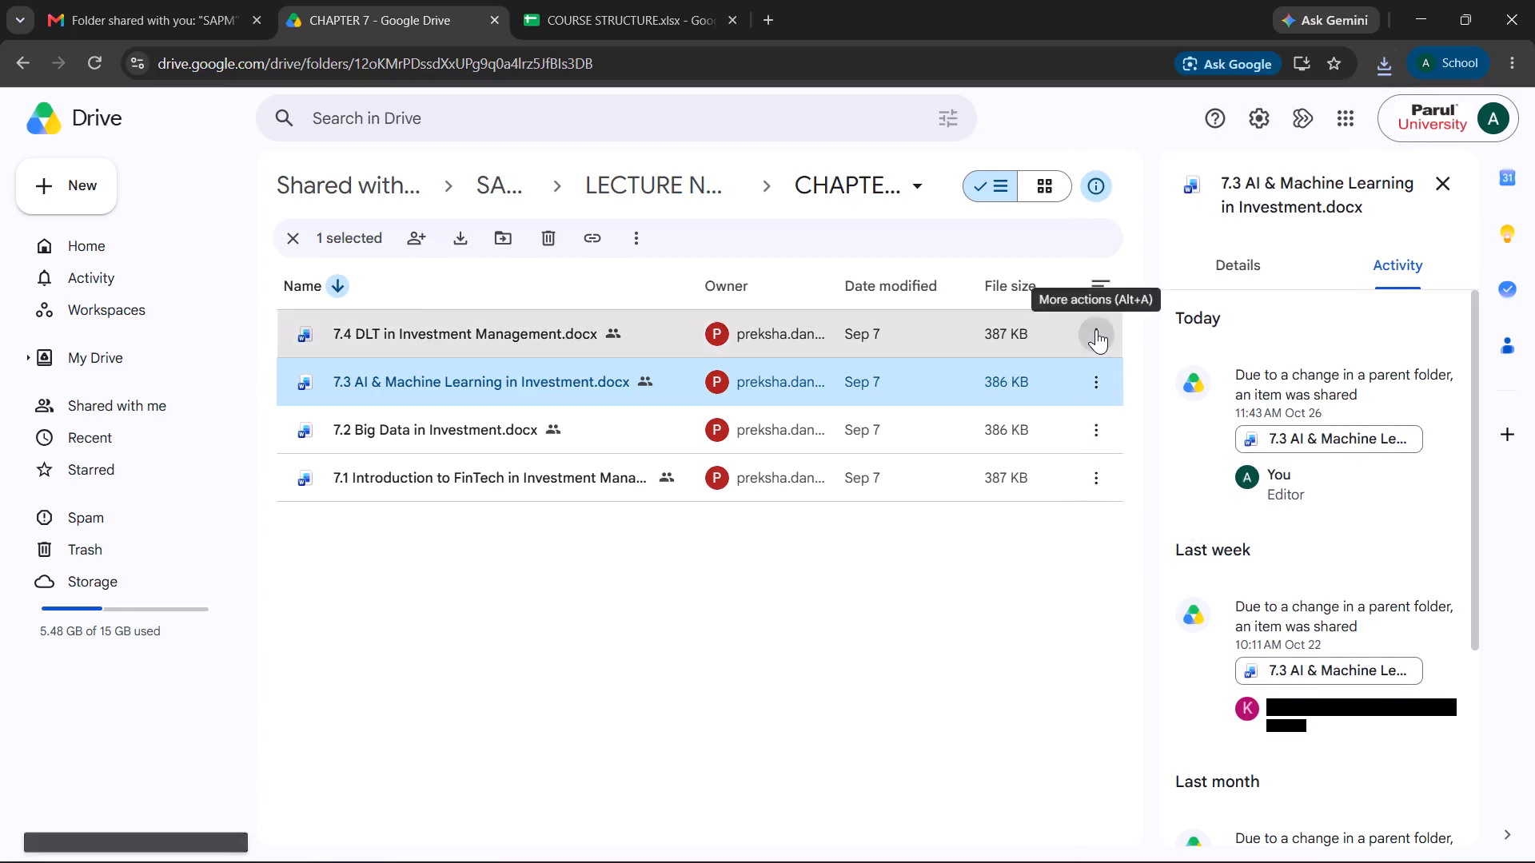
left_click(1109, 418)
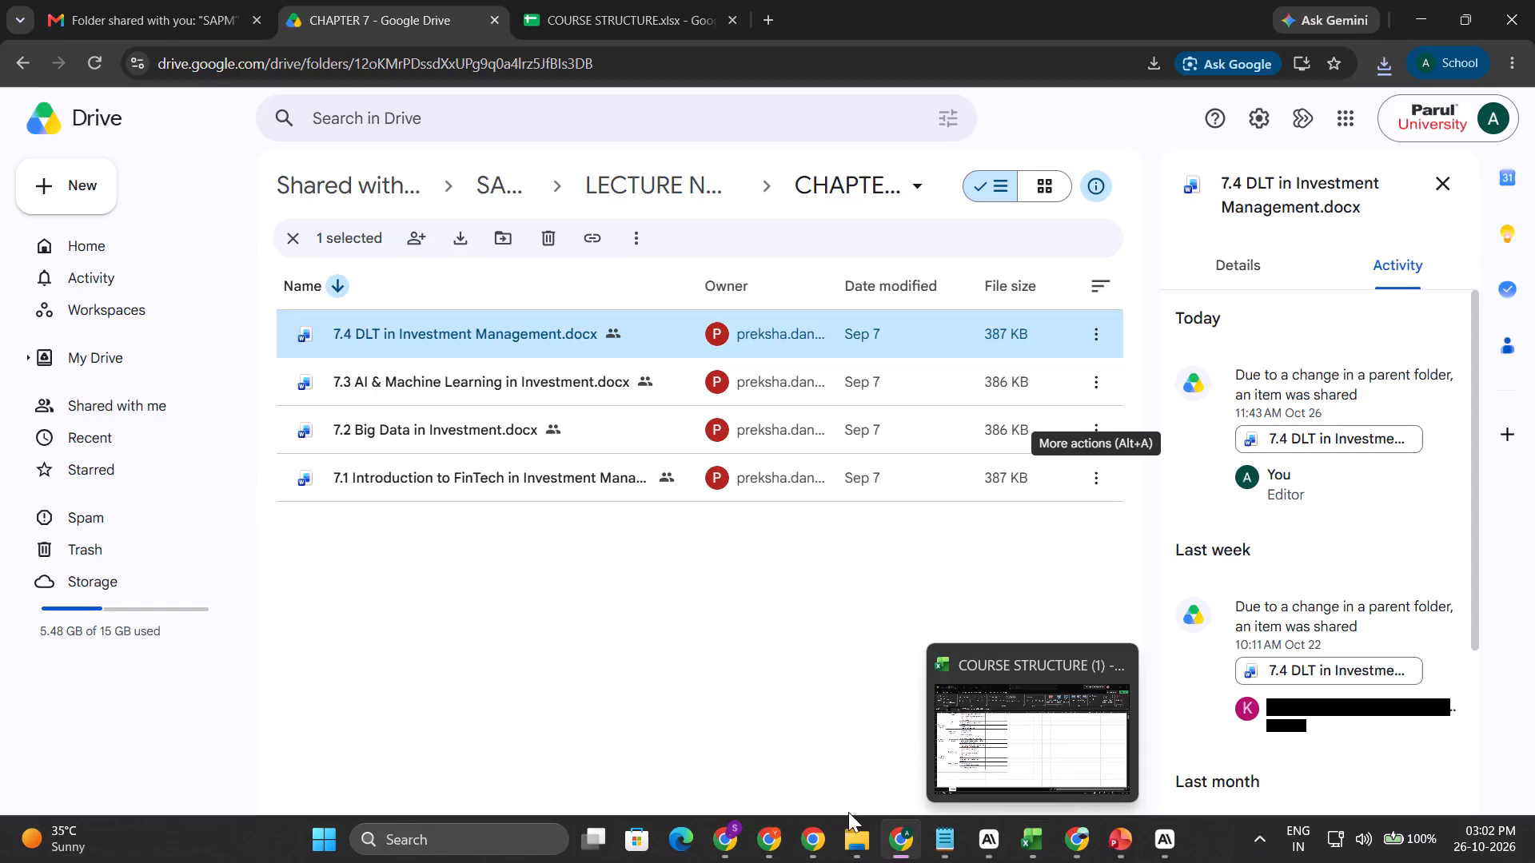
Switch to File Explorer and refresh the Downloads folder to check for the Chapter 7 documents.
left_click(863, 831)
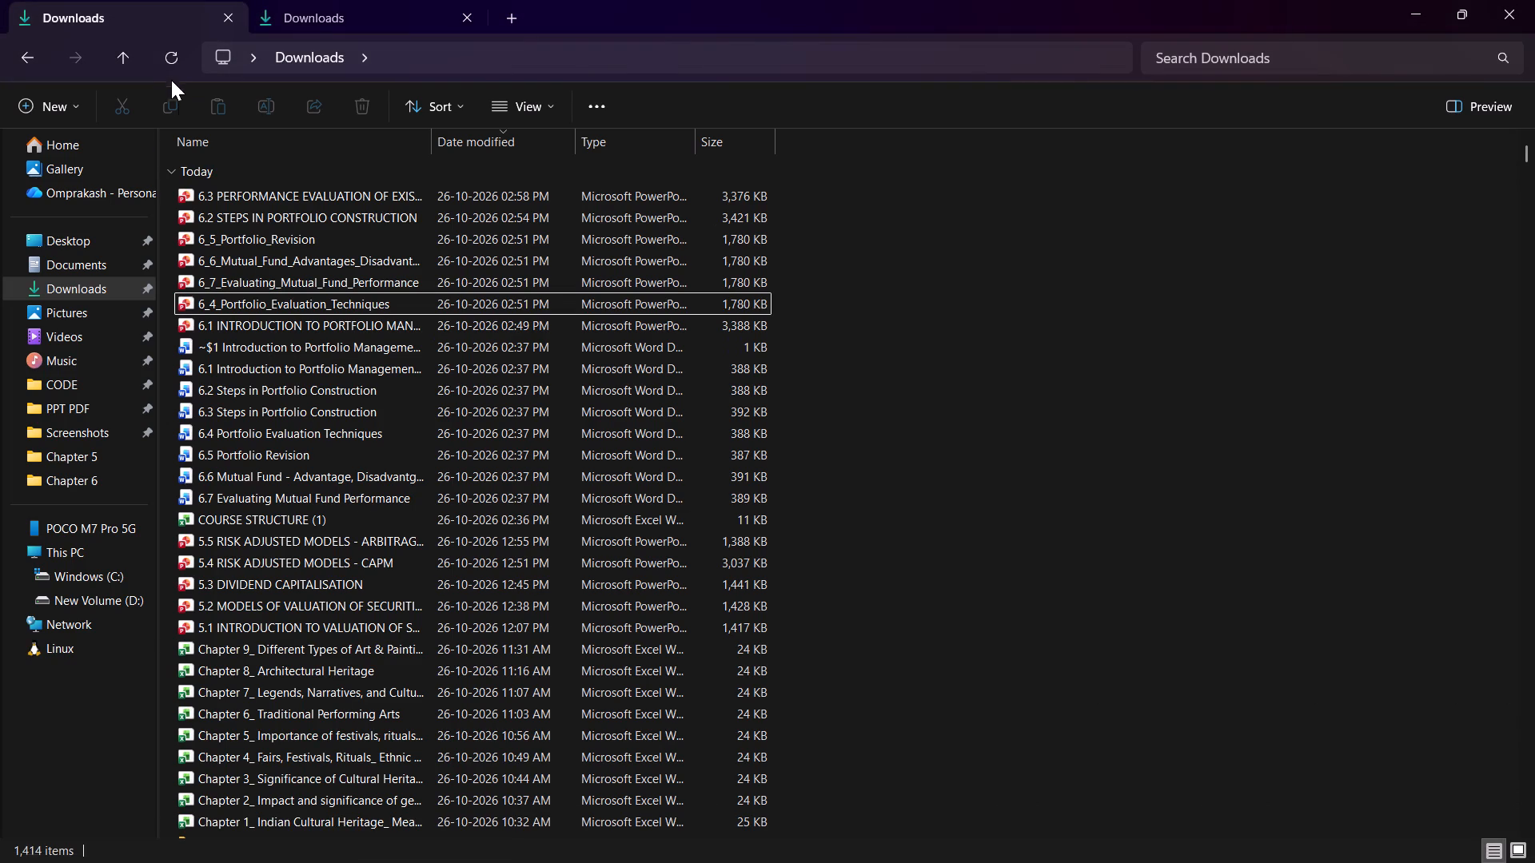
left_click(174, 60)
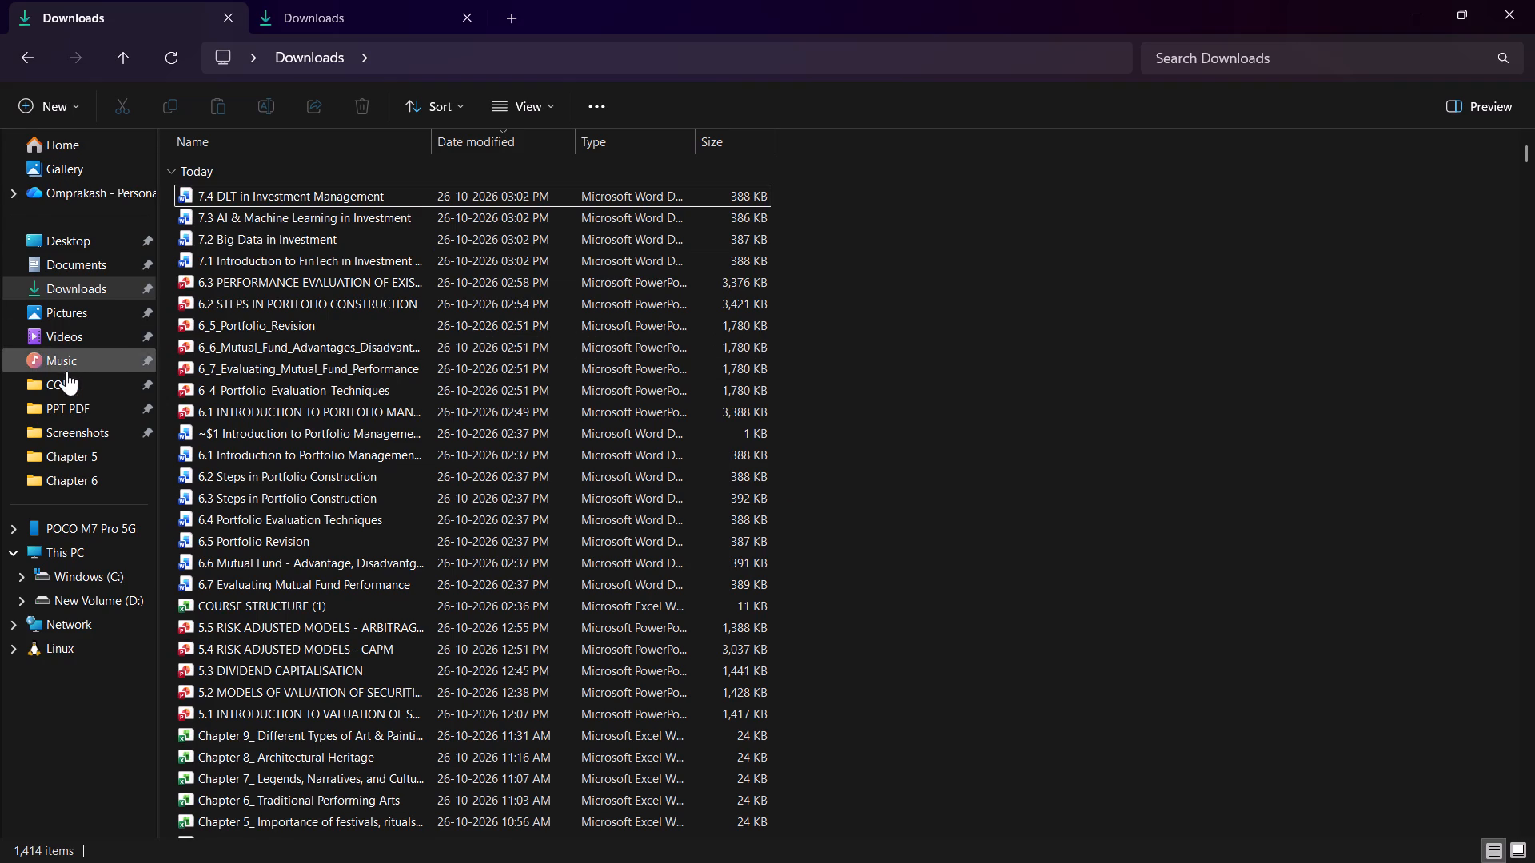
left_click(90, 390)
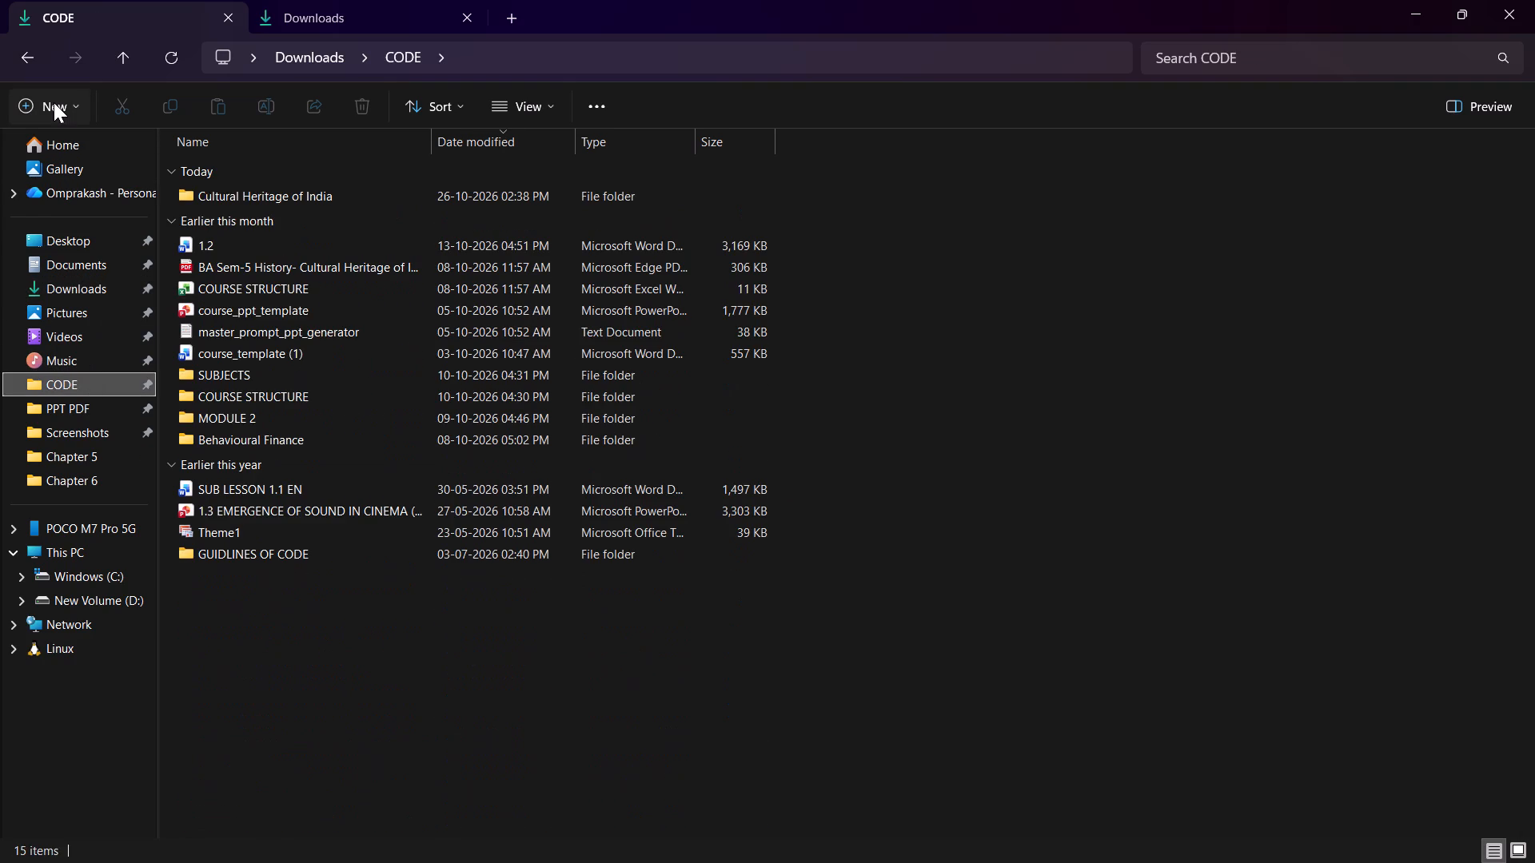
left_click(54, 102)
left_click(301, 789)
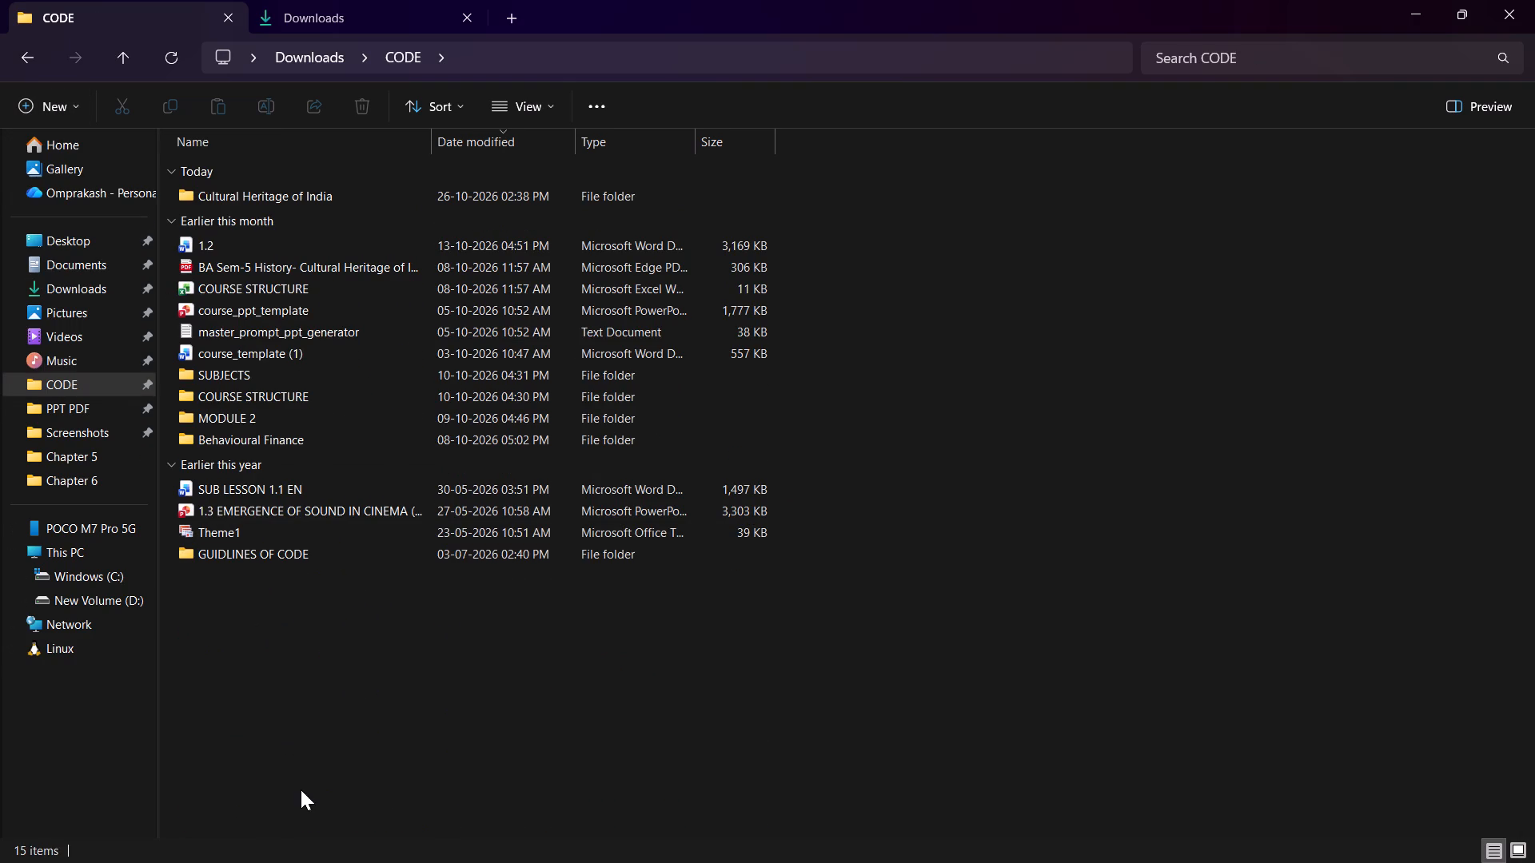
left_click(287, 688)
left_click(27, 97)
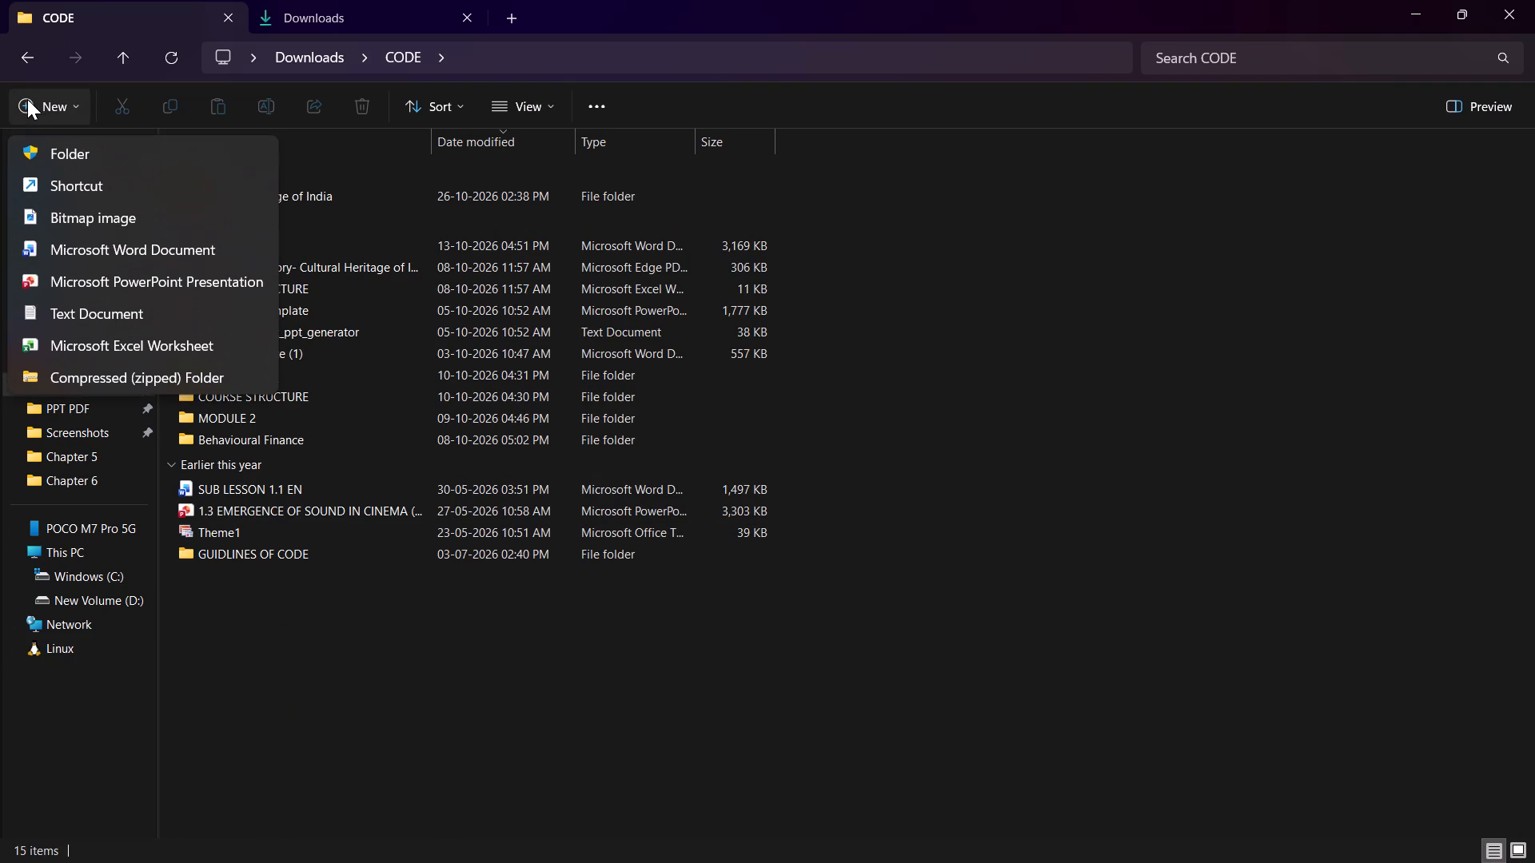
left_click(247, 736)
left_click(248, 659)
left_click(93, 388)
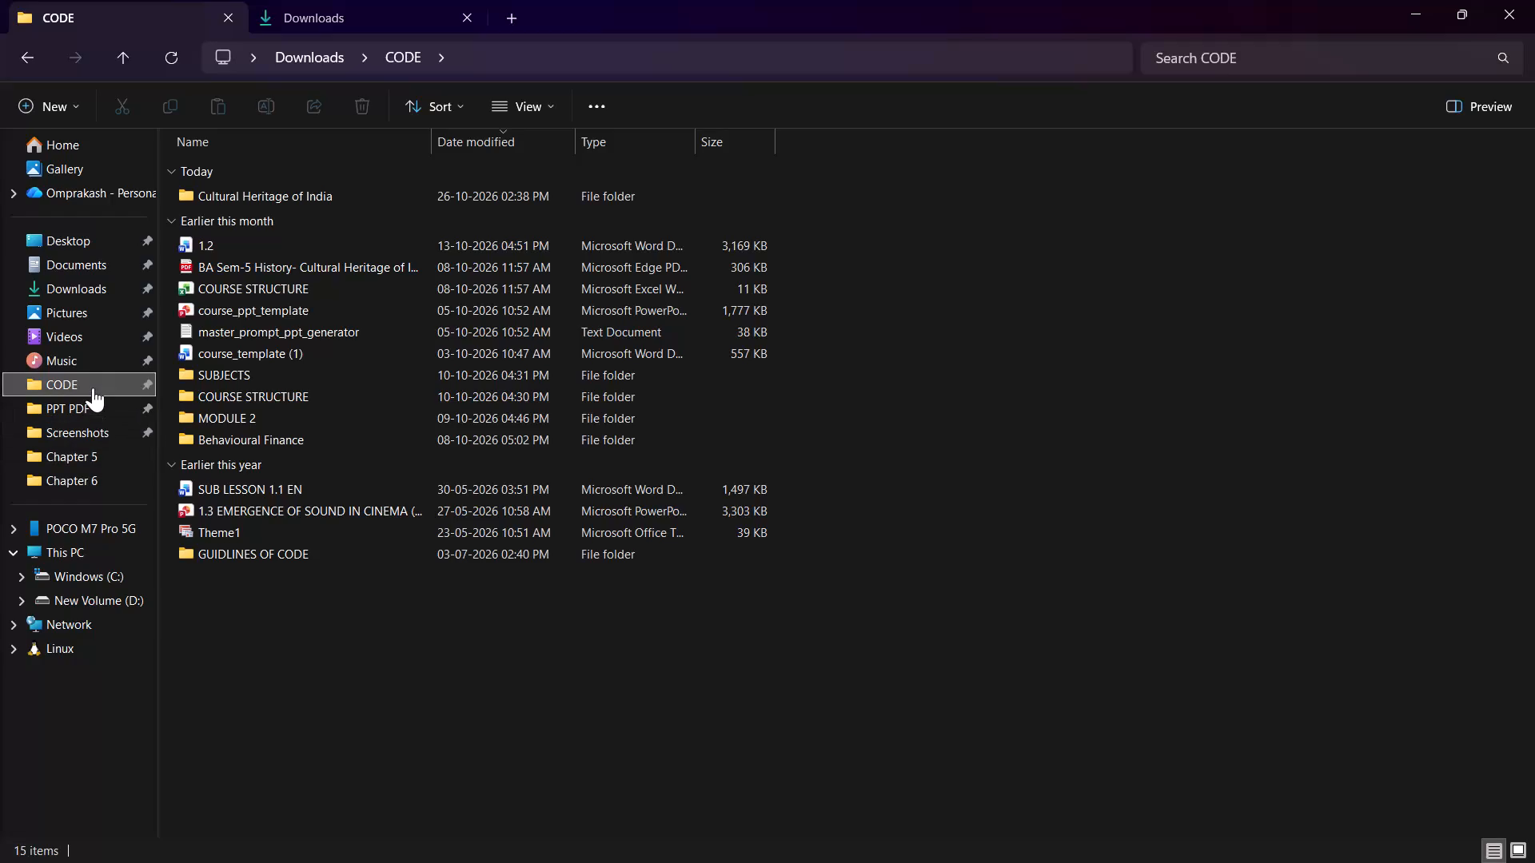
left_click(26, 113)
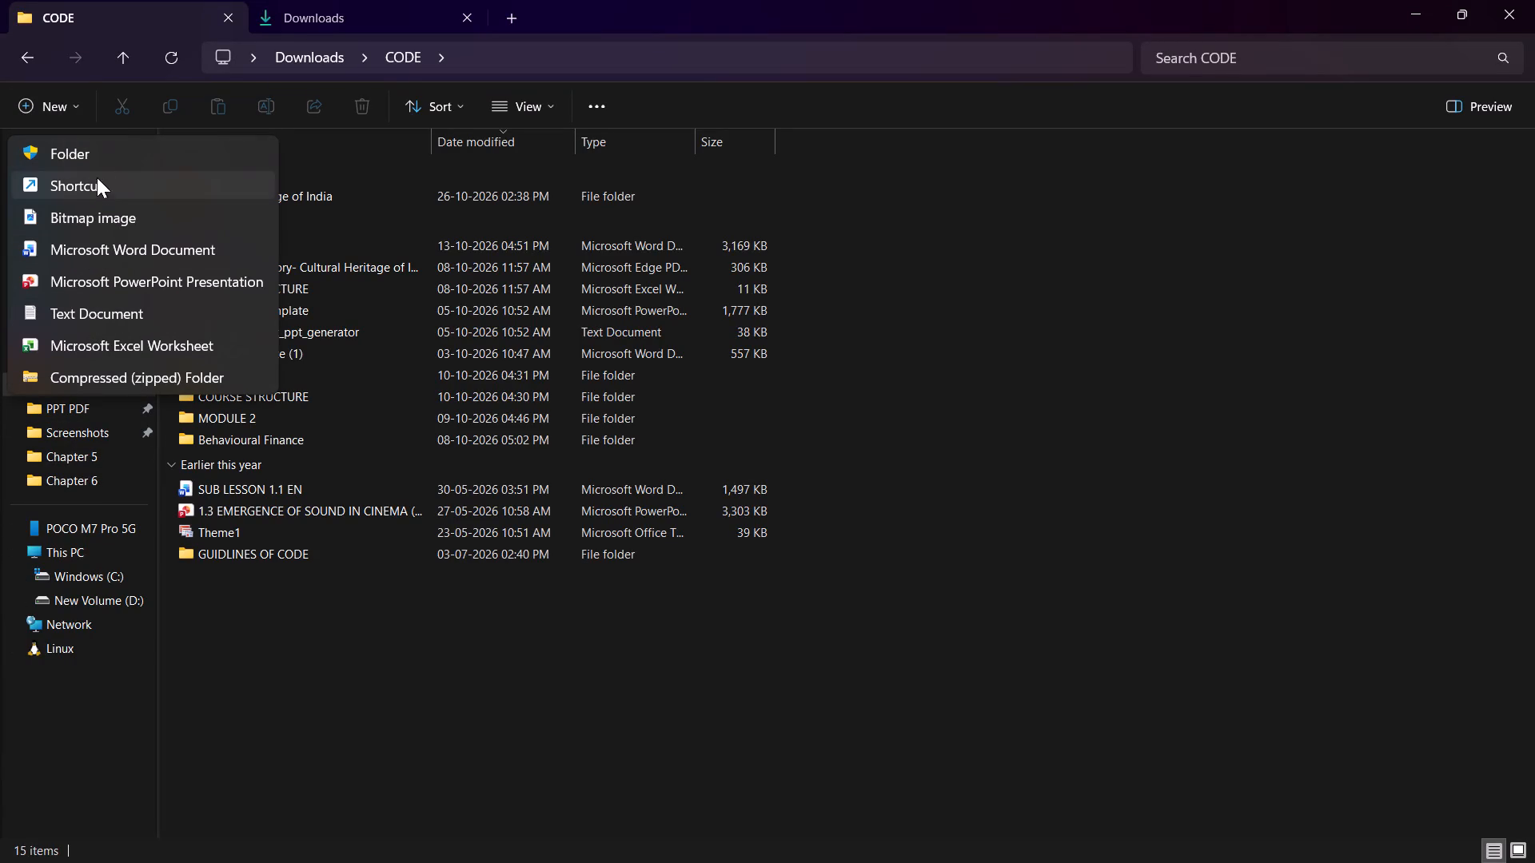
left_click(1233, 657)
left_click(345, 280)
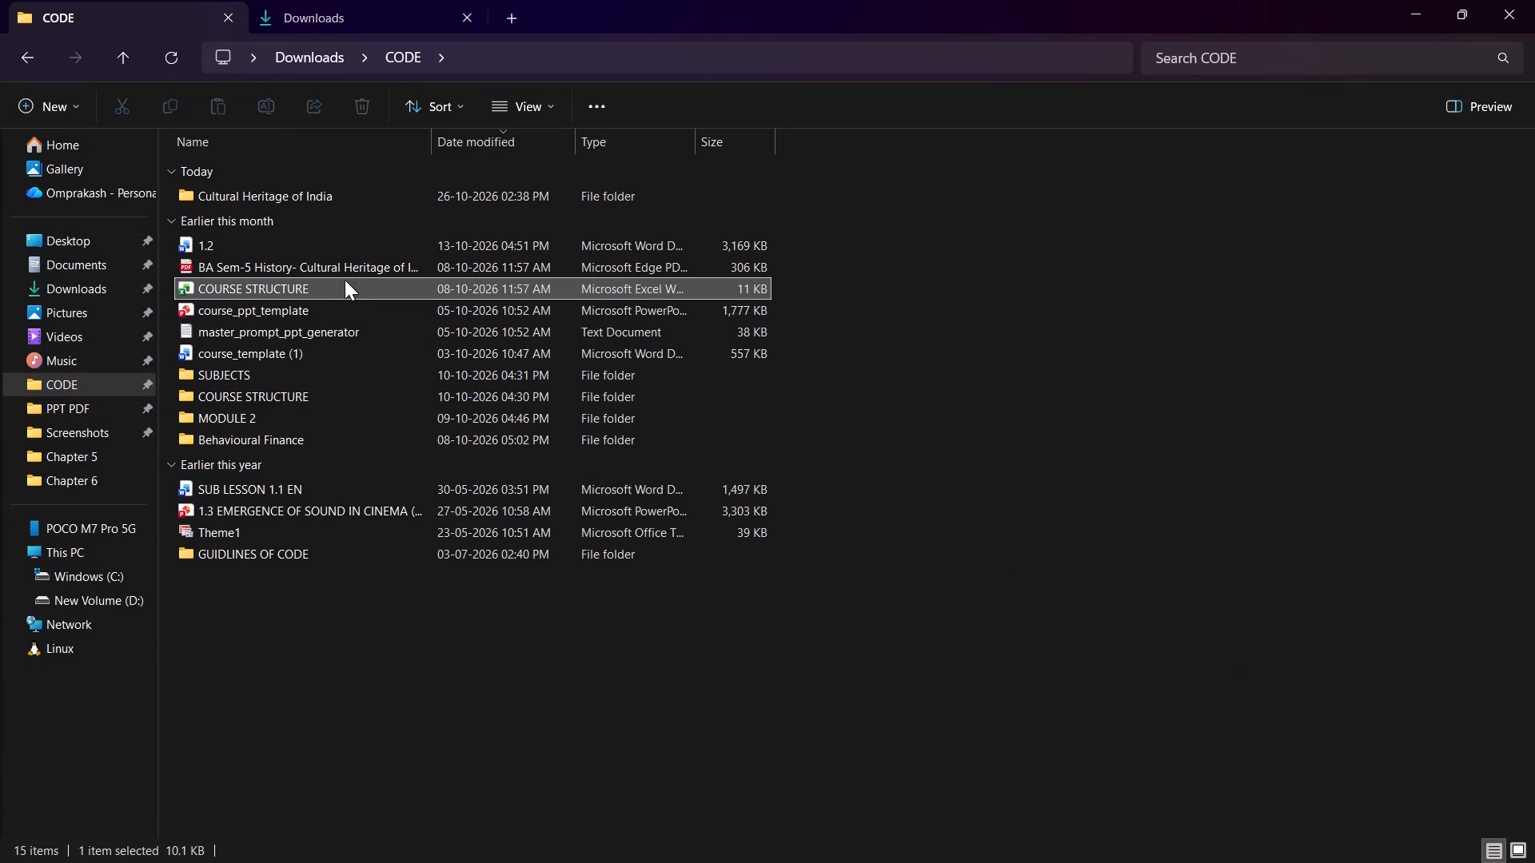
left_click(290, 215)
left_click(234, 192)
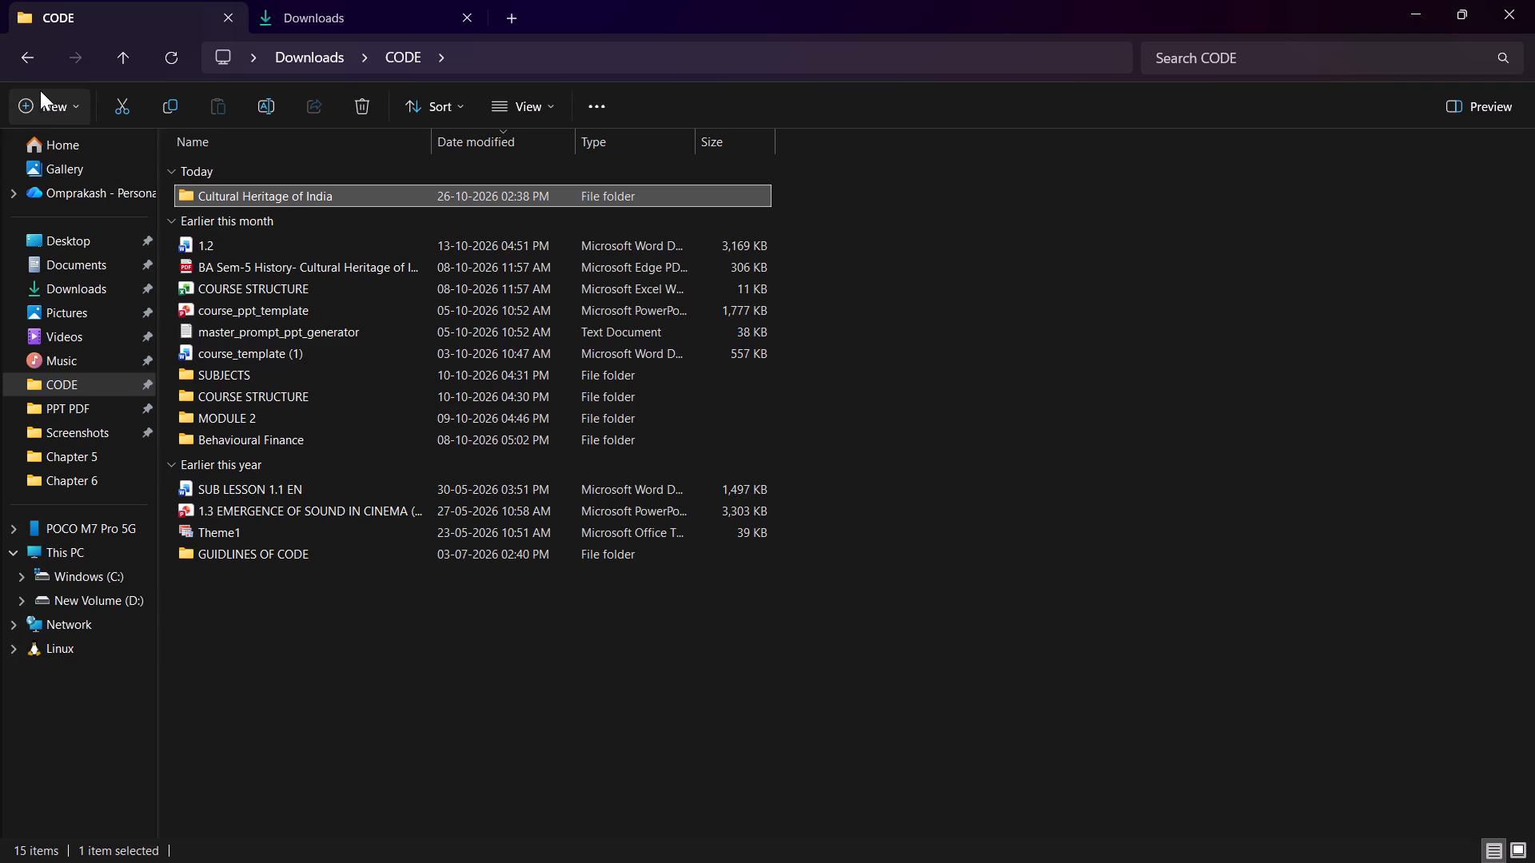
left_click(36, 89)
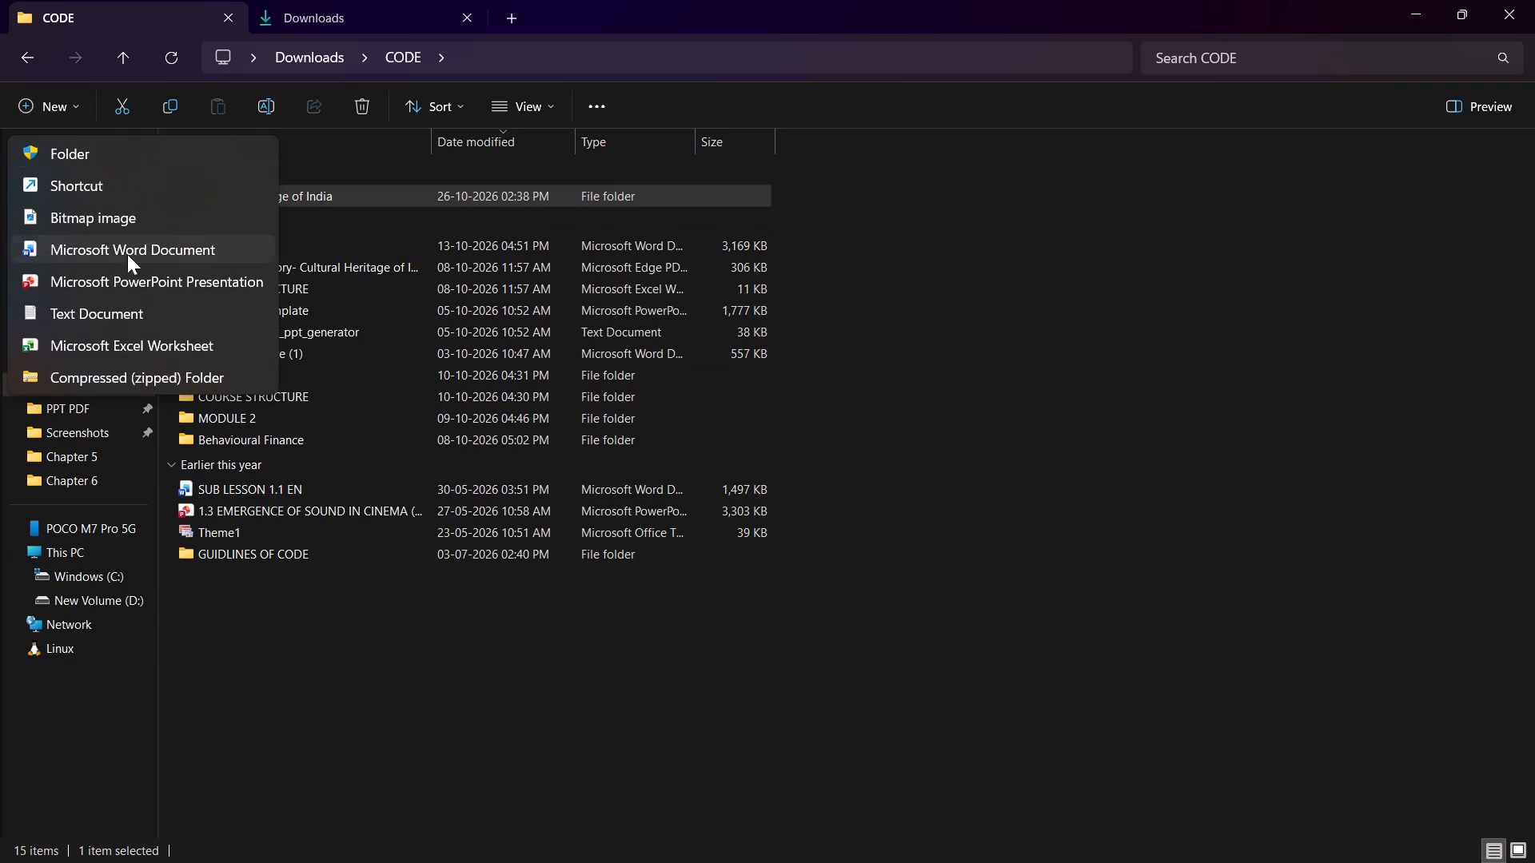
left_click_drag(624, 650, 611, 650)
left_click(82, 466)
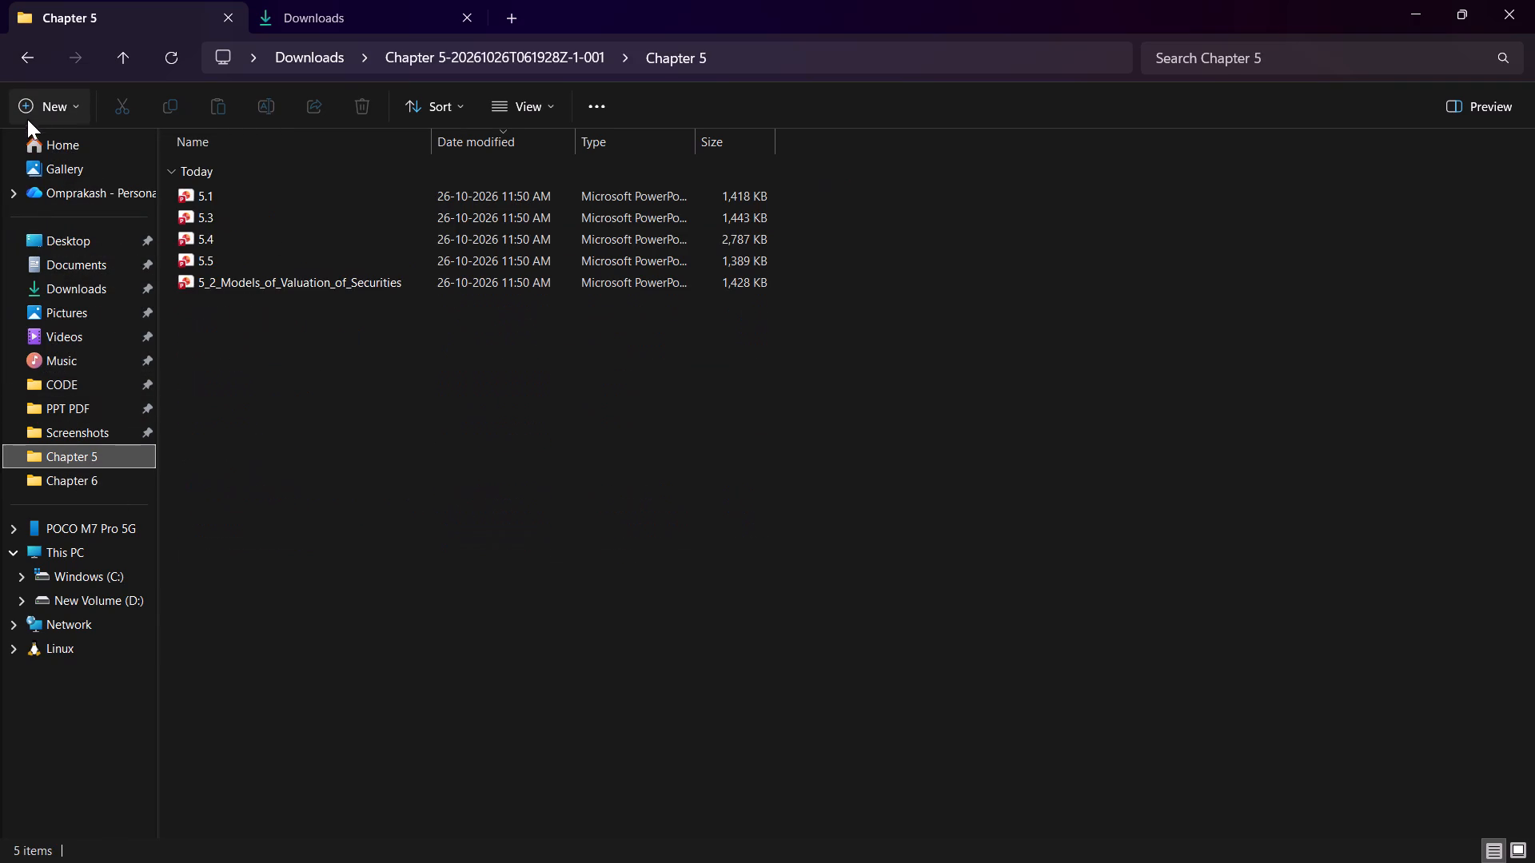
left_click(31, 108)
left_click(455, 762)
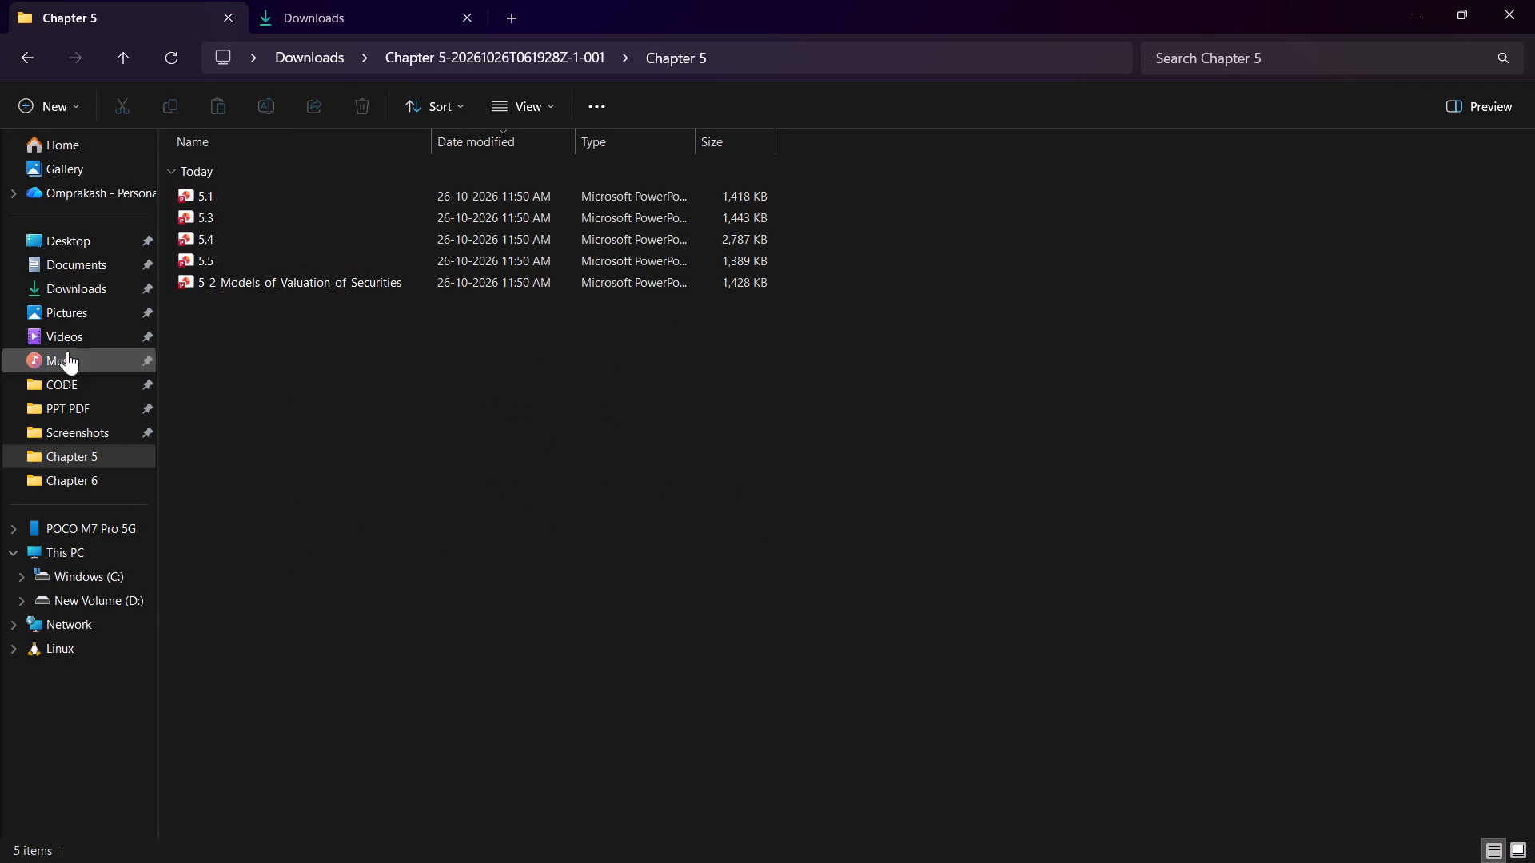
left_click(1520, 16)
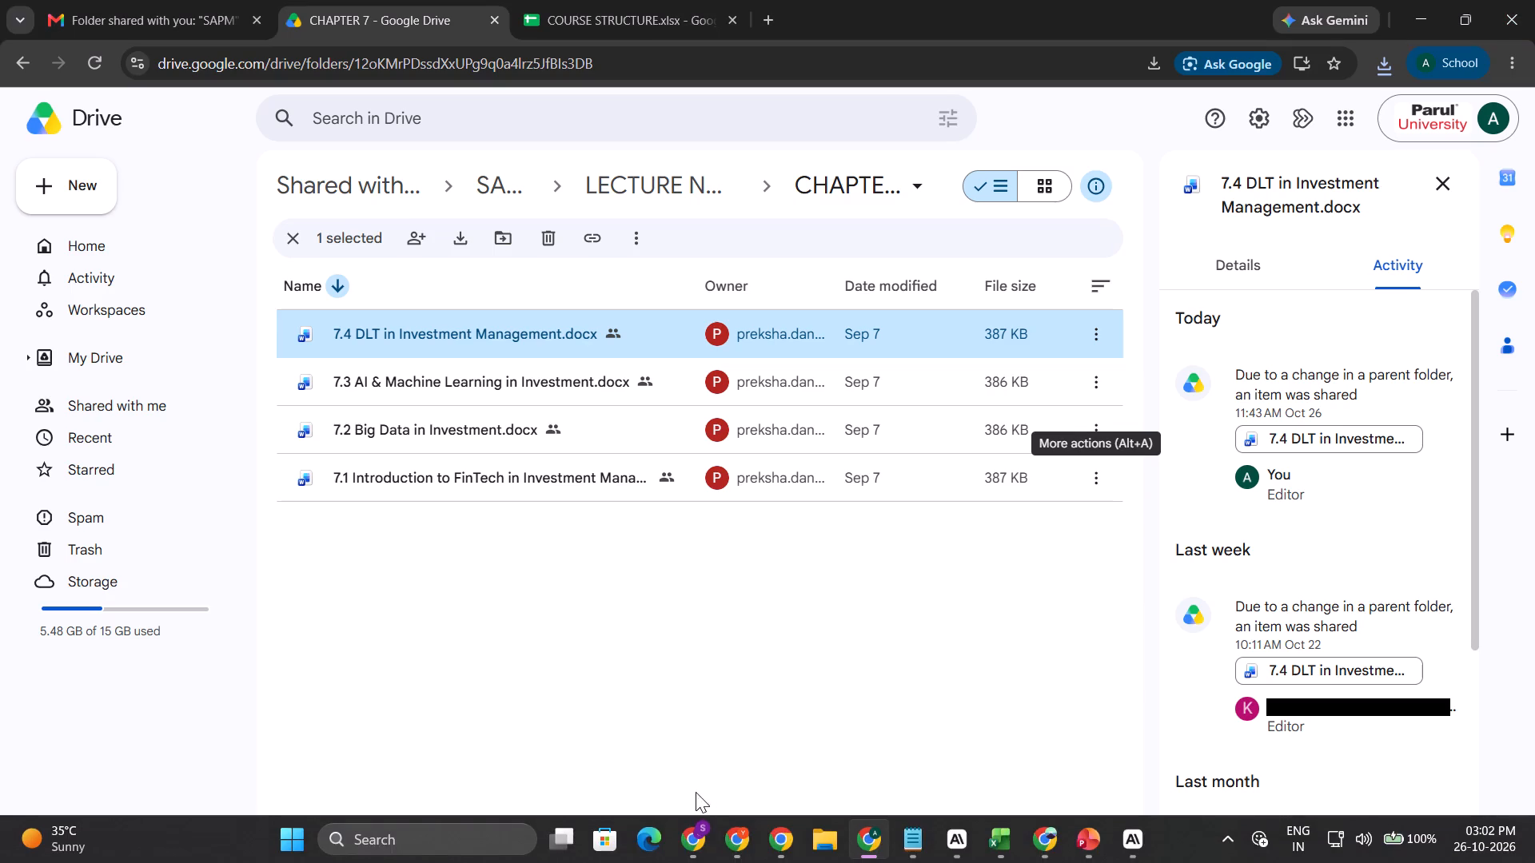
Open the CODE folder in File Explorer, and copy the Chapter 6 Portfolio Management title from the COURSE STRUCTURE (1) workbook.
left_click(826, 829)
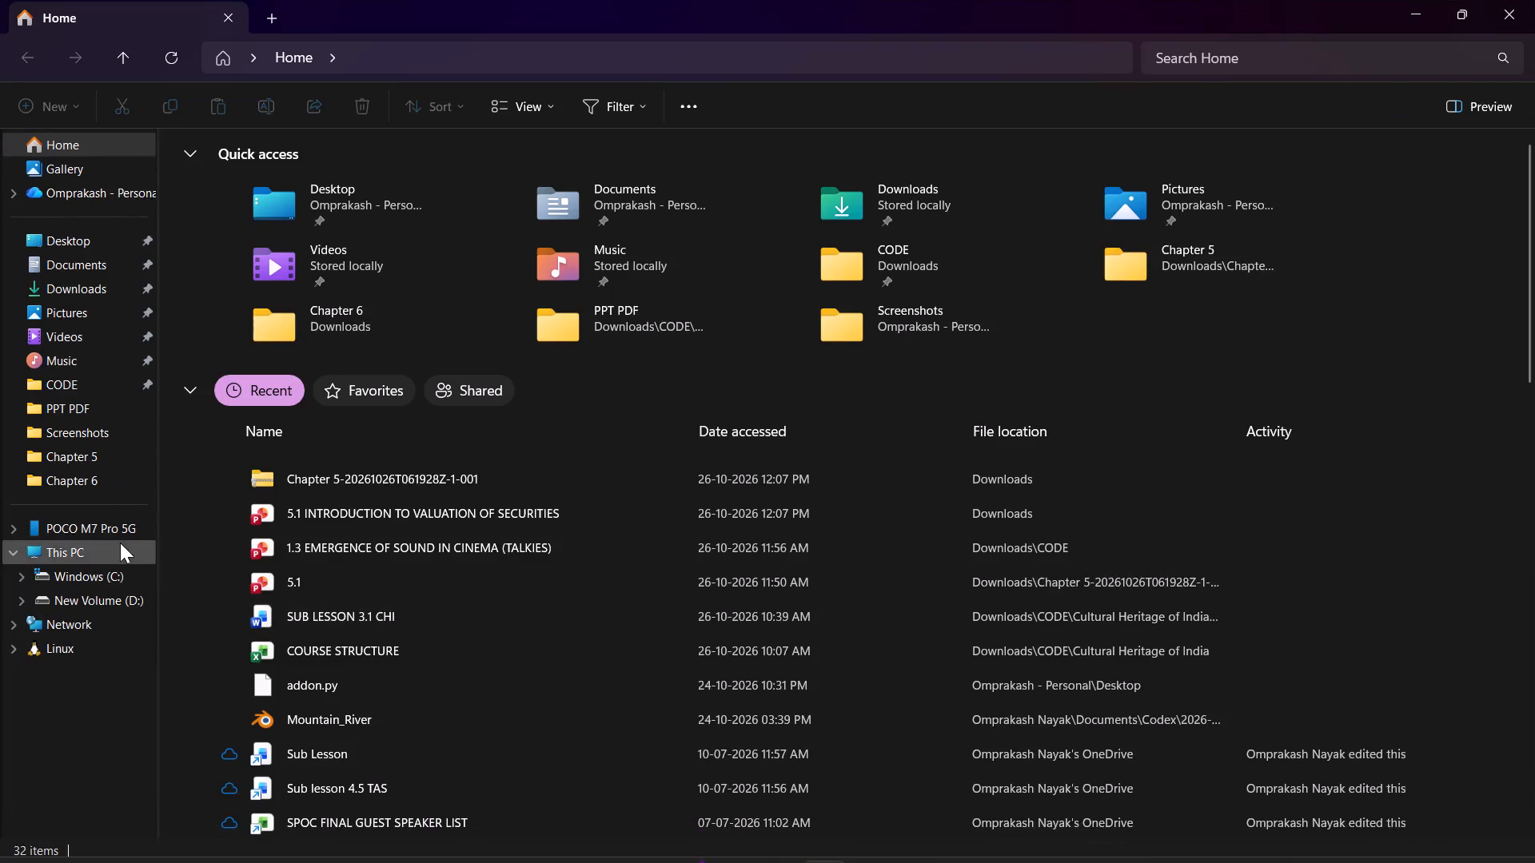
left_click(77, 384)
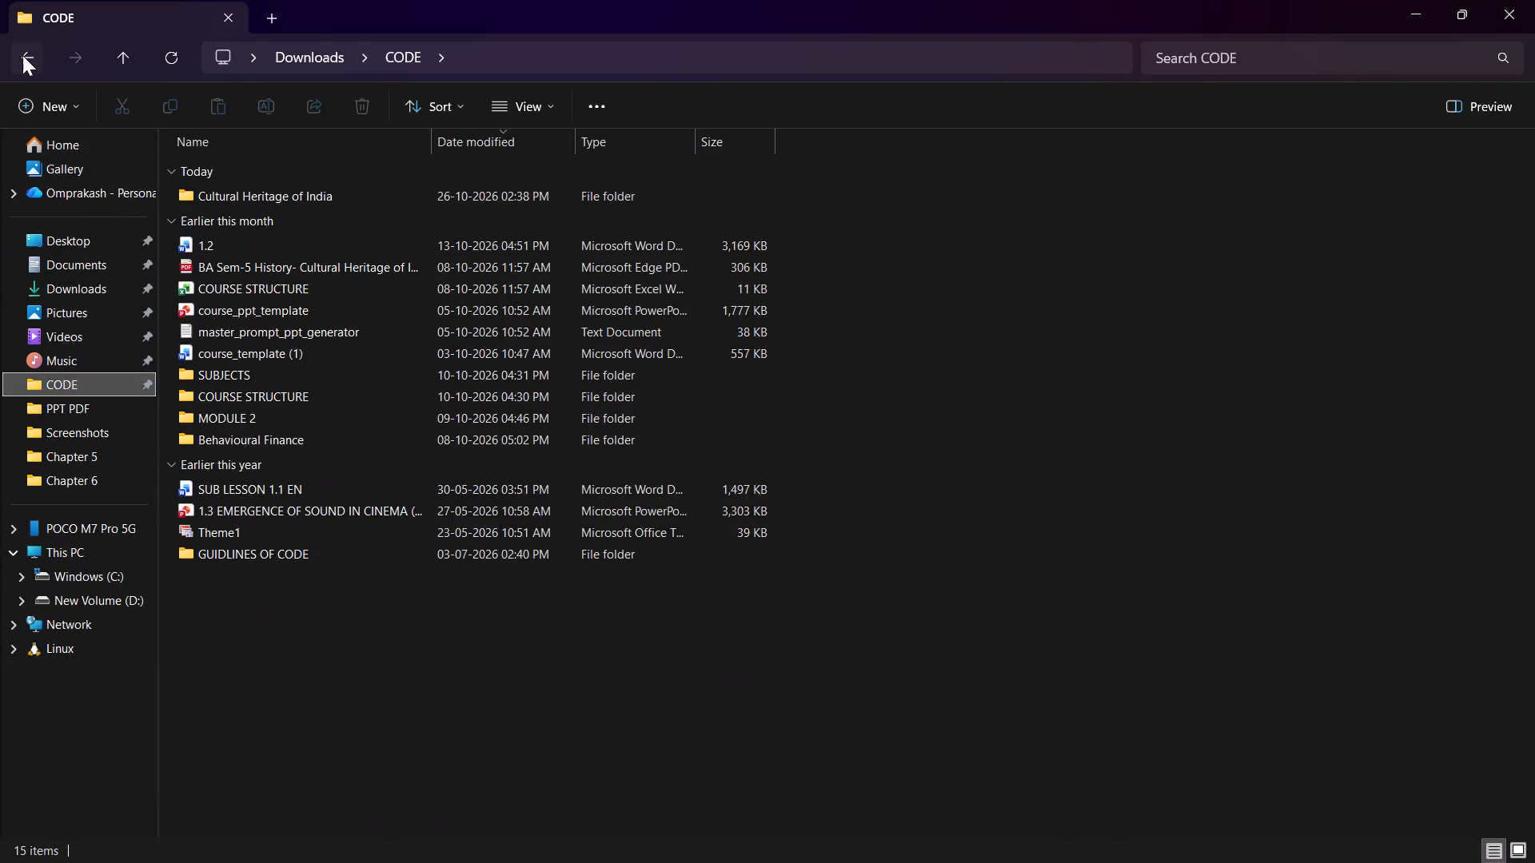
left_click(33, 111)
left_click(1004, 750)
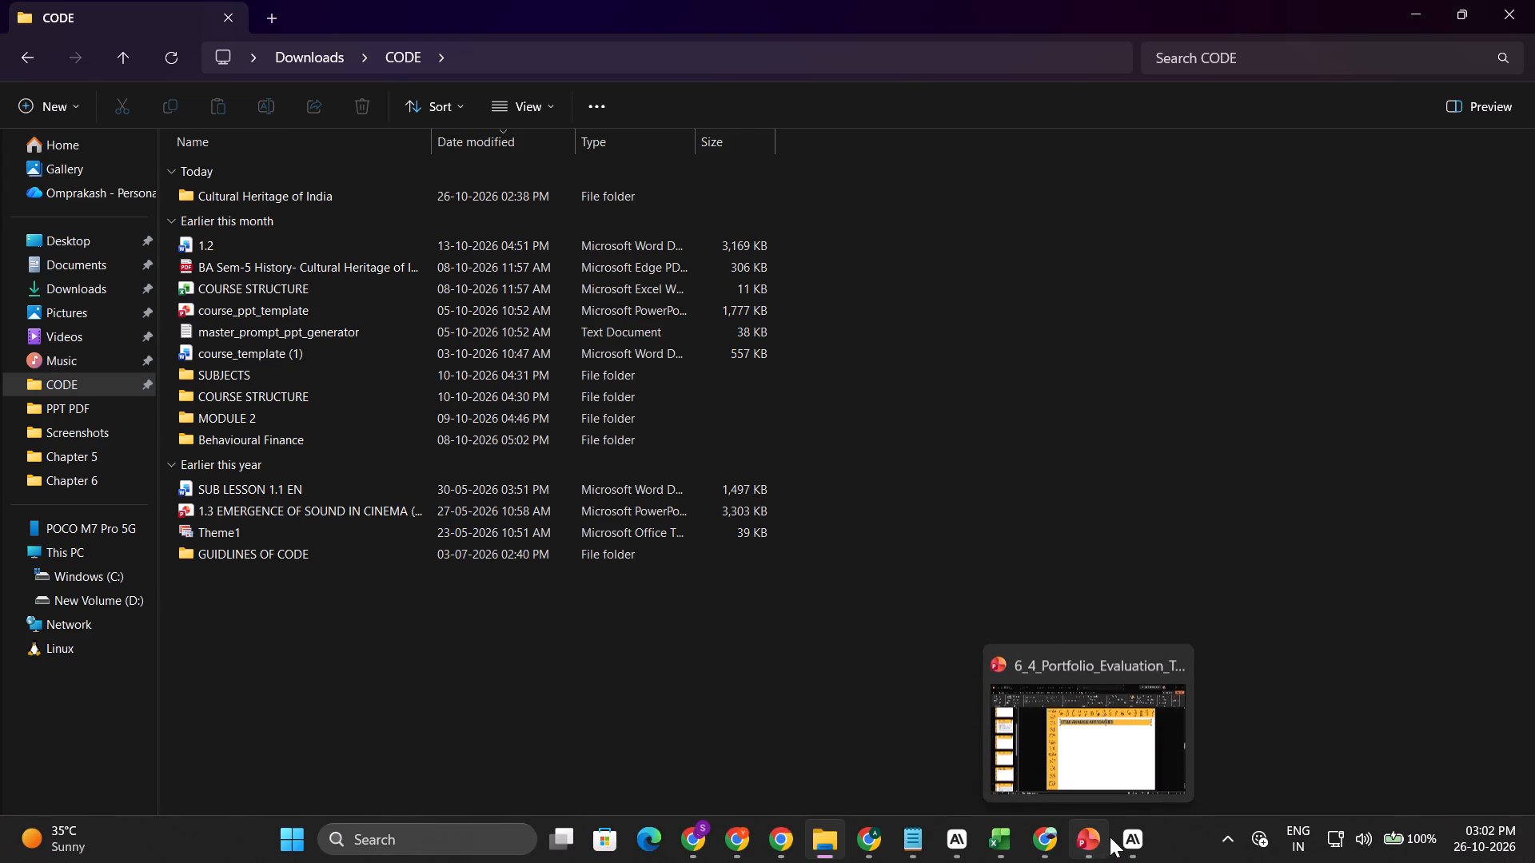
left_click(999, 838)
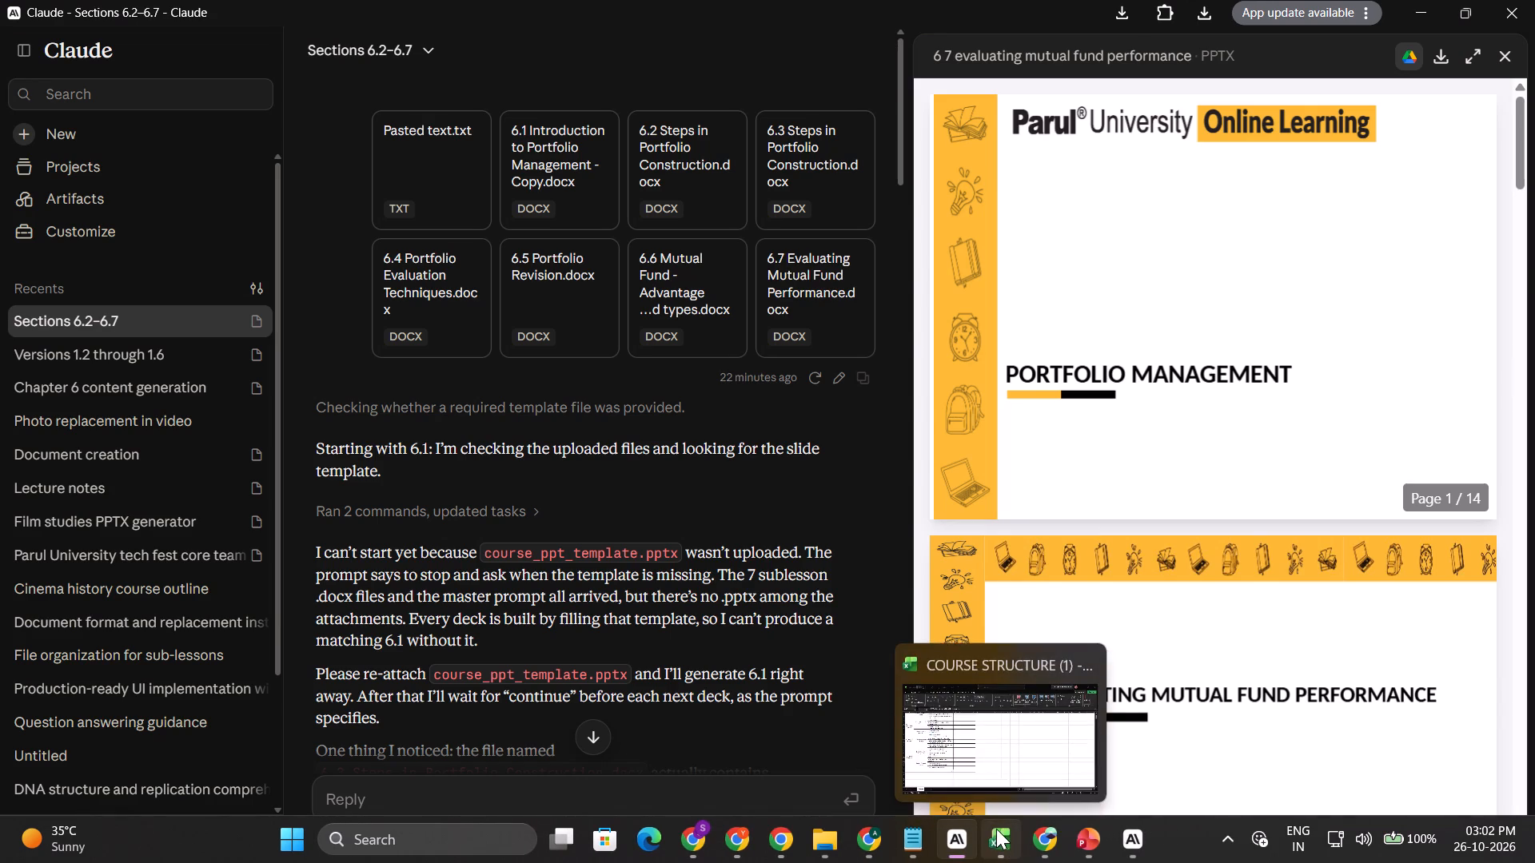
left_click(996, 829)
triple_click(154, 562)
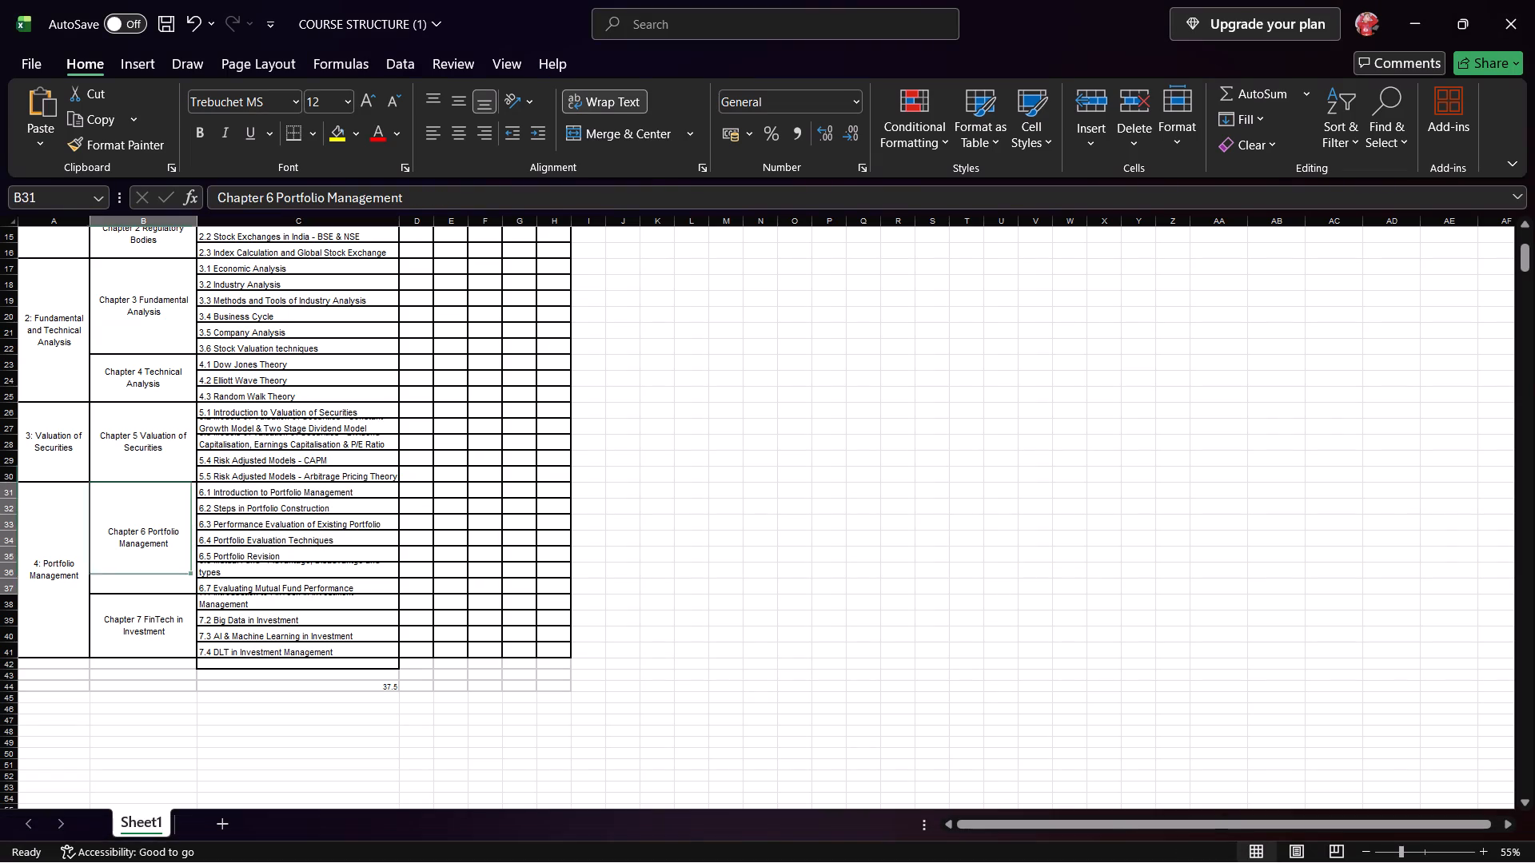
double_click(154, 562)
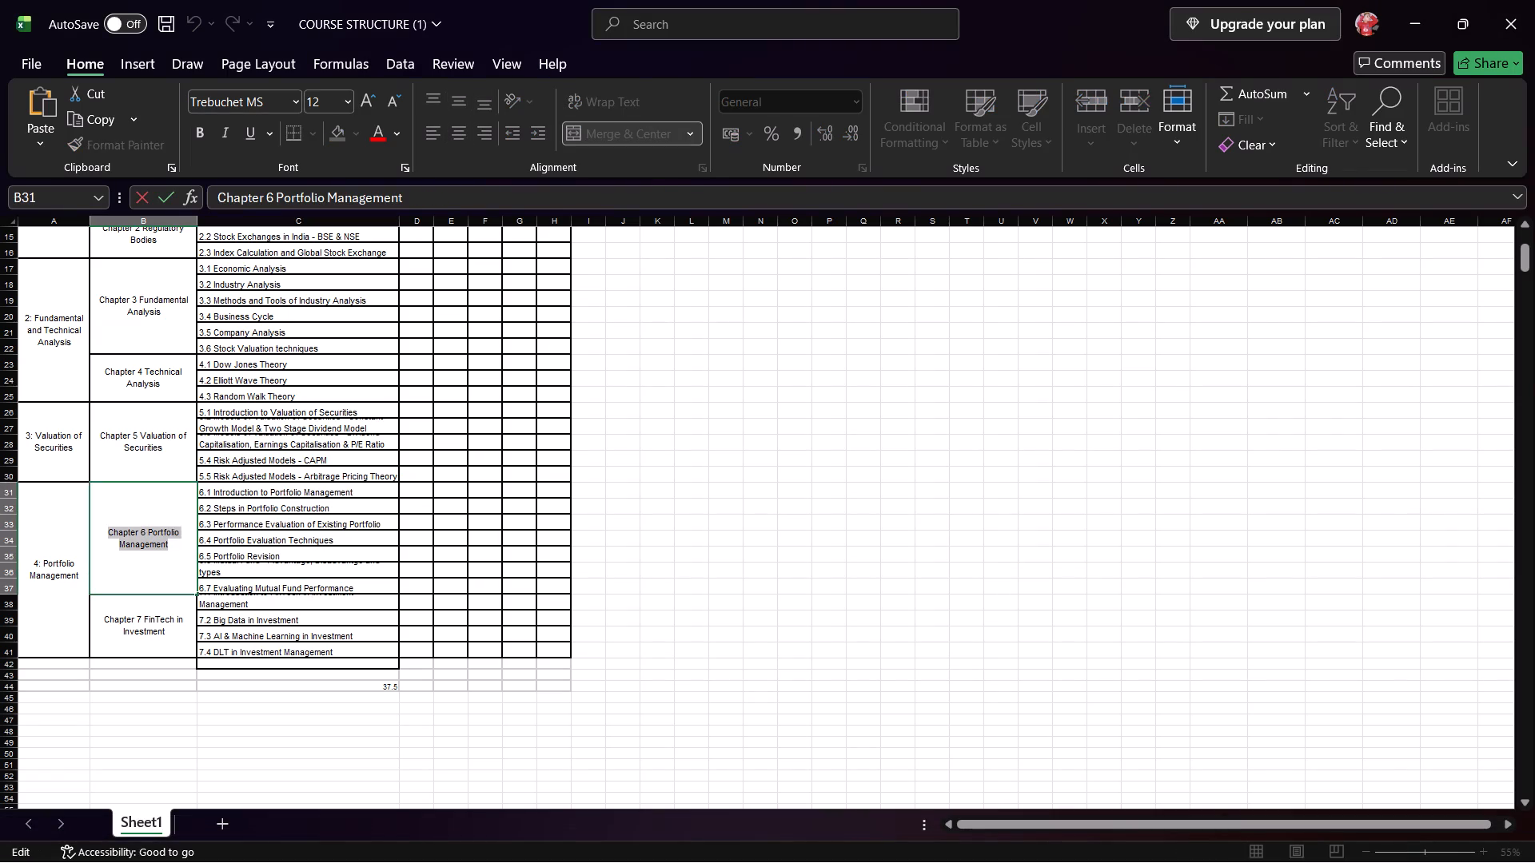
key("ctrl+c")
key("alt+Tab")
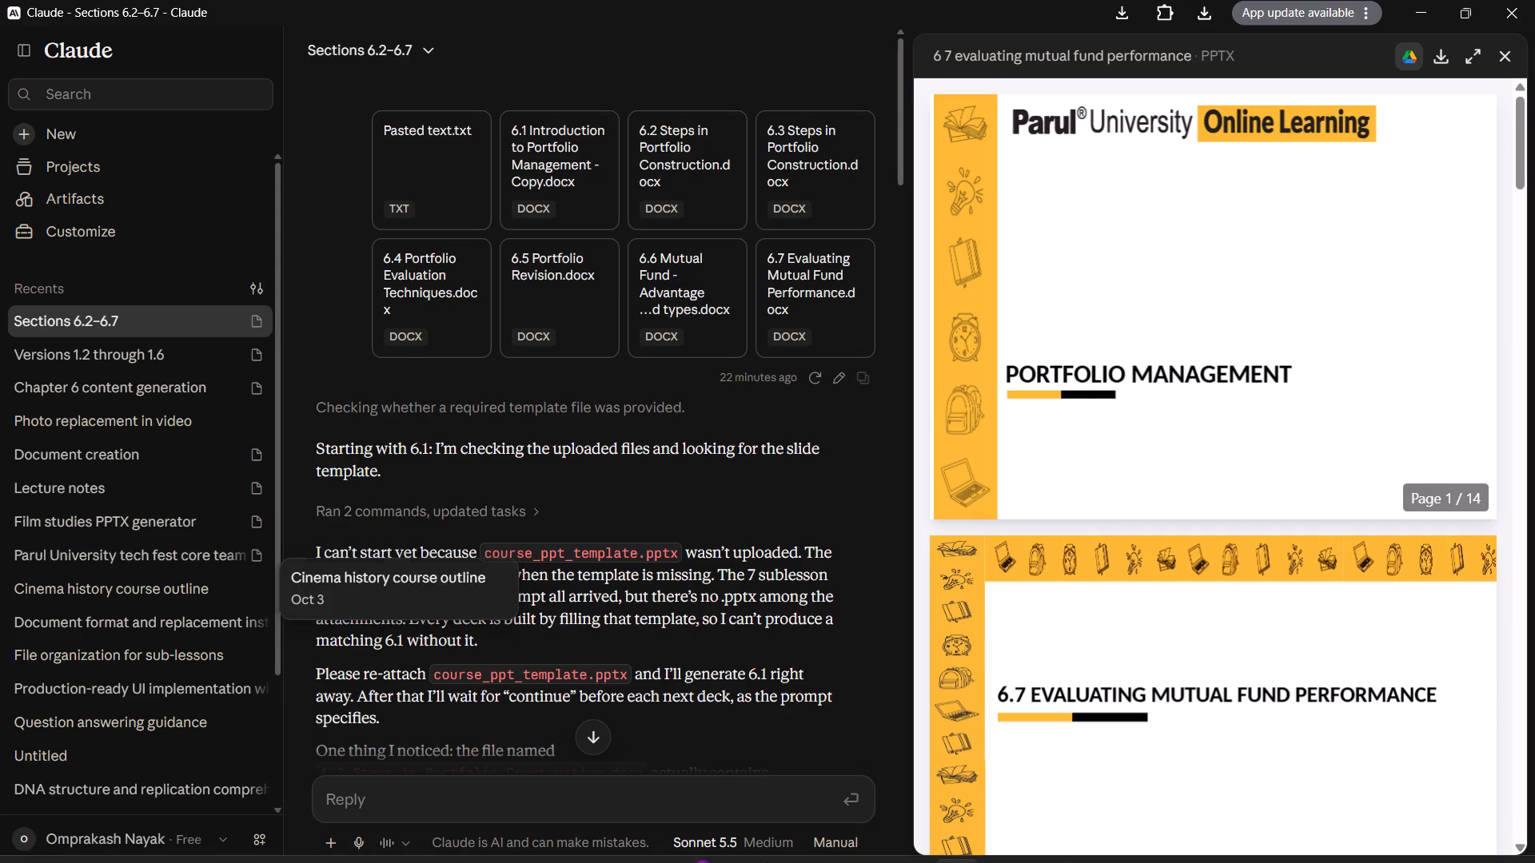
key("alt+Tab")
Create a new folder named Chapter 6 Portfolio Management inside the CODE folder.
left_click(835, 838)
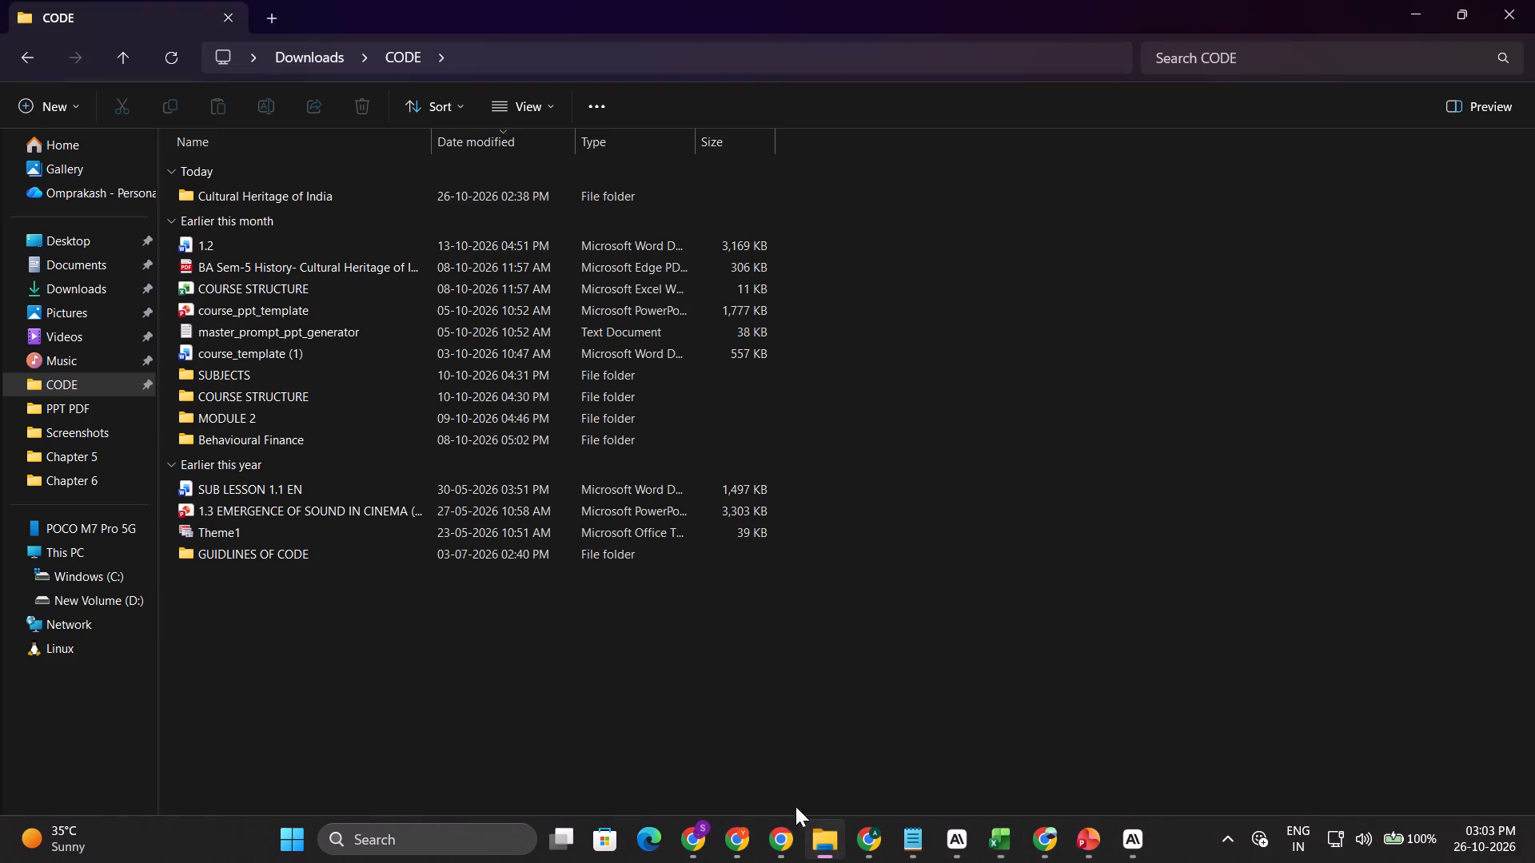
left_click(61, 108)
left_click(77, 140)
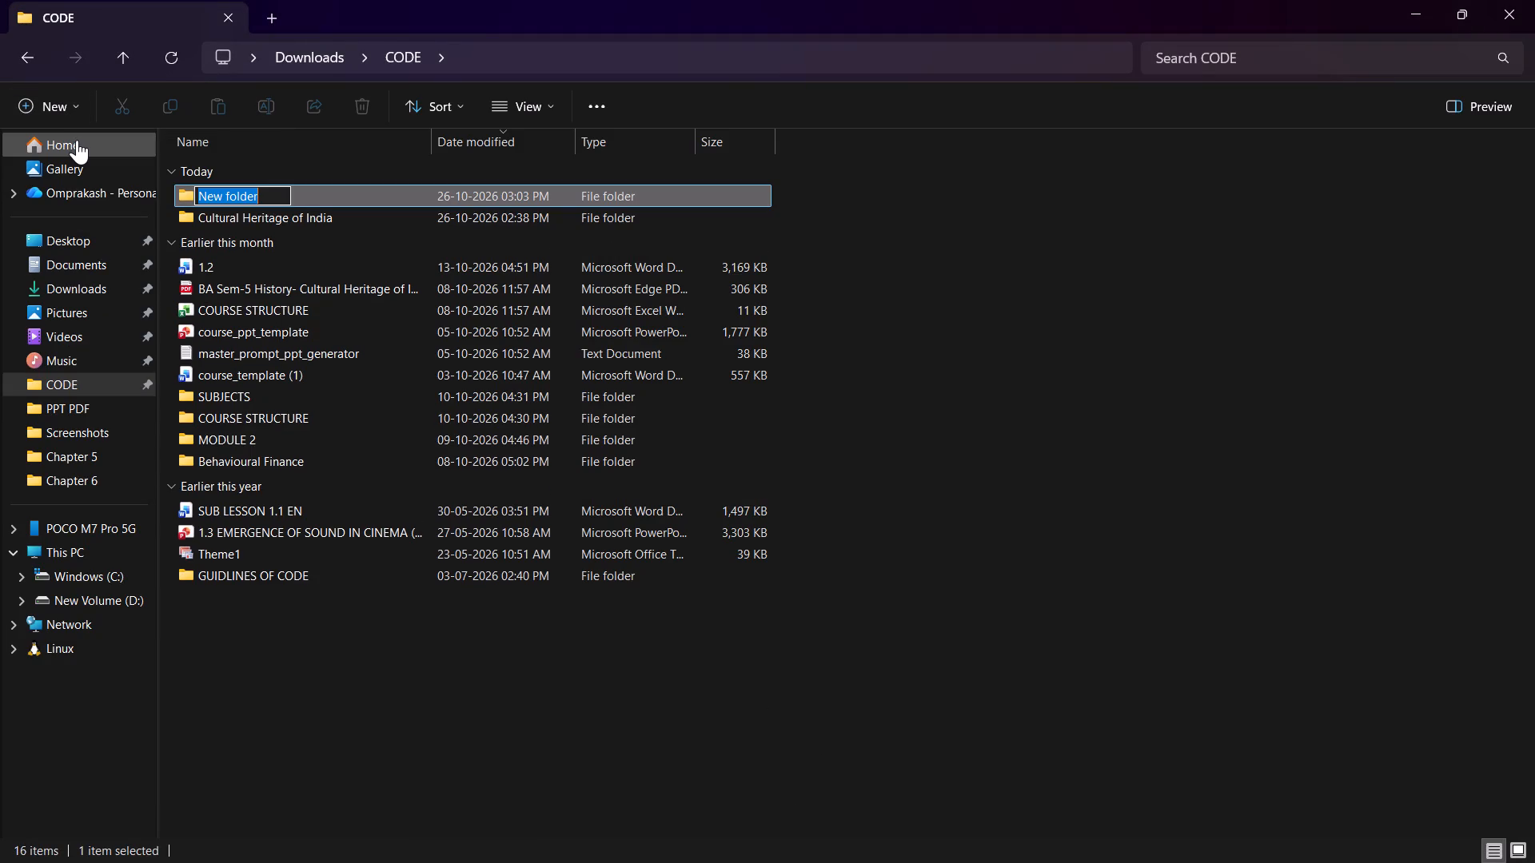
key("BackSpace")
key("ctrl+v")
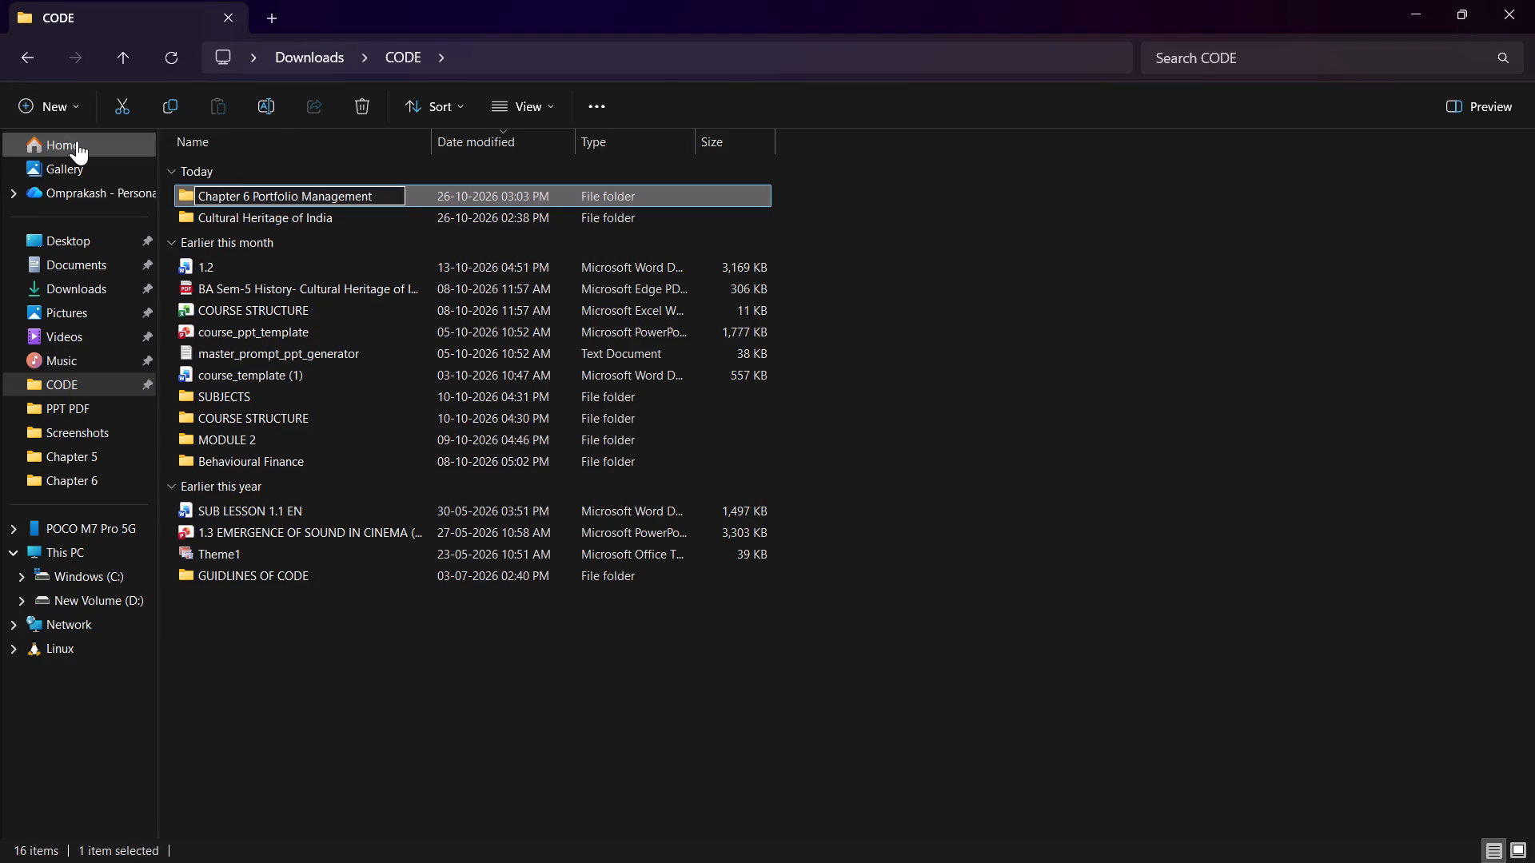
key("Return")
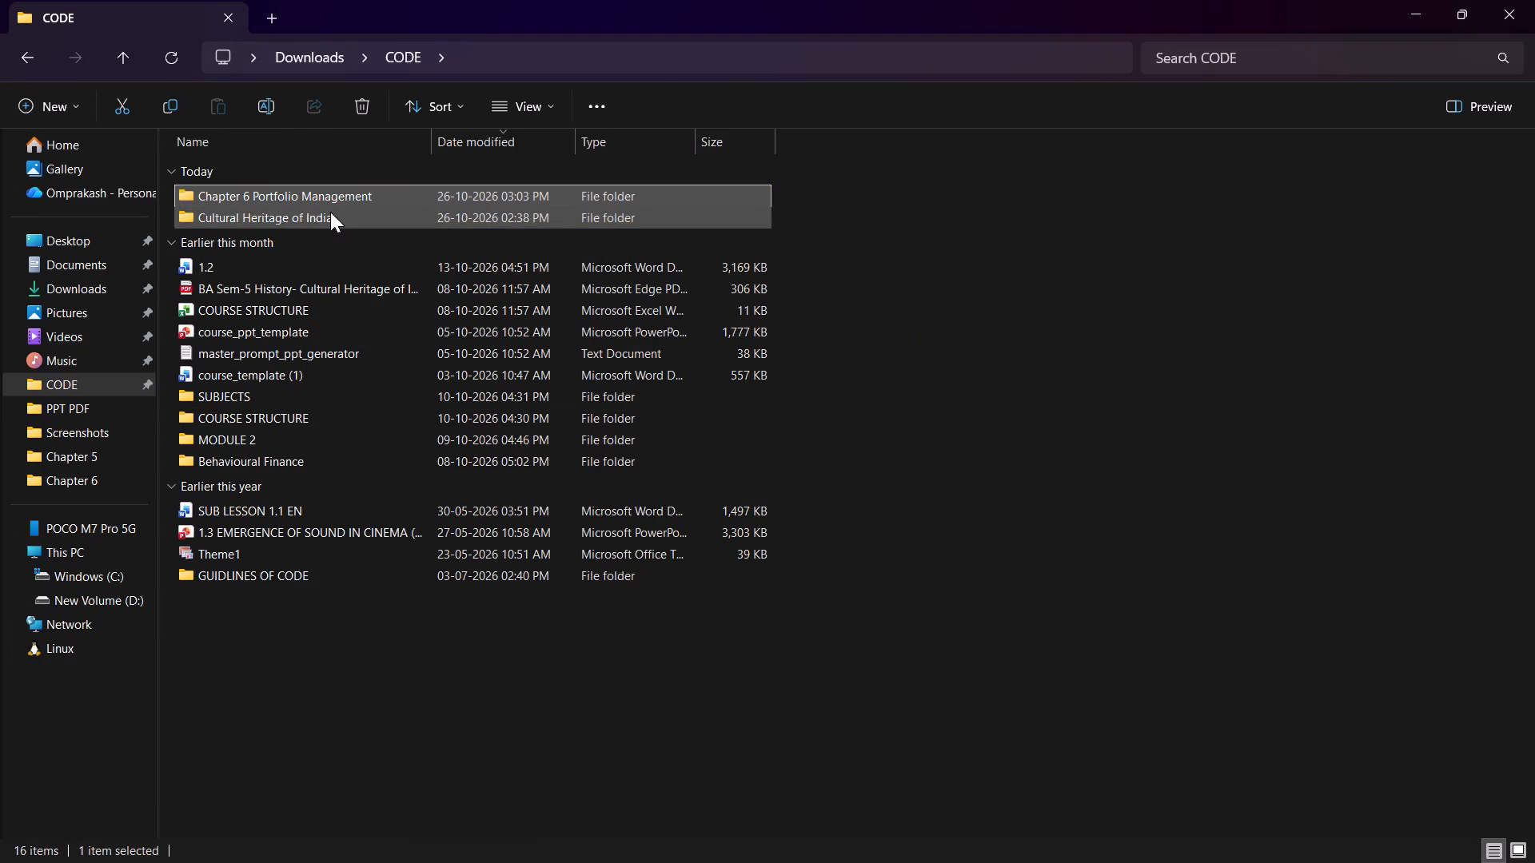
Copy the finished 6.1, 6.2 and 6.3 presentations from Downloads into the Chapter 6 Portfolio Management folder.
double_click(404, 194)
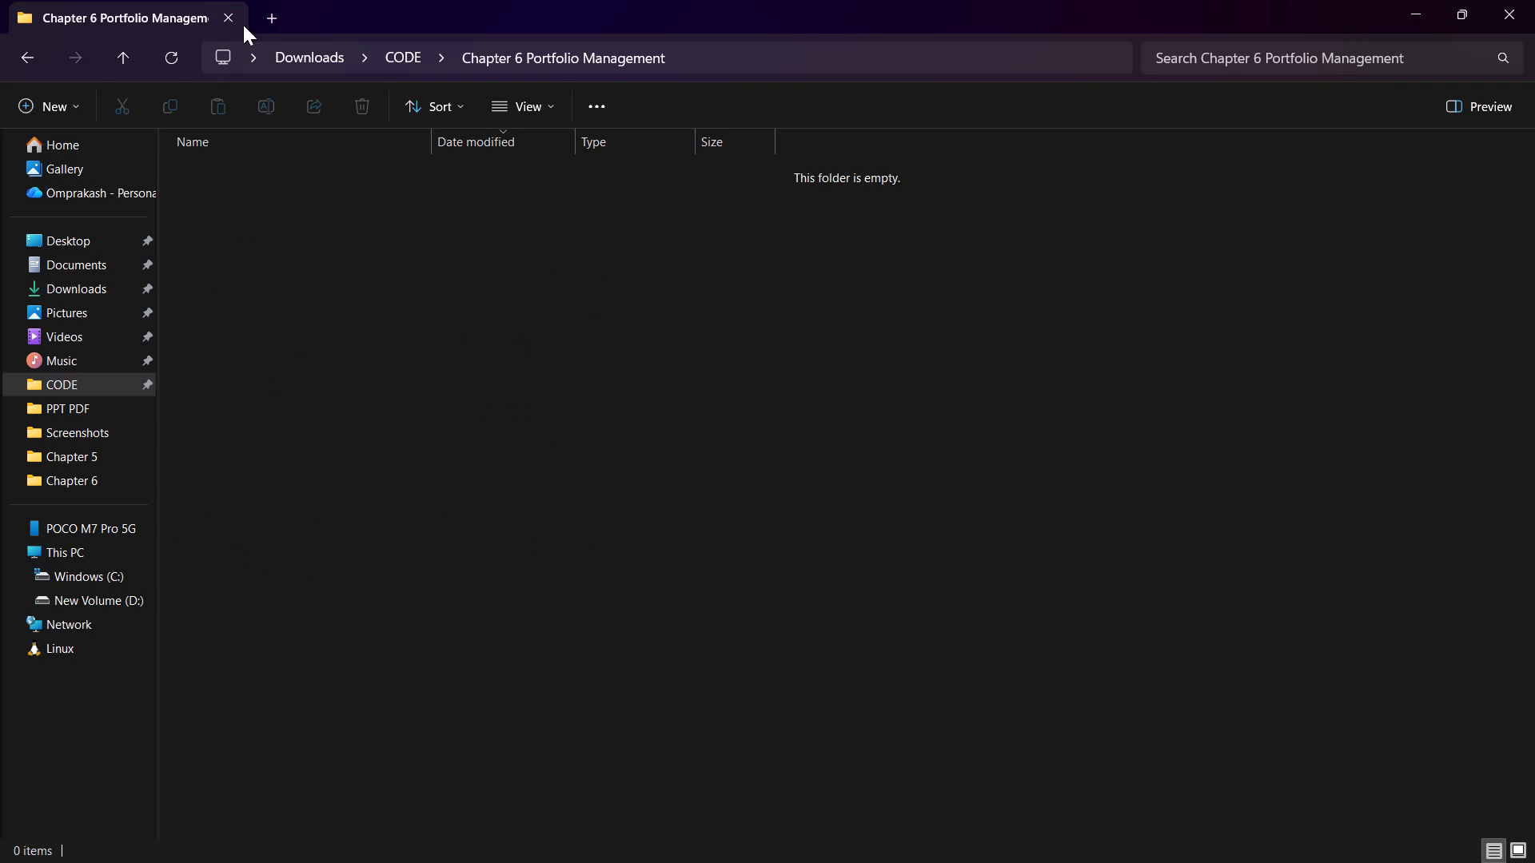
left_click(272, 12)
left_click(90, 289)
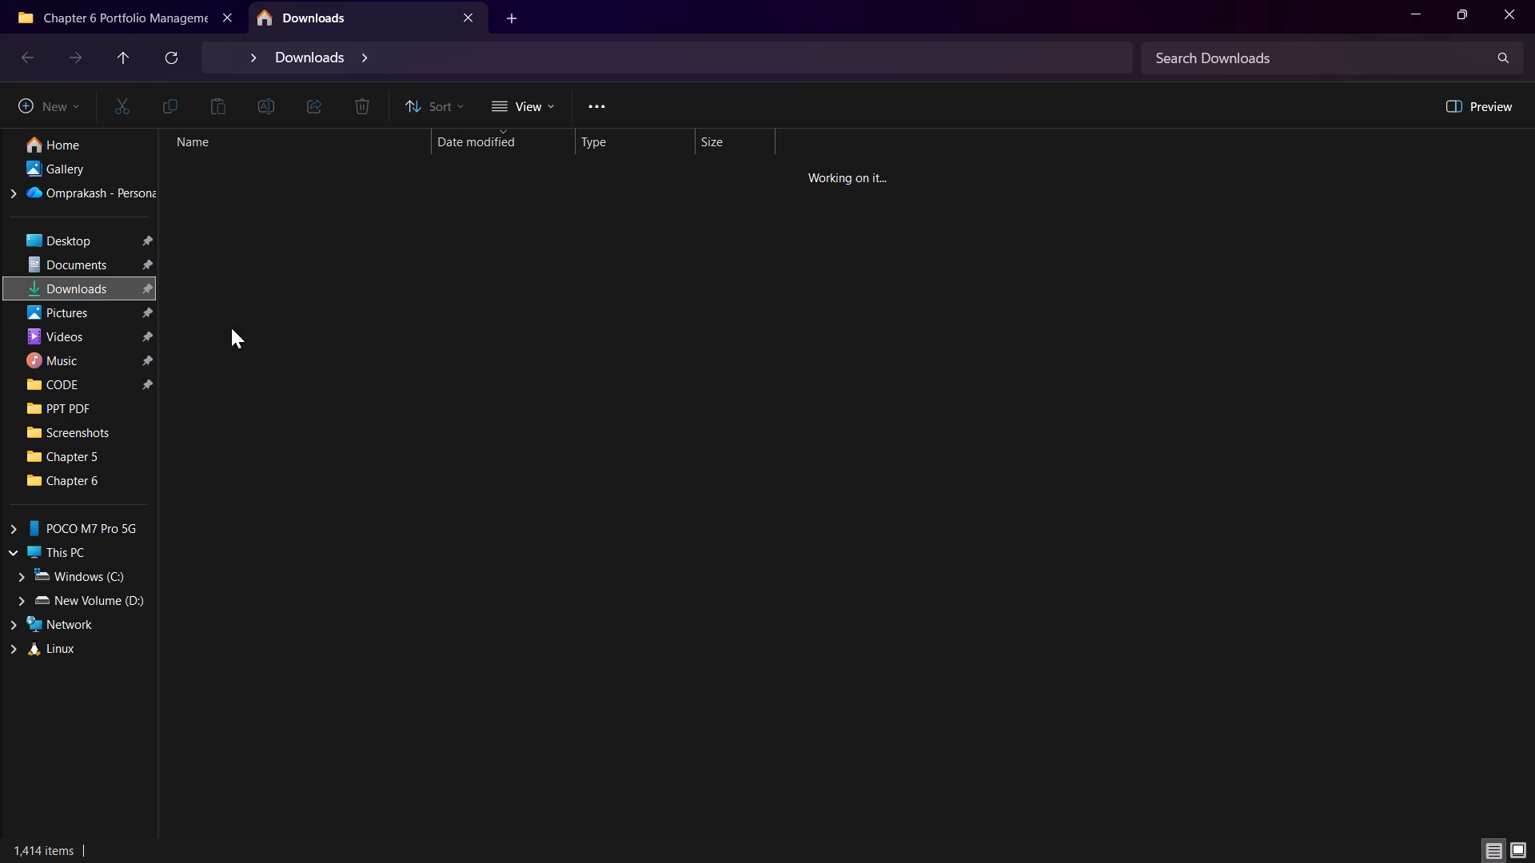
left_click(289, 412, "ctrl")
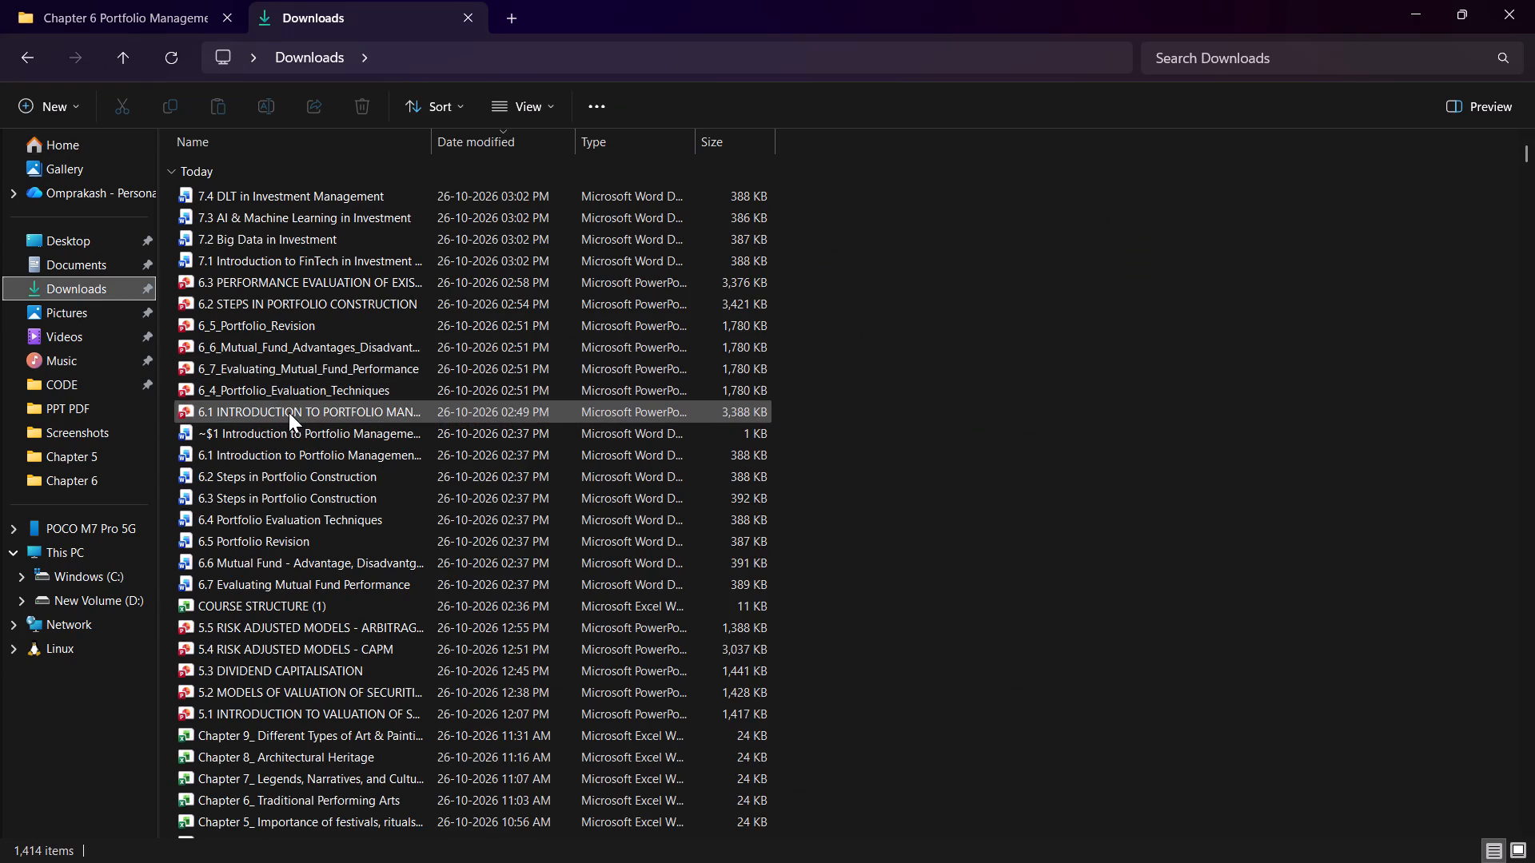
left_click(279, 309, "ctrl")
left_click(289, 284, "ctrl")
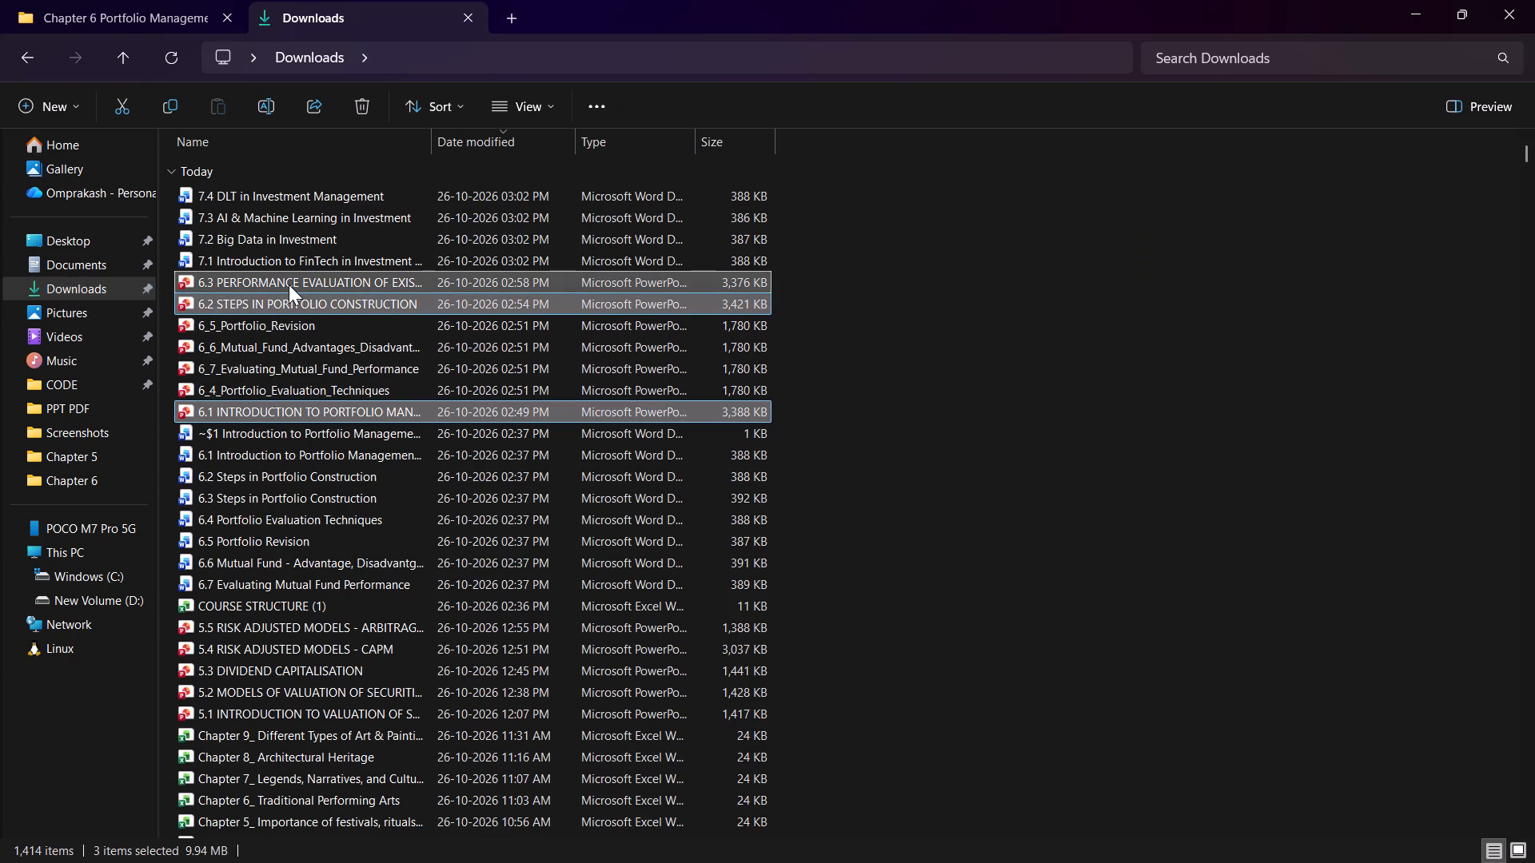
key("ctrl+c")
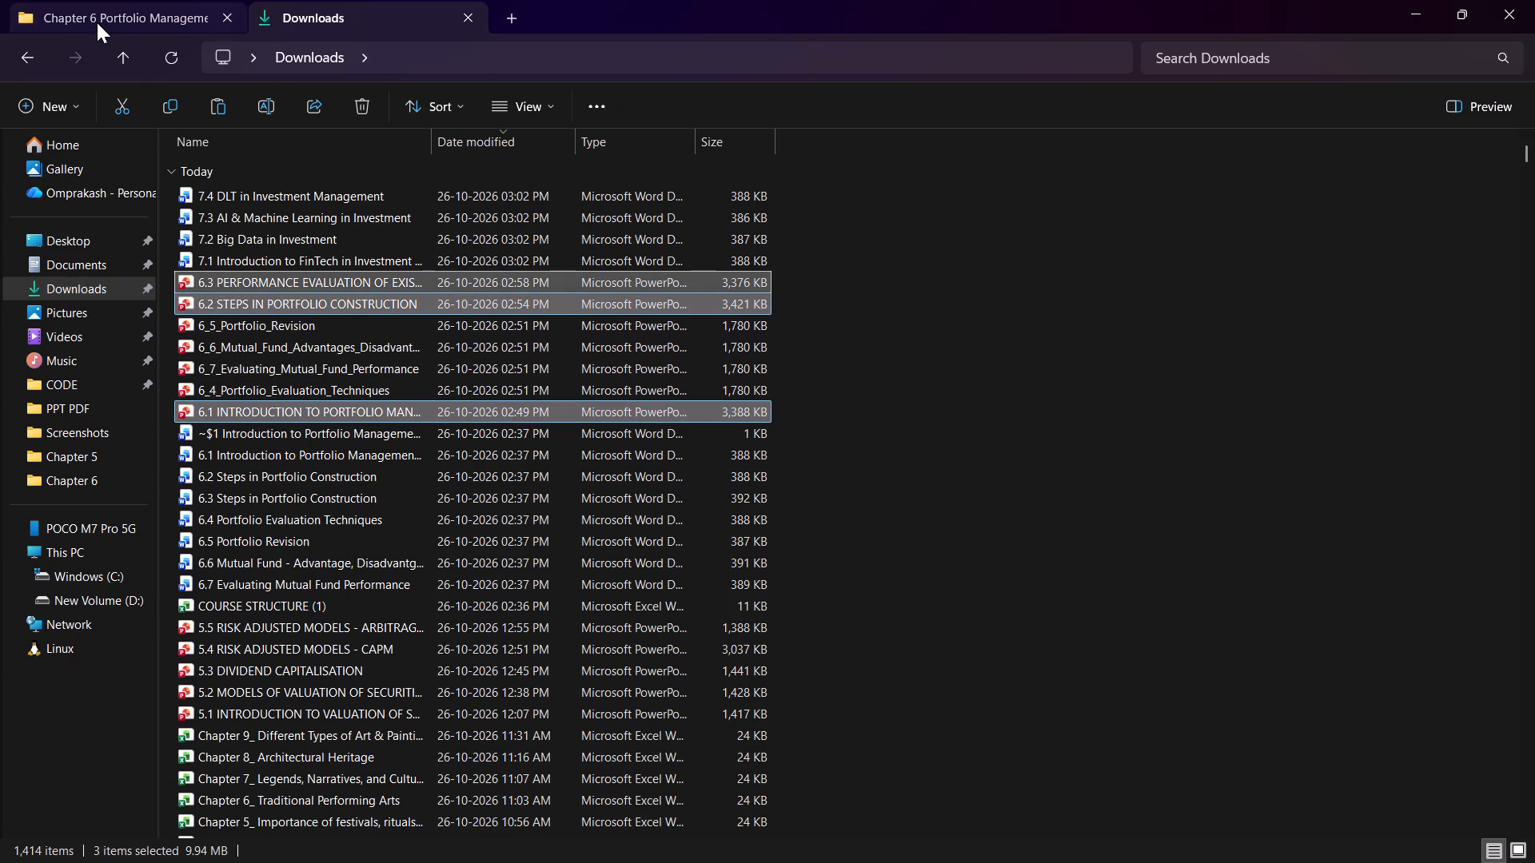
left_click(97, 22)
key("ctrl+v")
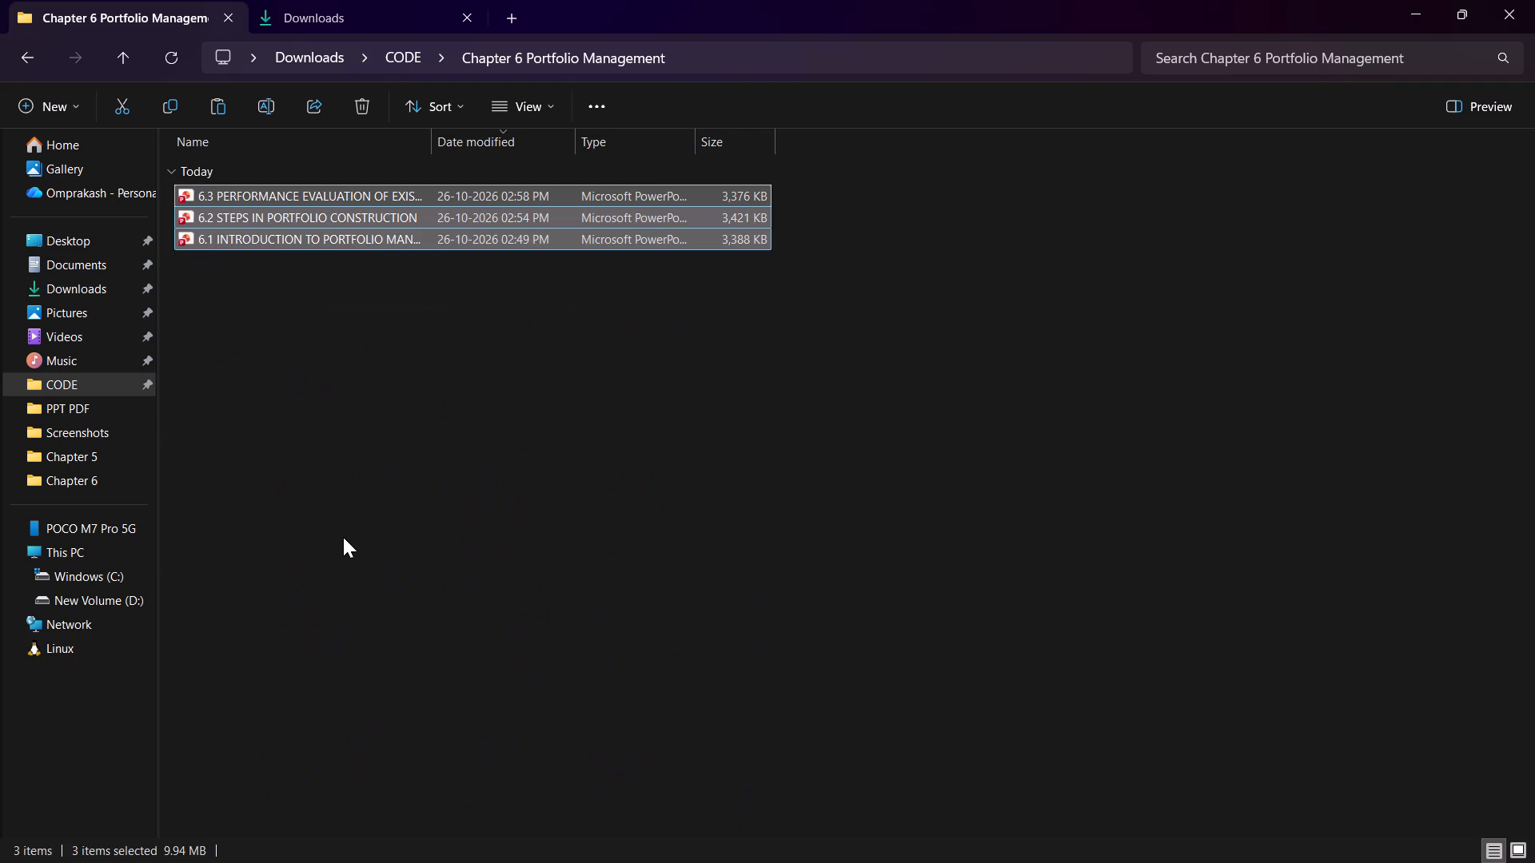
Copy the Style Analysis Approaches image from ChatGPT and paste it onto slide 7 of the 6.4 presentation in PowerPoint.
left_click(372, 6)
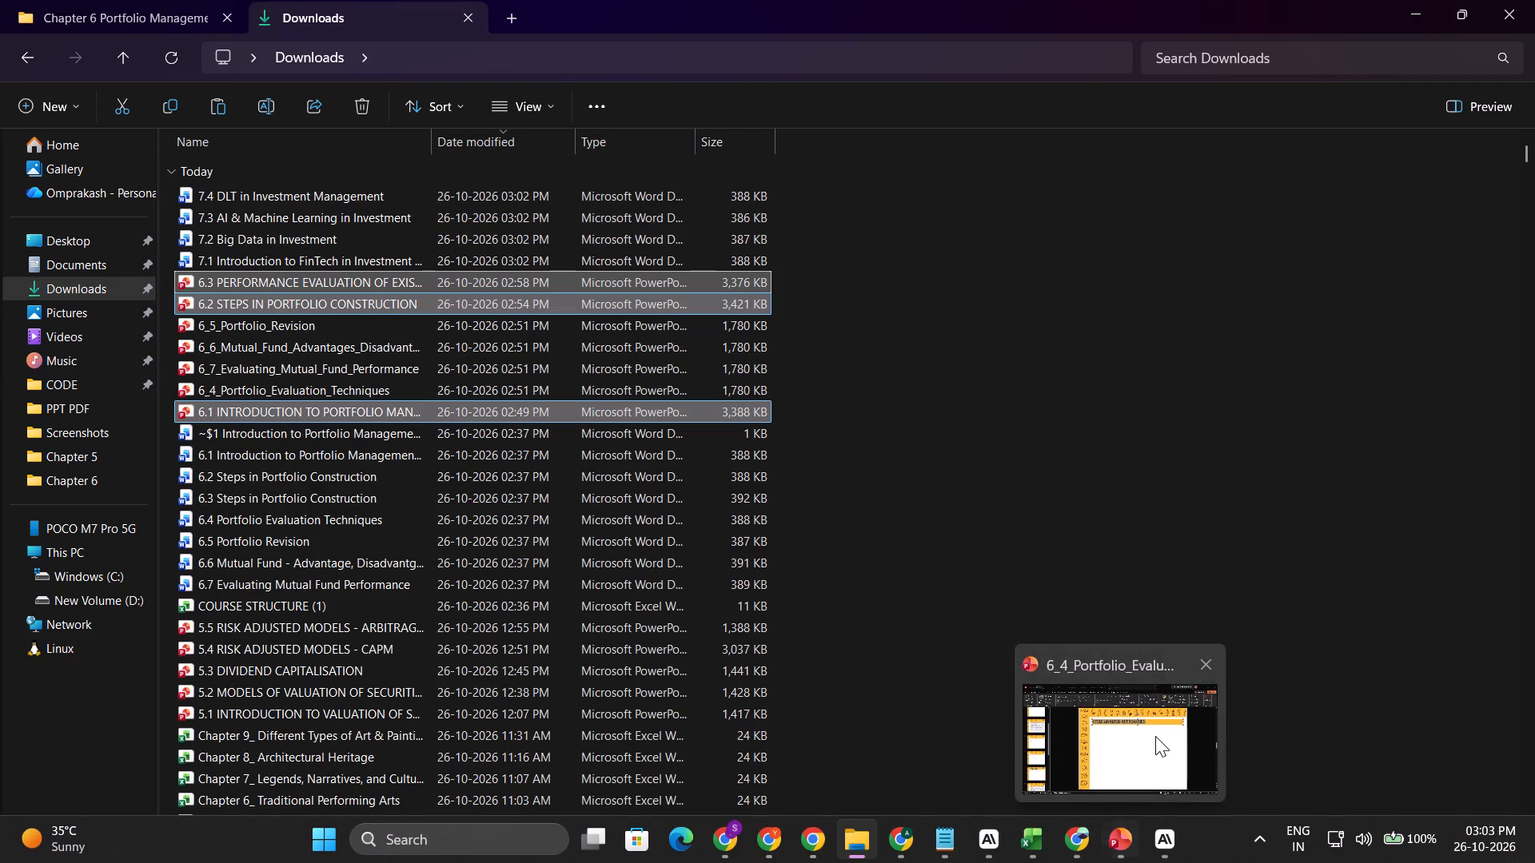
left_click(1155, 736)
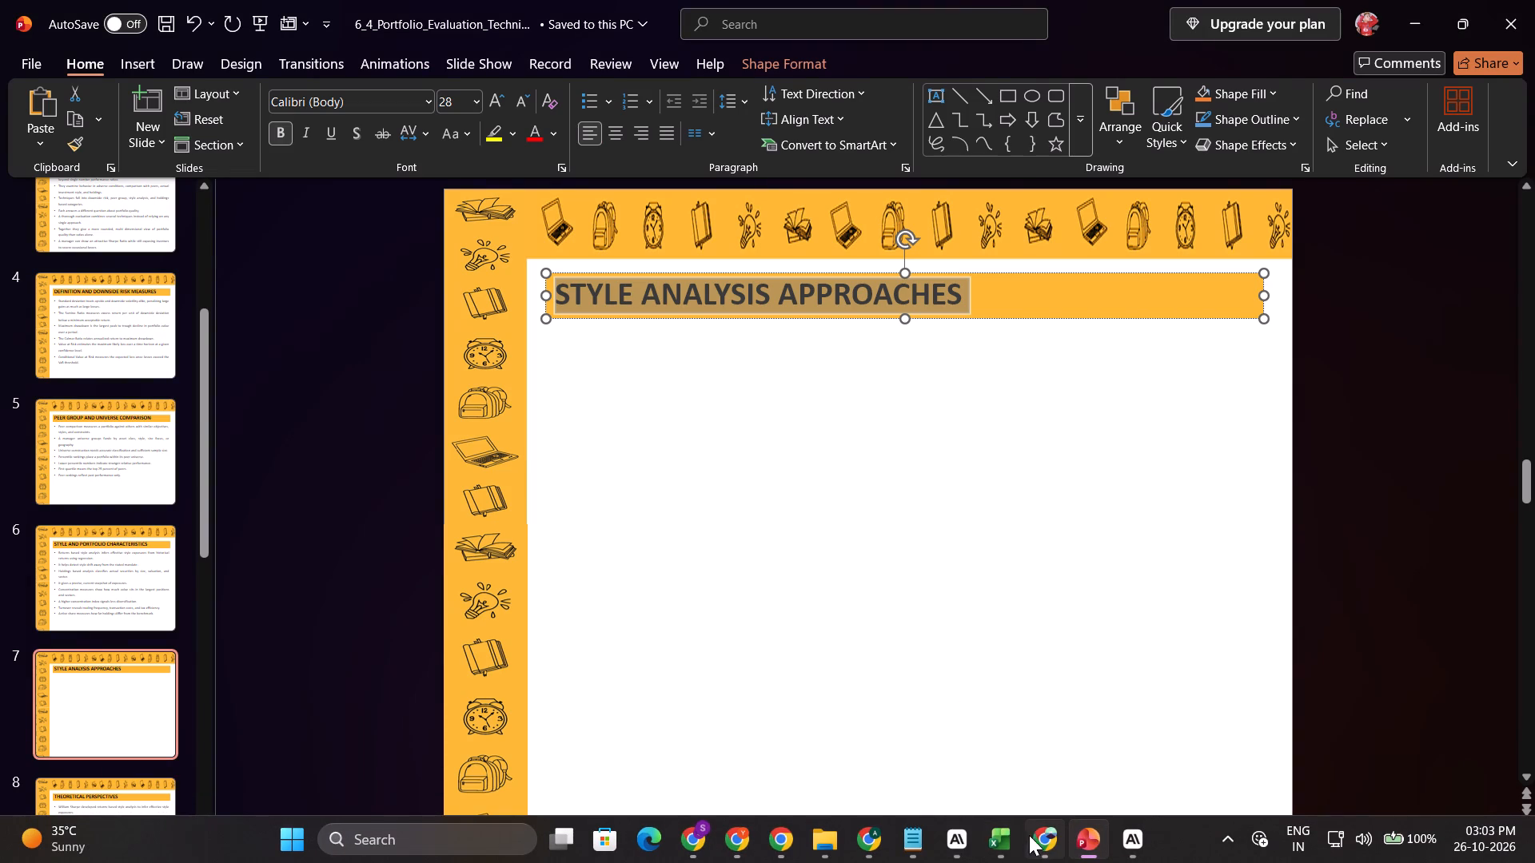
left_click(1036, 834)
scroll(686, 628, "down", 4)
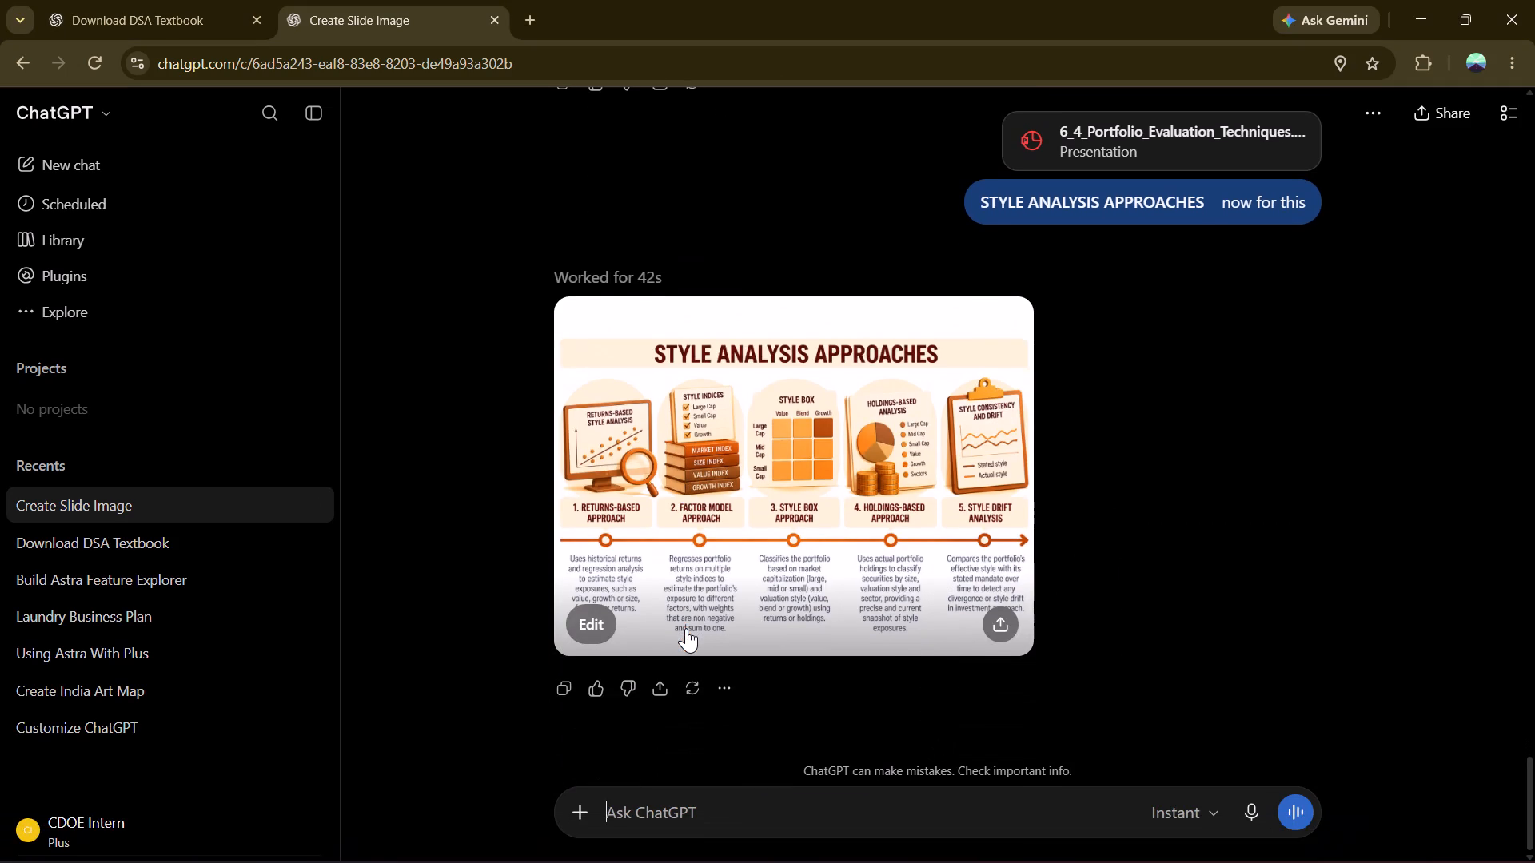
left_click(556, 680)
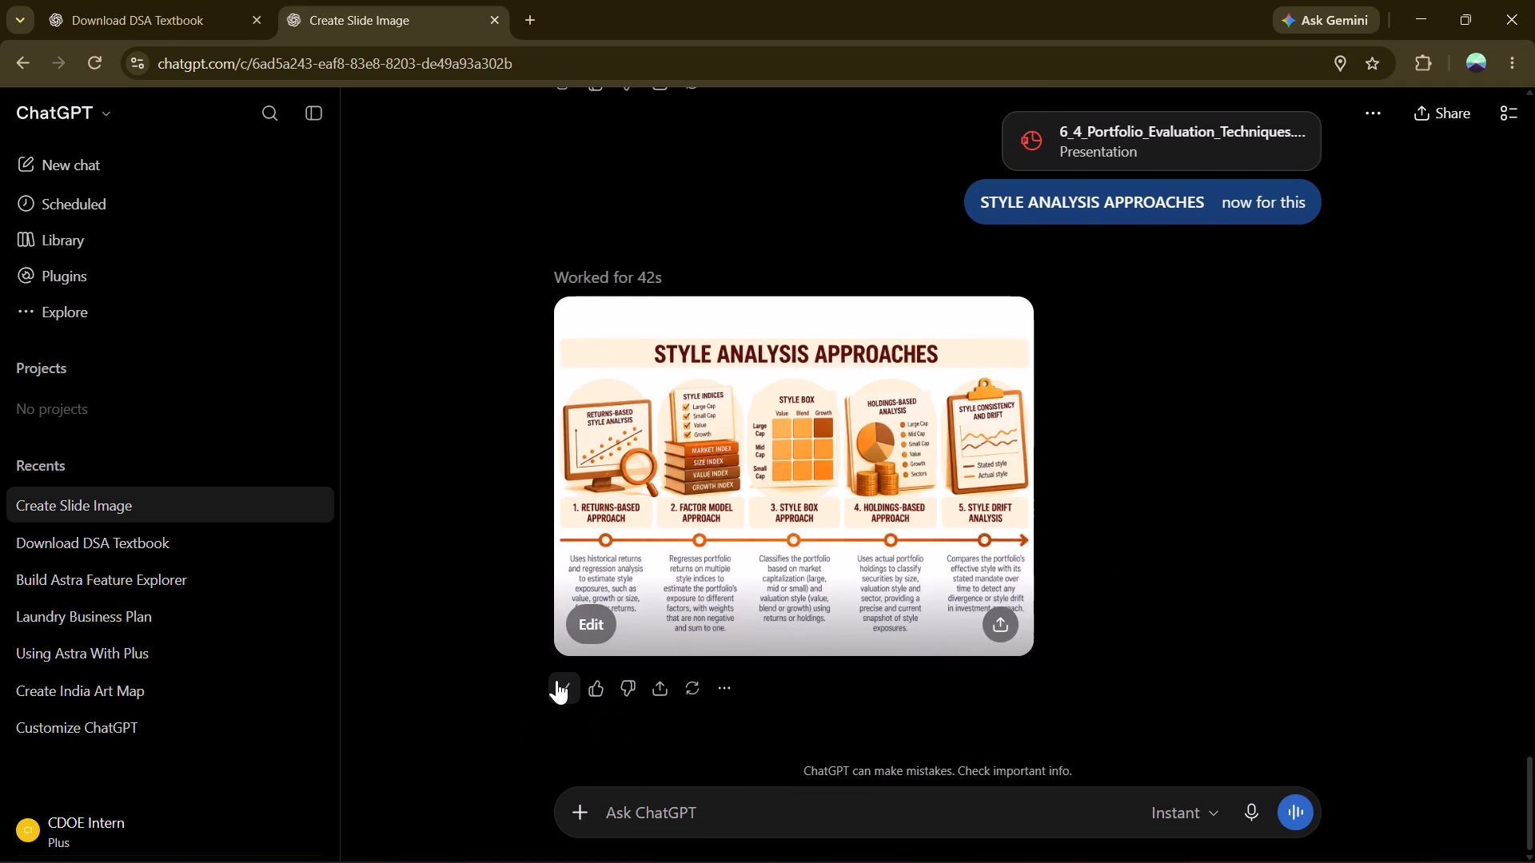
key("alt+Tab")
left_click(794, 601)
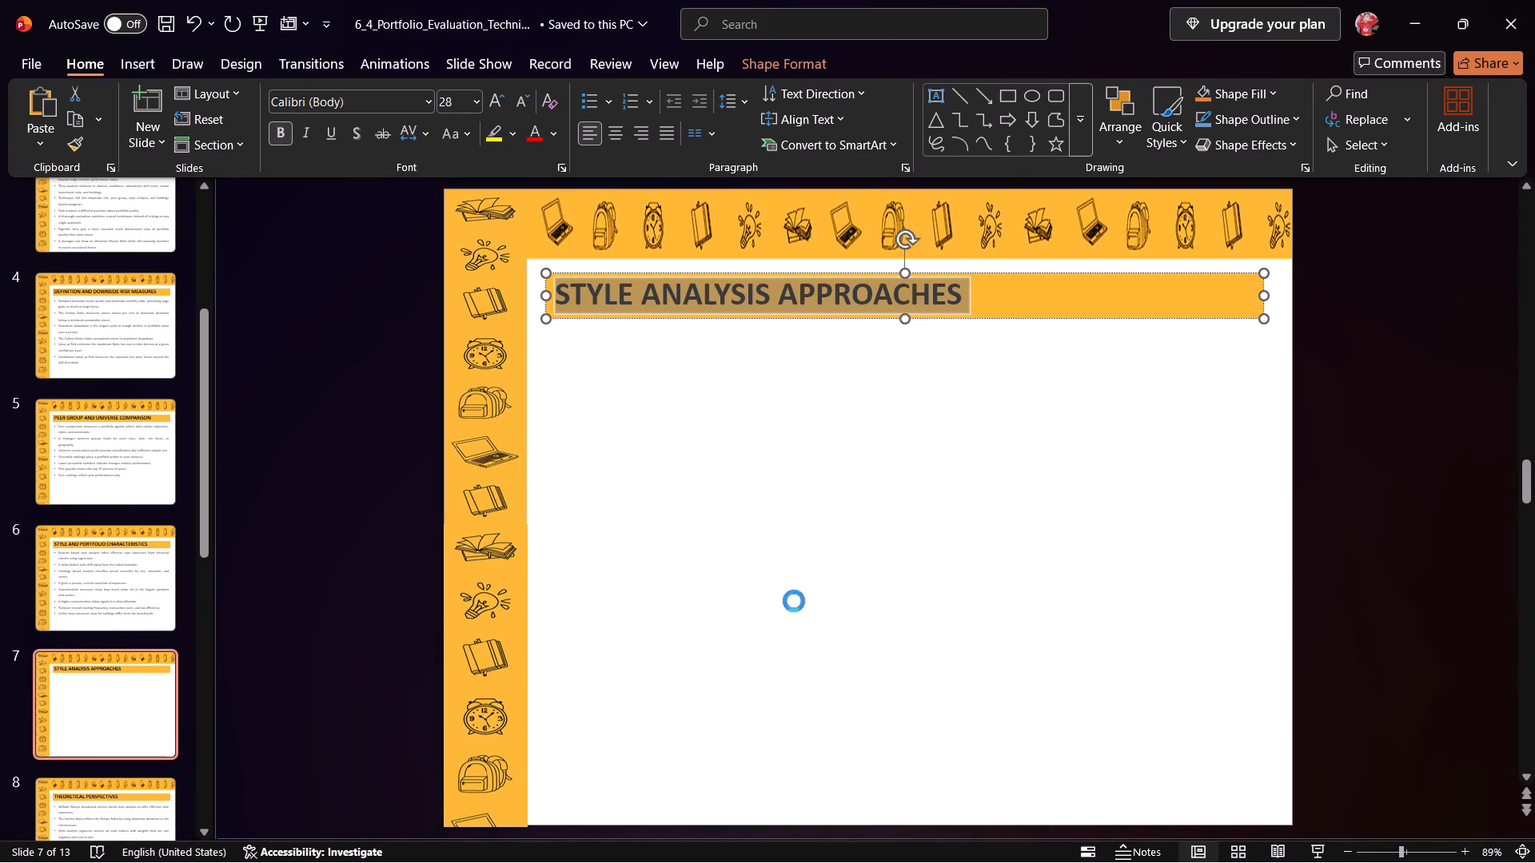
key("ctrl+v")
Crop the image's own heading off its top, and resize it under the slide title to about 21.48 cm wide by 13.52 cm high.
left_click(1300, 92)
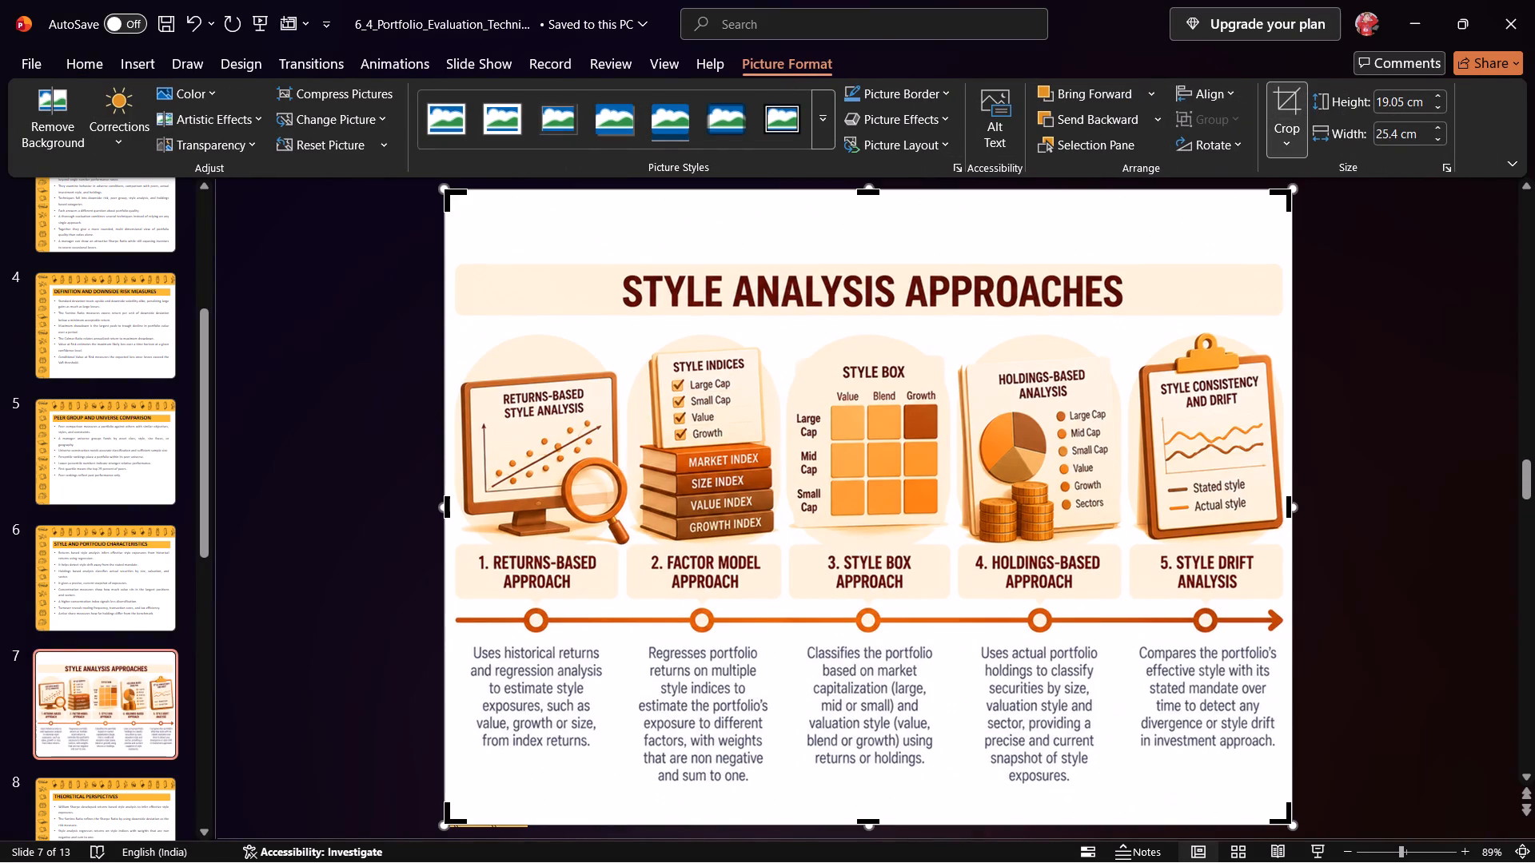
left_click_drag(873, 189, 906, 311)
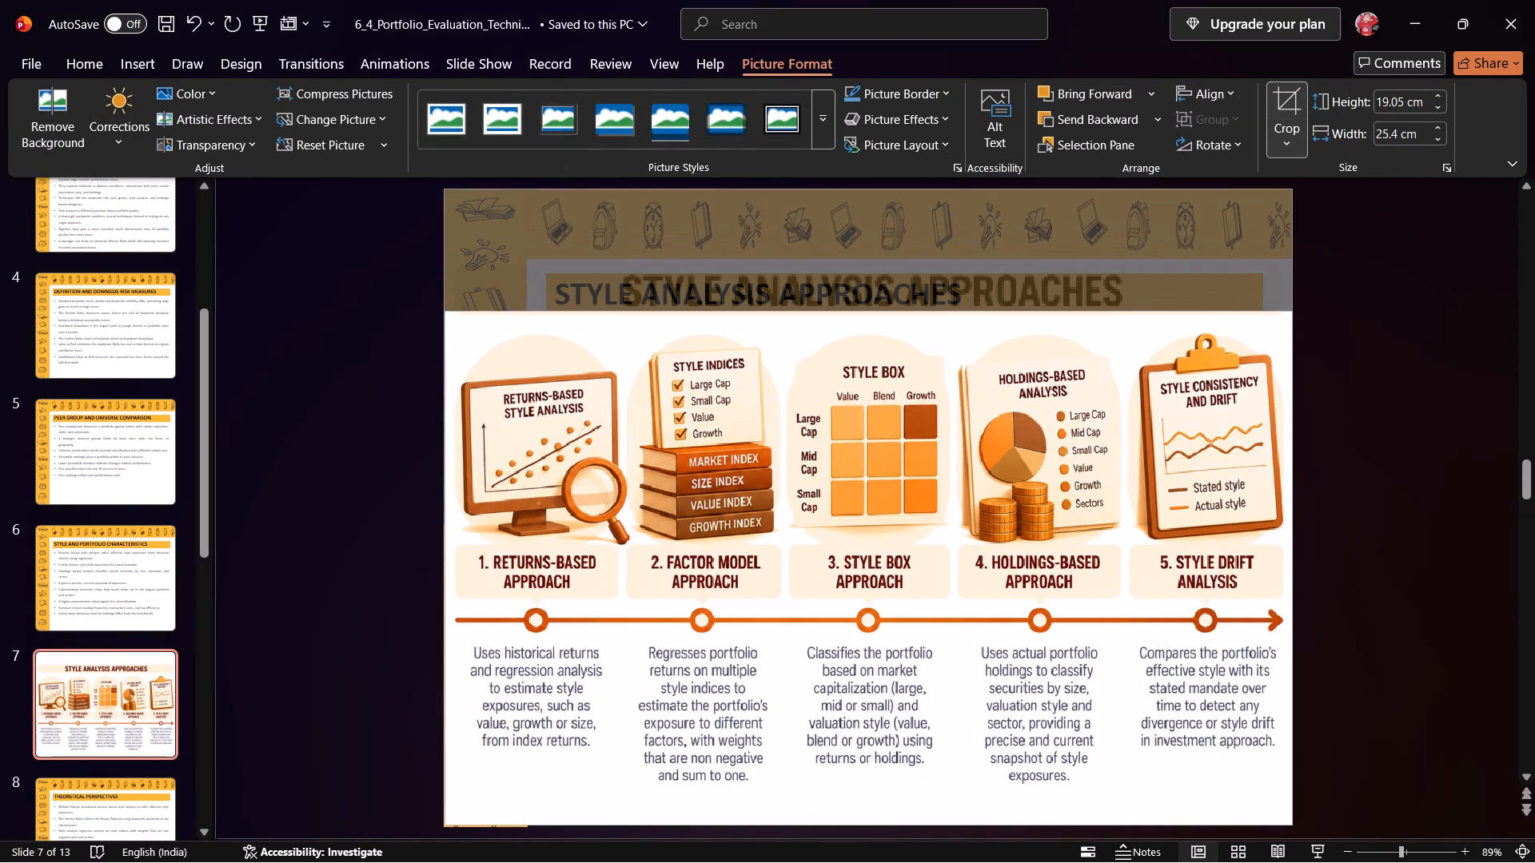
left_click_drag(906, 311, 911, 317)
key("Return")
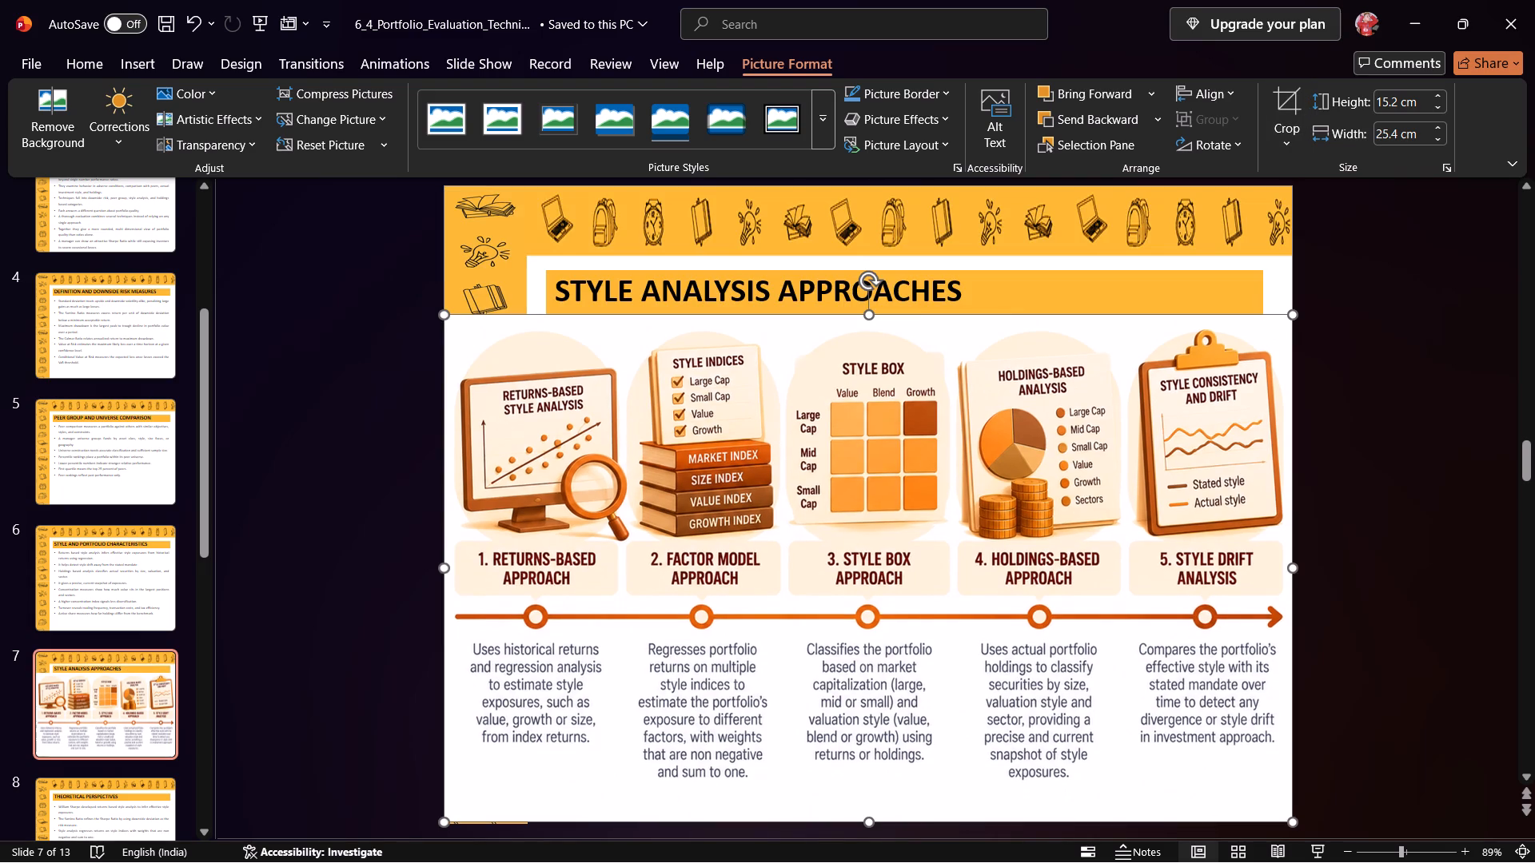
left_click_drag(445, 568, 551, 569)
left_click_drag(1296, 570, 1268, 571)
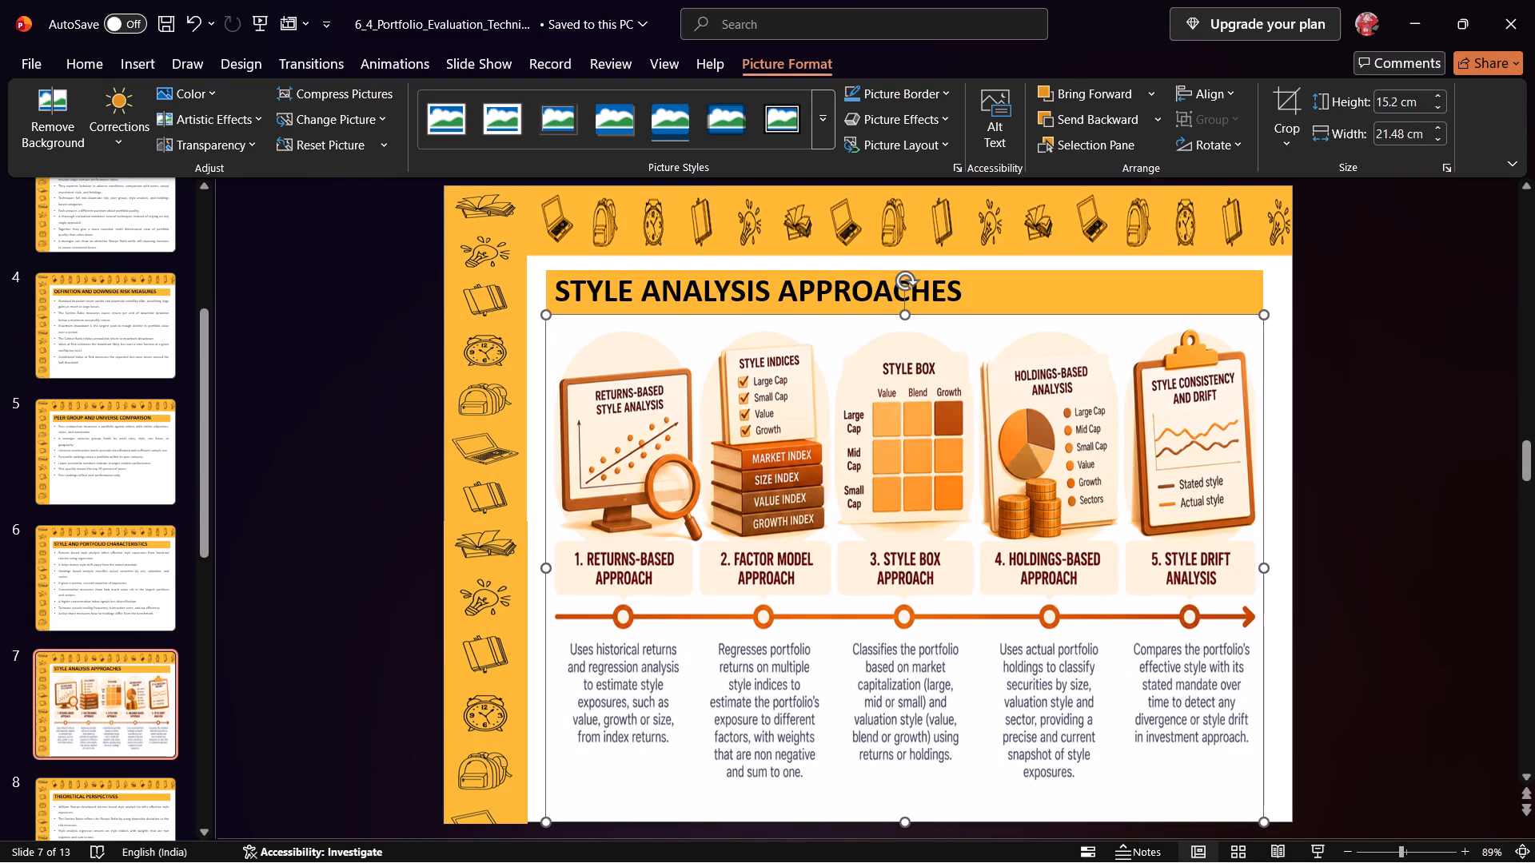
left_click_drag(903, 822, 906, 766)
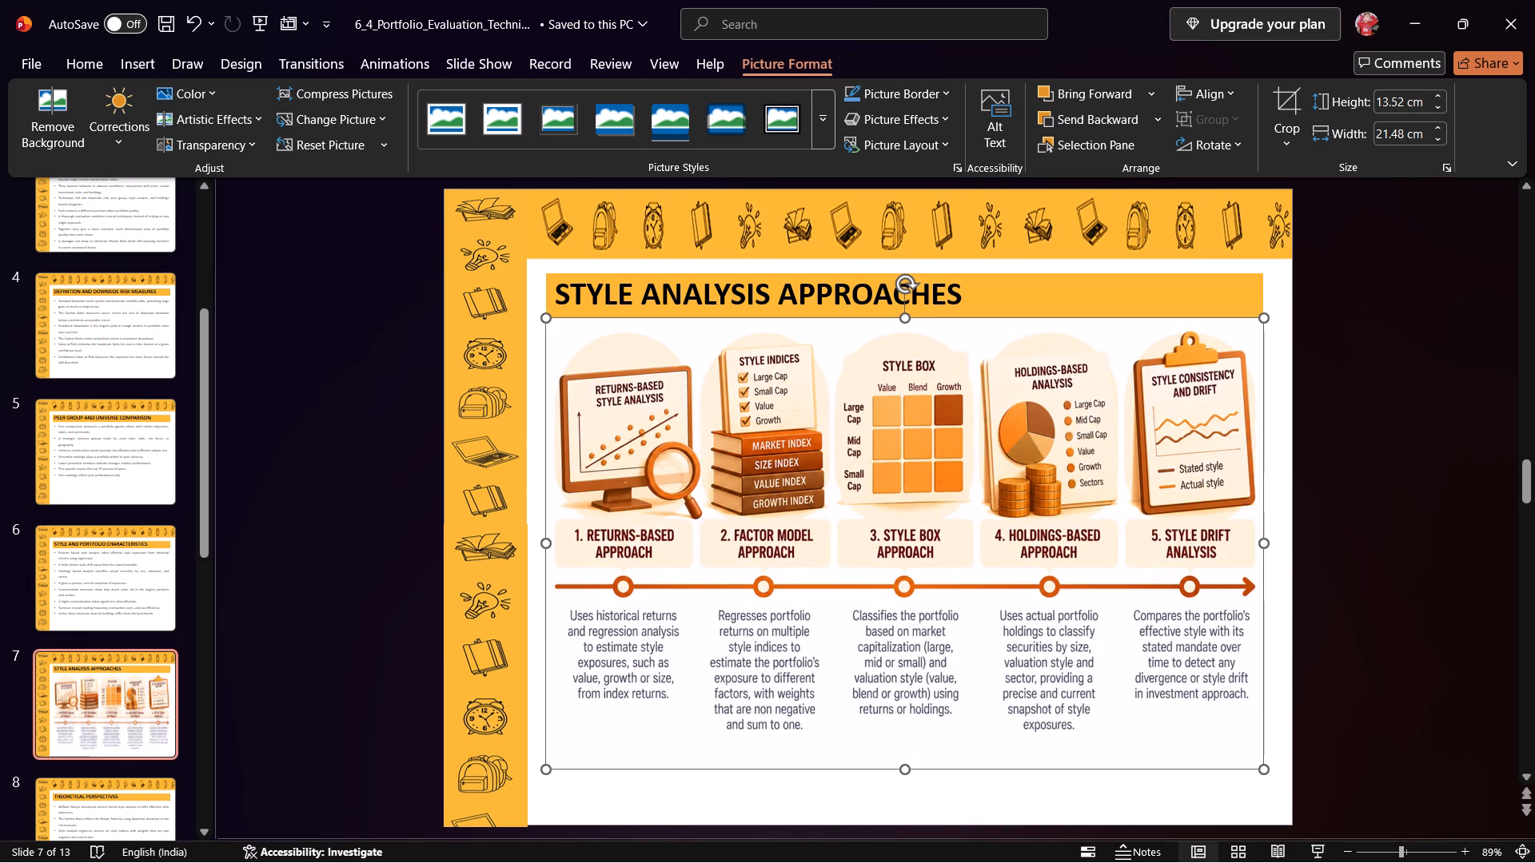
Move the bullet text slightly up toward the heading on slides 8, 9 and 12.
scroll(100, 690, "down", 4)
left_click(117, 537)
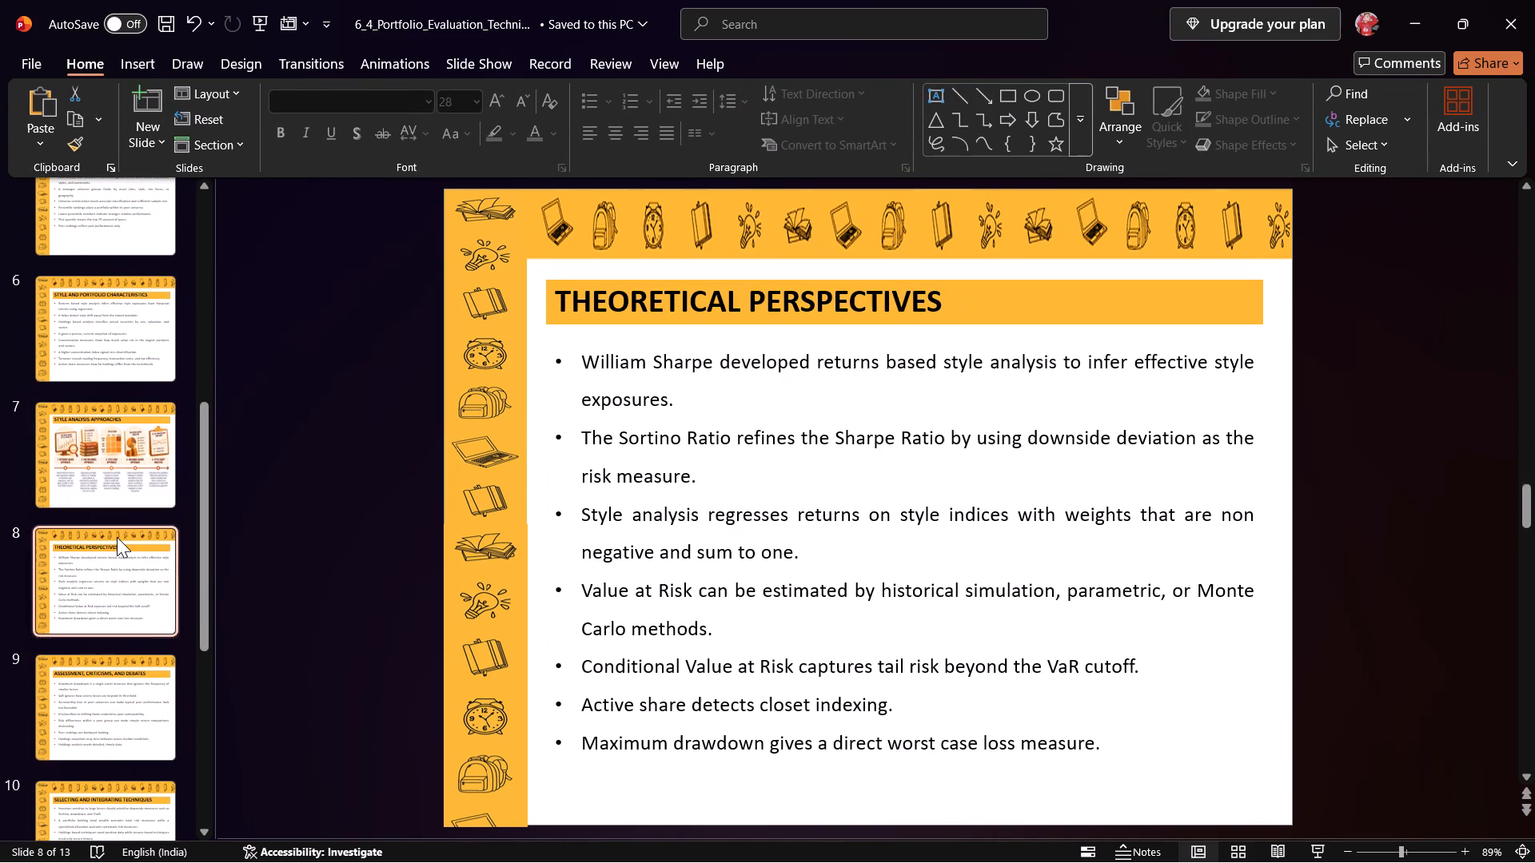
left_click(652, 487)
left_click_drag(645, 336, 644, 329)
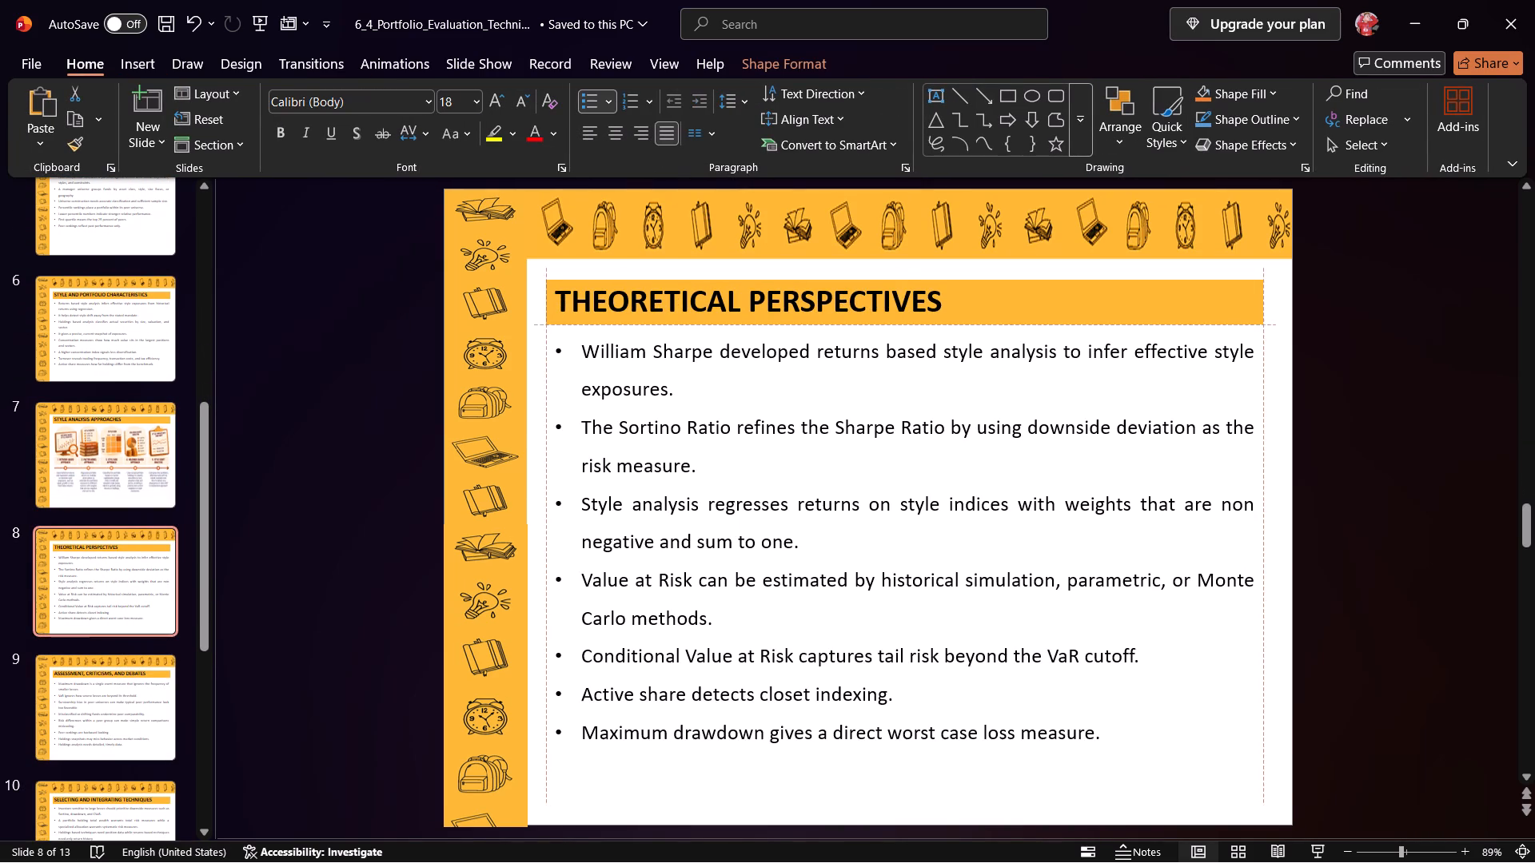
left_click_drag(644, 329, 644, 328)
scroll(146, 467, "down", 4)
left_click(146, 467)
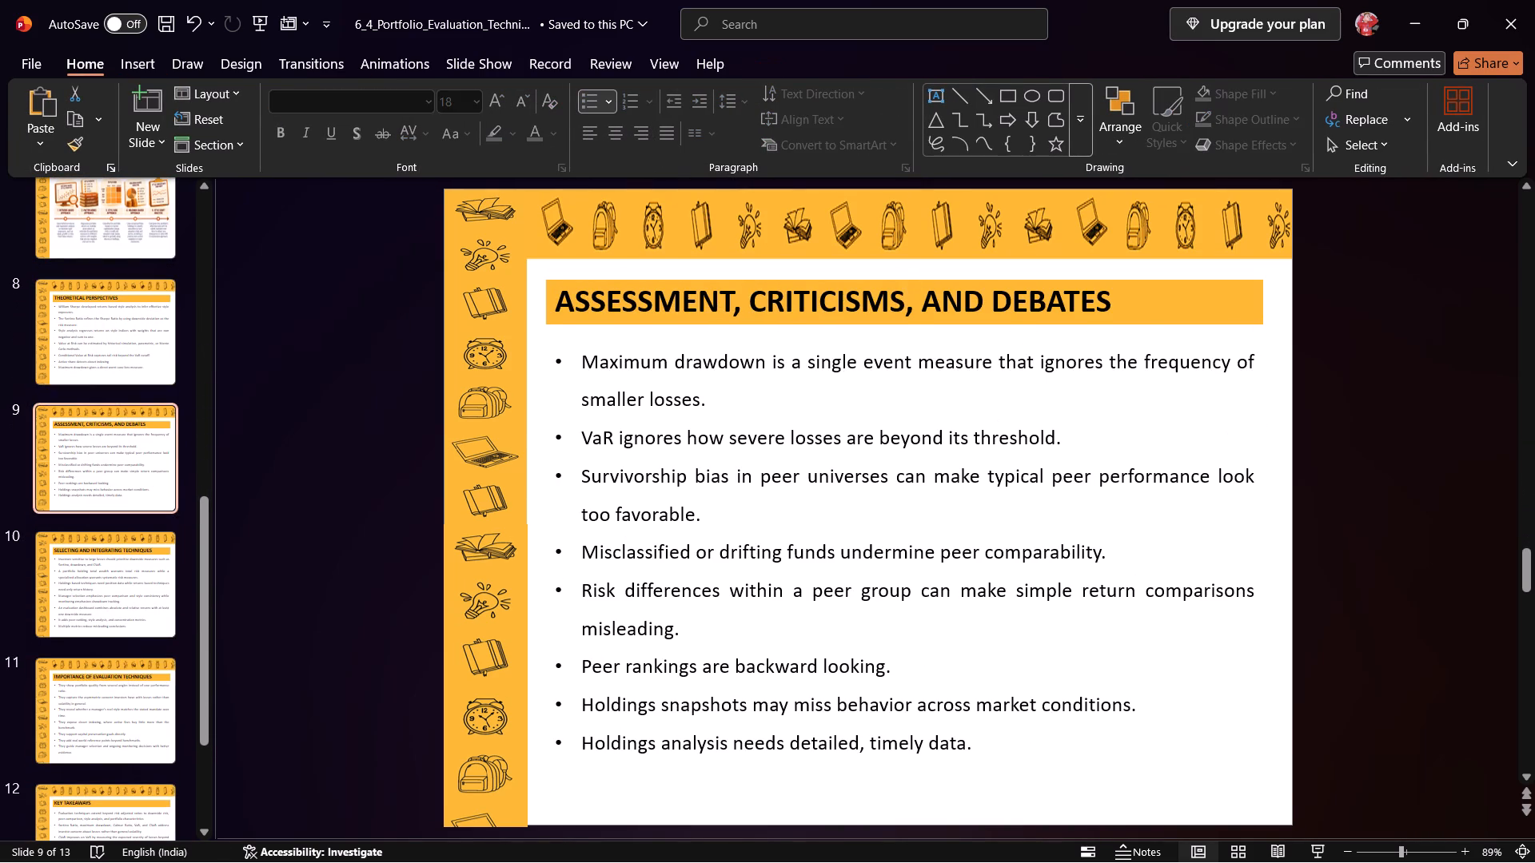
left_click(624, 416)
left_click(656, 336)
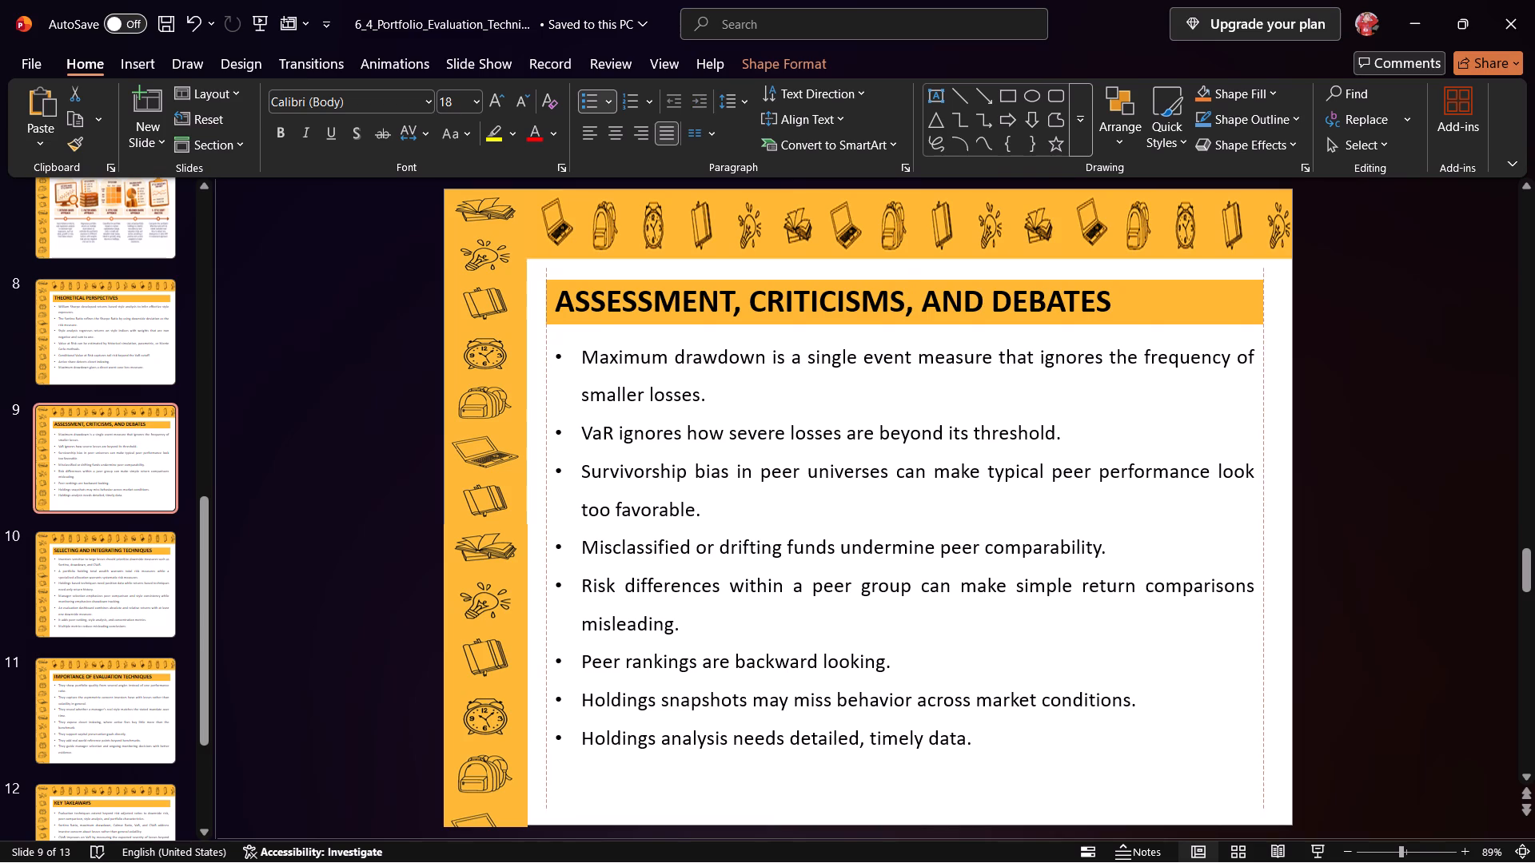
scroll(76, 639, "down", 4)
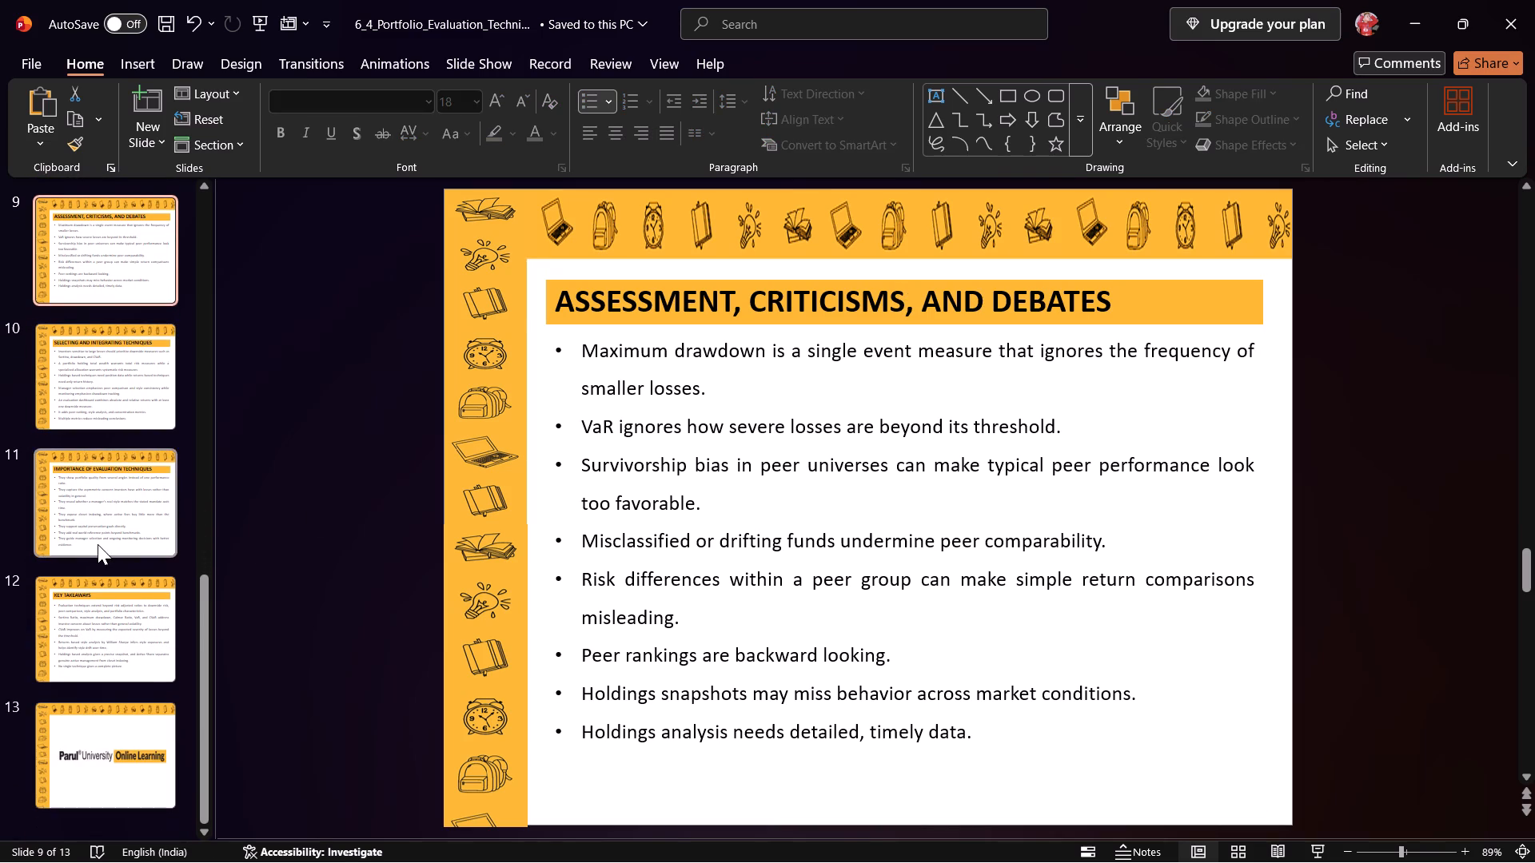
left_click(98, 544)
left_click(110, 610)
left_click_drag(572, 531, 580, 515)
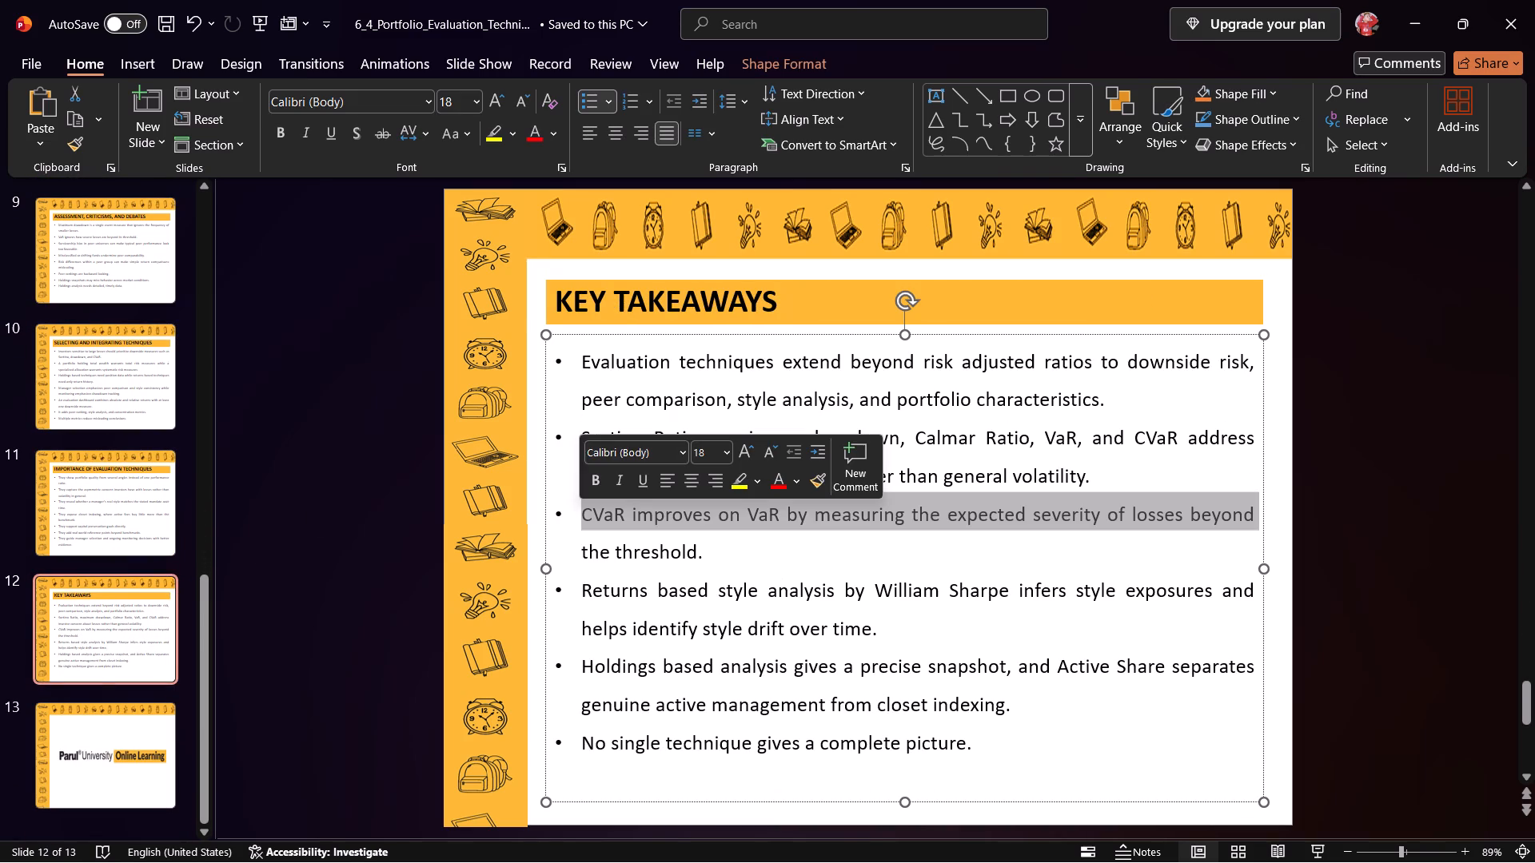
left_click_drag(642, 338, 642, 327)
Save the 6.4 presentation in Downloads under its slide 2 title, 6.4 PORTFOLIO EVALUATION TECHNIQUES.
scroll(117, 534, "up", 17)
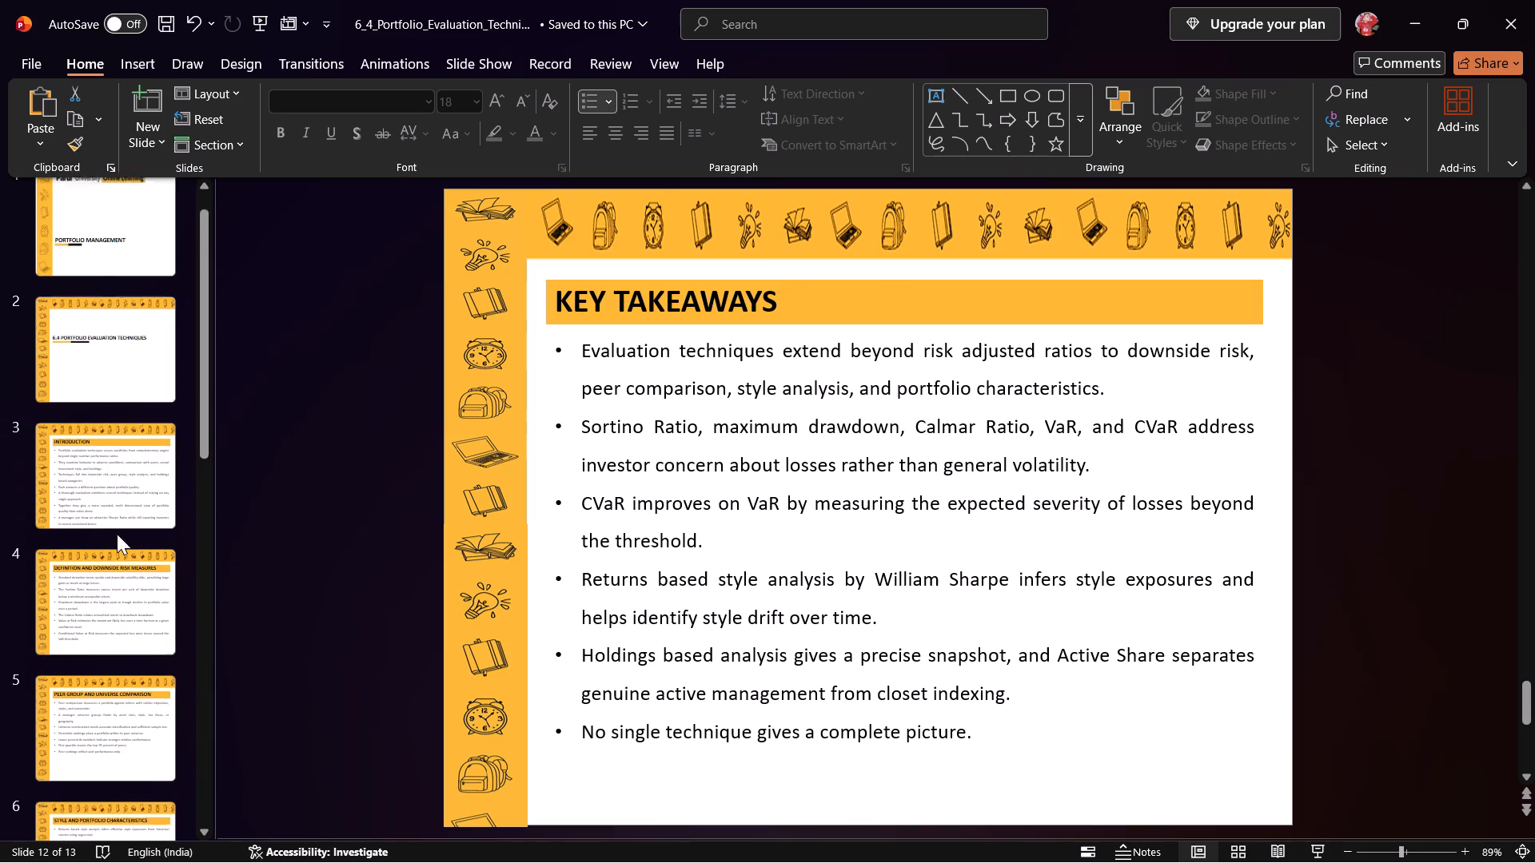
left_click(119, 401)
triple_click(598, 420)
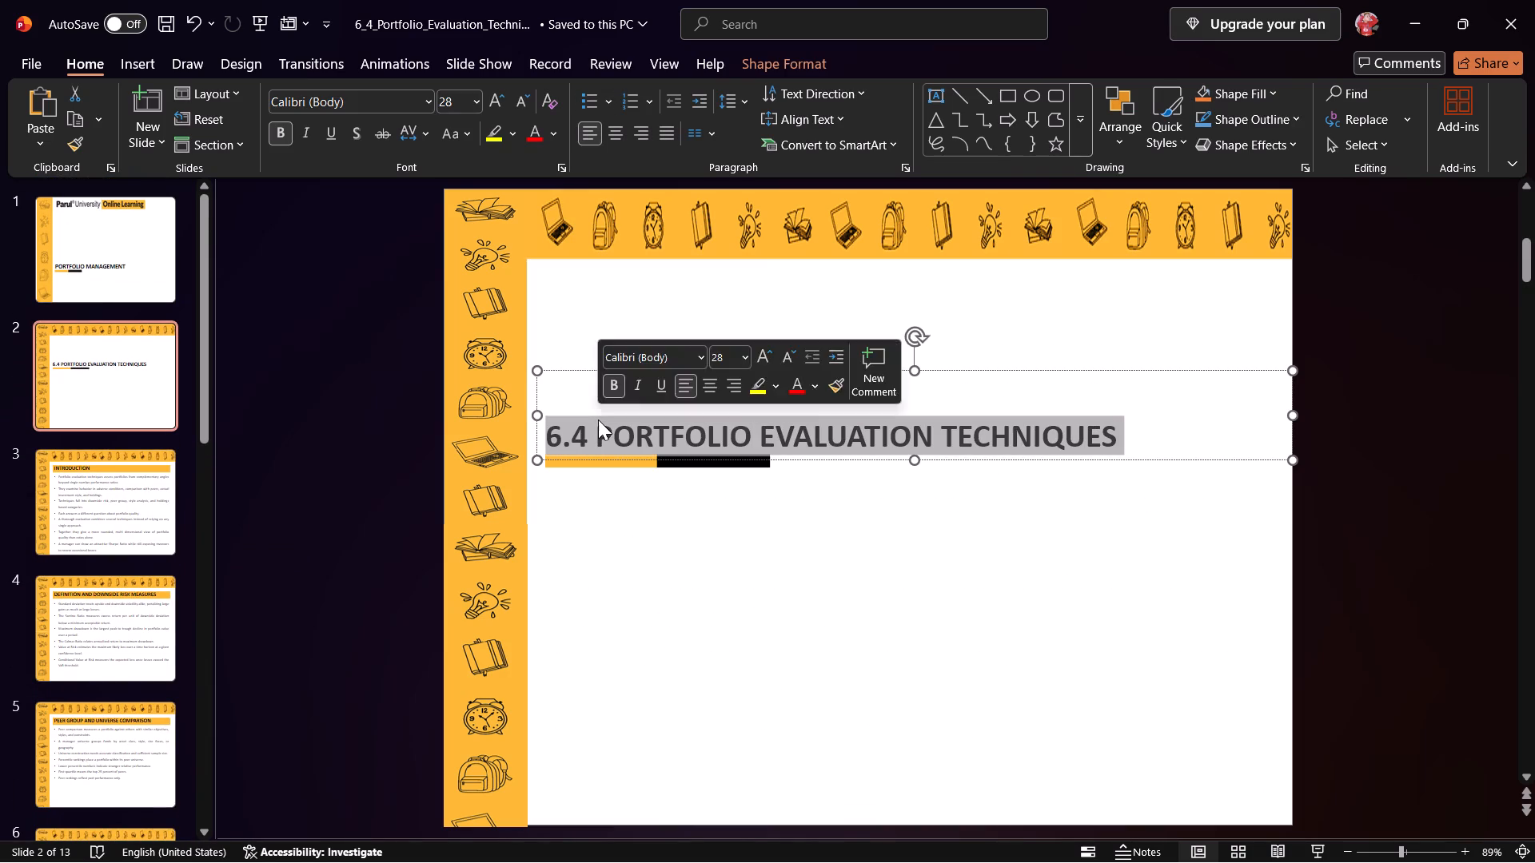
key("ctrl+c")
left_click(42, 66)
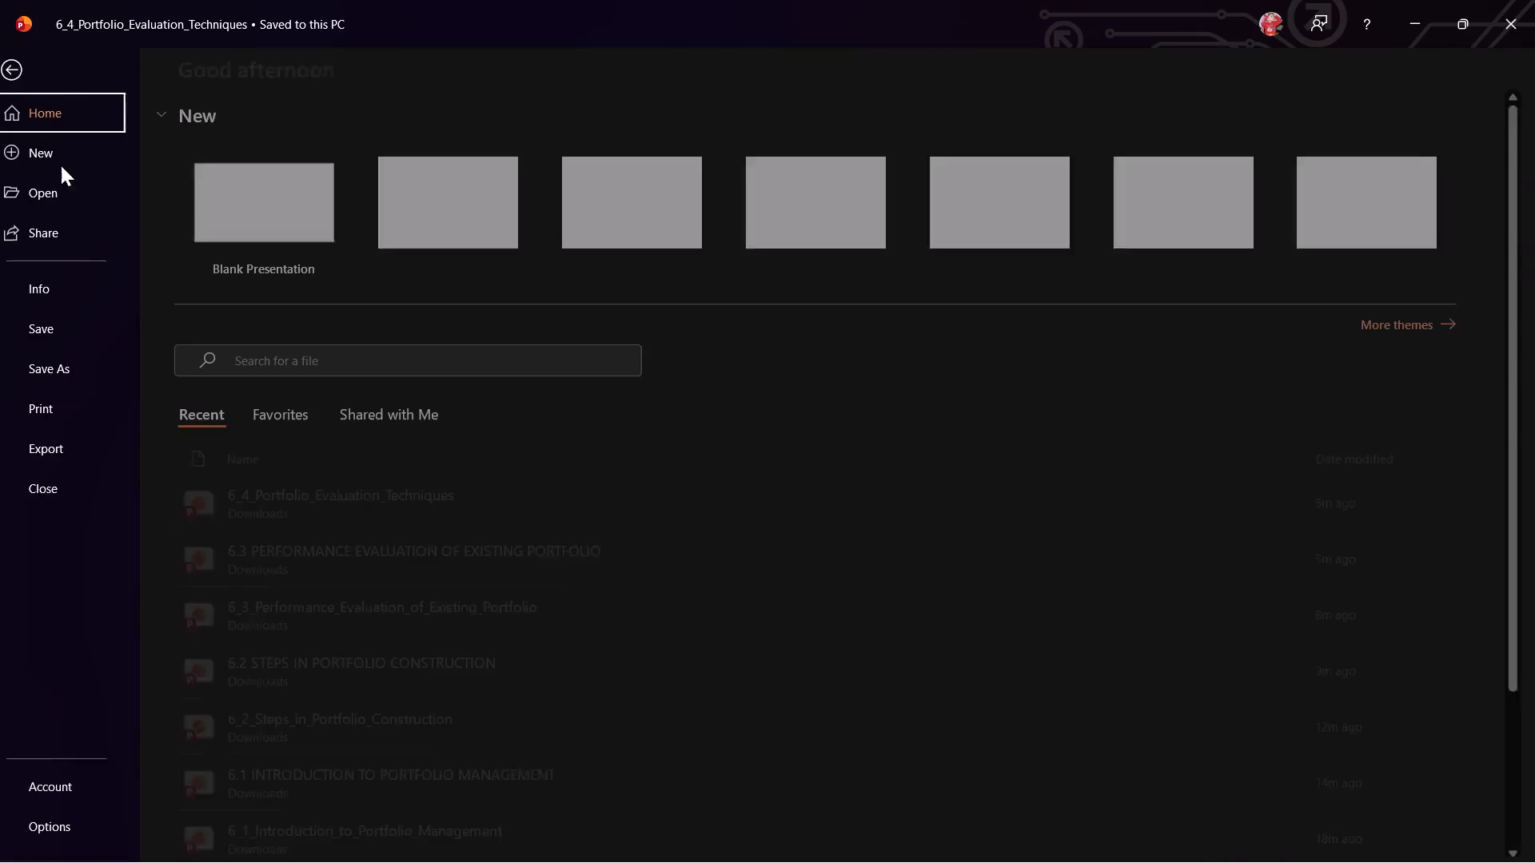
left_click(74, 363)
left_click(720, 172)
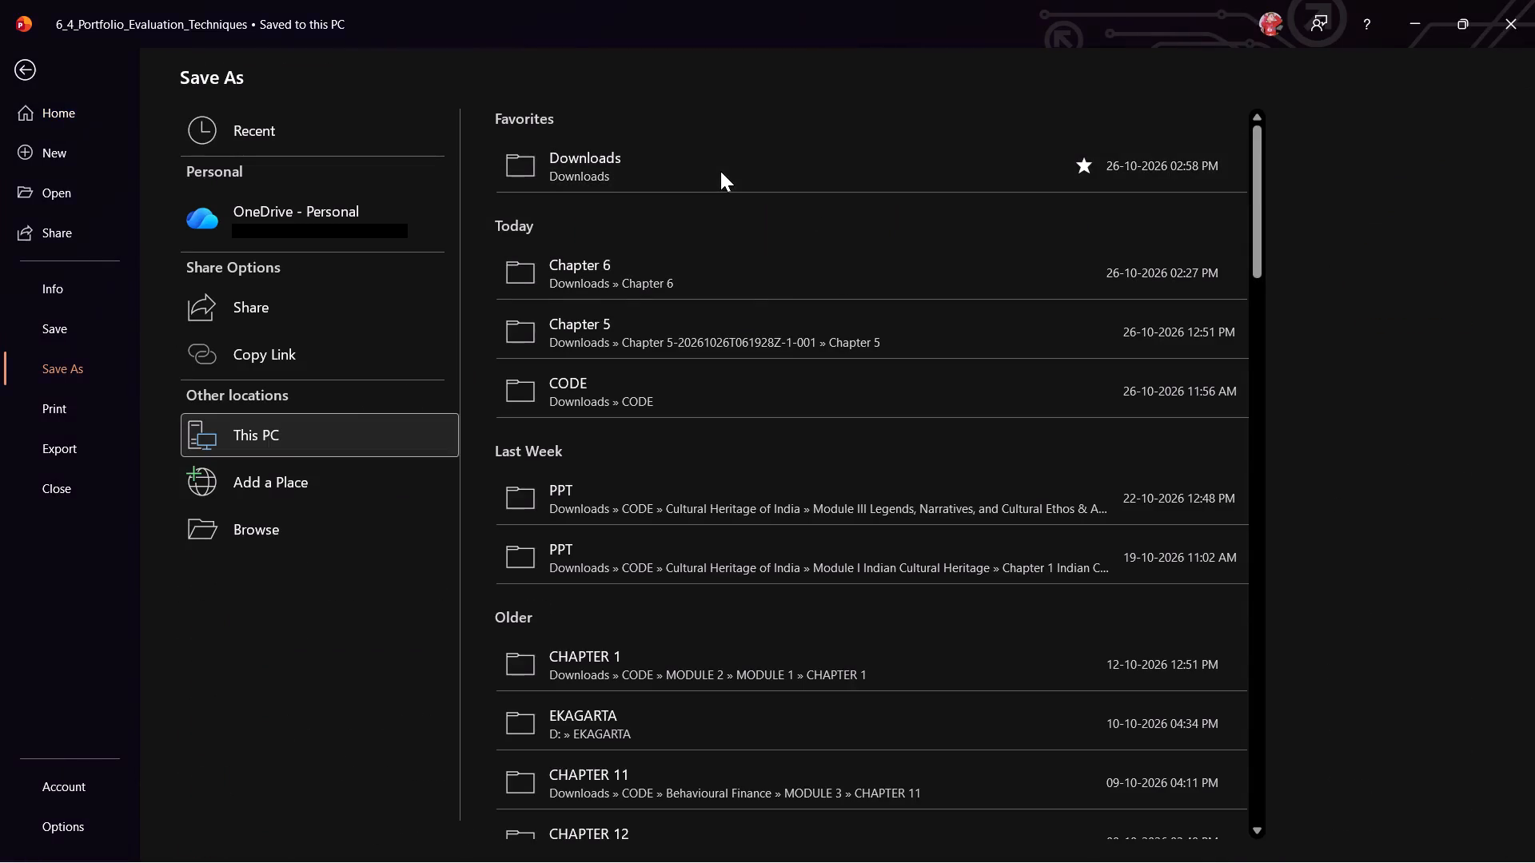
key("BackSpace")
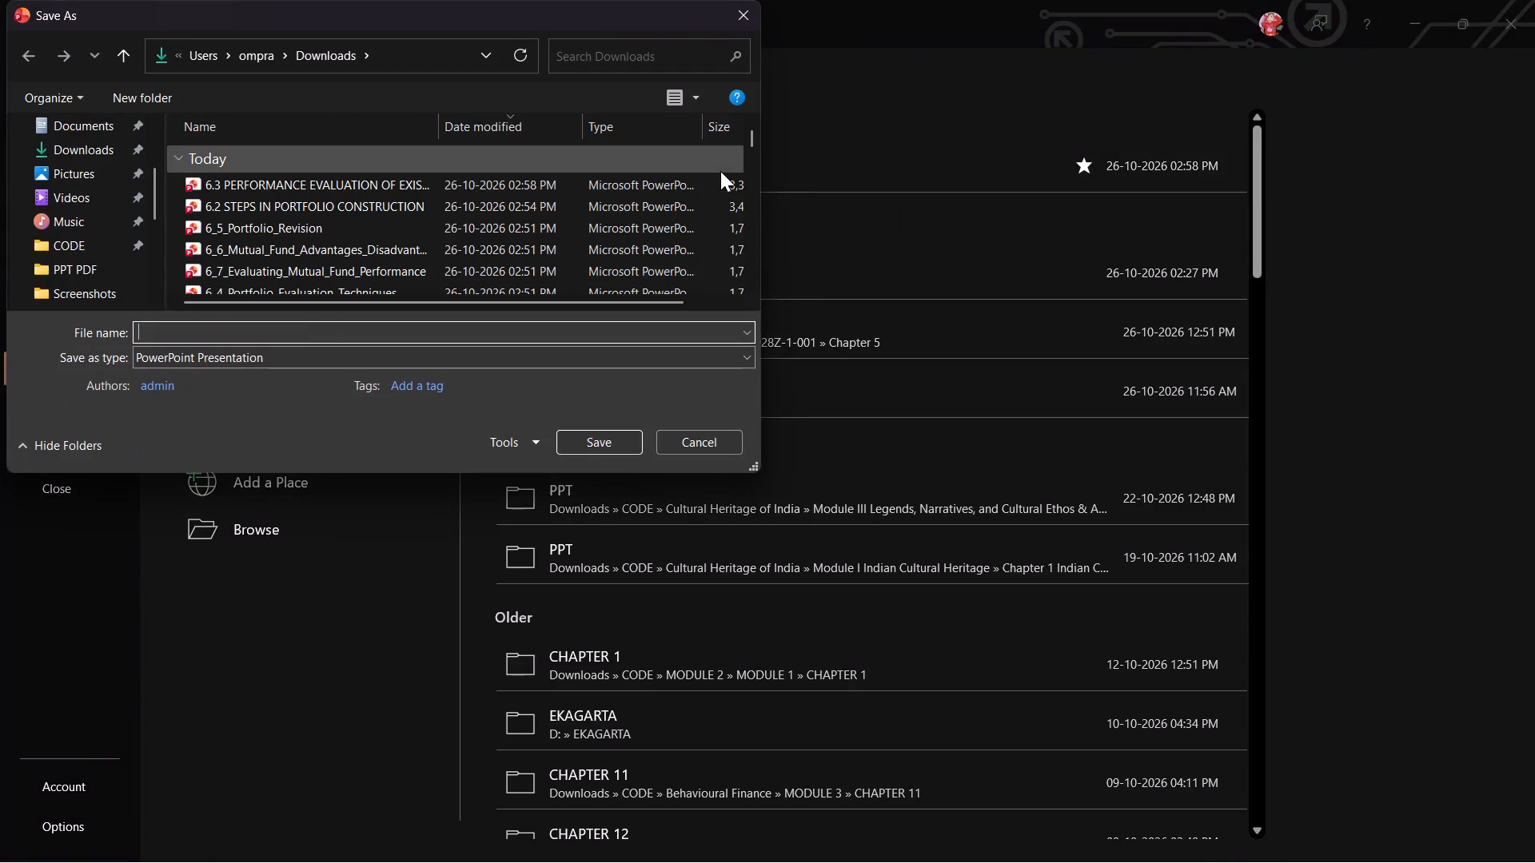
key("ctrl+v")
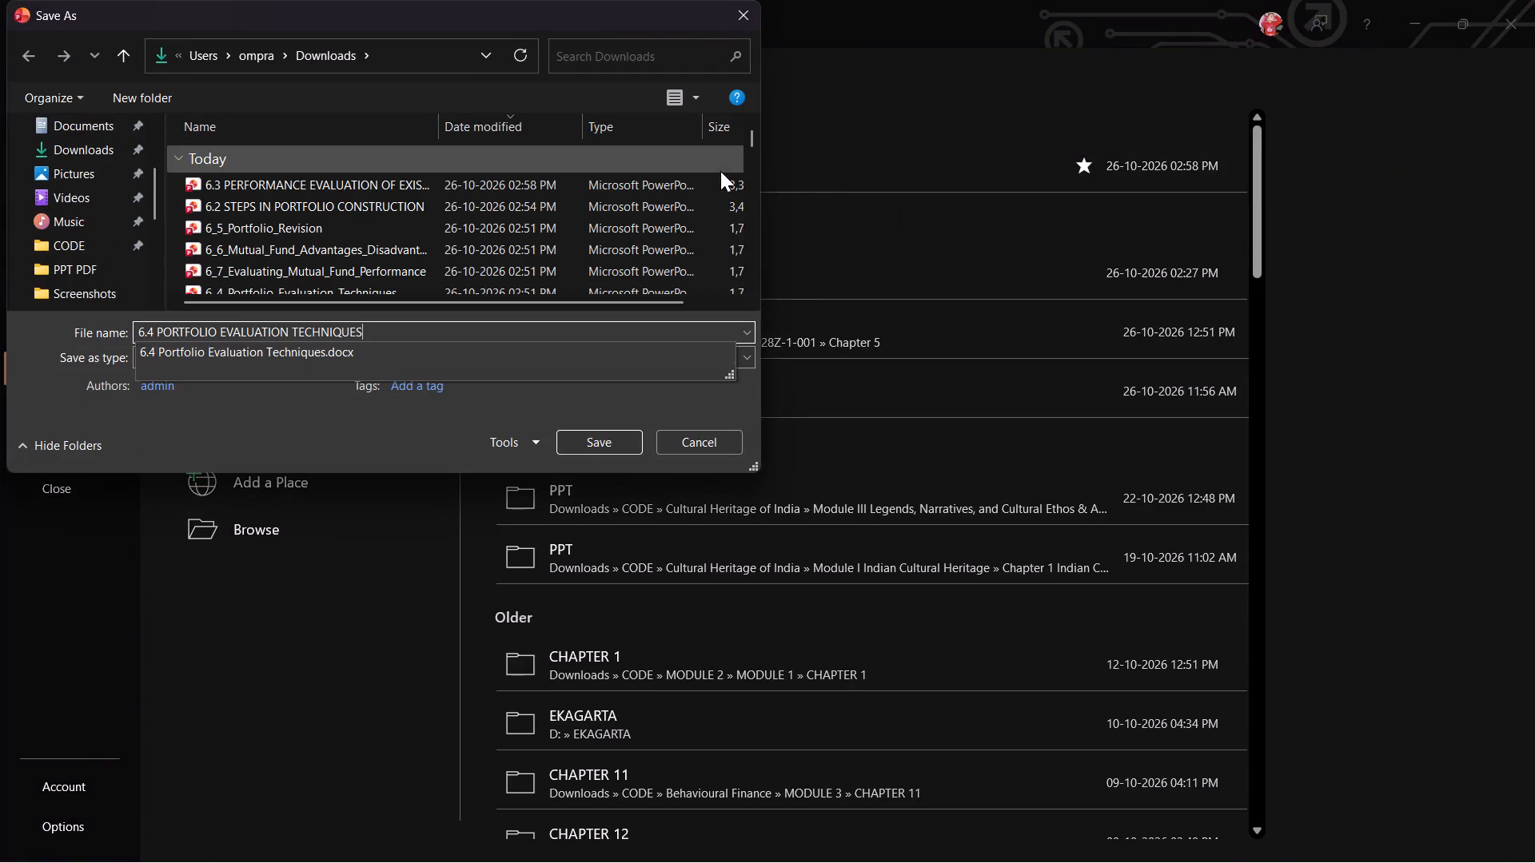
left_click(589, 439)
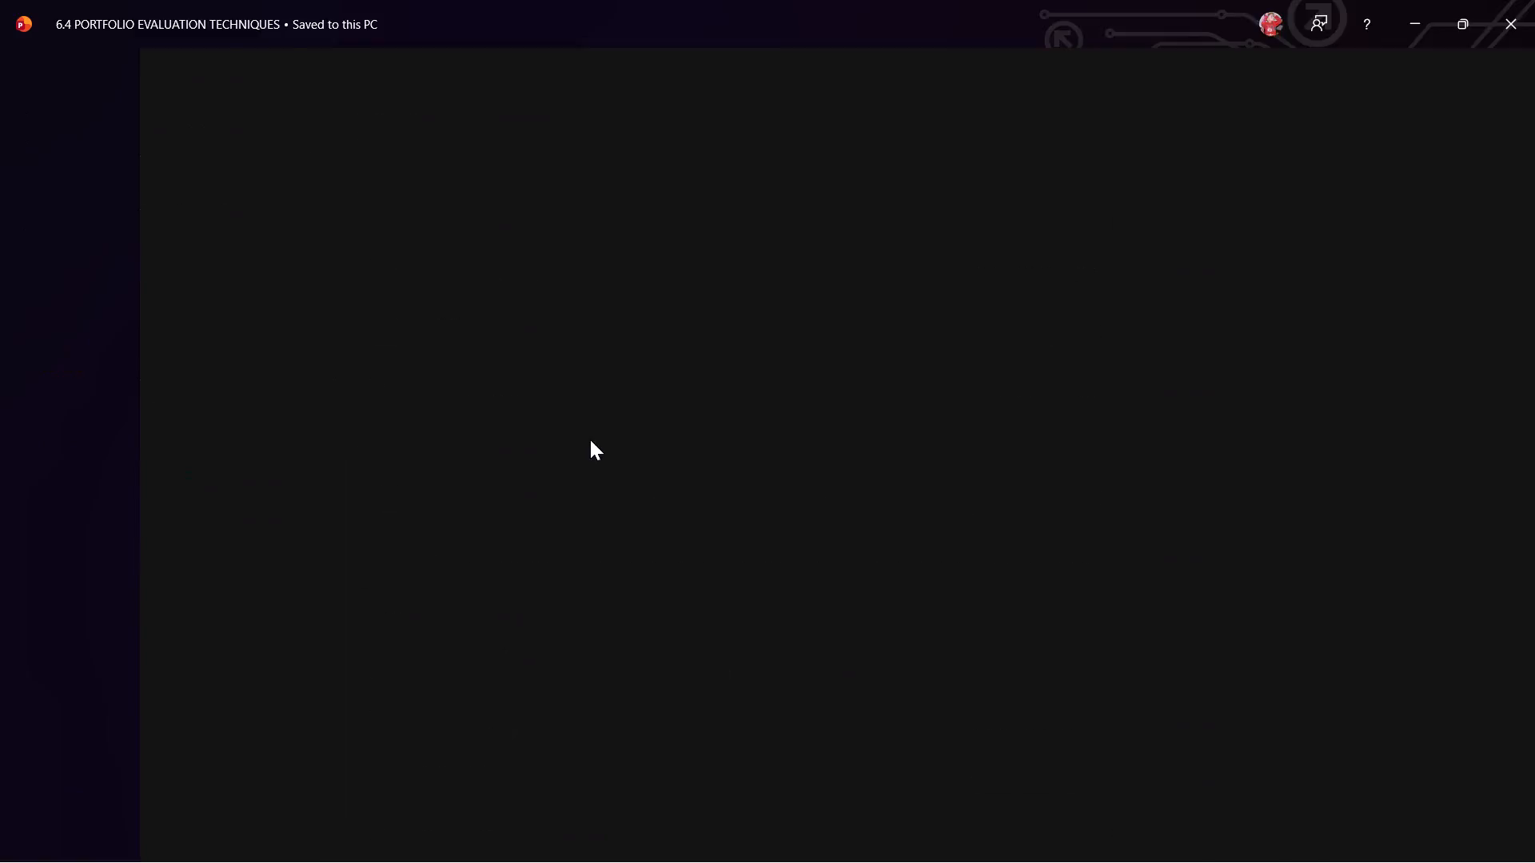
Copy the 6.4 PORTFOLIO EVALUATION TECHNIQUES presentation from Downloads into the Chapter 6 Portfolio Management folder in File Explorer.
left_click(830, 824)
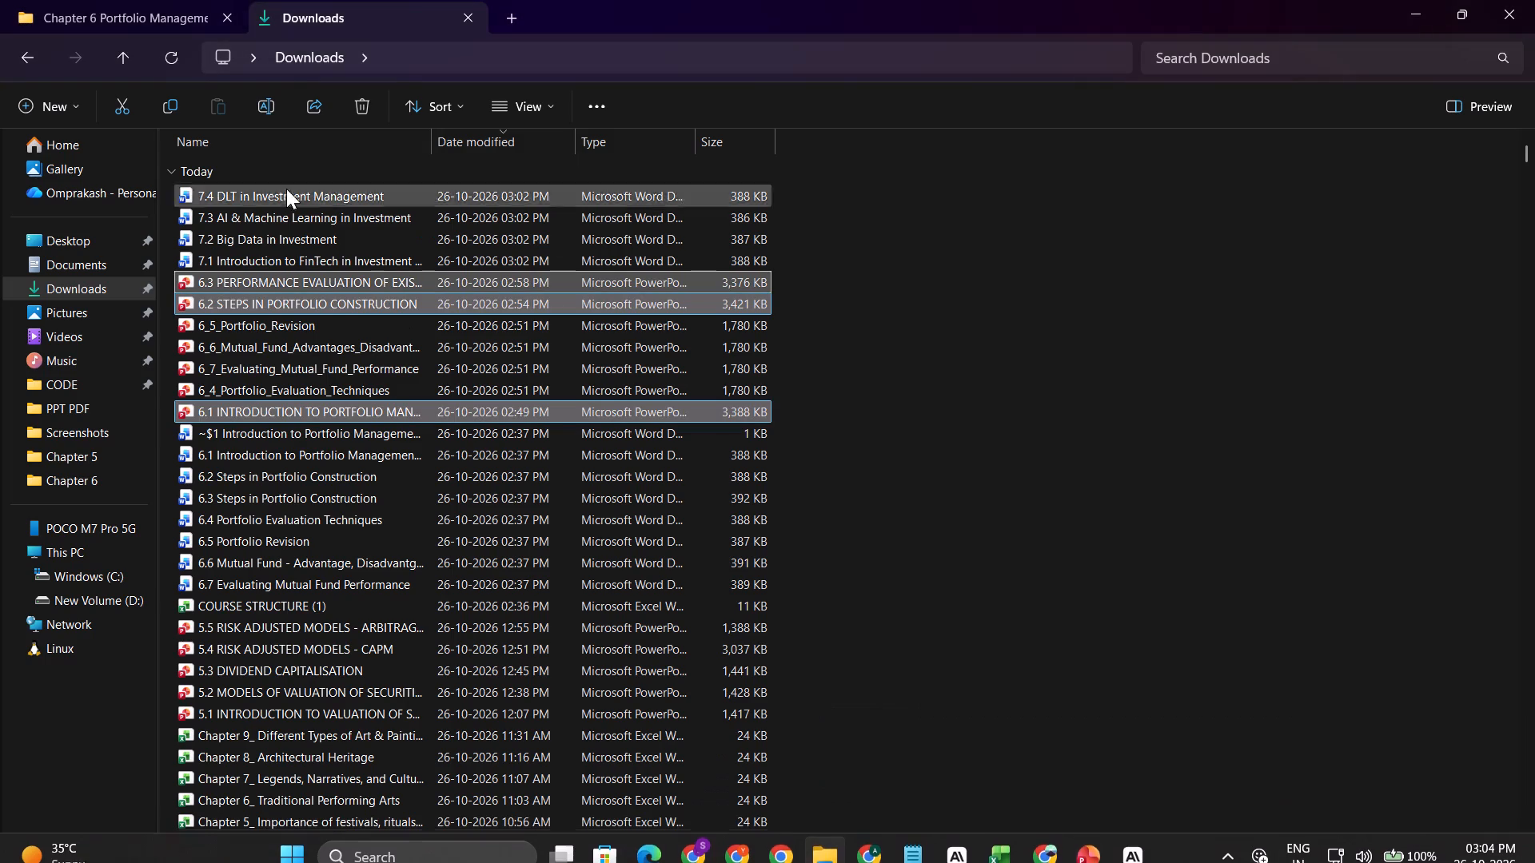
left_click(171, 52)
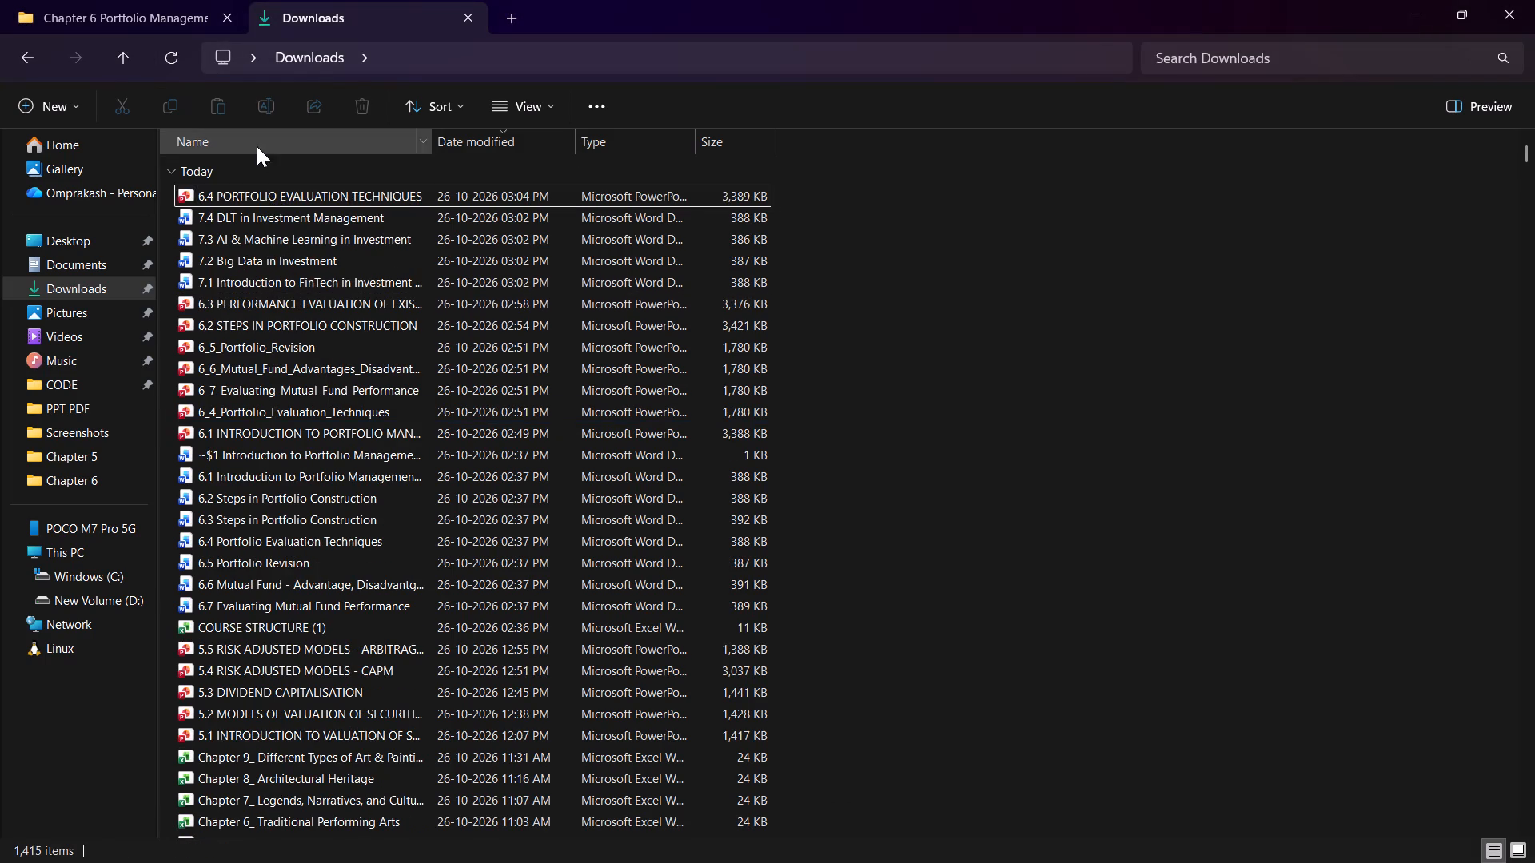
left_click(245, 187)
left_click(184, 104)
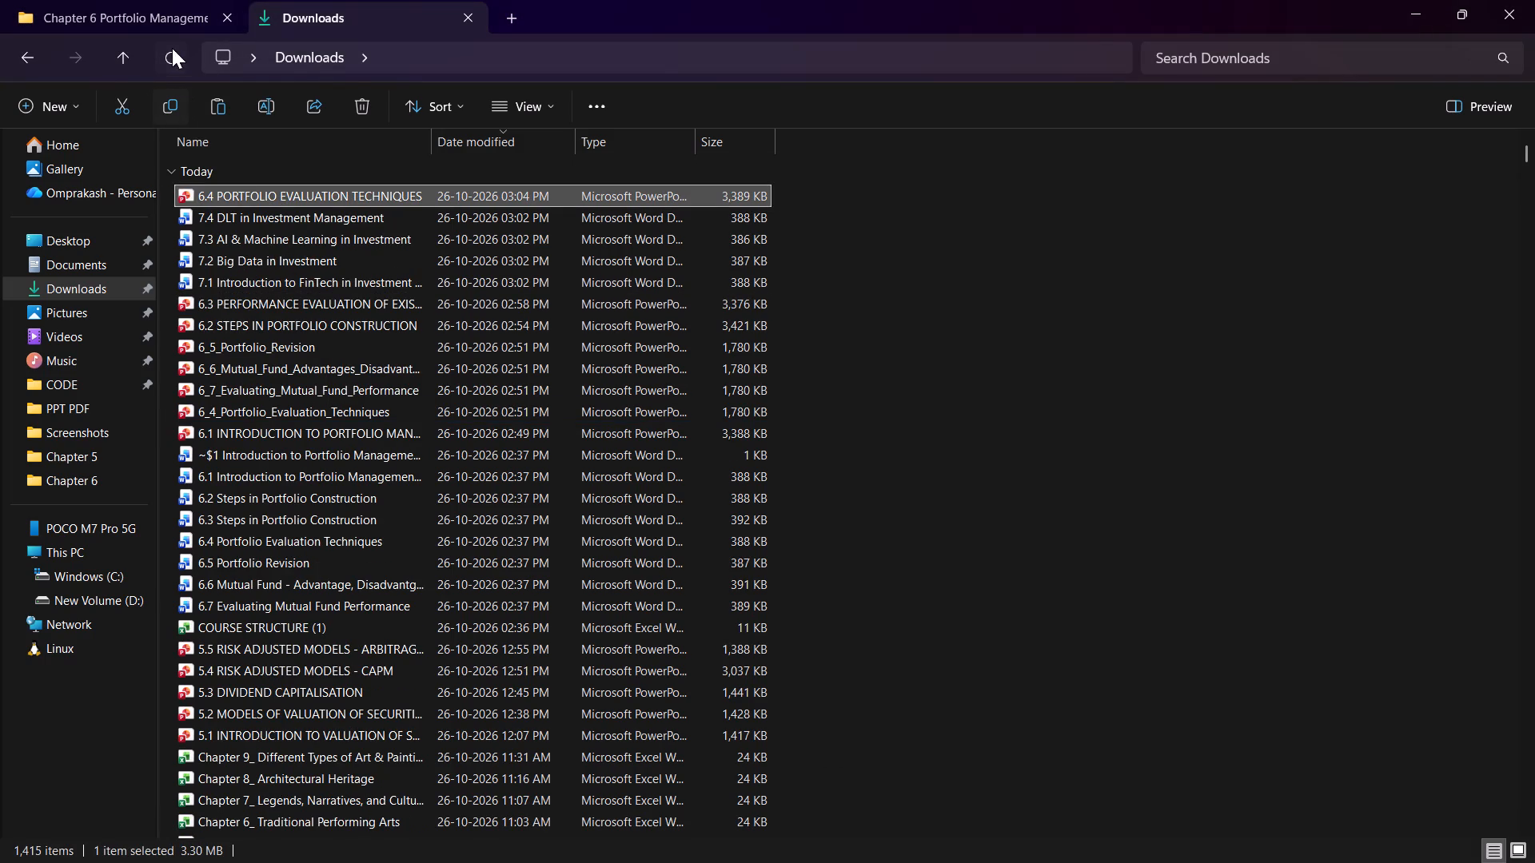
left_click(162, 19)
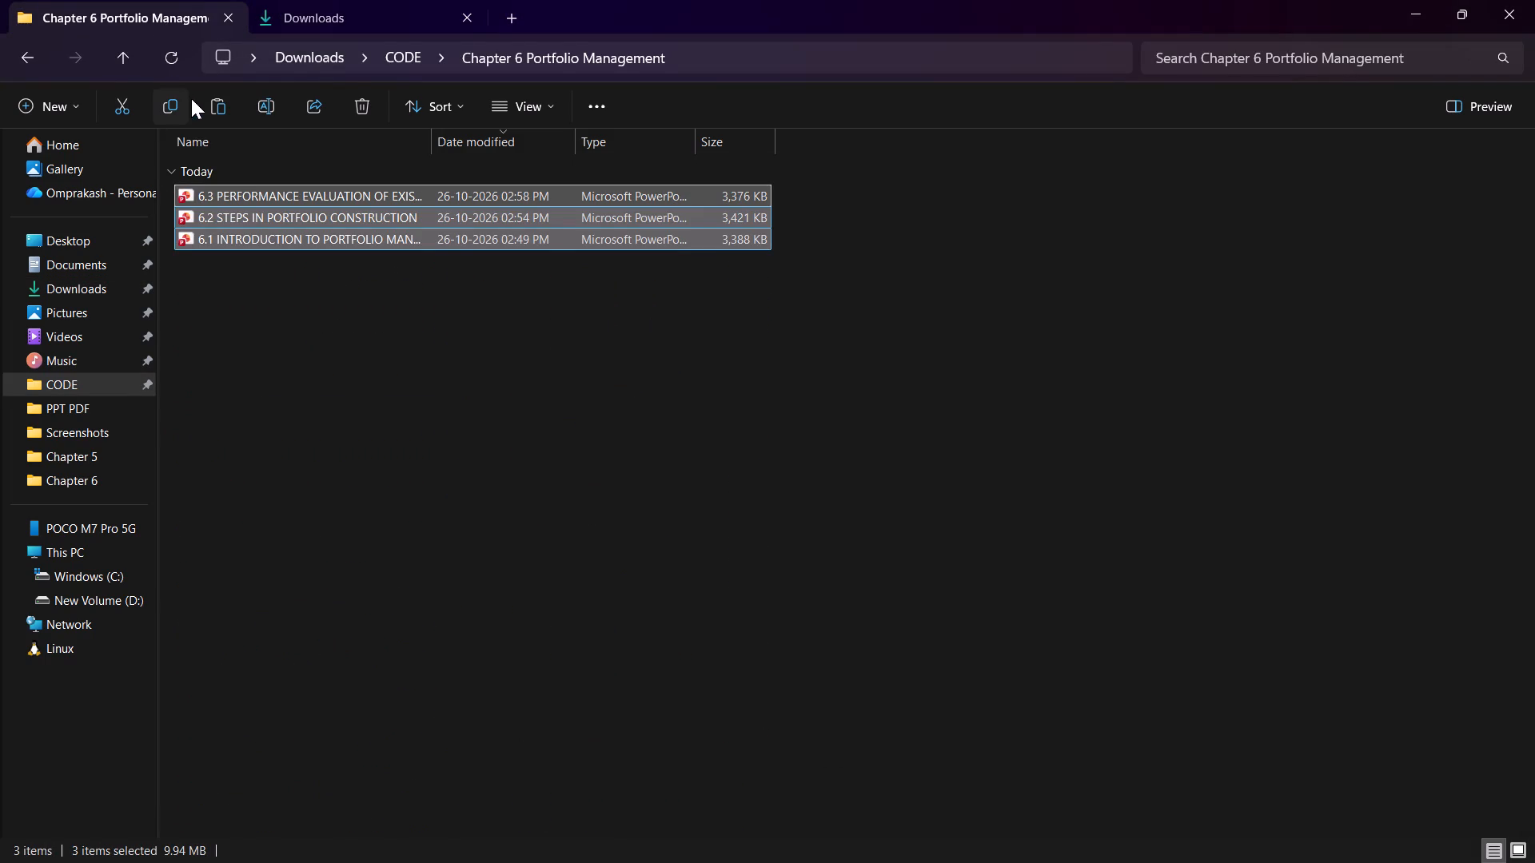
left_click(212, 98)
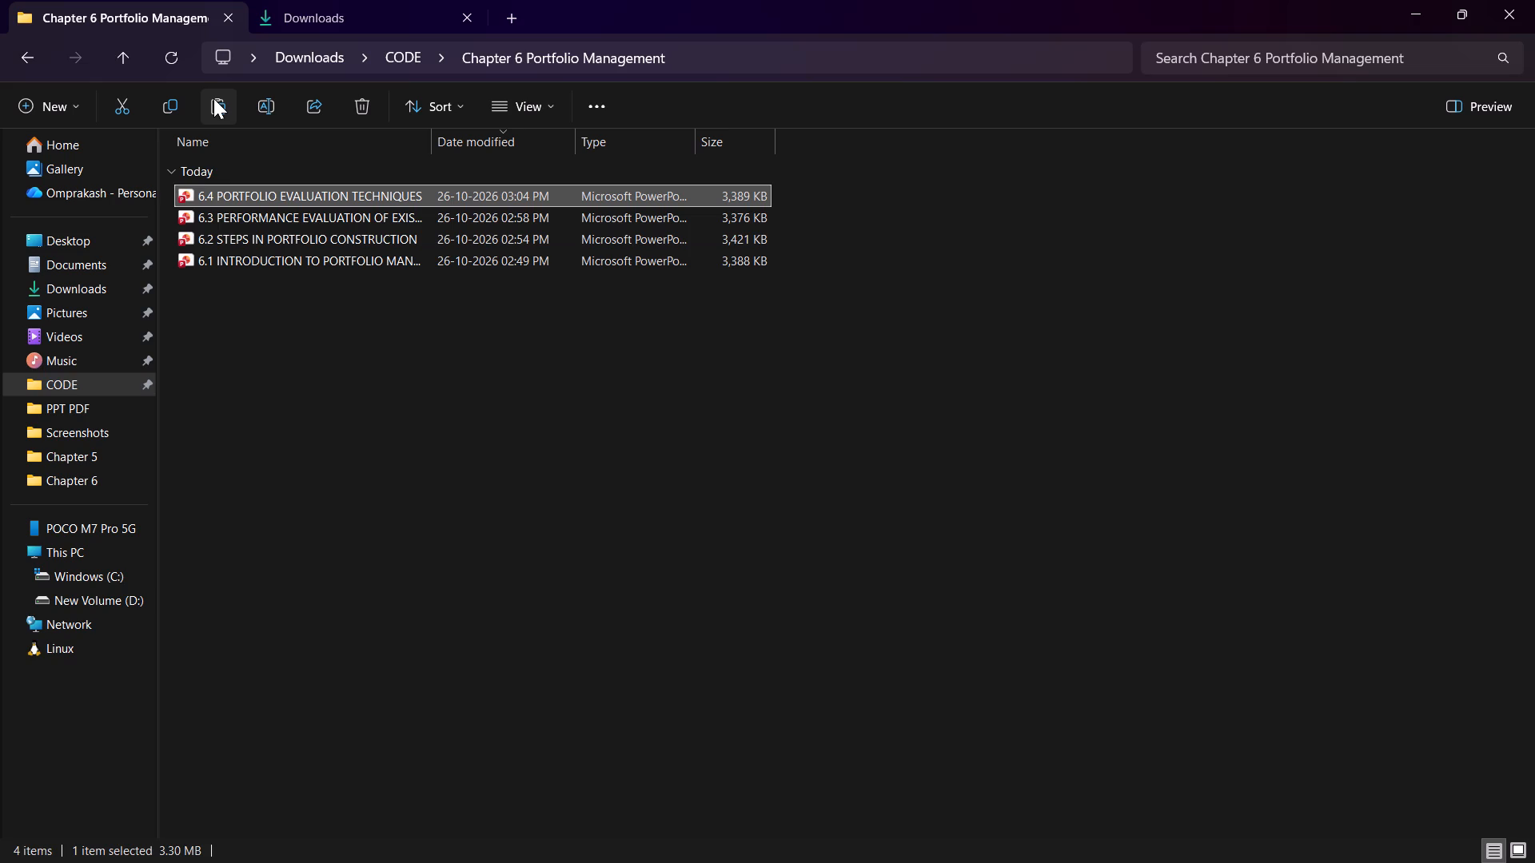
Open the 6_5_Portfolio_Revision presentation from Downloads in PowerPoint and enable editing.
left_click(349, 14)
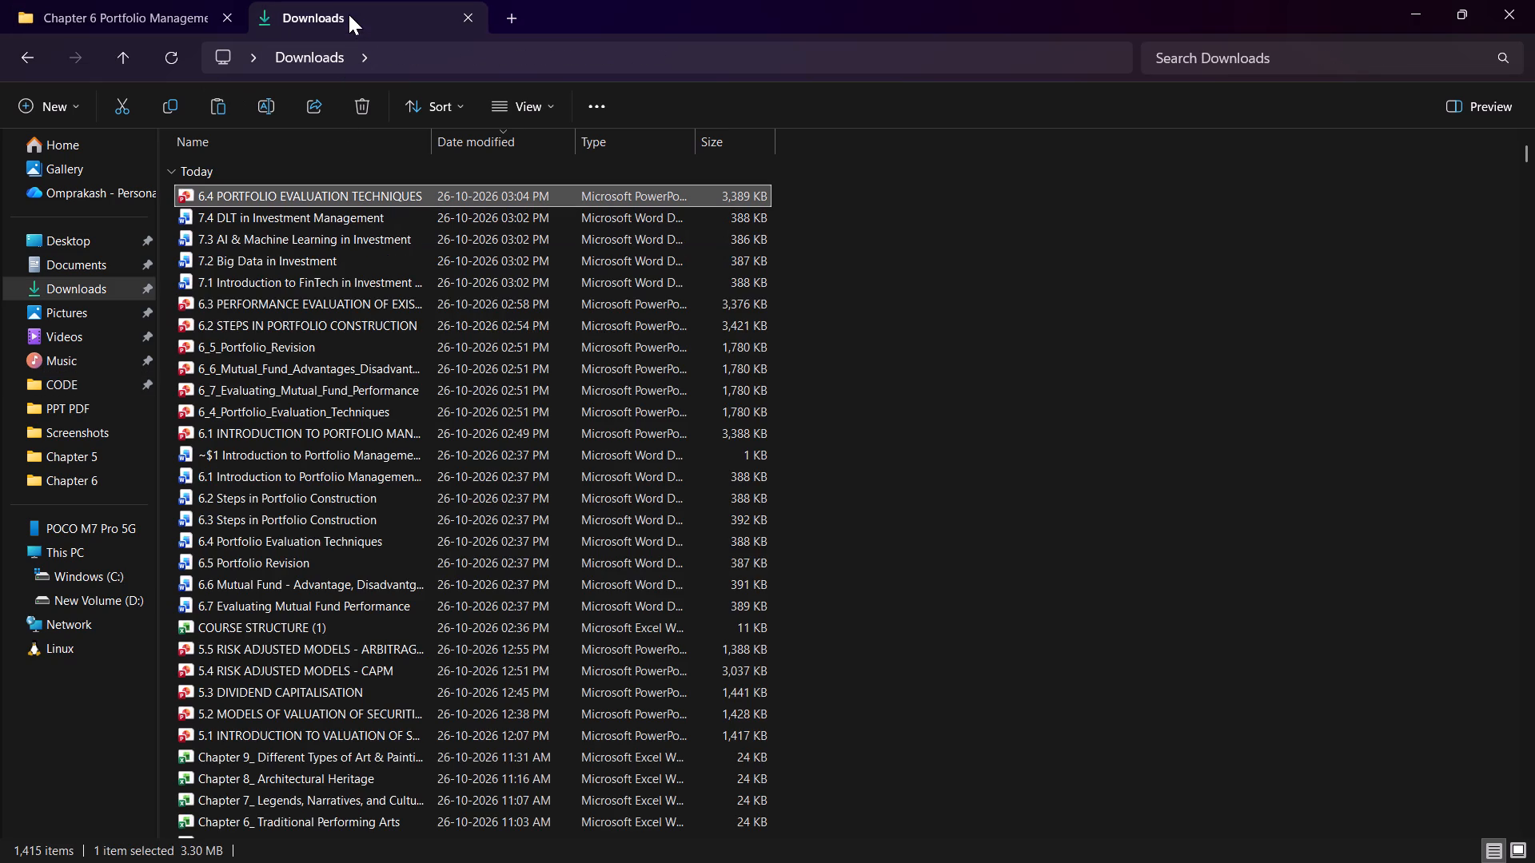
double_click(289, 337)
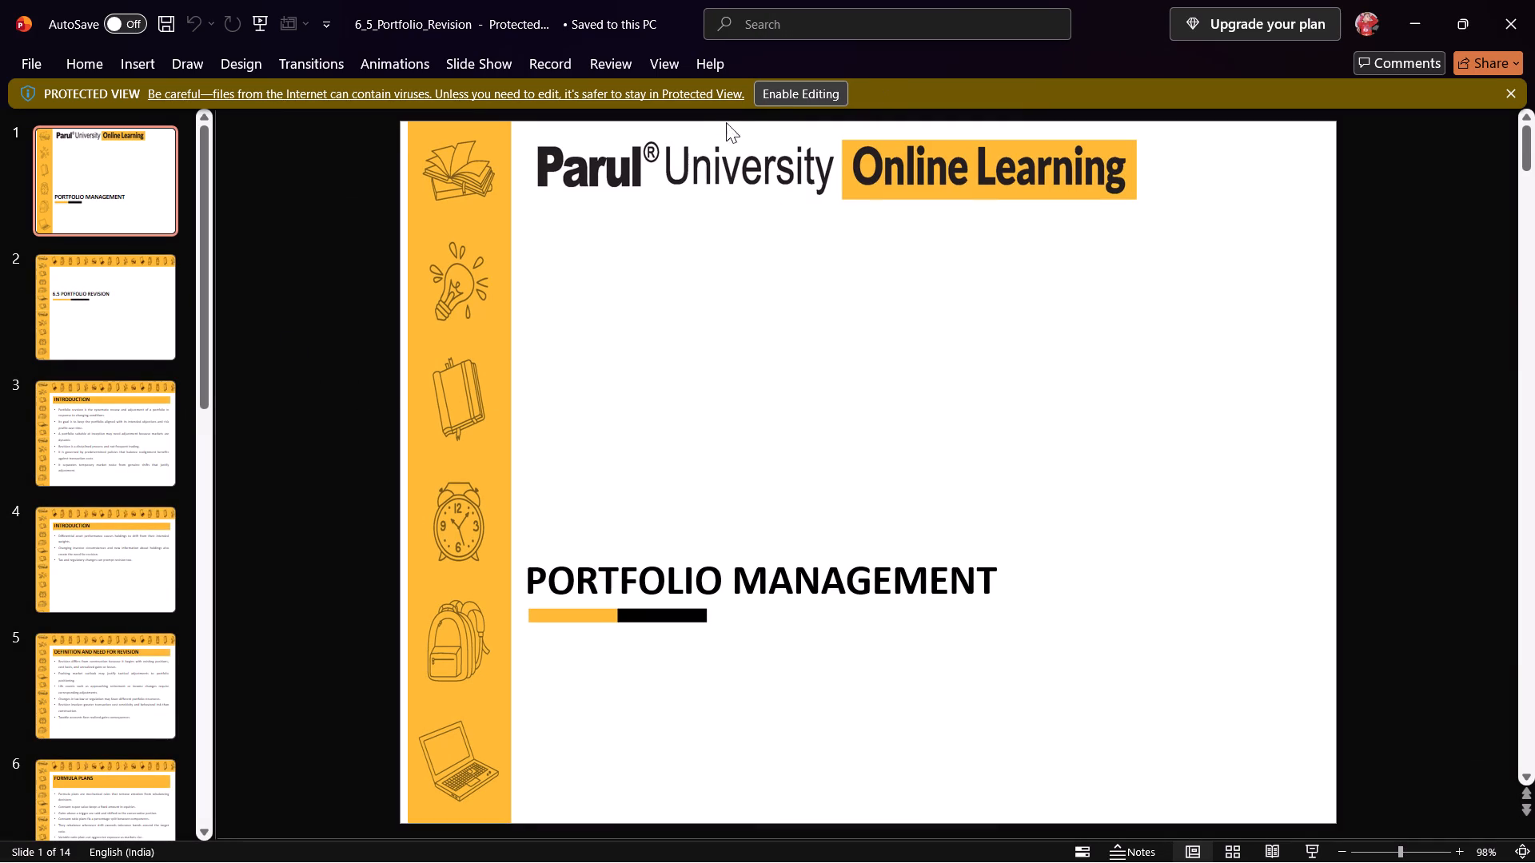
left_click(773, 93)
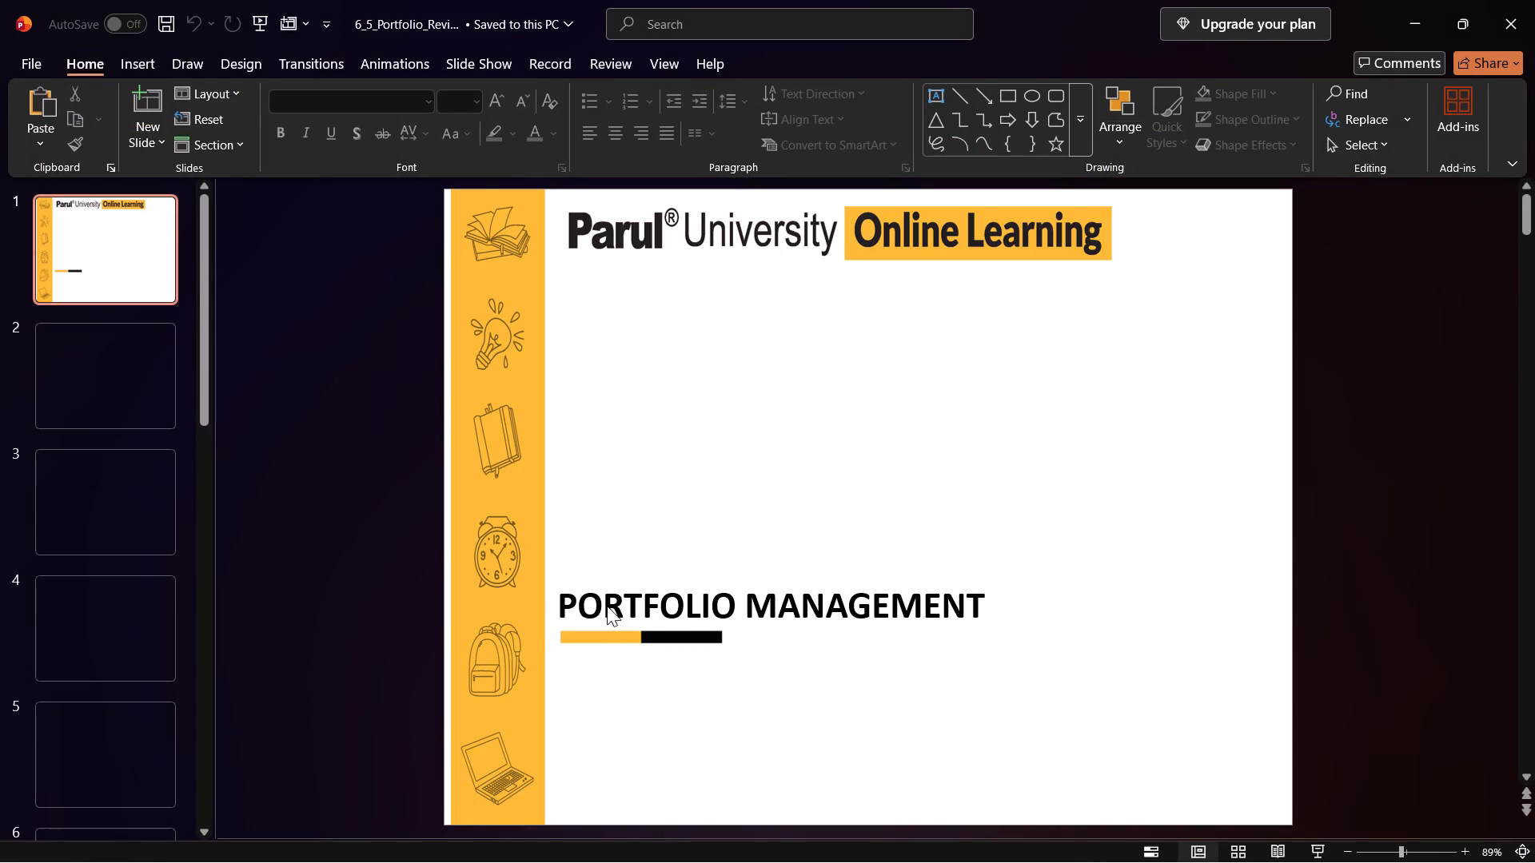
Select the word PORTFOLIO in the PORTFOLIO MANAGEMENT title on slide 1 of the 6.5 presentation.
left_click(607, 606)
left_click(608, 634)
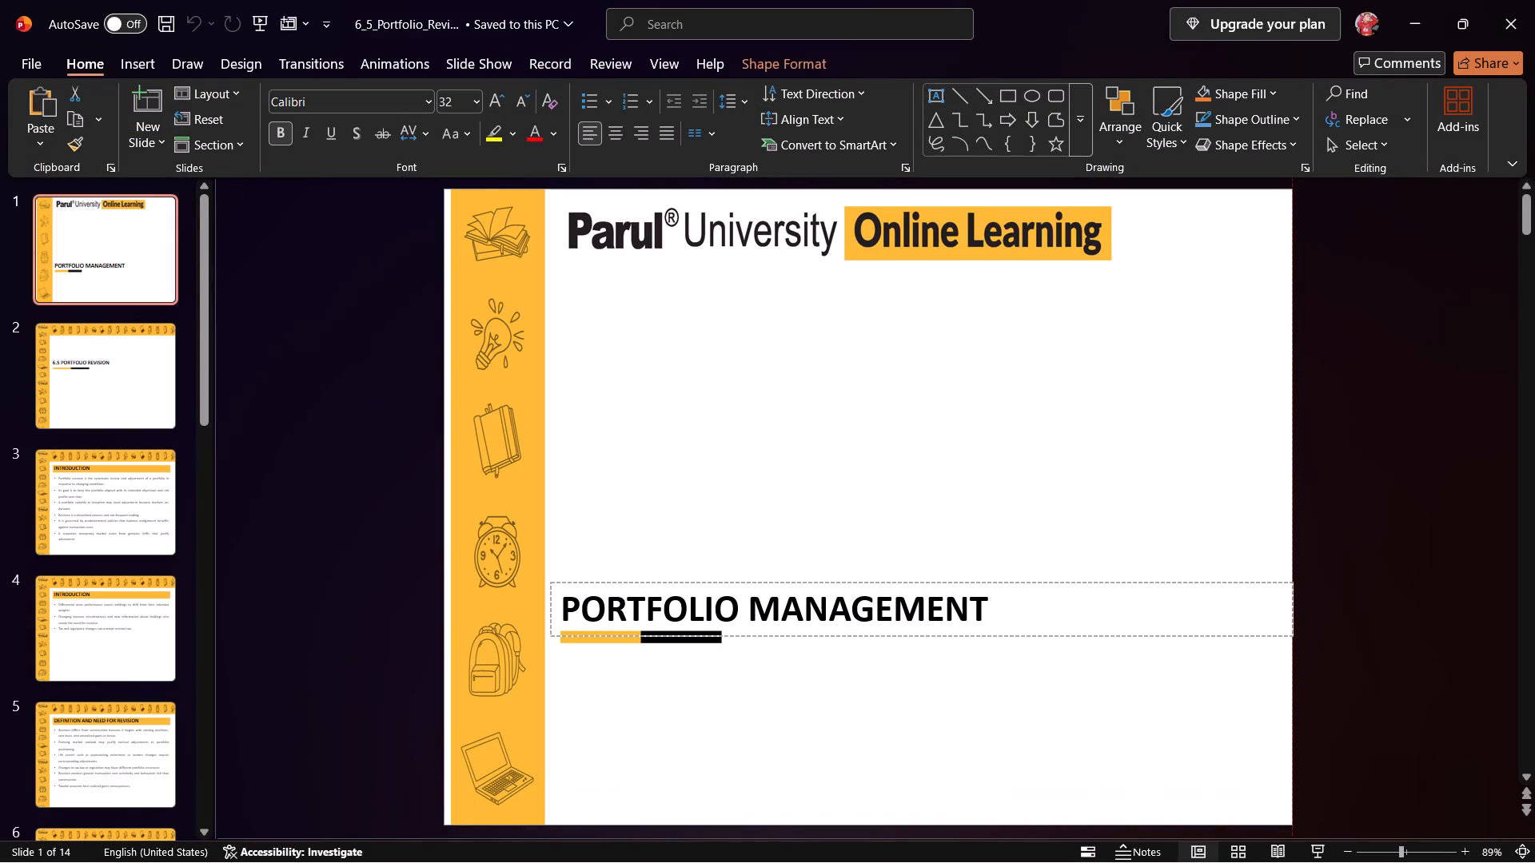
double_click(598, 600)
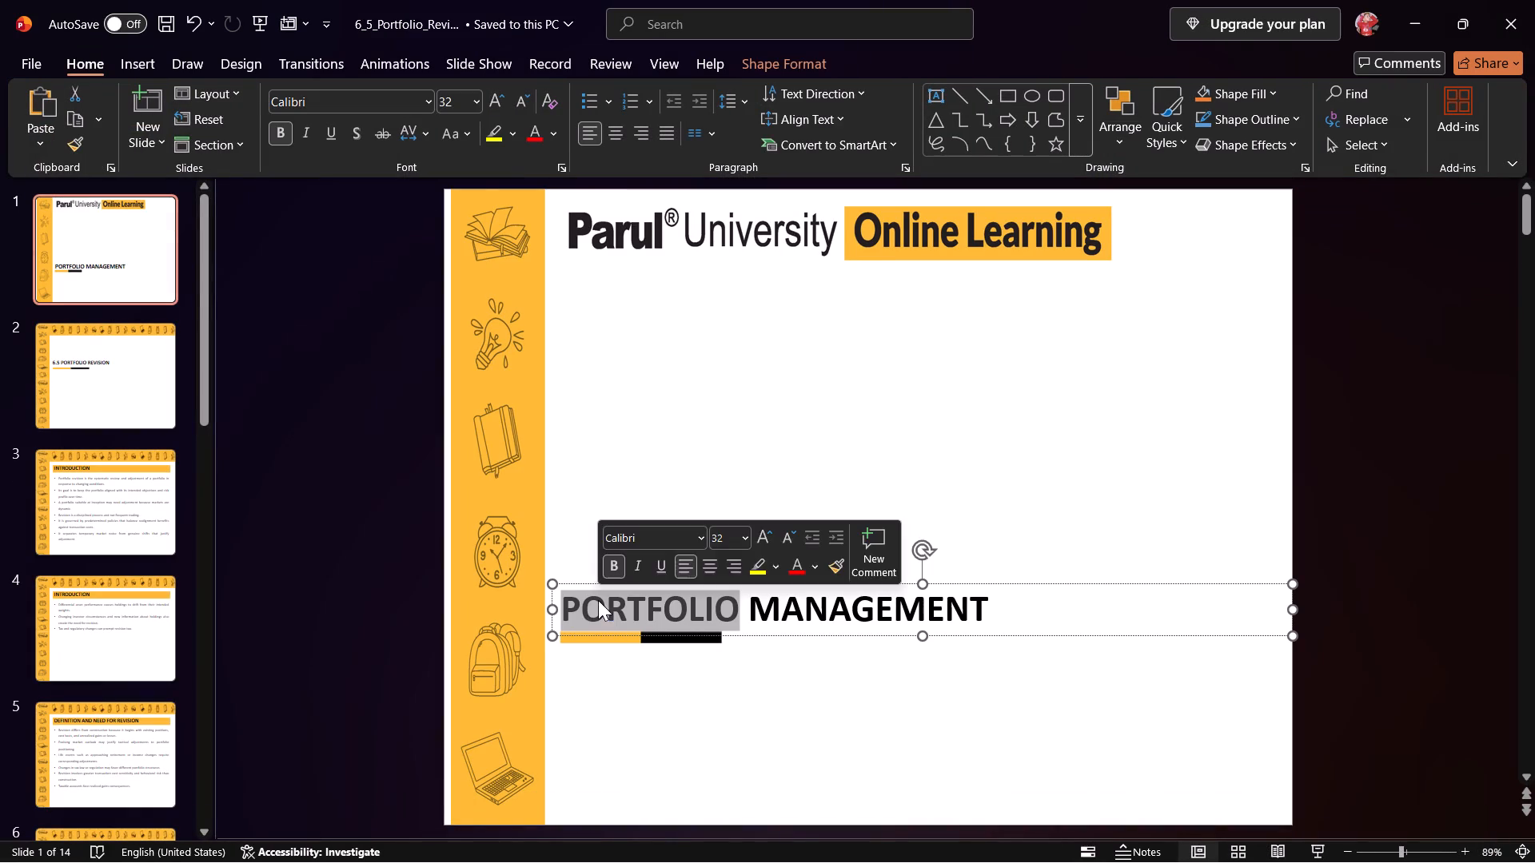
Move the 6.5 PORTFOLIO REVISION title on slide 2 slightly down, closer to the coloured underline bar.
left_click(149, 403)
left_click(608, 401)
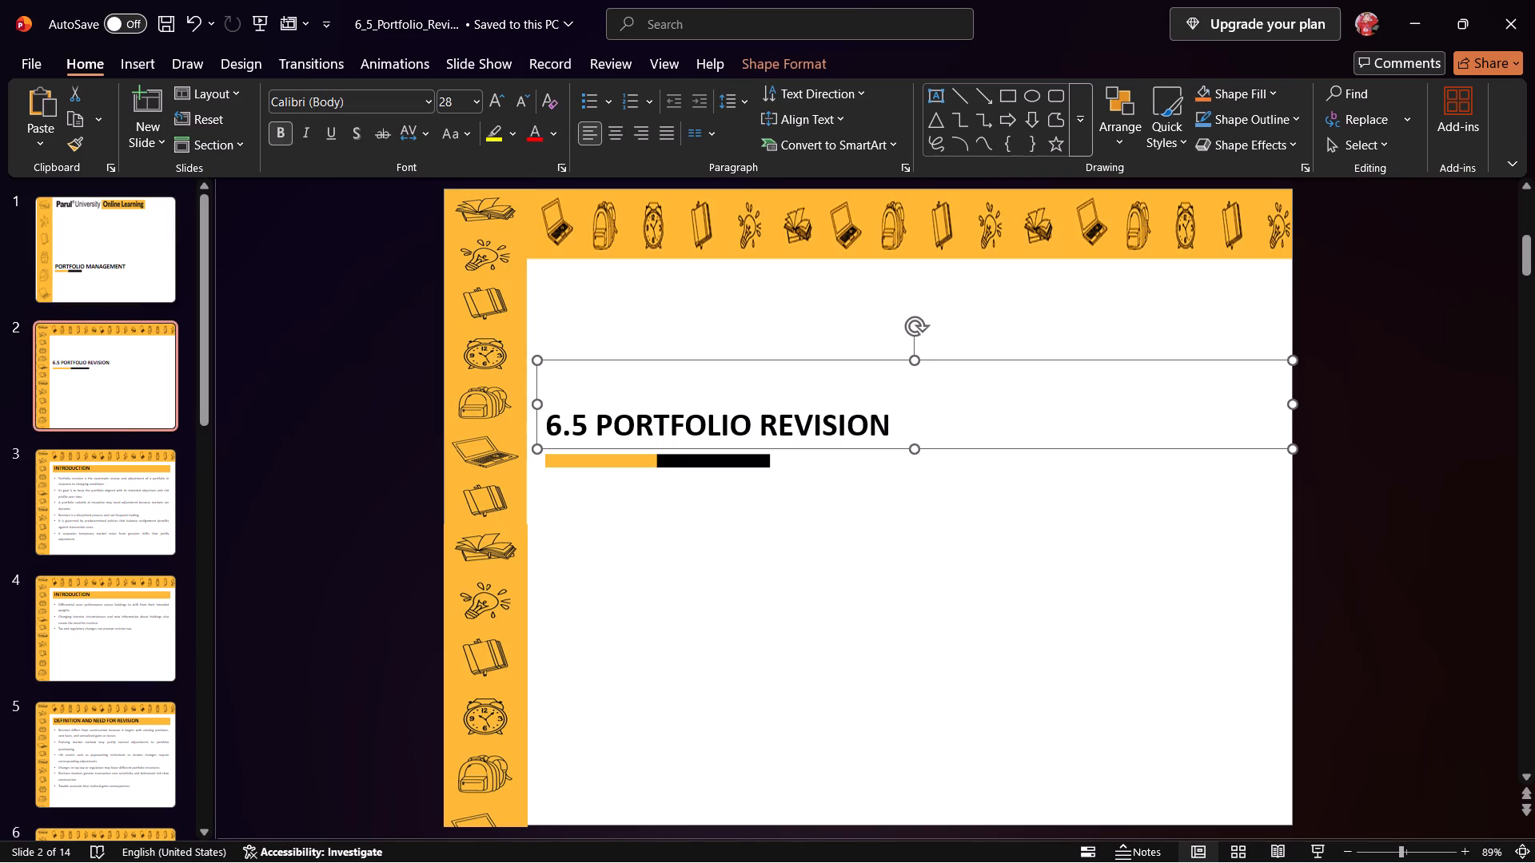
left_click_drag(588, 448, 588, 458)
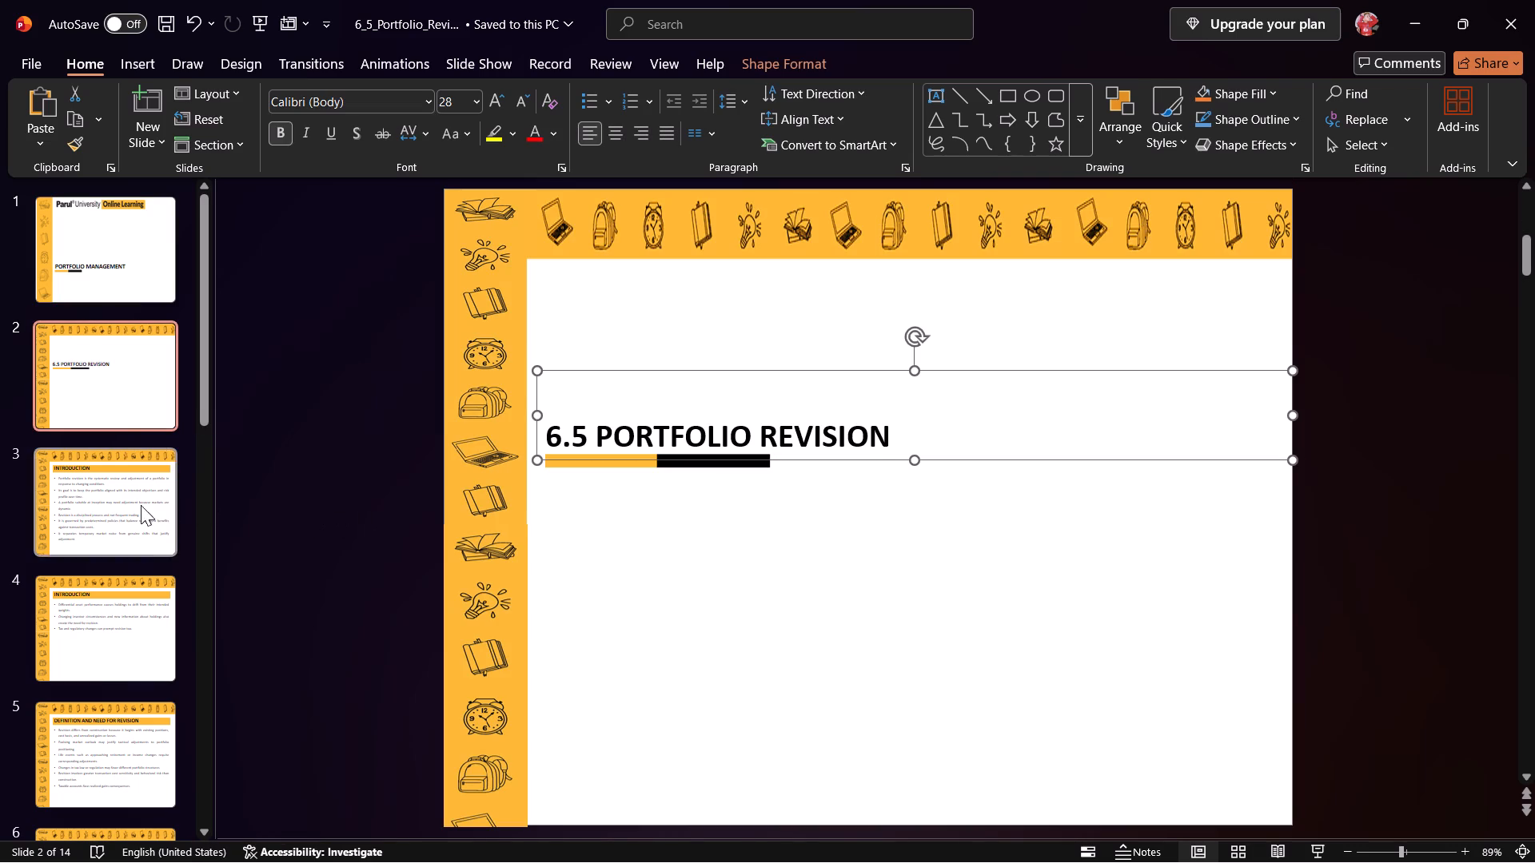
Copy slide 4's first bullet, about differential asset performance, and paste it as a new last bullet on slide 3's INTRODUCTION.
left_click(121, 502)
left_click(129, 580)
left_click_drag(775, 419, 524, 394)
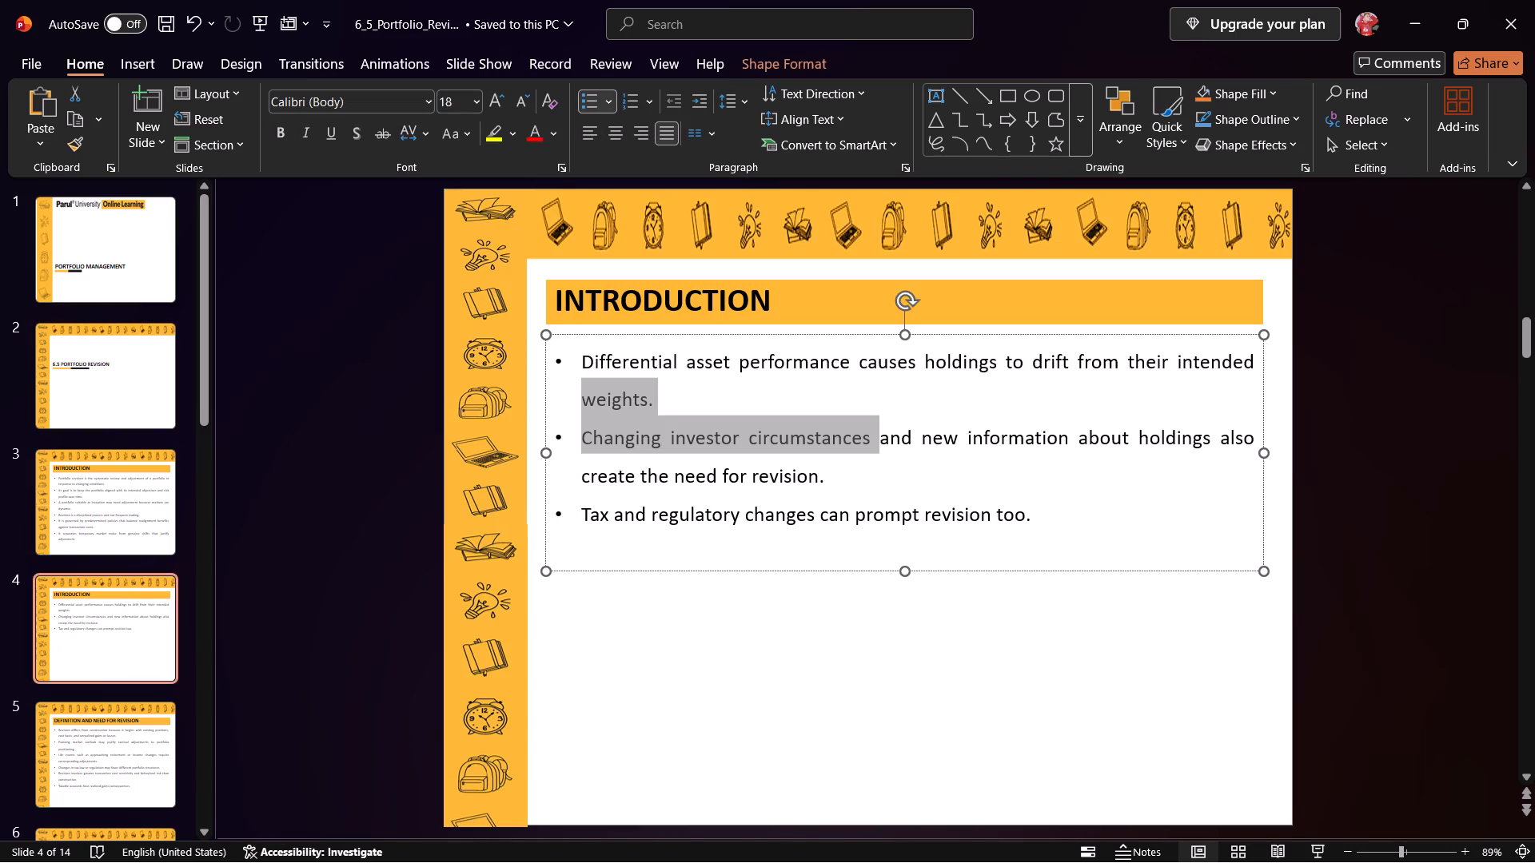
left_click_drag(524, 394, 526, 362)
left_click(702, 404)
left_click_drag(736, 412, 568, 389)
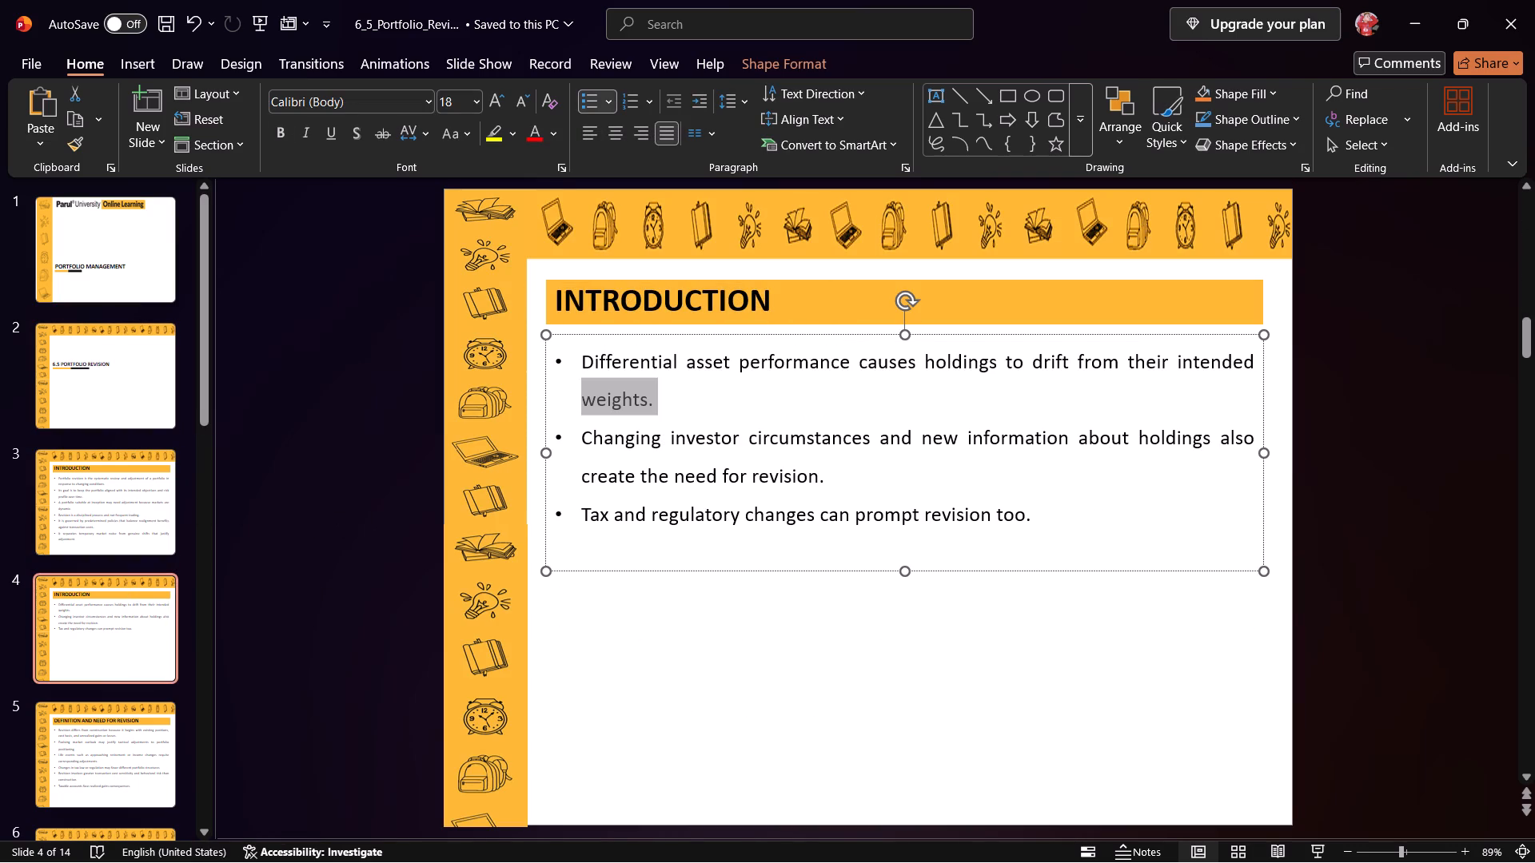
left_click_drag(568, 389, 568, 372)
key("ctrl+c")
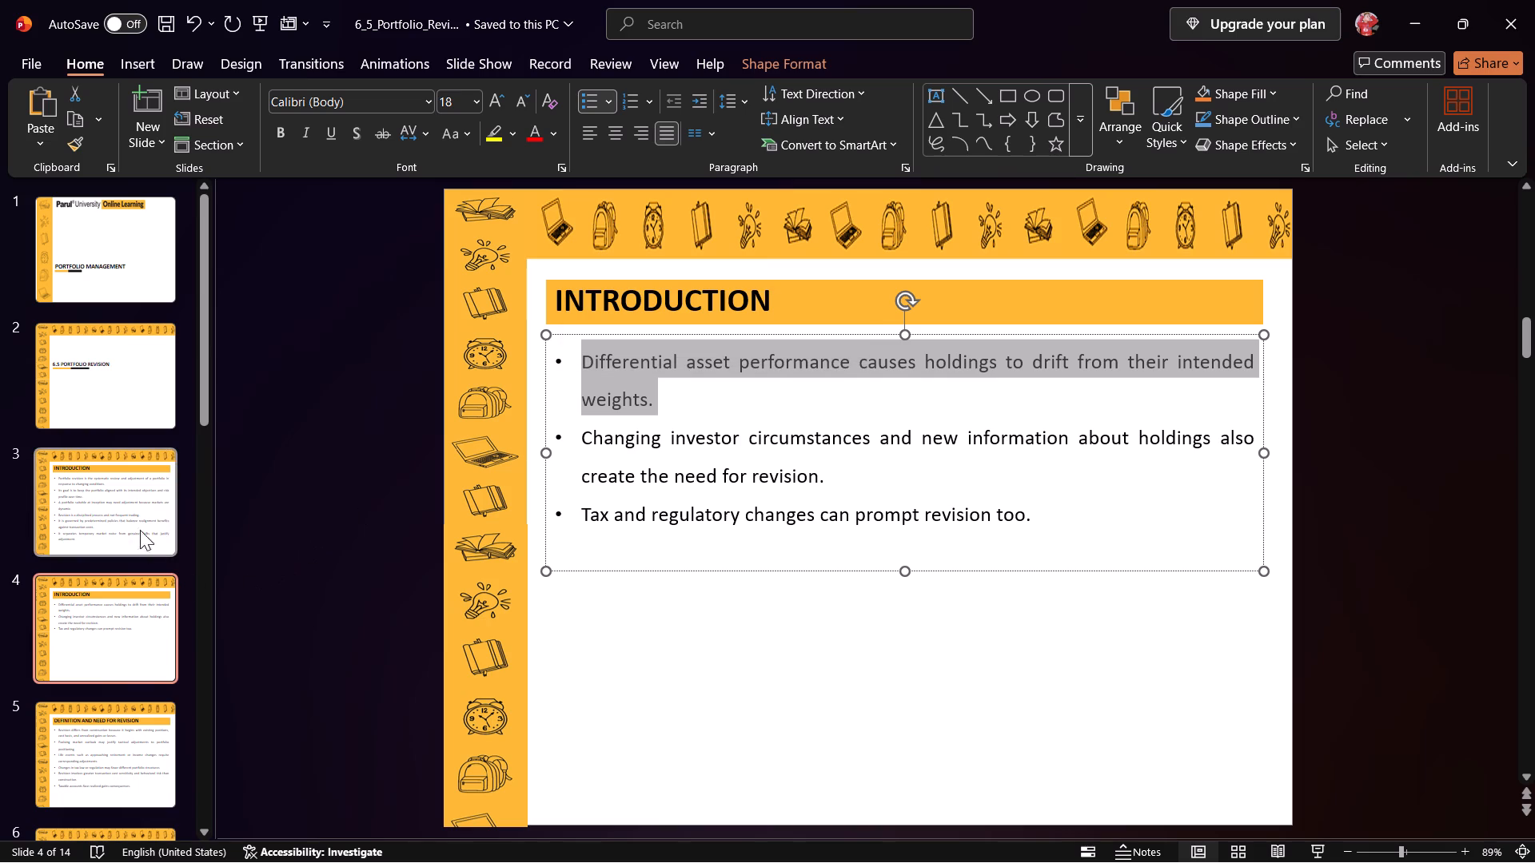
left_click(136, 511)
left_click(699, 735)
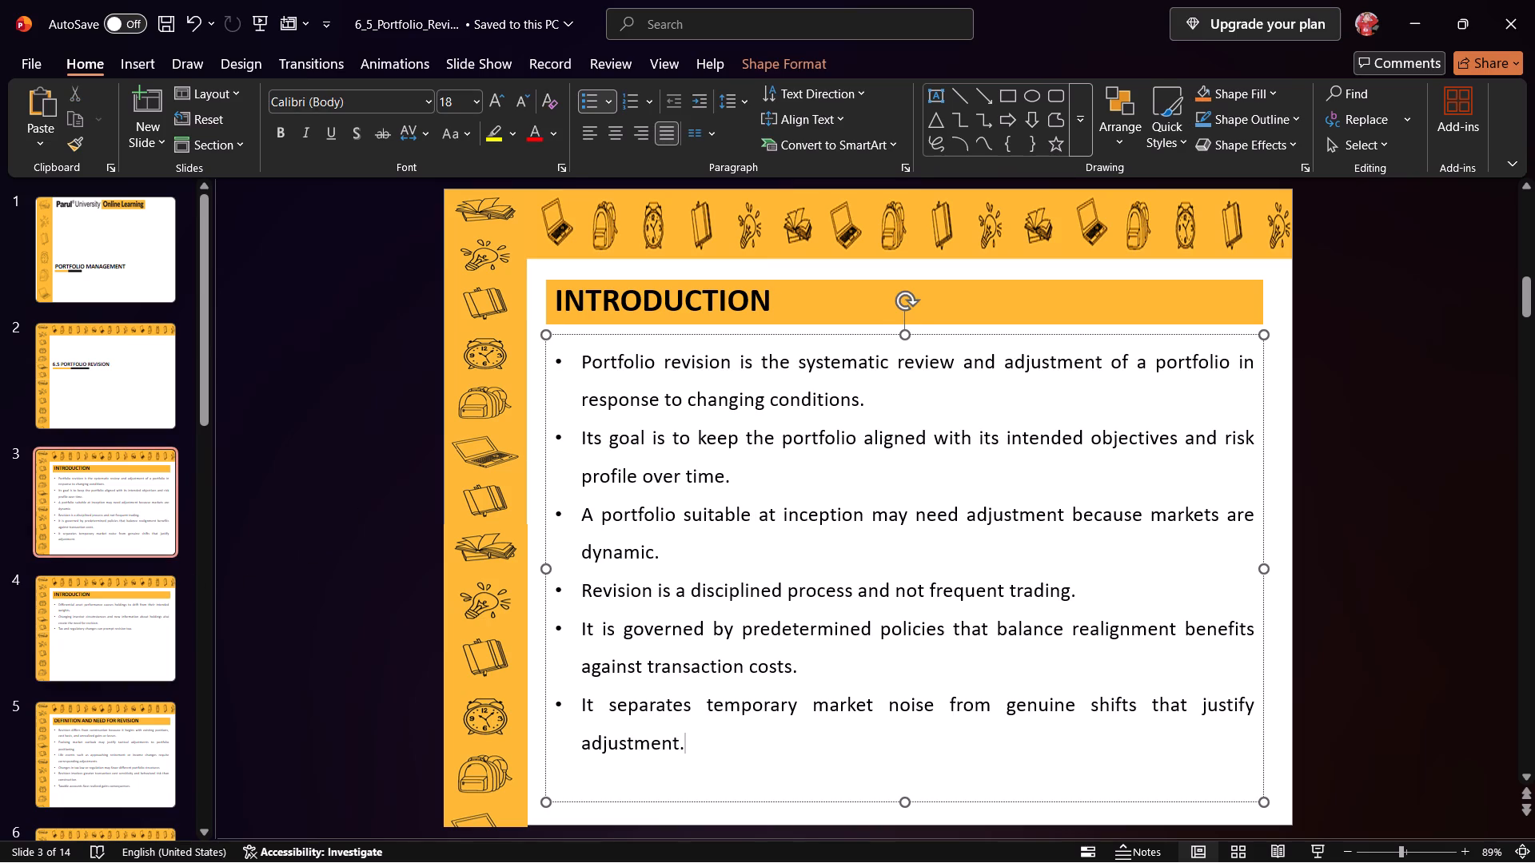
key("Return")
key("ctrl+v")
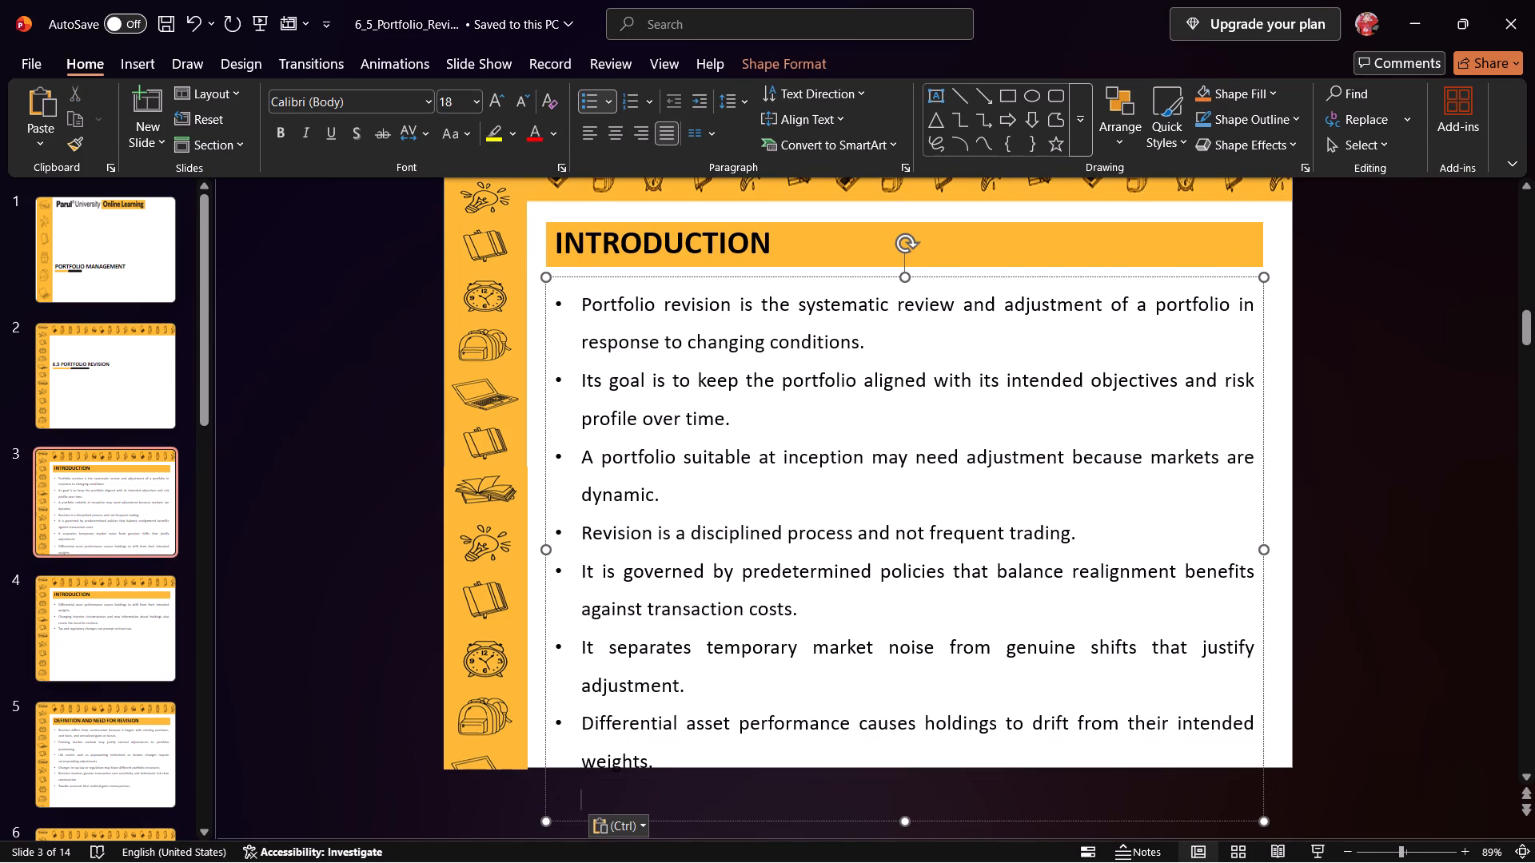
Move slide 3's bullet text box slightly up, against the INTRODUCTION heading bar.
left_click_drag(883, 278, 879, 271)
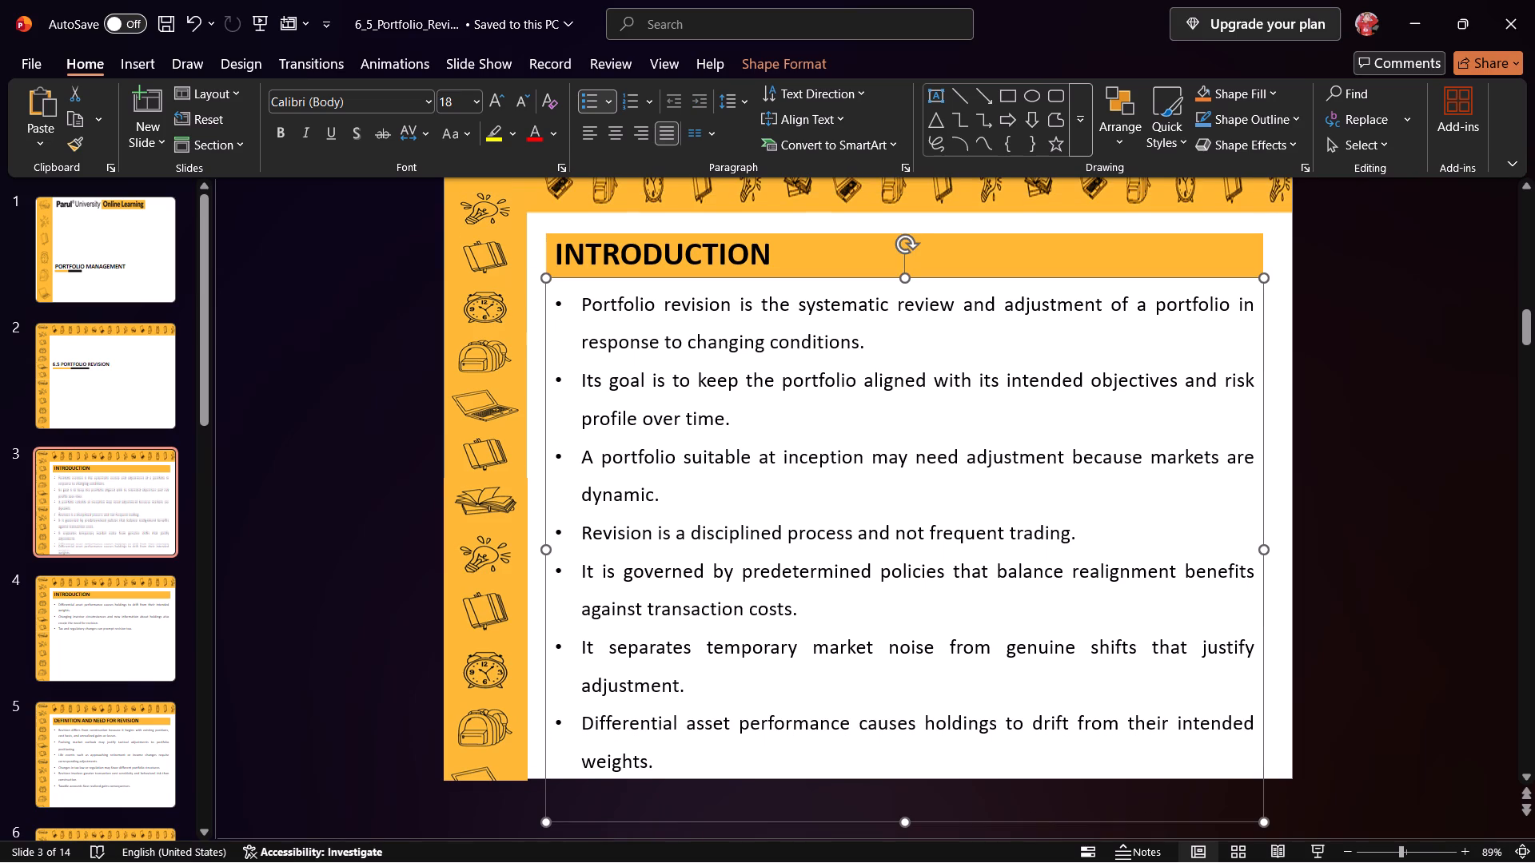
Delete slide 4, the second INTRODUCTION slide.
left_click(122, 649)
right_click(122, 649)
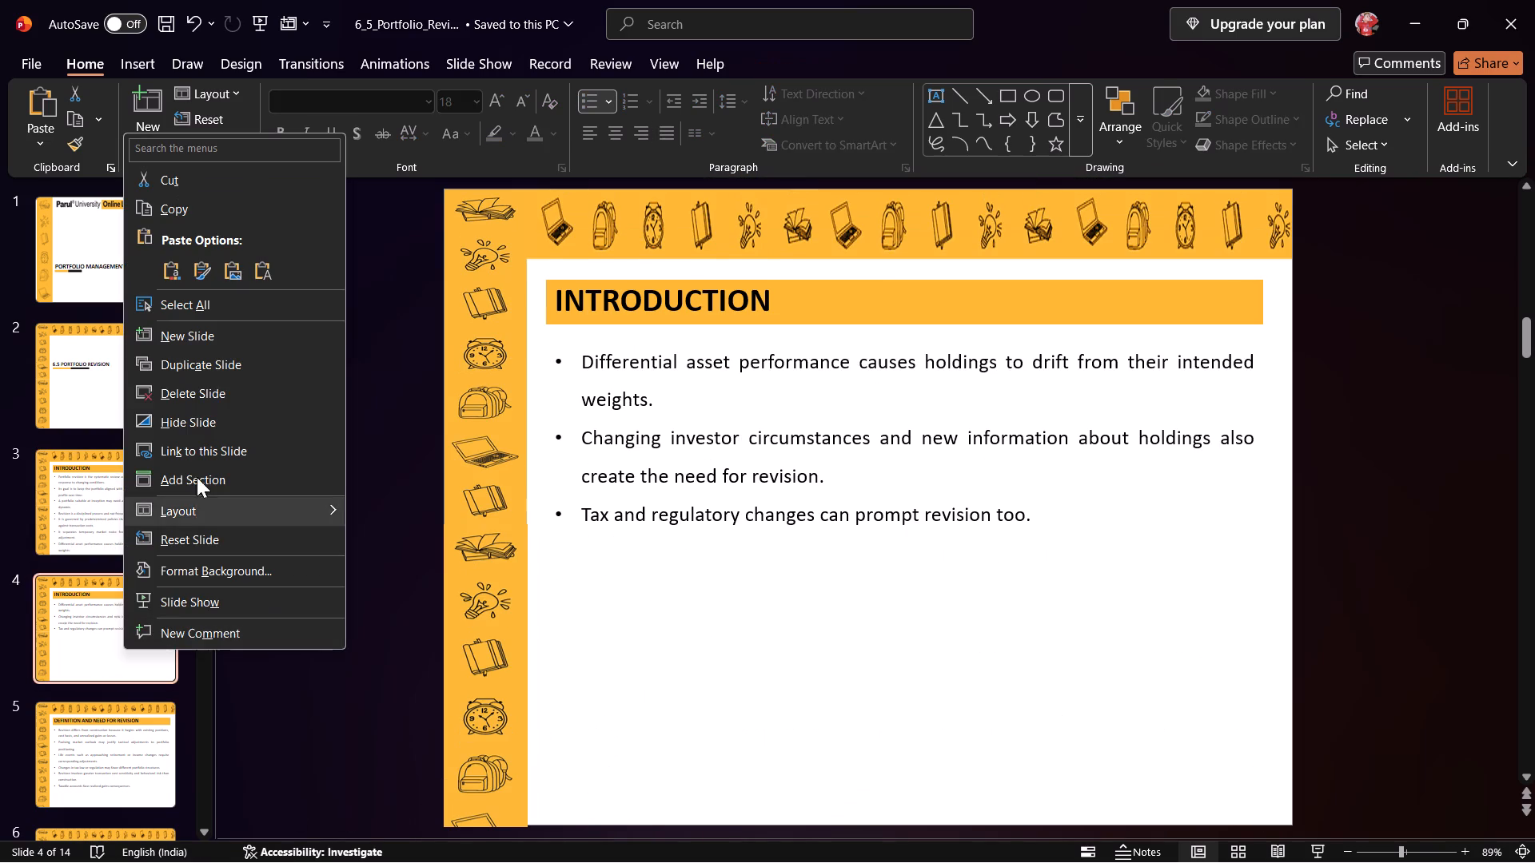
left_click(203, 384)
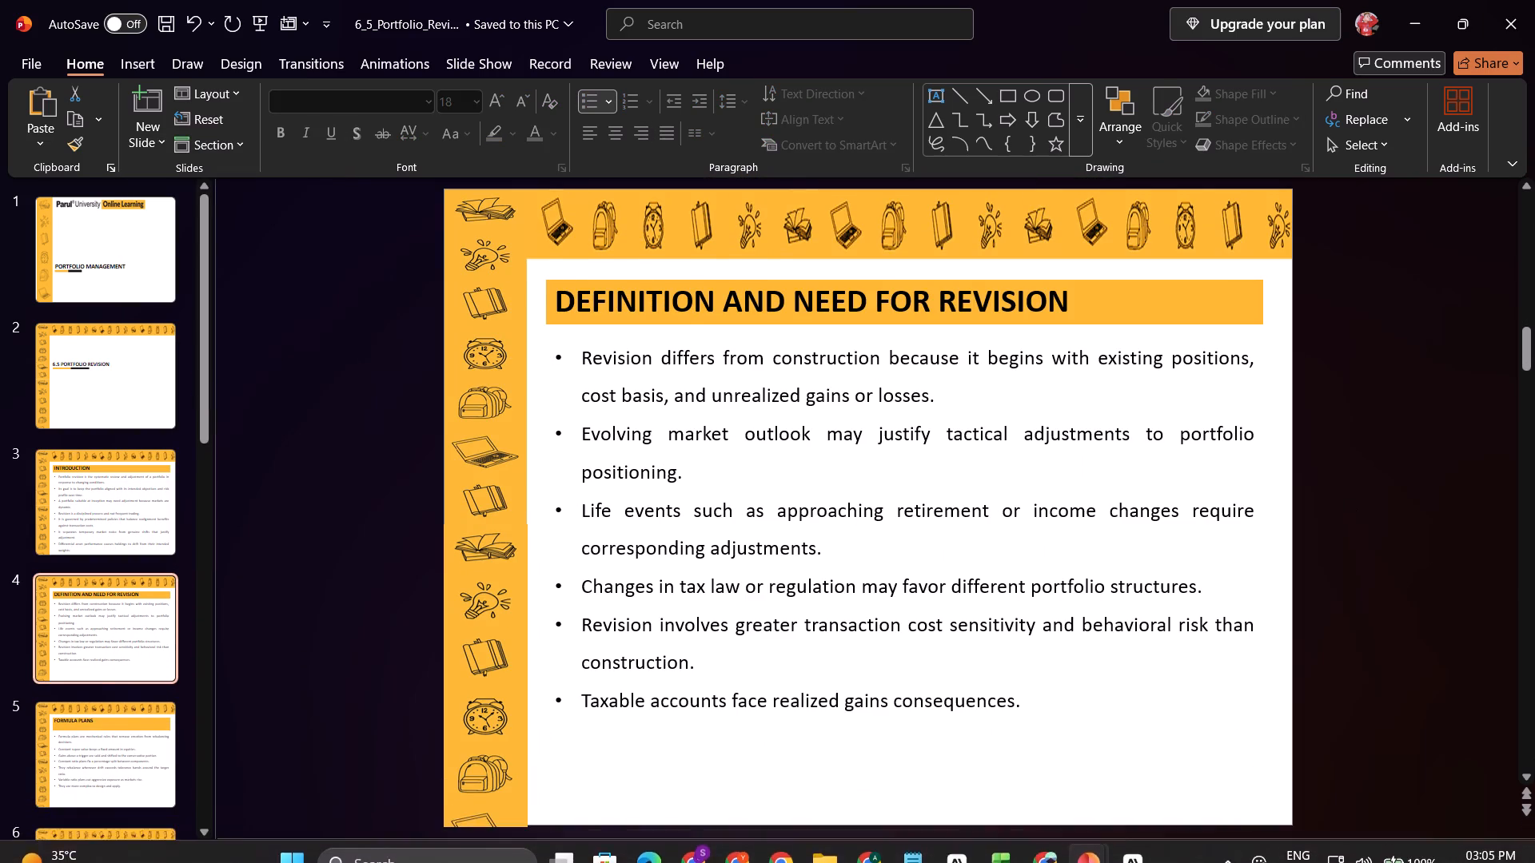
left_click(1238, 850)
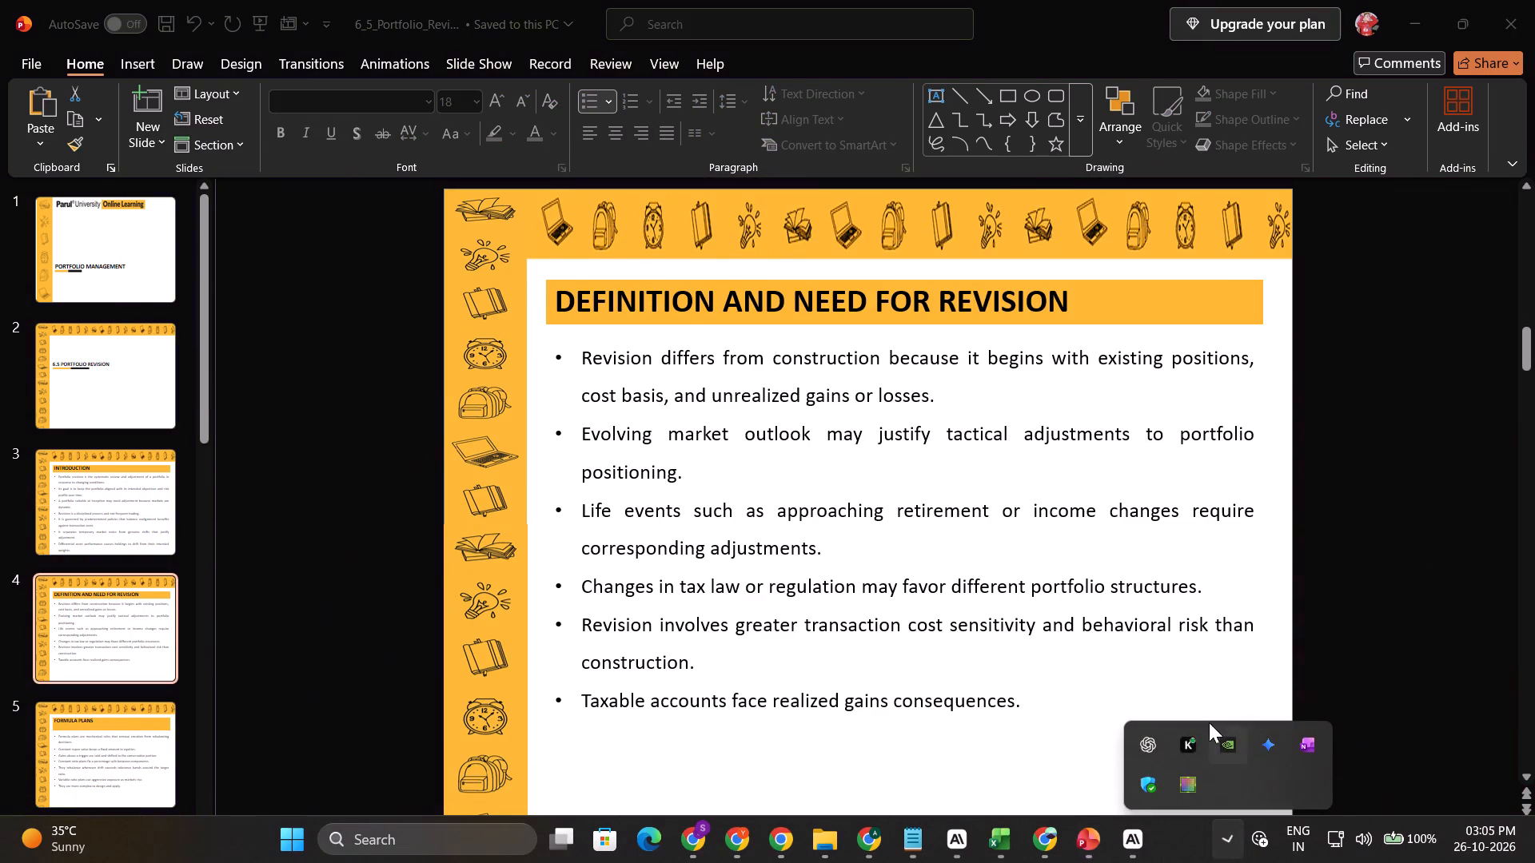
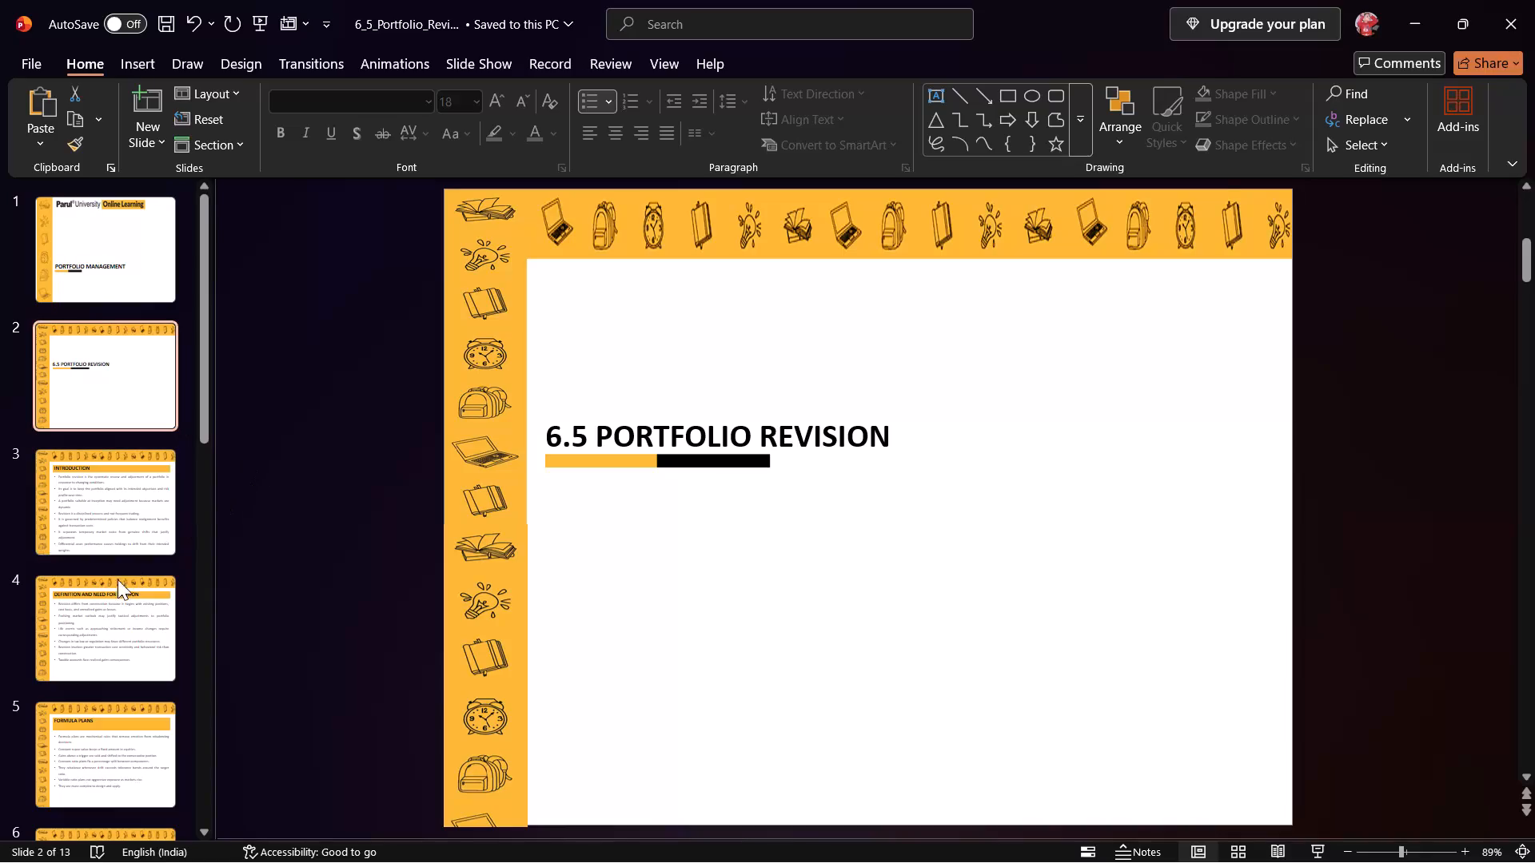
Paste the FORMULA PLANS title text on slide 5 over itself to shrink its yellow box to one line.
left_click(81, 725)
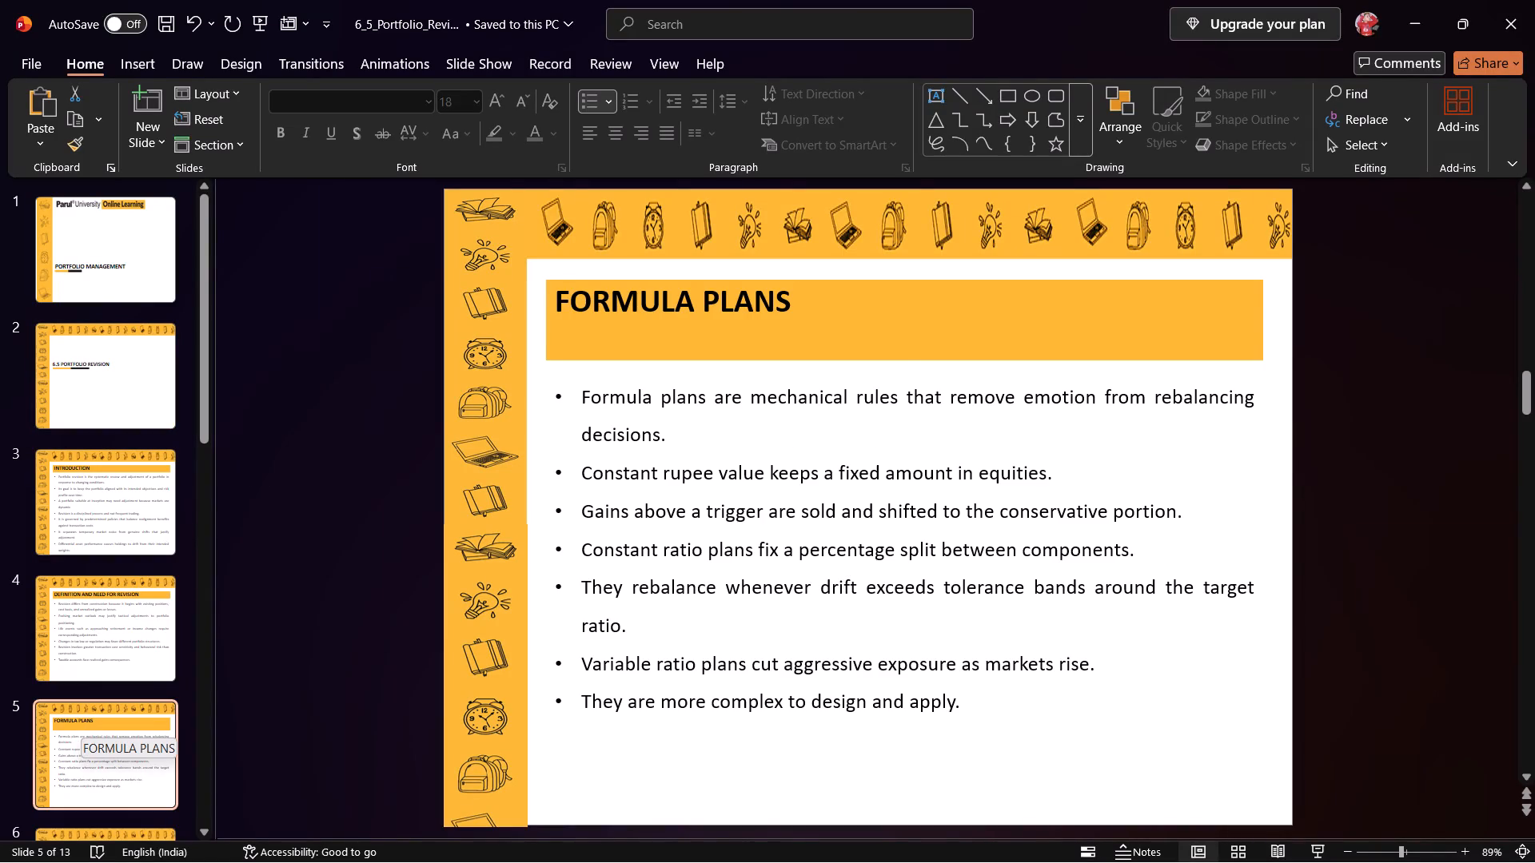
double_click(656, 302)
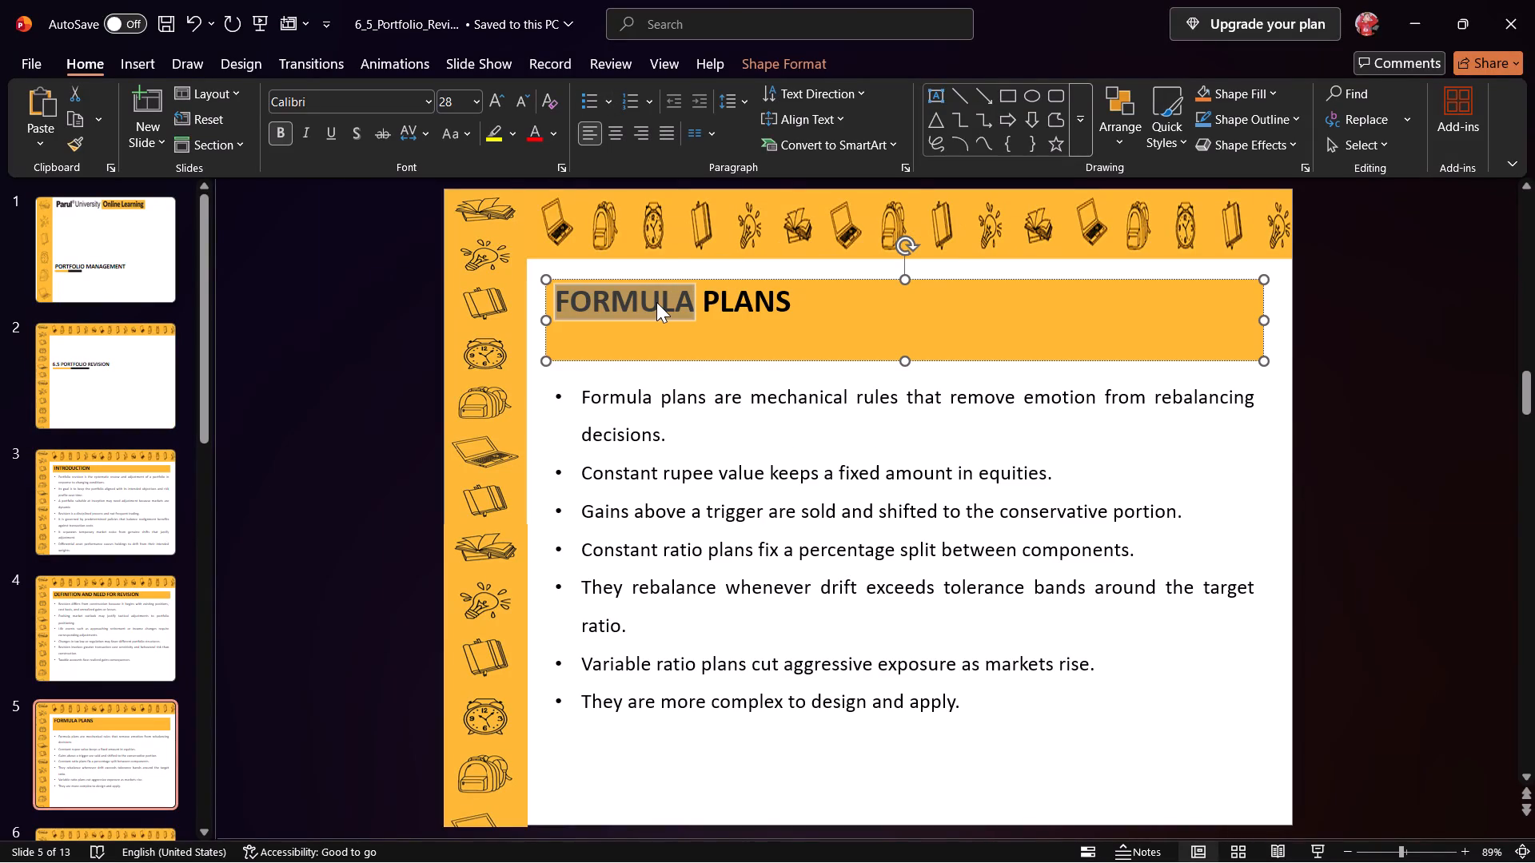
key("ctrl+a")
key("ctrl+c")
key("ctrl+v")
Move the bullet text box on slide 5 up to sit directly beneath the FORMULA PLANS title bar.
left_click(637, 377)
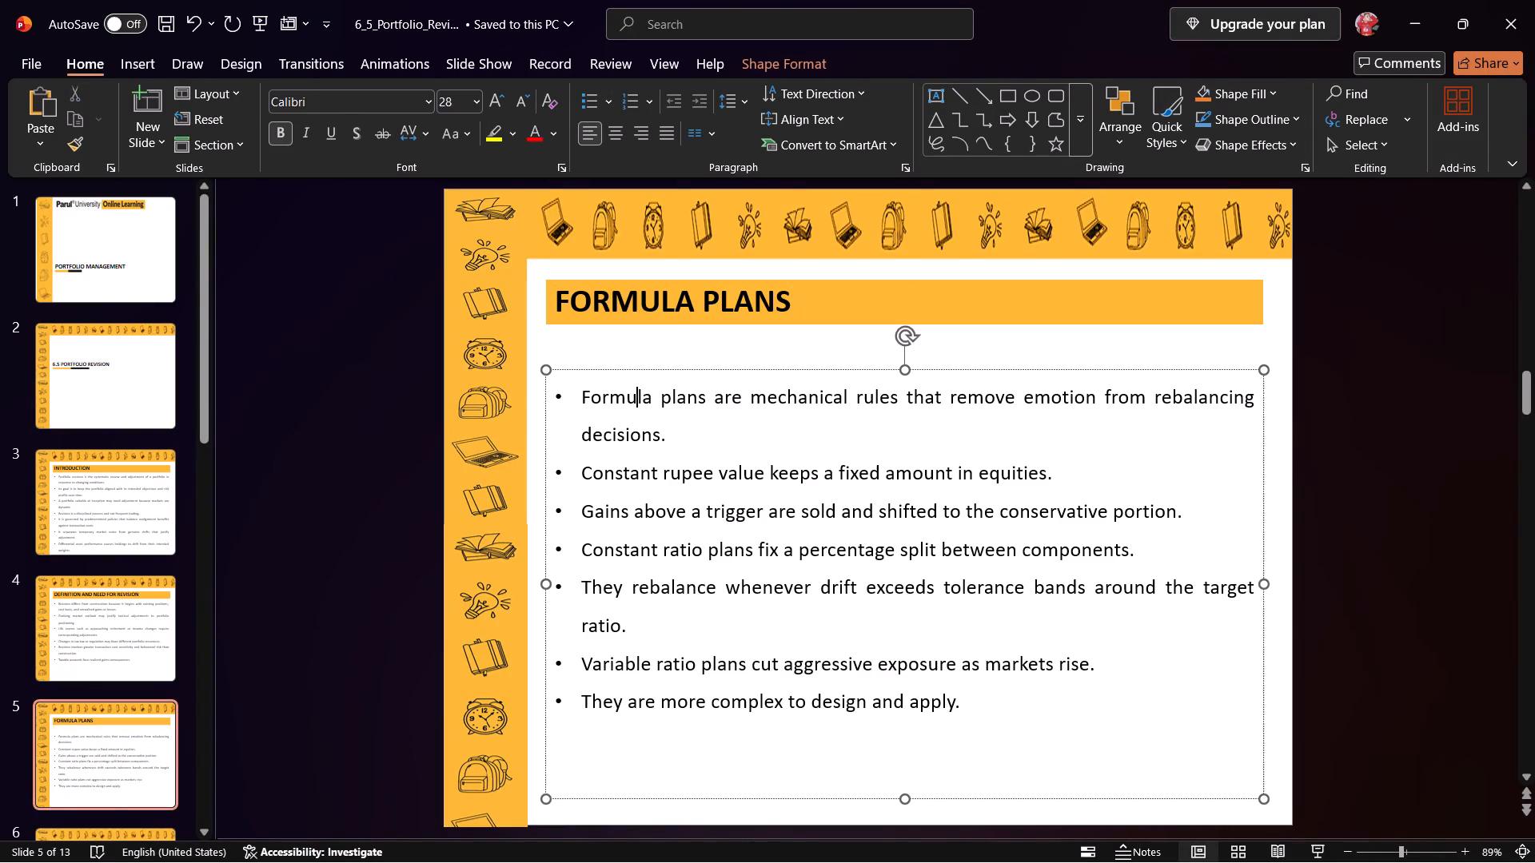
left_click_drag(635, 368, 629, 320)
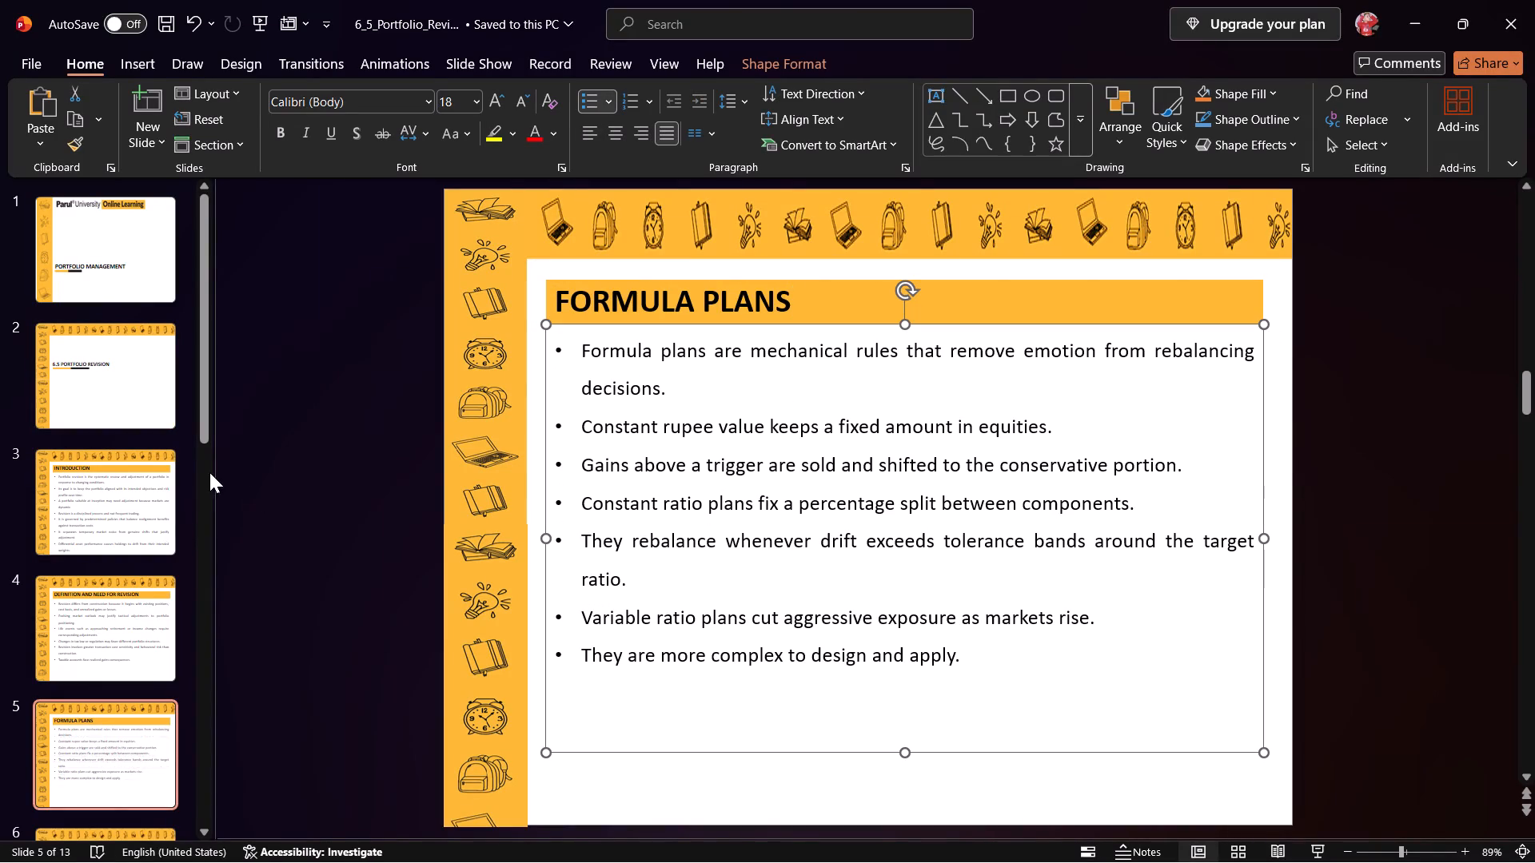
Delete the three-panel illustration from slide 7, FORMULA PLANS FOR REVISION.
left_click_drag(205, 427, 202, 569)
left_click(67, 470)
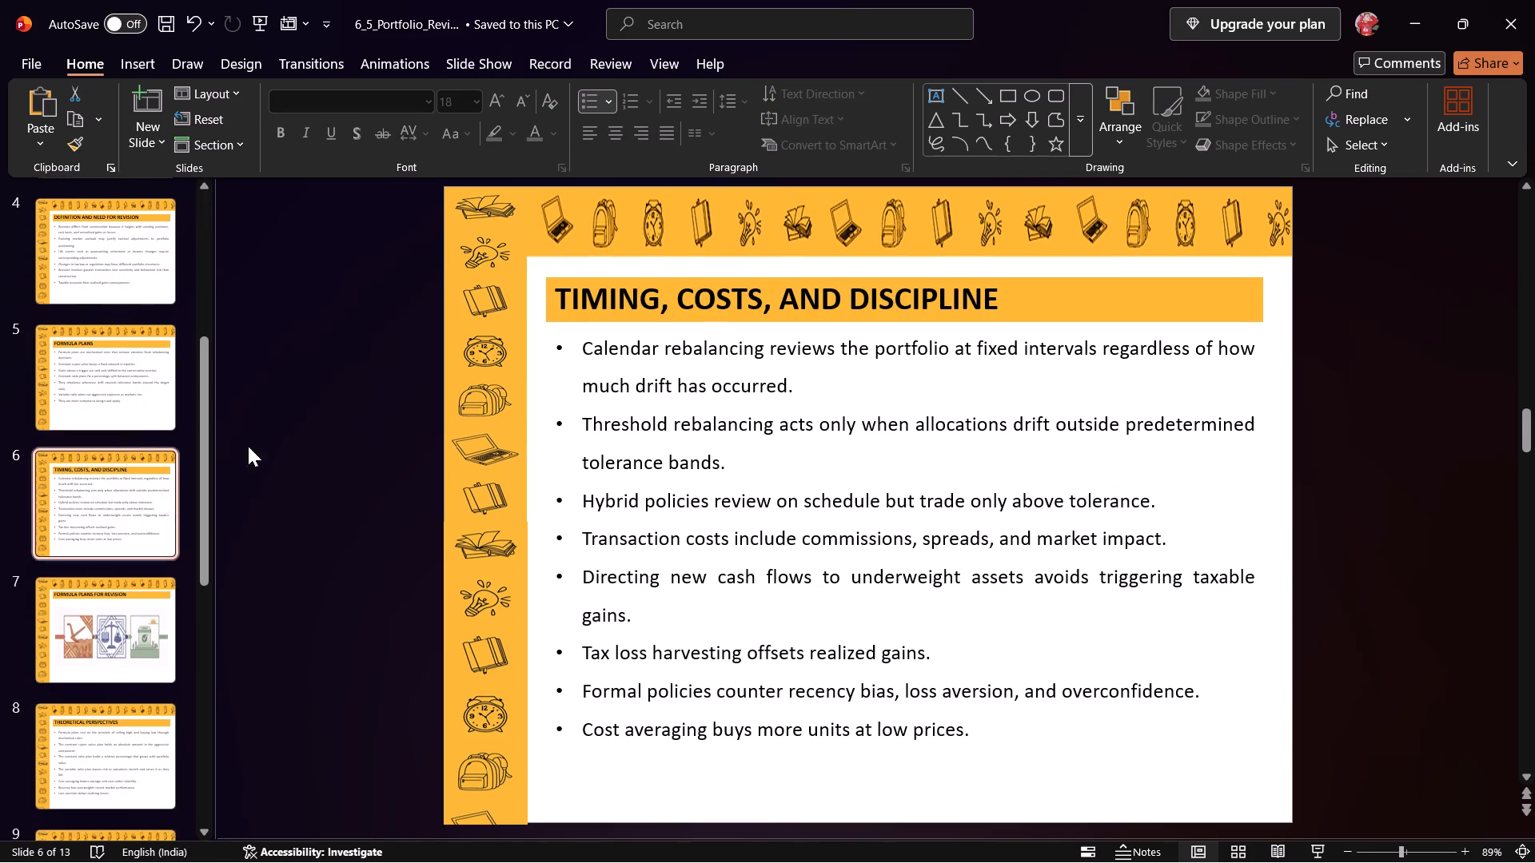
left_click(142, 632)
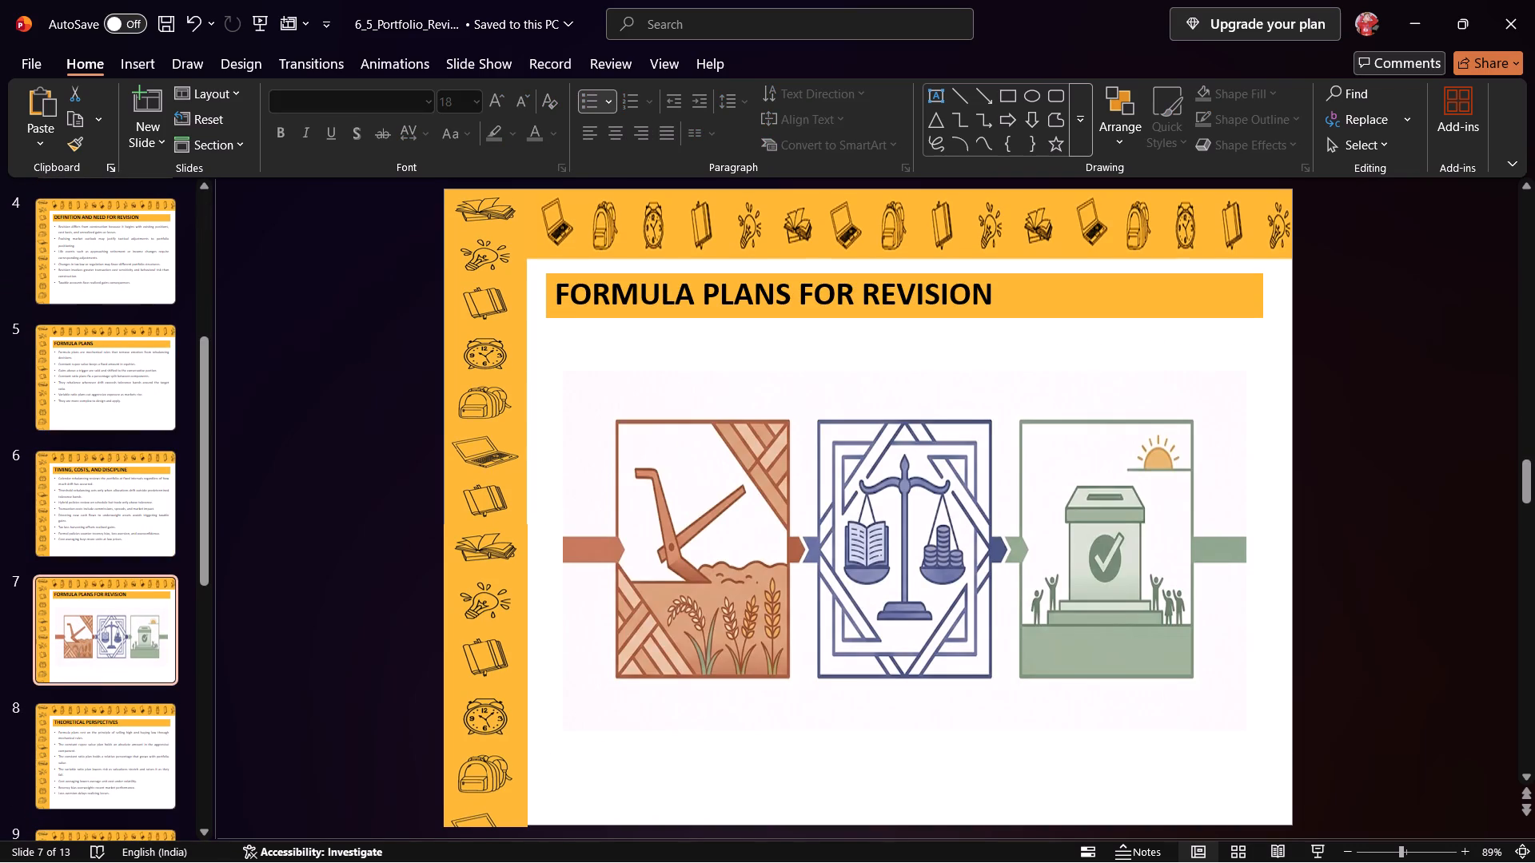
left_click(628, 499)
key("Delete")
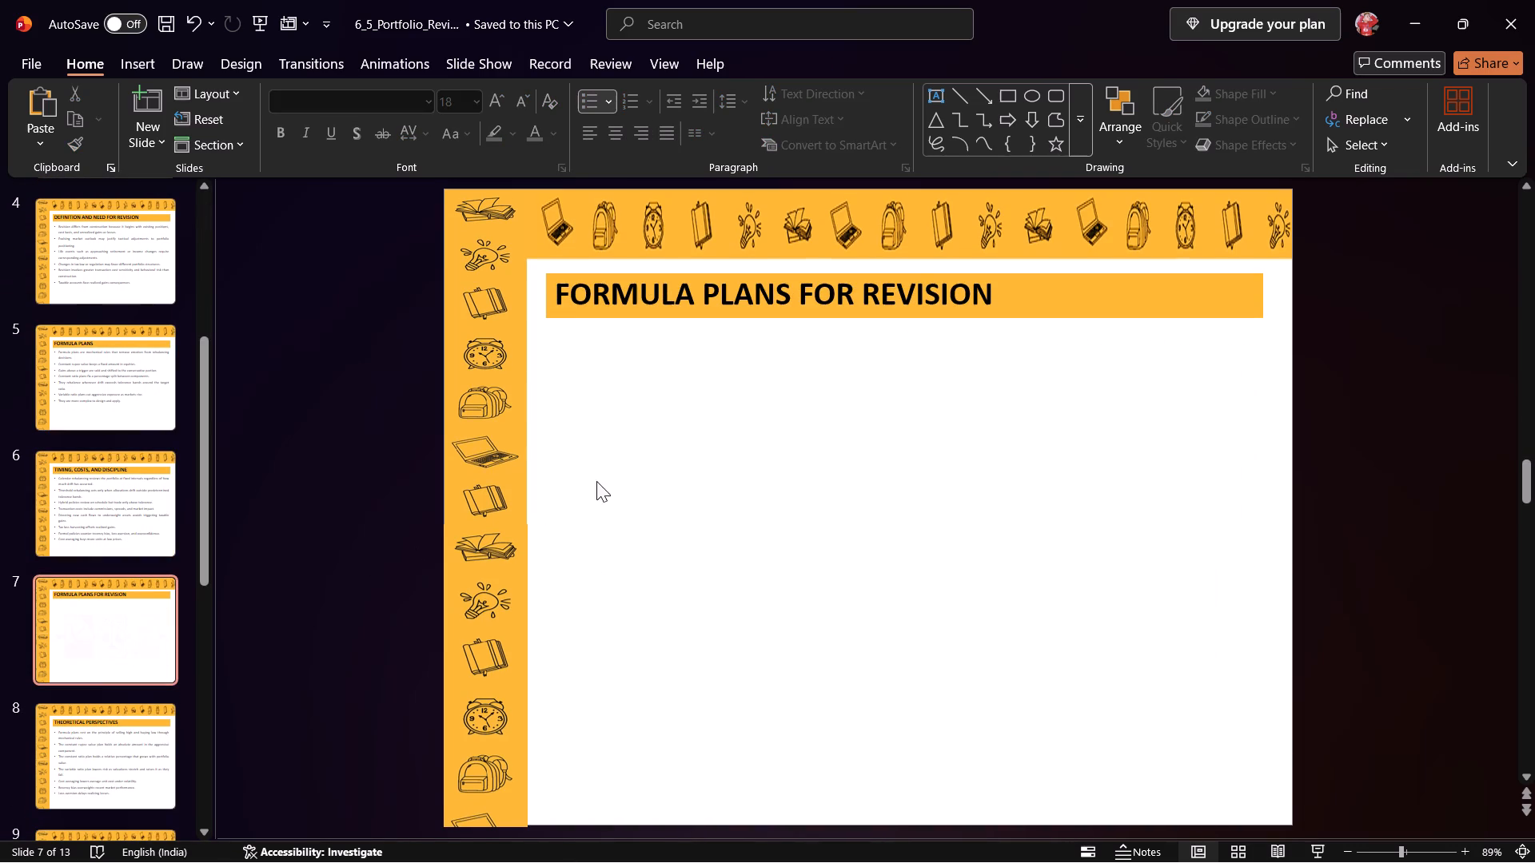
Copy the slide 7 title text FORMULA PLANS FOR REVISION and switch to the previously used window.
triple_click(611, 289)
key("ctrl+c")
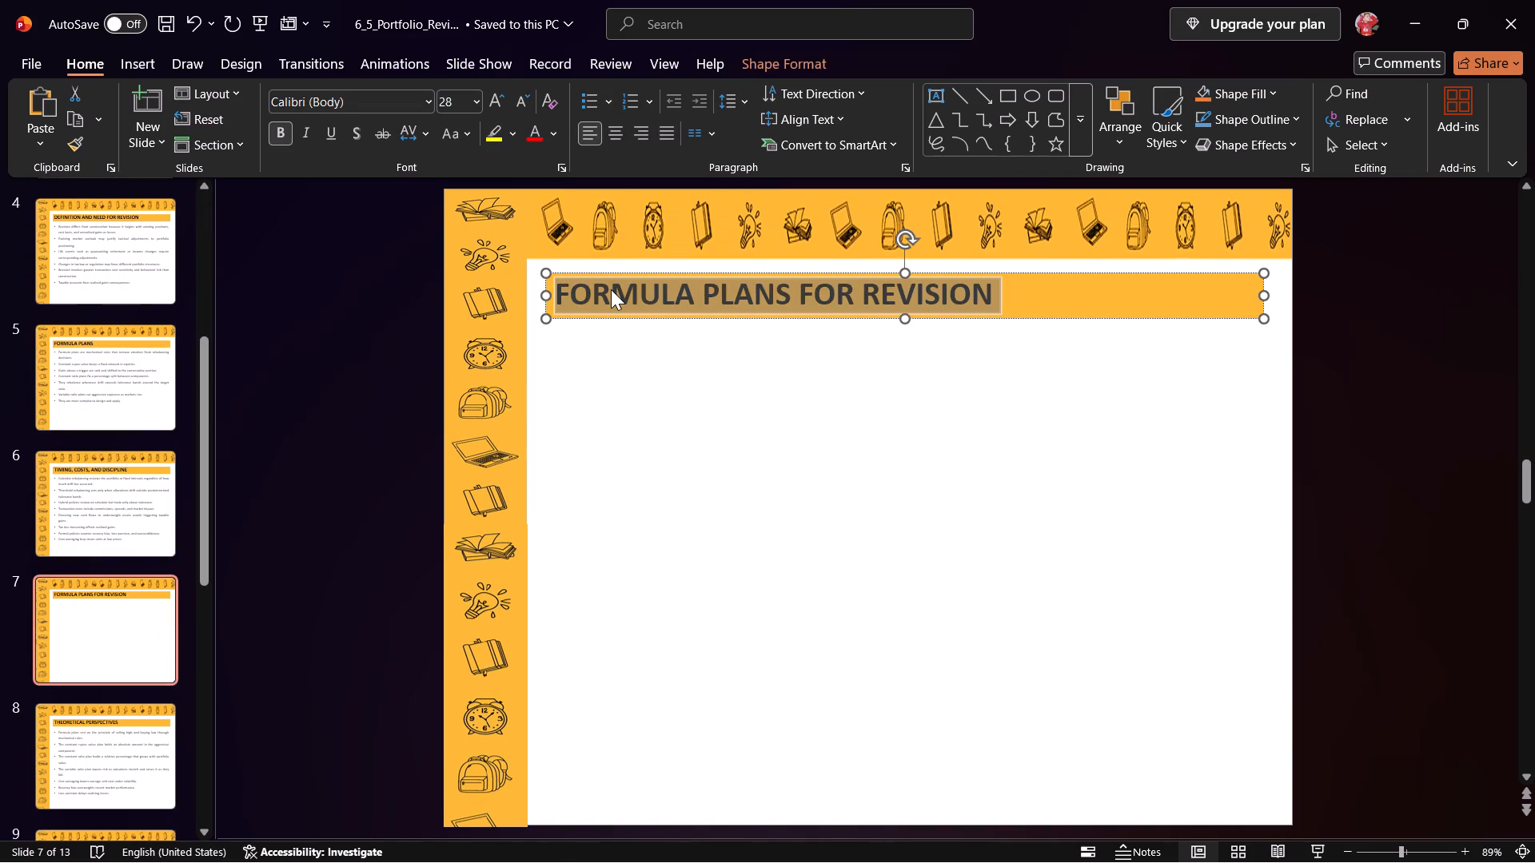
key("alt+Tab")
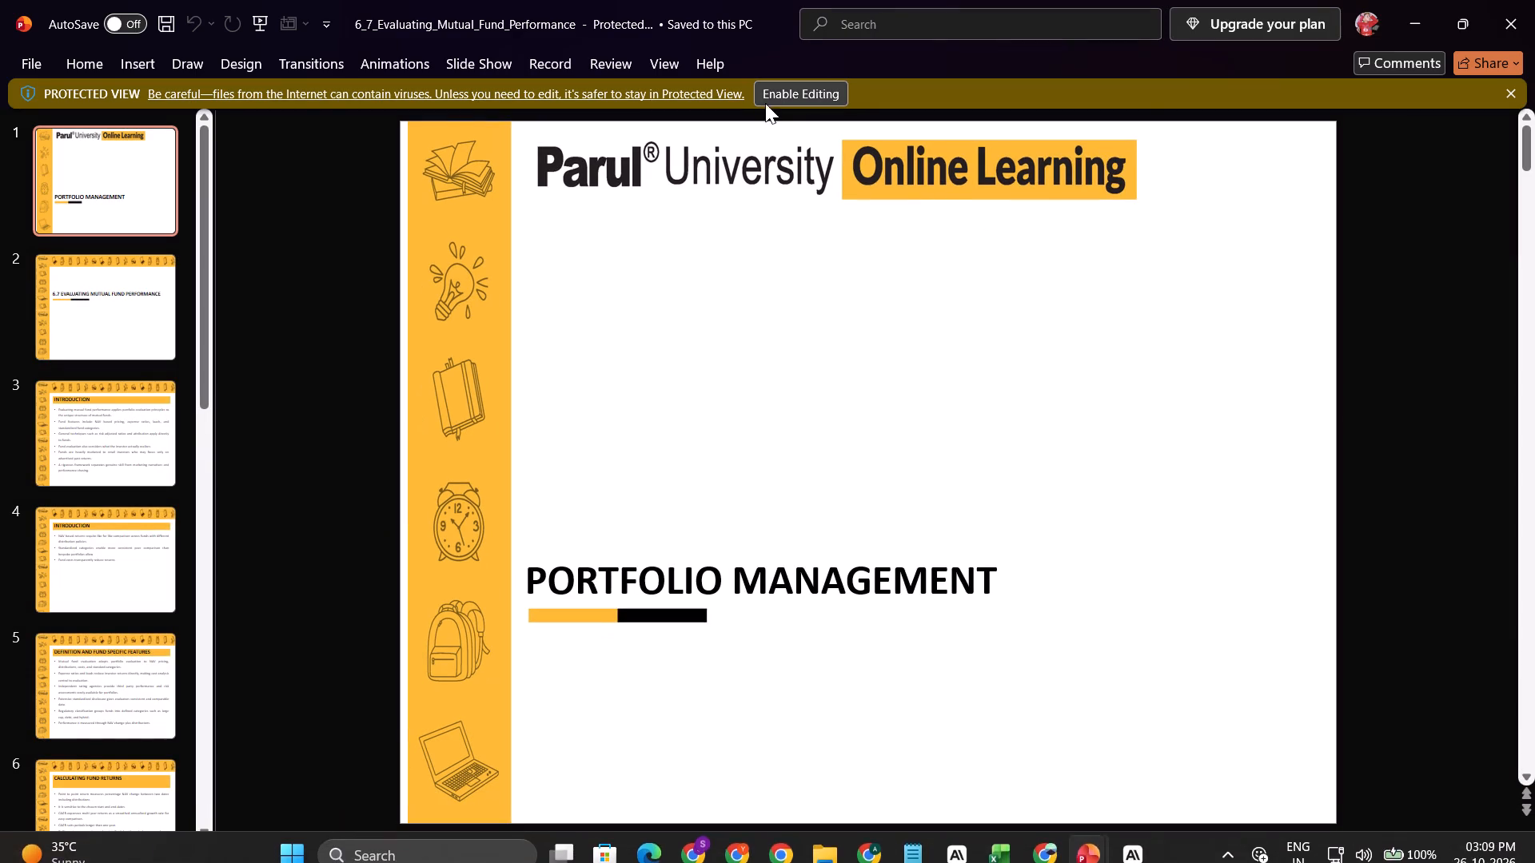
left_click(765, 93)
Nudge the PORTFOLIO MANAGEMENT title on slide 1 slightly down toward its underline bar.
left_click(627, 596)
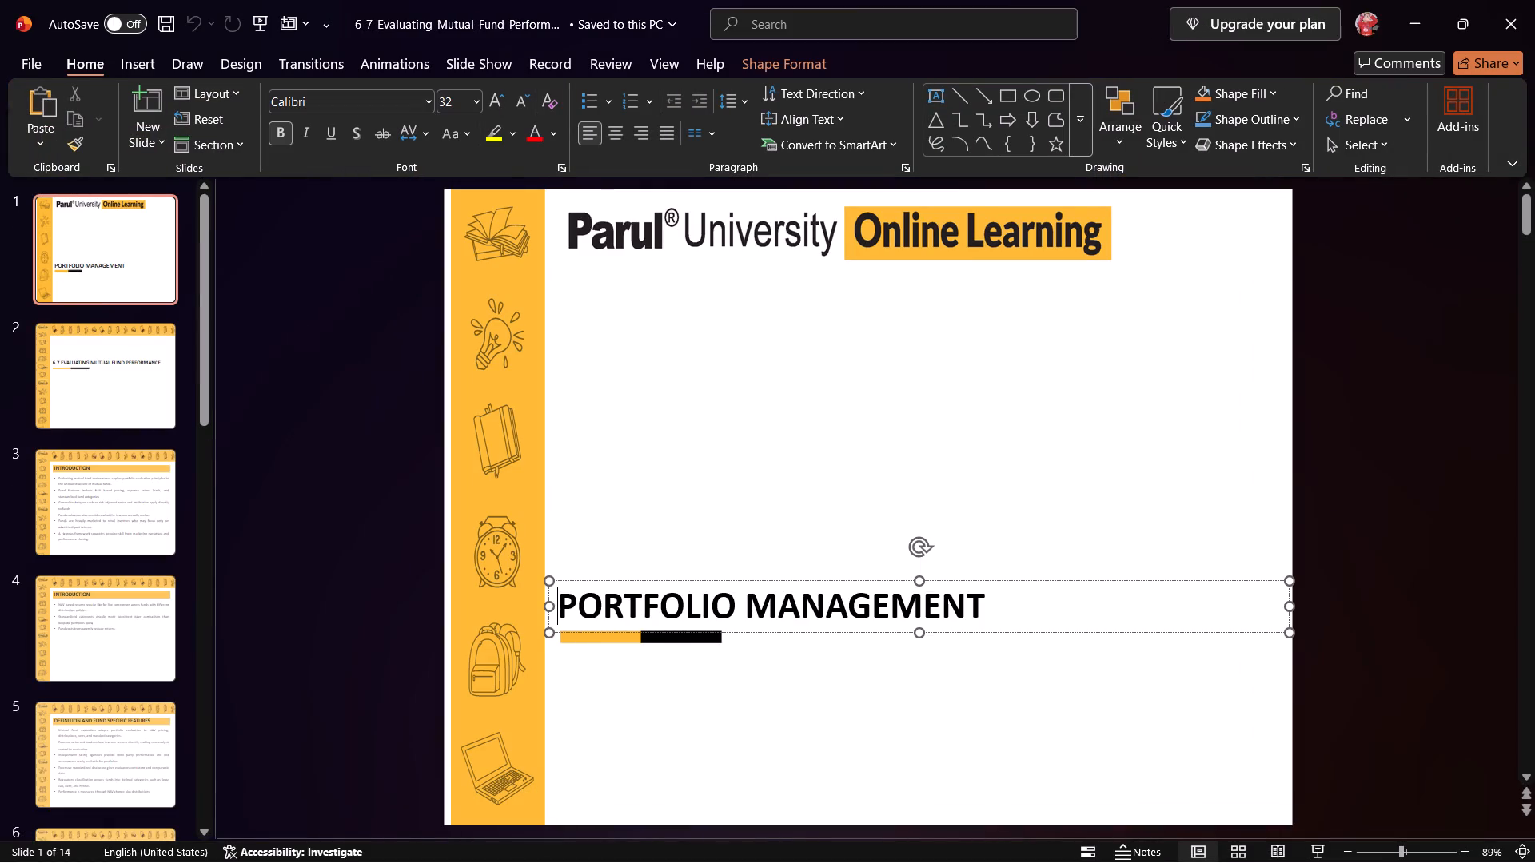
left_click(600, 634)
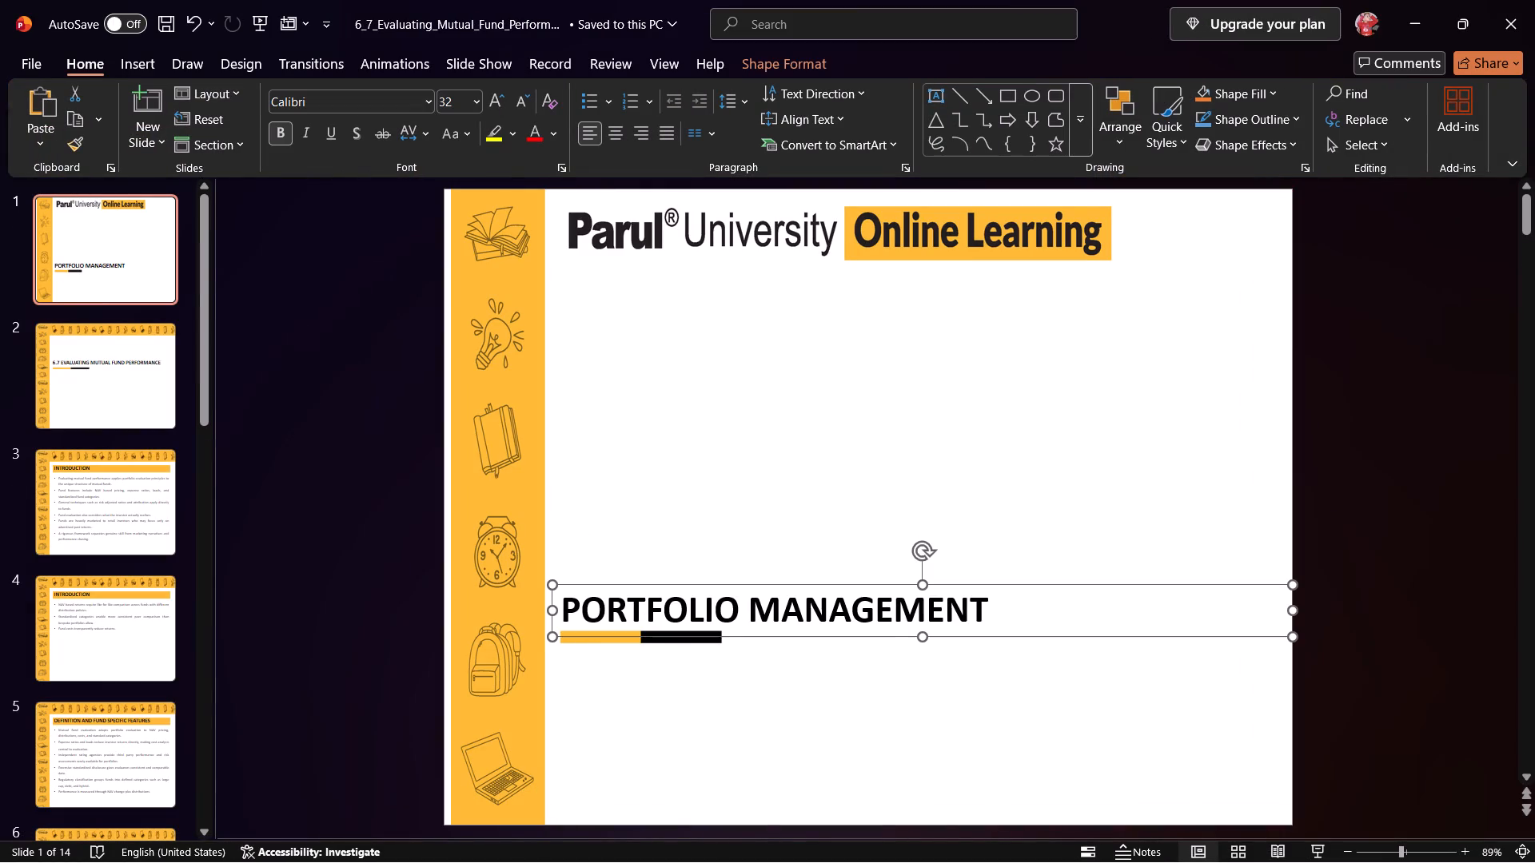
double_click(602, 603)
Move the 6.7 EVALUATING MUTUAL FUND PERFORMANCE title on slide 2 down so it sits just above its underline bar.
left_click(122, 368)
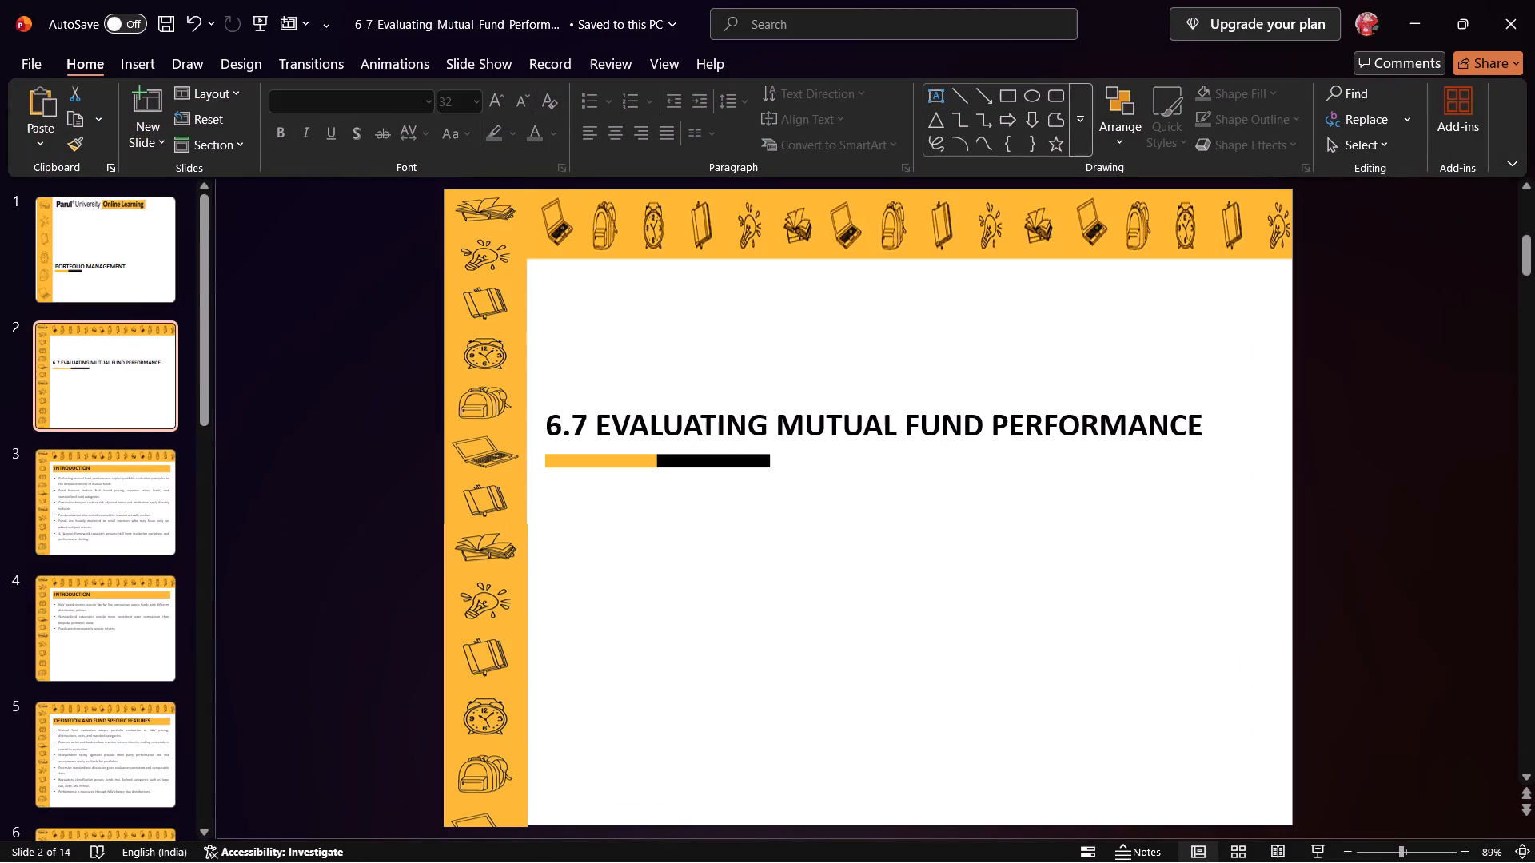
left_click(672, 419)
left_click_drag(620, 448, 620, 459)
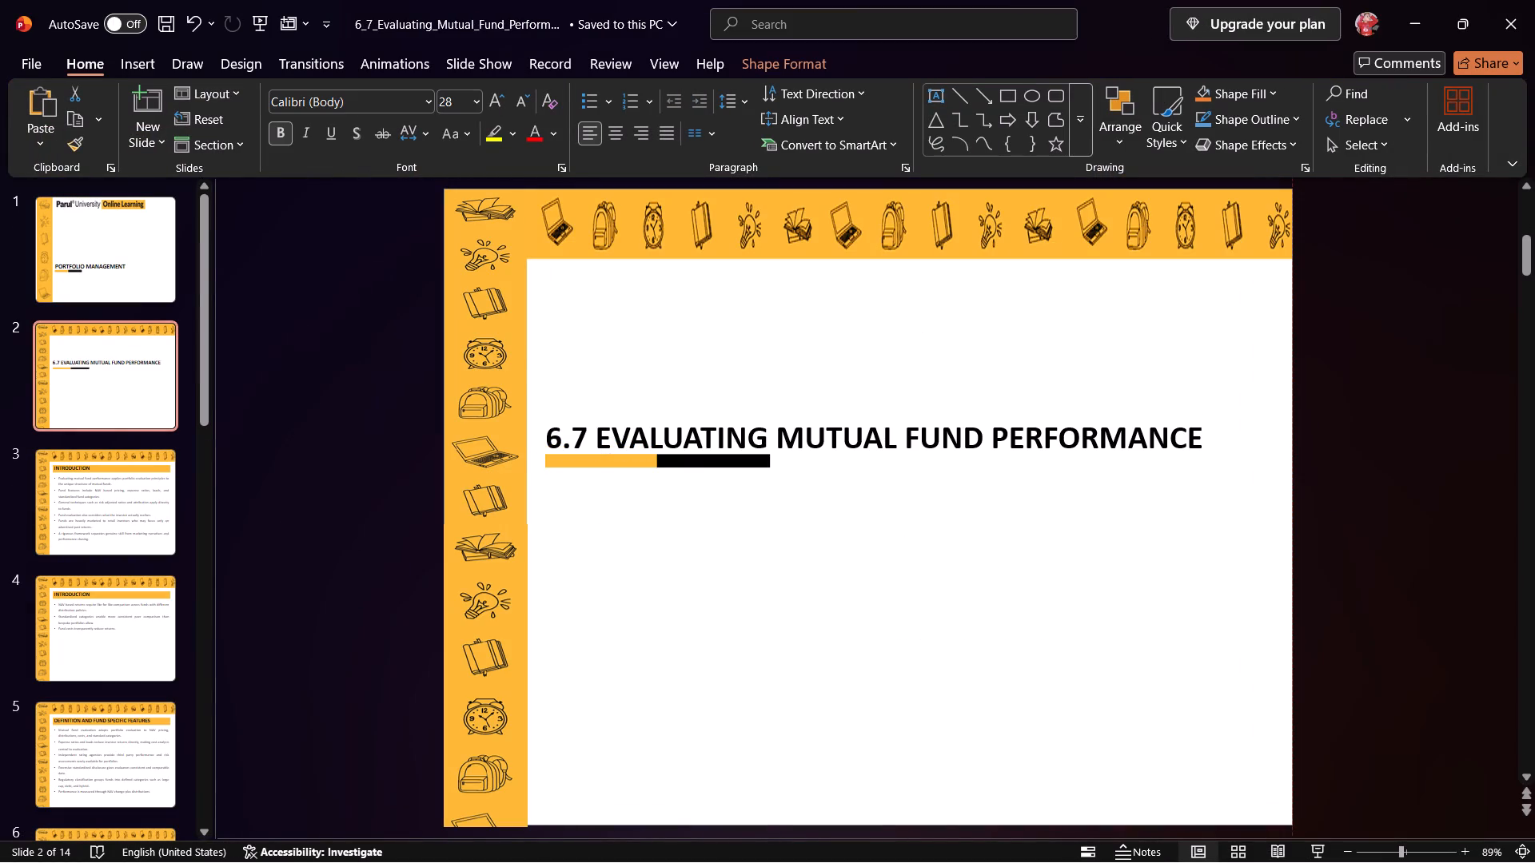
left_click_drag(620, 459, 620, 457)
triple_click(605, 439)
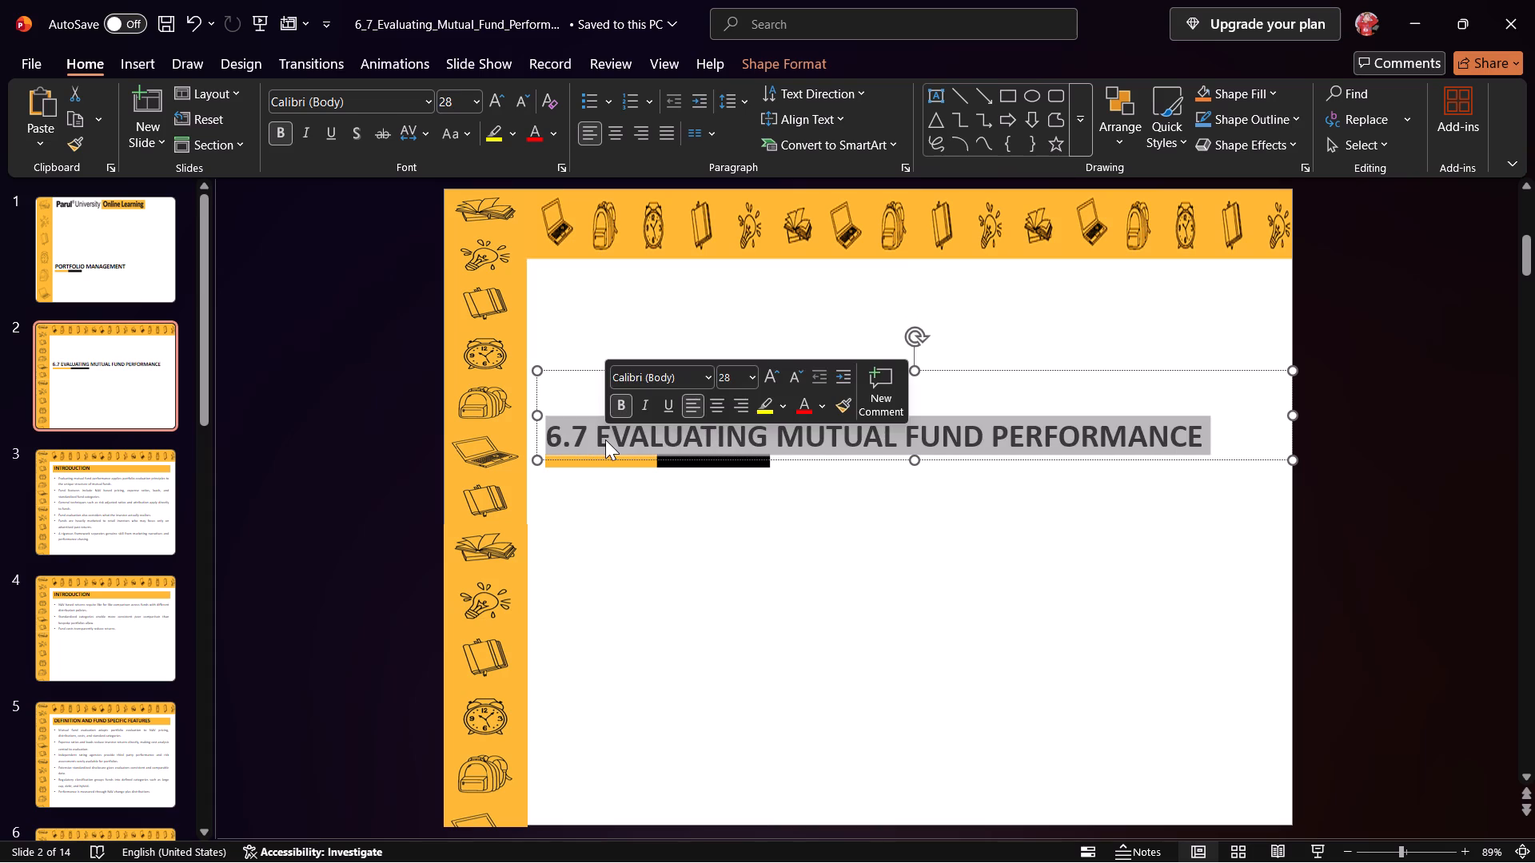
Delete slide 4, the second Introduction slide with three bullets.
left_click(98, 521)
left_click(110, 612)
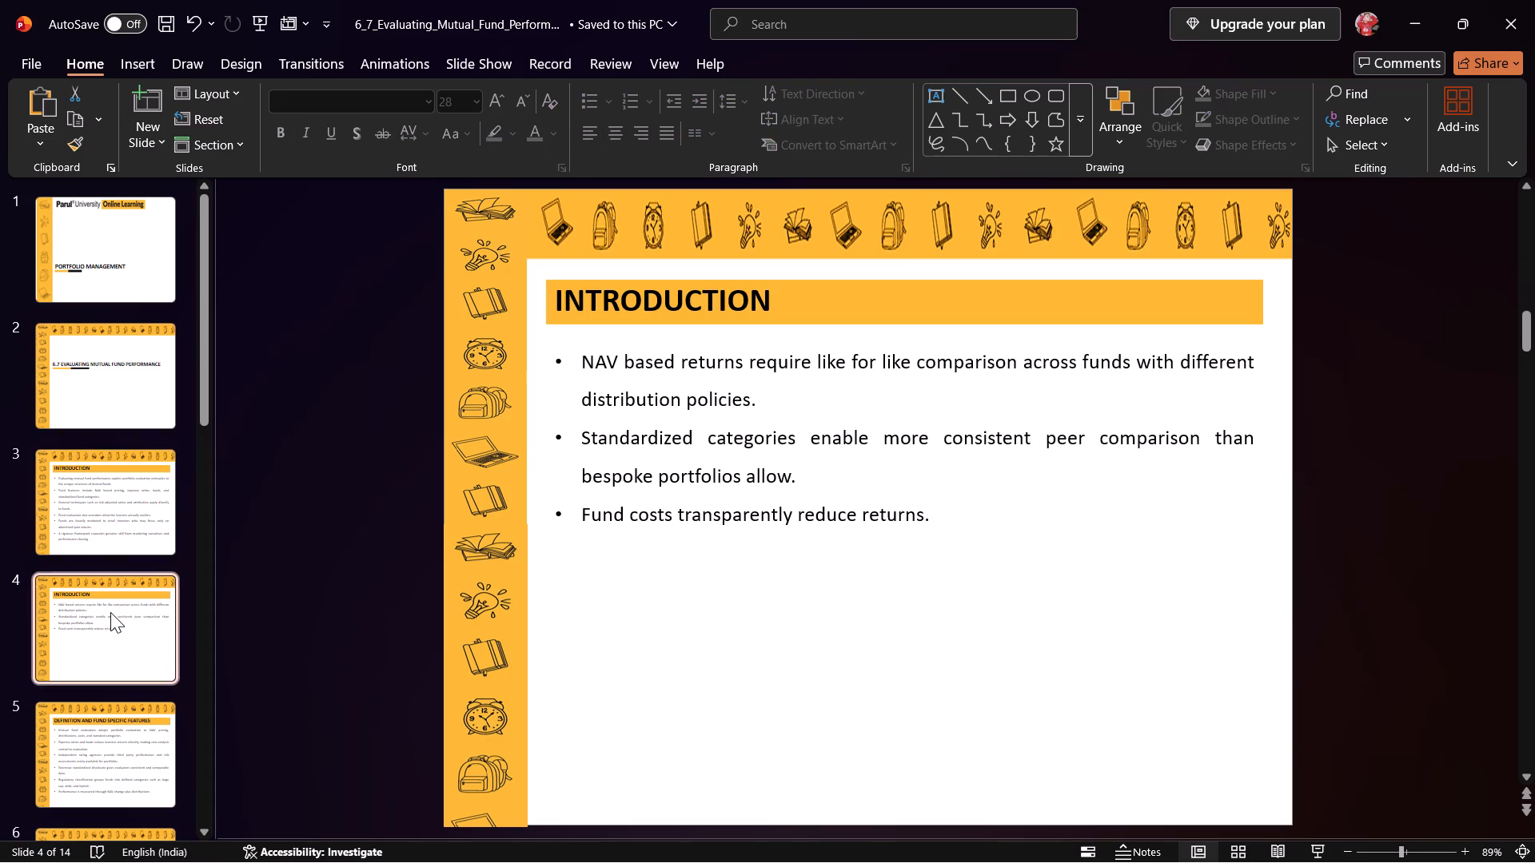
right_click(110, 612)
left_click(190, 359)
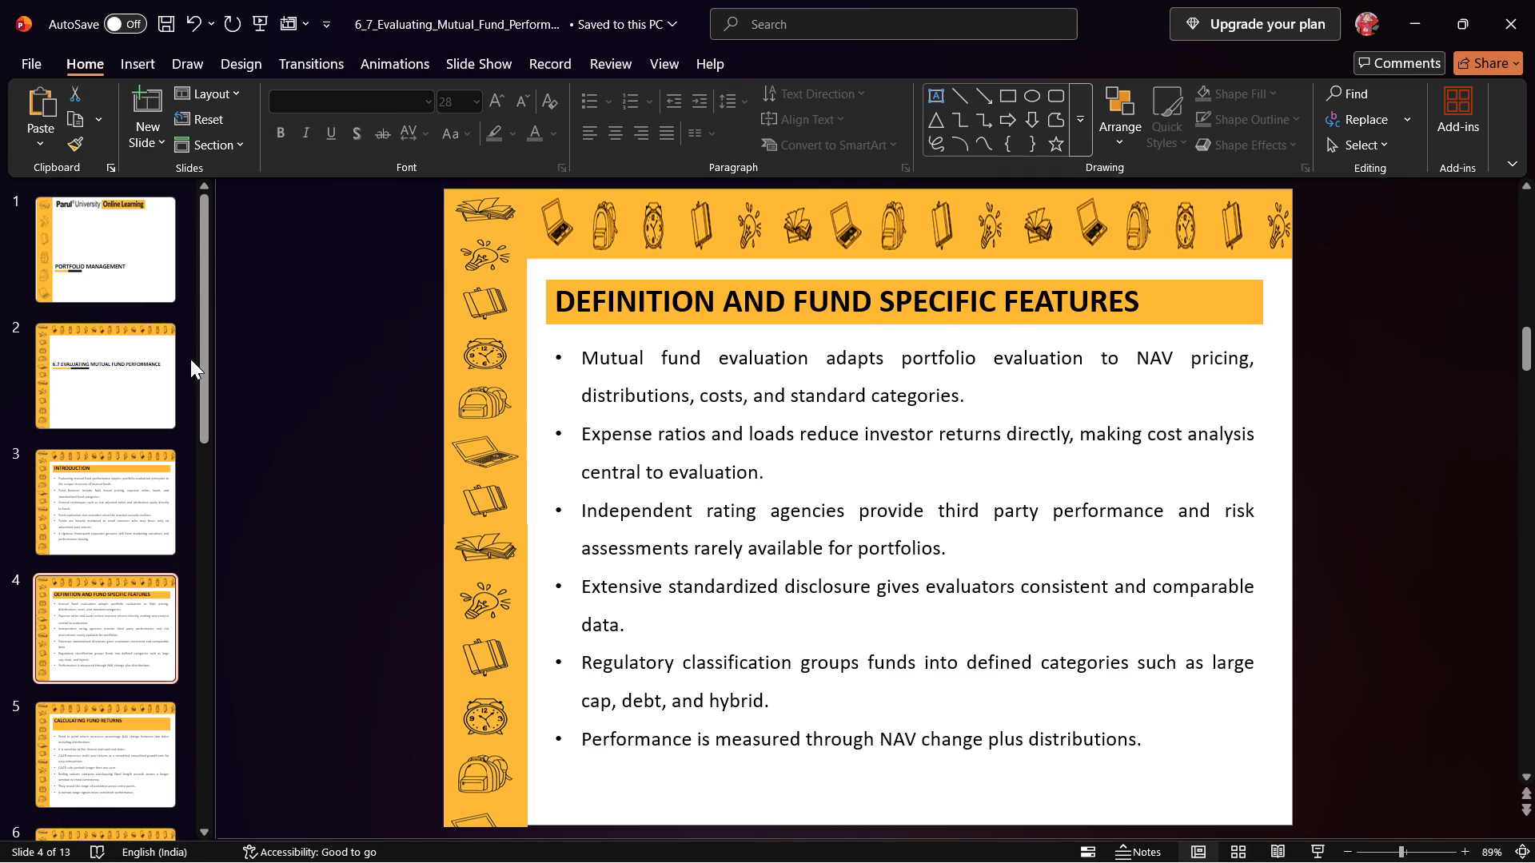
Move the bullet text box on slide 4, Definition and Fund Specific Features, up directly beneath the heading.
left_click(606, 389)
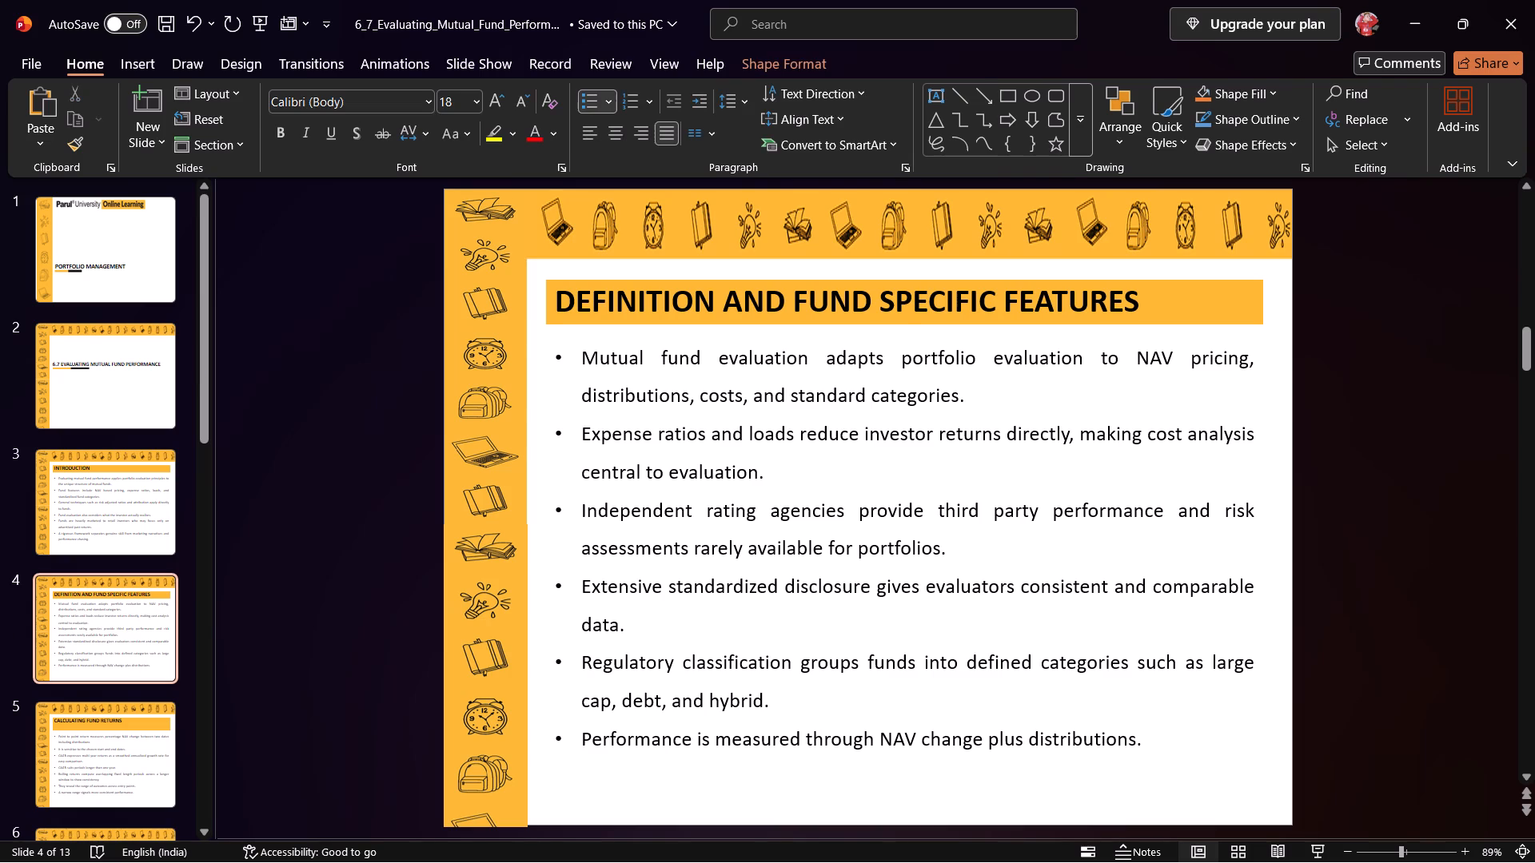
left_click(611, 333)
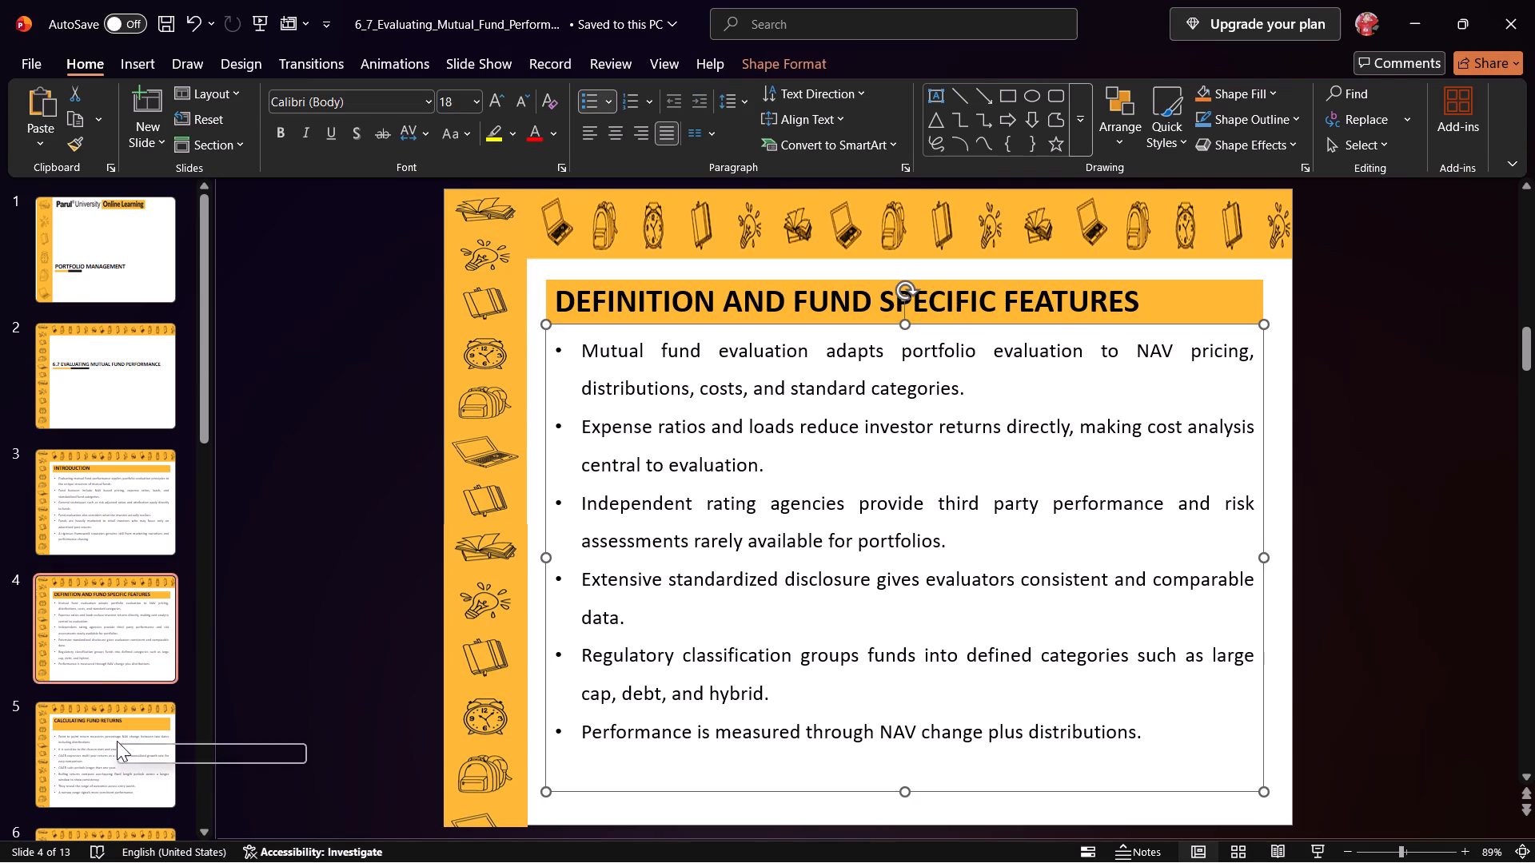
Replace the slide 5 heading with its own text, CALCULATING FUND RETURNS, to shrink the heading box to a single line.
left_click_drag(114, 743, 121, 735)
left_click(89, 732)
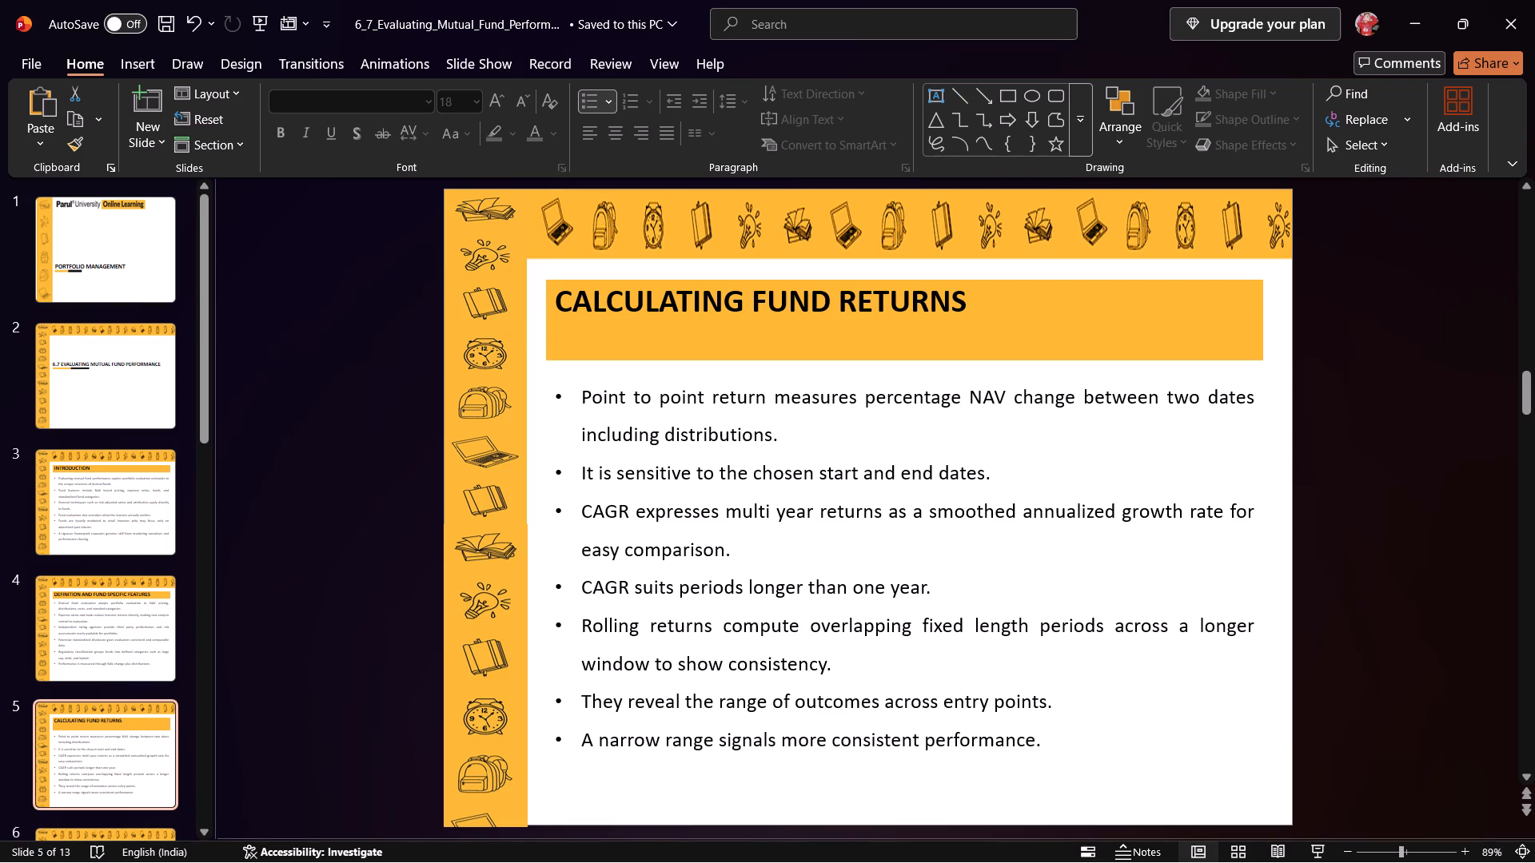
double_click(596, 298)
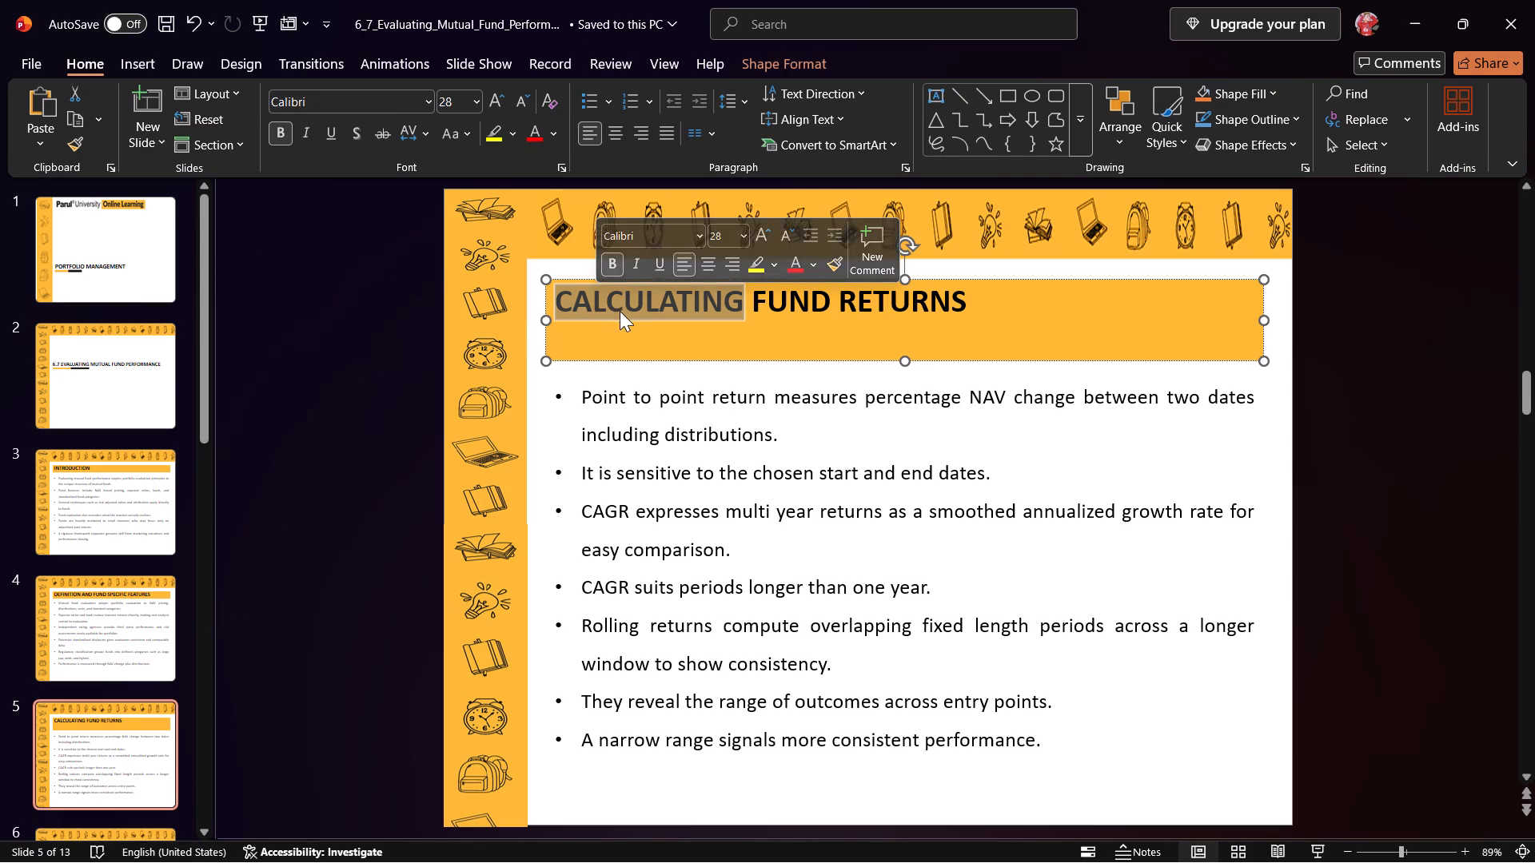
triple_click(620, 311)
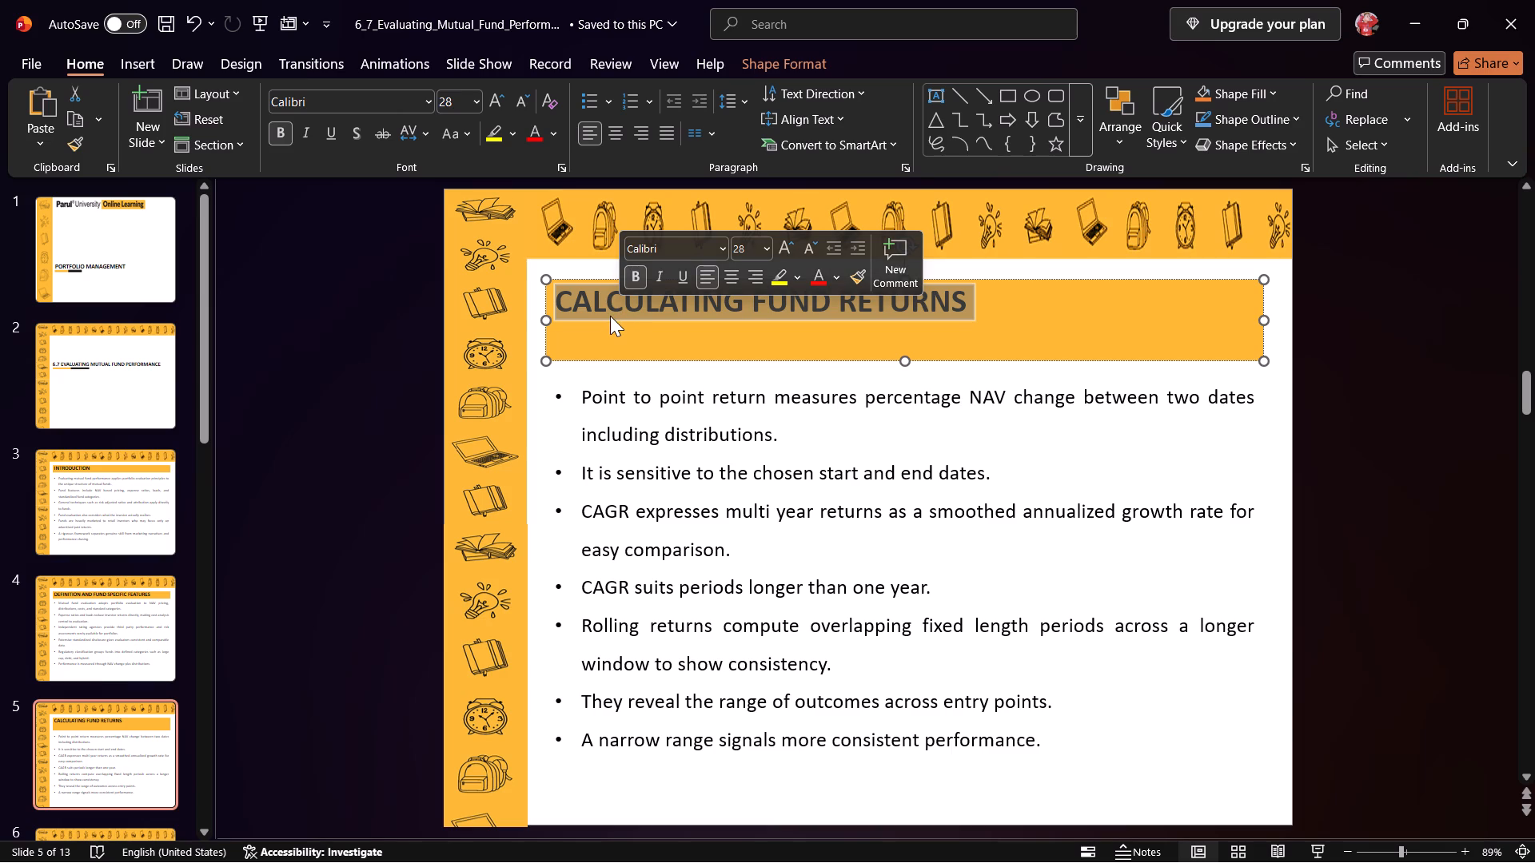
key("ctrl+v")
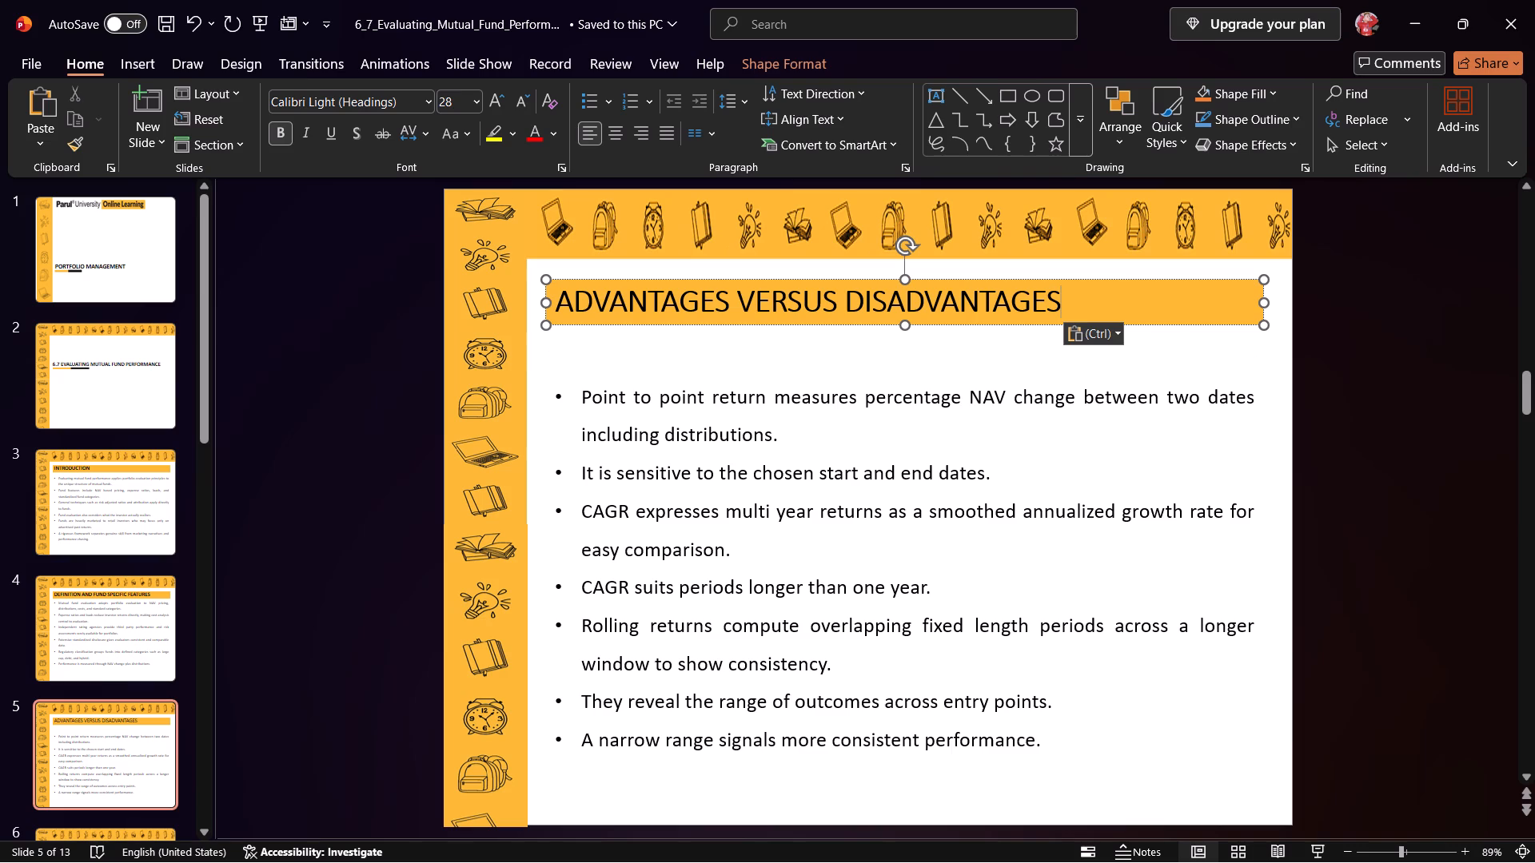
key("ctrl+z")
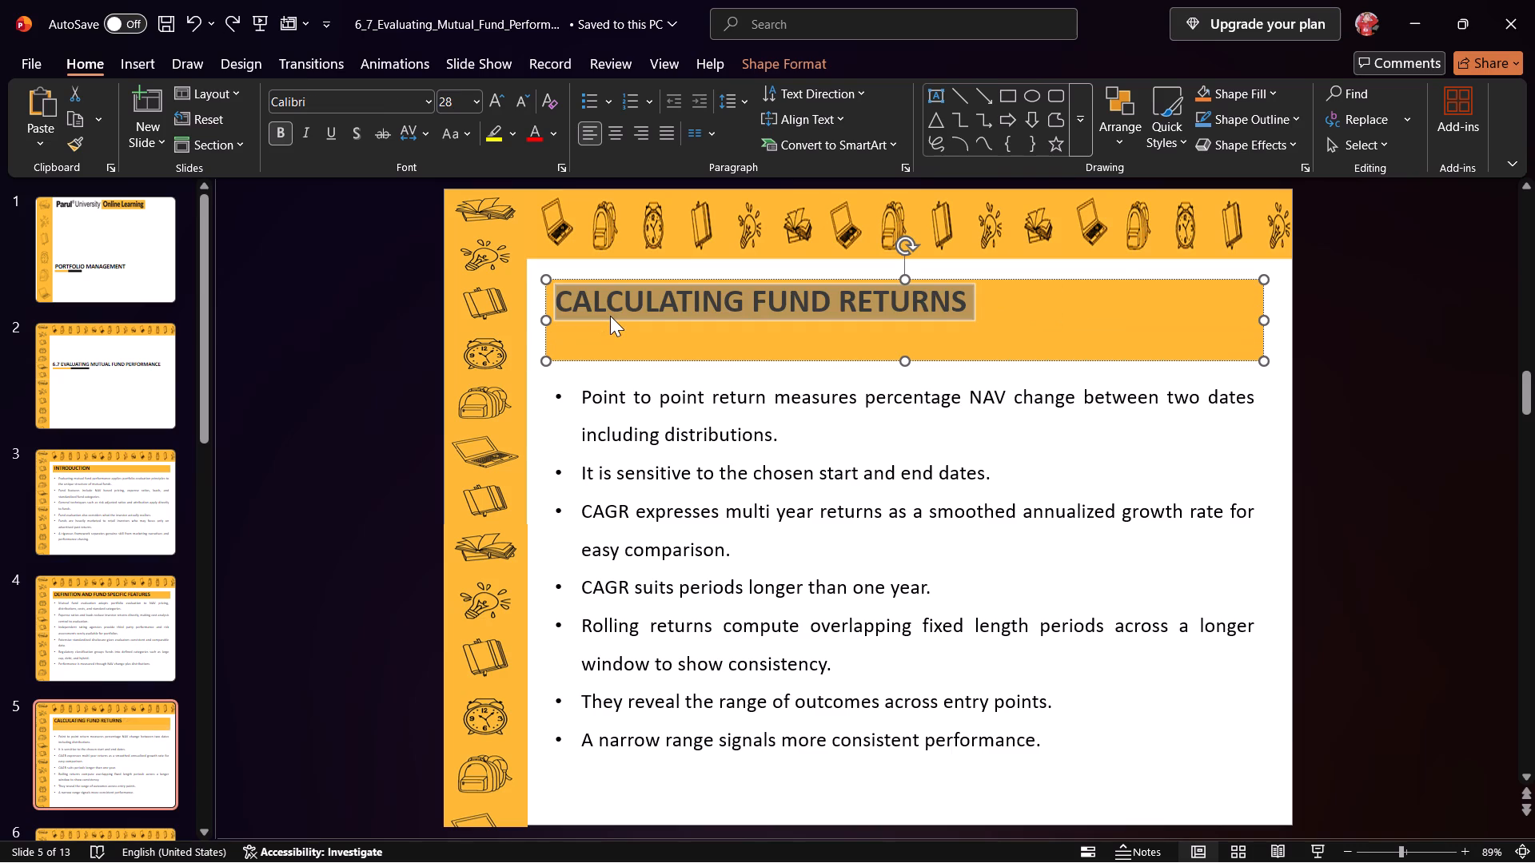
key("ctrl+c")
key("ctrl+v")
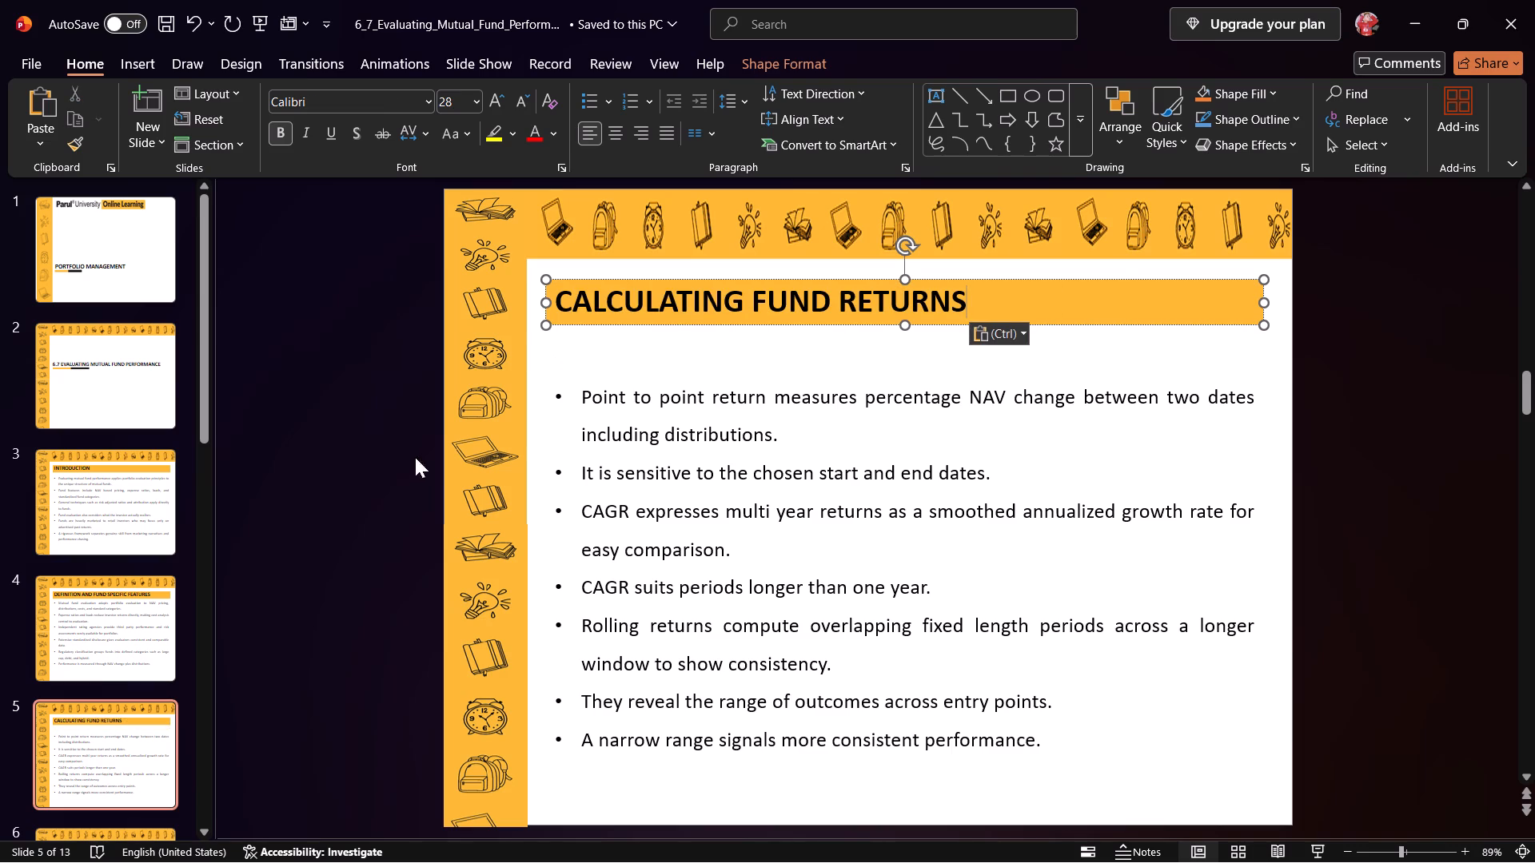
Move the bullet text box on slide 5 up directly beneath the Calculating Fund Returns heading.
left_click(702, 412)
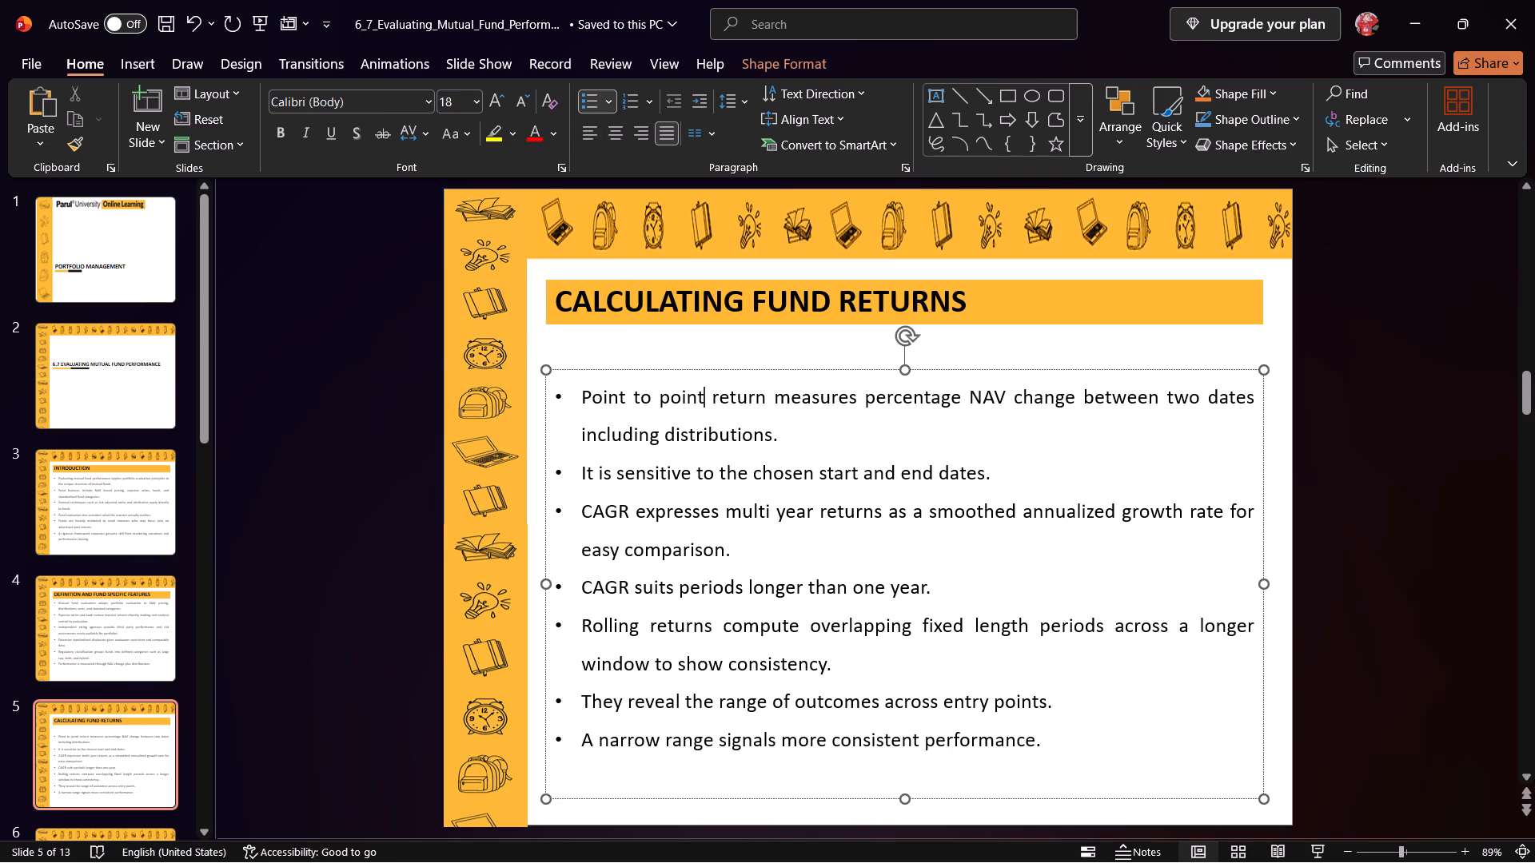
left_click_drag(716, 370, 708, 327)
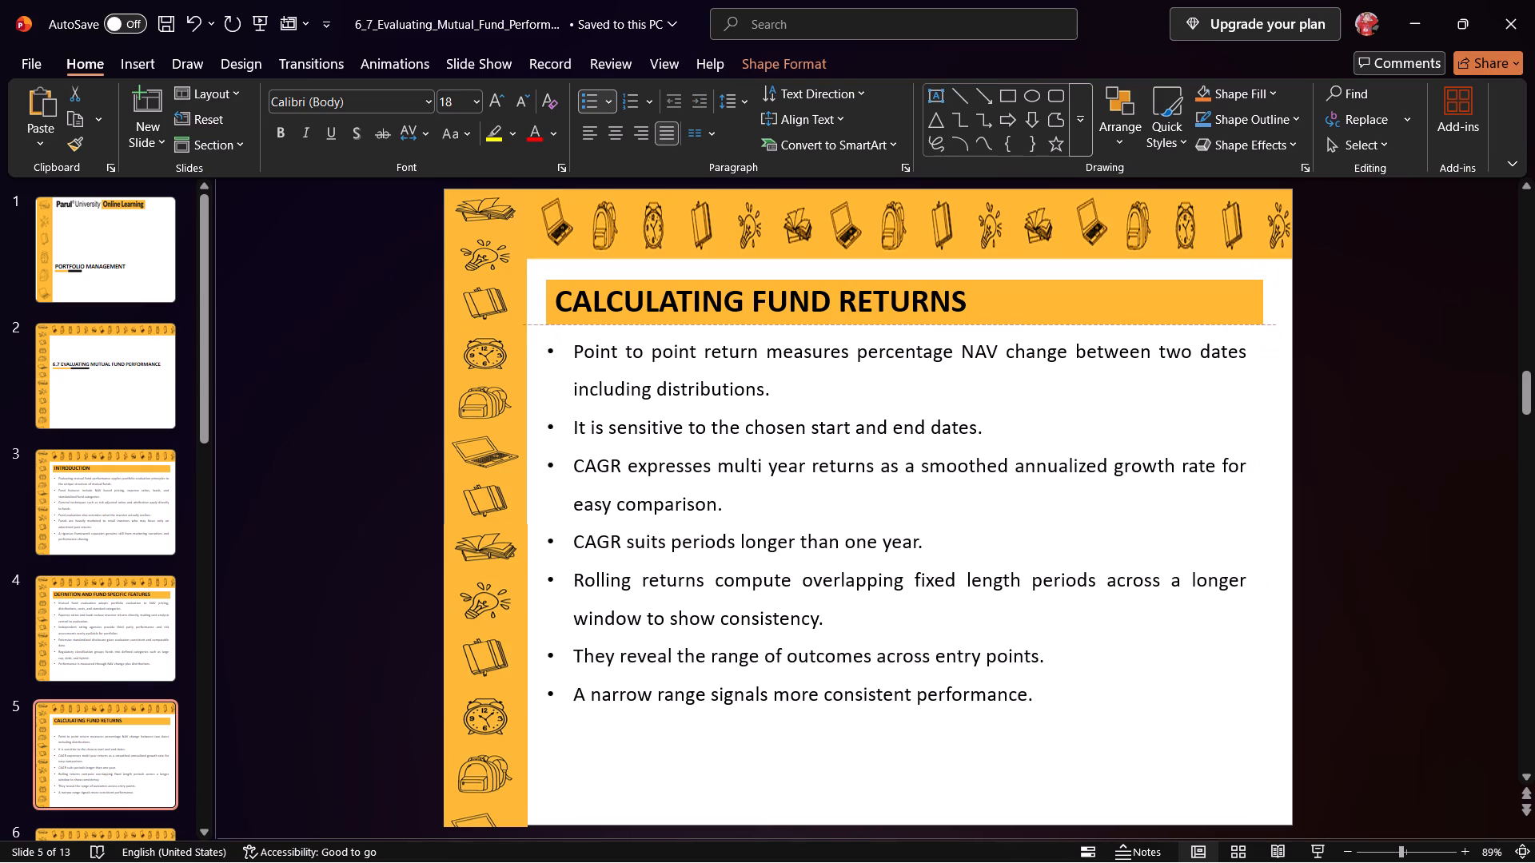
Shift the bullet text box on slide 5 sideways so its edges line up with the Calculating Fund Returns heading box.
left_click_drag(708, 327, 716, 326)
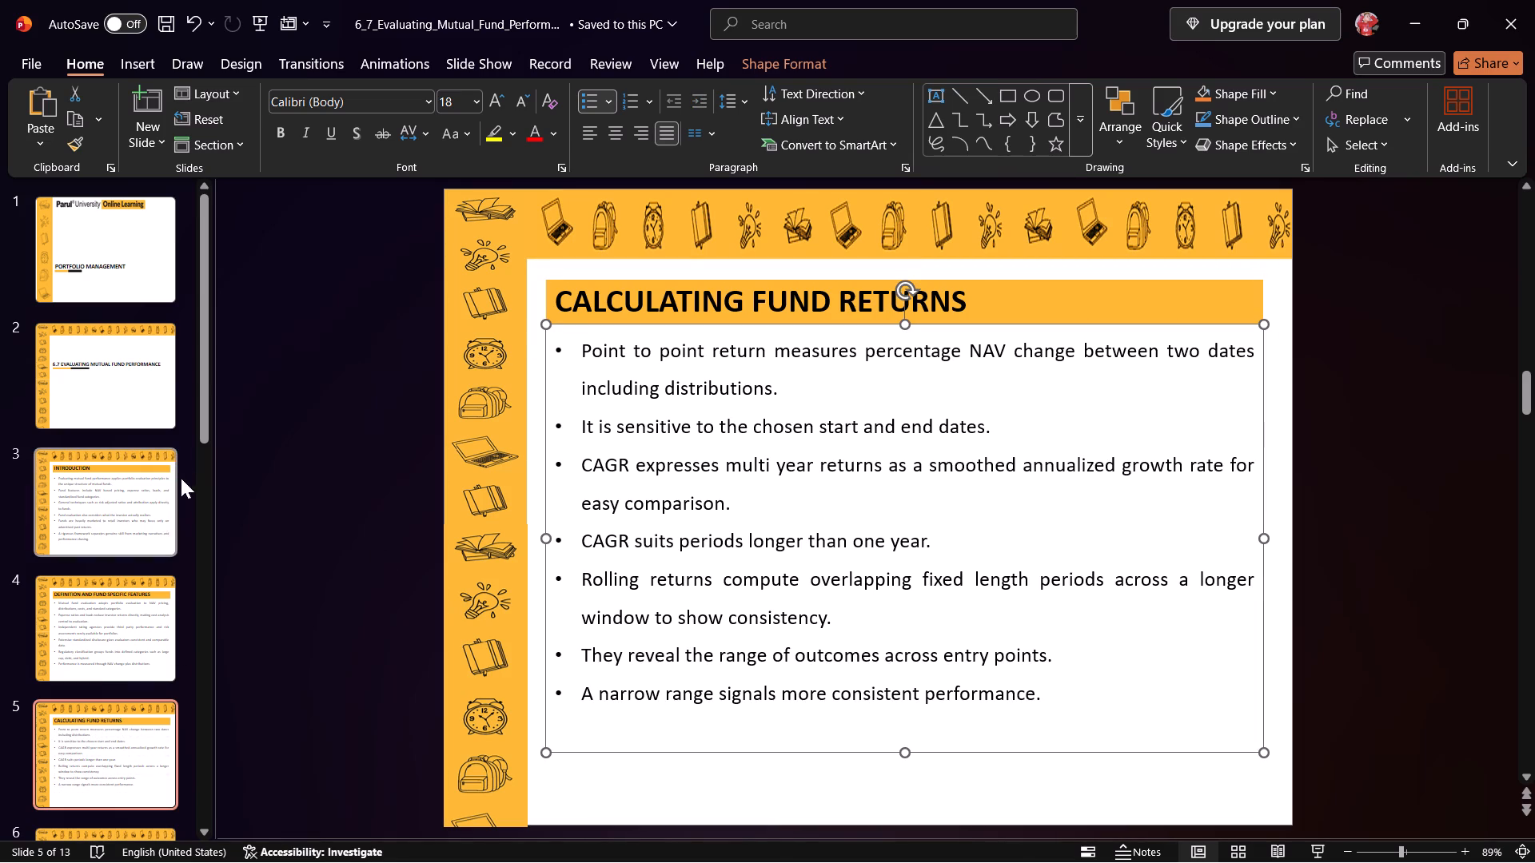
Delete the placeholder picture from slide 7, Recommended Evaluation Sequence.
left_click_drag(209, 426, 205, 533)
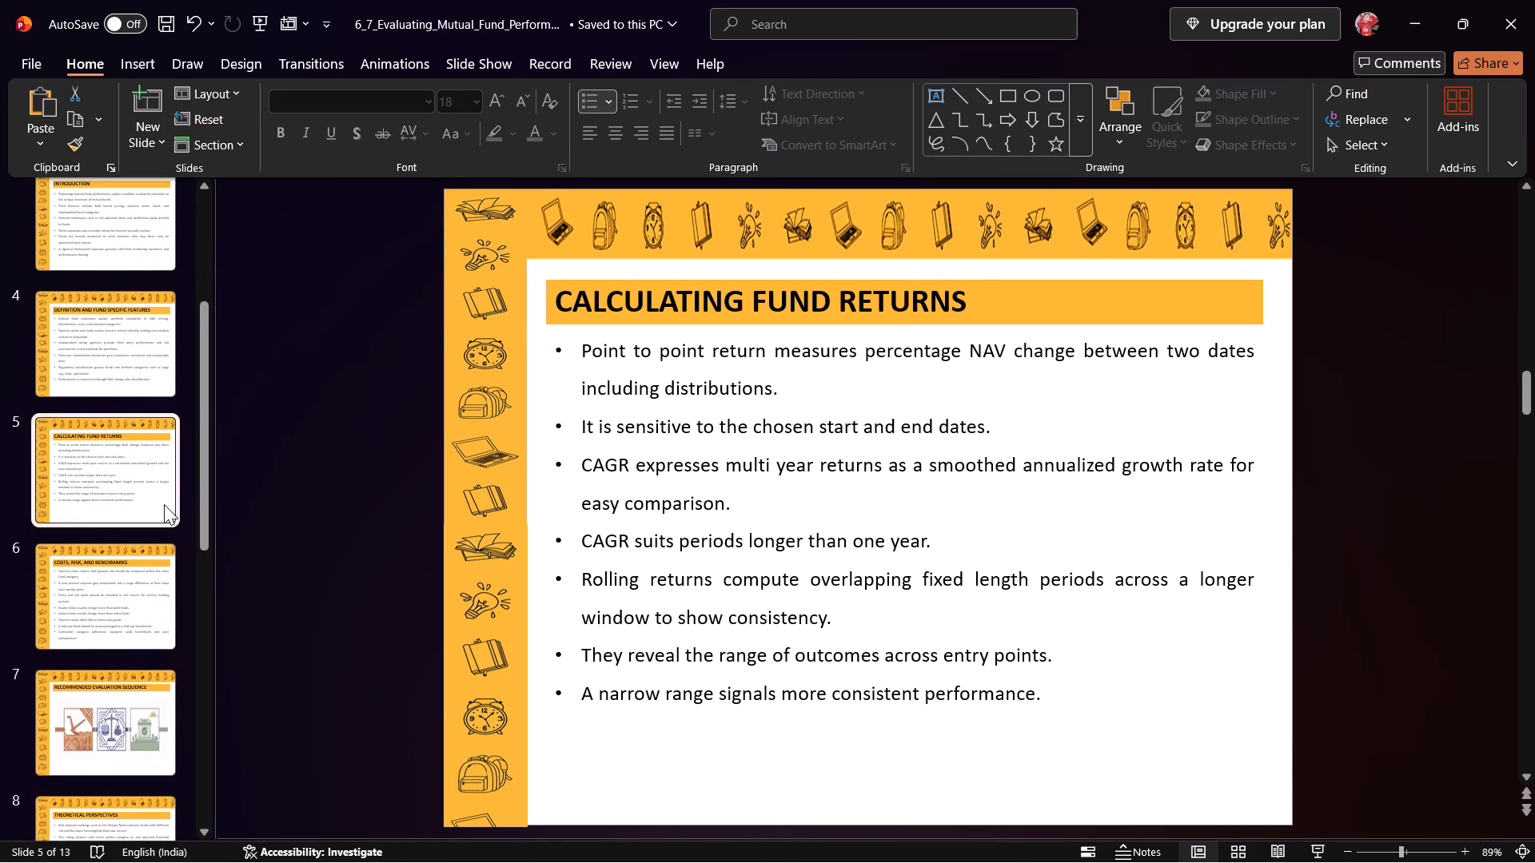
left_click(130, 587)
left_click(651, 439)
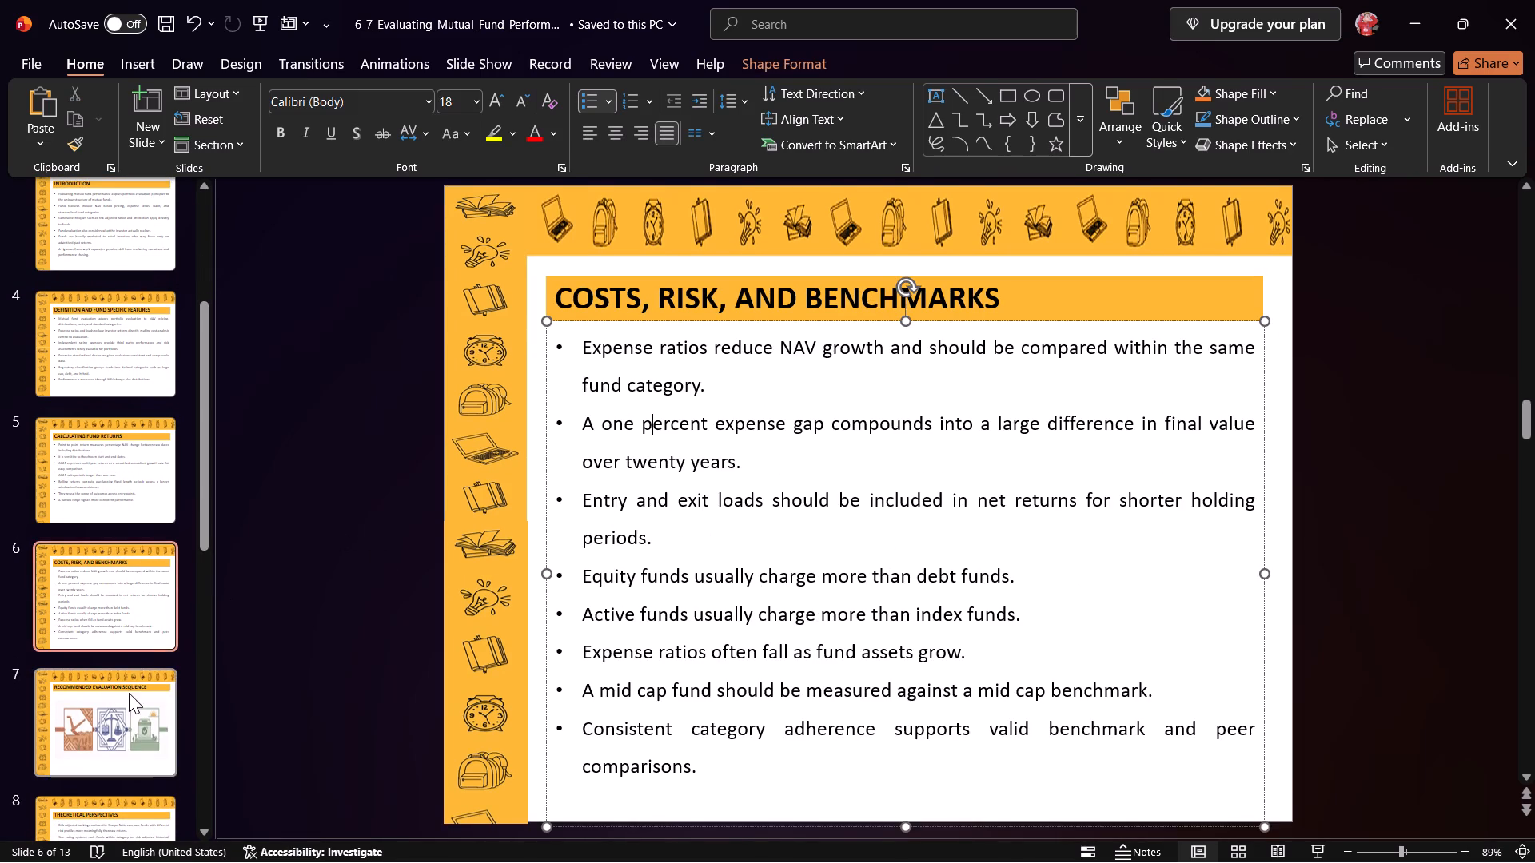
left_click(129, 693)
left_click(669, 529)
key("Delete")
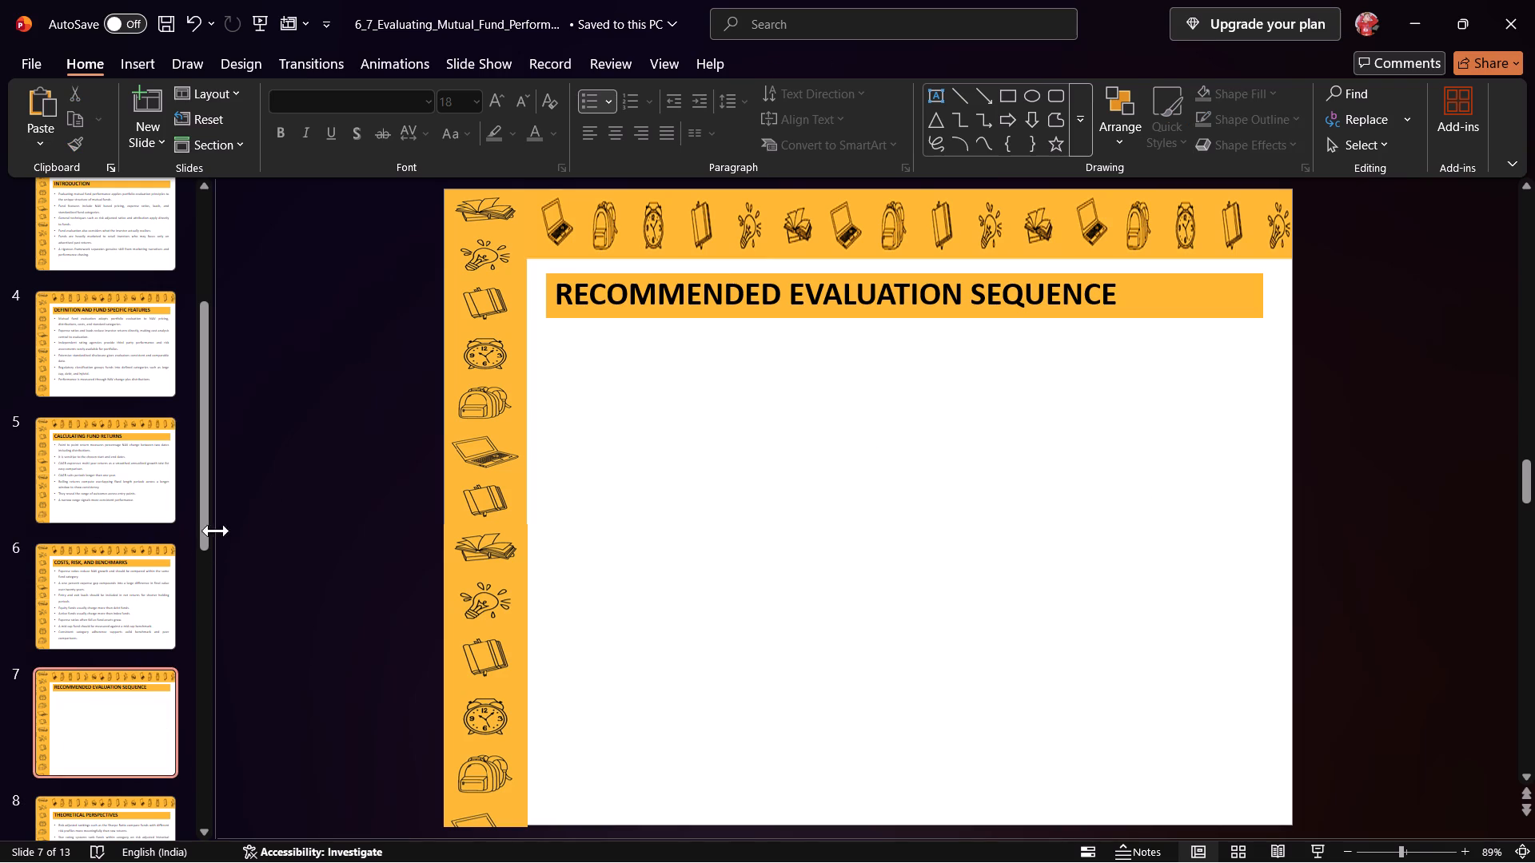
Review slides 8 and 7 and the title on slide 2 of the 6.7 presentation.
left_click_drag(205, 536, 203, 675)
left_click(144, 515)
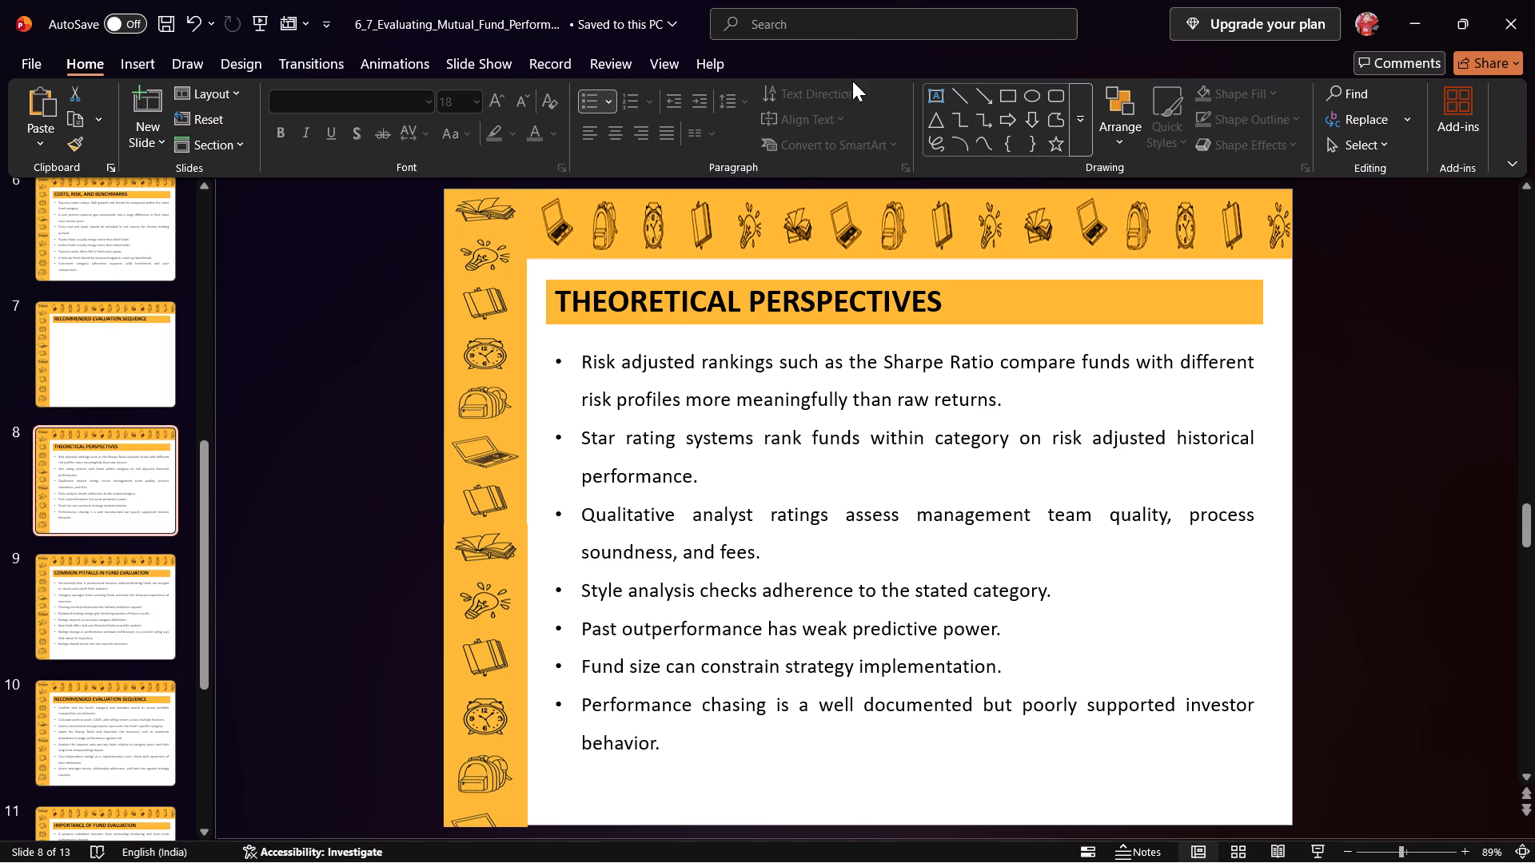
left_click(103, 375)
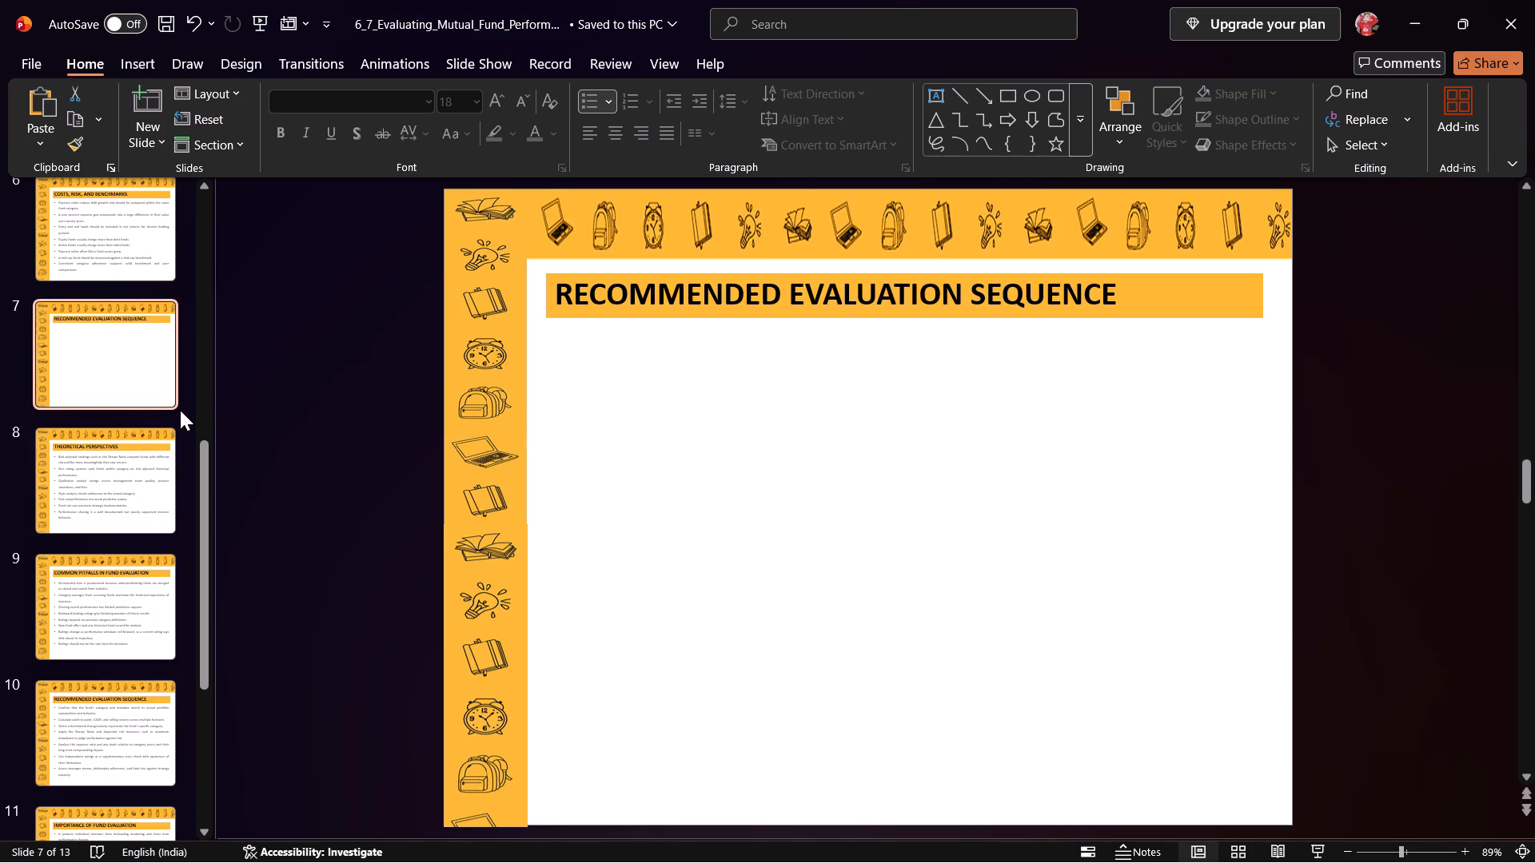
scroll(166, 435, "up", 5)
scroll(107, 406, "up", 7)
left_click(107, 406)
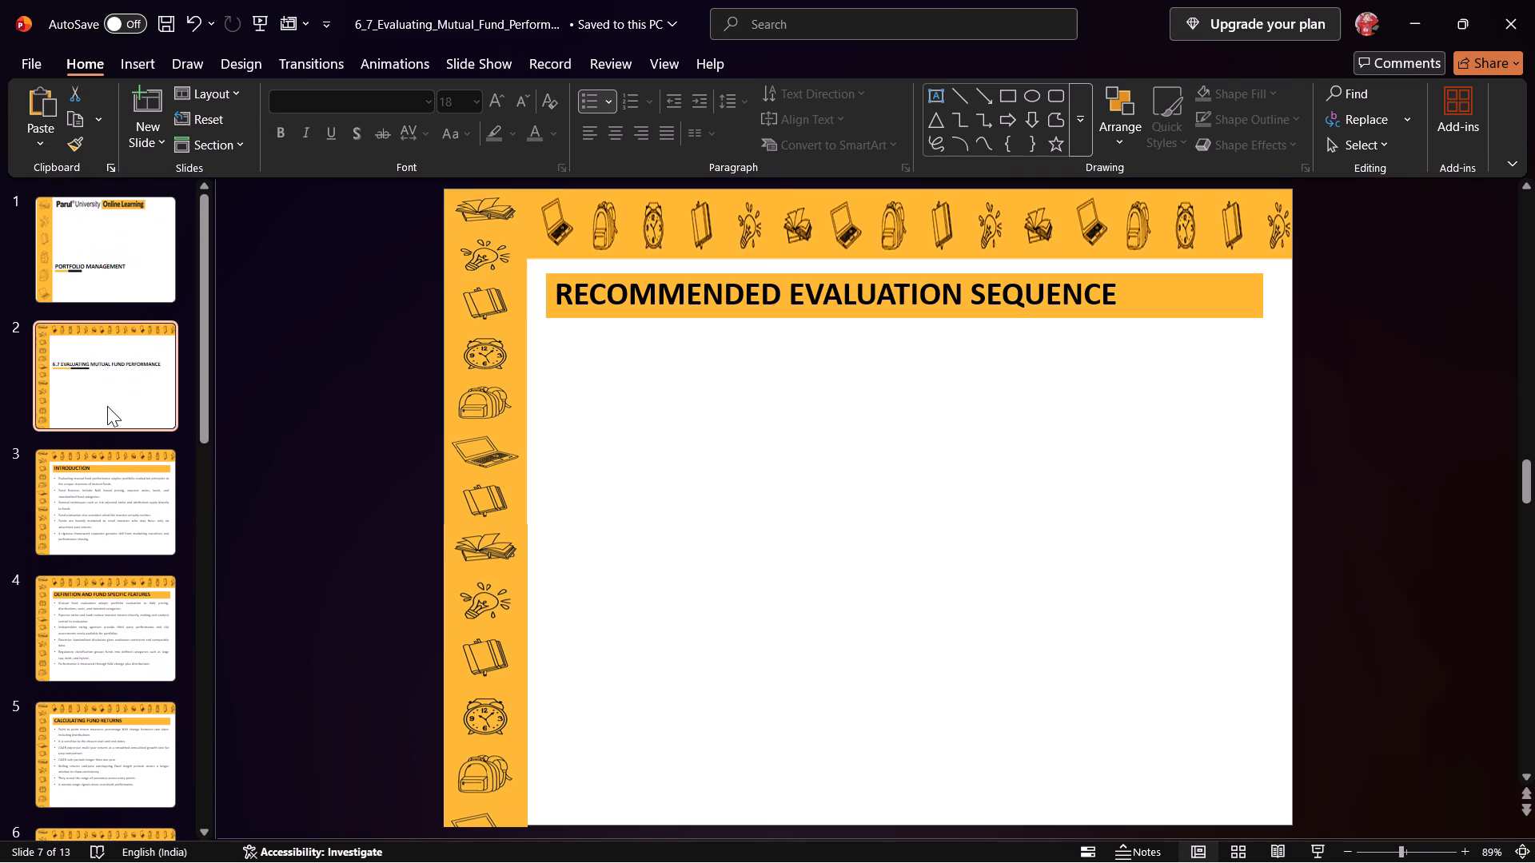
double_click(660, 425)
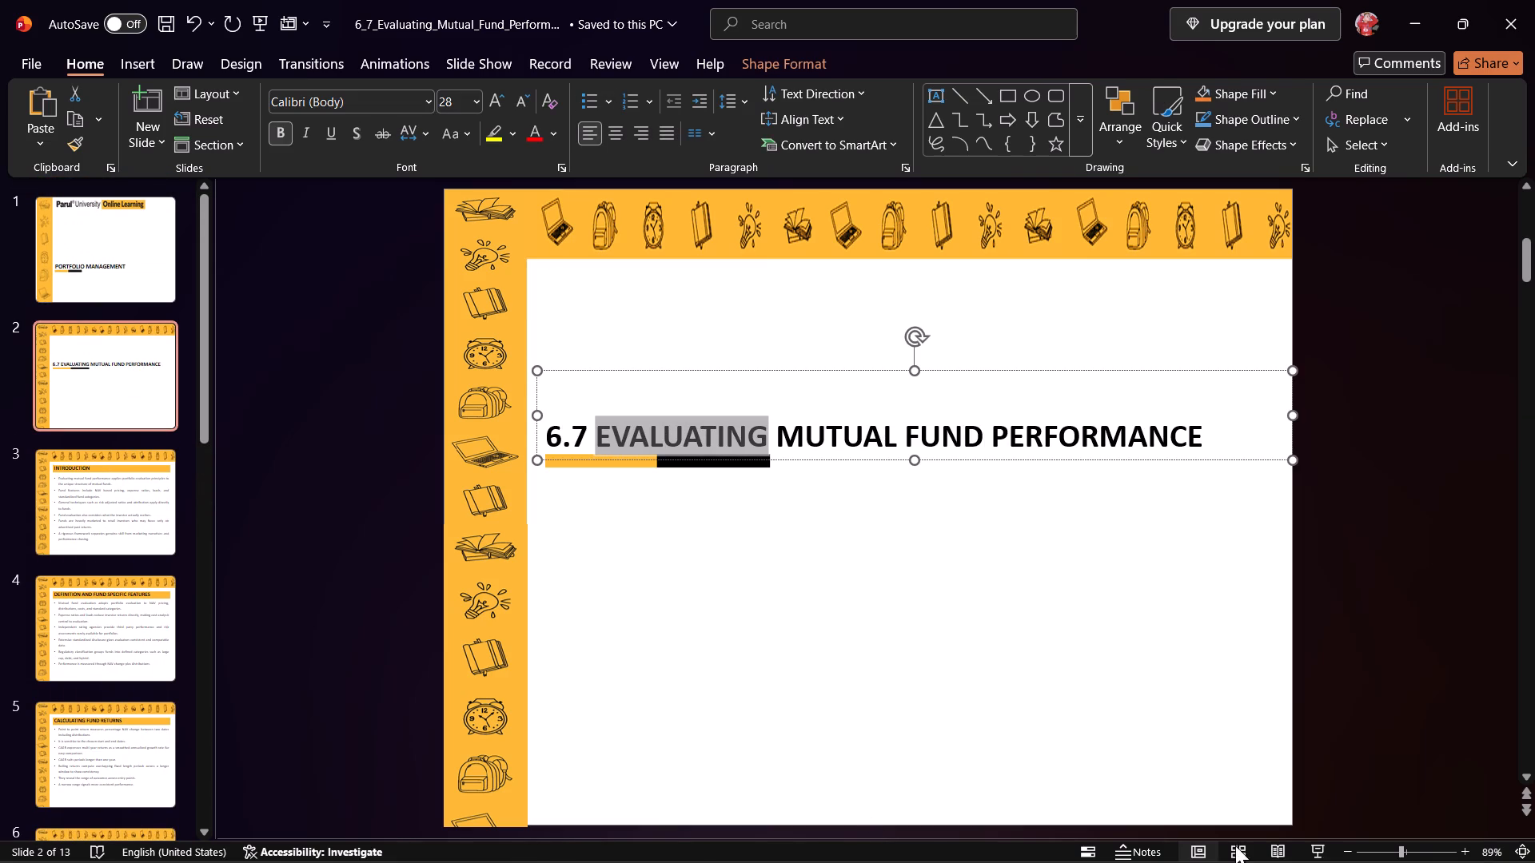
left_click(975, 753)
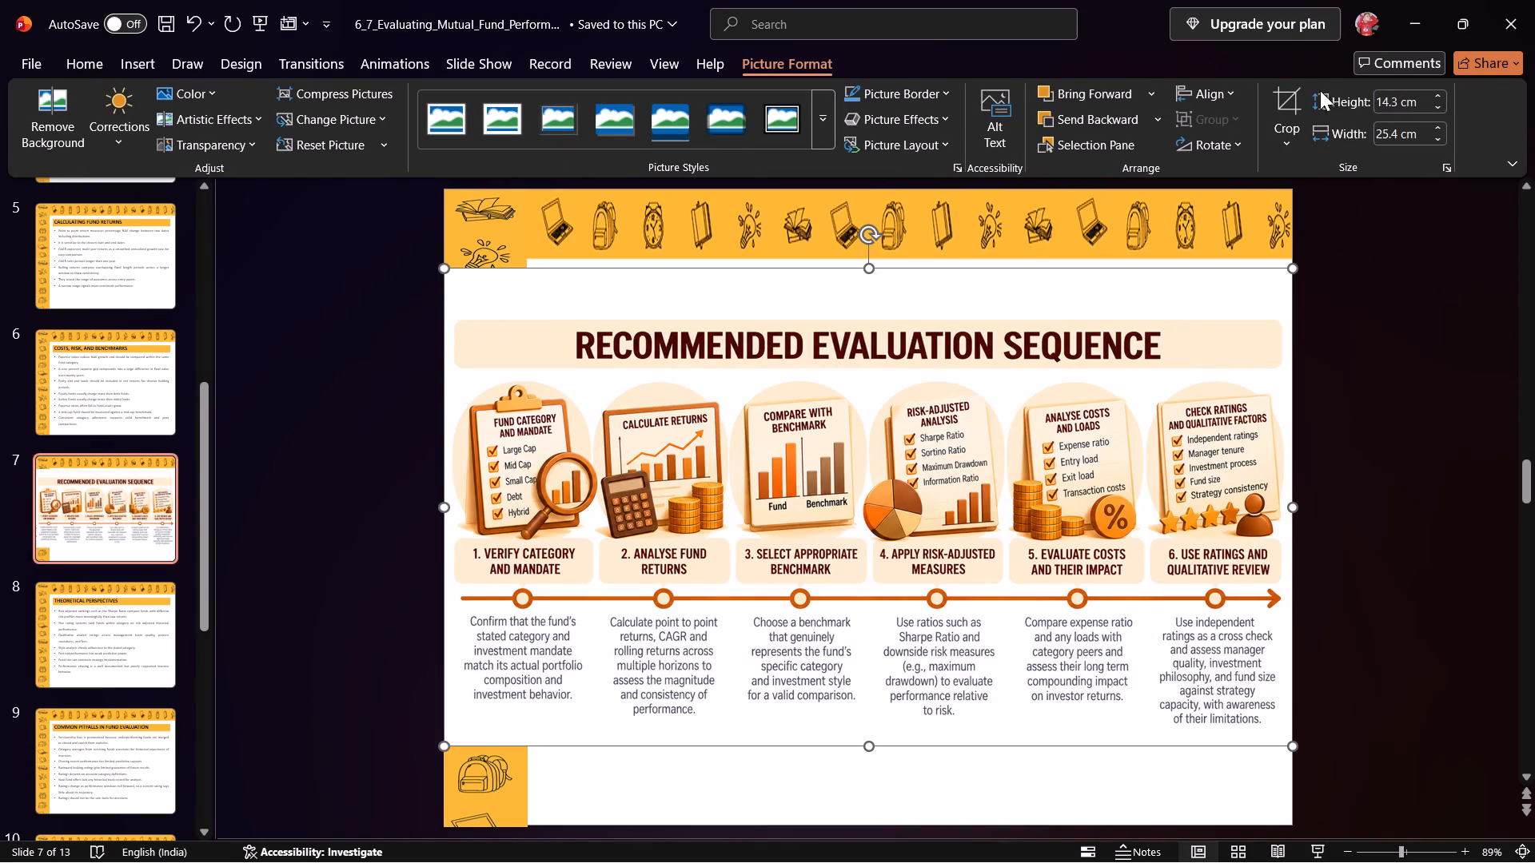
Crop the blank margin and built-in heading off the top of the infographic, leaving a height of 11.26 cm.
left_click(1279, 106)
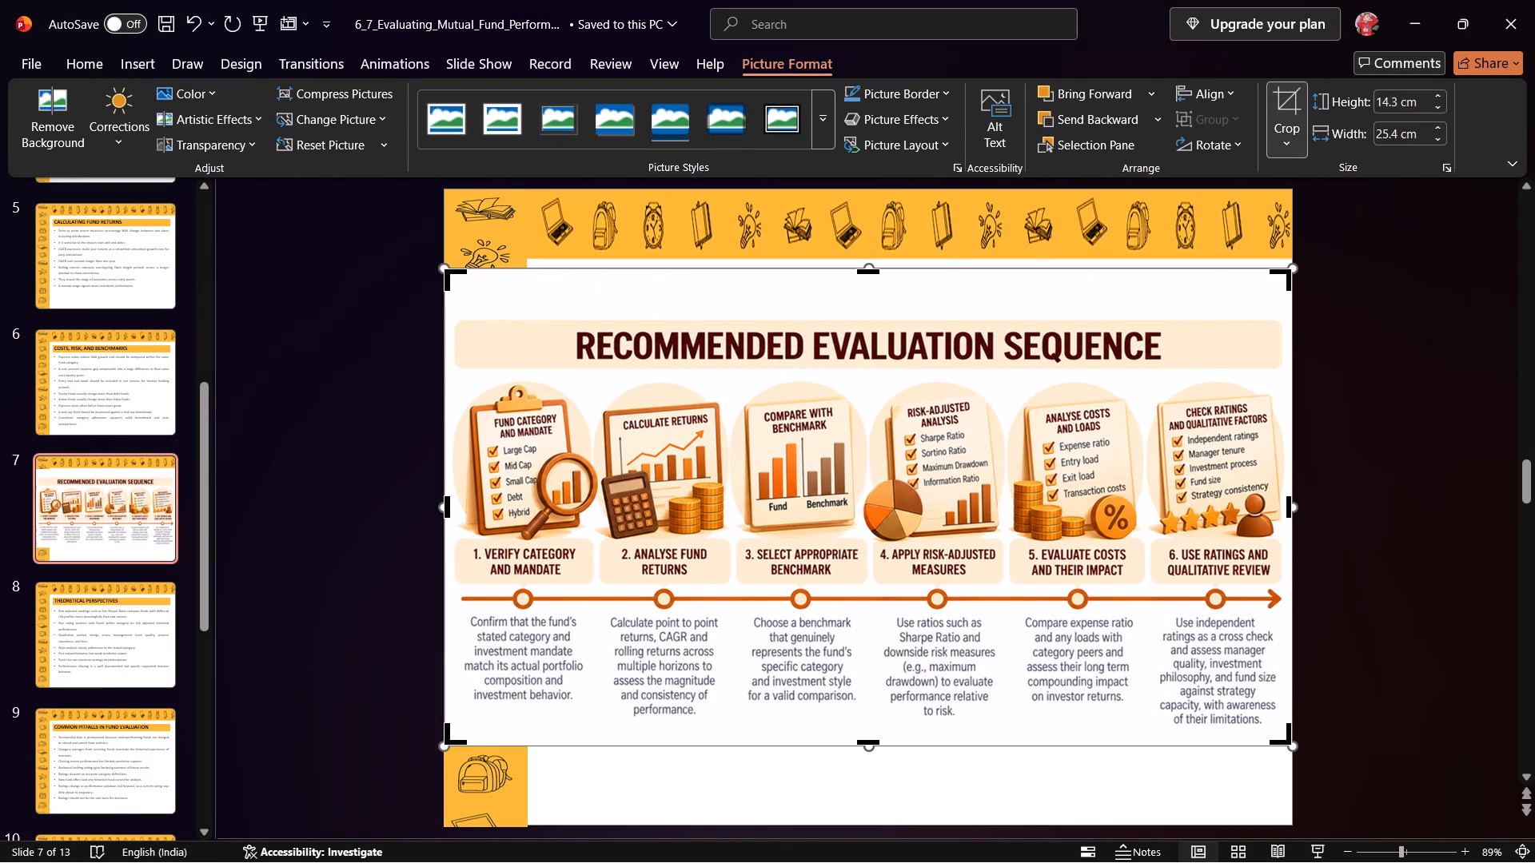
left_click_drag(875, 273, 924, 370)
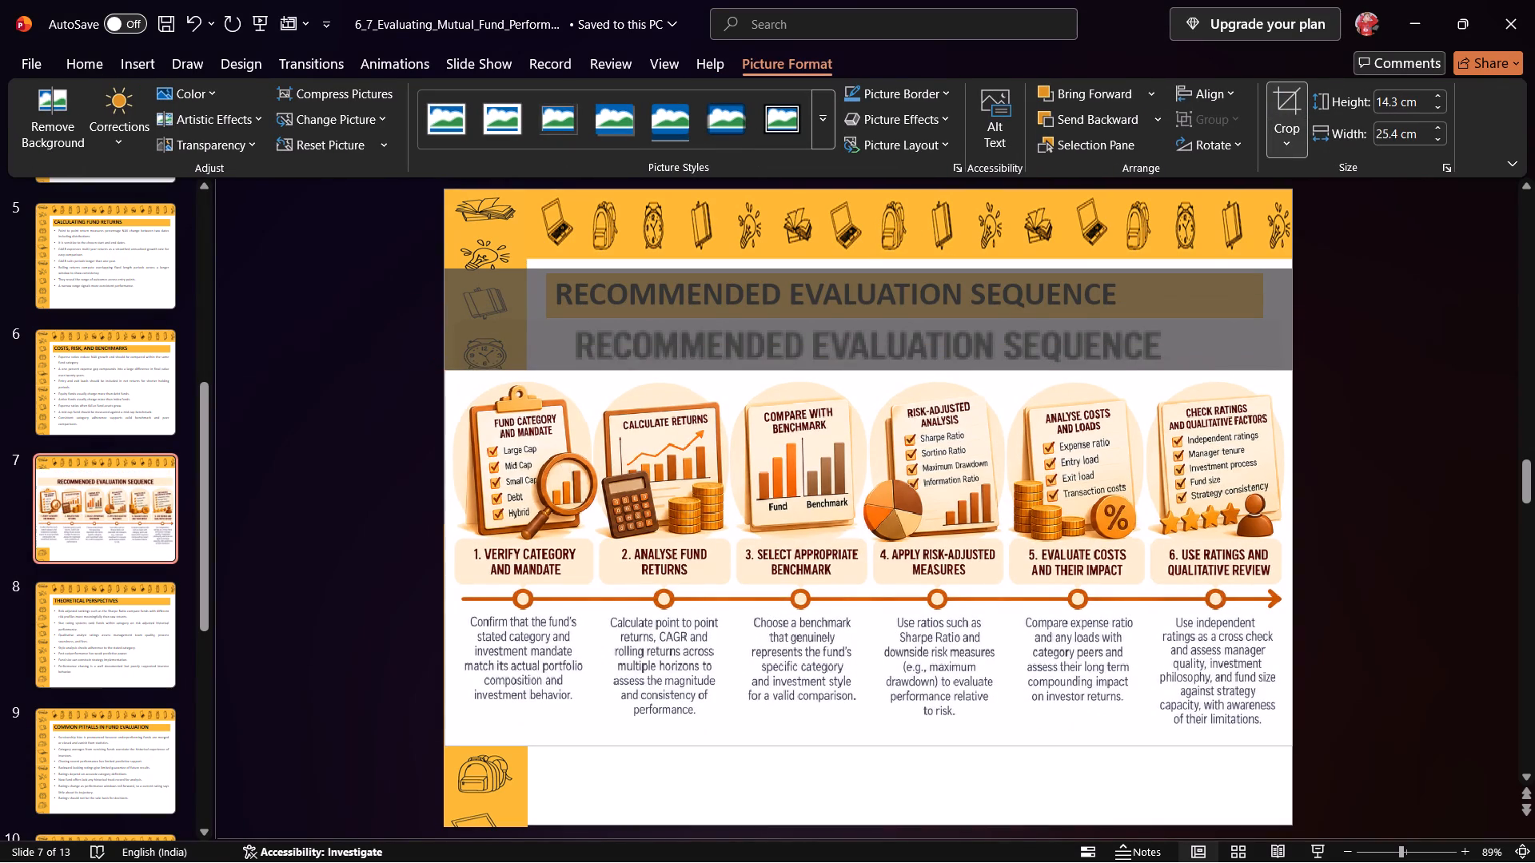
left_click_drag(924, 370, 925, 370)
key("Return")
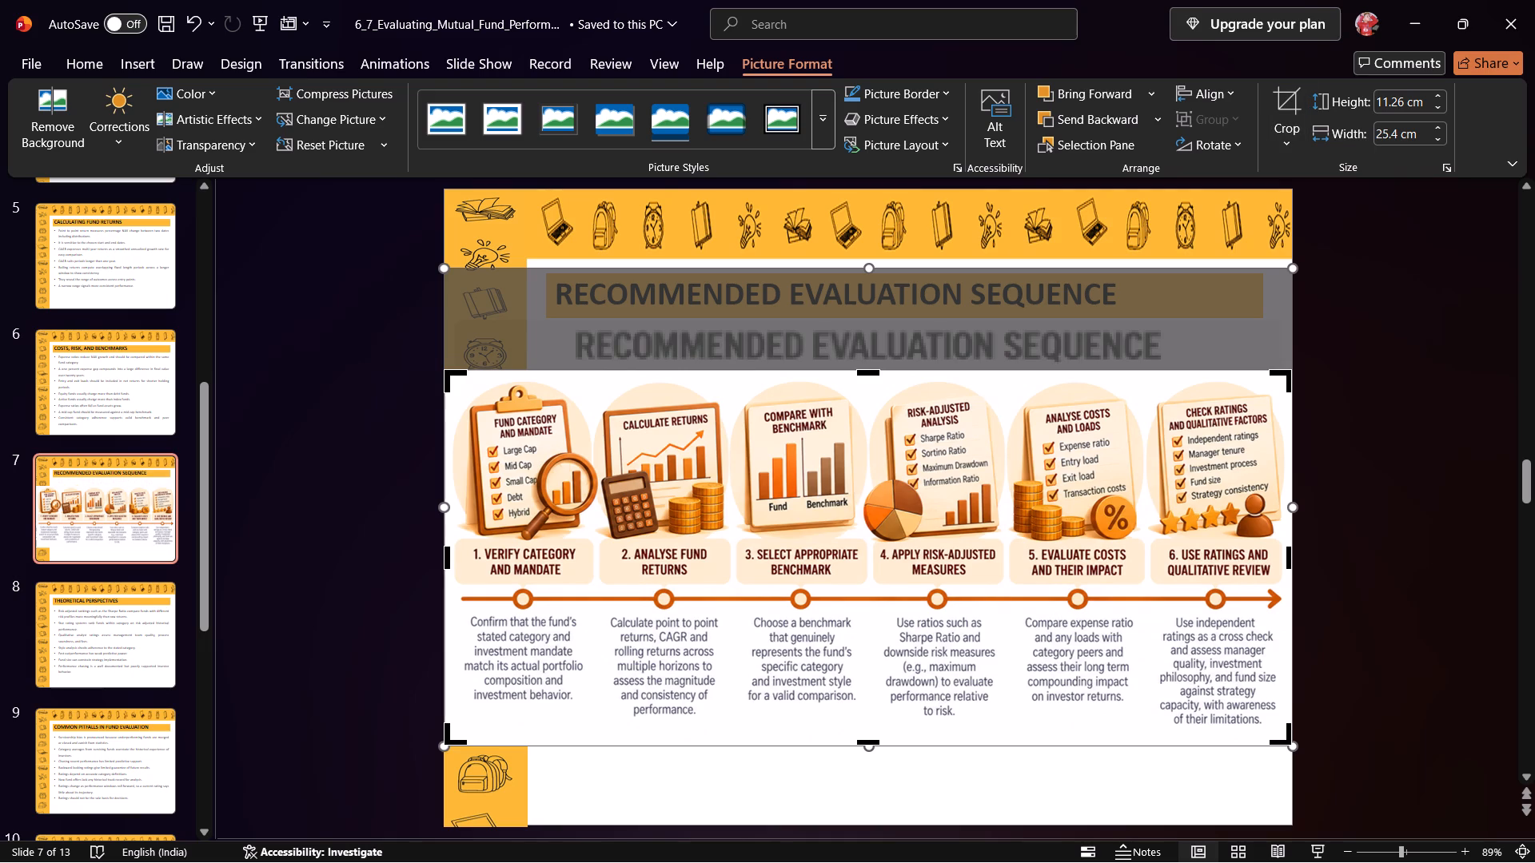
Narrow the infographic from its left side to 22.88 cm so it fits the slide's white area.
left_click_drag(443, 559, 531, 564)
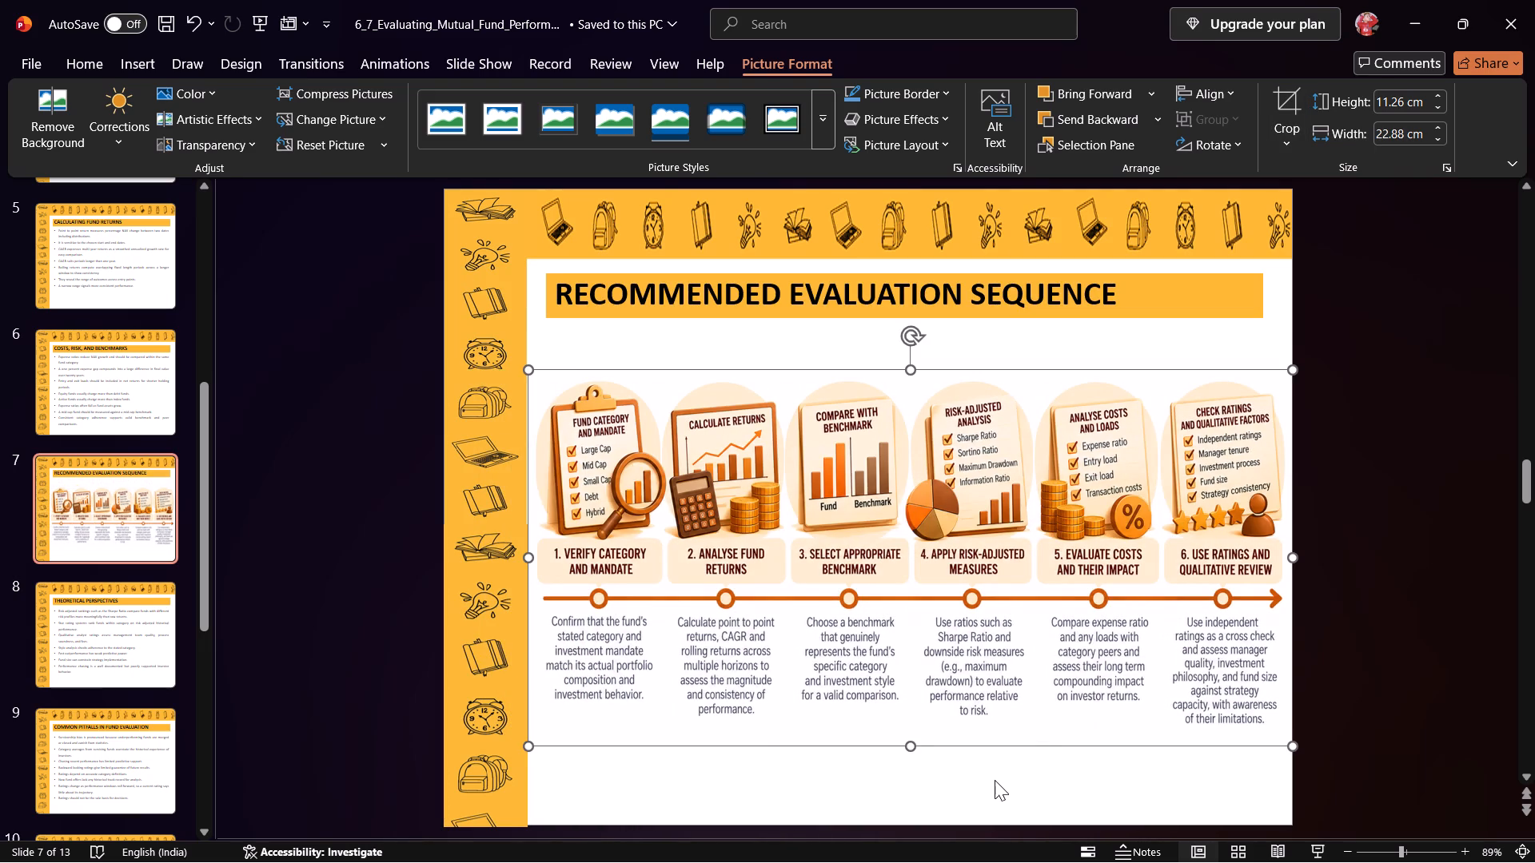
left_click(993, 780)
Save the presentation to Downloads under its slide 2 title, 6.7 EVALUATING MUTUAL FUND PERFORMANCE.
scroll(93, 395, "up", 9)
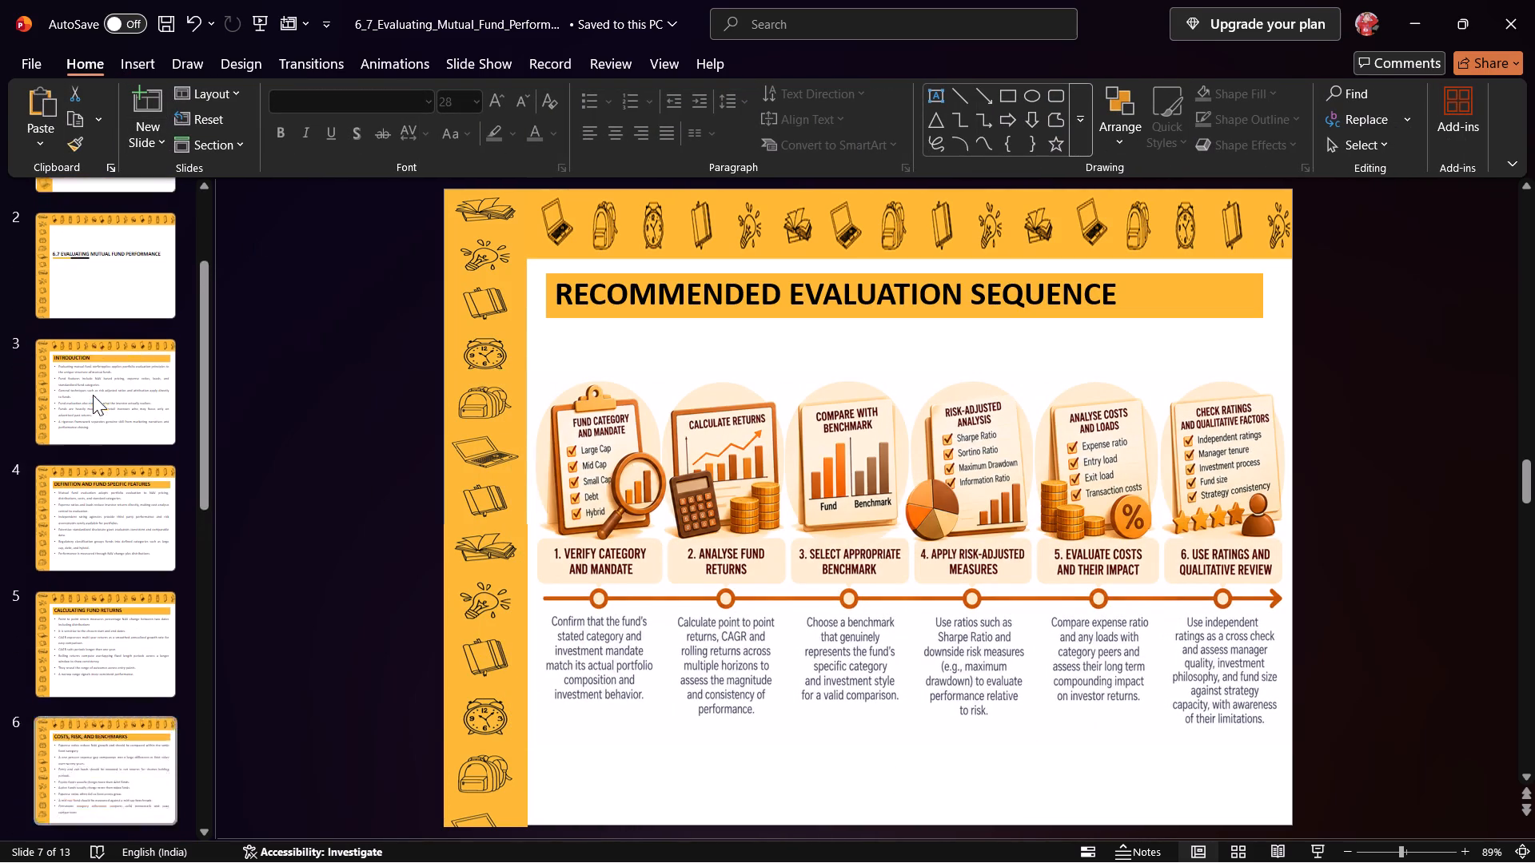
left_click(93, 395)
triple_click(590, 448)
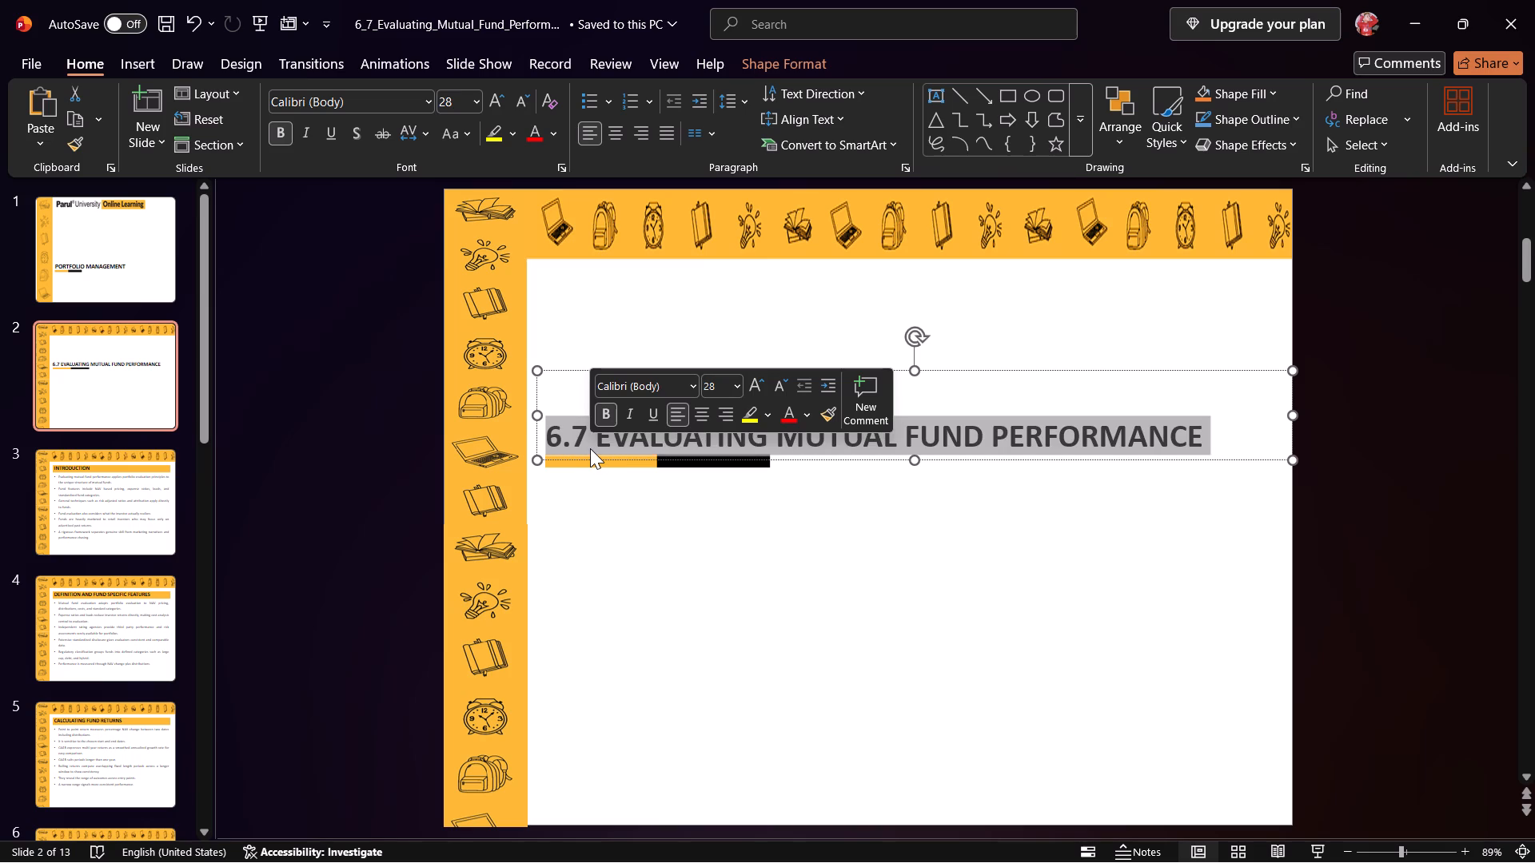
key("ctrl+c")
left_click(10, 63)
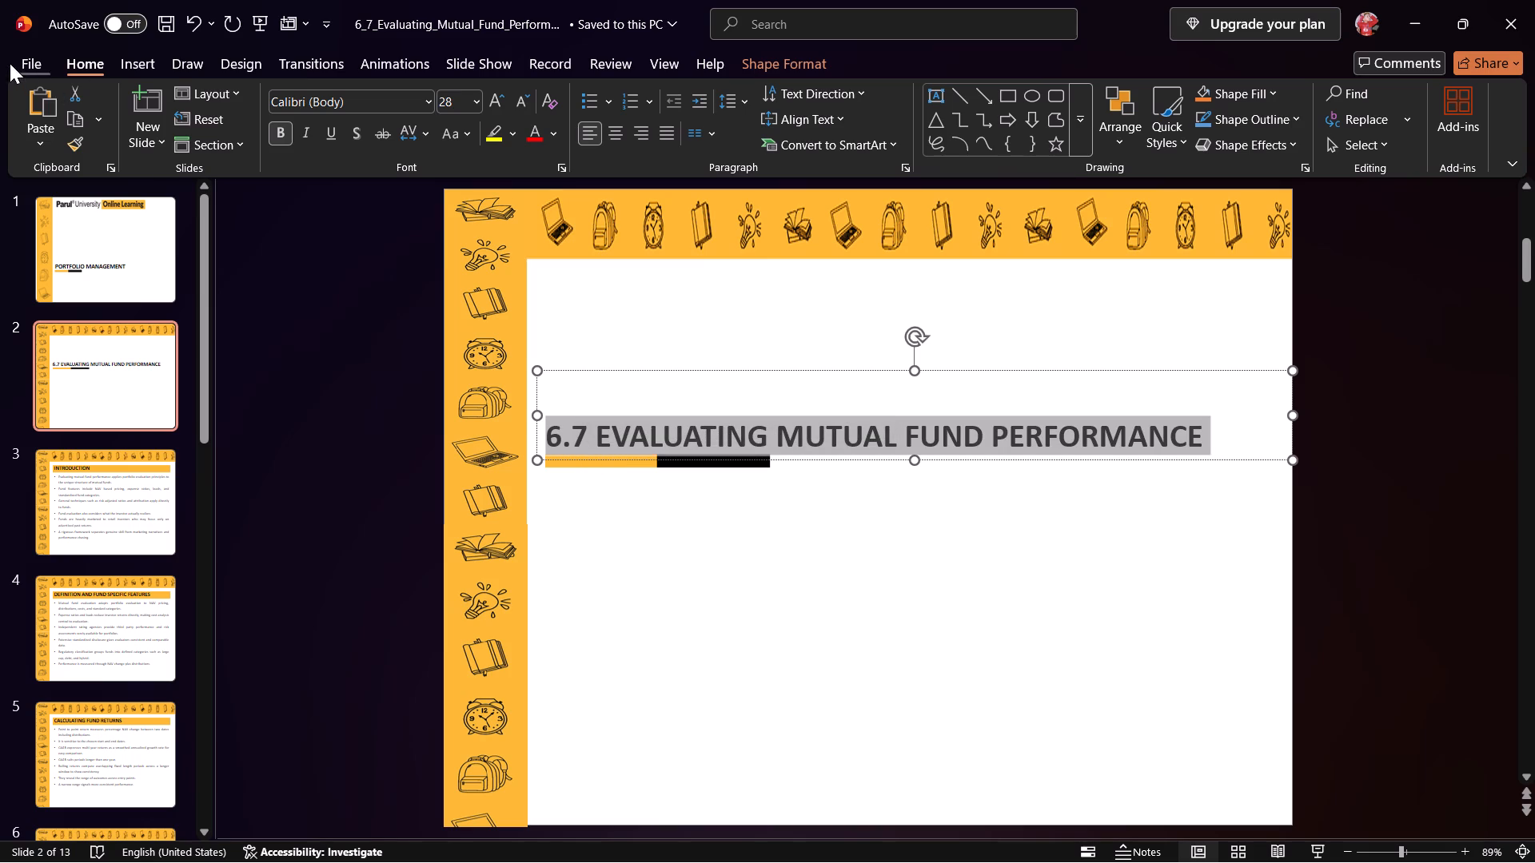
left_click(92, 364)
left_click(572, 178)
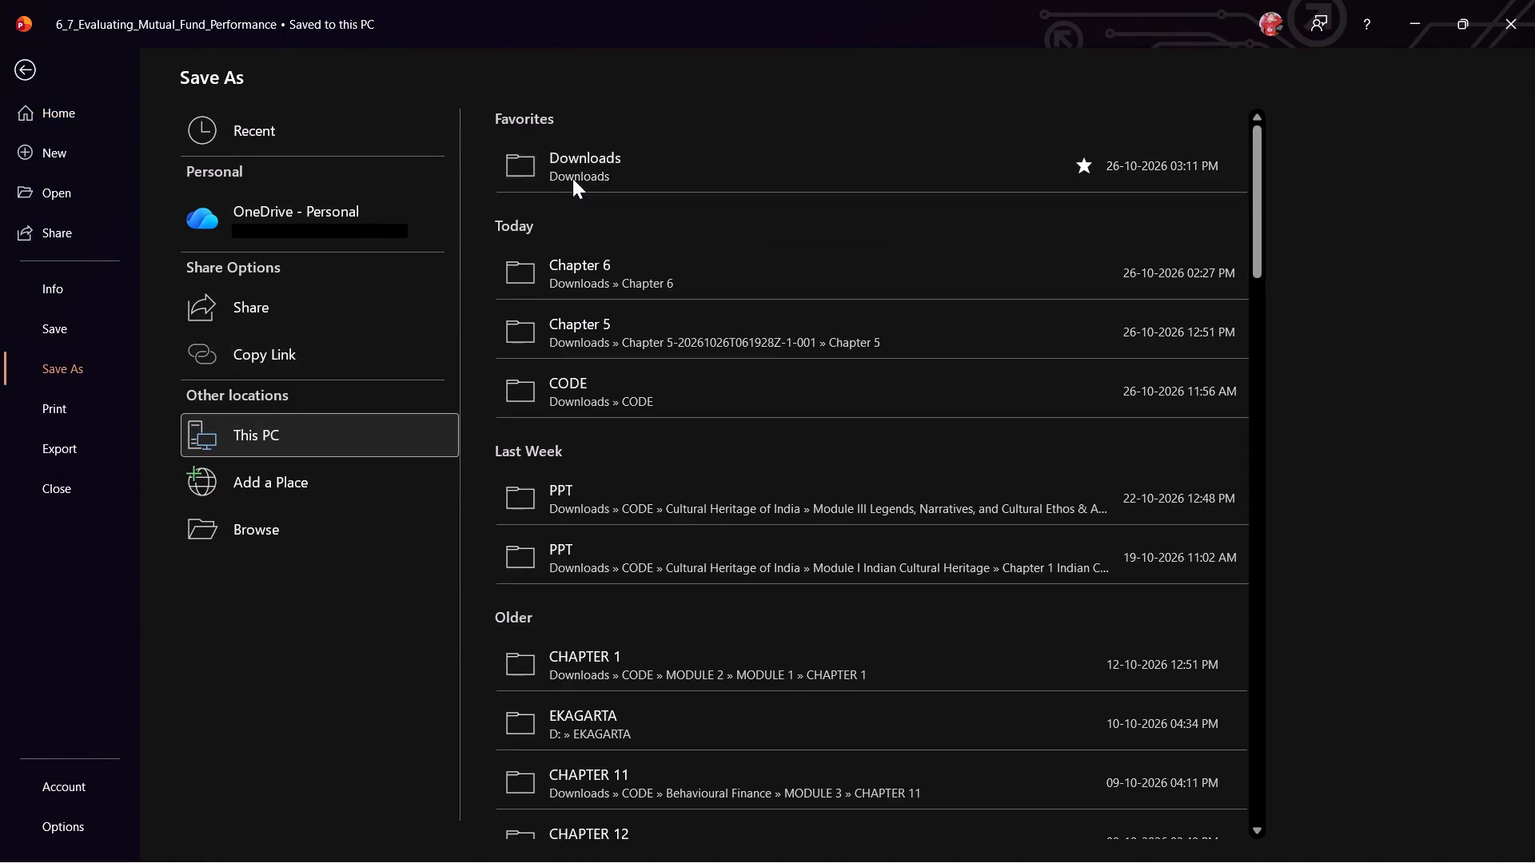
key("BackSpace")
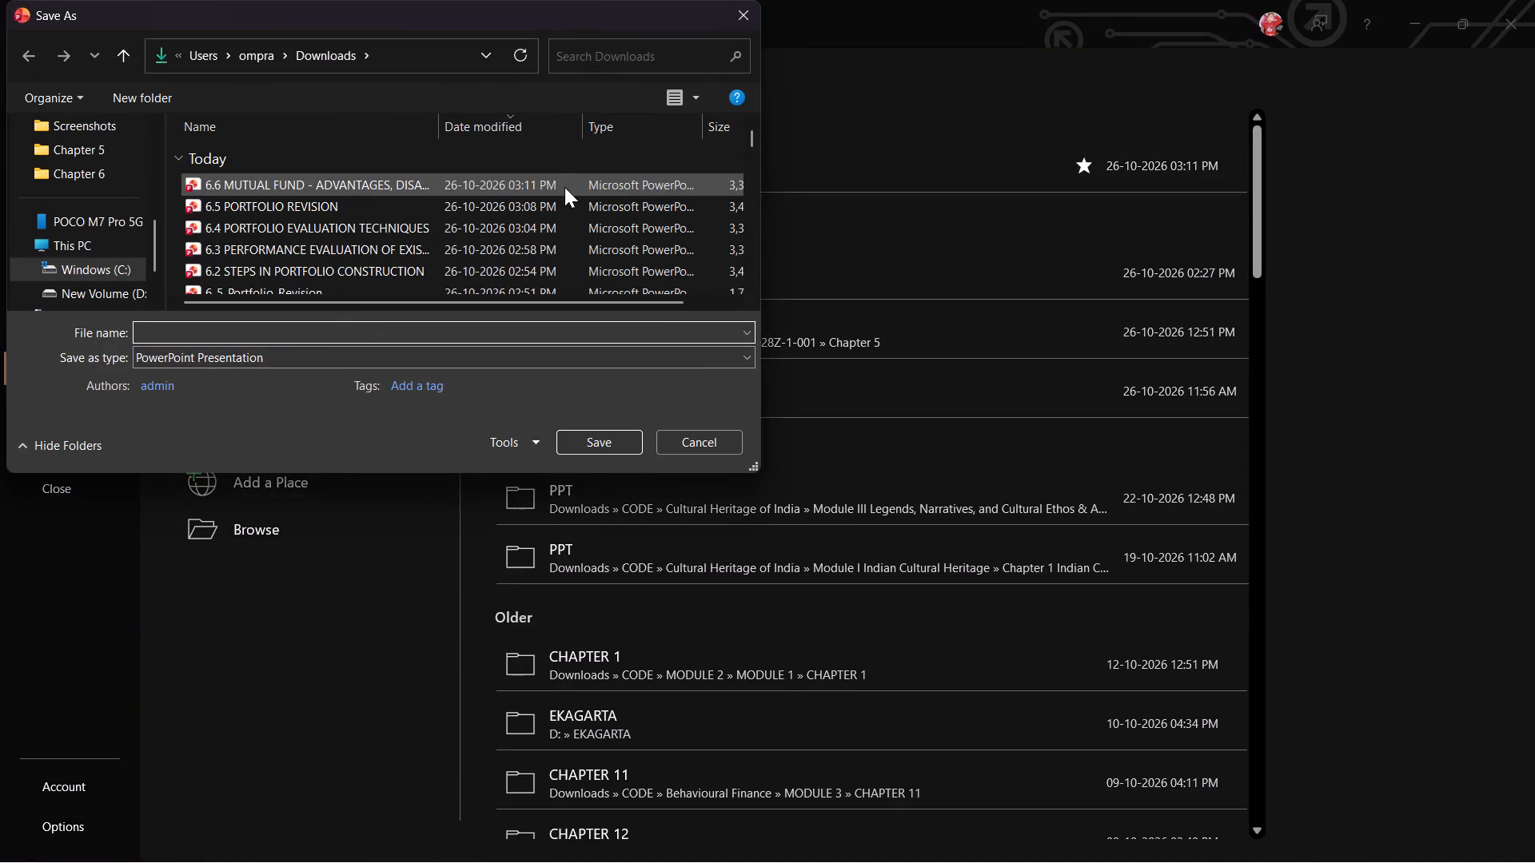
key("ctrl+v")
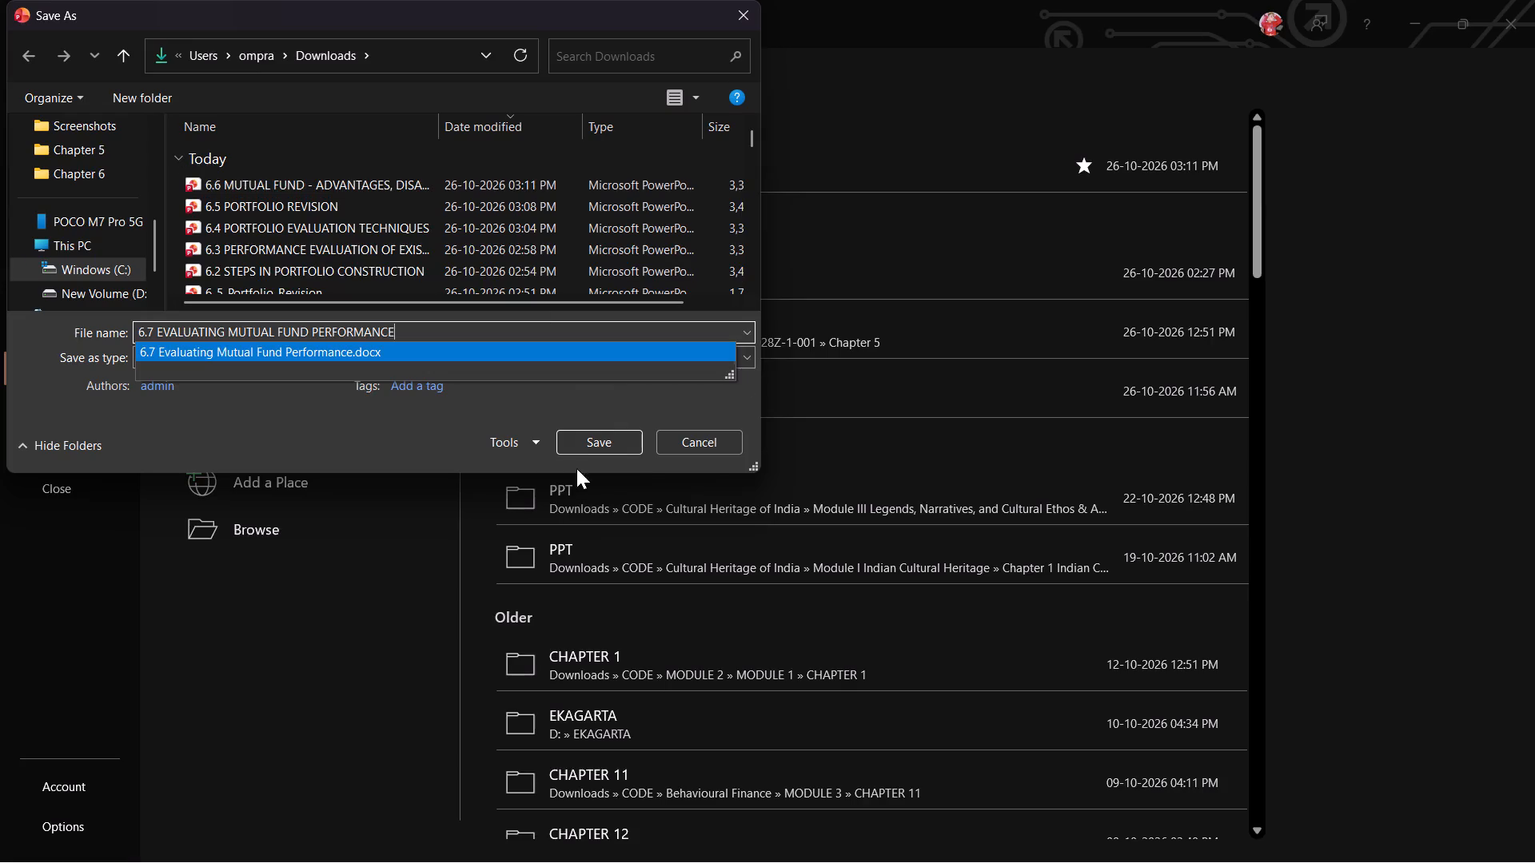
left_click(601, 440)
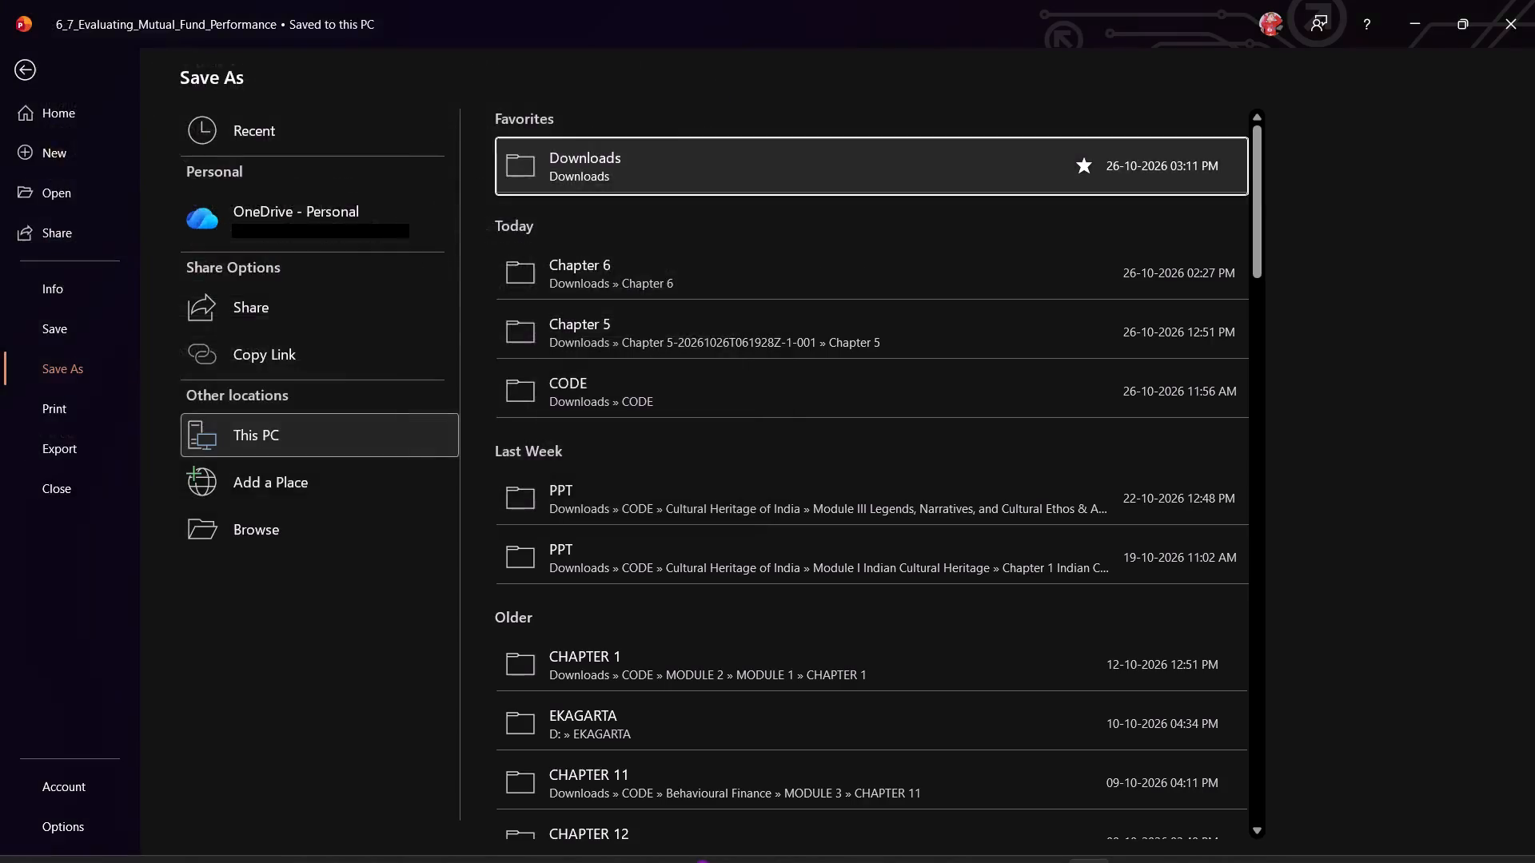
Switch to File Explorer and refresh the Downloads folder listing.
left_click(815, 847)
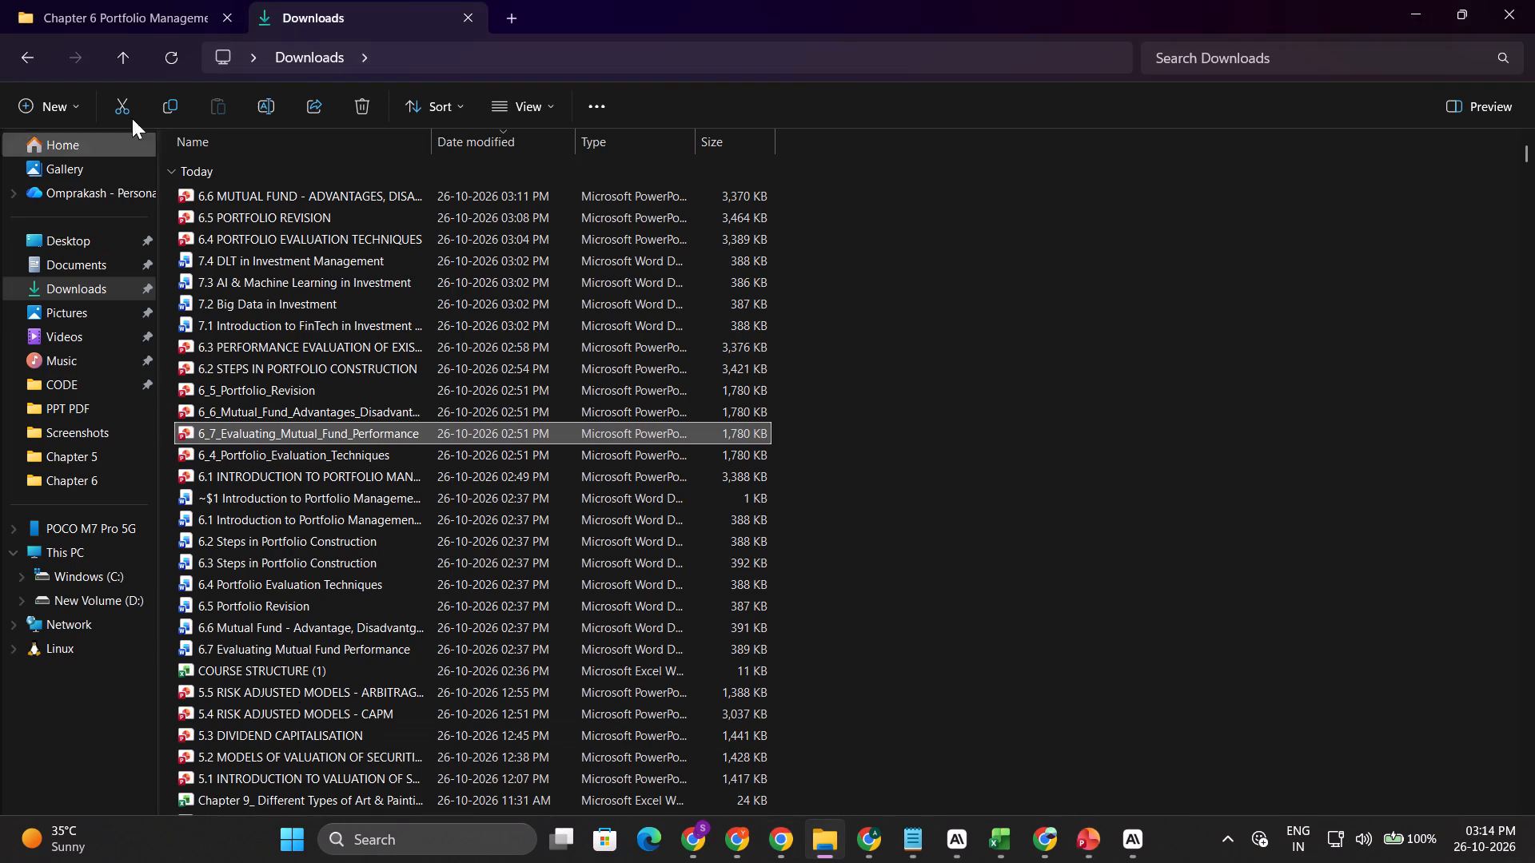
left_click(174, 58)
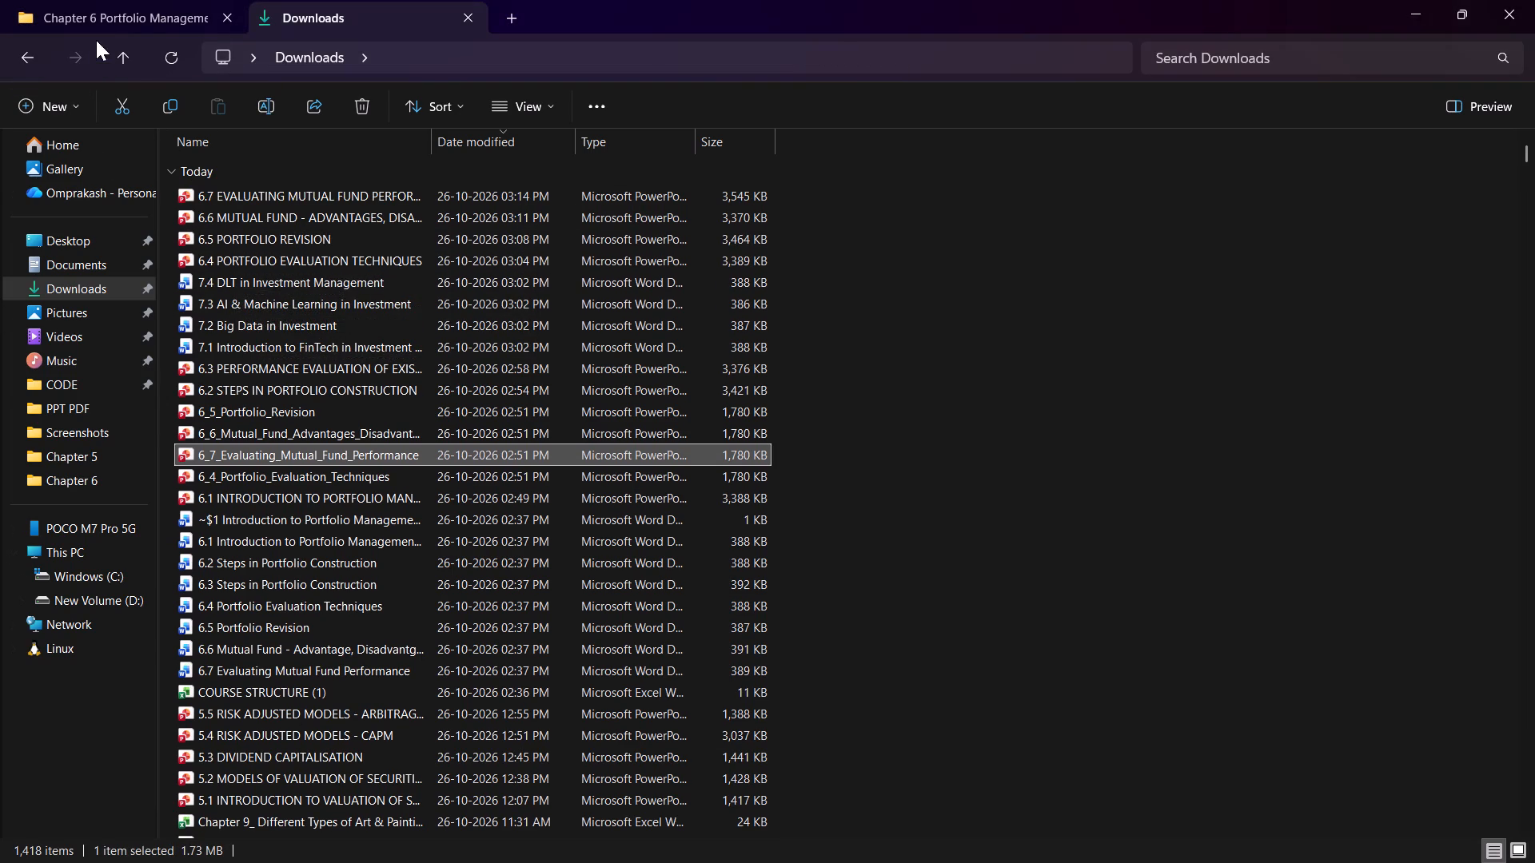
left_click(102, 17)
left_click(307, 14)
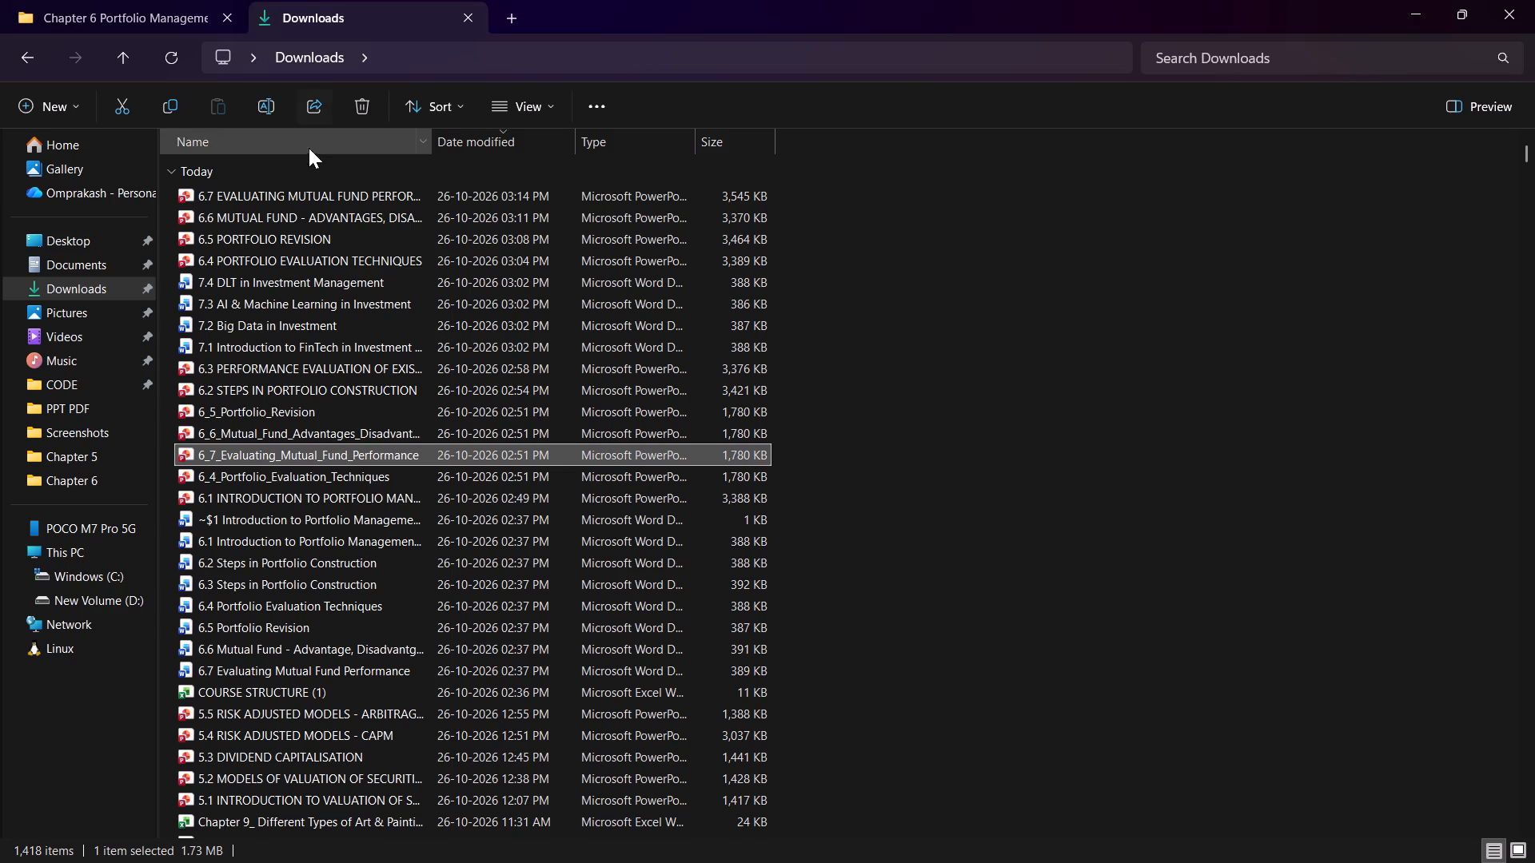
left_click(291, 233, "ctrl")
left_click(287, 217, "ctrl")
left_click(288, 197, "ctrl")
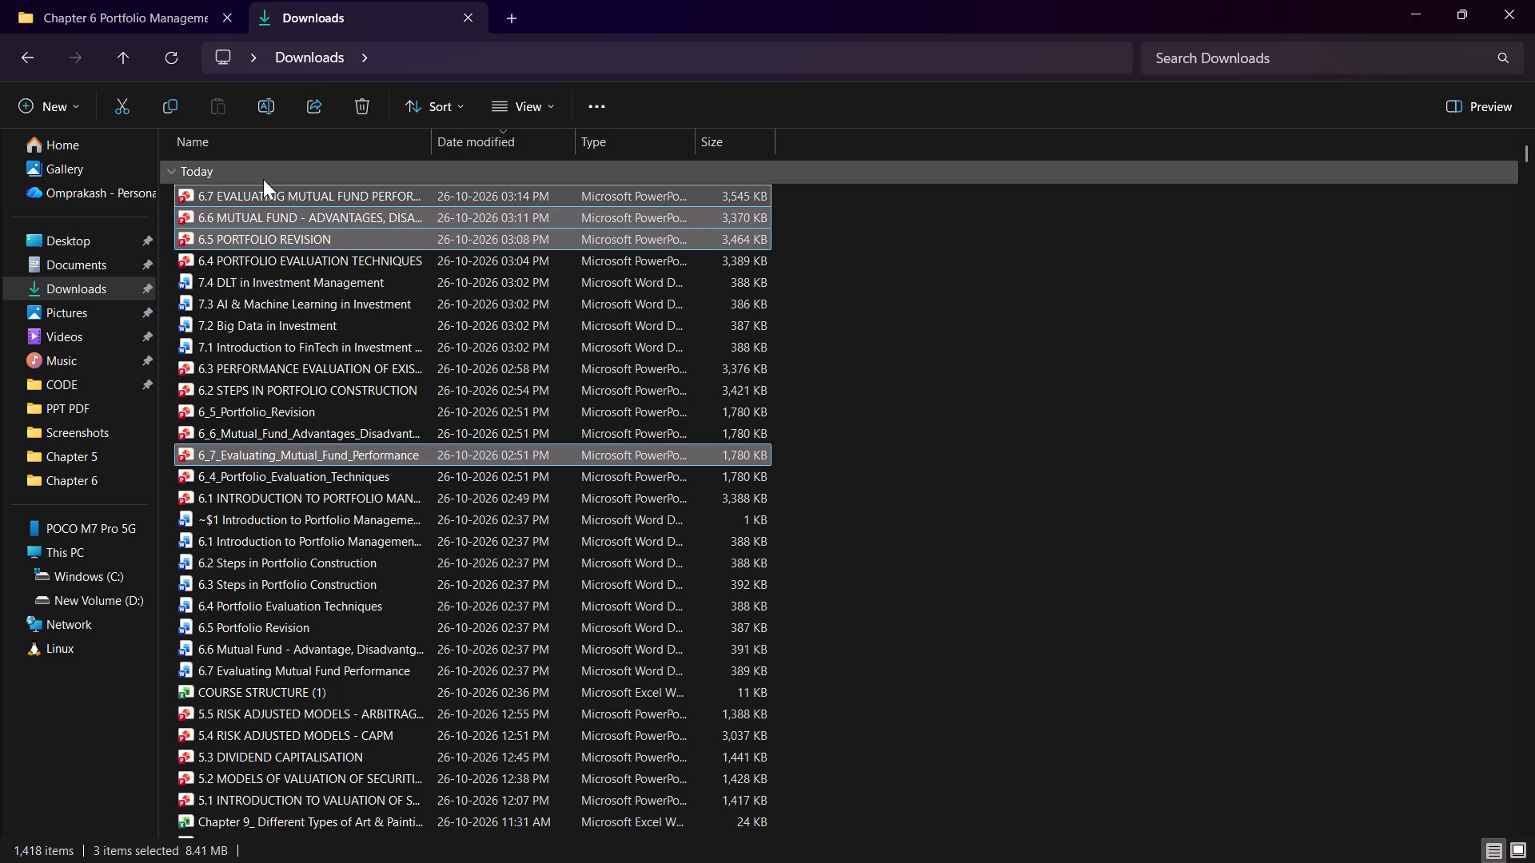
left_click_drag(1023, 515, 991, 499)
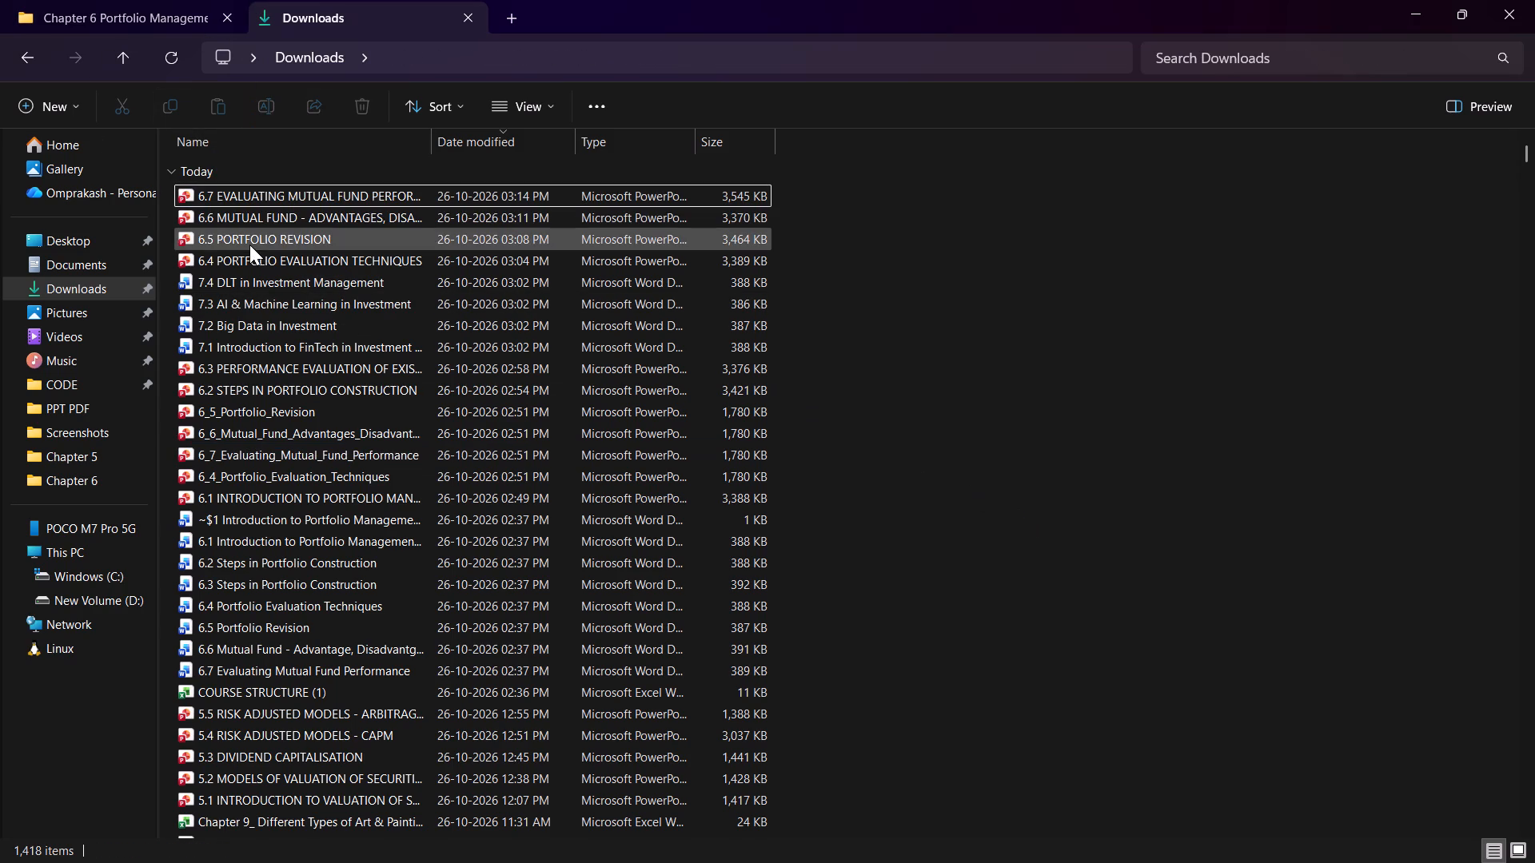
Copy the finished 6.5, 6.6 and 6.7 presentations from Downloads into the Chapter 6 Portfolio Management folder.
left_click(249, 245, "ctrl")
left_click(249, 220, "ctrl")
left_click(249, 194, "ctrl")
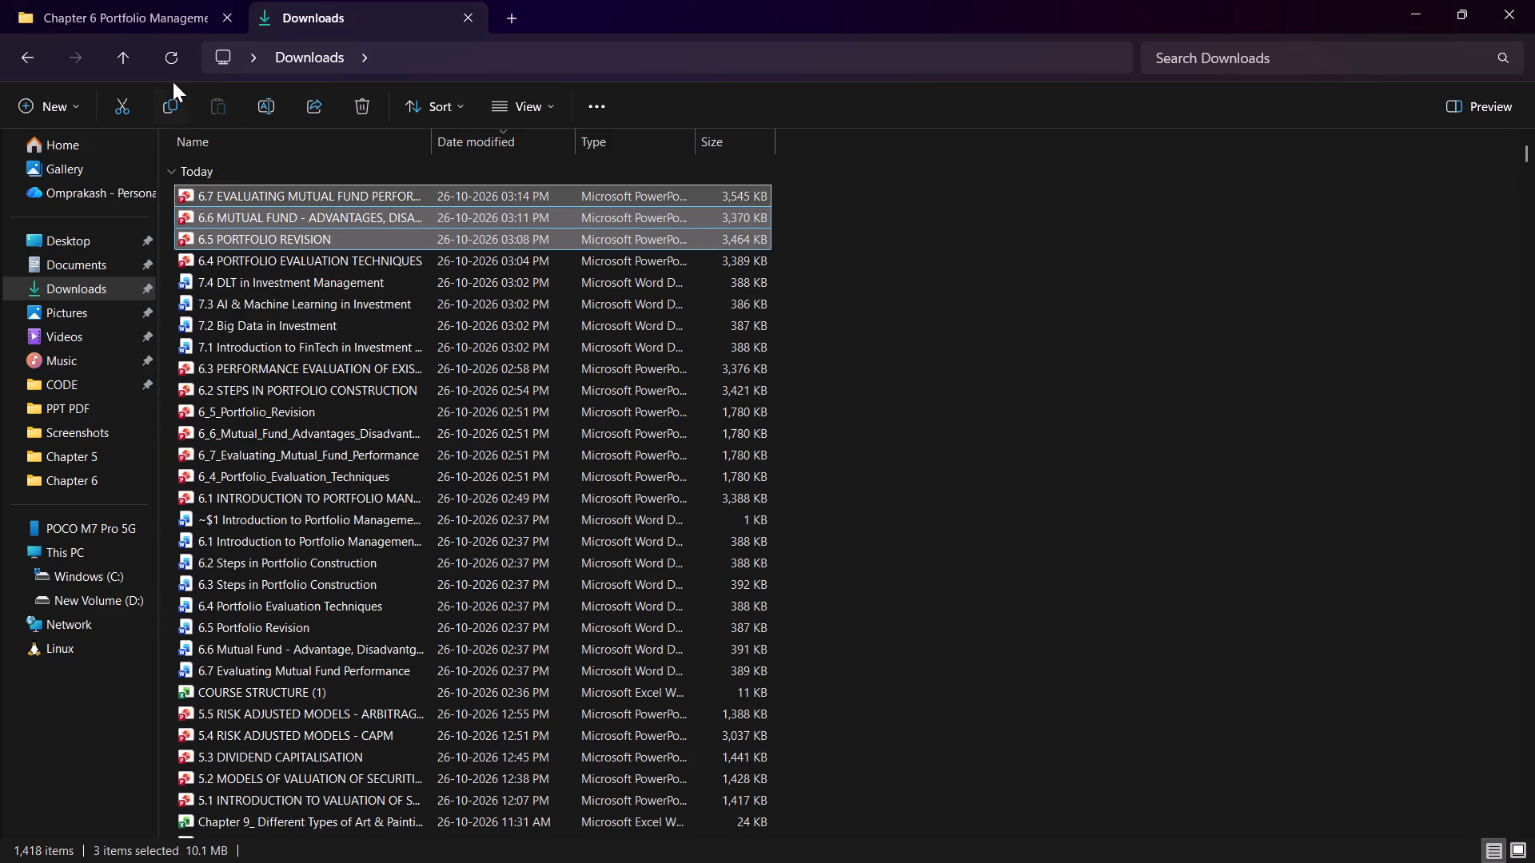
left_click(169, 109)
left_click(137, 0)
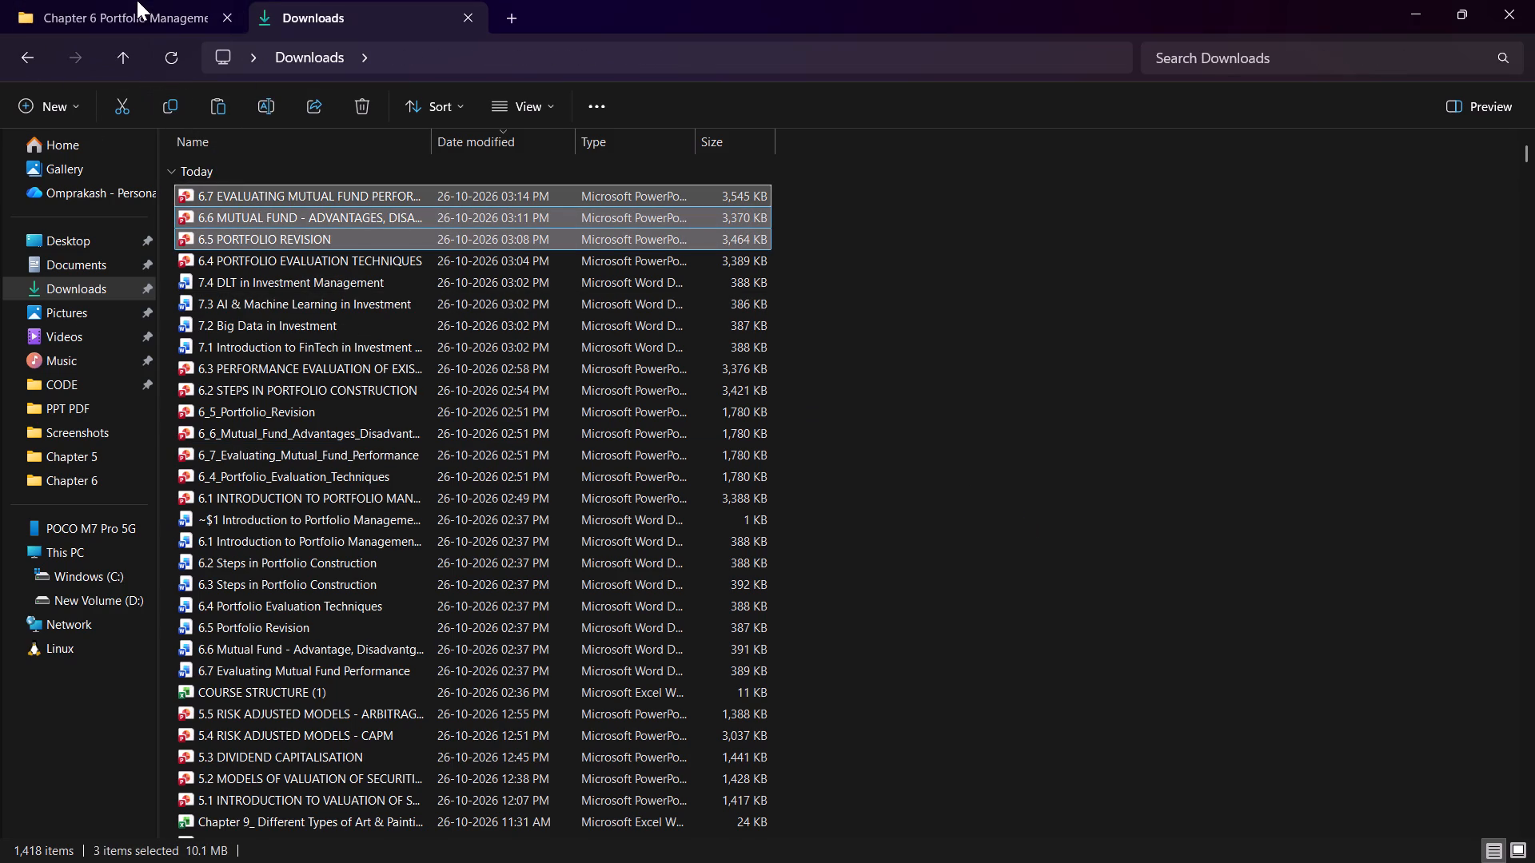